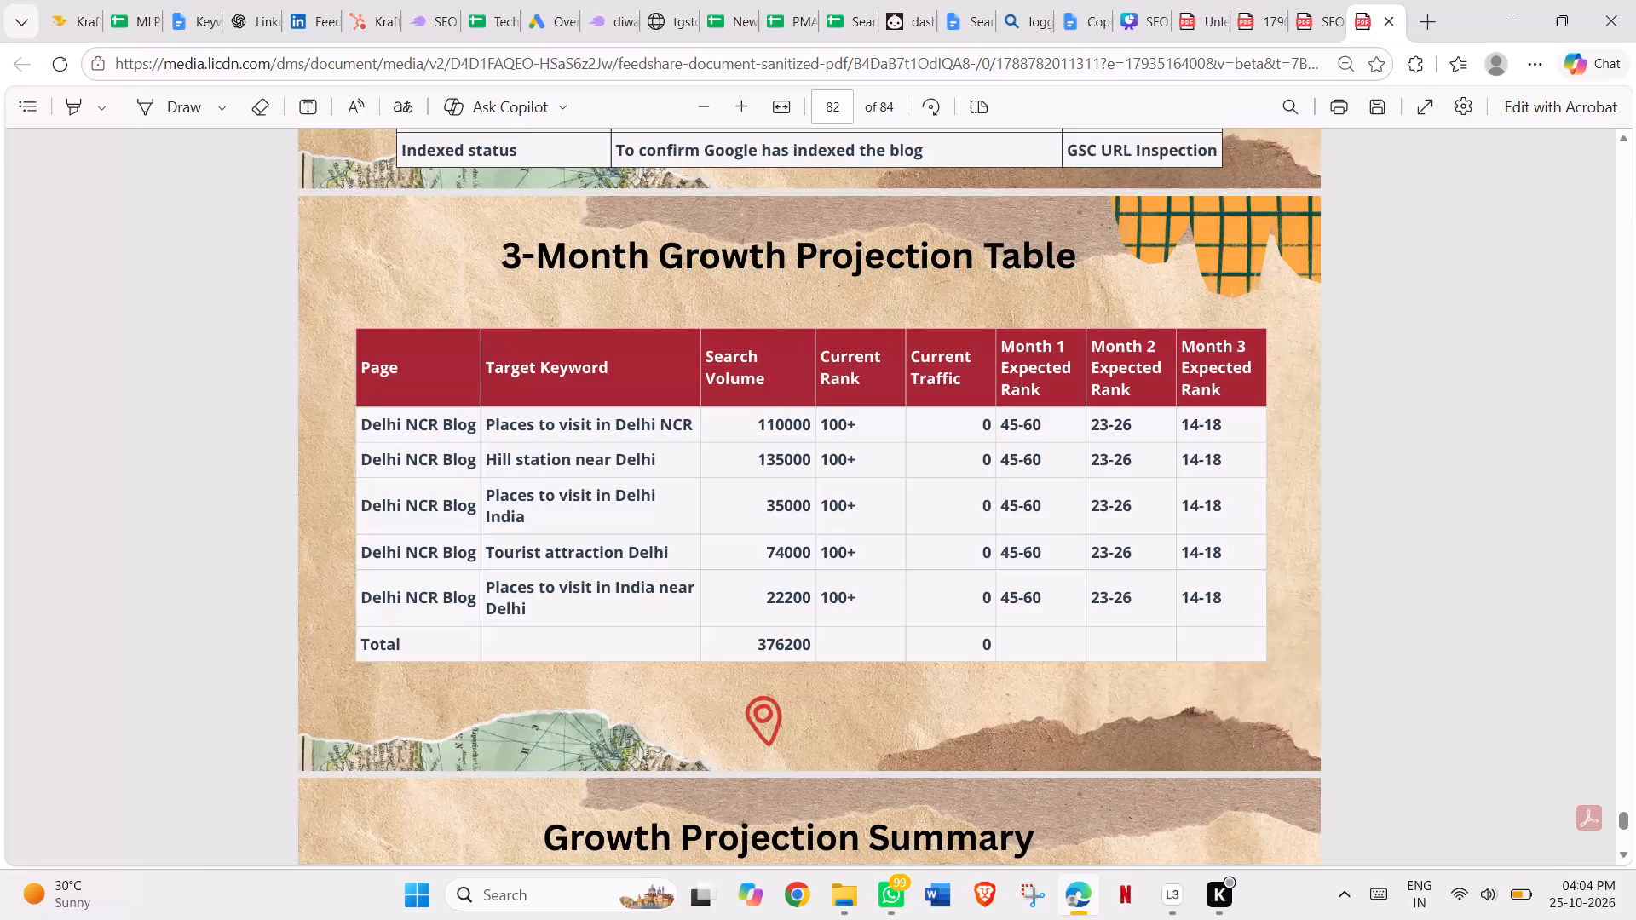
Review all pages of the Unleavables SEO Reporting KPIs Growth Projection PDF, from the organic traffic table to the growth projection summary.
{"action": "left_click", "coordinate": [1193, 17]}
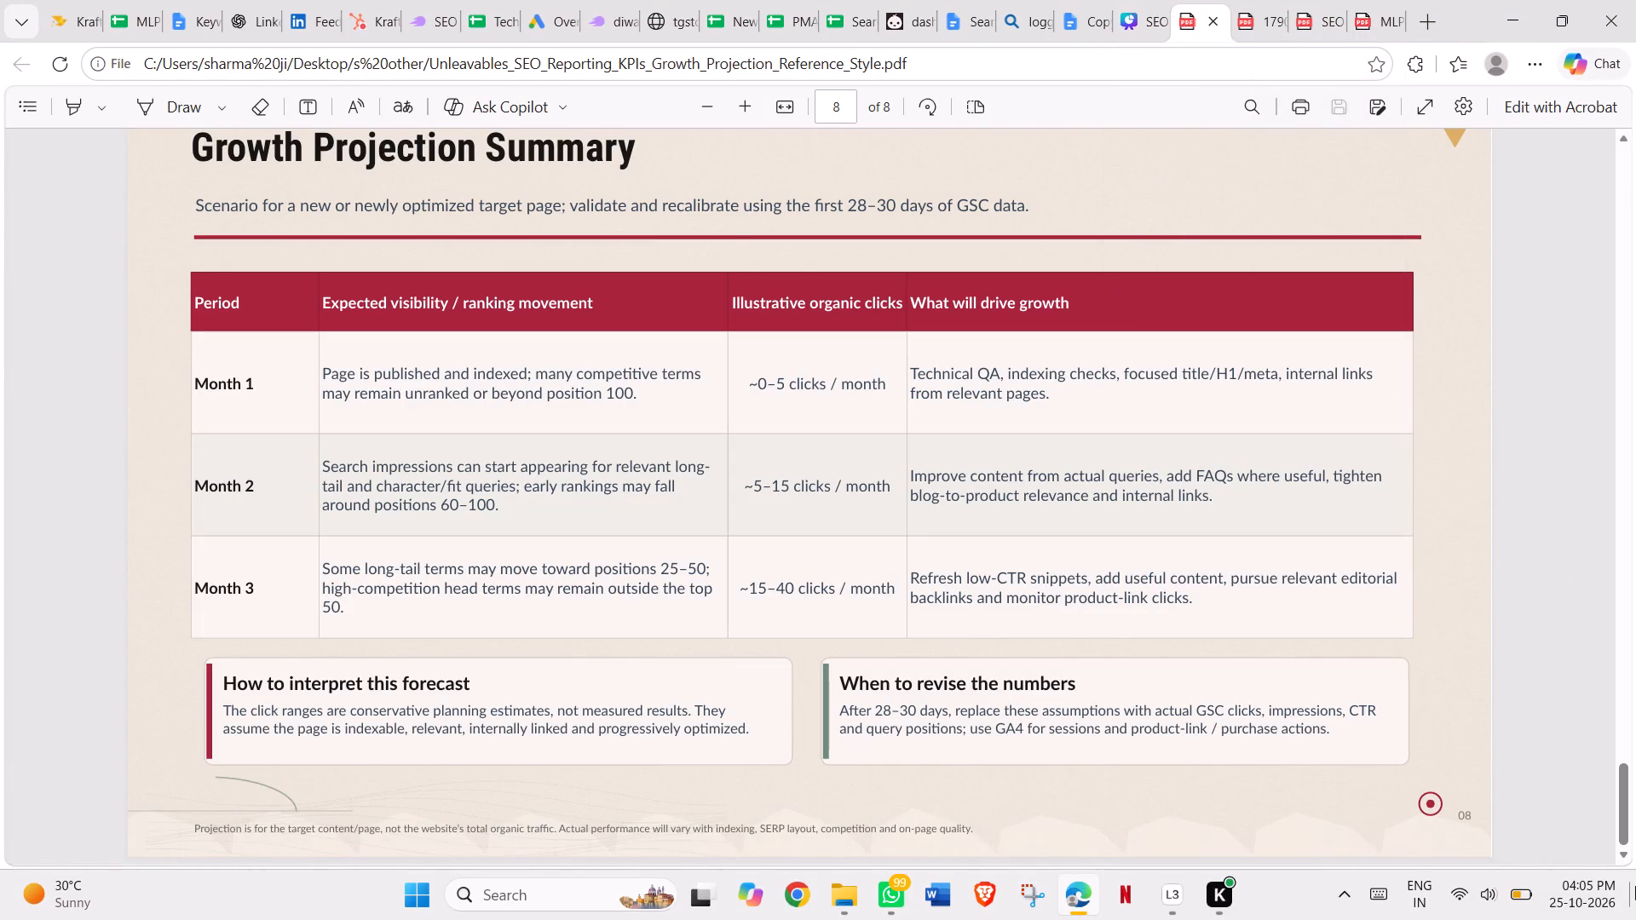
{"action": "left_click_drag", "start_coordinate": [1622, 825], "coordinate": [1597, 331]}
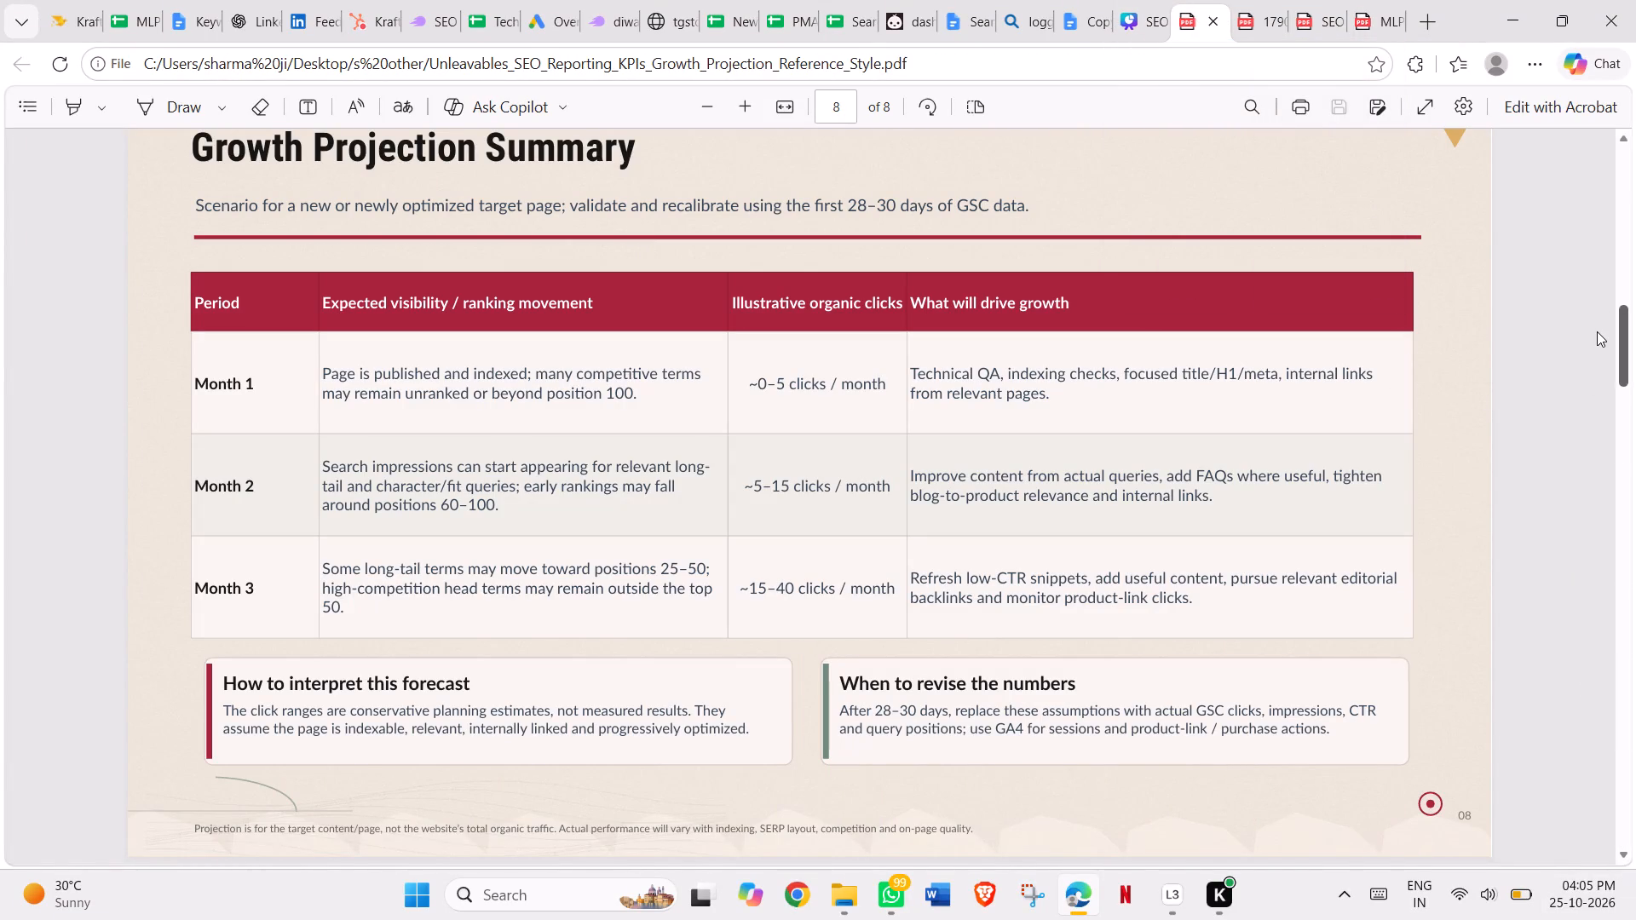
{"action": "left_click_drag", "start_coordinate": [1597, 331], "coordinate": [1599, 313]}
{"action": "left_click_drag", "start_coordinate": [1618, 300], "coordinate": [1622, 181]}
{"action": "left_click", "coordinate": [1622, 181]}
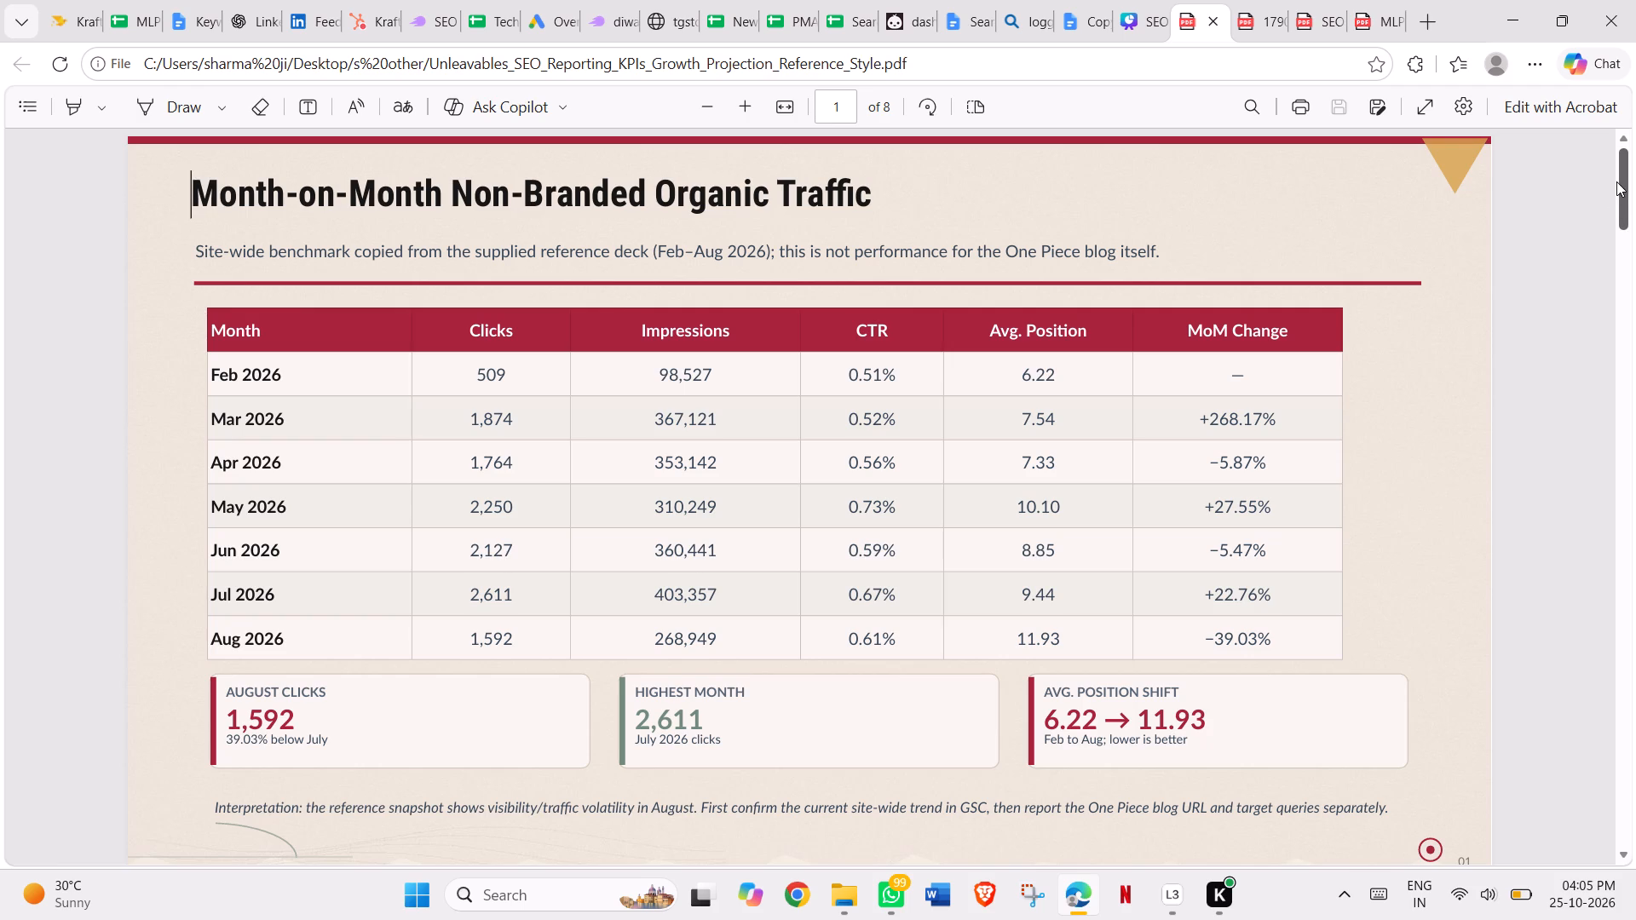
{"action": "left_click_drag", "start_coordinate": [1618, 178], "coordinate": [1635, 280]}
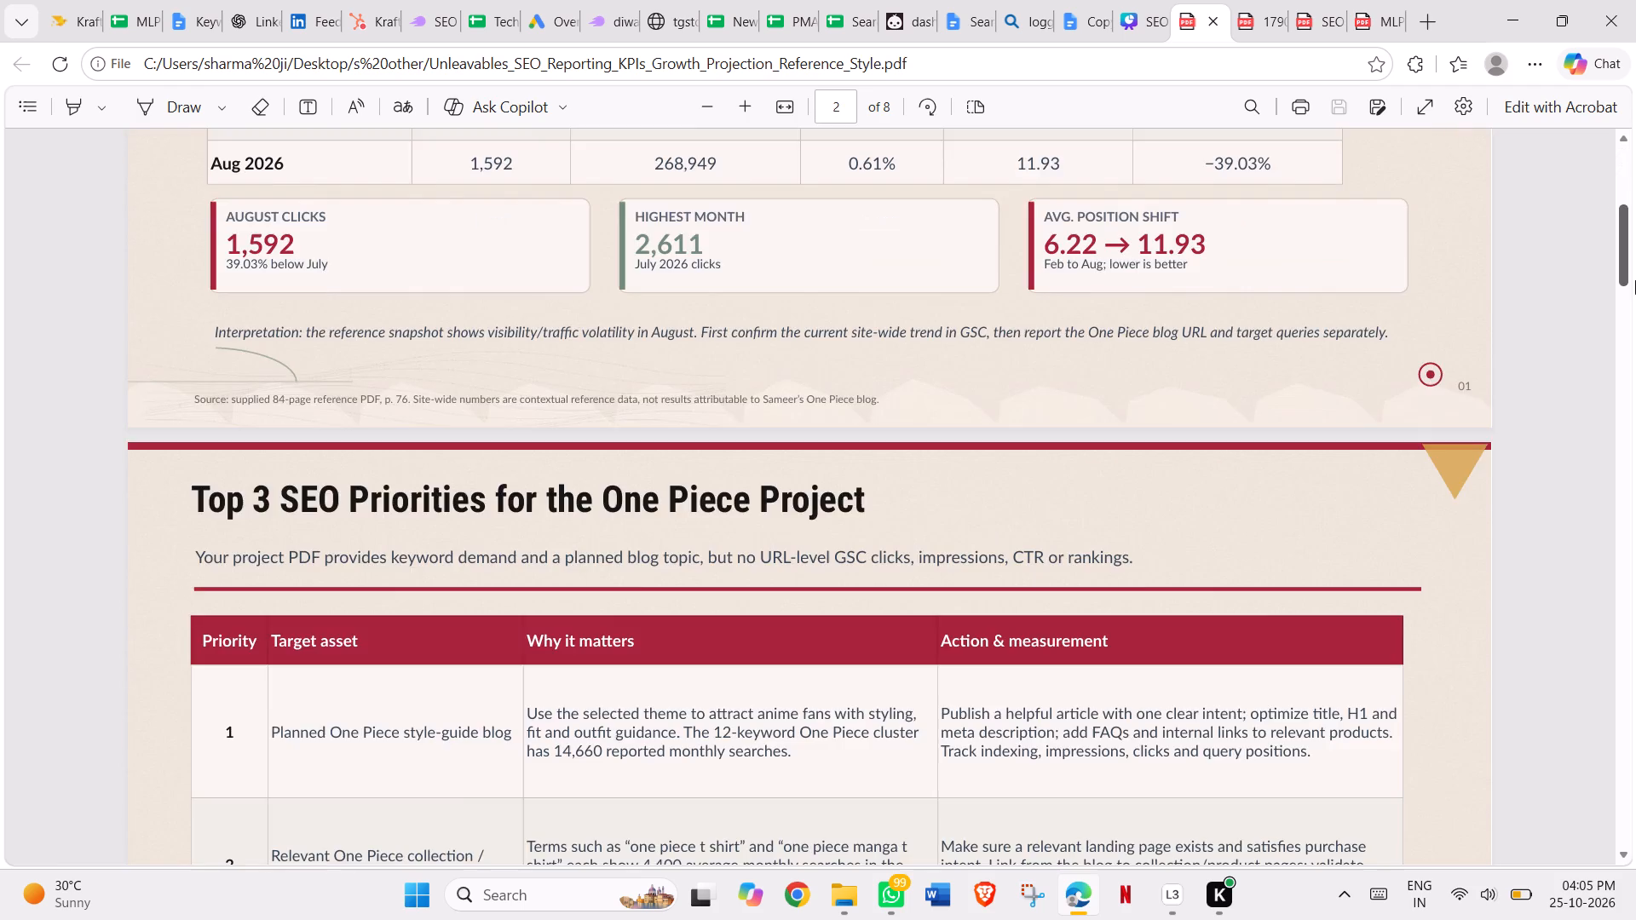
{"action": "left_click_drag", "start_coordinate": [1635, 280], "coordinate": [1635, 286]}
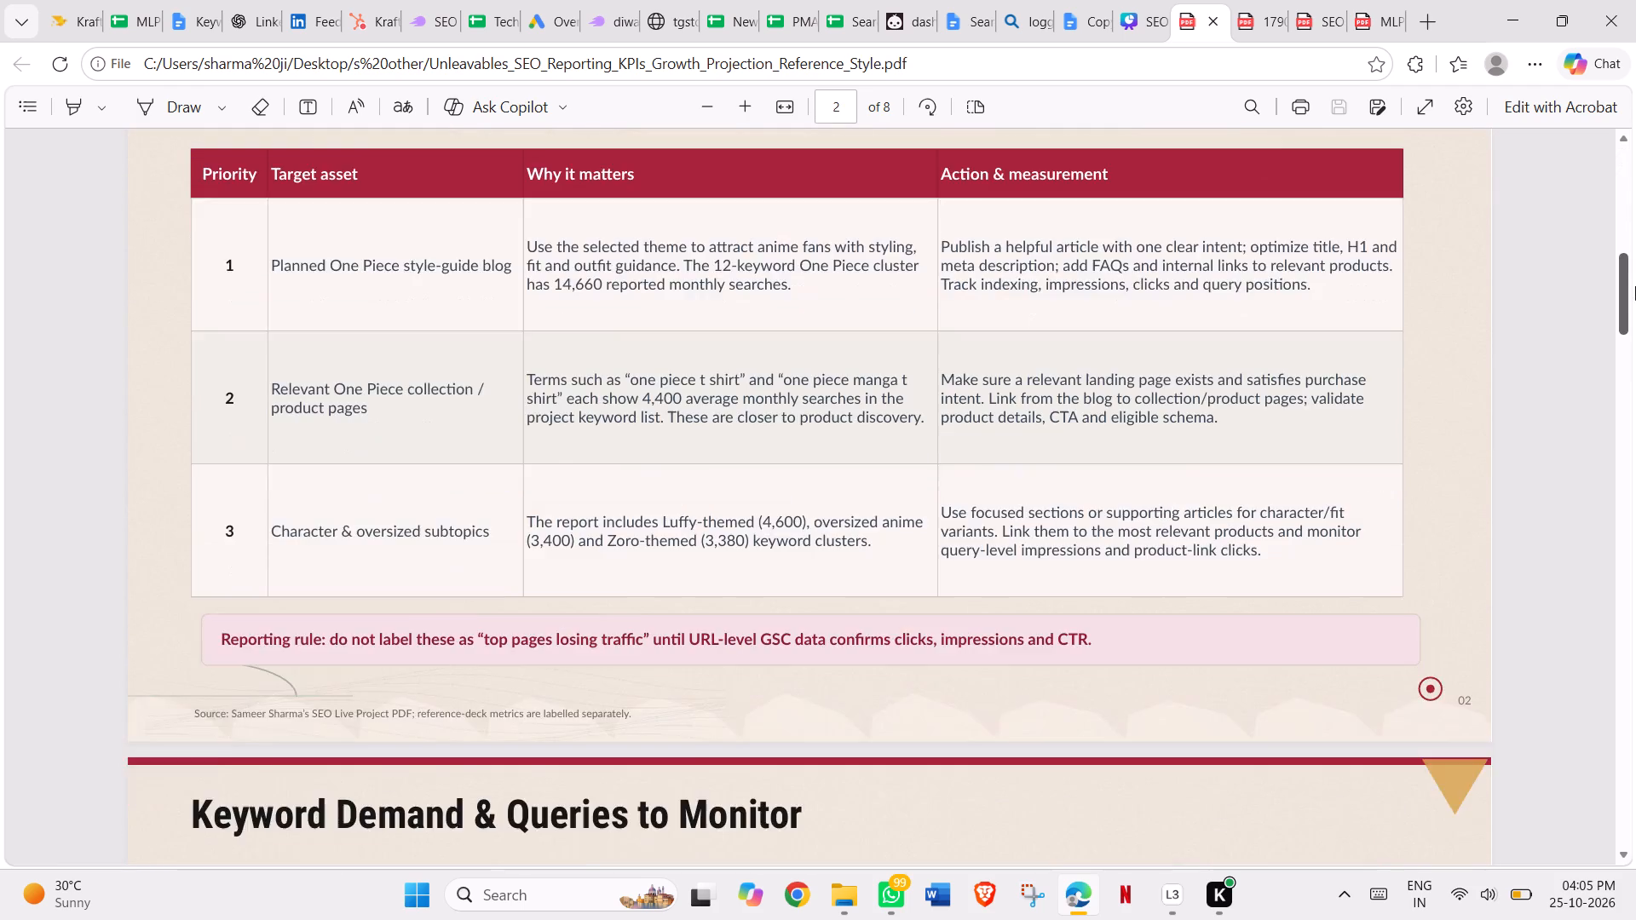
{"action": "left_click_drag", "start_coordinate": [1635, 286], "coordinate": [1635, 434]}
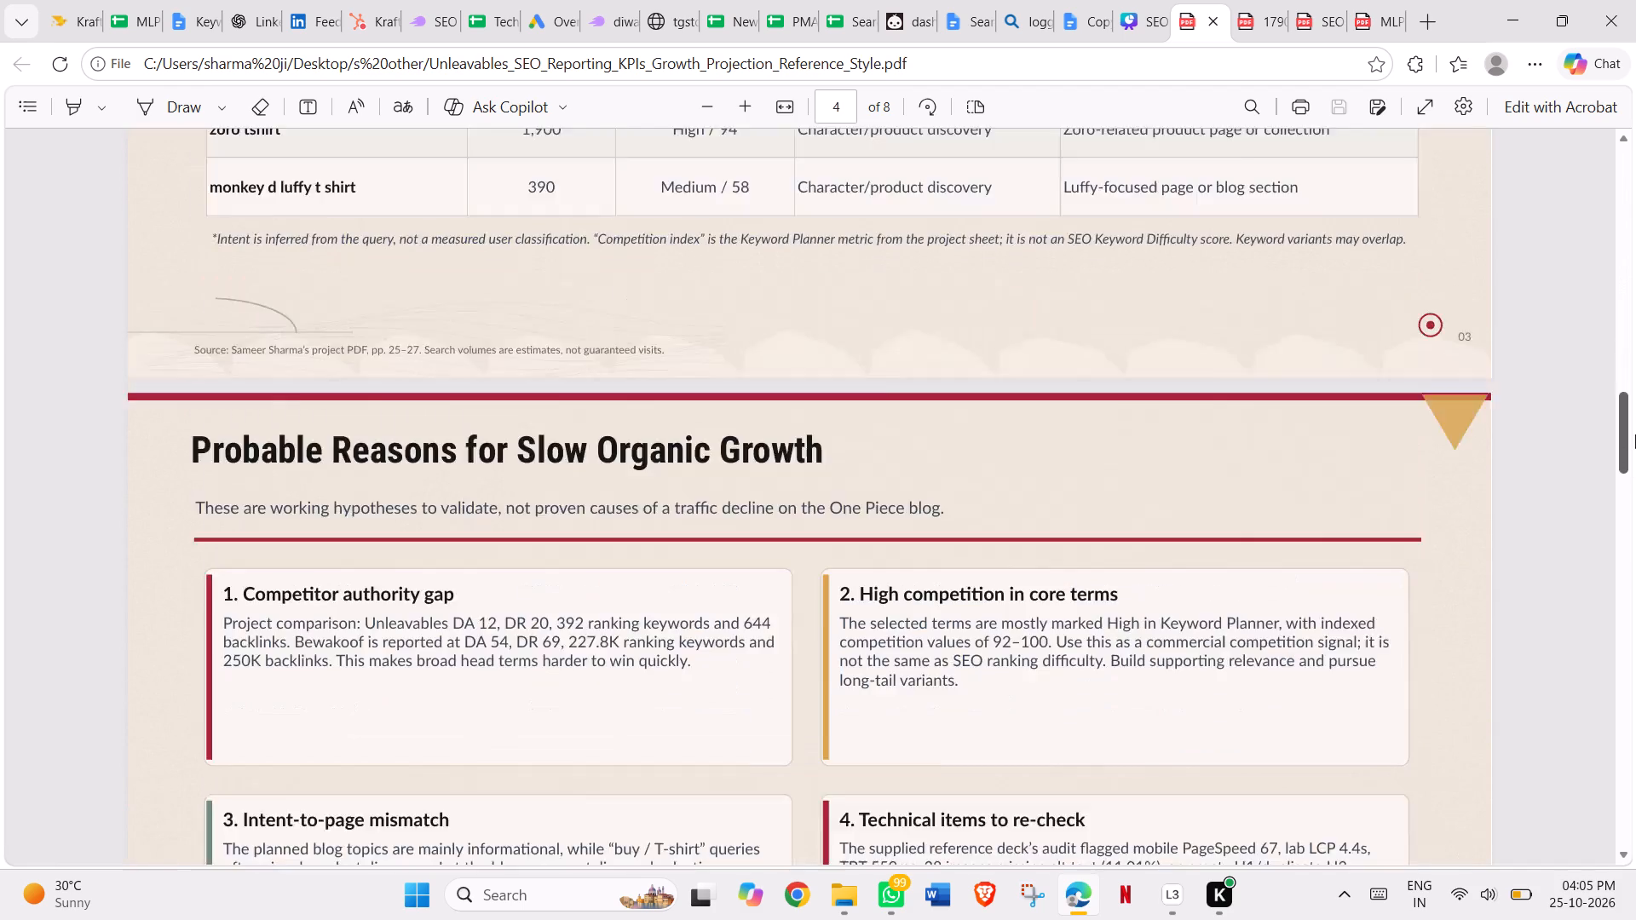
{"action": "left_click_drag", "start_coordinate": [1635, 434], "coordinate": [1635, 483]}
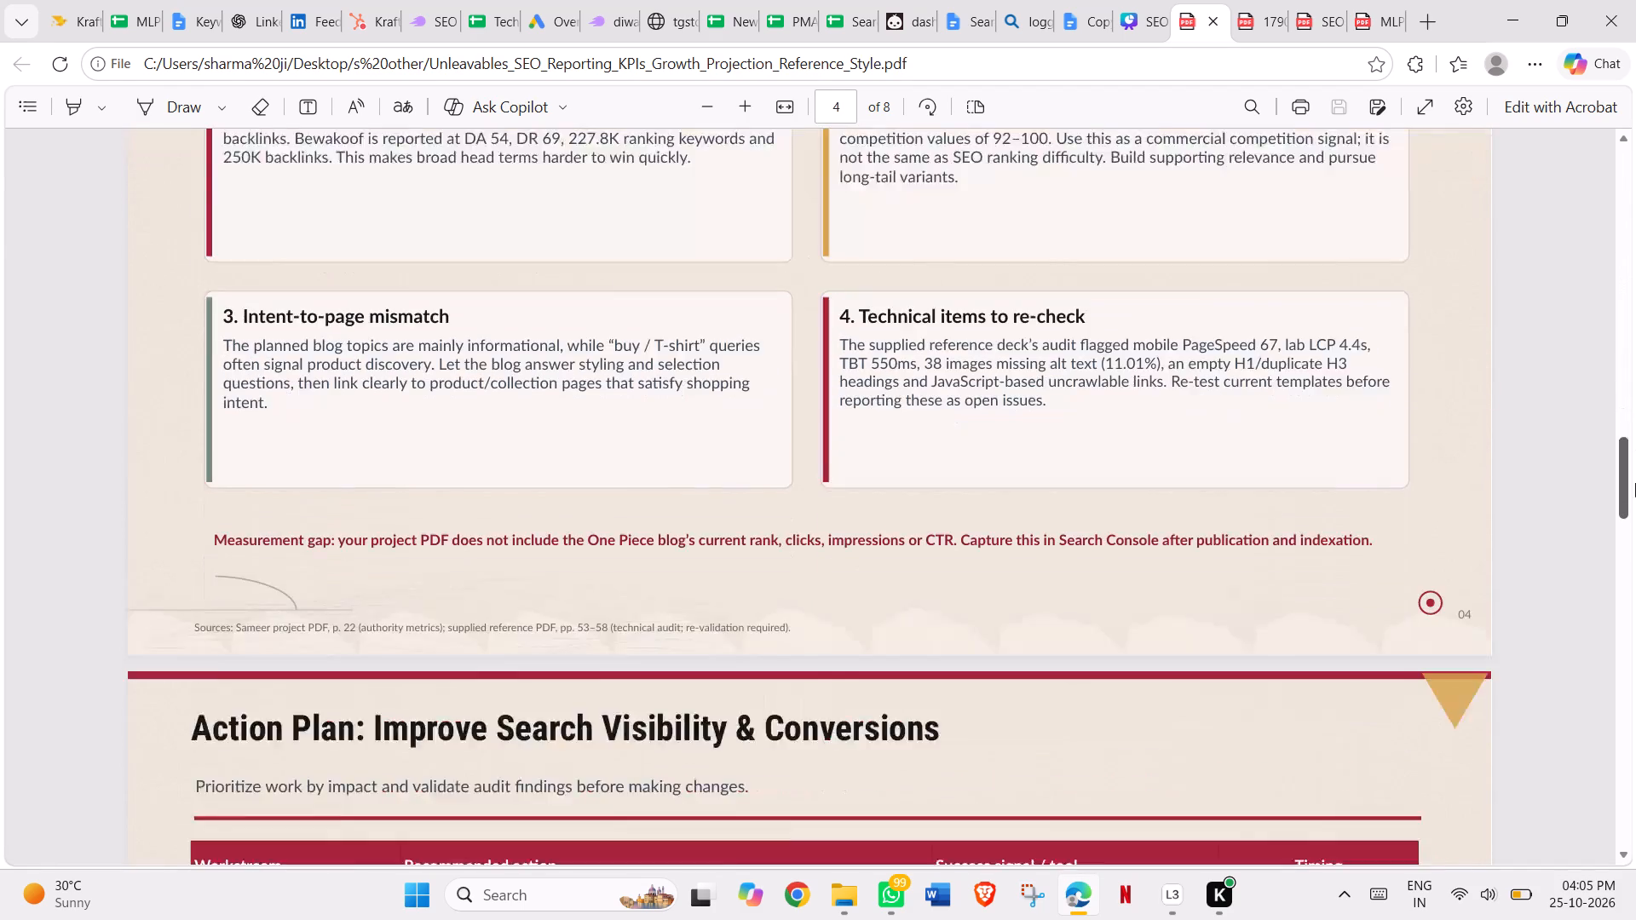
{"action": "left_click_drag", "start_coordinate": [1635, 483], "coordinate": [1635, 493]}
{"action": "left_click_drag", "start_coordinate": [1627, 486], "coordinate": [1630, 519]}
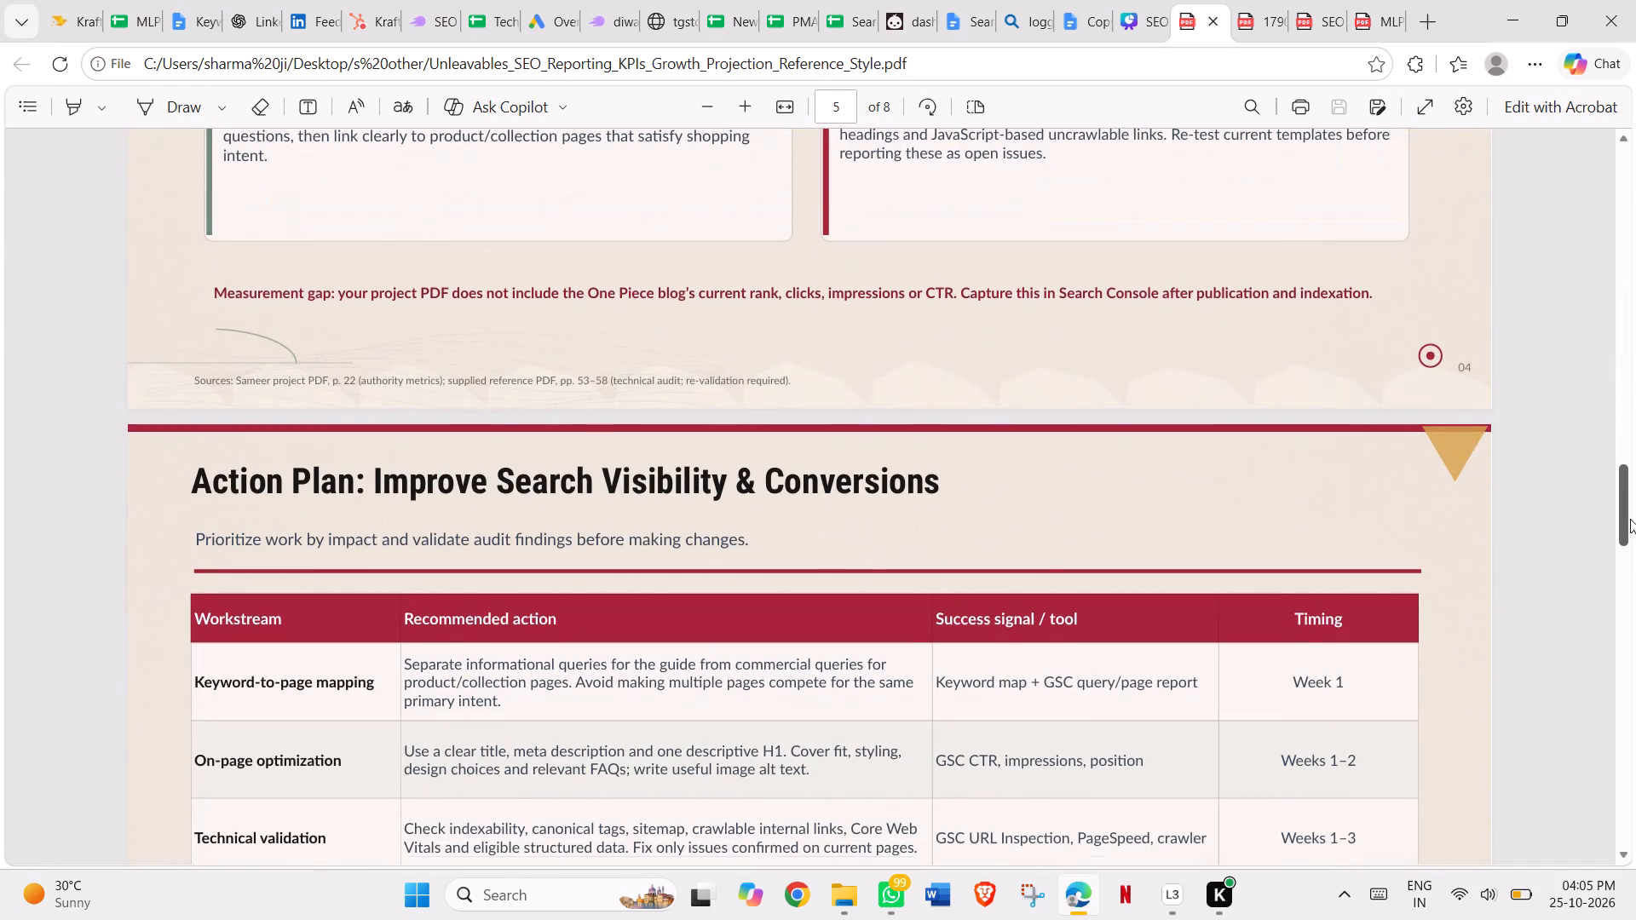
{"action": "left_click_drag", "start_coordinate": [1630, 519], "coordinate": [1630, 601]}
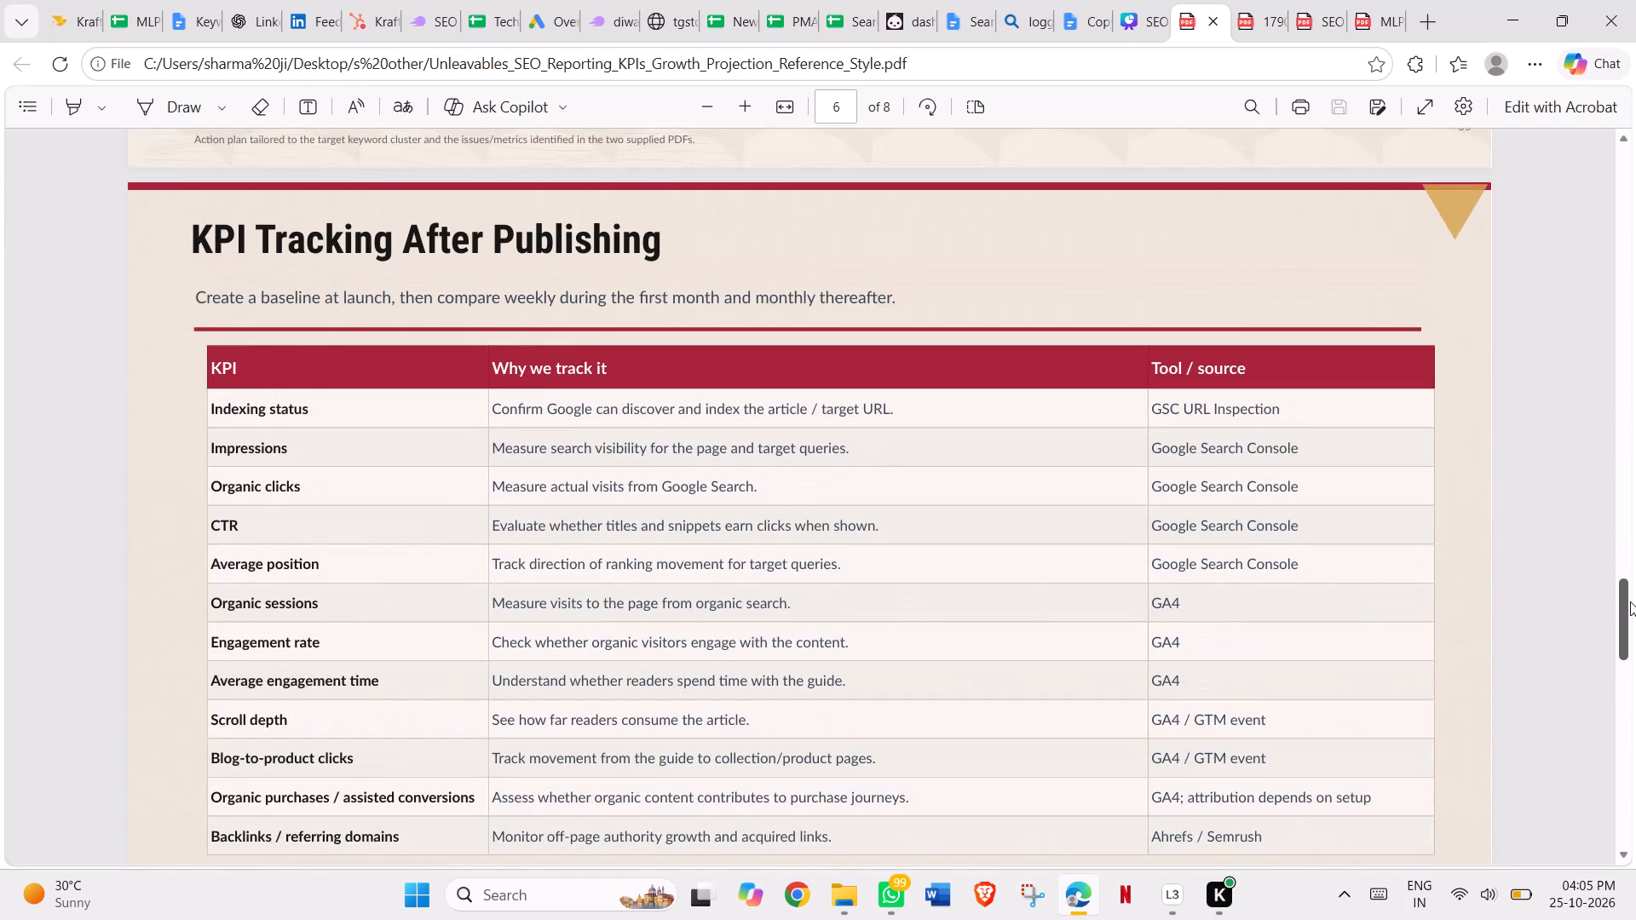
{"action": "left_click_drag", "start_coordinate": [1630, 601], "coordinate": [1635, 740]}
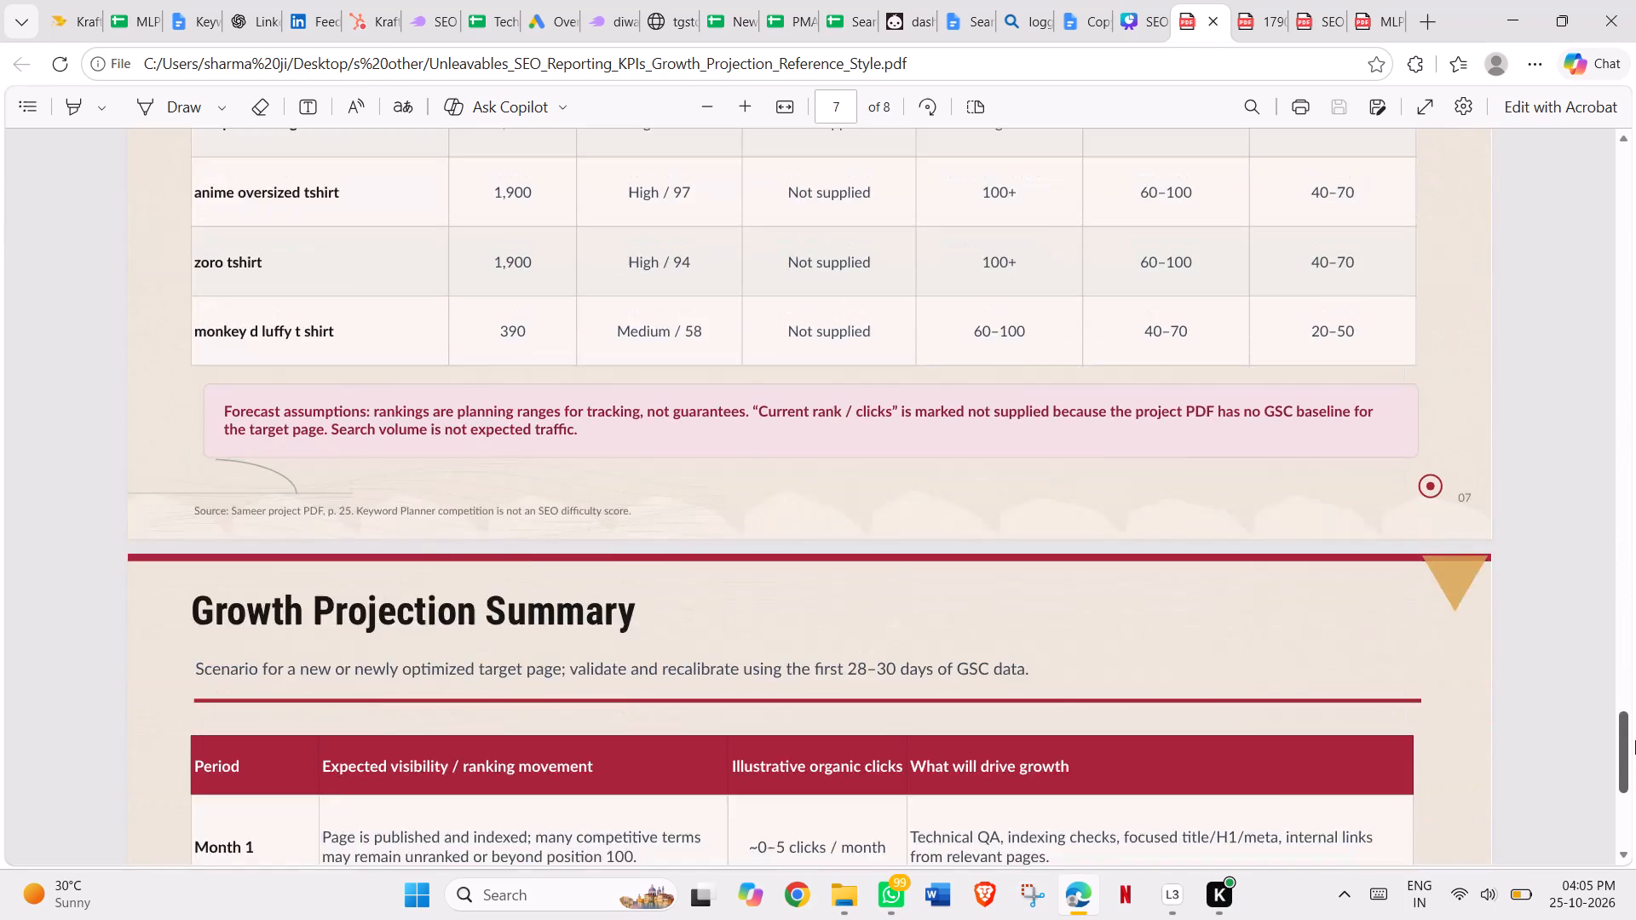
{"action": "left_click_drag", "start_coordinate": [1635, 740], "coordinate": [1631, 195]}
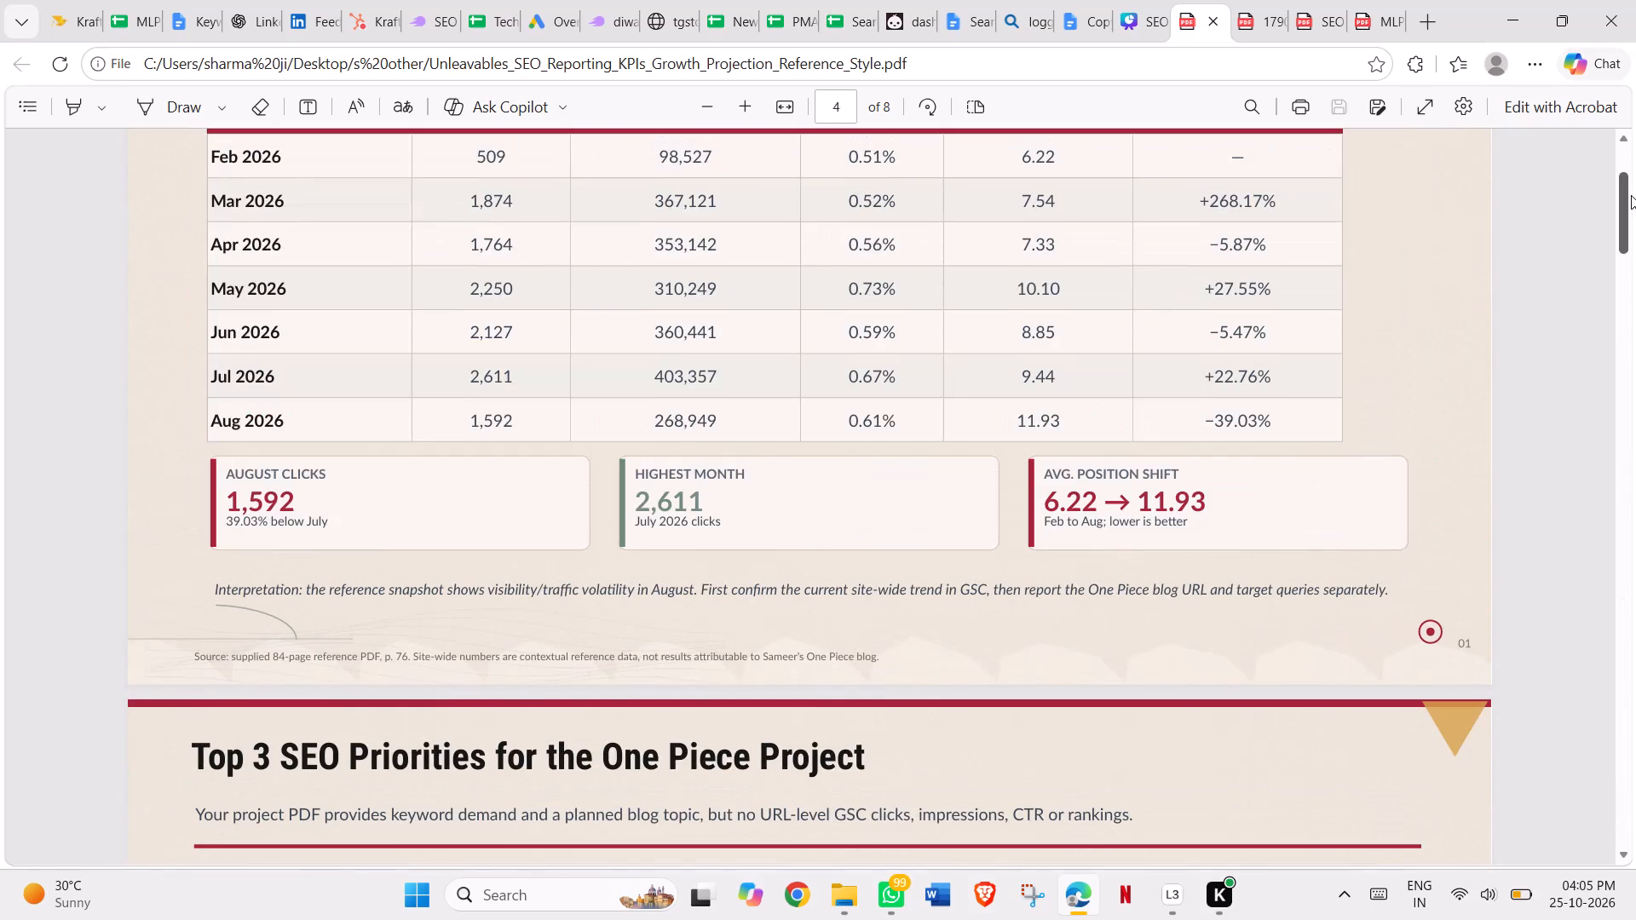
{"action": "left_click_drag", "start_coordinate": [1623, 195], "coordinate": [1622, 126]}
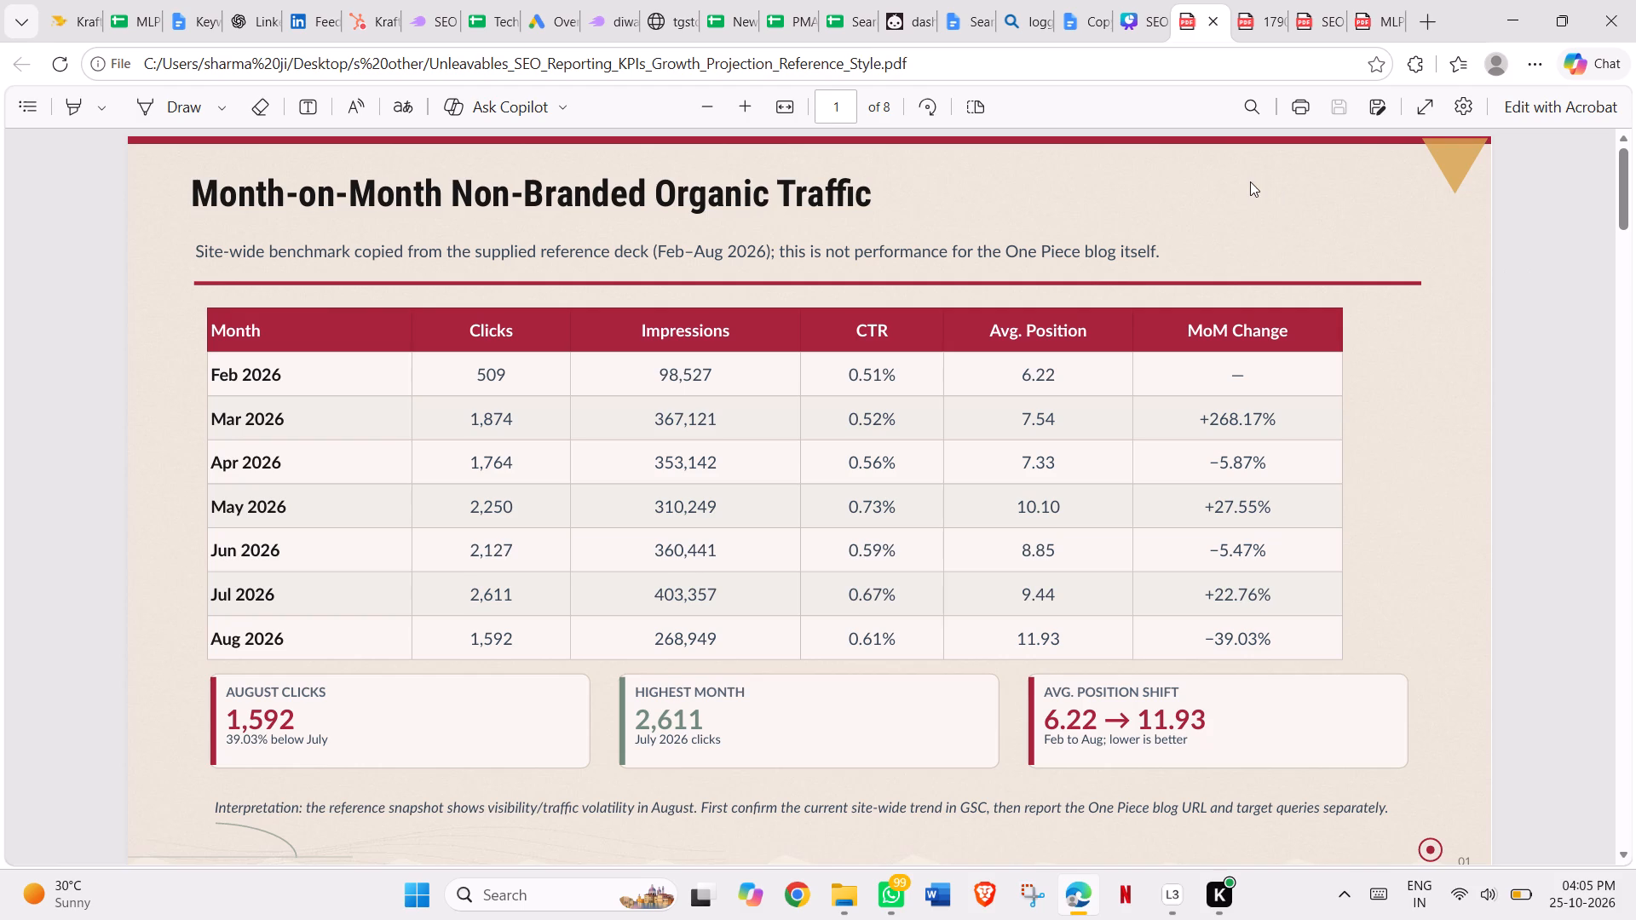
Switch to the SEO LIVE PROJECT_UNLEAVABLES_GROUP B5 presentation in Canva and open blank page 45.
{"action": "left_click", "coordinate": [1133, 17]}
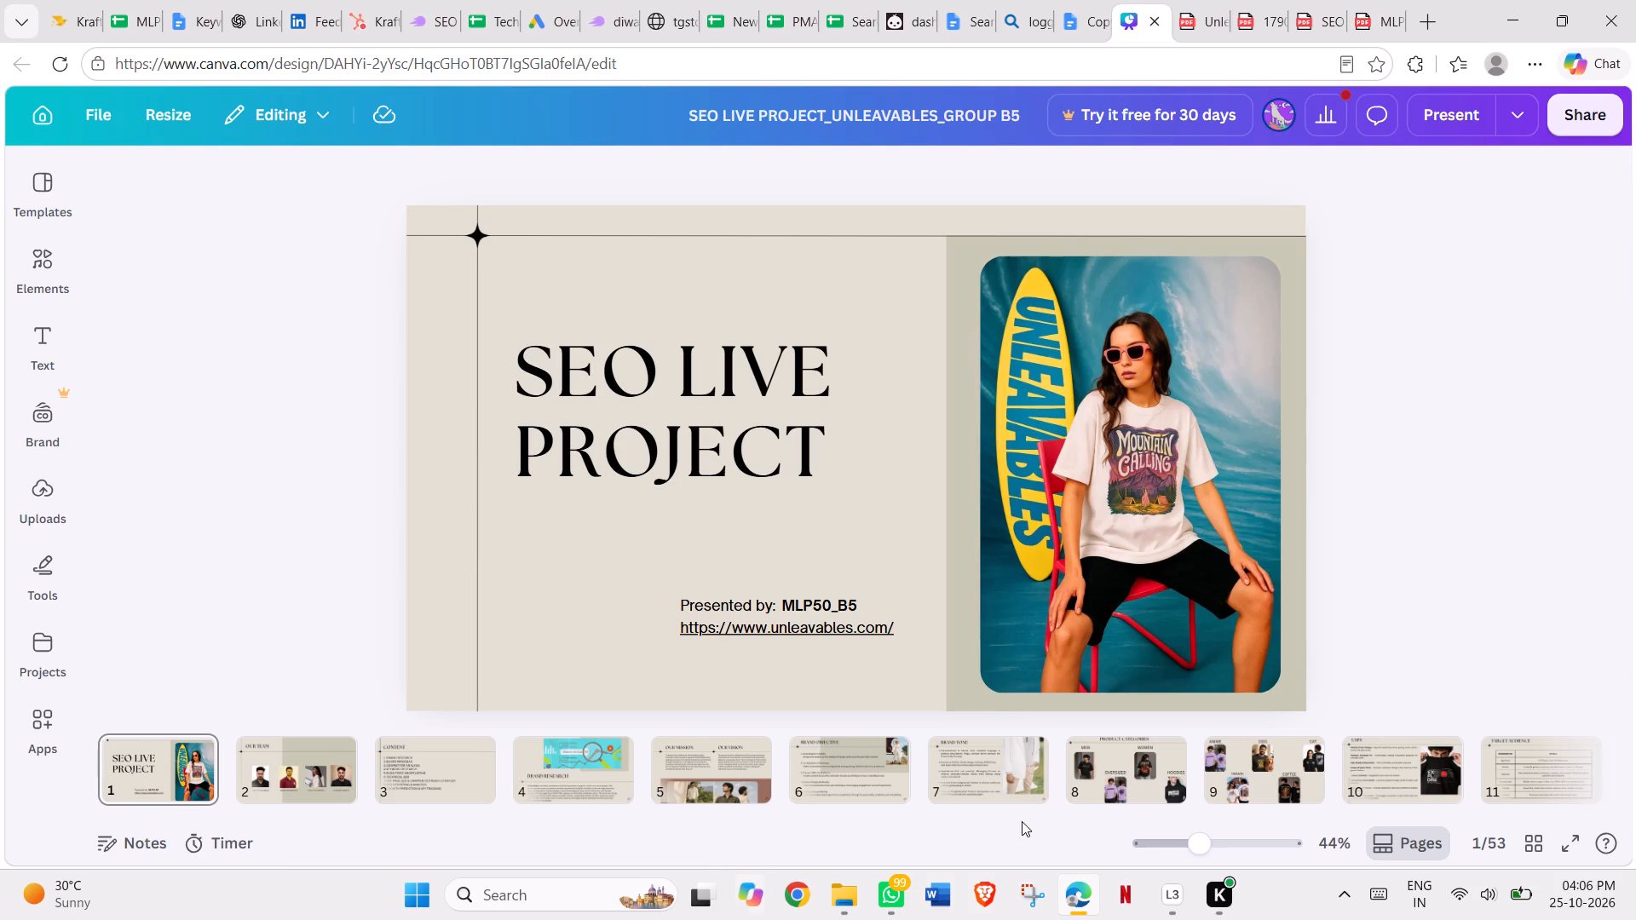
{"action": "left_click", "coordinate": [1102, 816]}
{"action": "double_click", "coordinate": [1102, 816]}
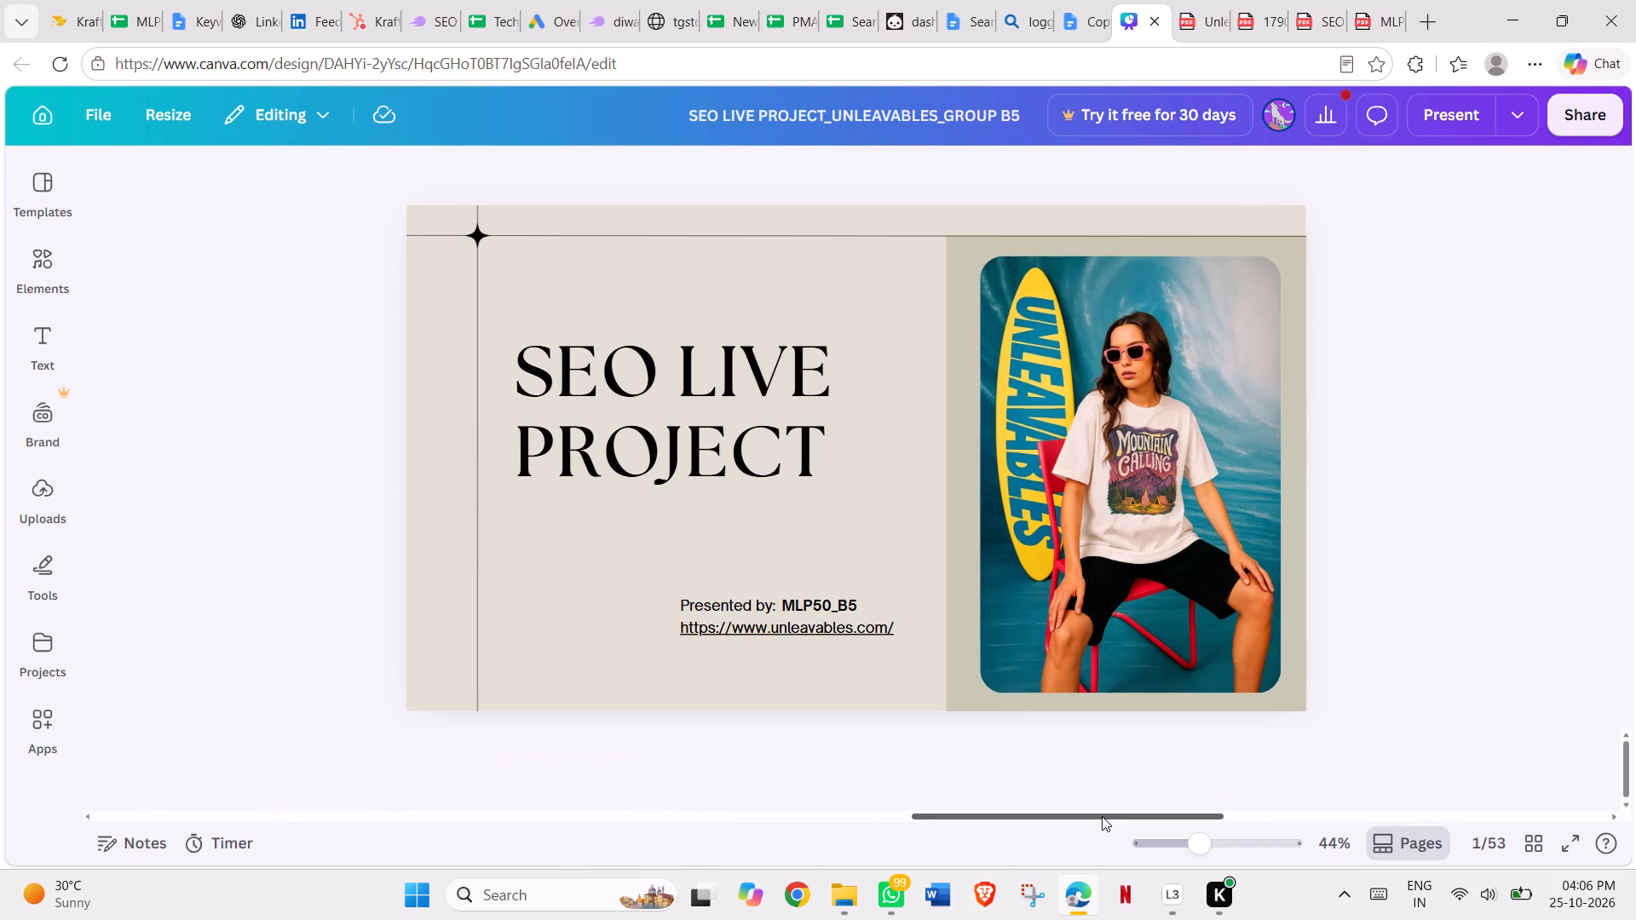
{"action": "left_click_drag", "start_coordinate": [1102, 816], "coordinate": [1161, 816]}
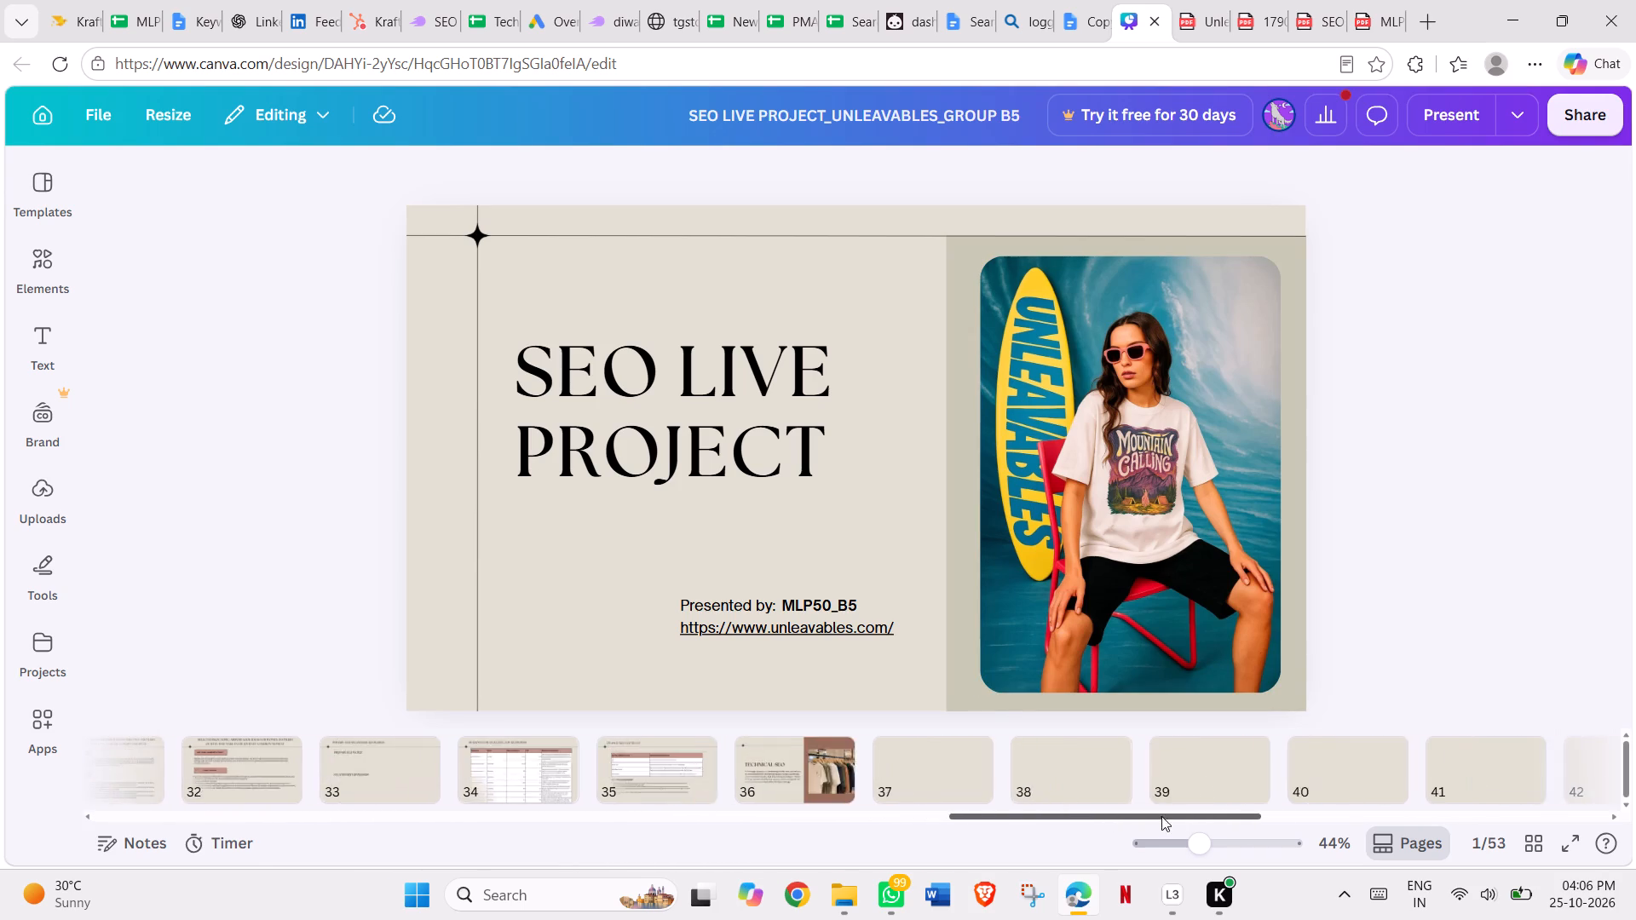
{"action": "left_click_drag", "start_coordinate": [1161, 816], "coordinate": [1293, 824]}
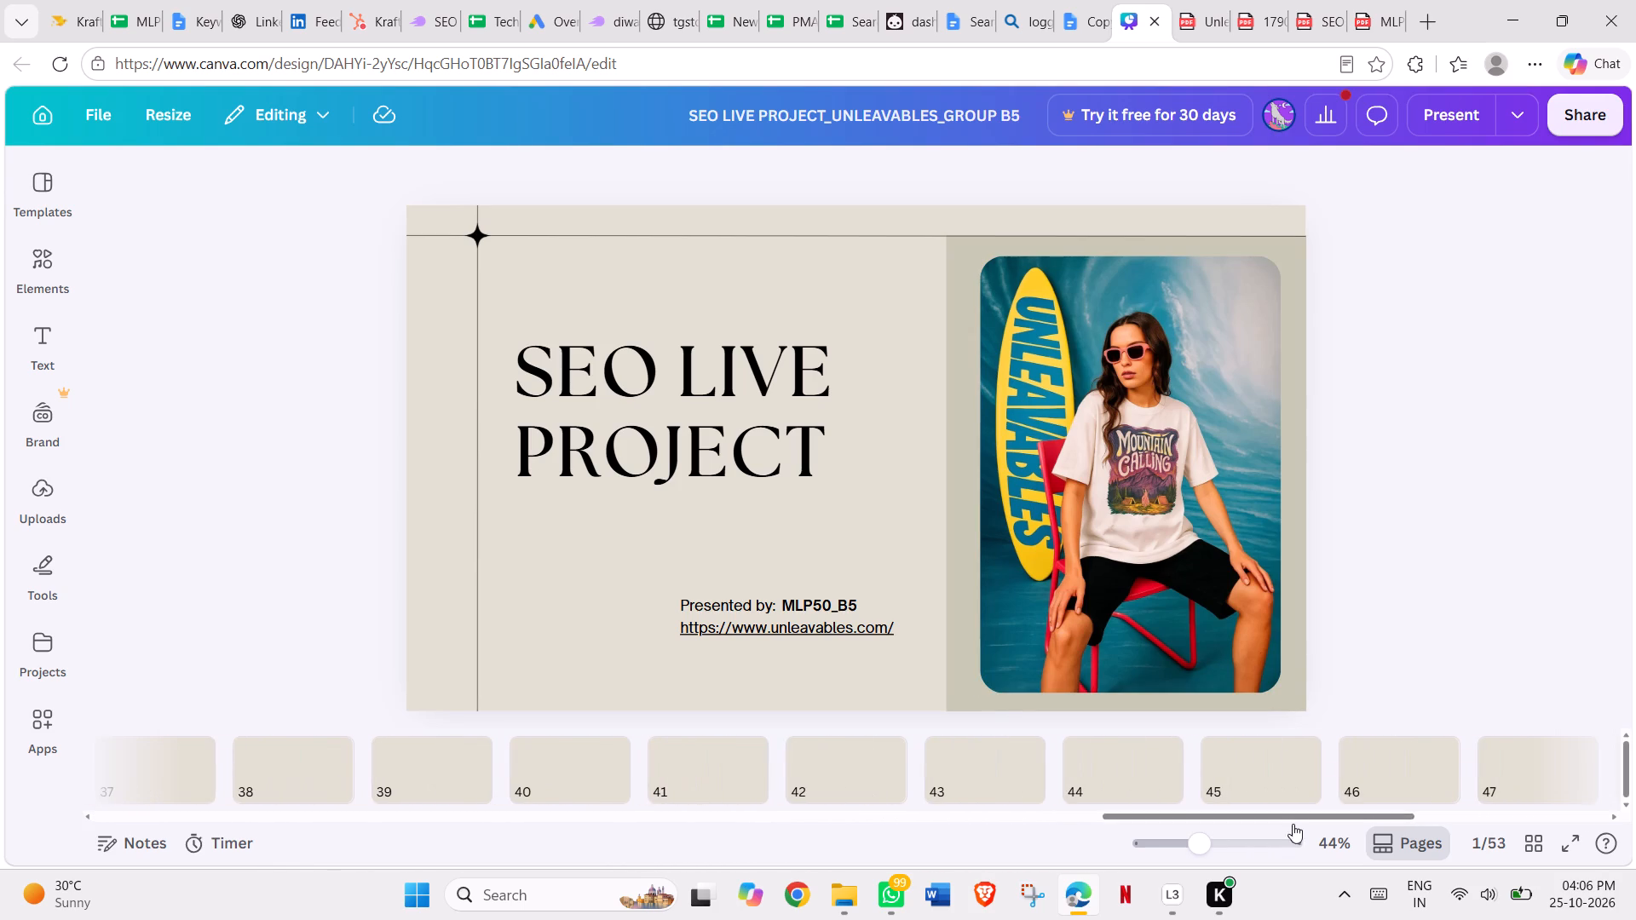
{"action": "left_click", "coordinate": [1276, 779]}
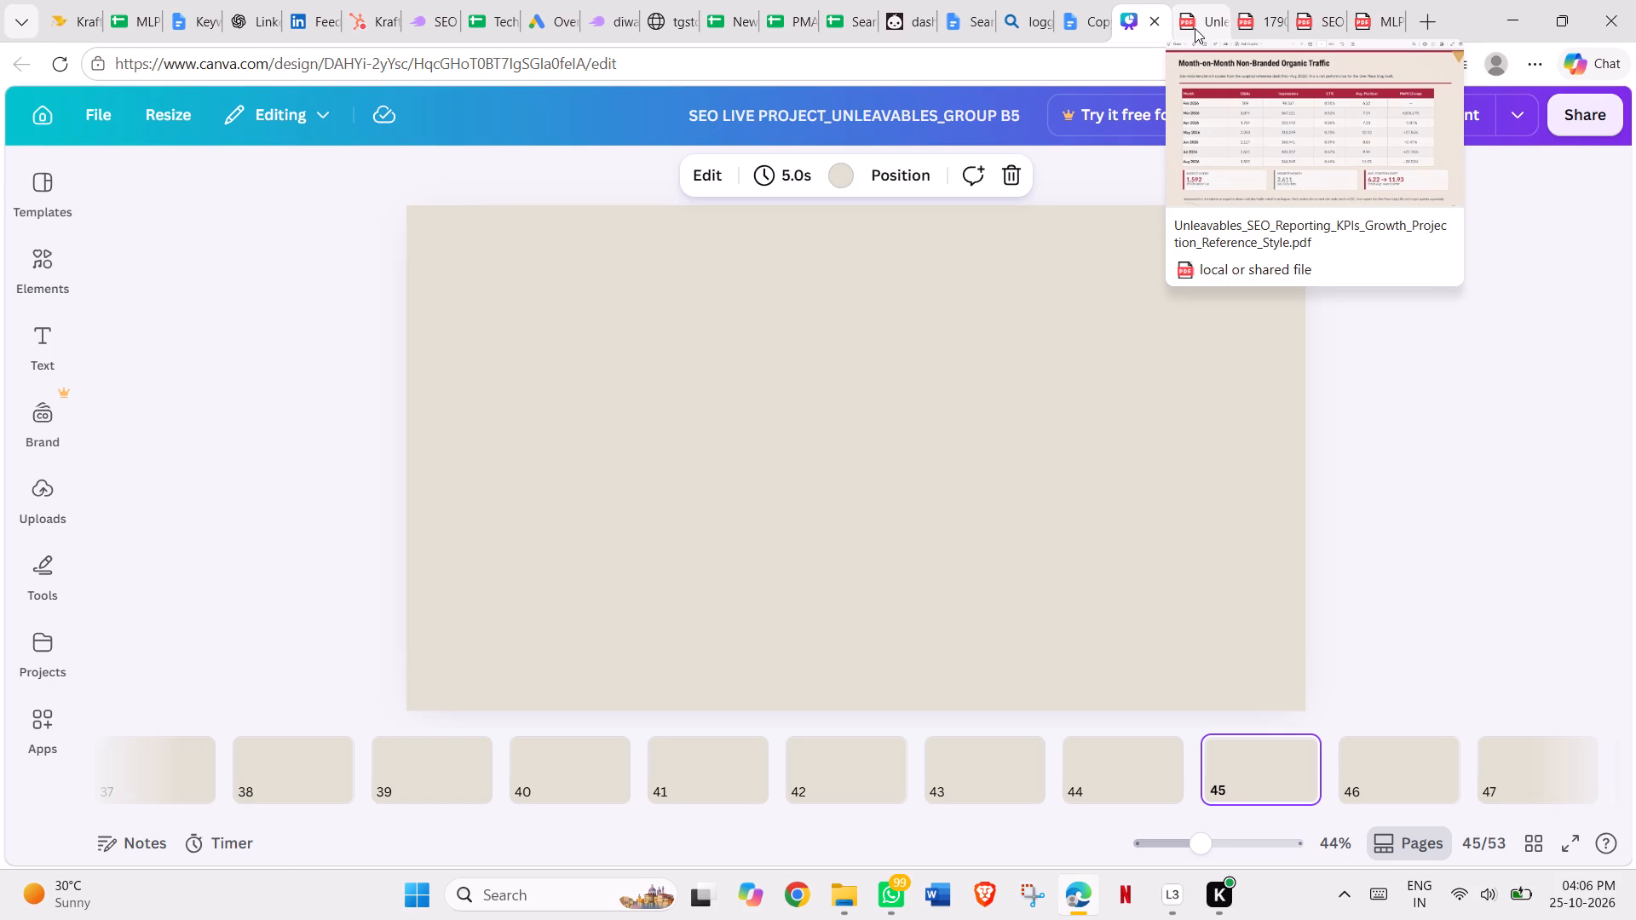
{"action": "left_click", "coordinate": [1374, 351]}
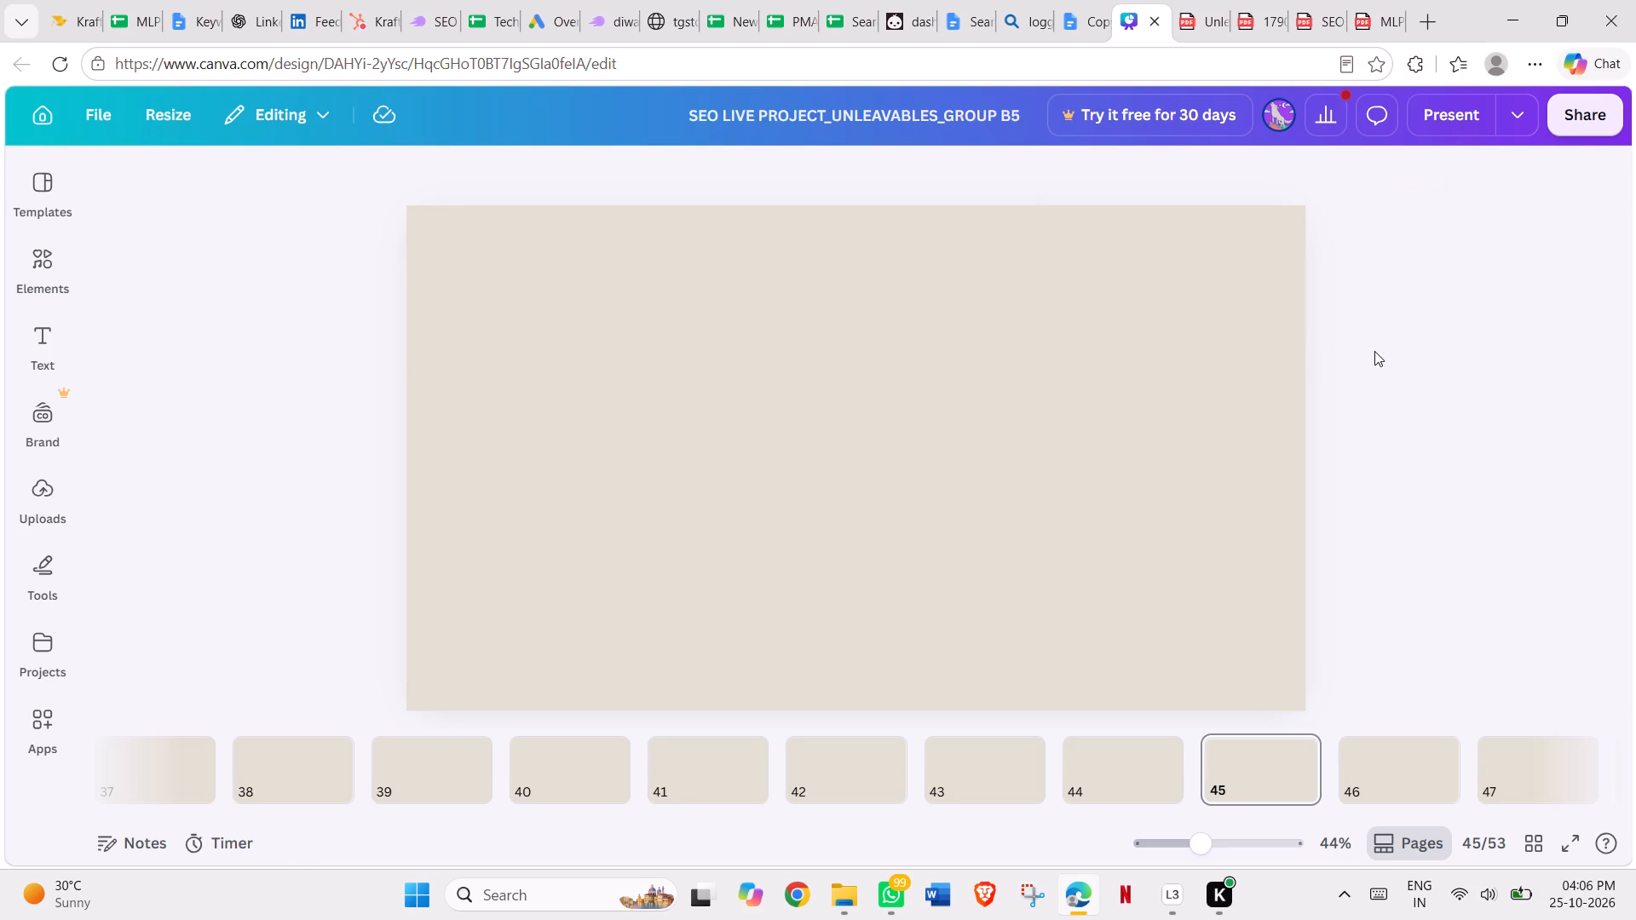
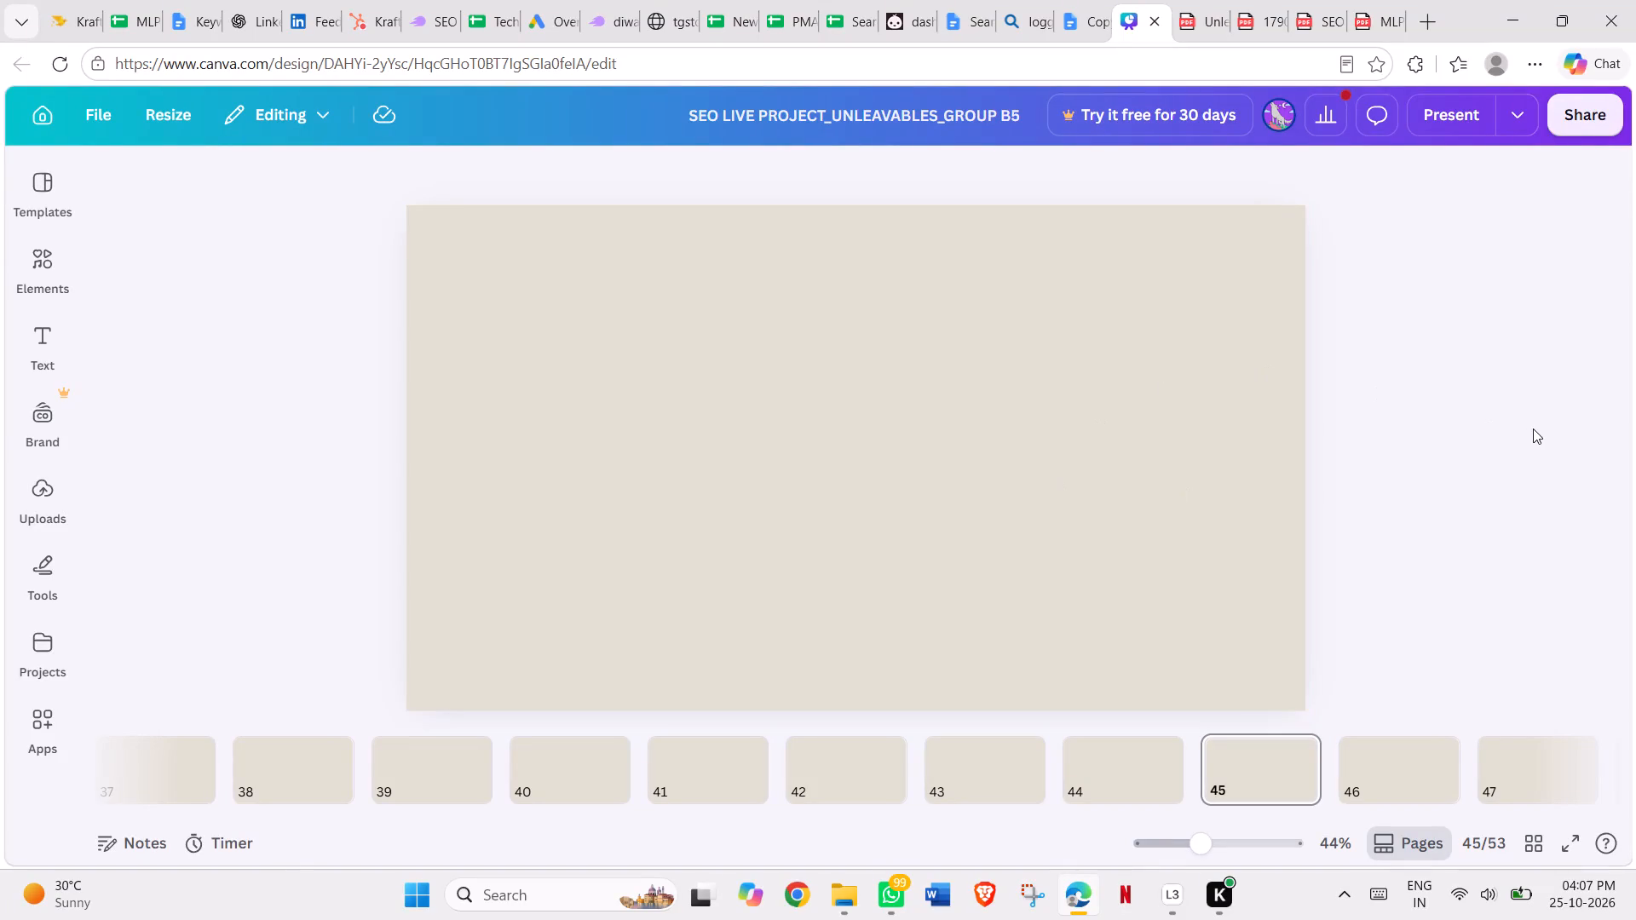
Examine the six-month comparison, expected monthly growth plan and traffic analysis pages near the end of the 54-page reference deck.
{"action": "left_click", "coordinate": [1204, 6]}
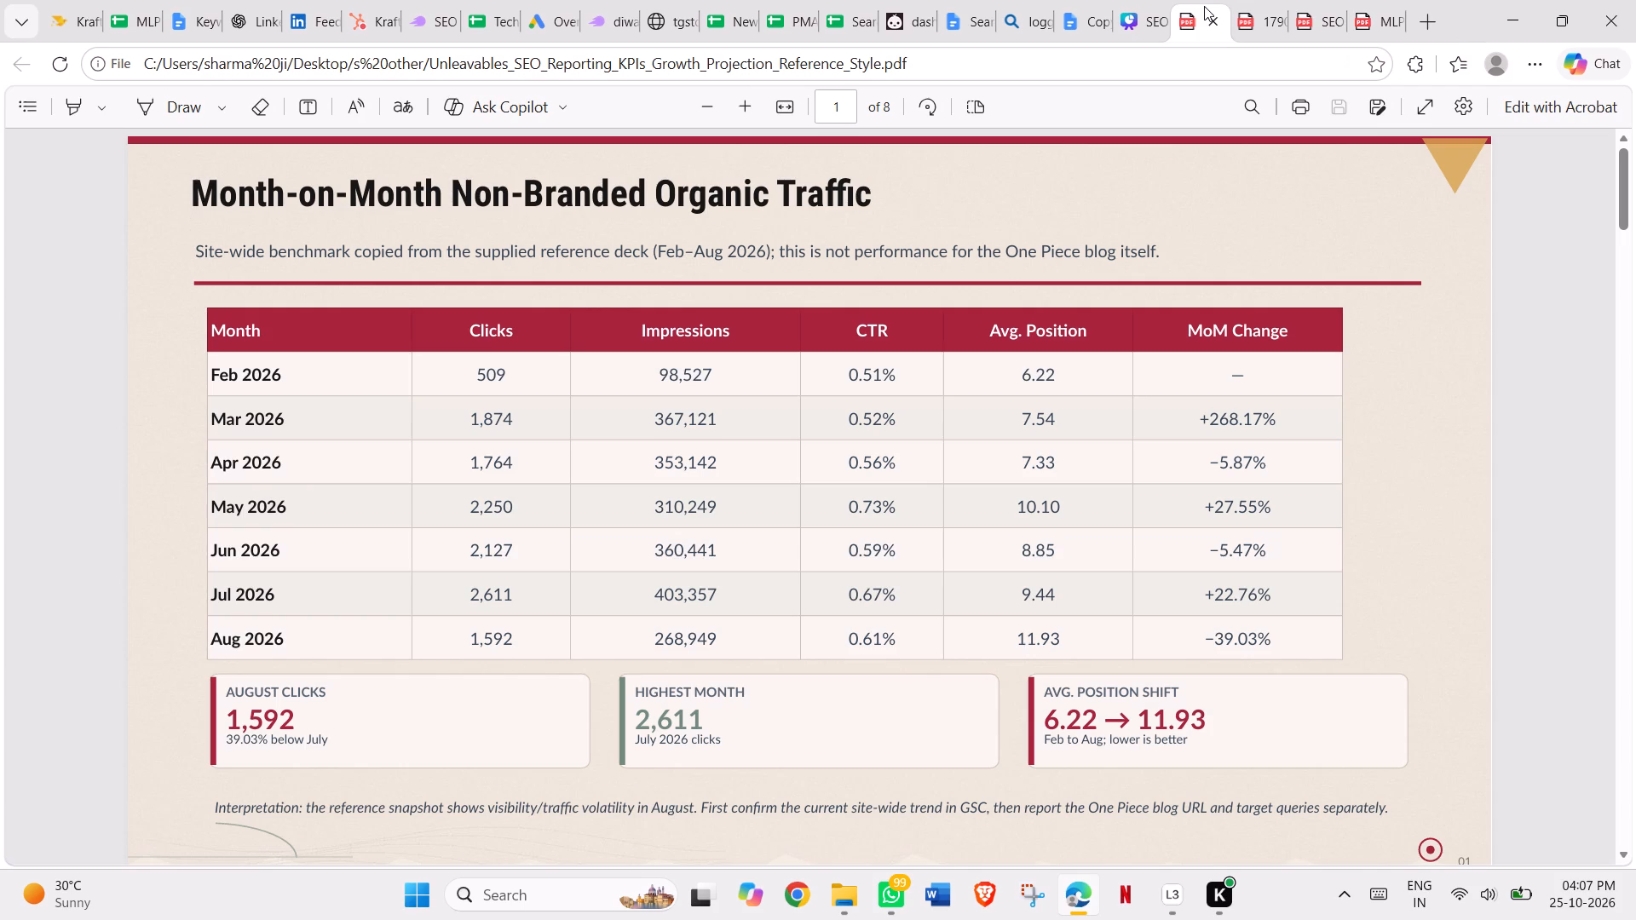
{"action": "left_click", "coordinate": [1255, 14]}
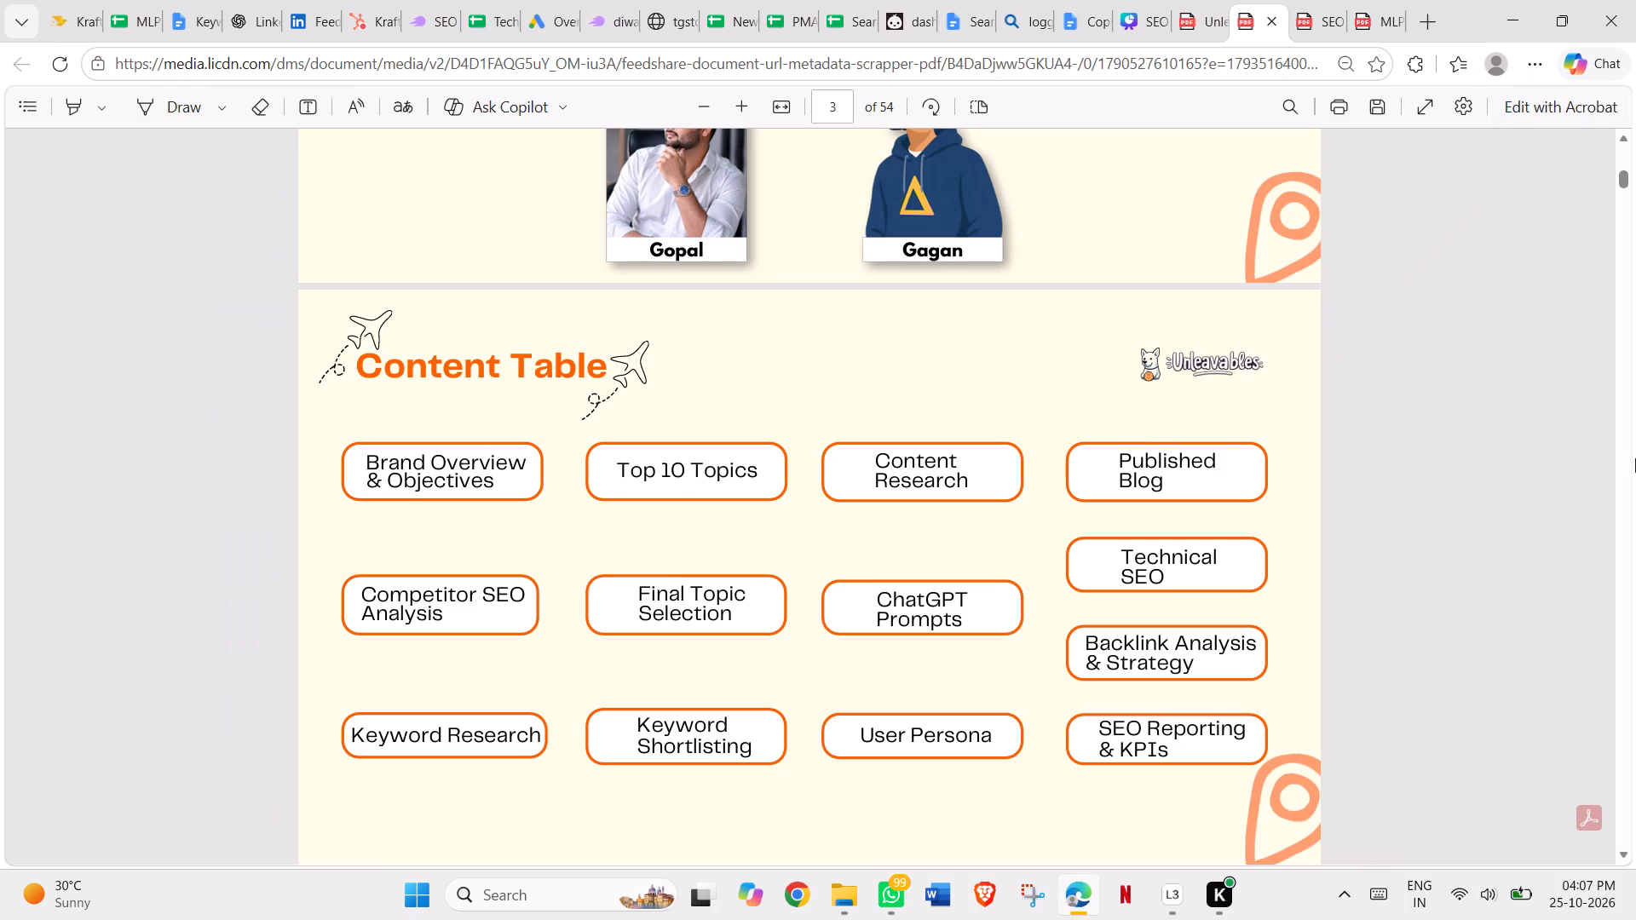
{"action": "double_click", "coordinate": [1625, 699]}
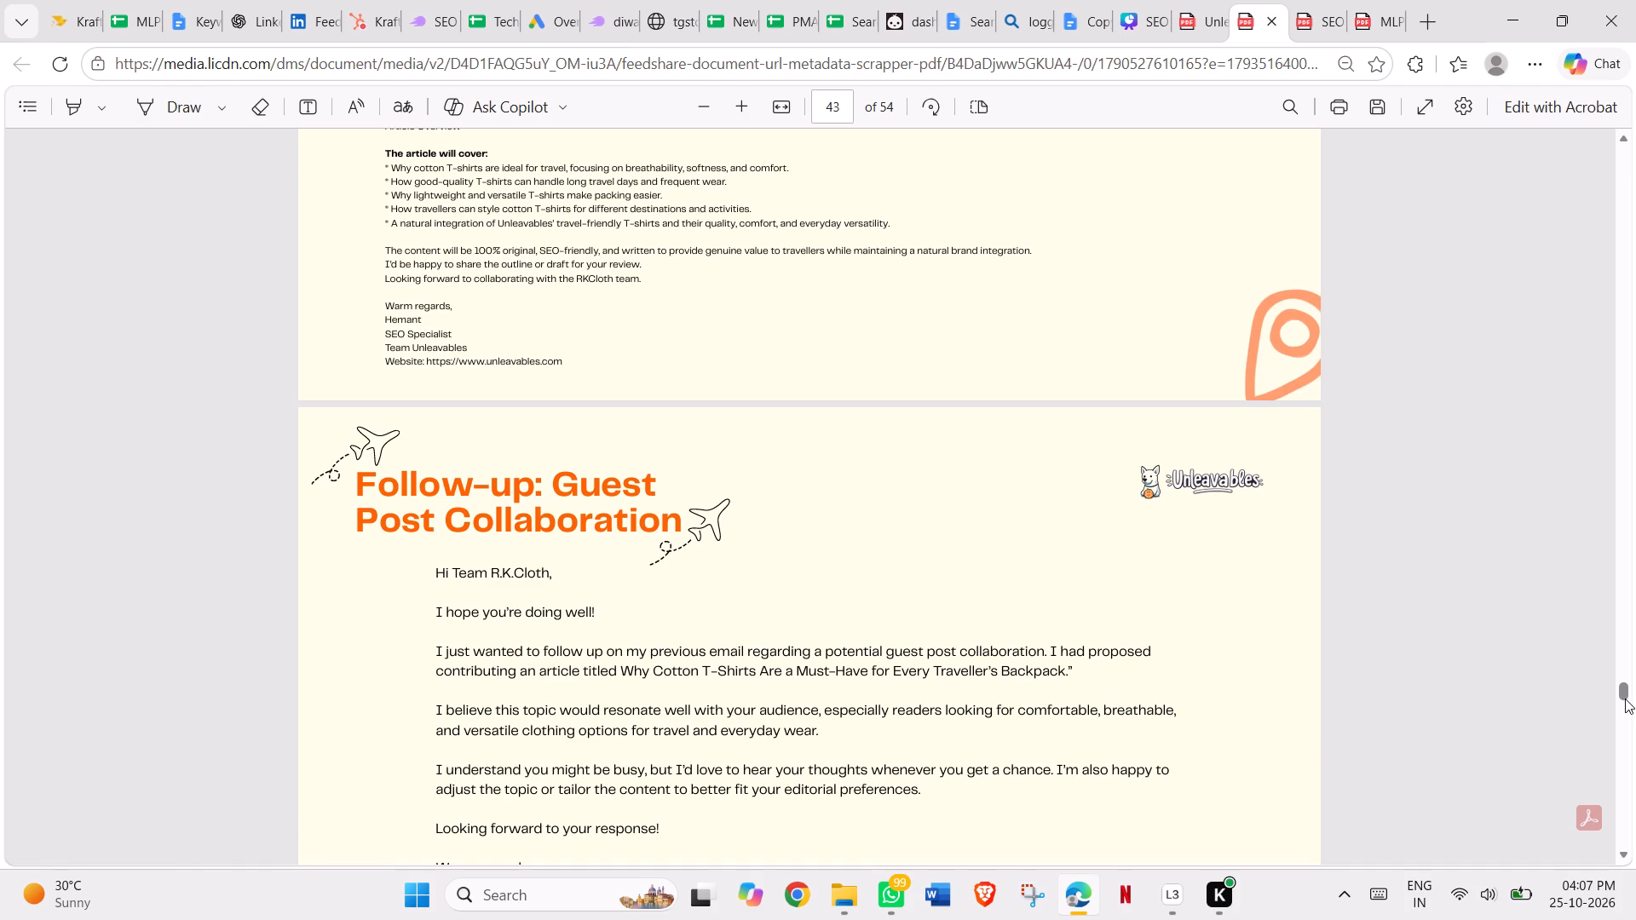
{"action": "left_click_drag", "start_coordinate": [1625, 699], "coordinate": [1632, 726]}
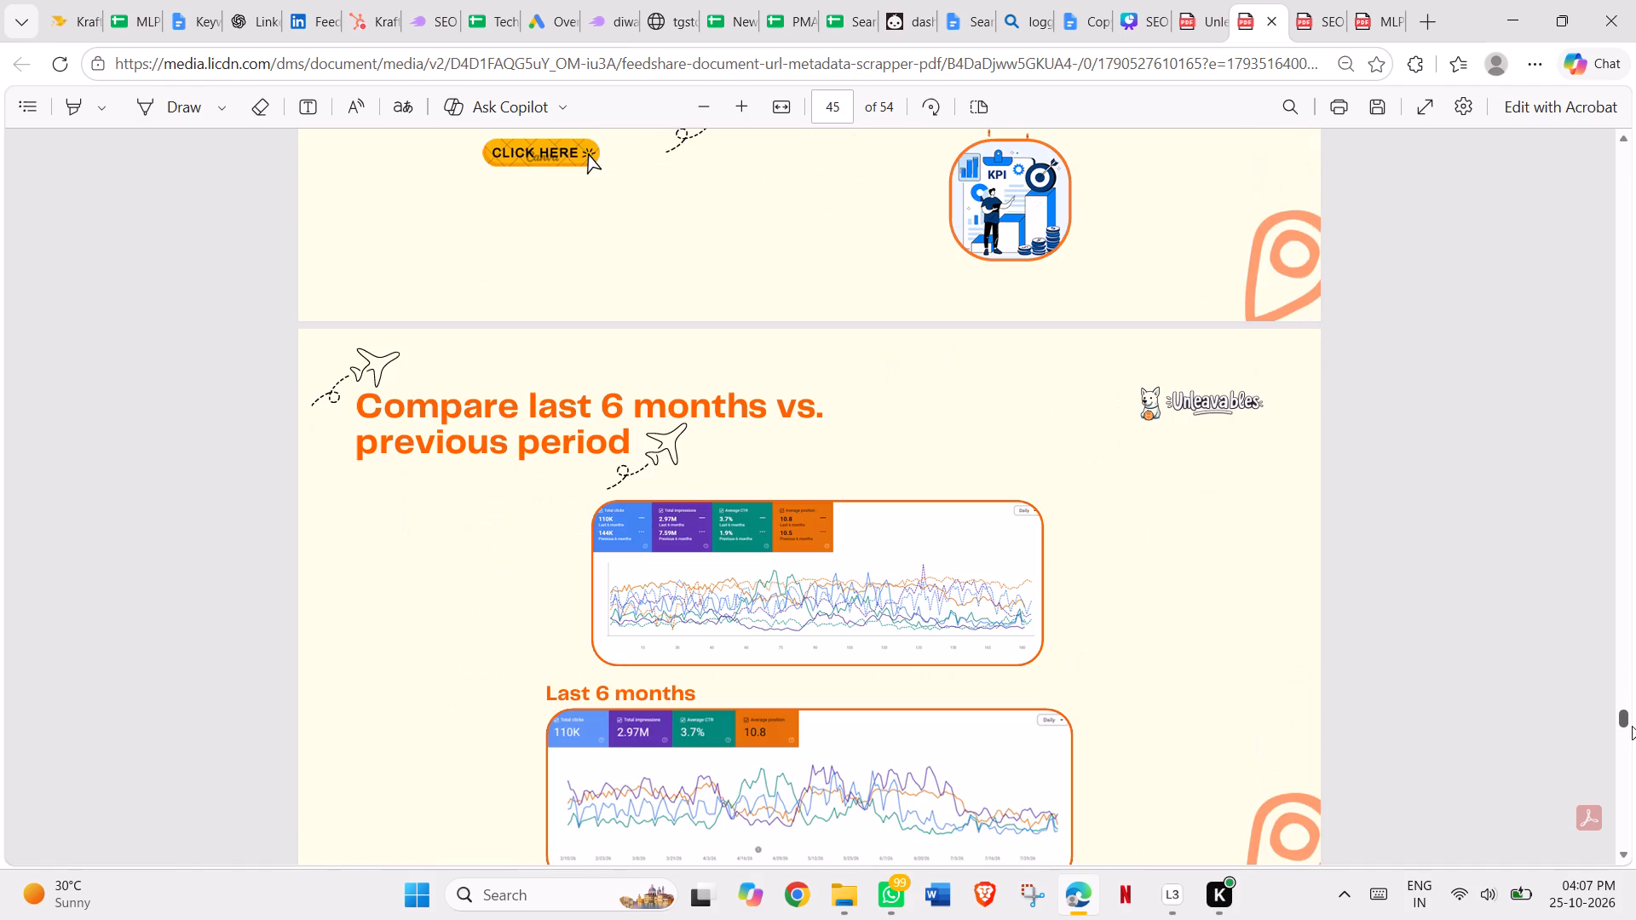
{"action": "left_click_drag", "start_coordinate": [1632, 726], "coordinate": [1632, 728]}
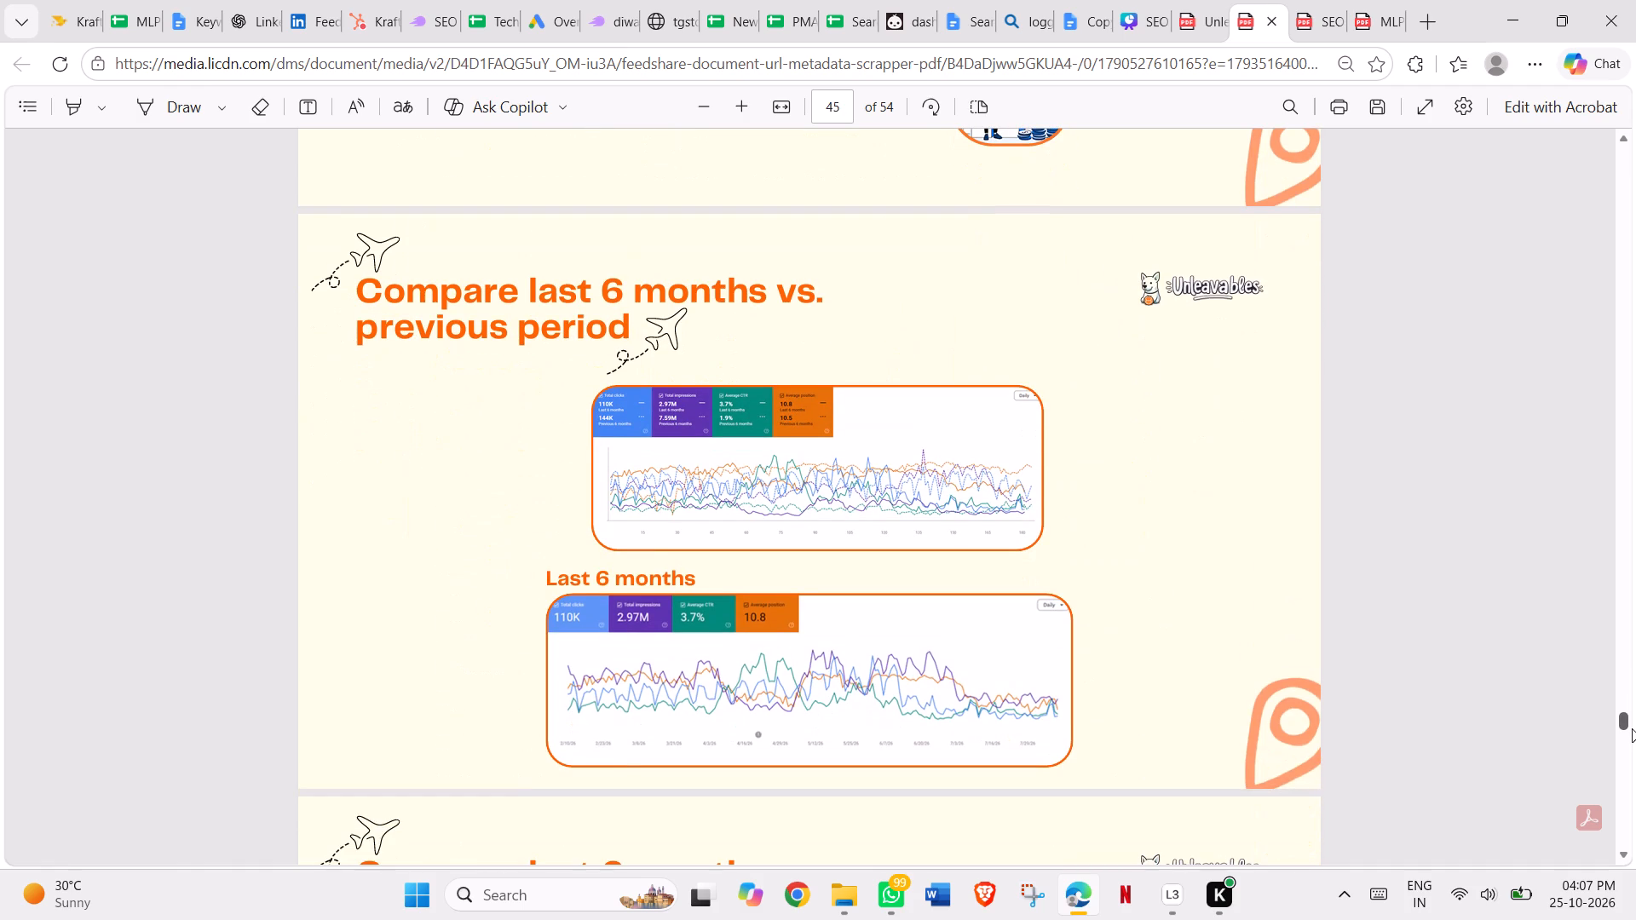
{"action": "left_click_drag", "start_coordinate": [1632, 728], "coordinate": [1635, 753]}
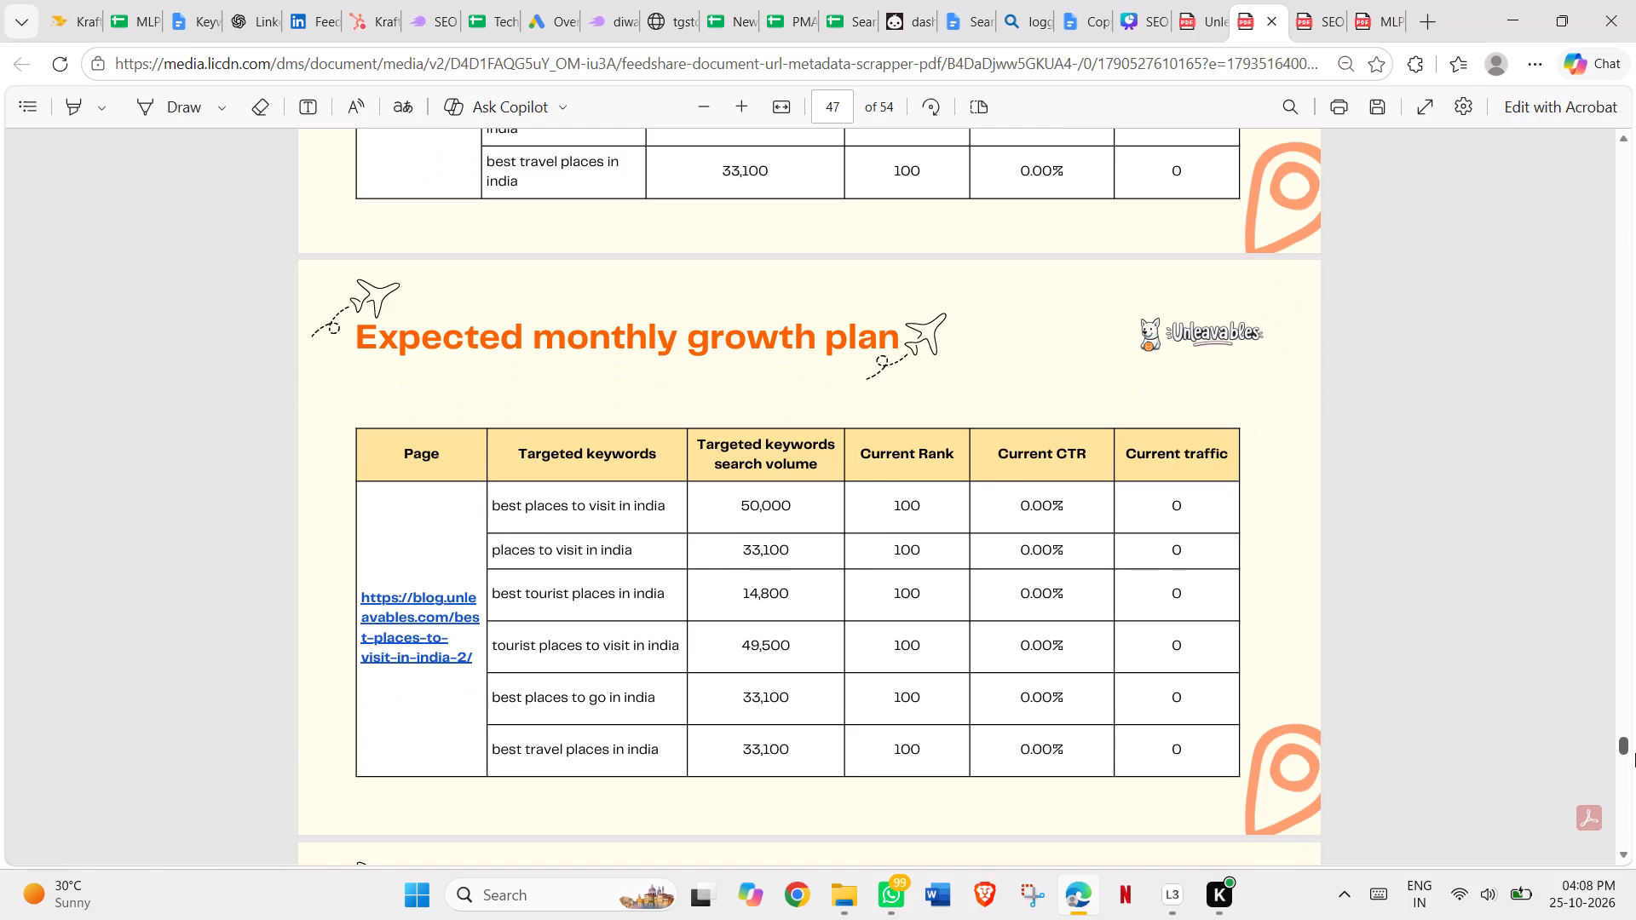
{"action": "left_click_drag", "start_coordinate": [1635, 753], "coordinate": [1635, 771]}
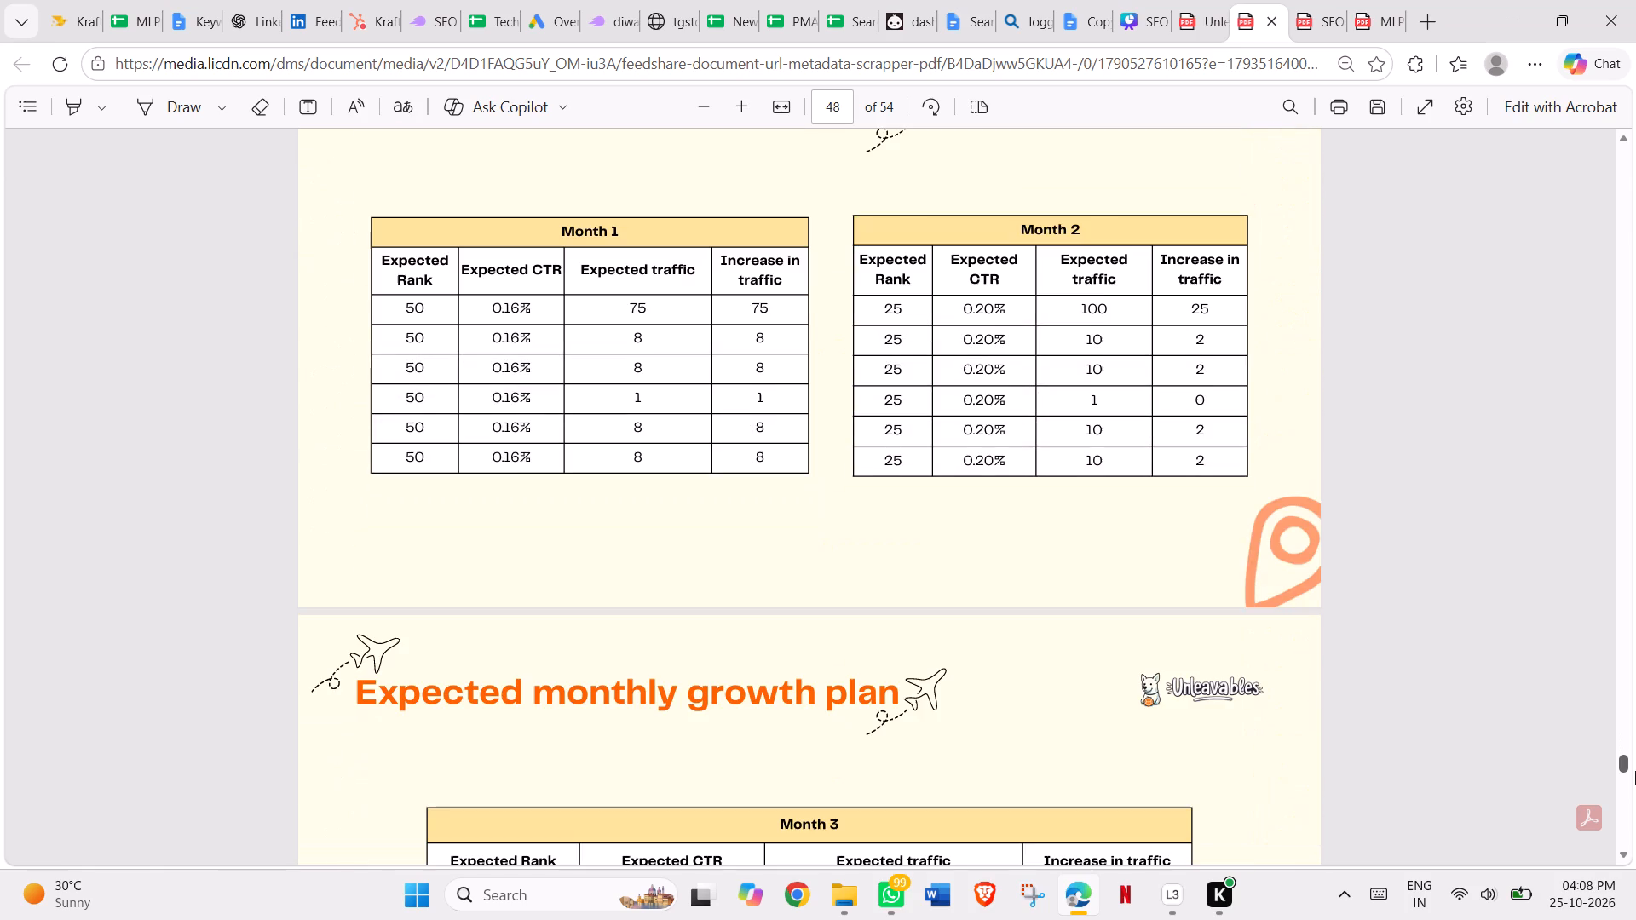
{"action": "left_click_drag", "start_coordinate": [1635, 771], "coordinate": [1635, 796]}
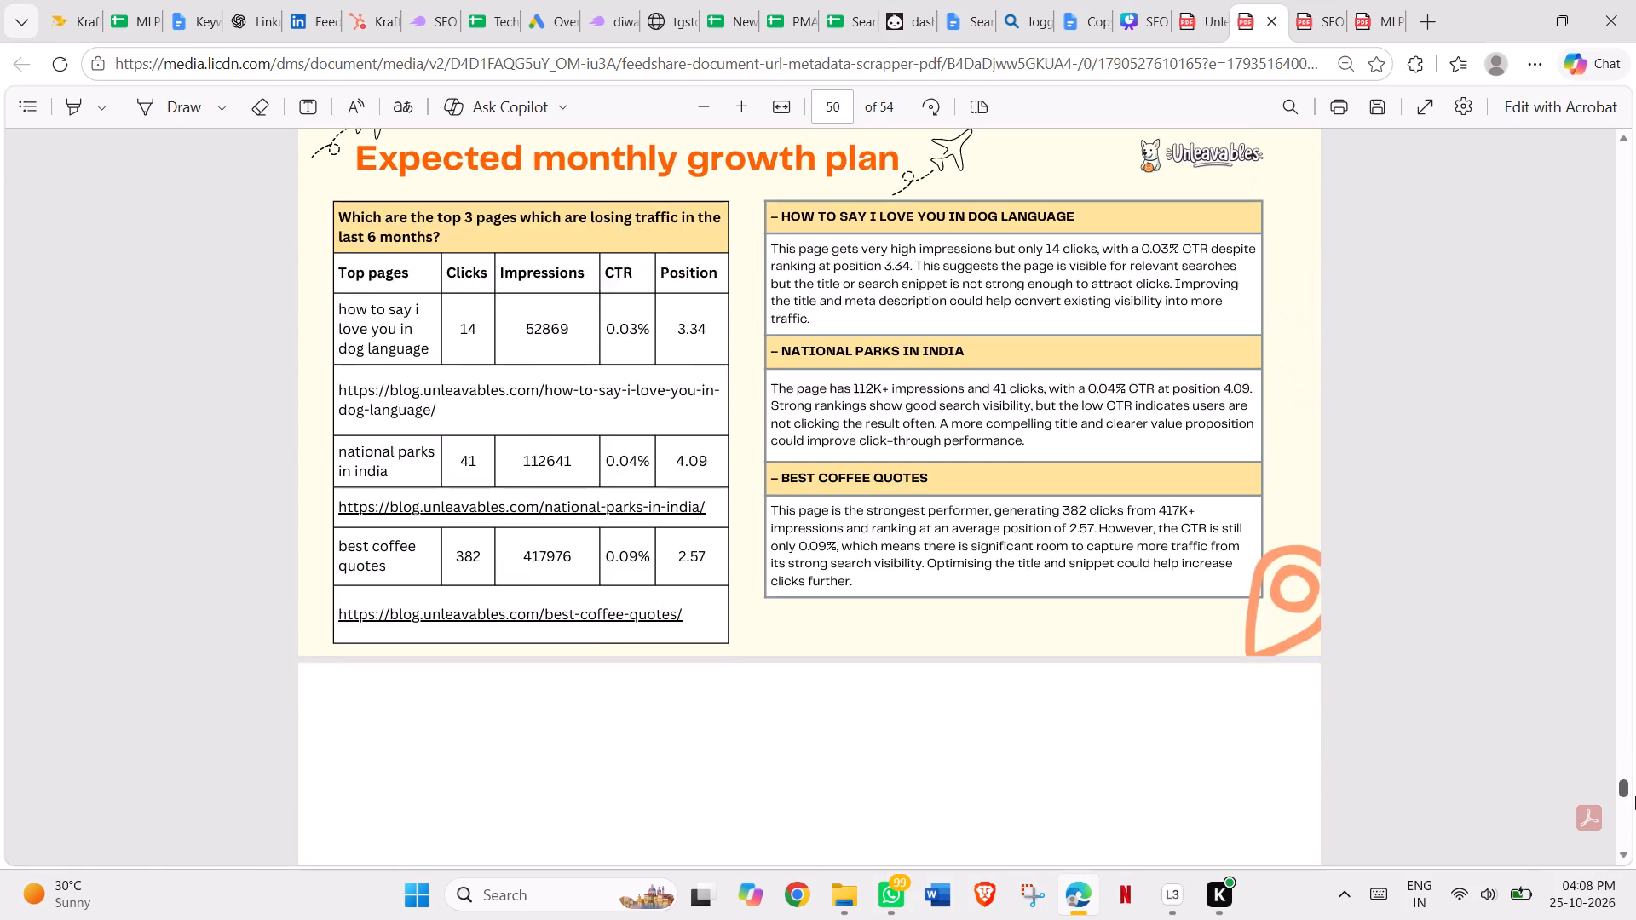
{"action": "left_click_drag", "start_coordinate": [1635, 796], "coordinate": [1631, 783]}
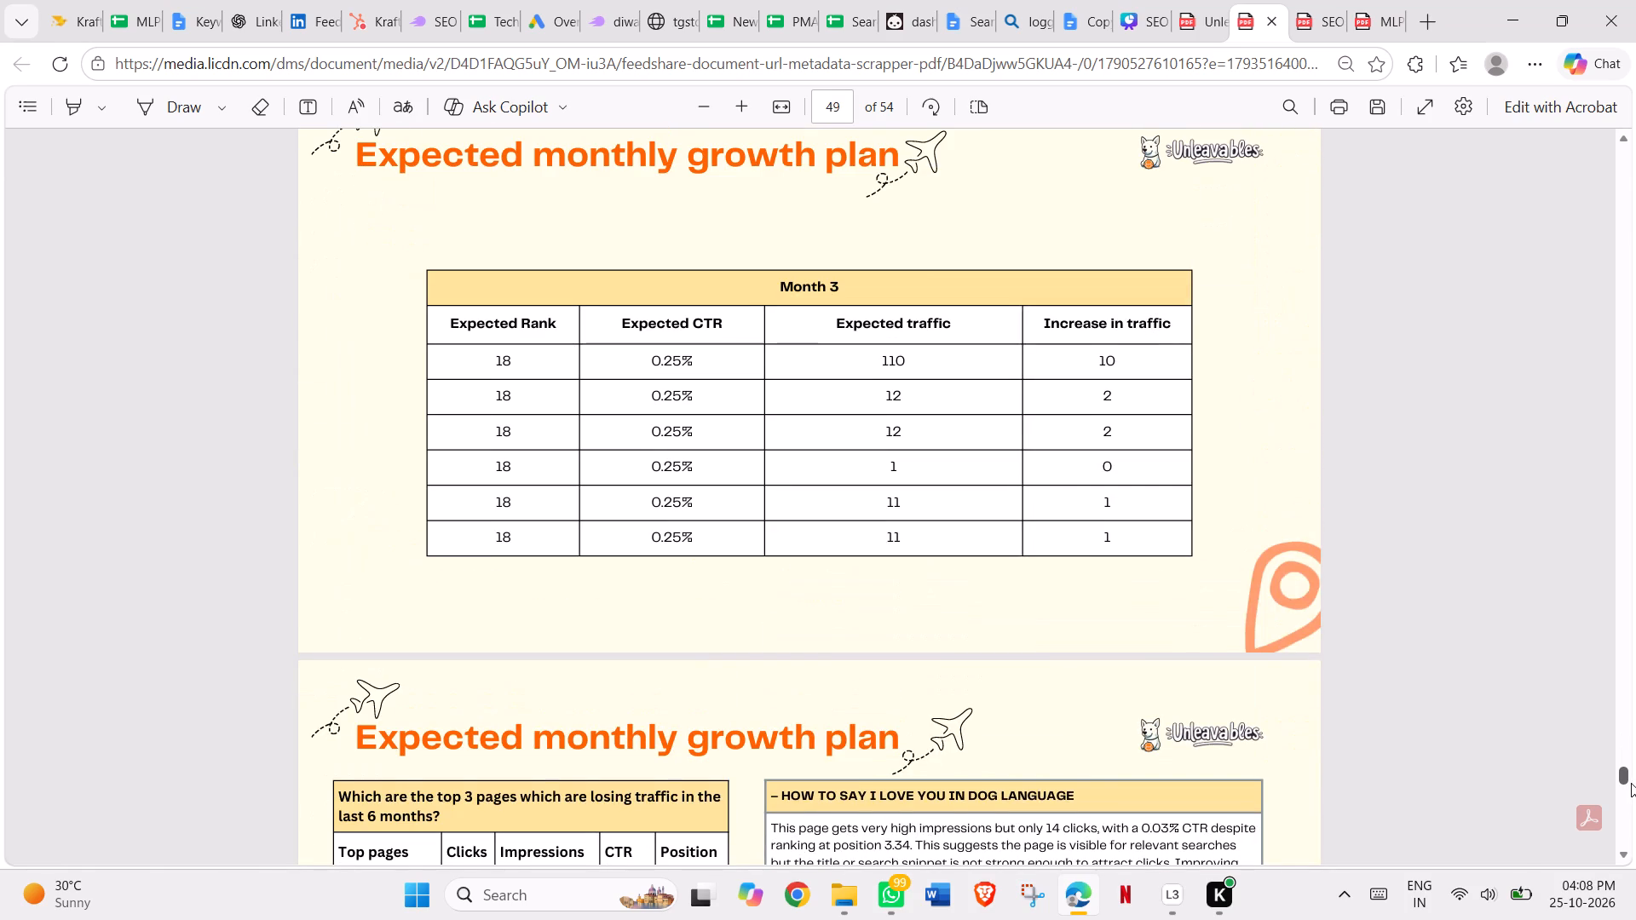
{"action": "left_click_drag", "start_coordinate": [1618, 771], "coordinate": [1620, 791]}
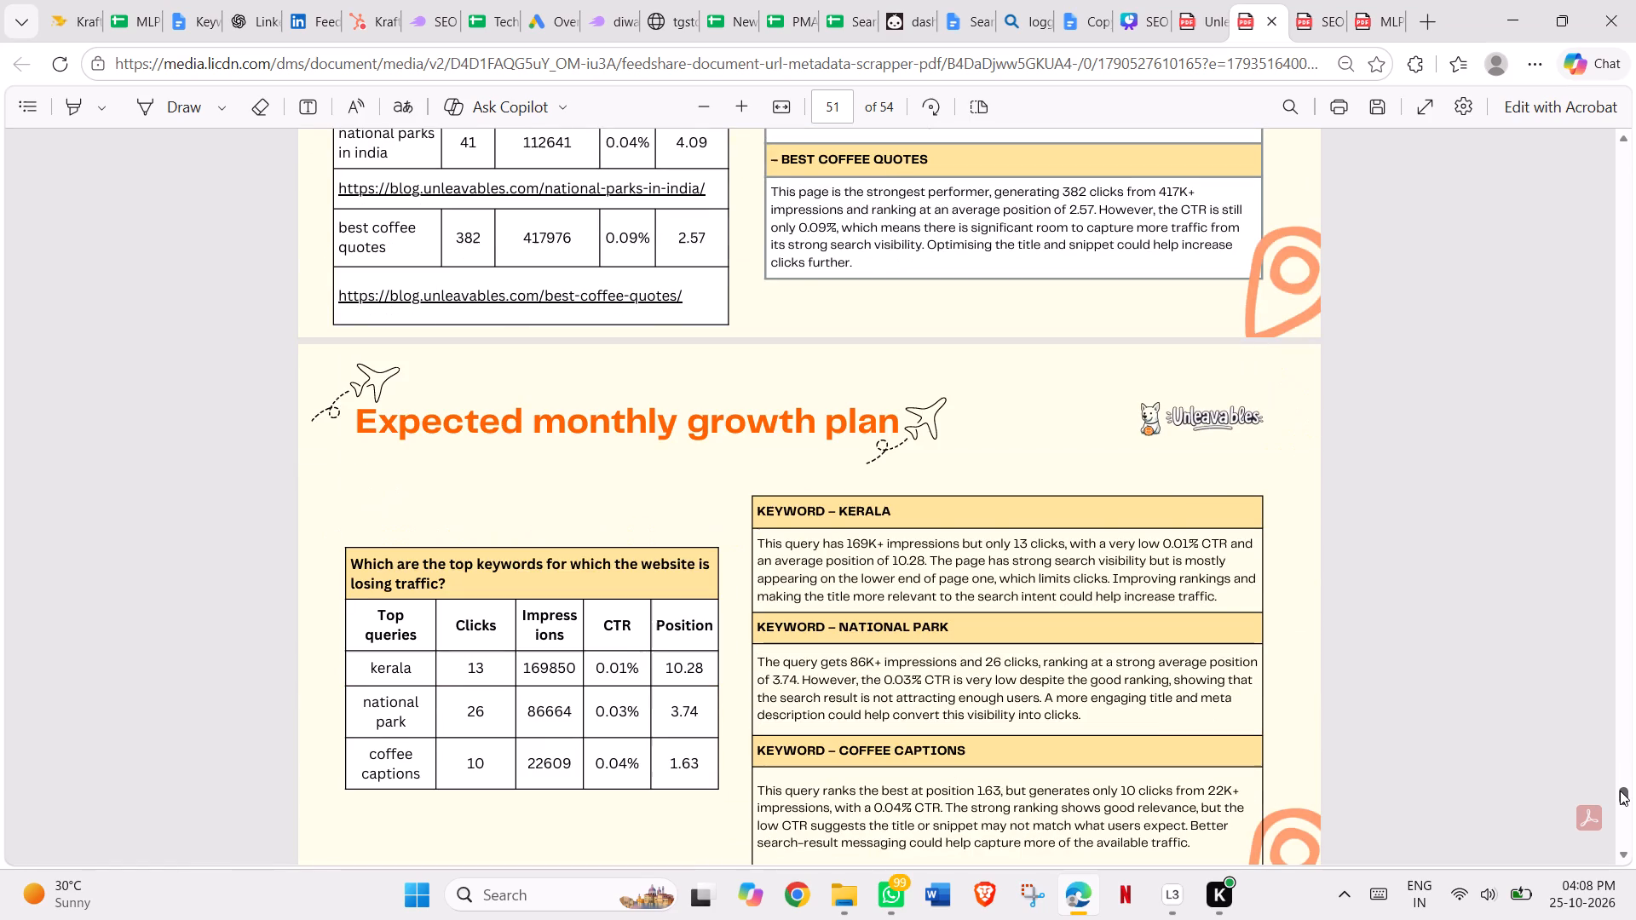
{"action": "left_click_drag", "start_coordinate": [1620, 791], "coordinate": [1624, 794]}
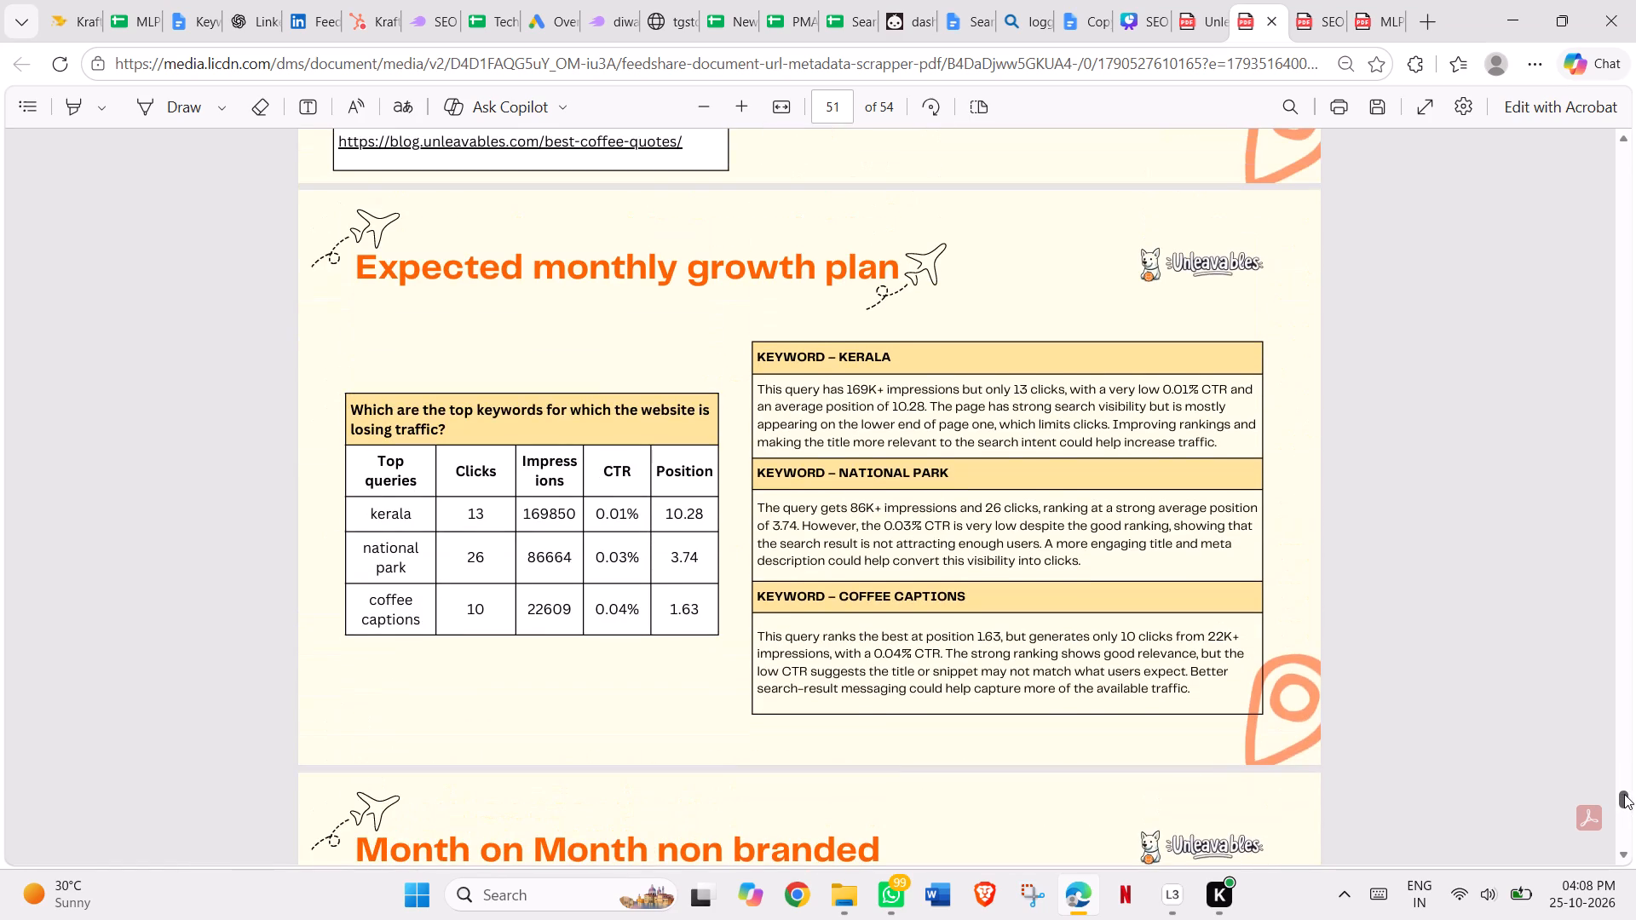
{"action": "left_click_drag", "start_coordinate": [1624, 794], "coordinate": [1628, 817]}
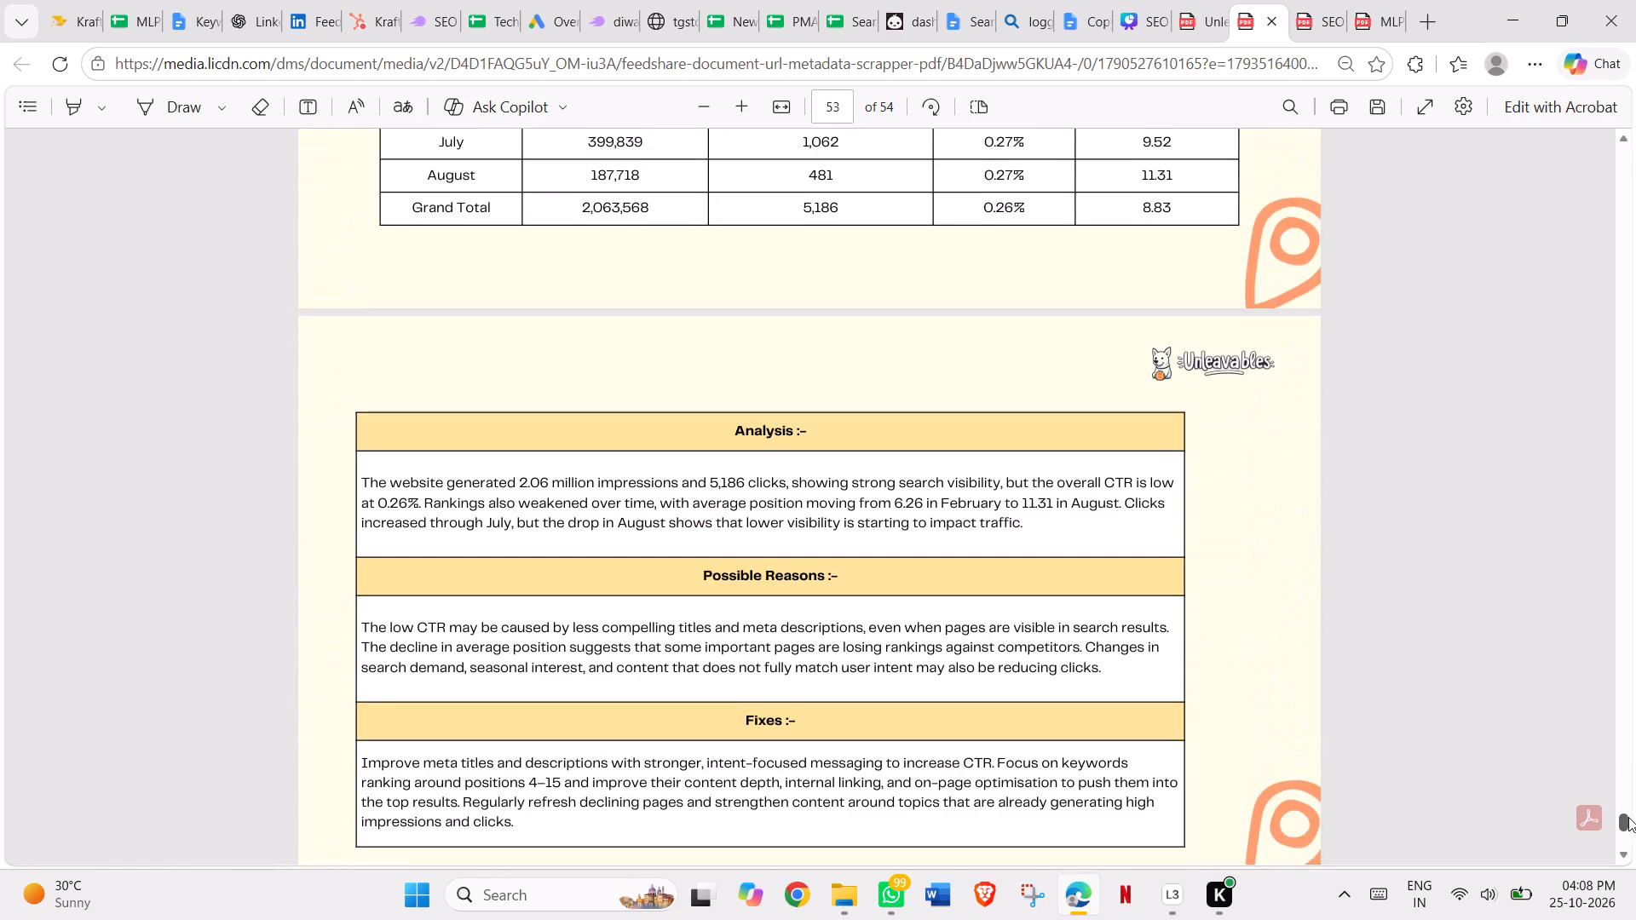
{"action": "left_click_drag", "start_coordinate": [1628, 817], "coordinate": [1635, 391]}
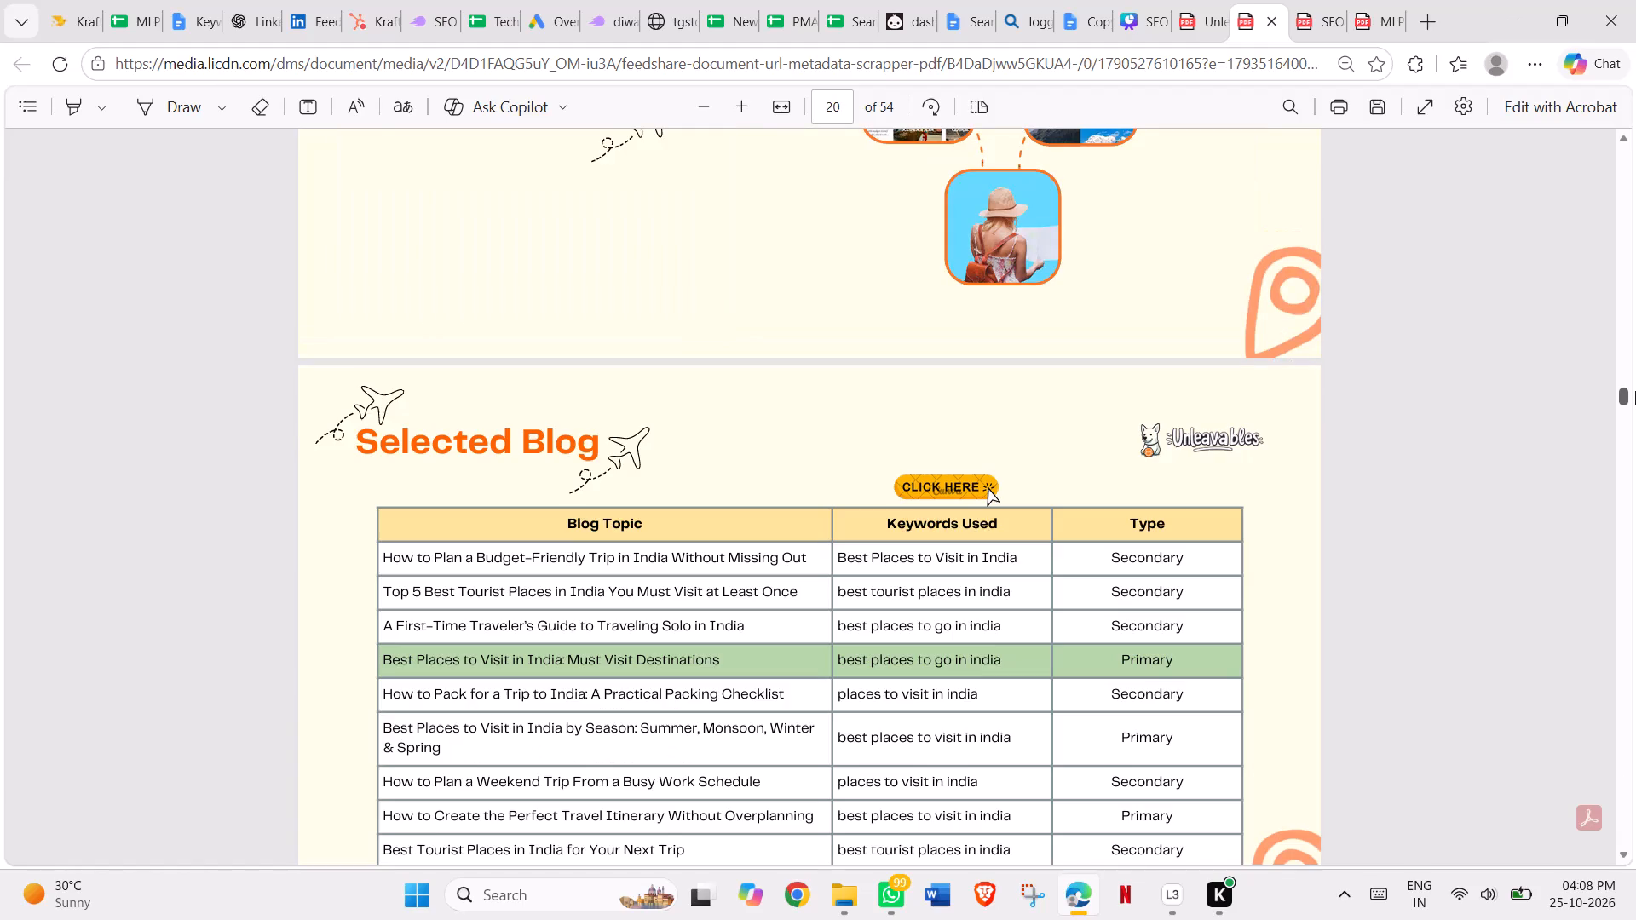
{"action": "left_click_drag", "start_coordinate": [1628, 393], "coordinate": [1635, 635]}
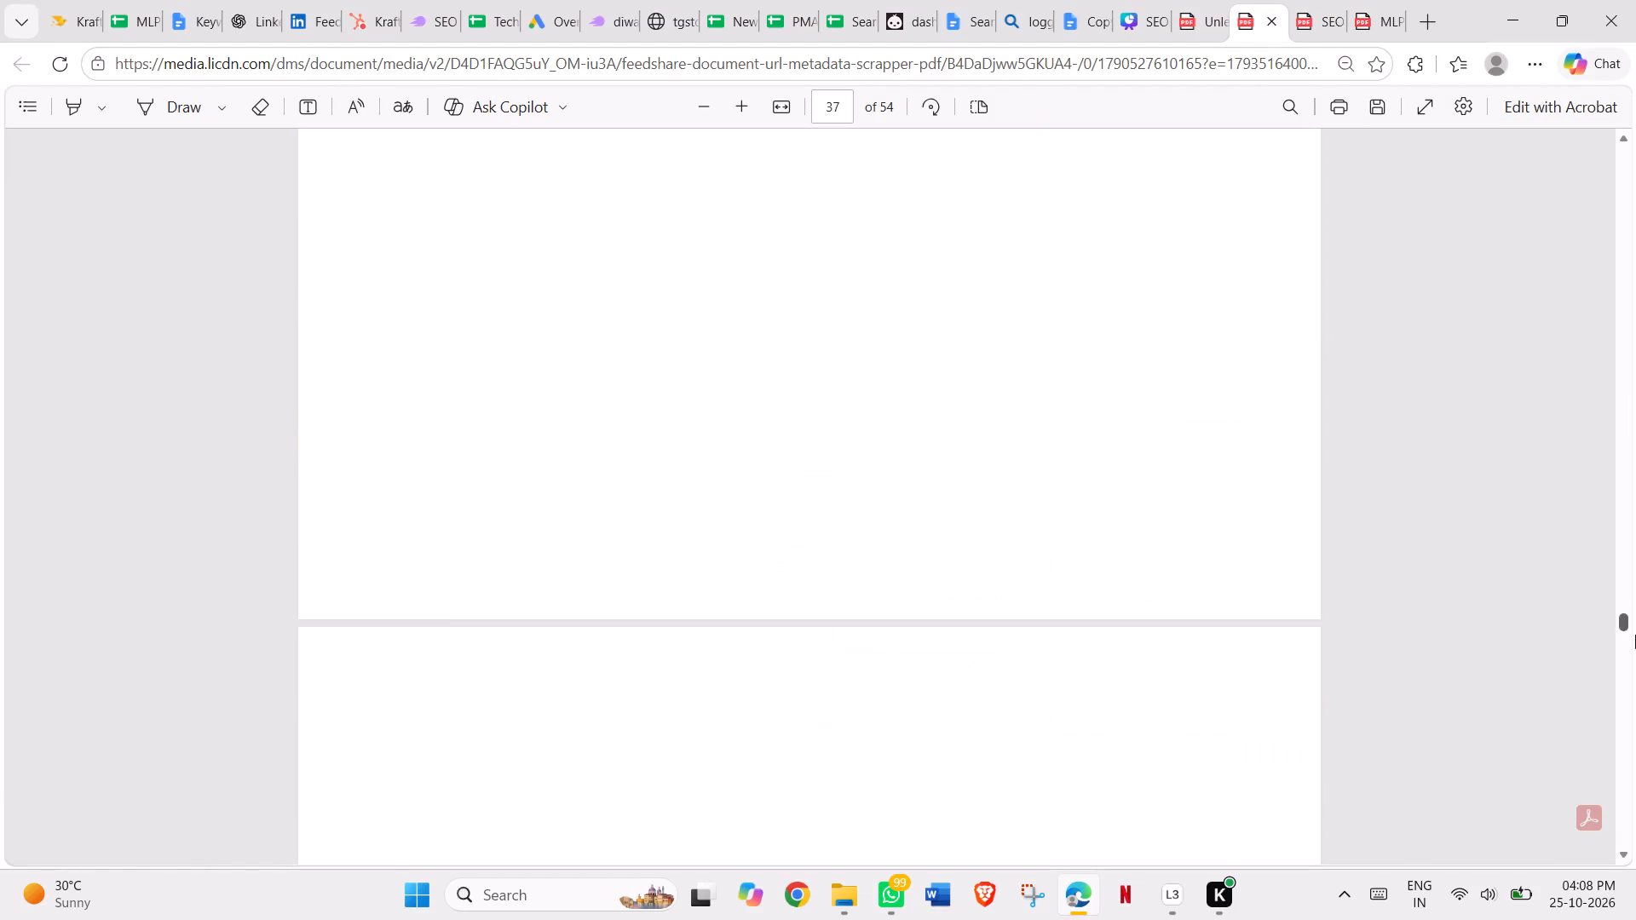
{"action": "left_click_drag", "start_coordinate": [1635, 635], "coordinate": [1626, 732]}
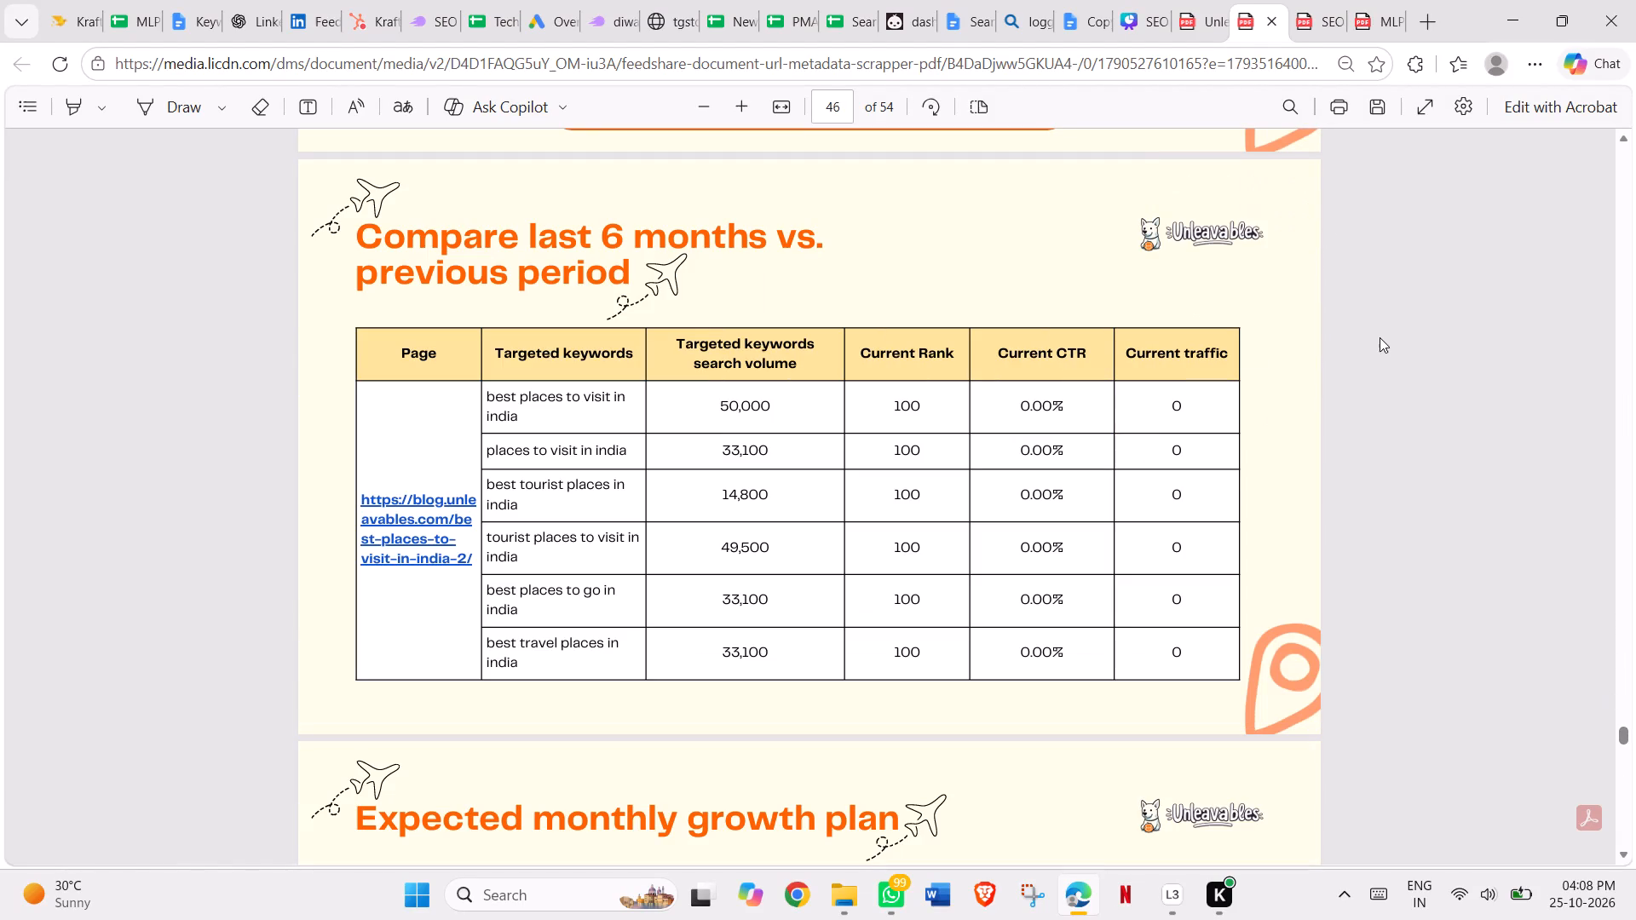
Examine the KPI's to Track, Growth Prediction and Traffic Lost pages of the 91-page reference deck, reducing the zoom to 50%.
{"action": "left_click", "coordinate": [1313, 18]}
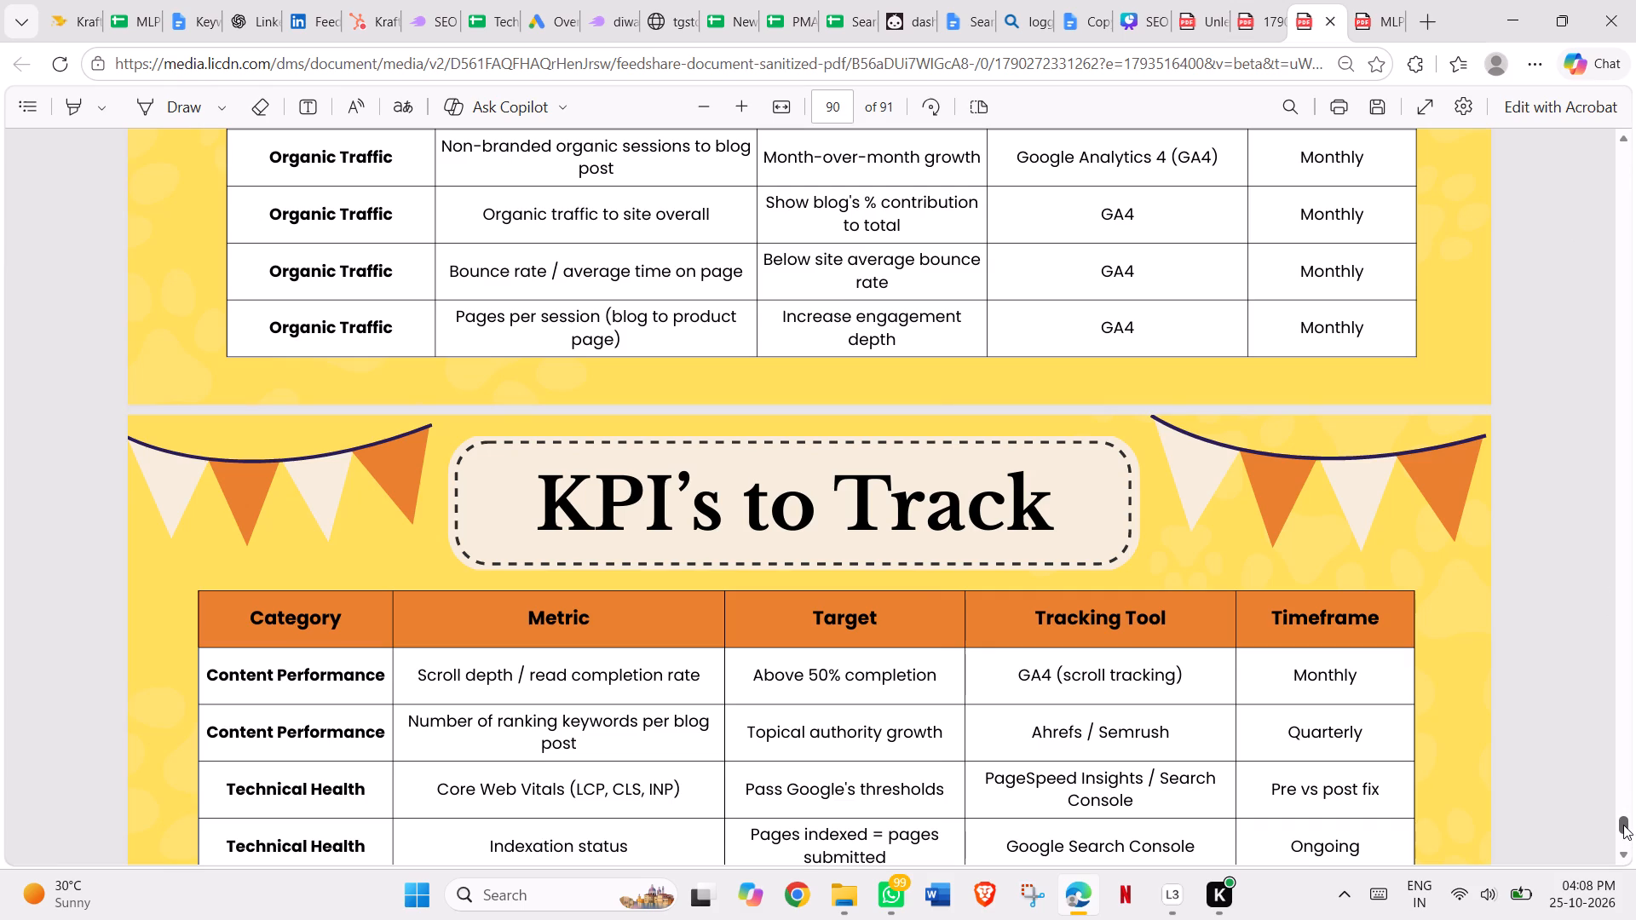
{"action": "left_click_drag", "start_coordinate": [1623, 825], "coordinate": [1626, 803]}
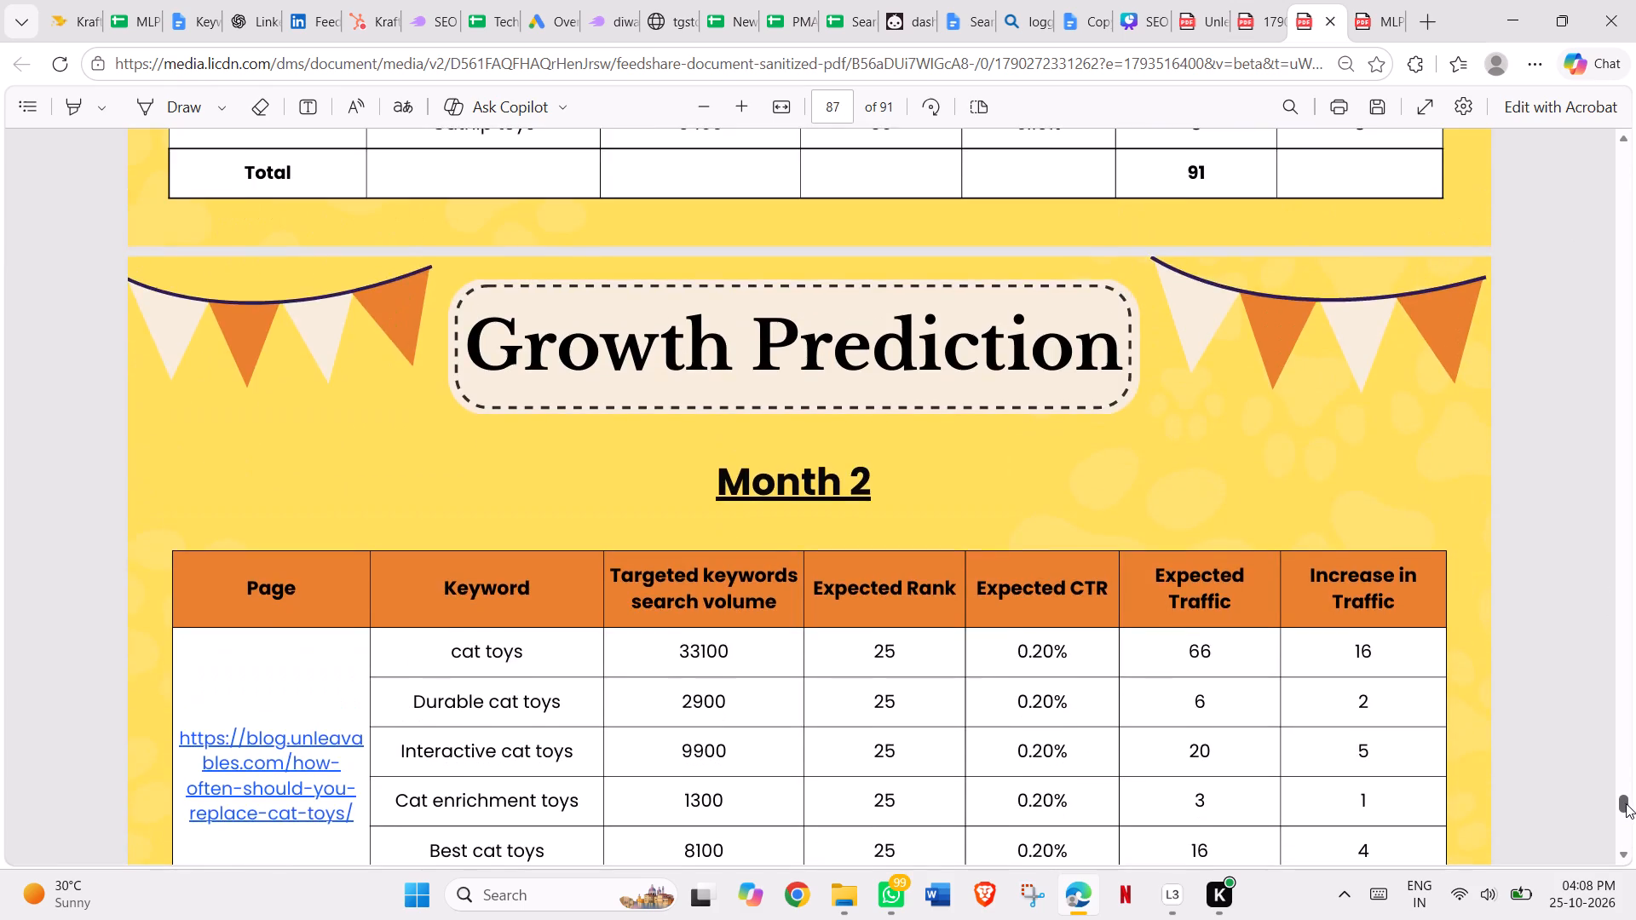
{"action": "left_click_drag", "start_coordinate": [1626, 803], "coordinate": [1631, 788]}
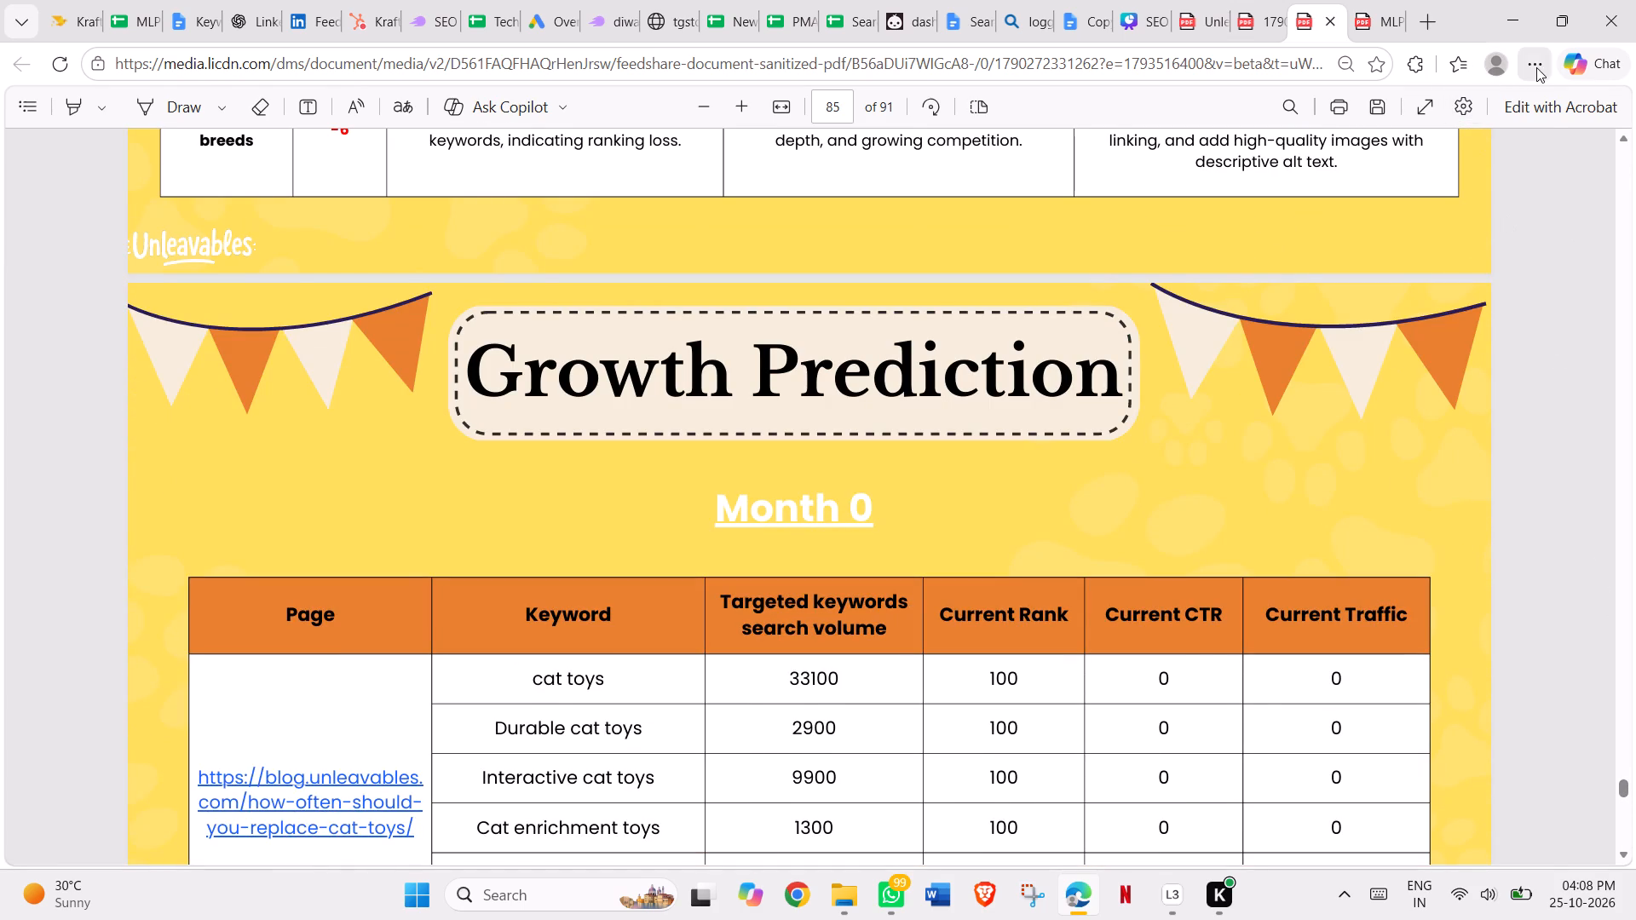
{"action": "left_click", "coordinate": [1536, 67]}
{"action": "left_click", "coordinate": [1408, 225]}
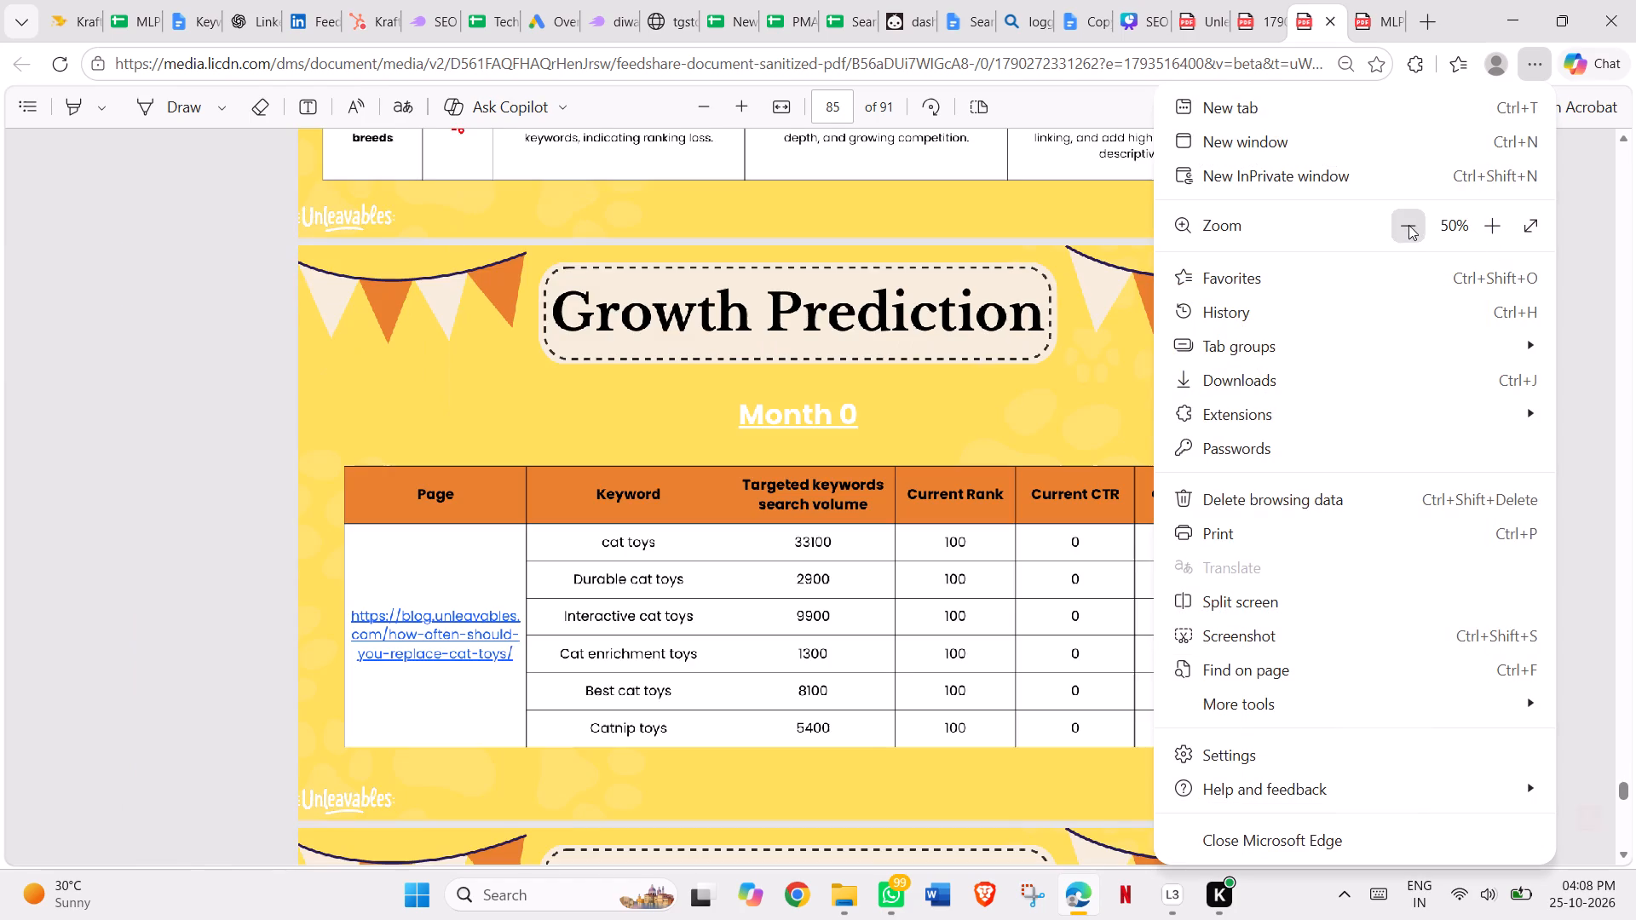
{"action": "left_click", "coordinate": [1075, 382]}
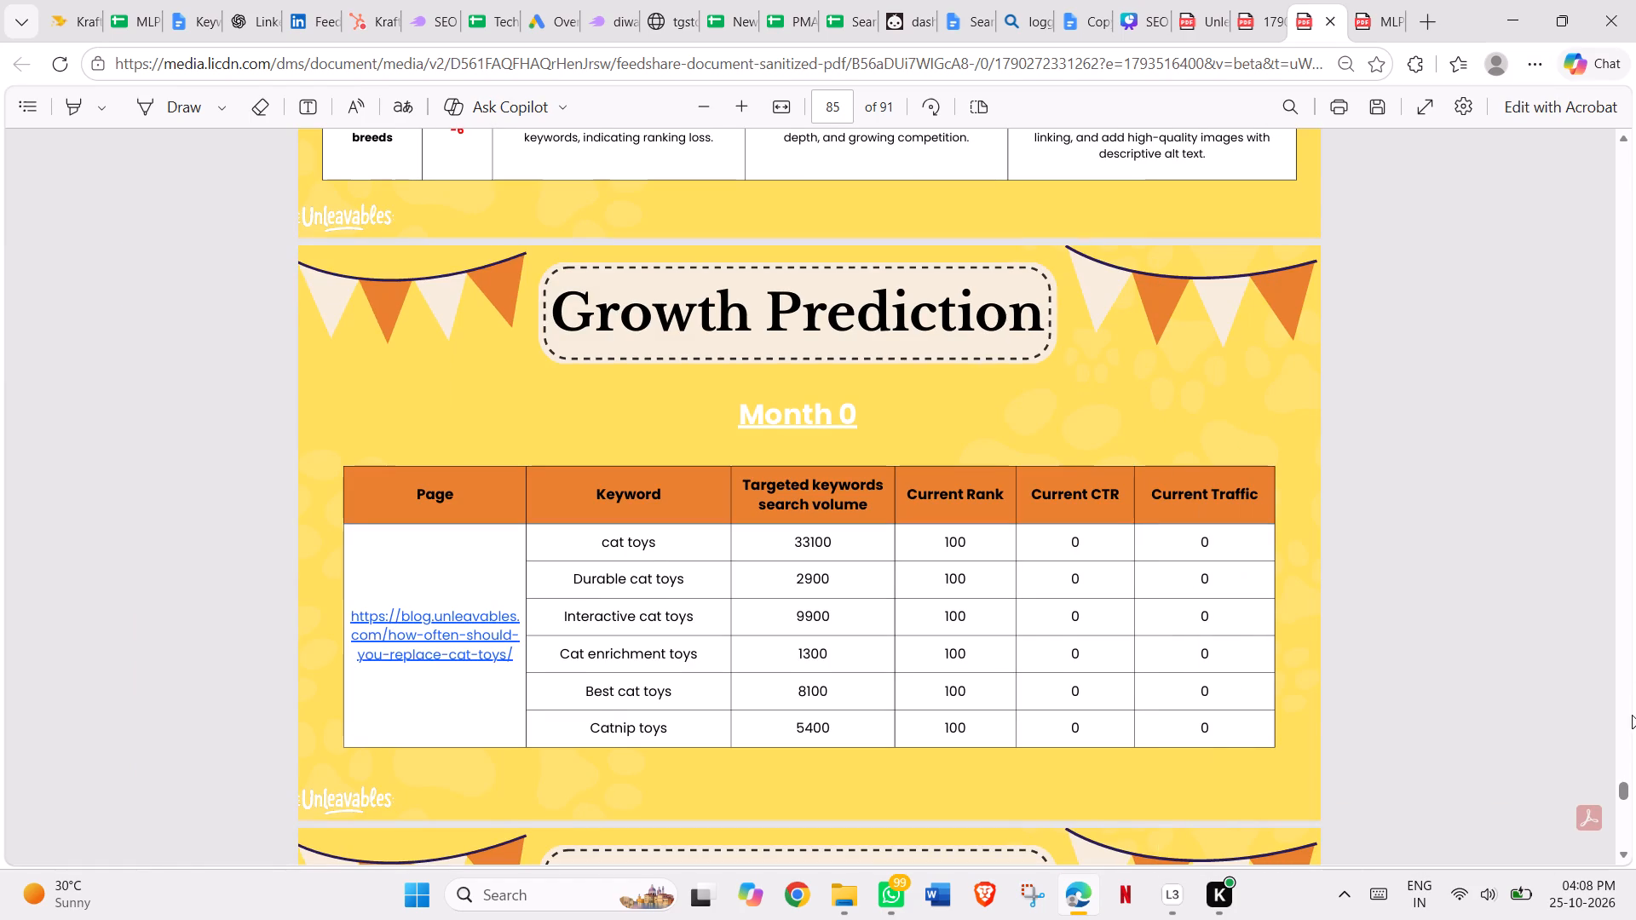
{"action": "left_click", "coordinate": [1626, 716]}
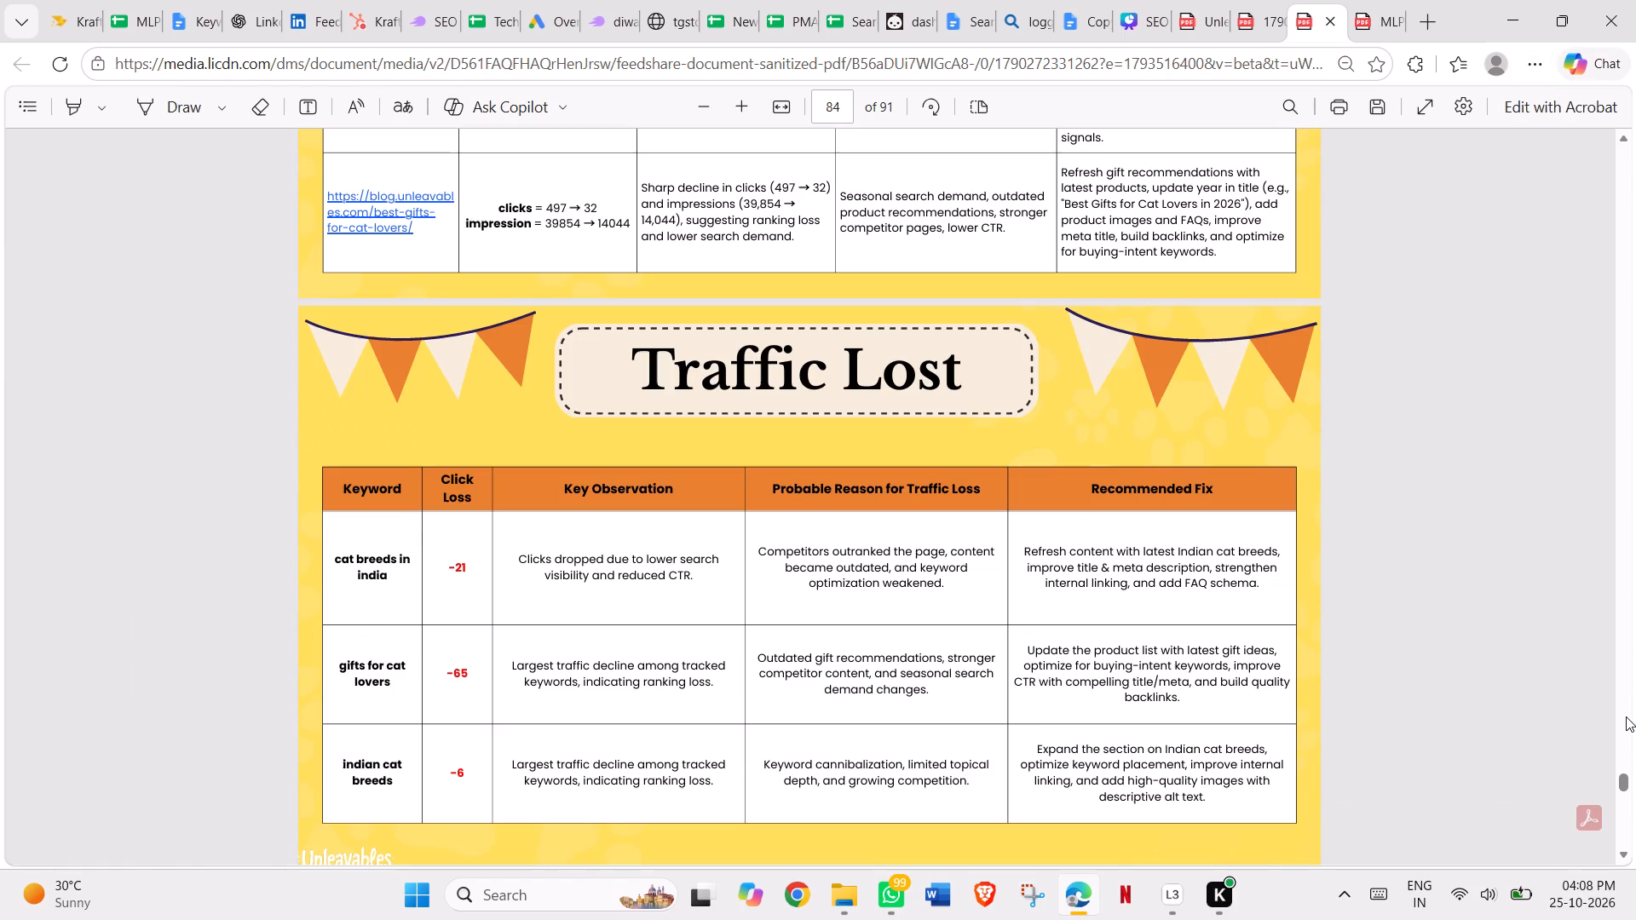
Examine the MLP48_A2_SEO_Live_Project deck's reporting pages, from the 3-Month Growth Projection Table back to Month-on-Month Non-Branded Organic Traffic.
{"action": "left_click", "coordinate": [1385, 0]}
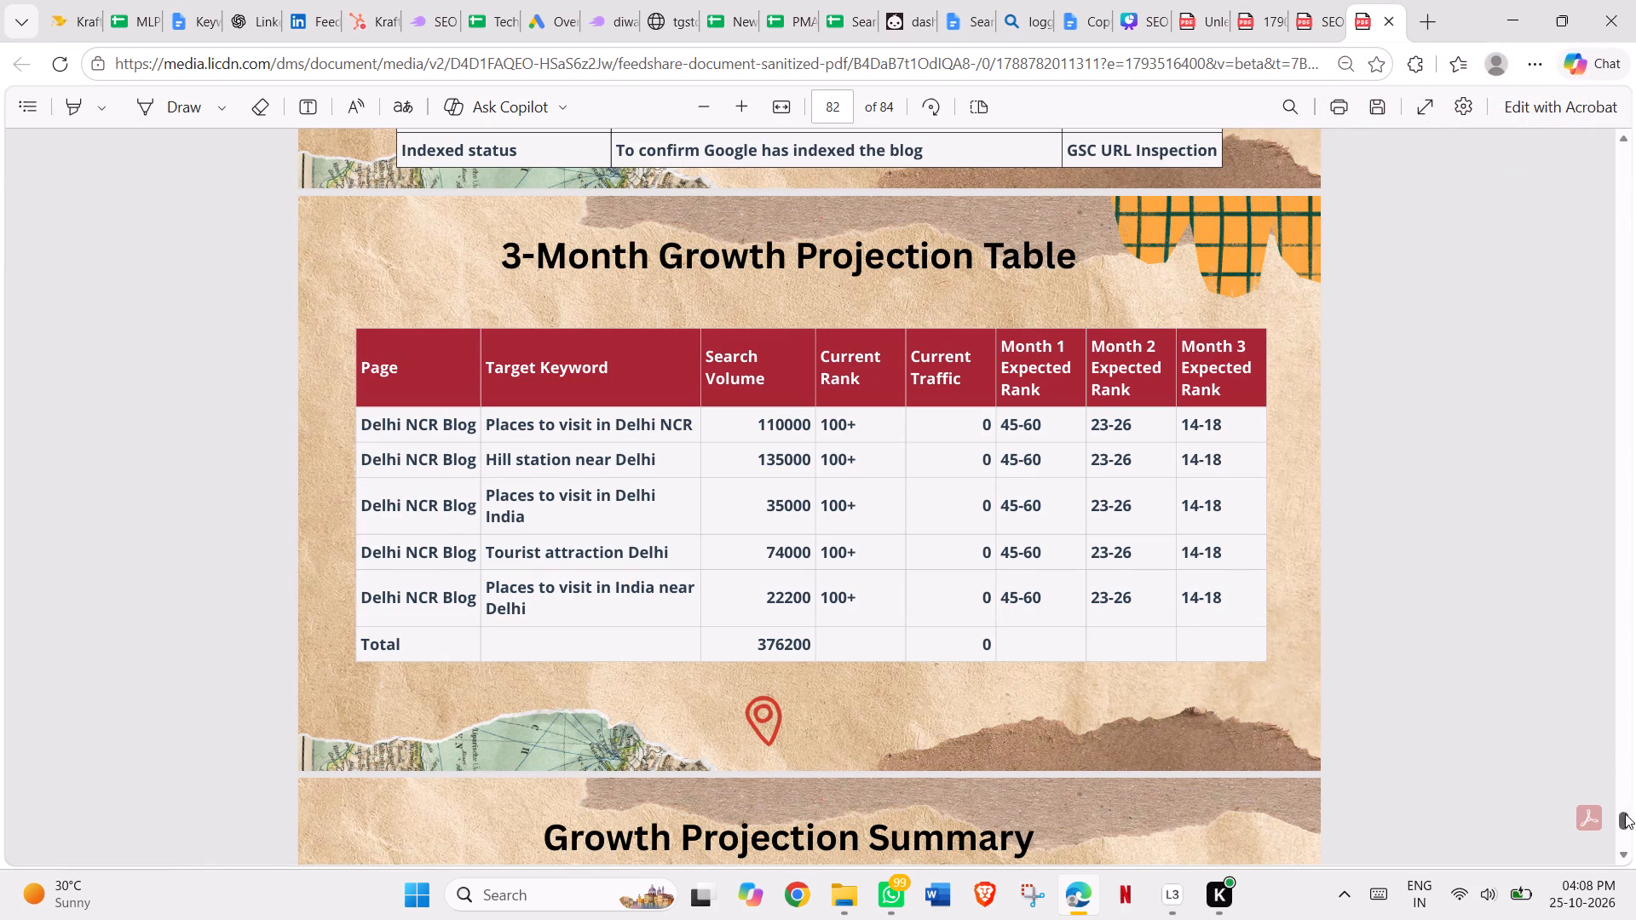
{"action": "left_click_drag", "start_coordinate": [1621, 814], "coordinate": [1626, 785]}
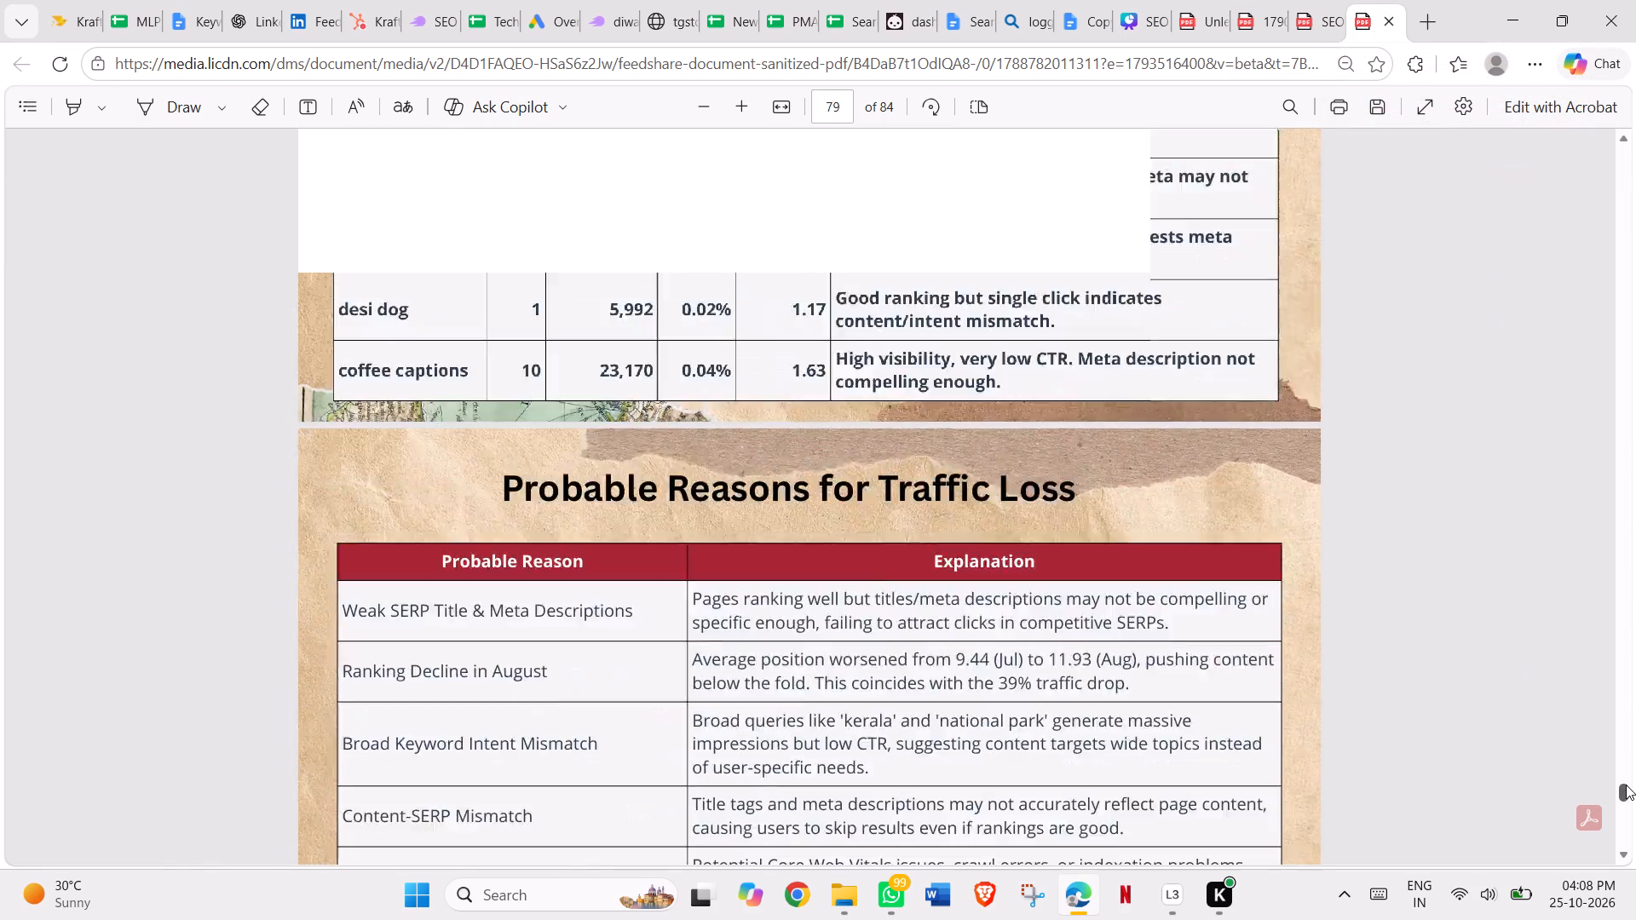
{"action": "left_click_drag", "start_coordinate": [1626, 785], "coordinate": [1626, 777]}
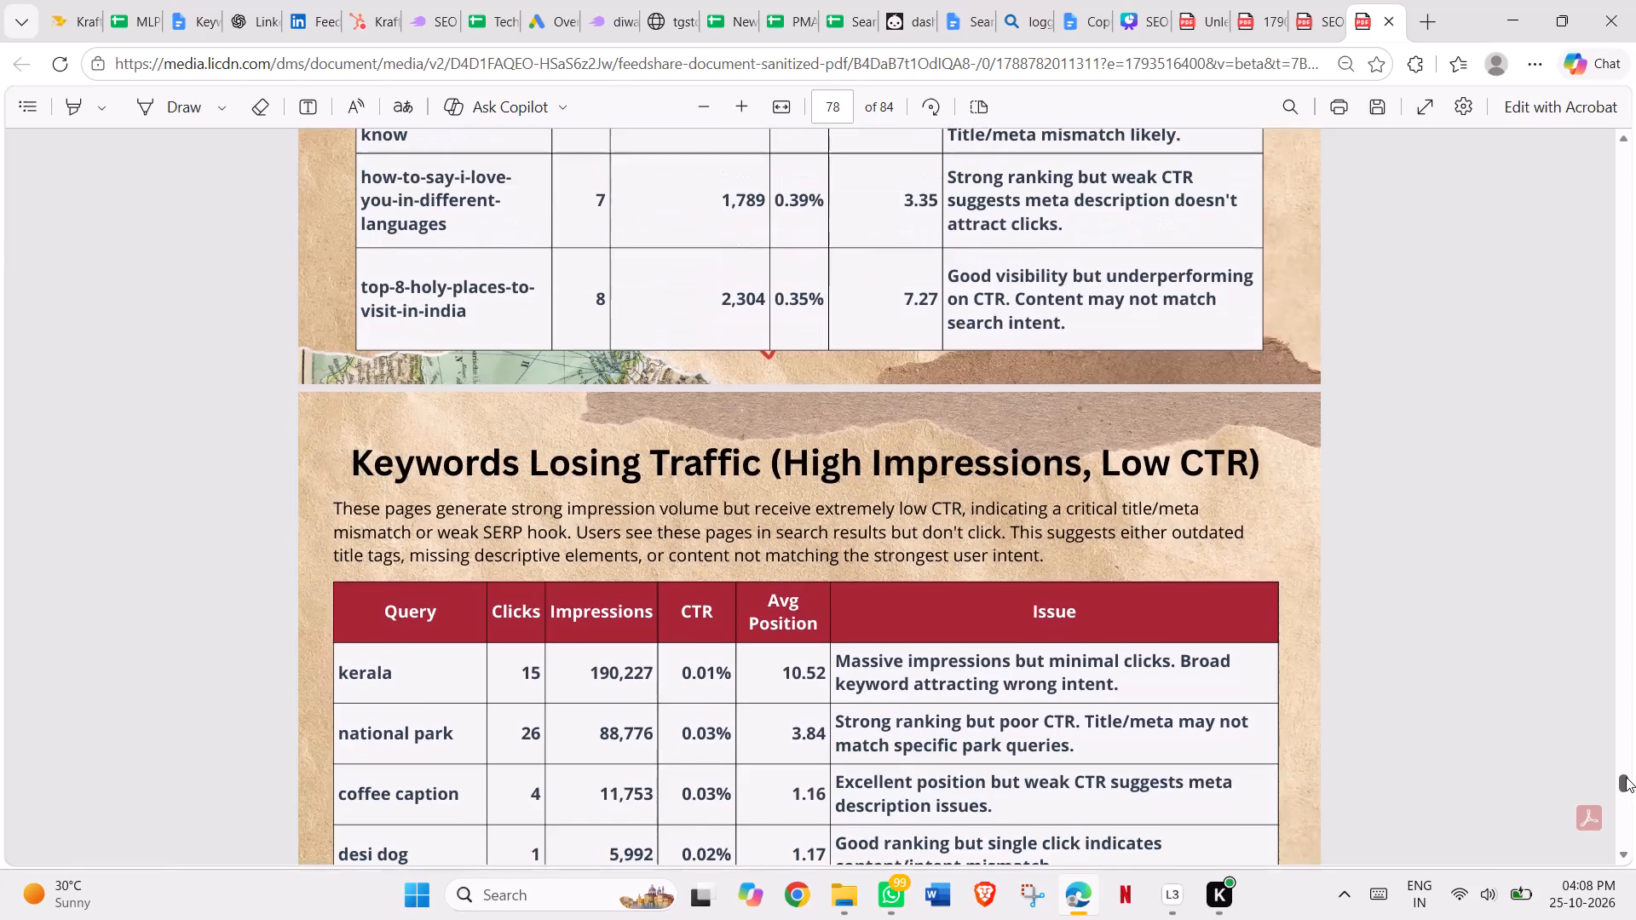
{"action": "left_click_drag", "start_coordinate": [1626, 777], "coordinate": [1627, 756]}
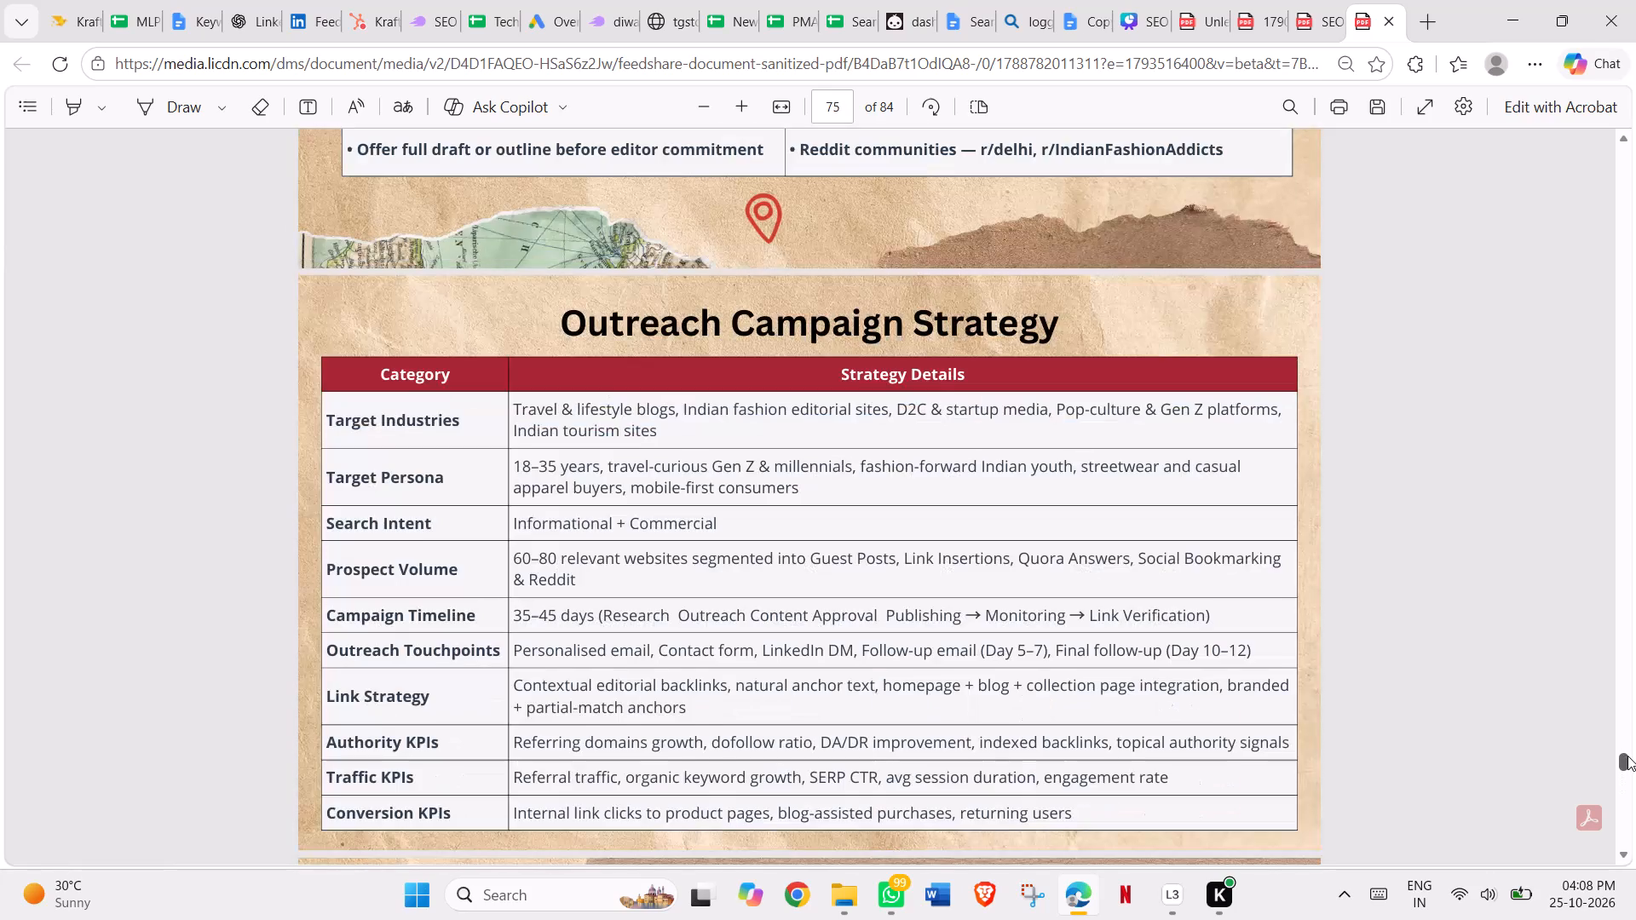
{"action": "left_click_drag", "start_coordinate": [1627, 756], "coordinate": [1627, 757]}
{"action": "left_click", "coordinate": [1627, 757]}
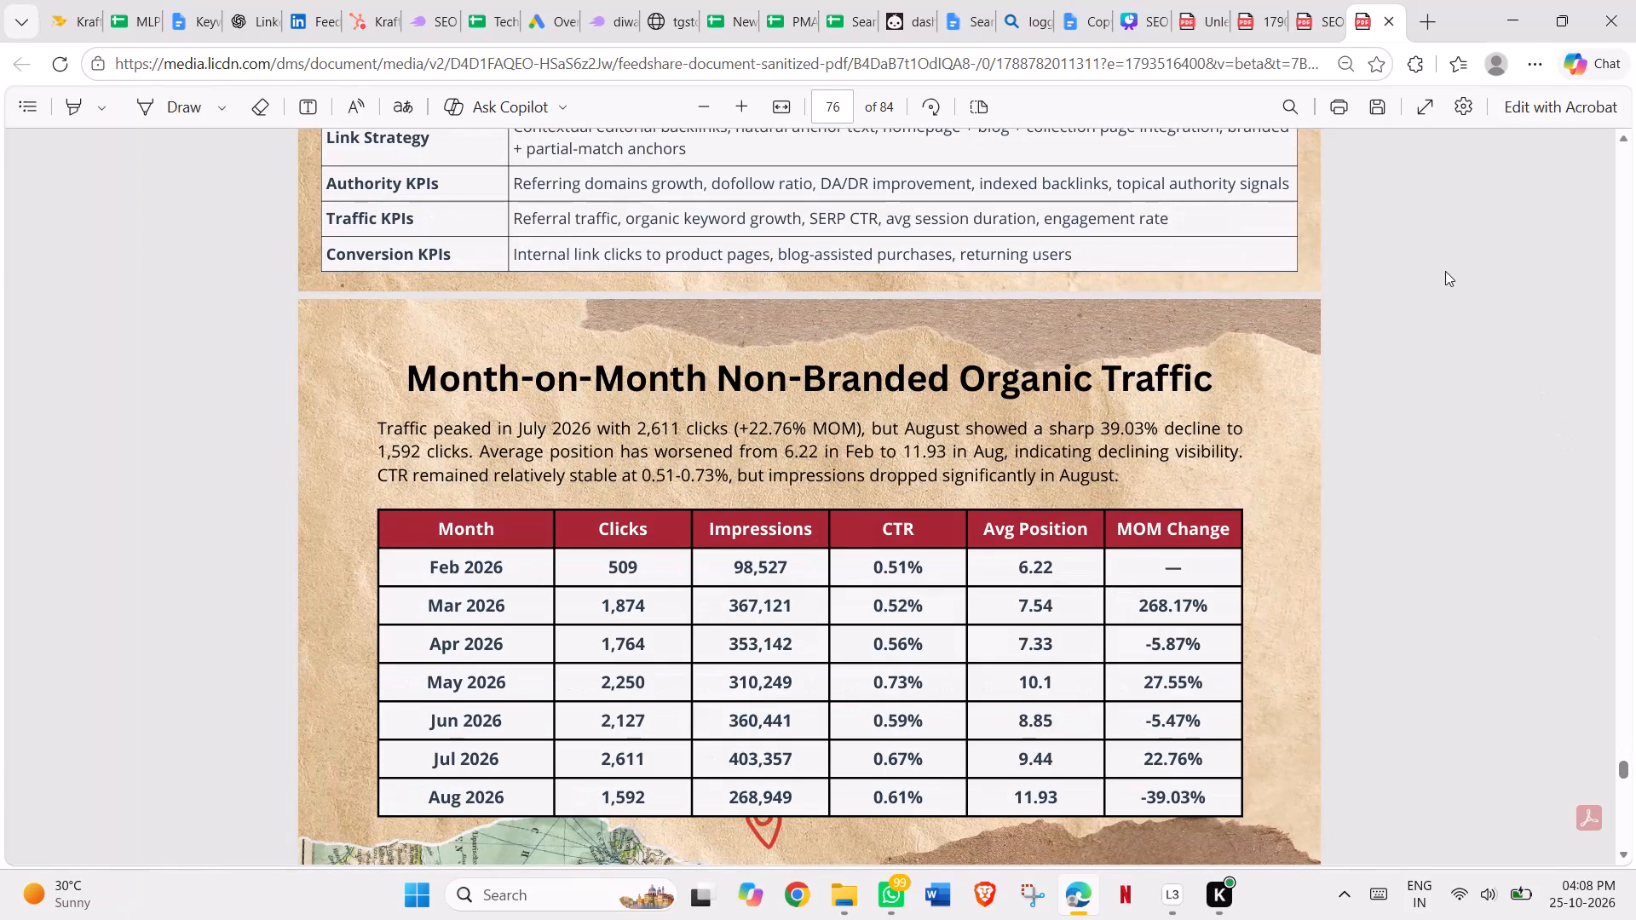
Compare the Month-on-Month Non-Branded Organic Traffic page in the Unleavables reporting PDF with the one in the MLP48_A2_SEO_Live_Project deck.
{"action": "left_click", "coordinate": [1213, 7]}
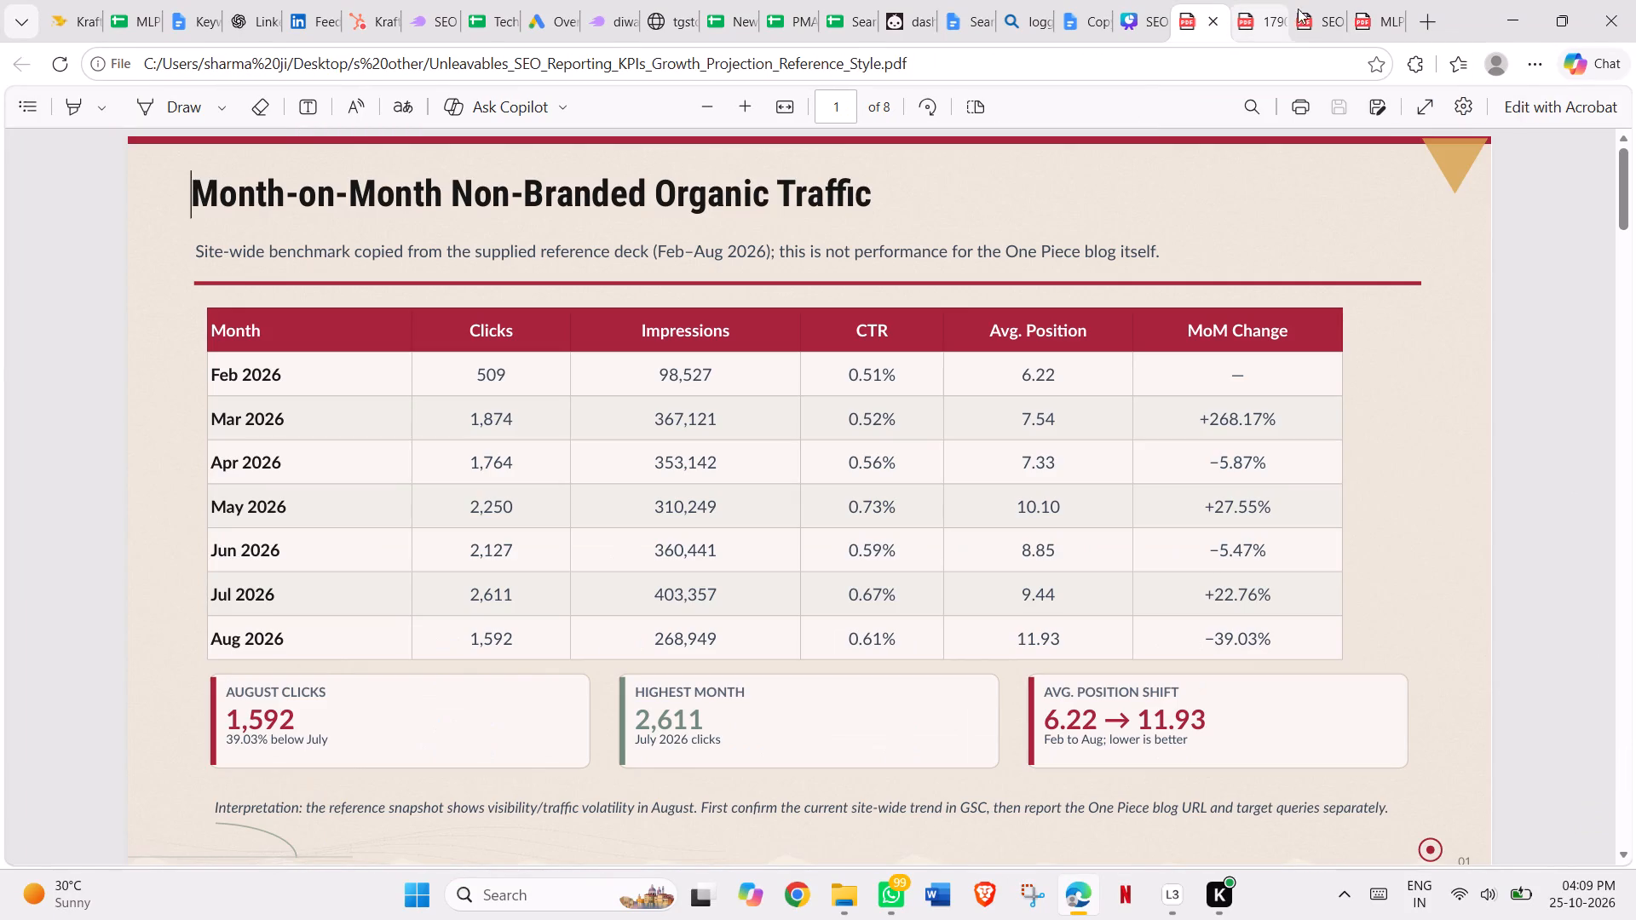
{"action": "left_click", "coordinate": [1360, 10]}
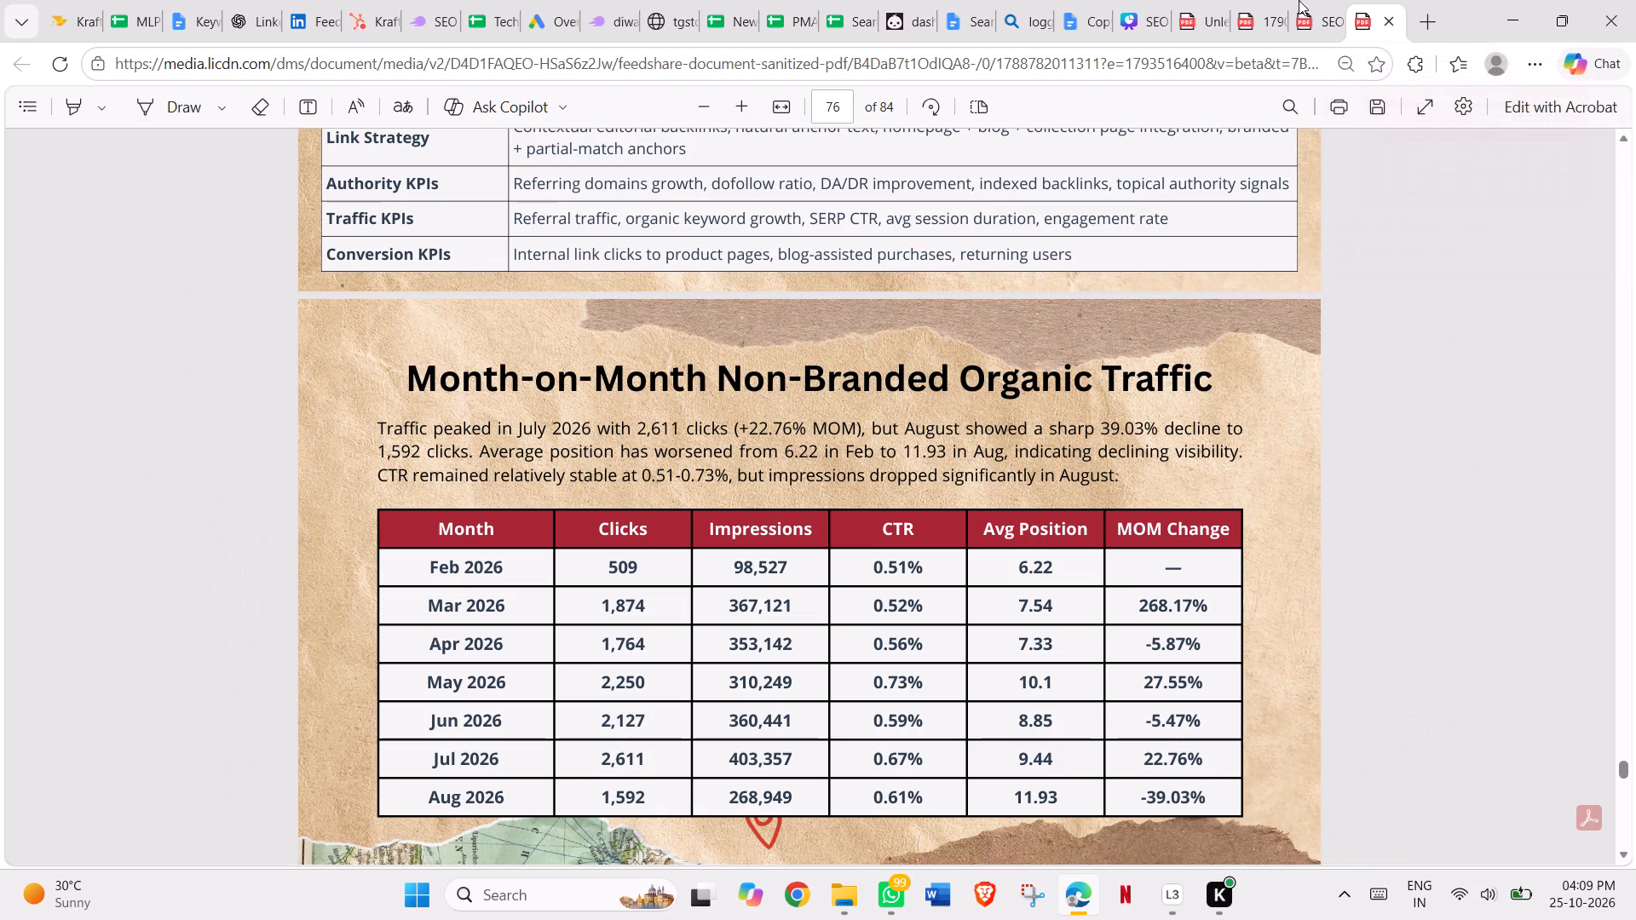
{"action": "left_click", "coordinate": [1192, 0]}
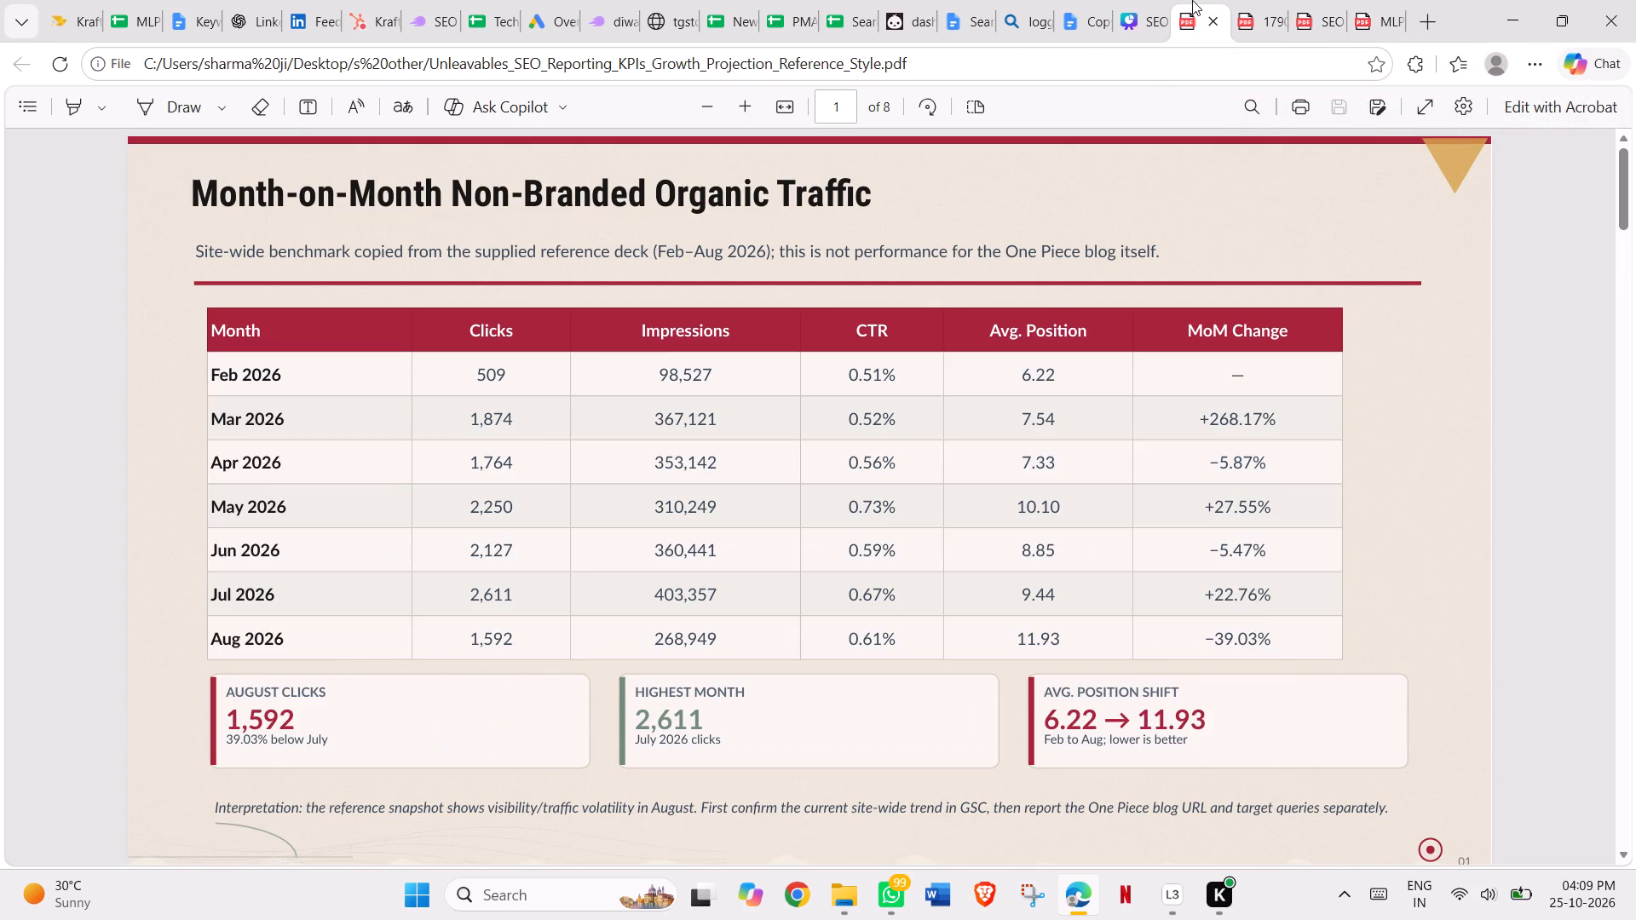
{"action": "left_click", "coordinate": [1375, 9]}
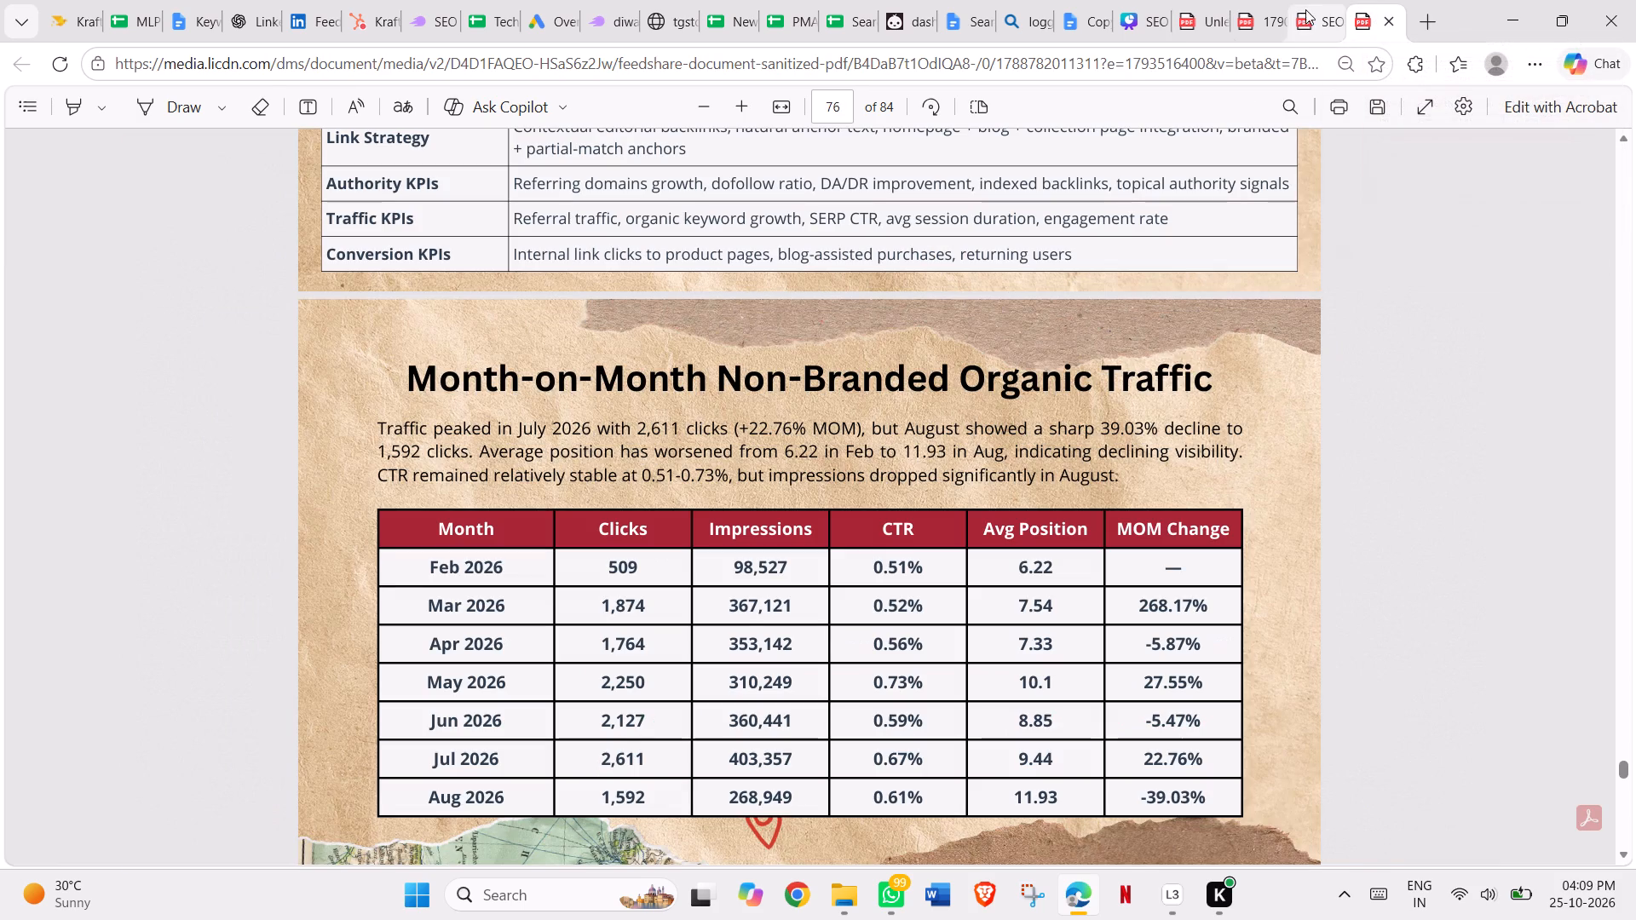
{"action": "left_click", "coordinate": [1208, 14]}
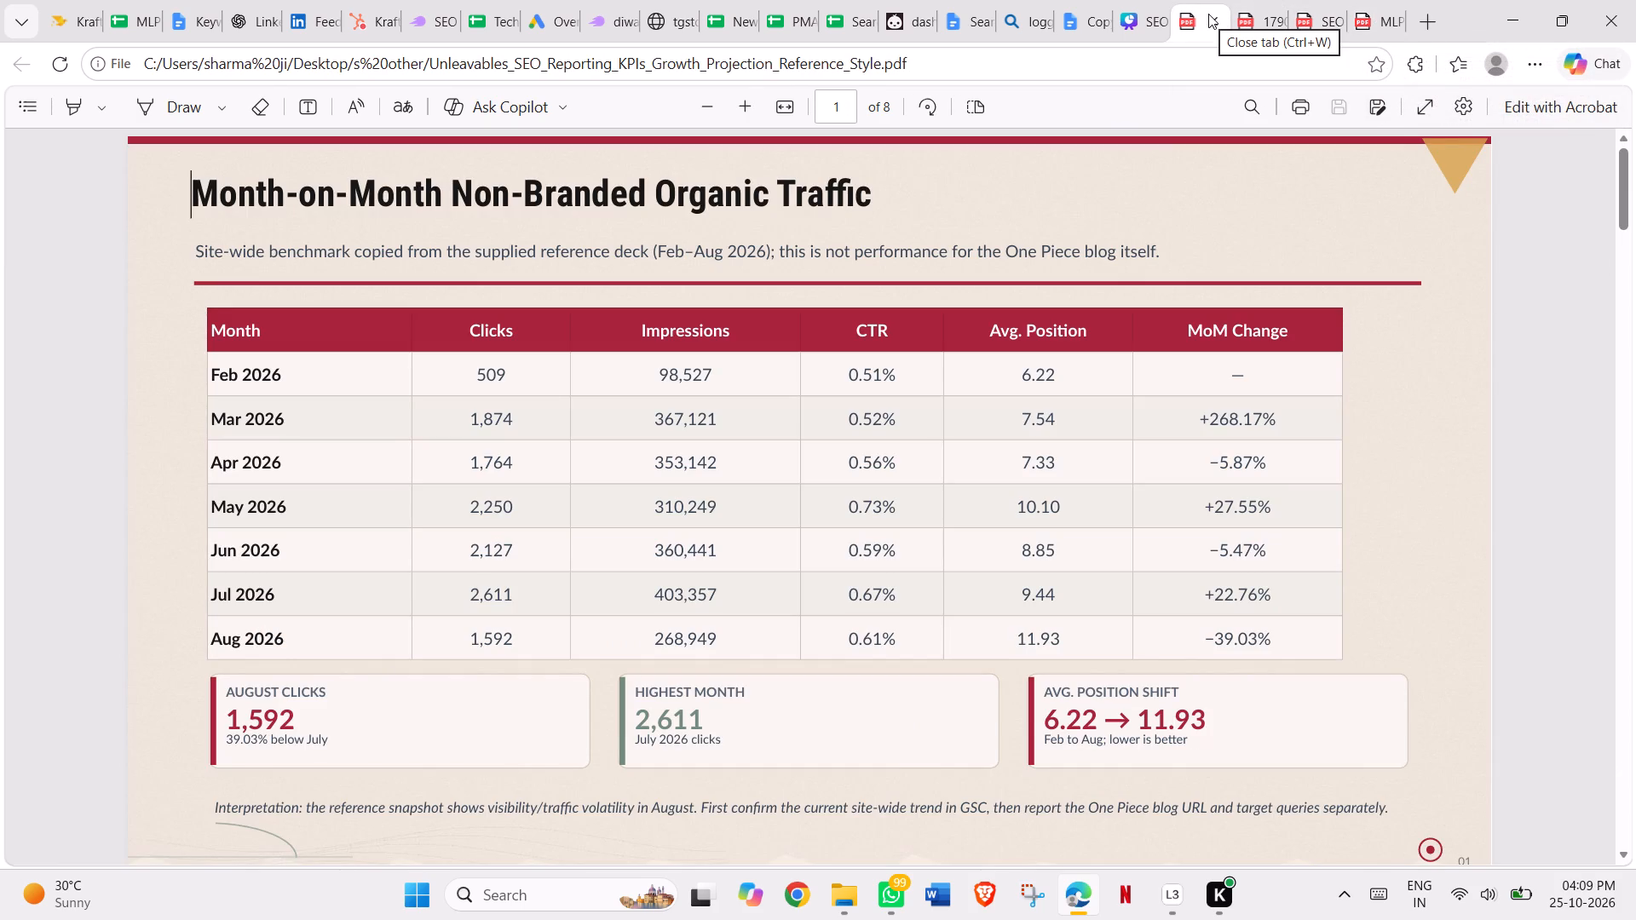
Examine the Outreach Campaign Strategy and Outreach Campaign Overview pages preceding the organic traffic page in the MLP48_A2_SEO_Live_Project deck.
{"action": "left_click", "coordinate": [1373, 16]}
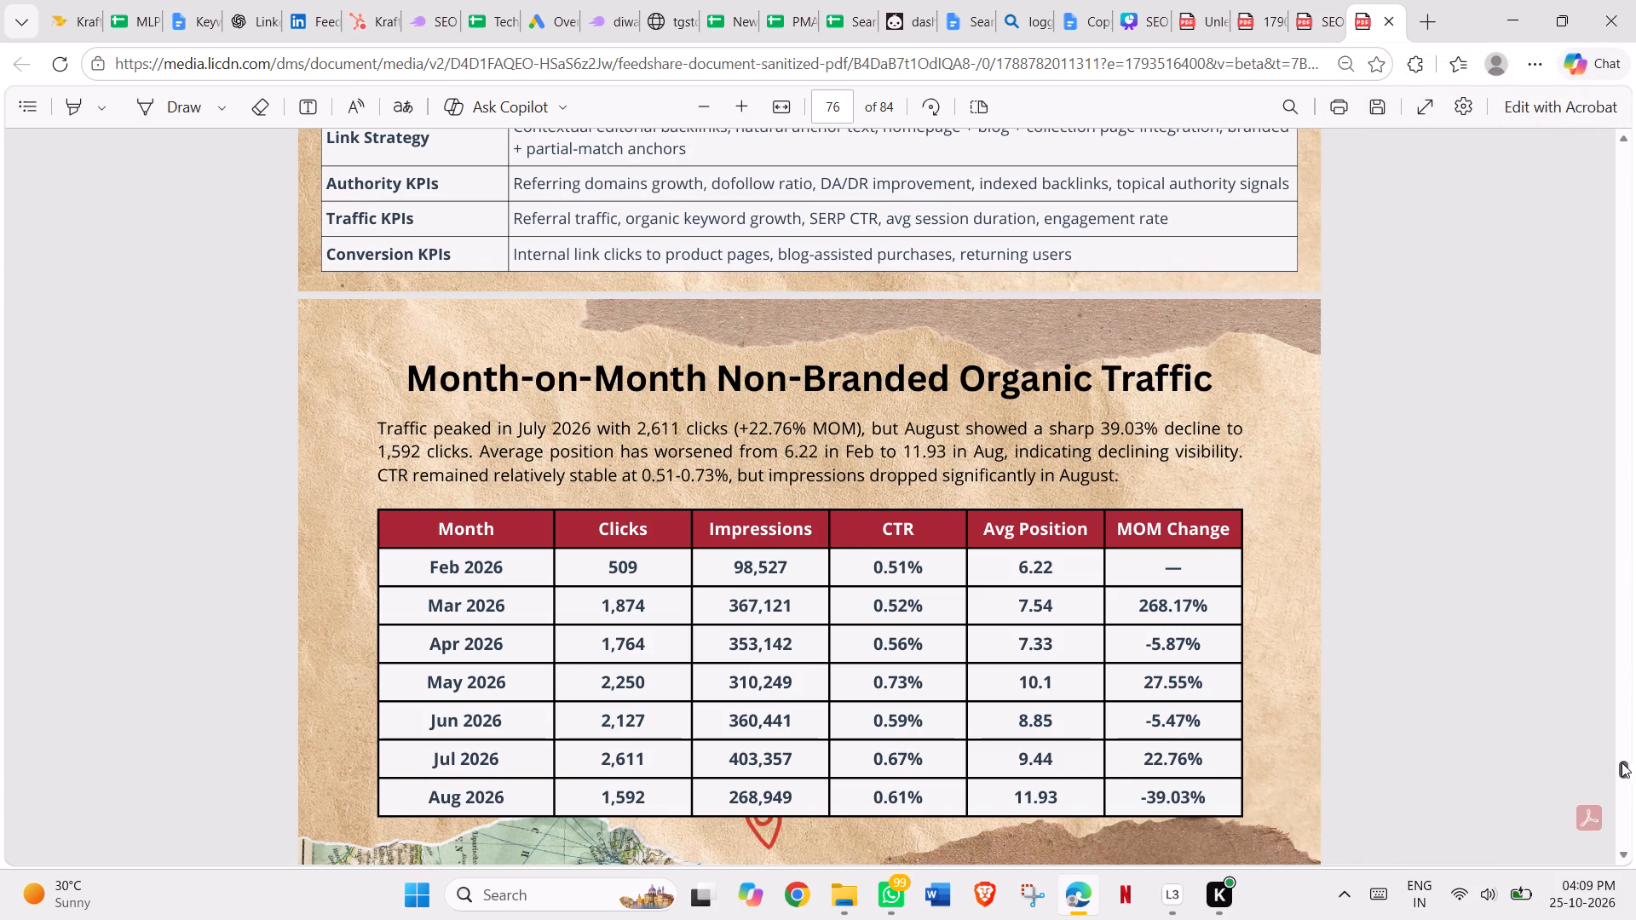
{"action": "left_click_drag", "start_coordinate": [1624, 764], "coordinate": [1624, 756]}
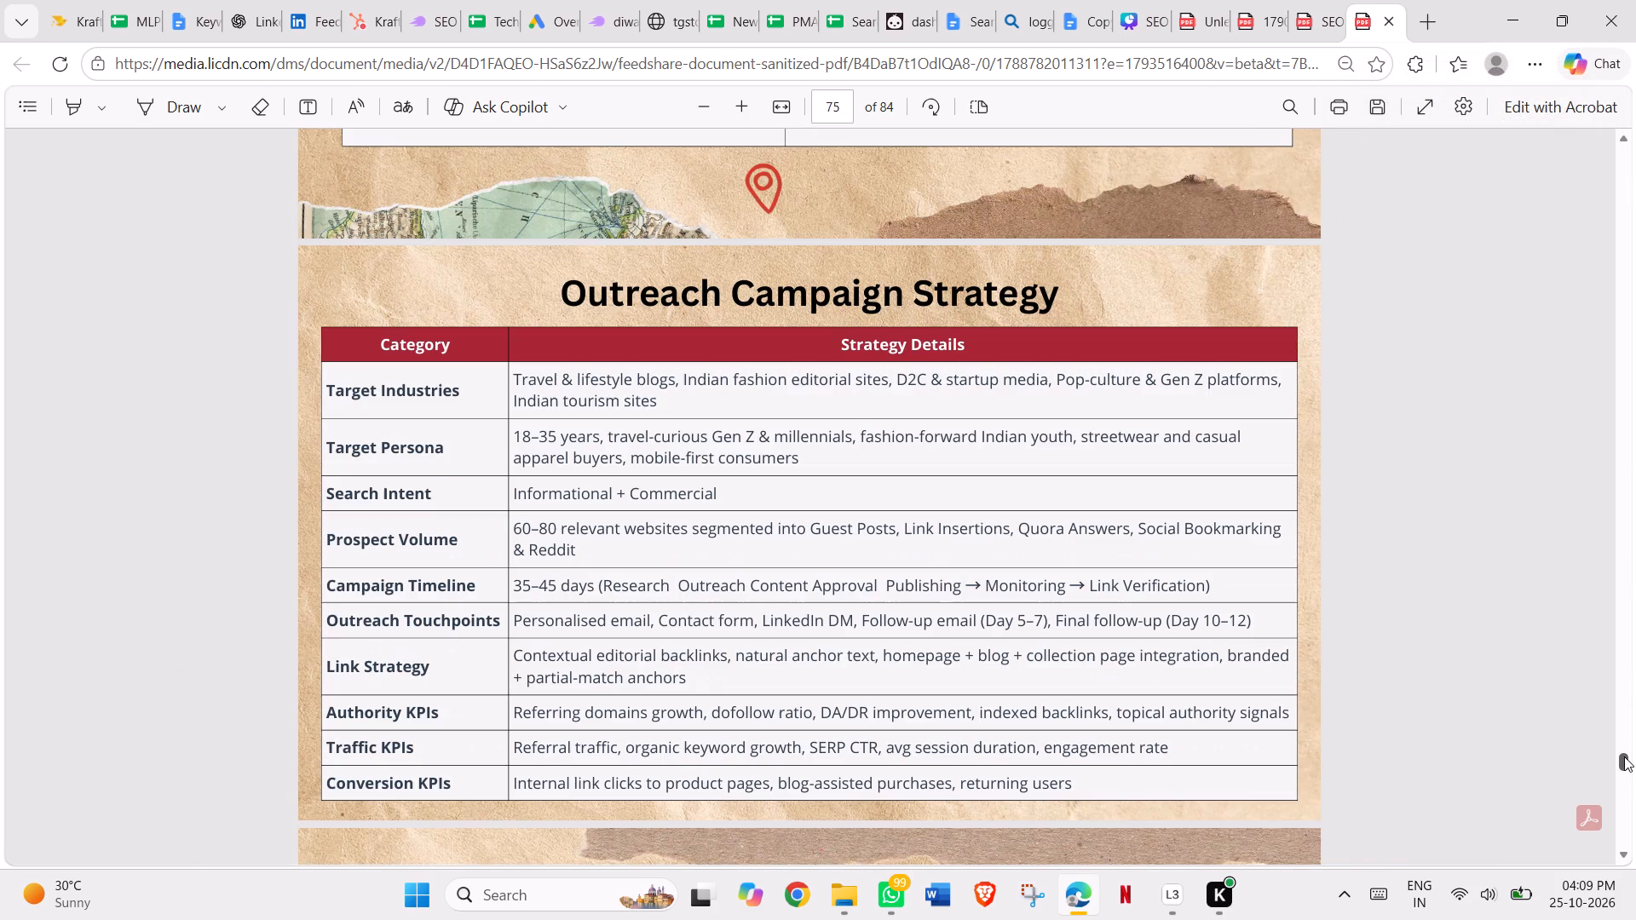
{"action": "left_click_drag", "start_coordinate": [1624, 756], "coordinate": [1625, 747]}
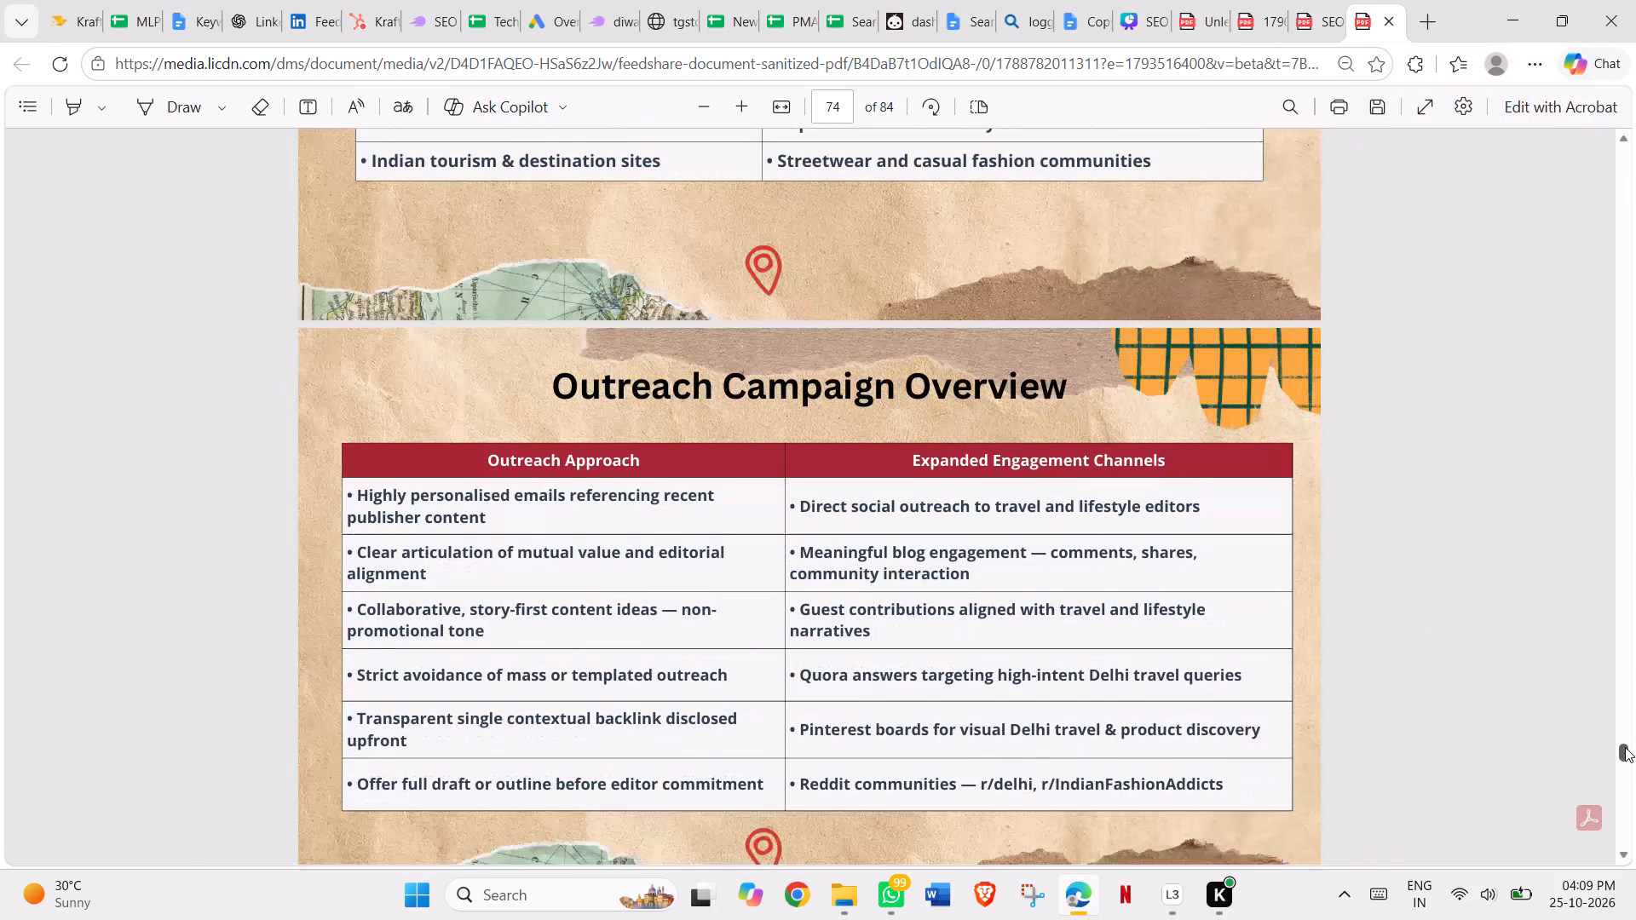
{"action": "left_click_drag", "start_coordinate": [1625, 747], "coordinate": [1626, 740]}
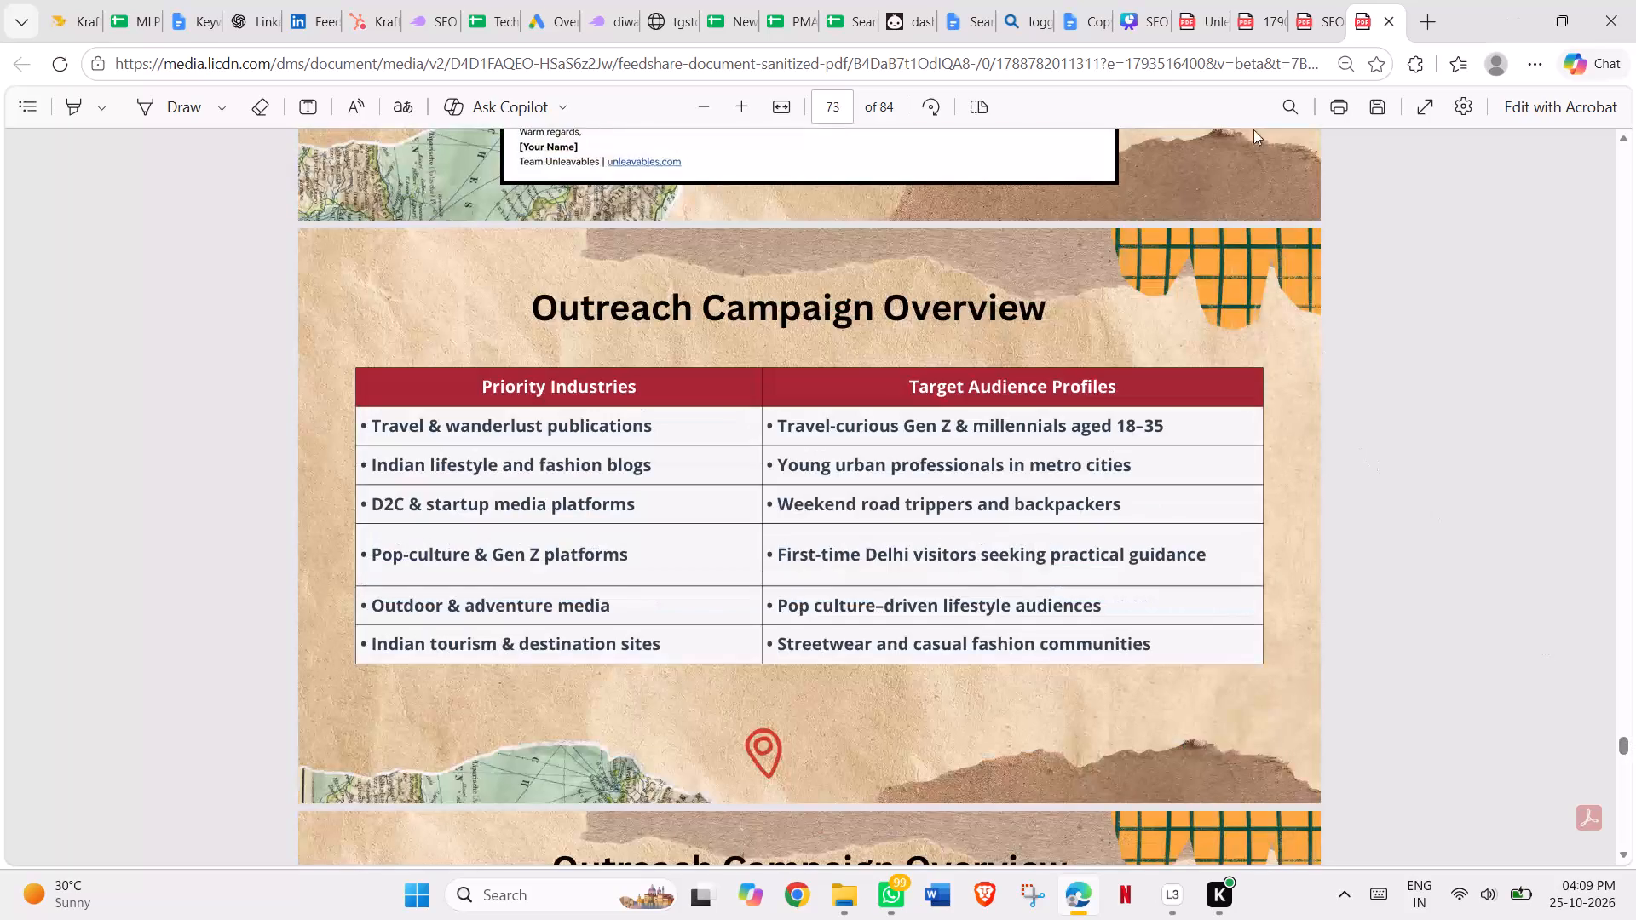
Recheck the Unleavables reporting PDF's first page, then examine the MLP48_A2_SEO_Live_Project deck from organic traffic through Top 3 Pages to Prioritise for Traffic Recovery.
{"action": "left_click", "coordinate": [1197, 0]}
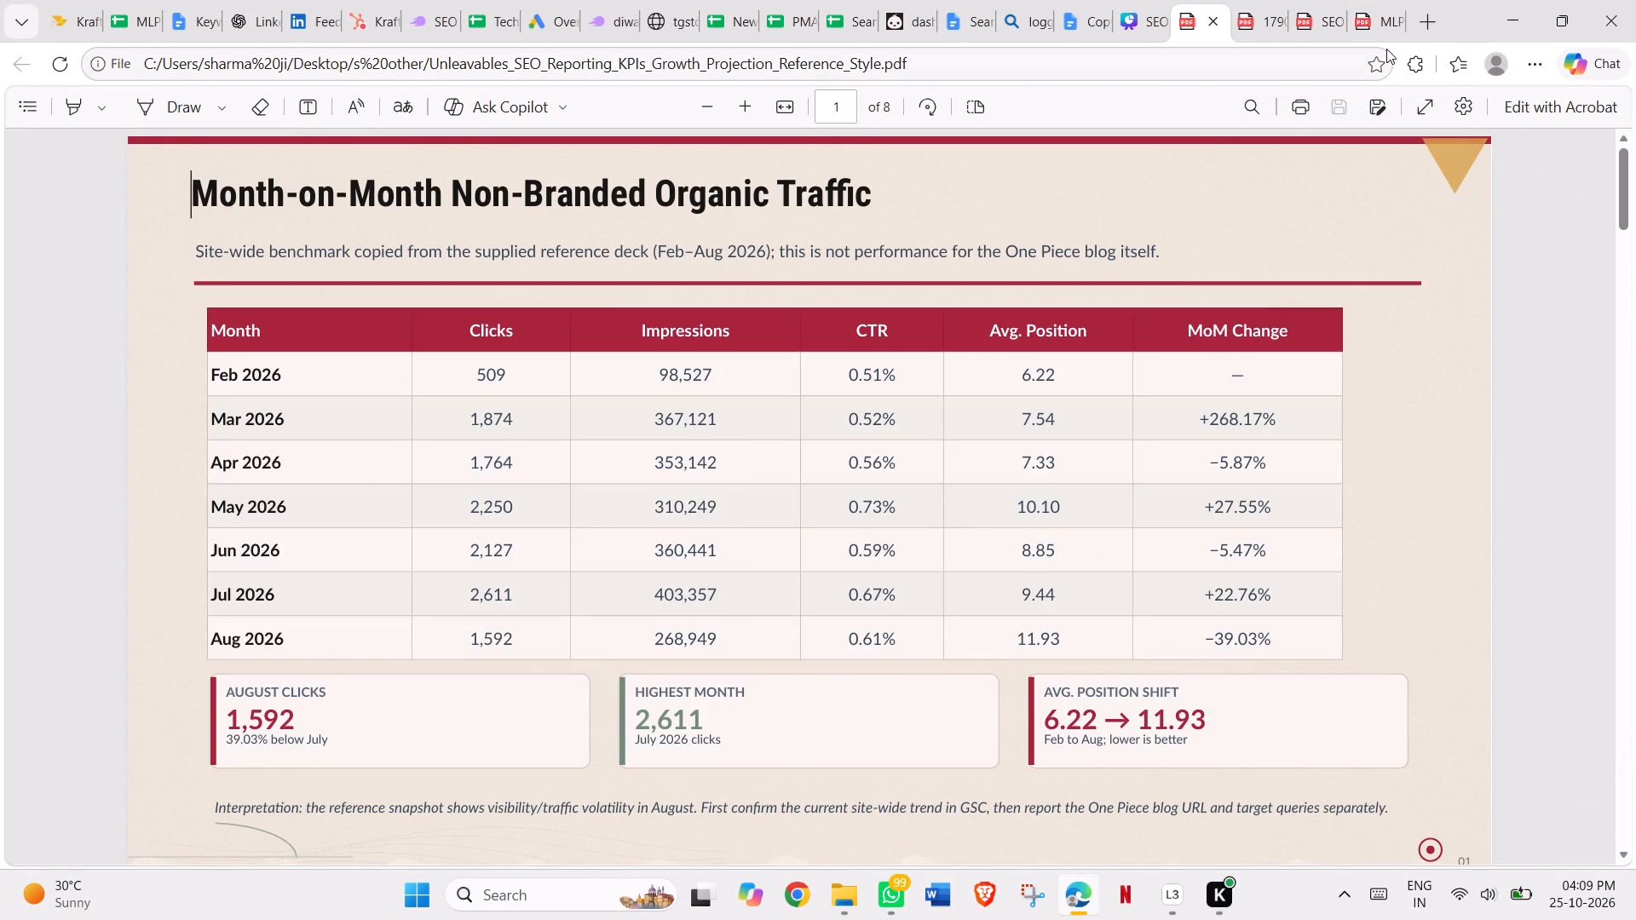
{"action": "left_click", "coordinate": [1370, 14]}
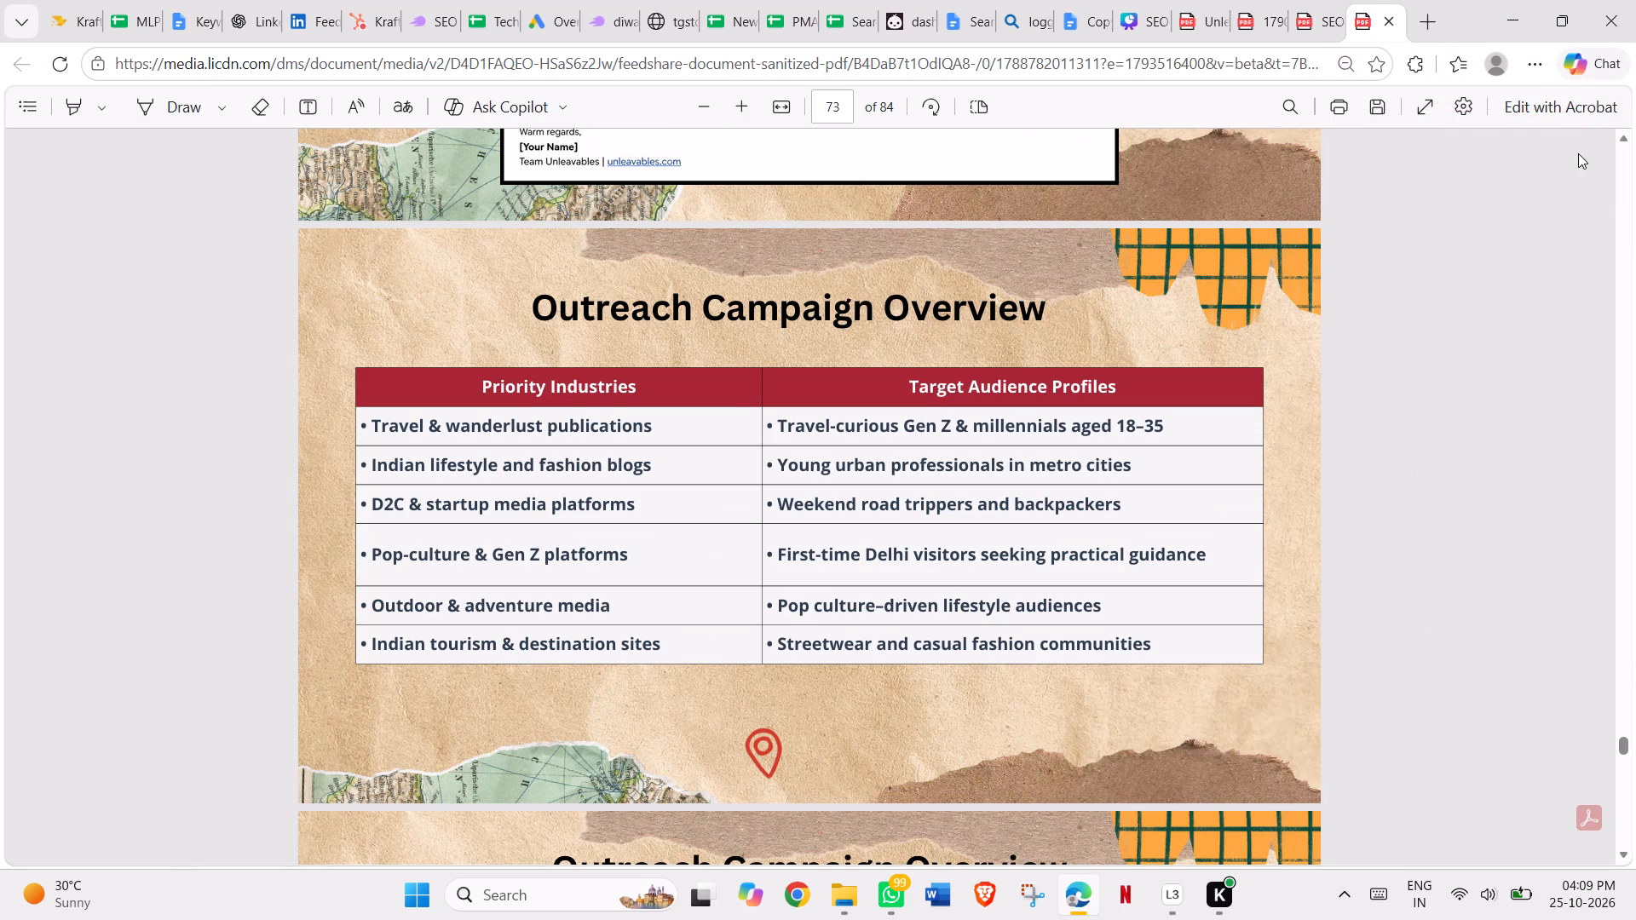
{"action": "left_click", "coordinate": [1629, 811]}
{"action": "left_click", "coordinate": [1629, 811]}
{"action": "left_click", "coordinate": [1629, 811]}
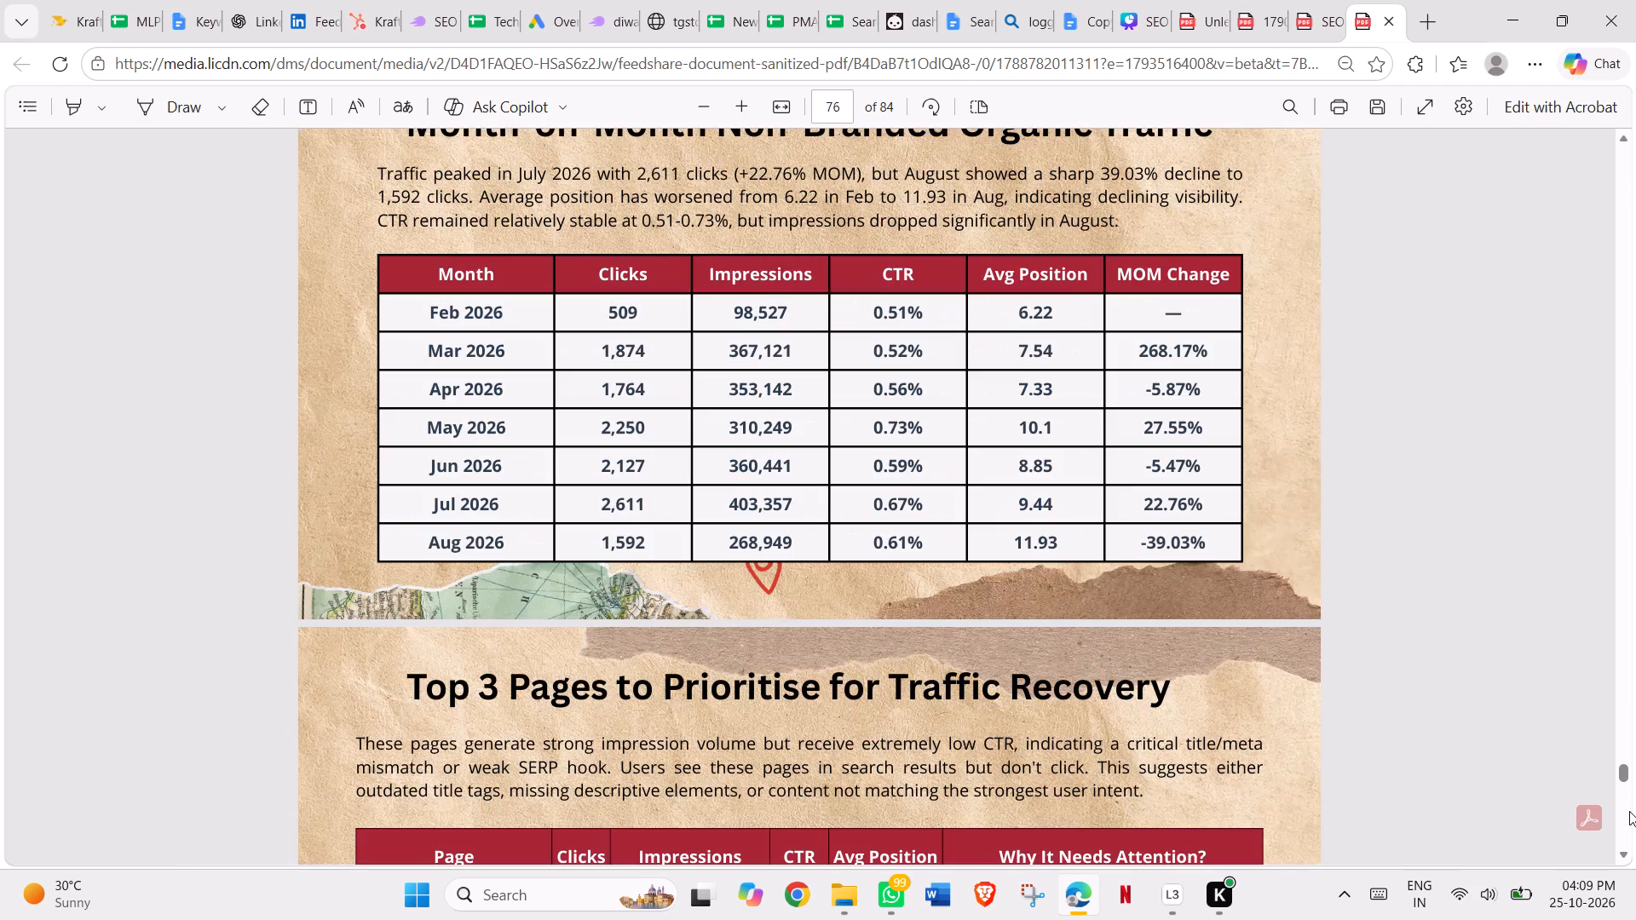
{"action": "left_click", "coordinate": [1629, 811]}
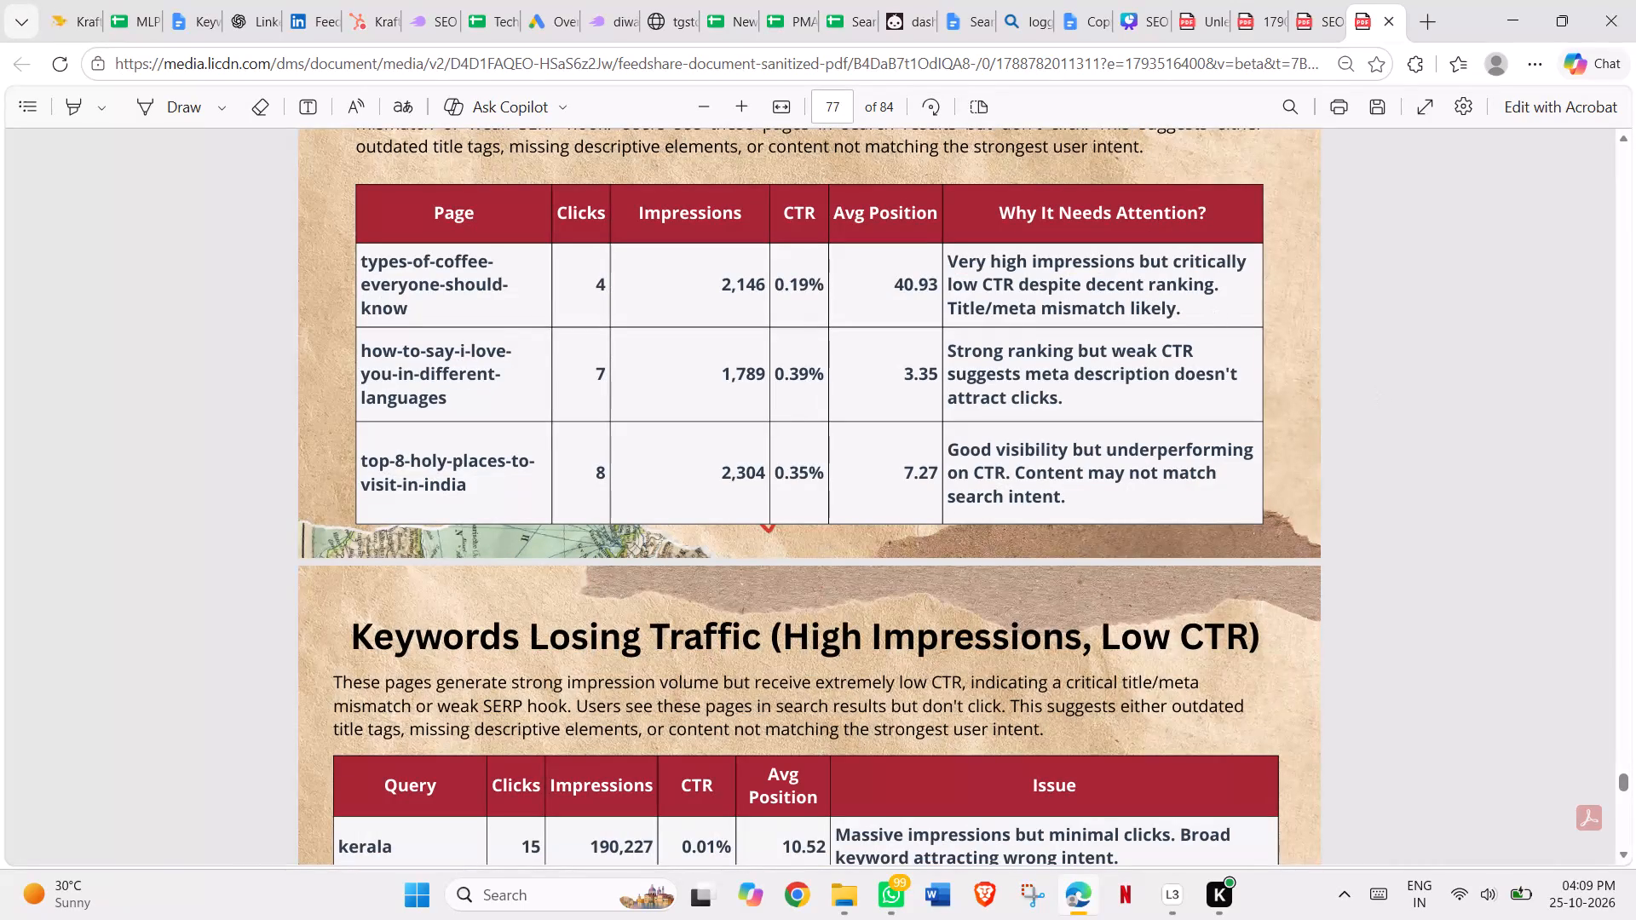
Examine the Top 3 SEO Priorities for the One Piece Project and Keyword Demand & Queries to Monitor pages in the Unleavables reporting PDF.
{"action": "left_click", "coordinate": [1197, 14]}
{"action": "left_click_drag", "start_coordinate": [1624, 204], "coordinate": [1633, 284]}
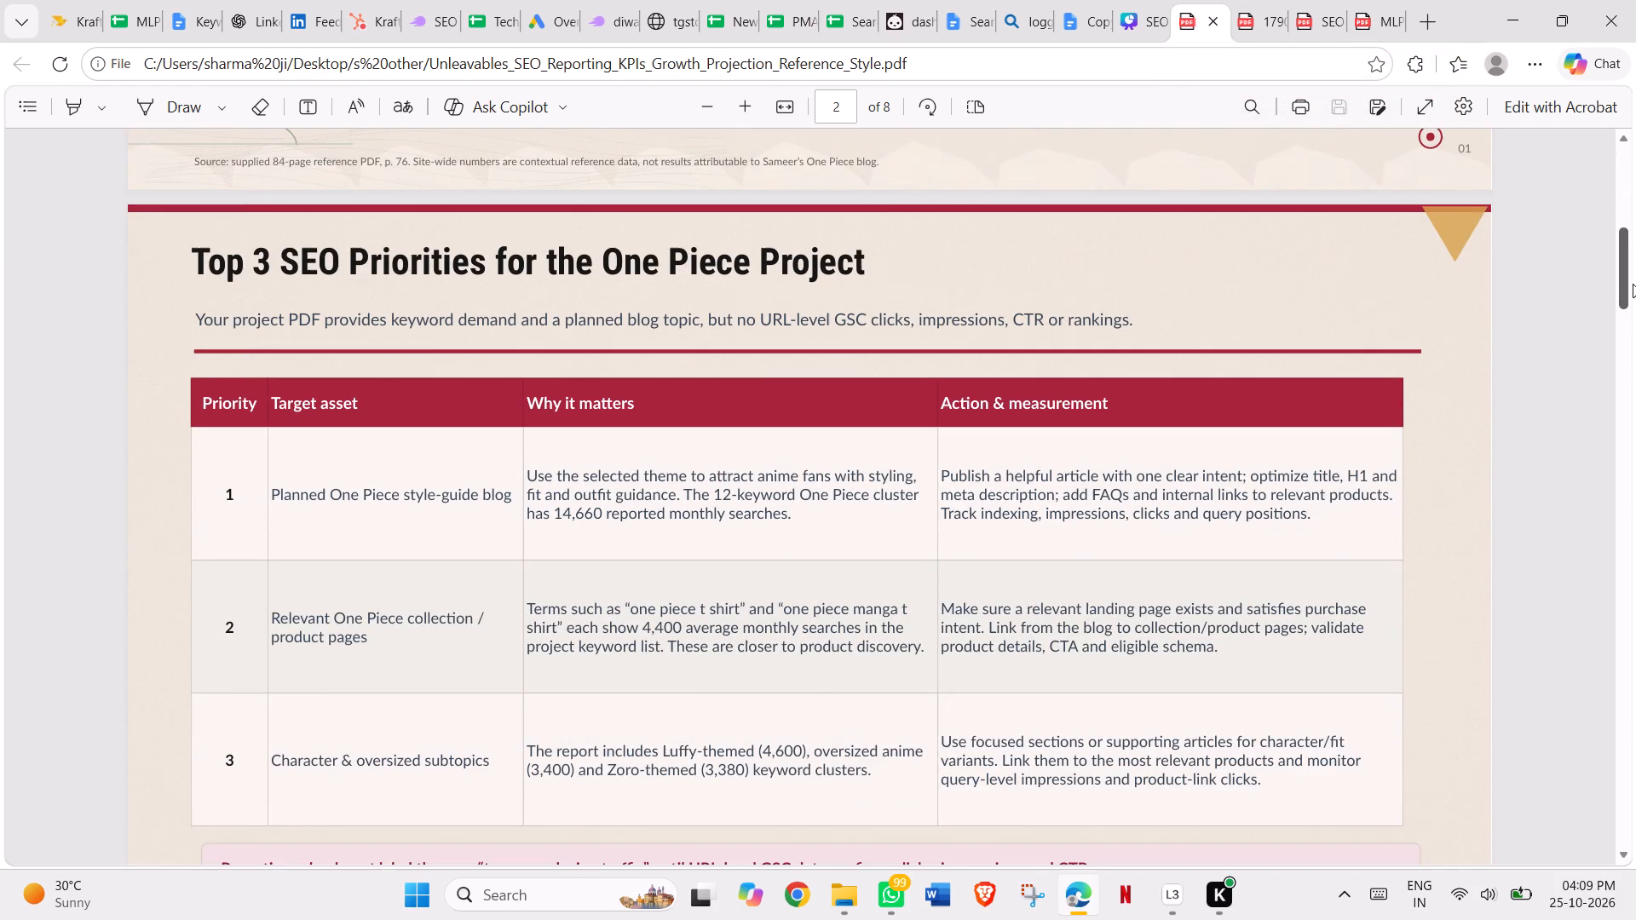
{"action": "left_click_drag", "start_coordinate": [1633, 284], "coordinate": [1633, 286]}
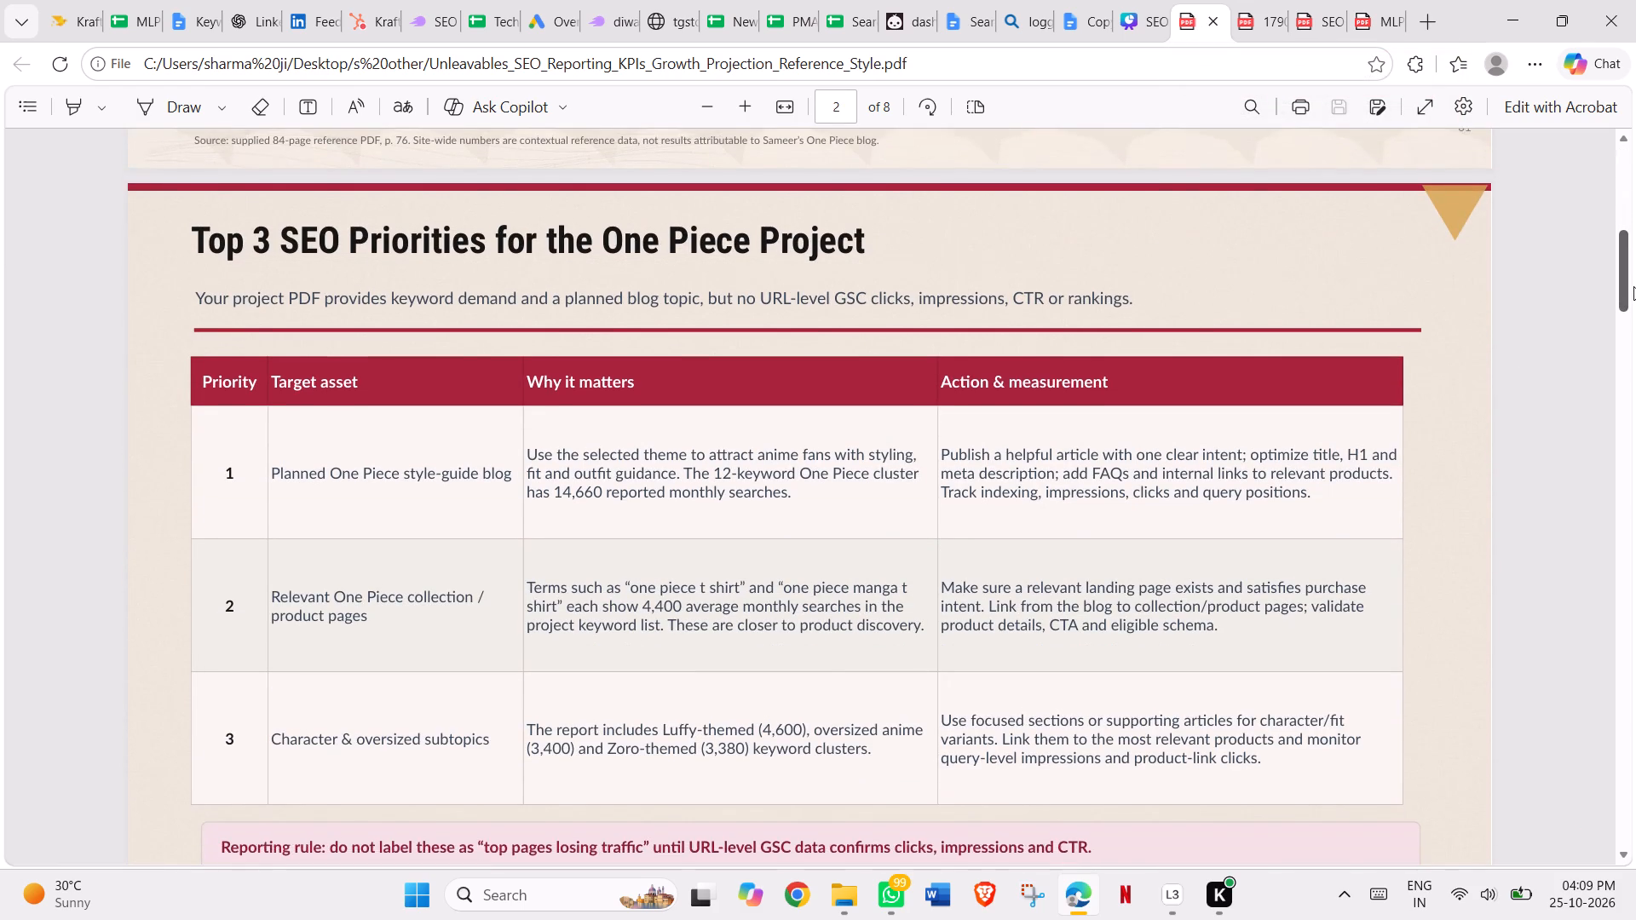
{"action": "left_click_drag", "start_coordinate": [1633, 286], "coordinate": [1635, 296]}
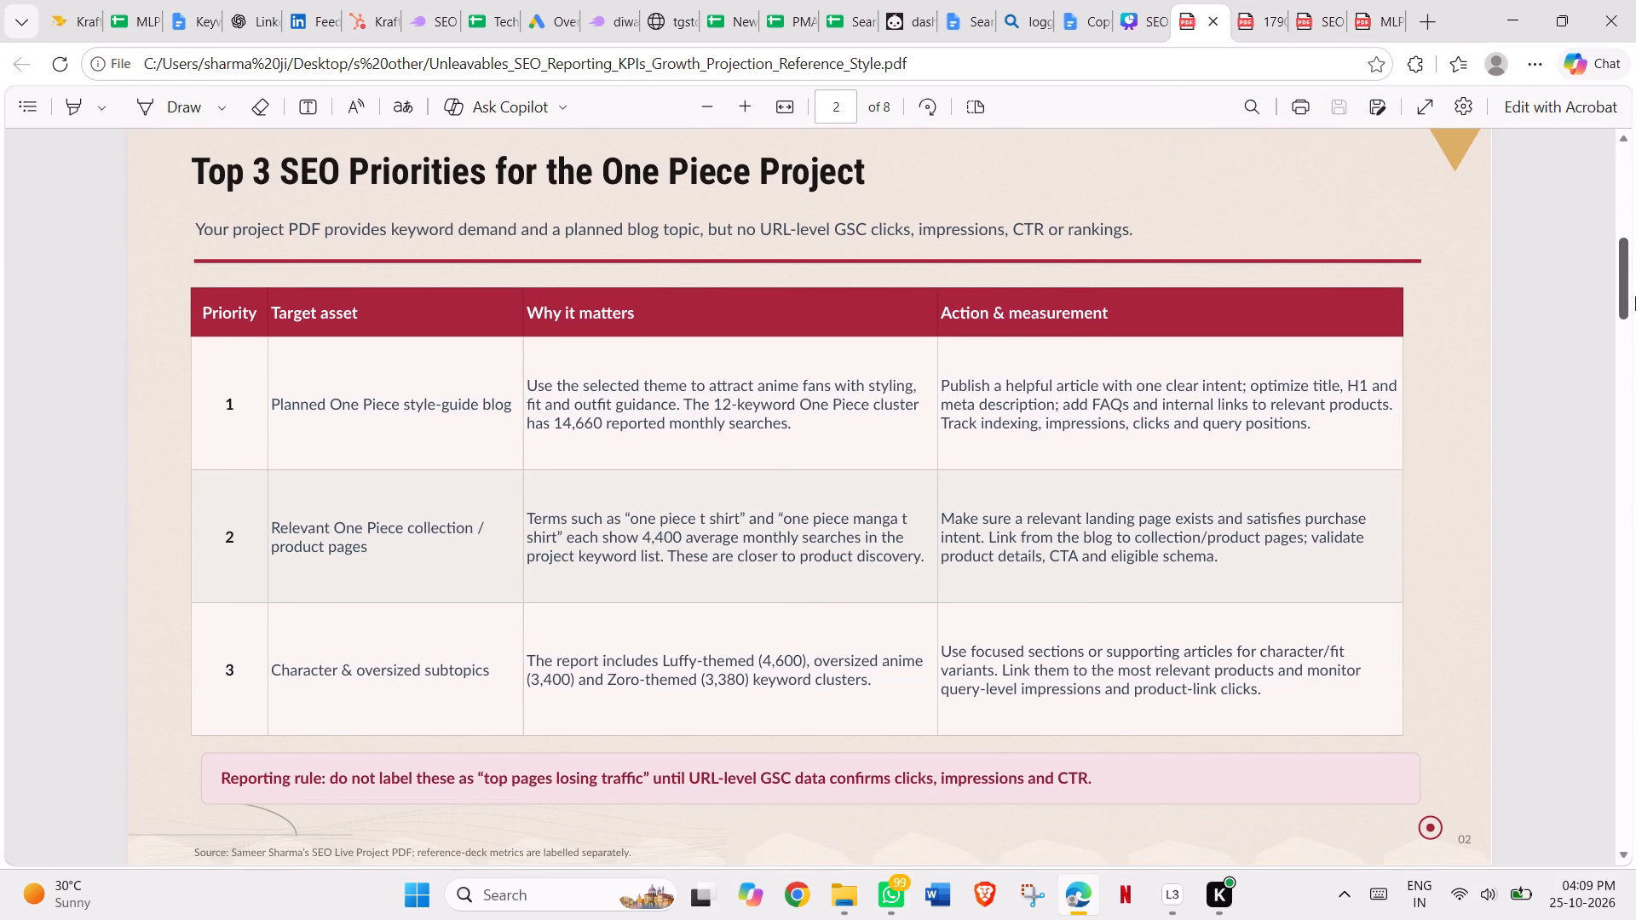
{"action": "left_click_drag", "start_coordinate": [1635, 296], "coordinate": [1635, 373]}
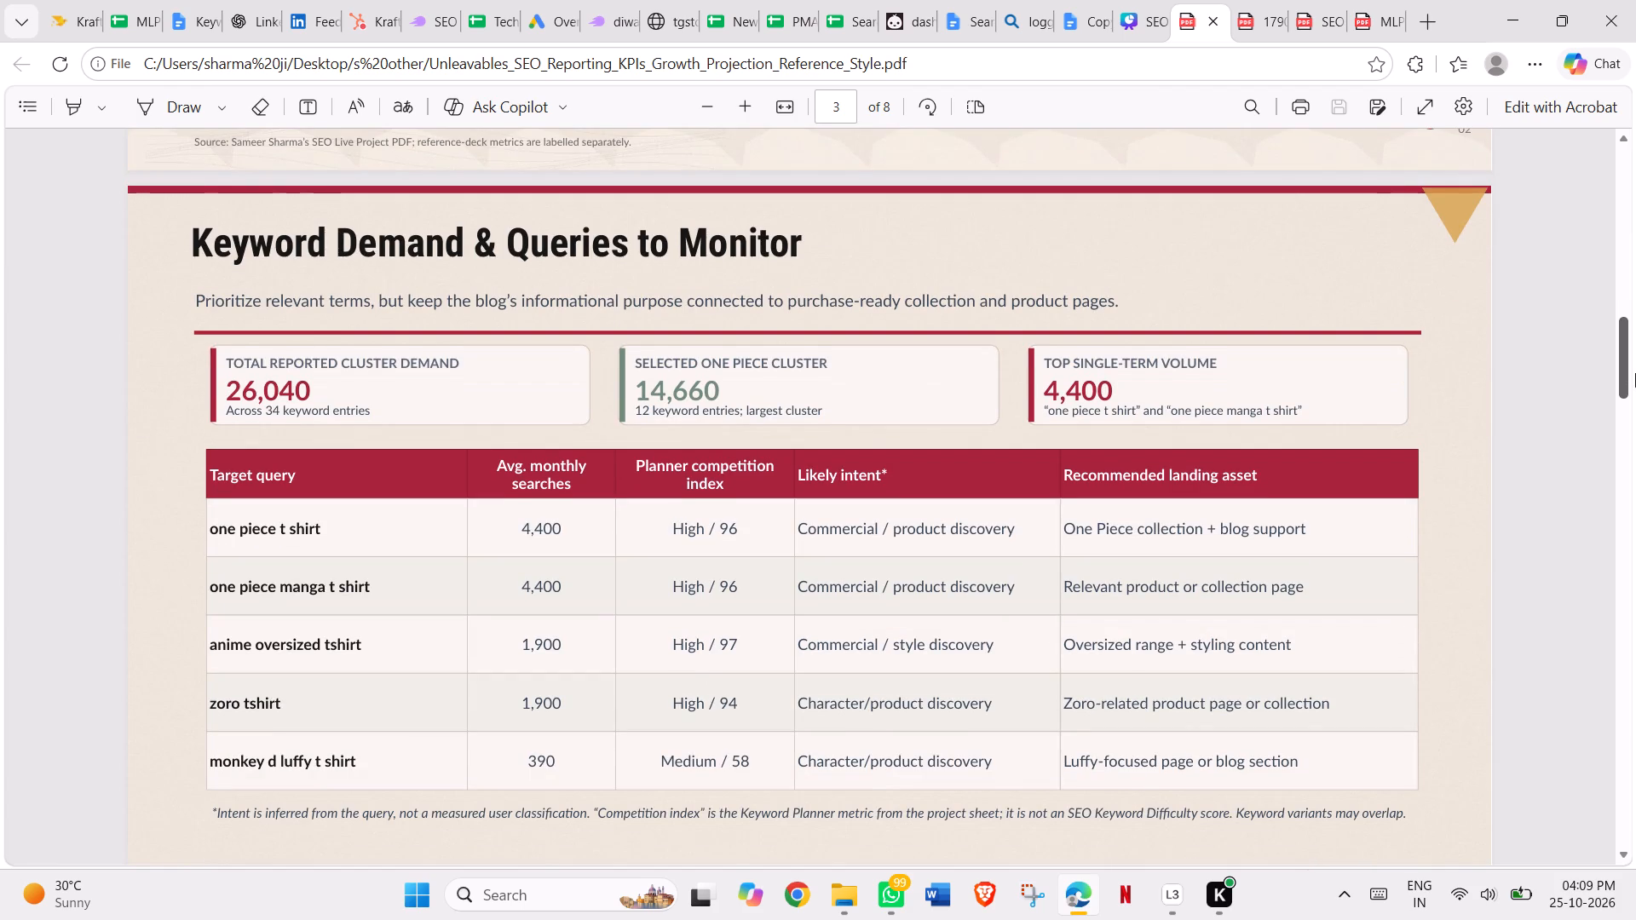
{"action": "left_click_drag", "start_coordinate": [1635, 373], "coordinate": [1630, 326]}
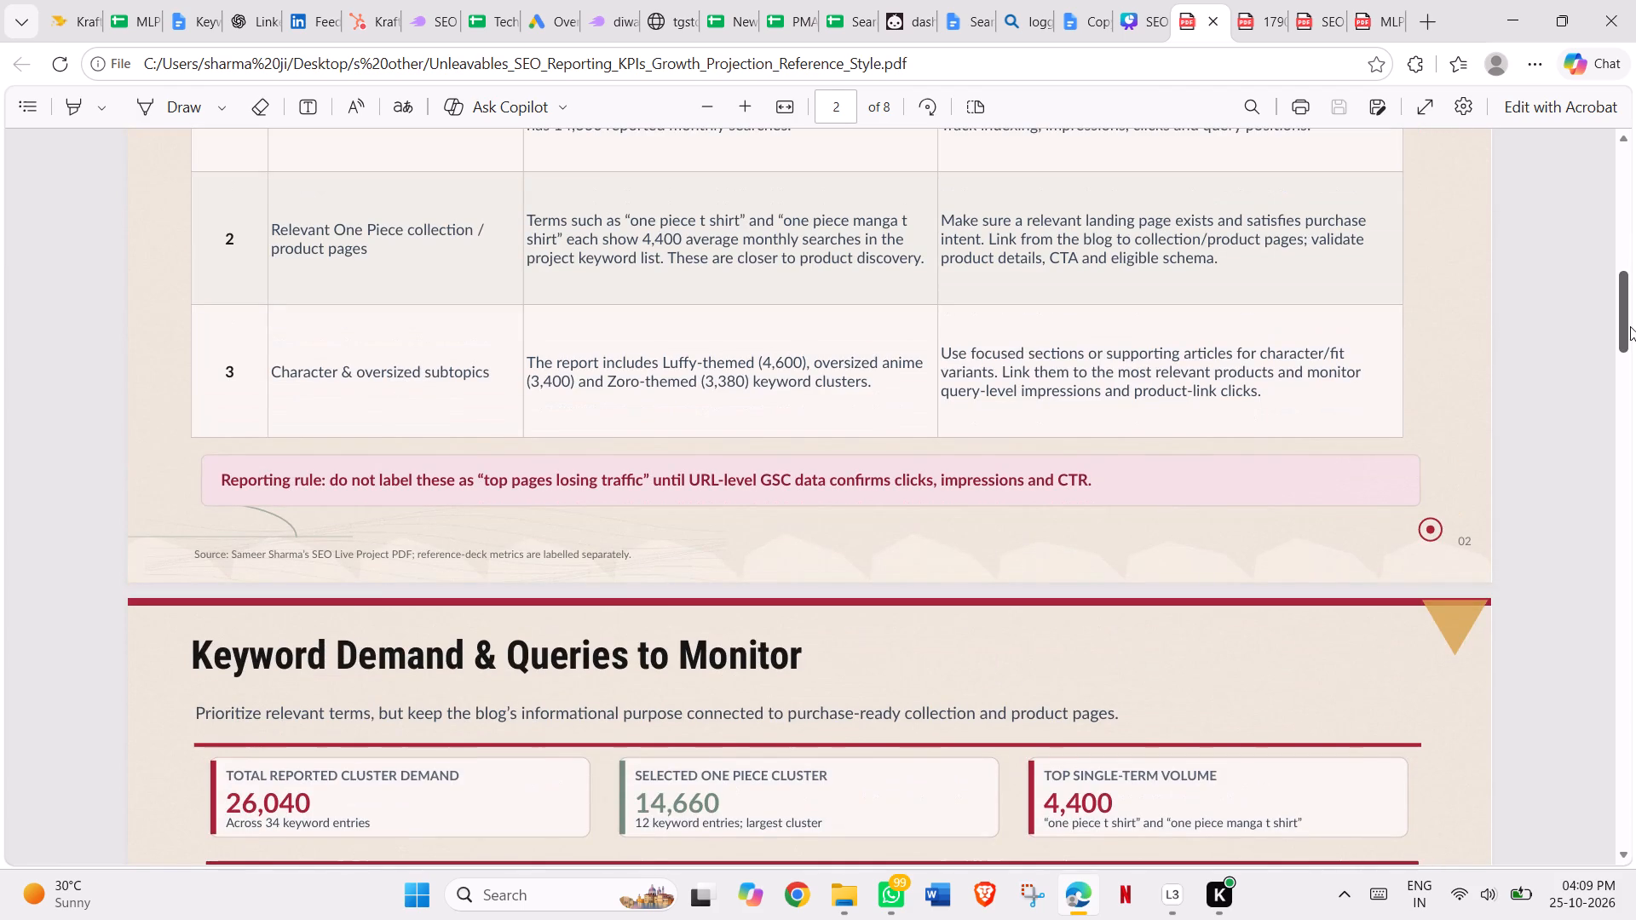
{"action": "left_click_drag", "start_coordinate": [1630, 326], "coordinate": [1631, 347]}
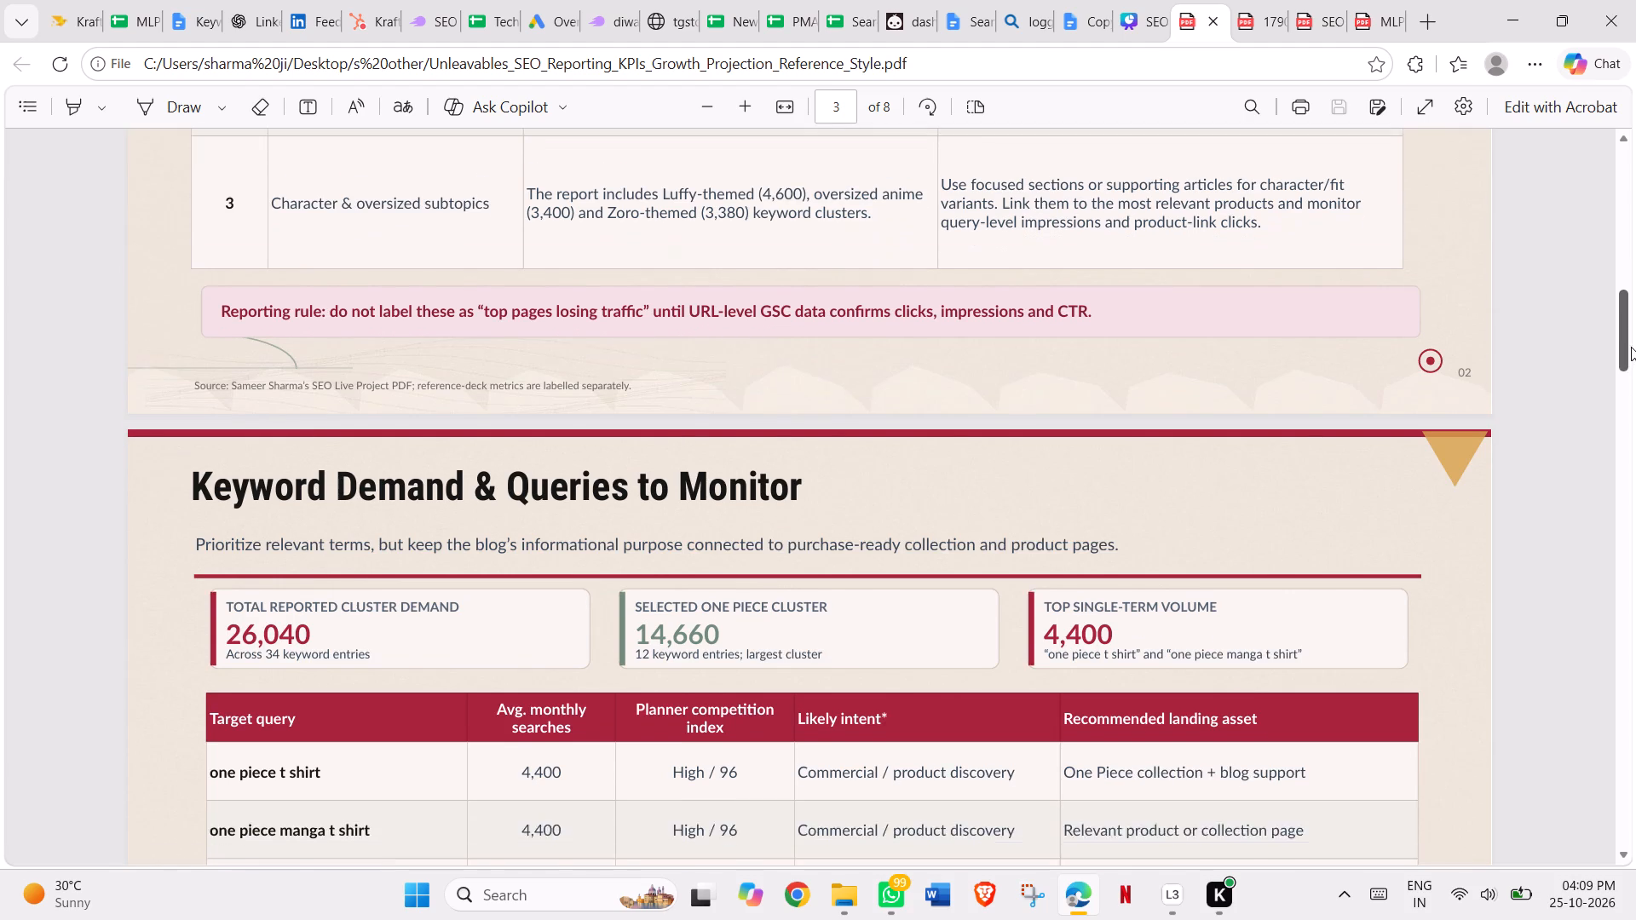
{"action": "left_click_drag", "start_coordinate": [1631, 347], "coordinate": [1635, 372]}
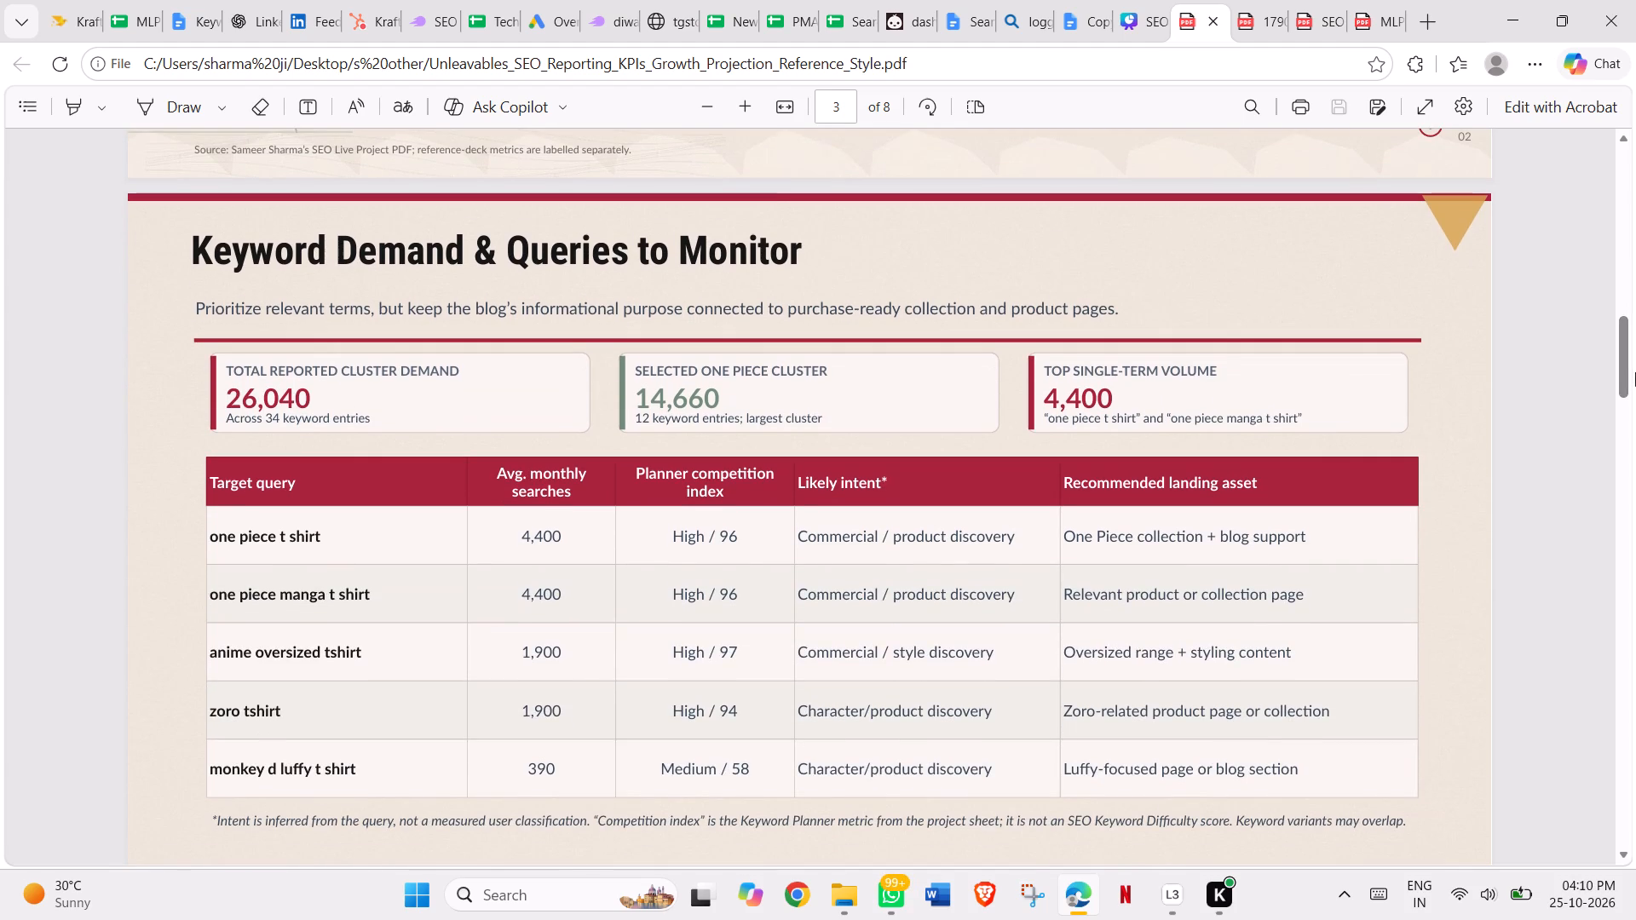
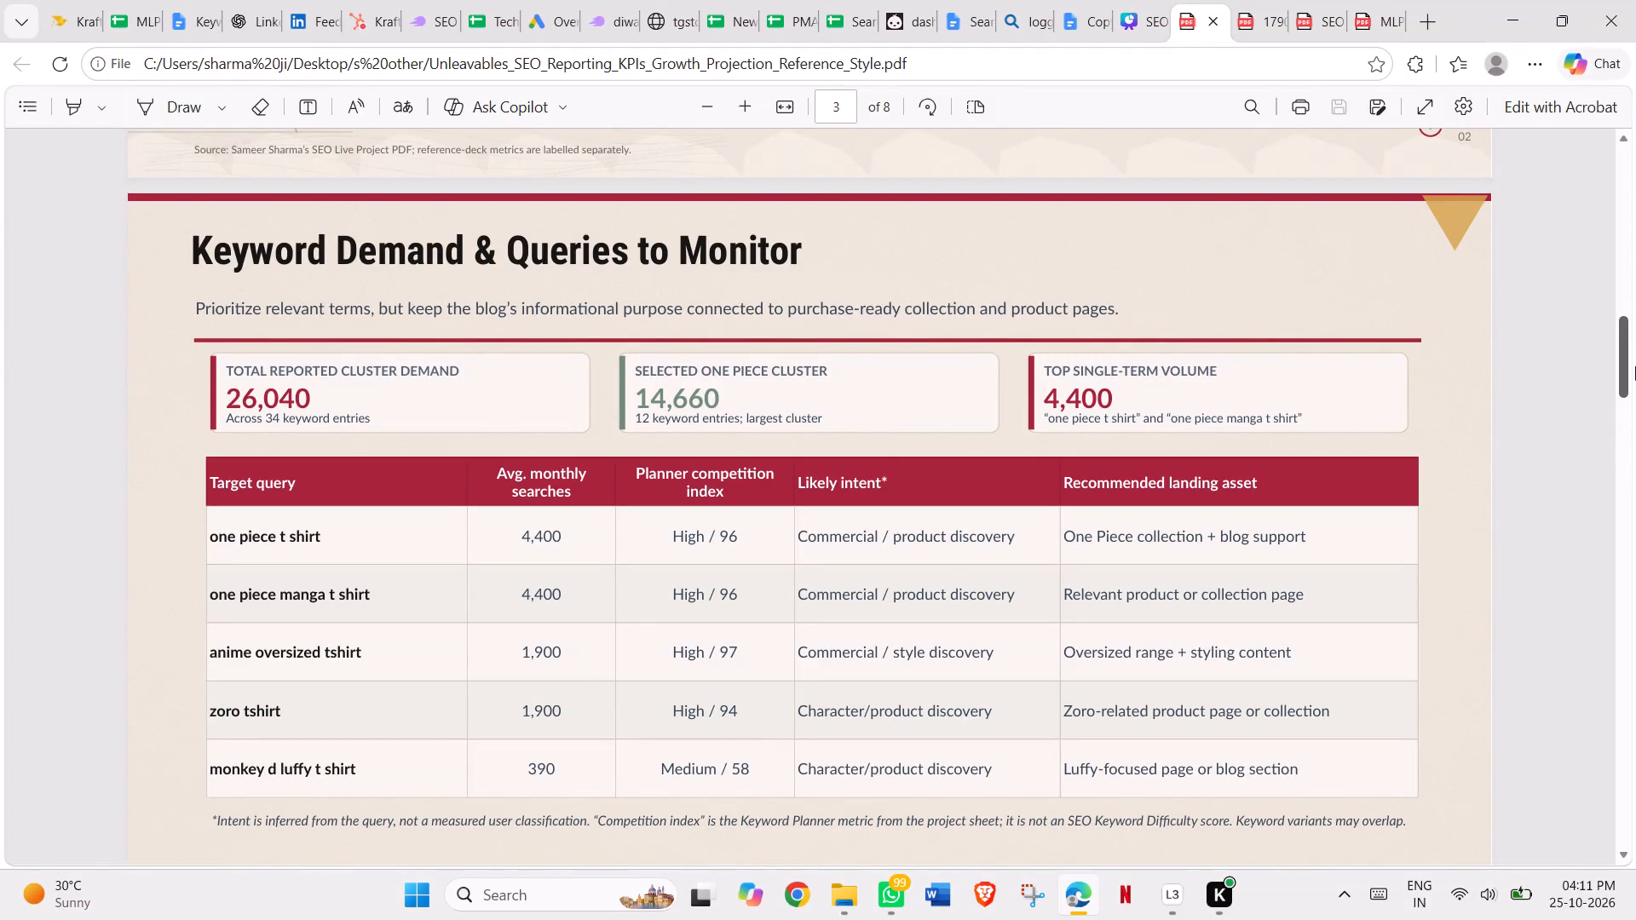
Review the Month-on-Month Non-Branded Organic Traffic page in the Unleavables reporting PDF again, then return to the Canva presentation's blank page 45.
{"action": "left_click_drag", "start_coordinate": [1619, 366], "coordinate": [1627, 222]}
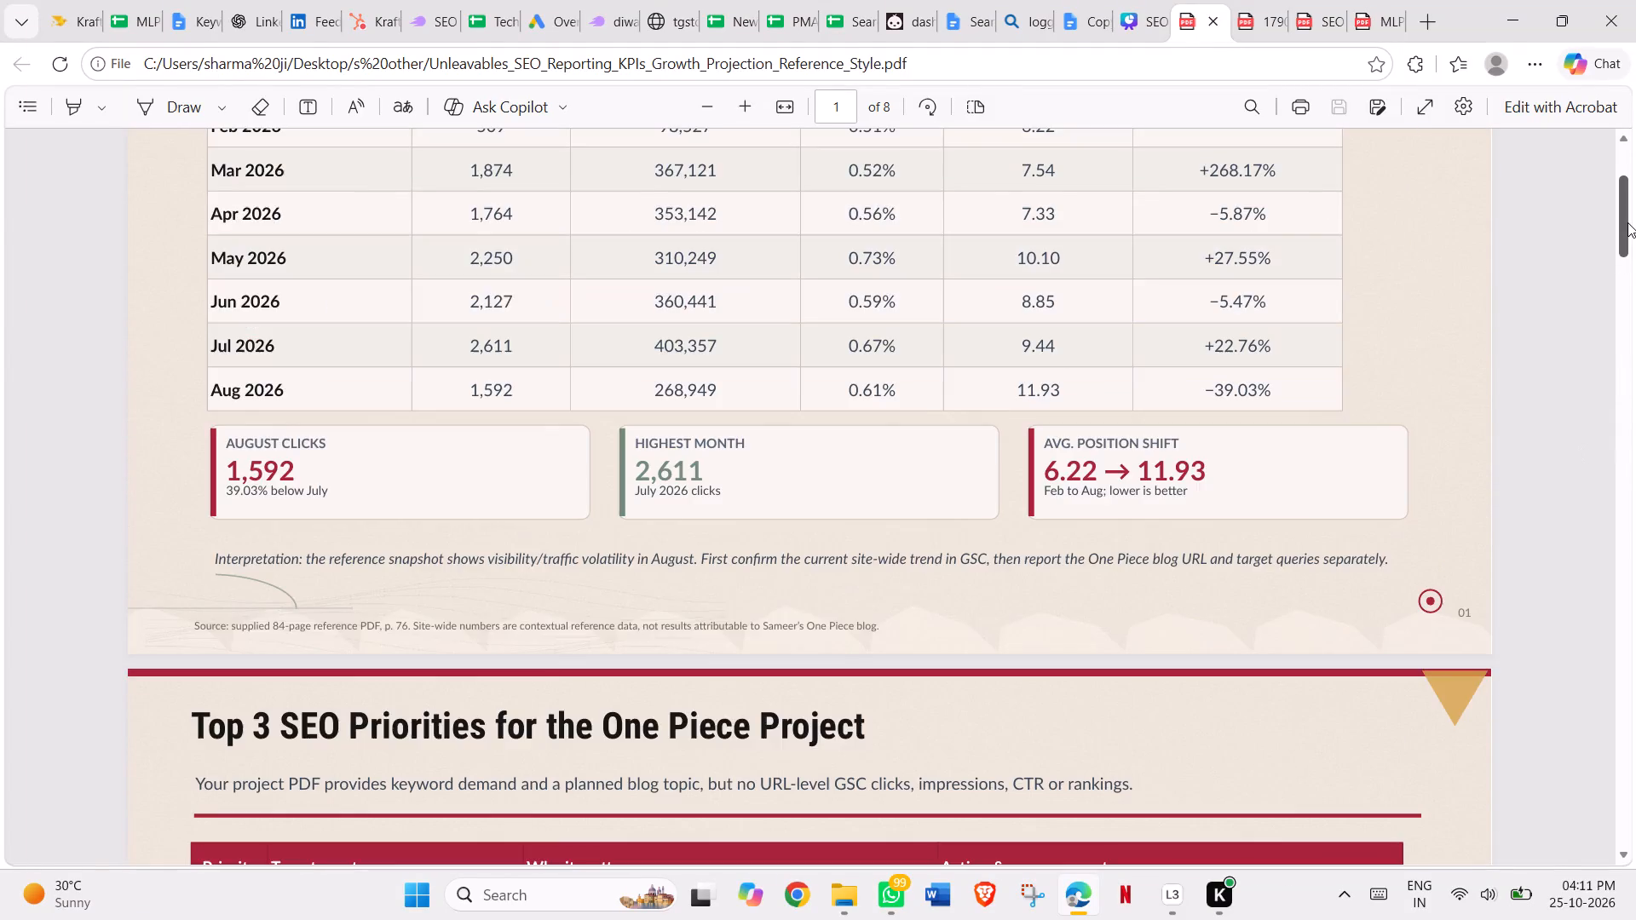
{"action": "left_click_drag", "start_coordinate": [1627, 222], "coordinate": [1635, 188]}
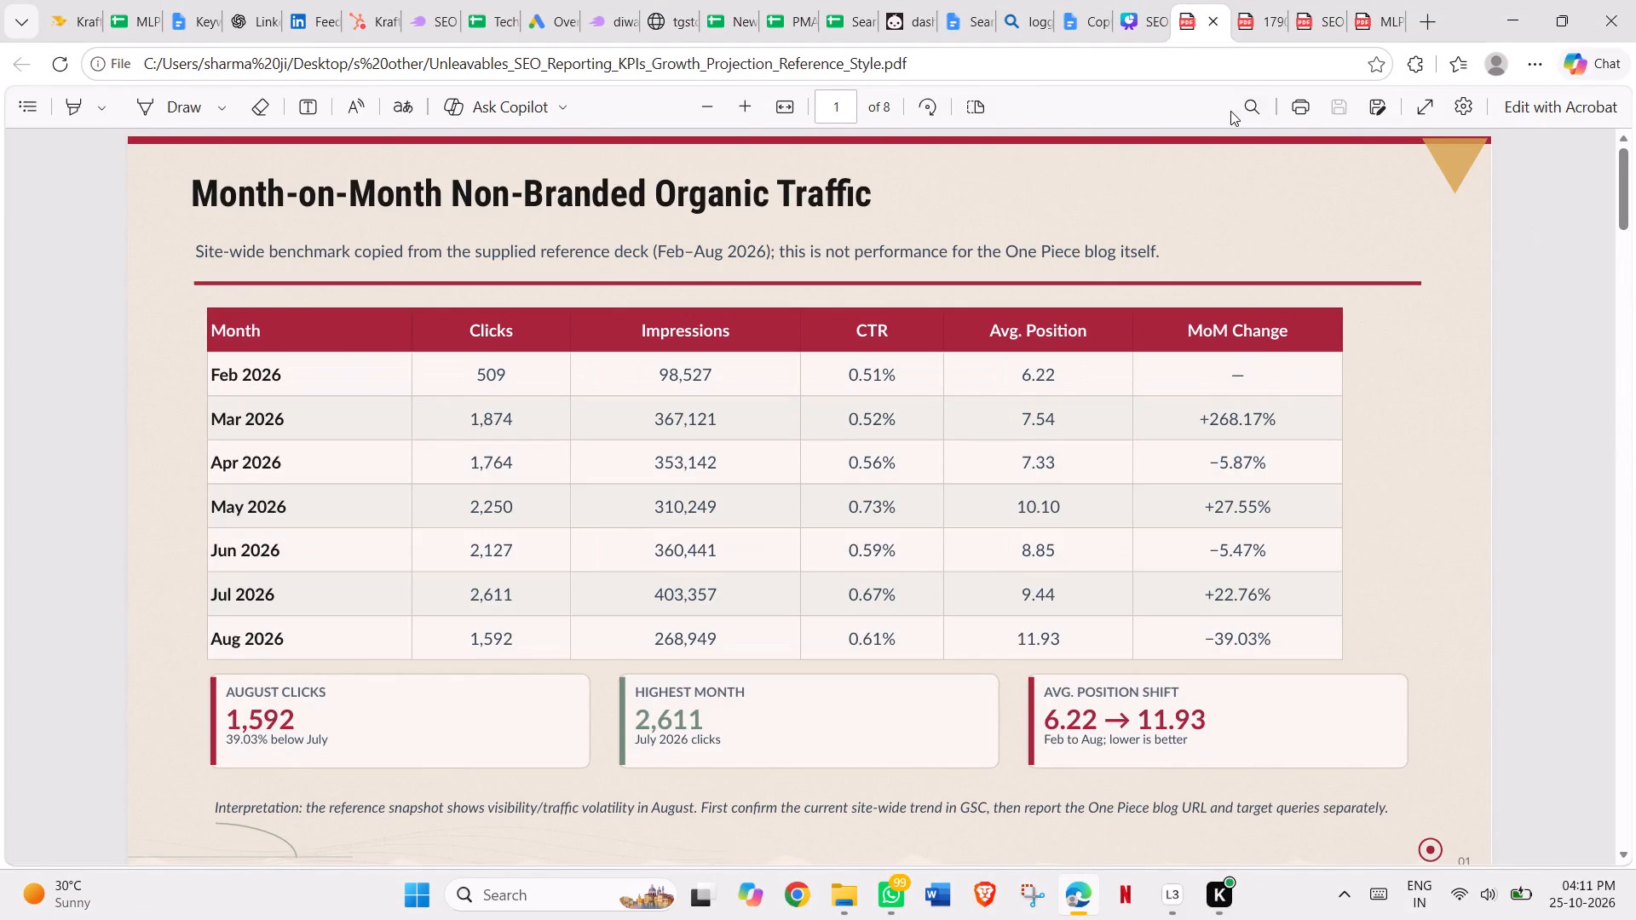
{"action": "left_click", "coordinate": [1127, 13]}
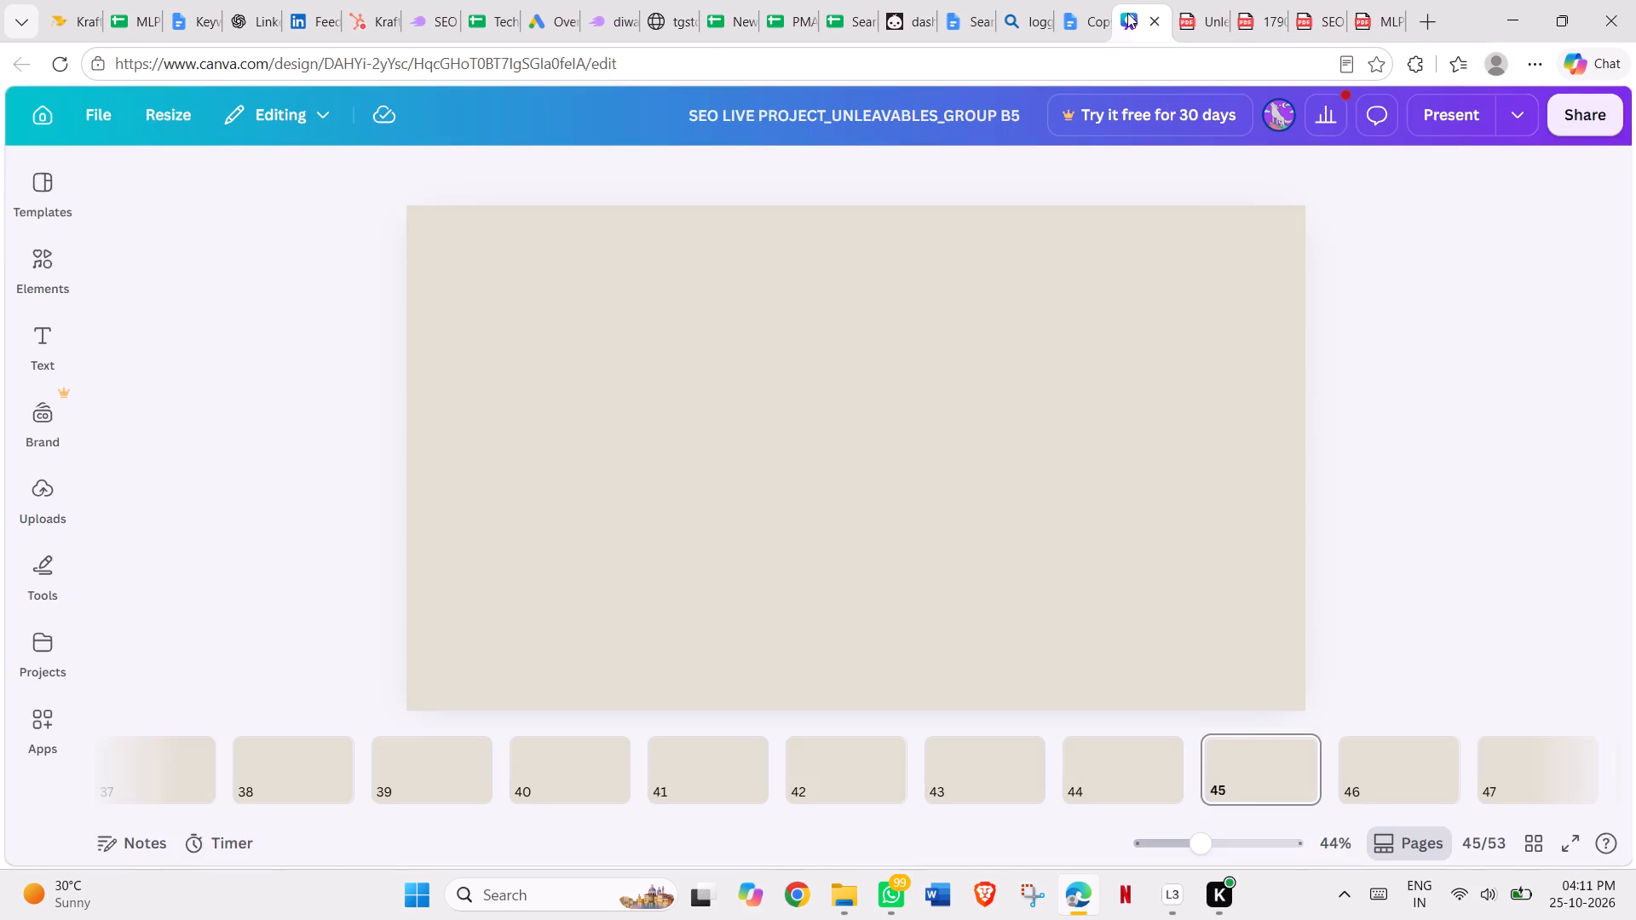
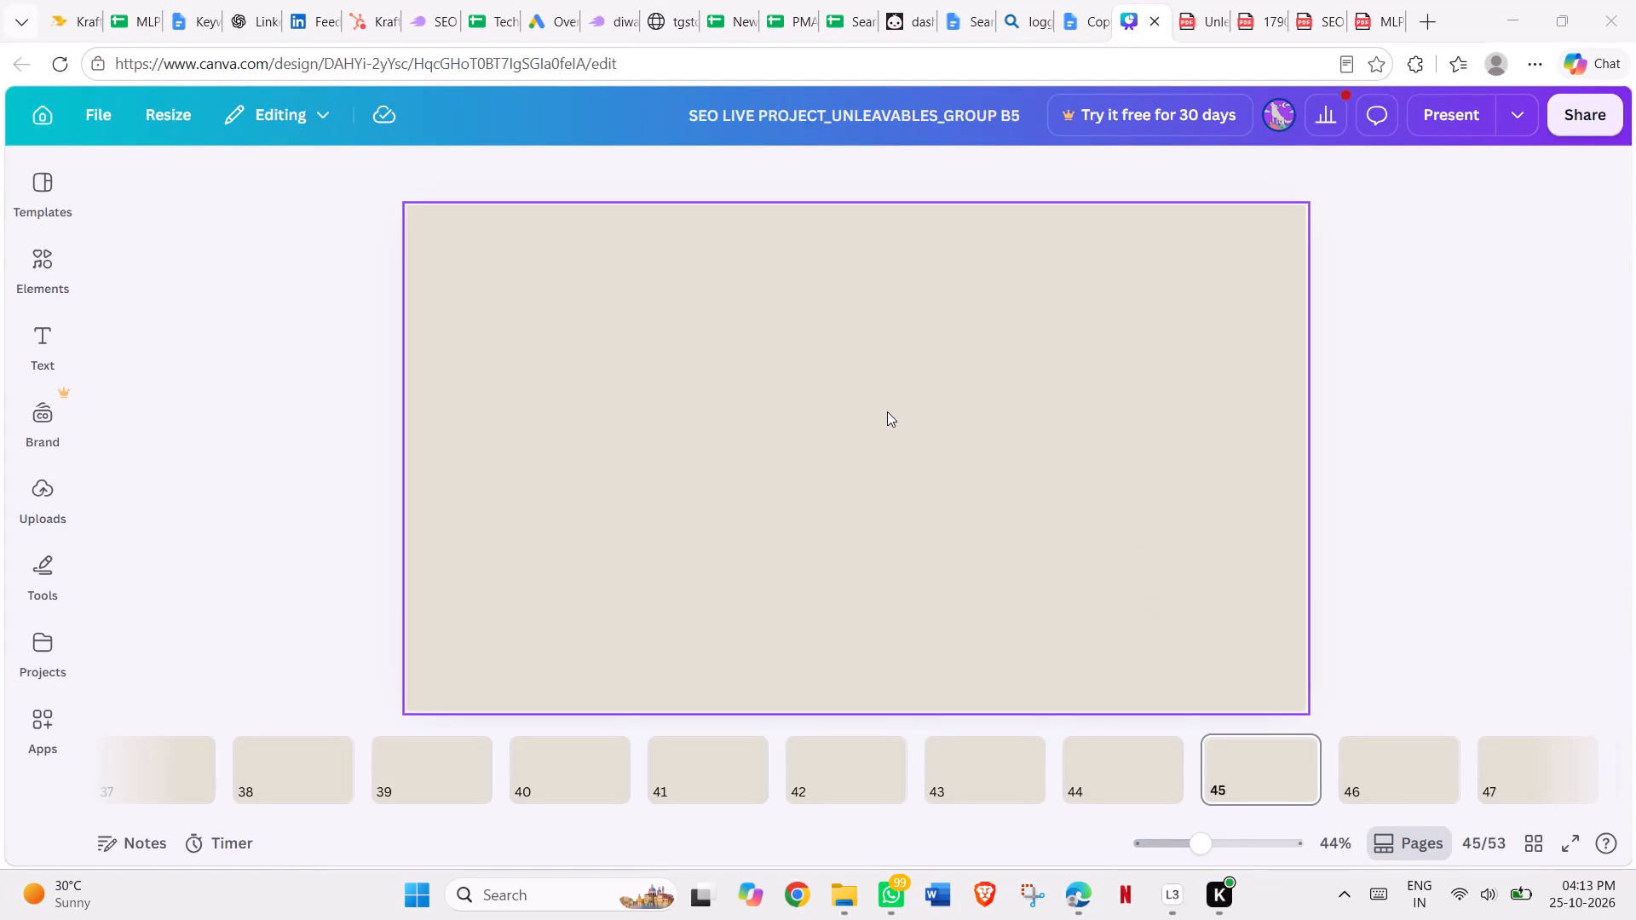
Copy the title "Month-on-Month Non-Branded Organic Traffic" from the Unleavables reporting PDF and return to page 45 of the Canva presentation.
{"action": "left_click", "coordinate": [1186, 11]}
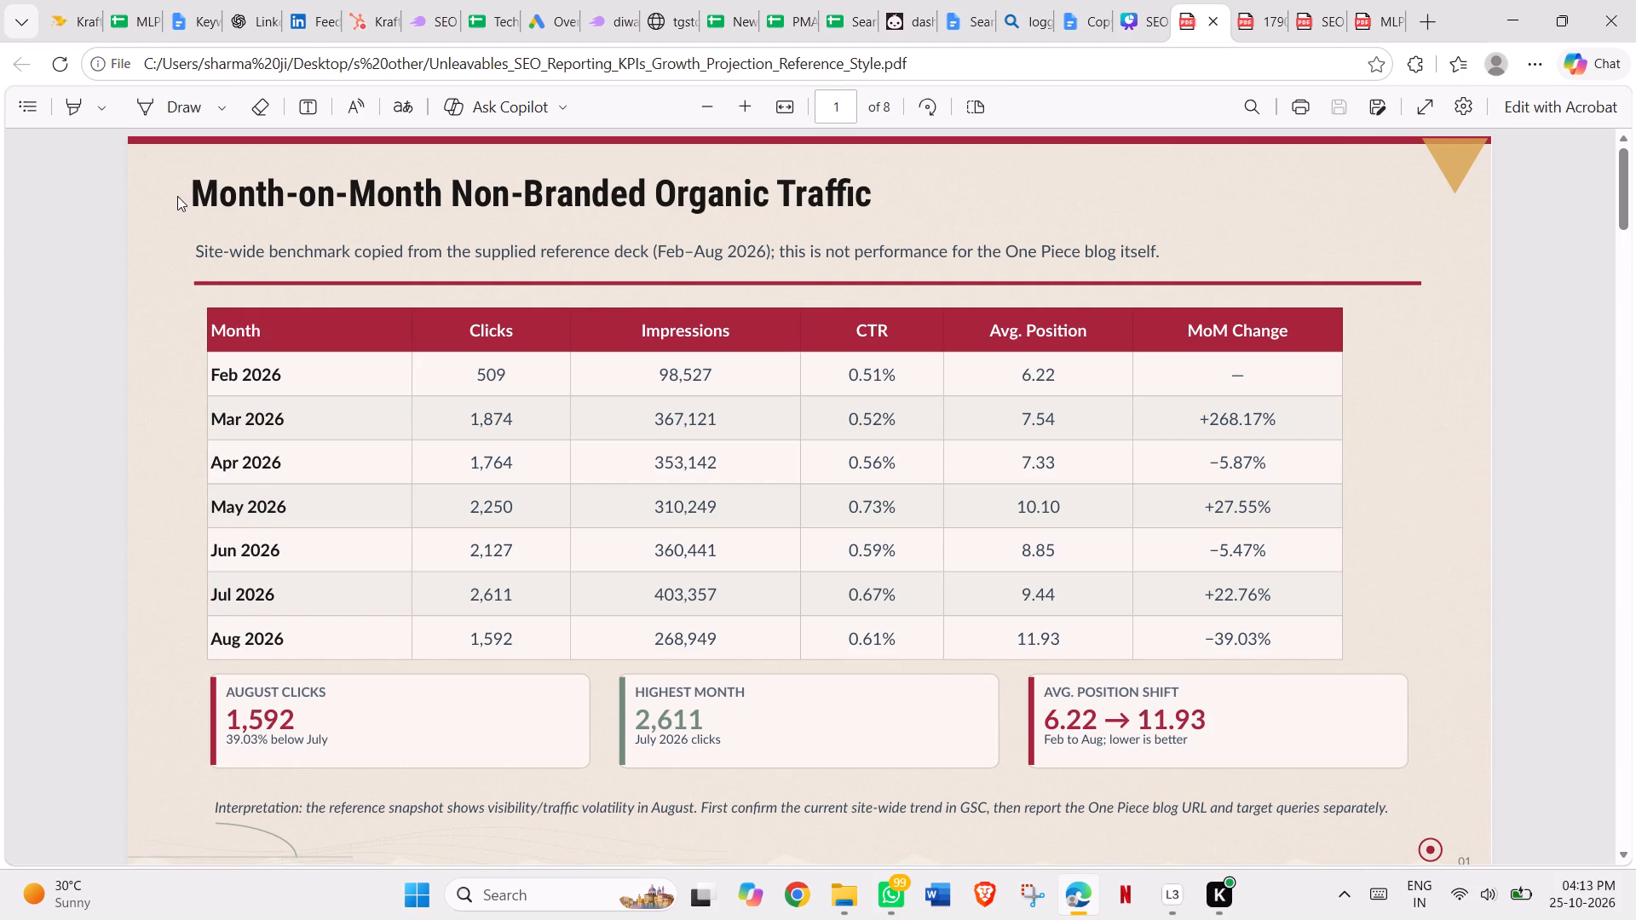
{"action": "left_click_drag", "start_coordinate": [176, 195], "coordinate": [596, 205]}
{"action": "triple_click", "coordinate": [596, 205]}
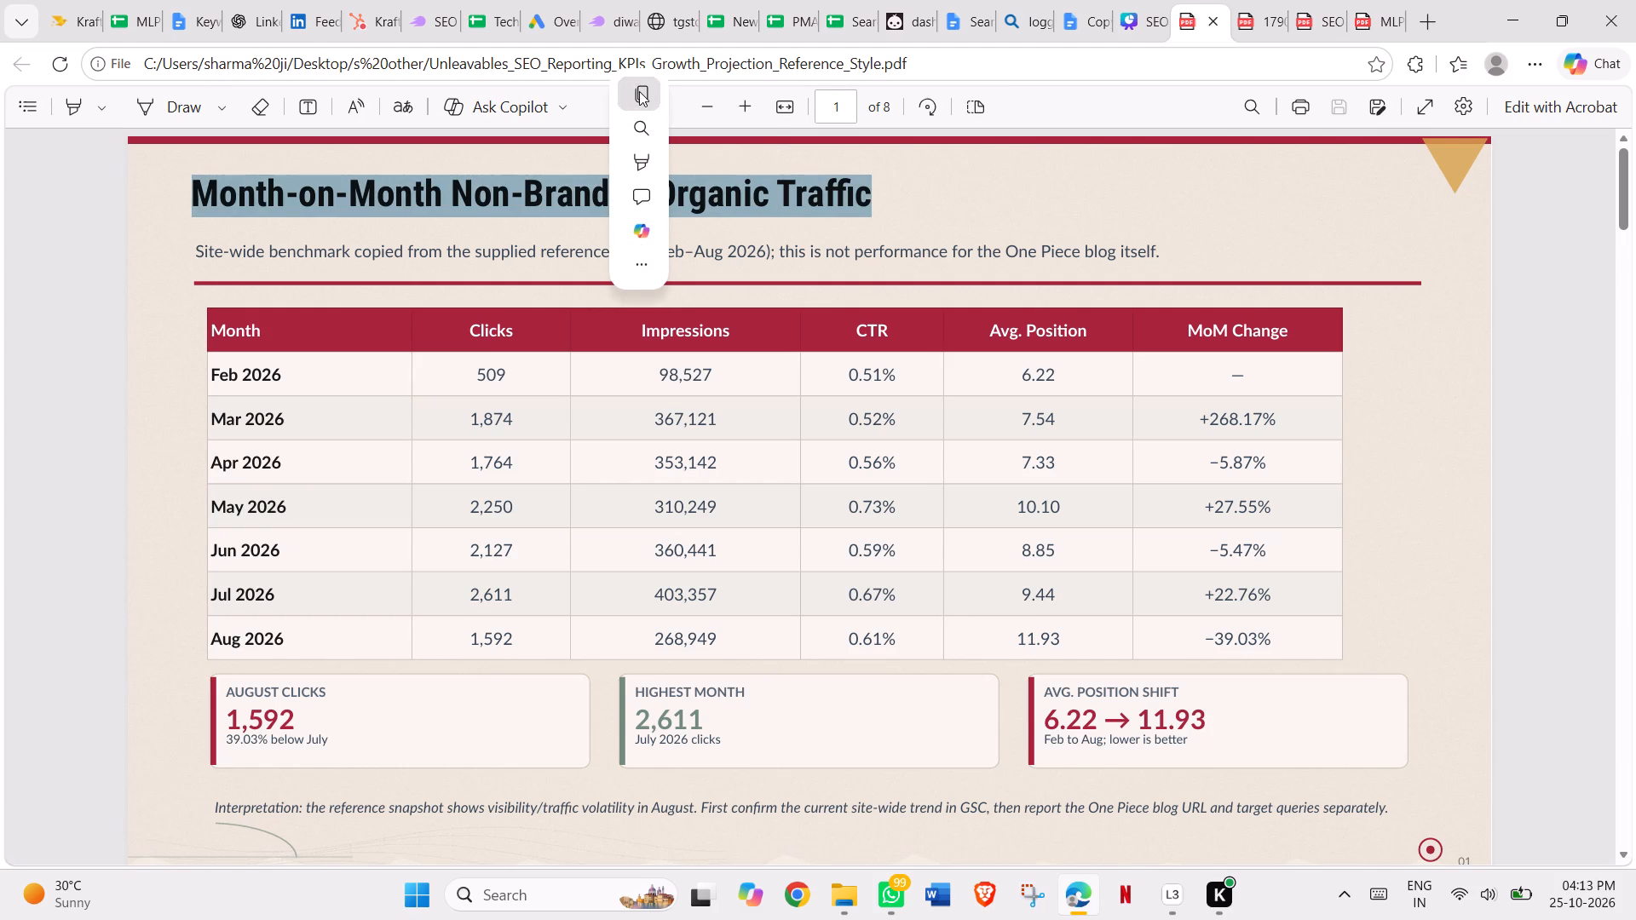
{"action": "left_click", "coordinate": [639, 91]}
{"action": "left_click", "coordinate": [1130, 12]}
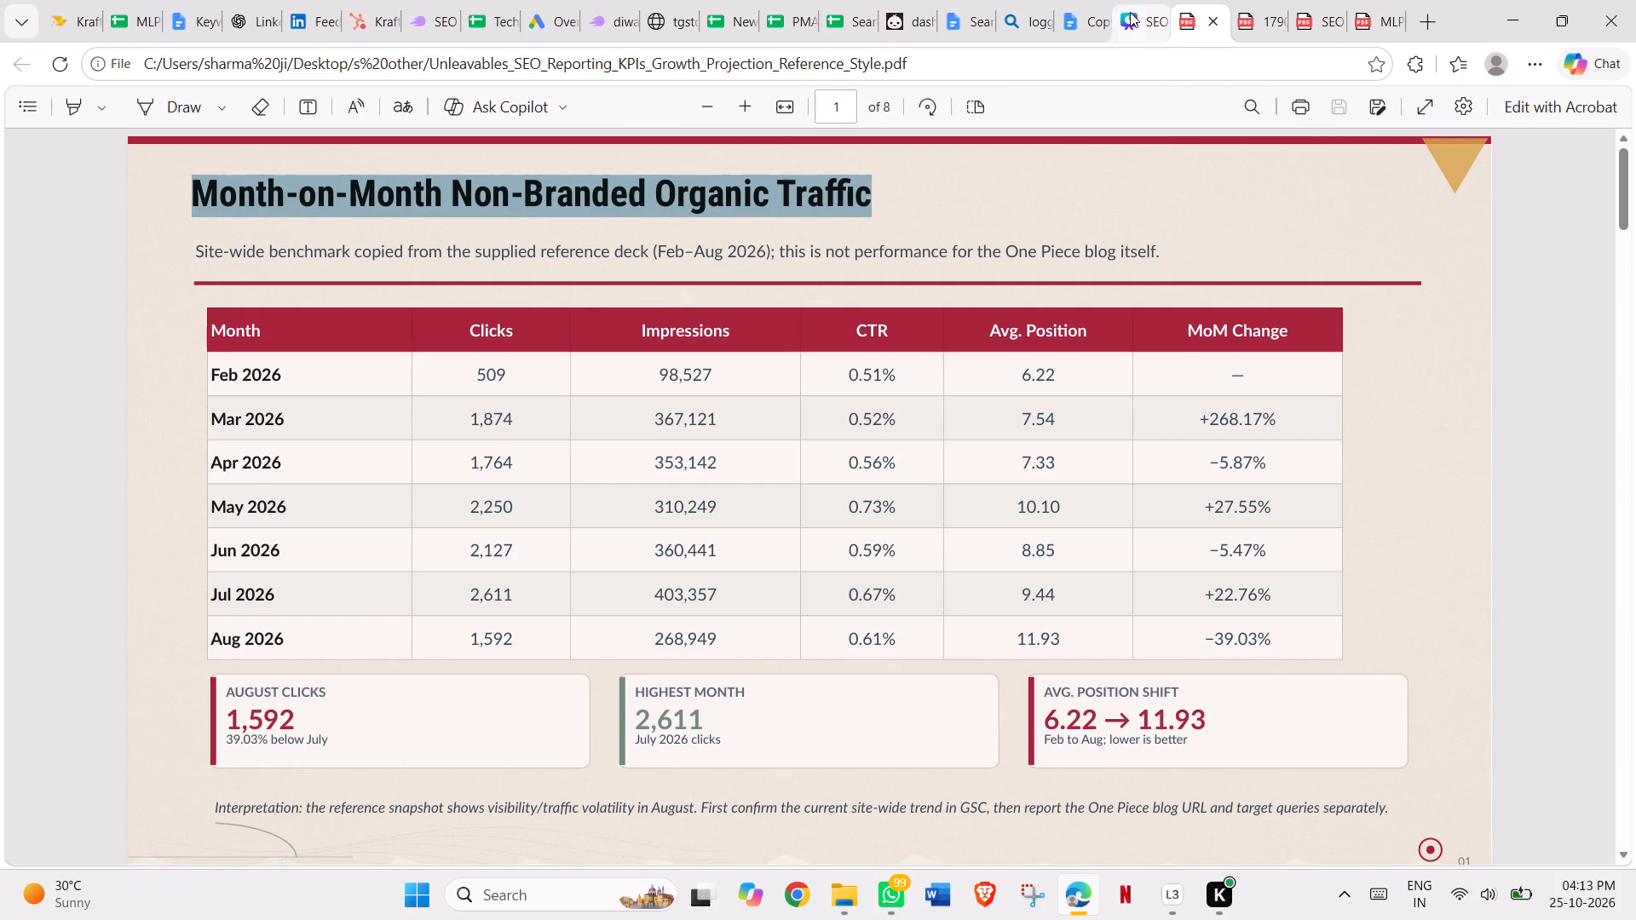
{"action": "left_click", "coordinate": [760, 348]}
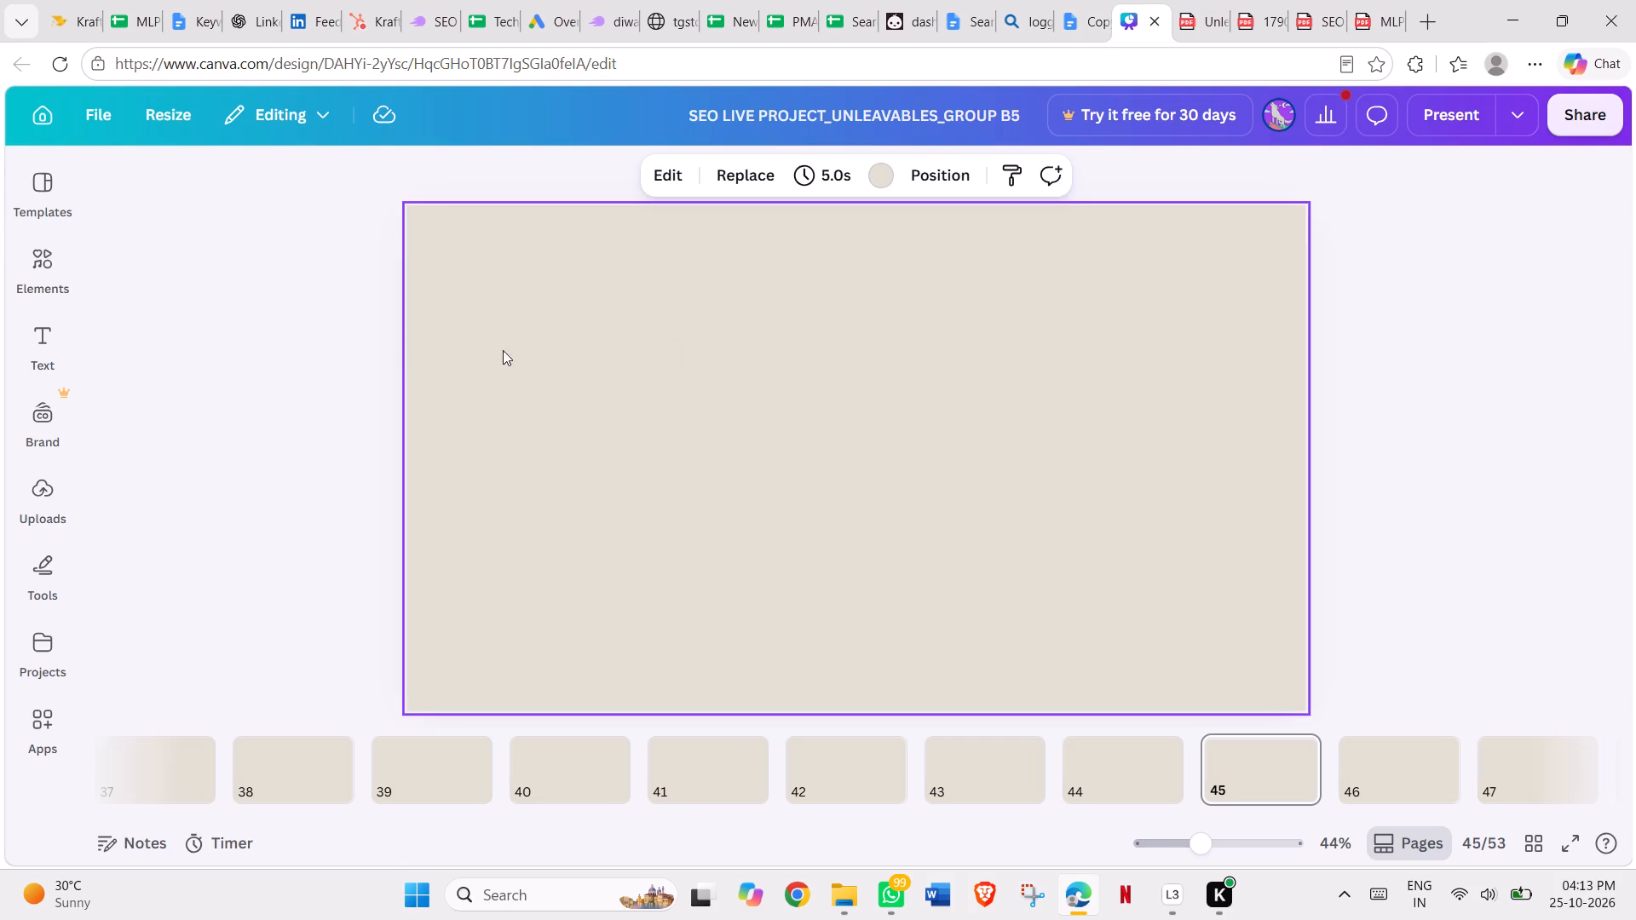
{"action": "left_click", "coordinate": [41, 325]}
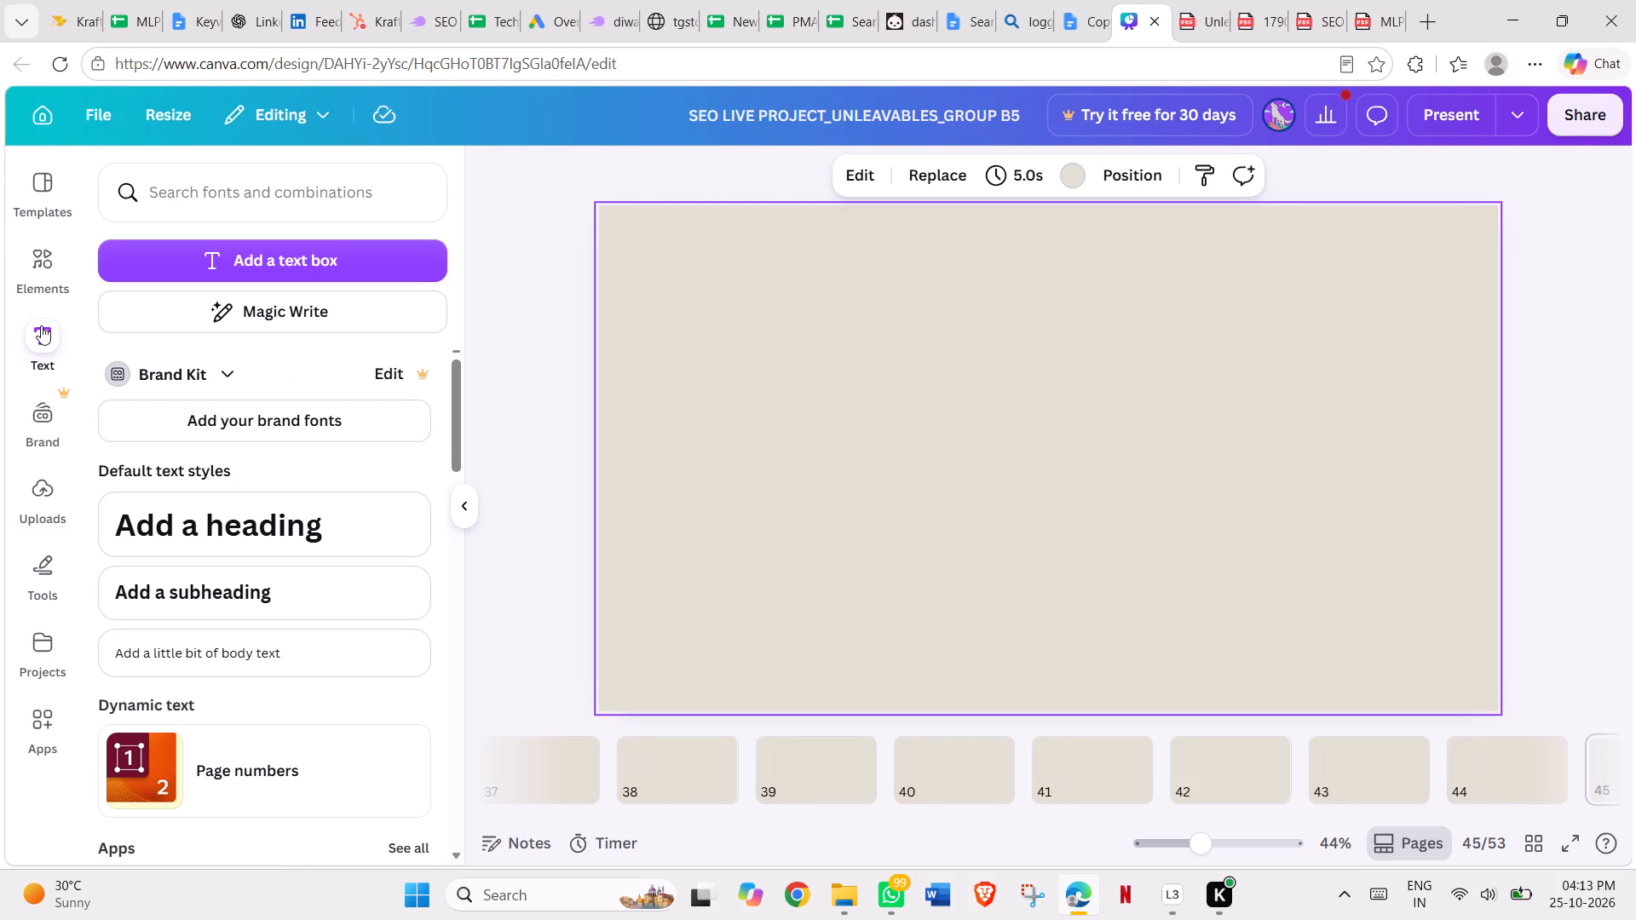
Delete blank page 39 from the presentation.
{"action": "right_click", "coordinate": [782, 756]}
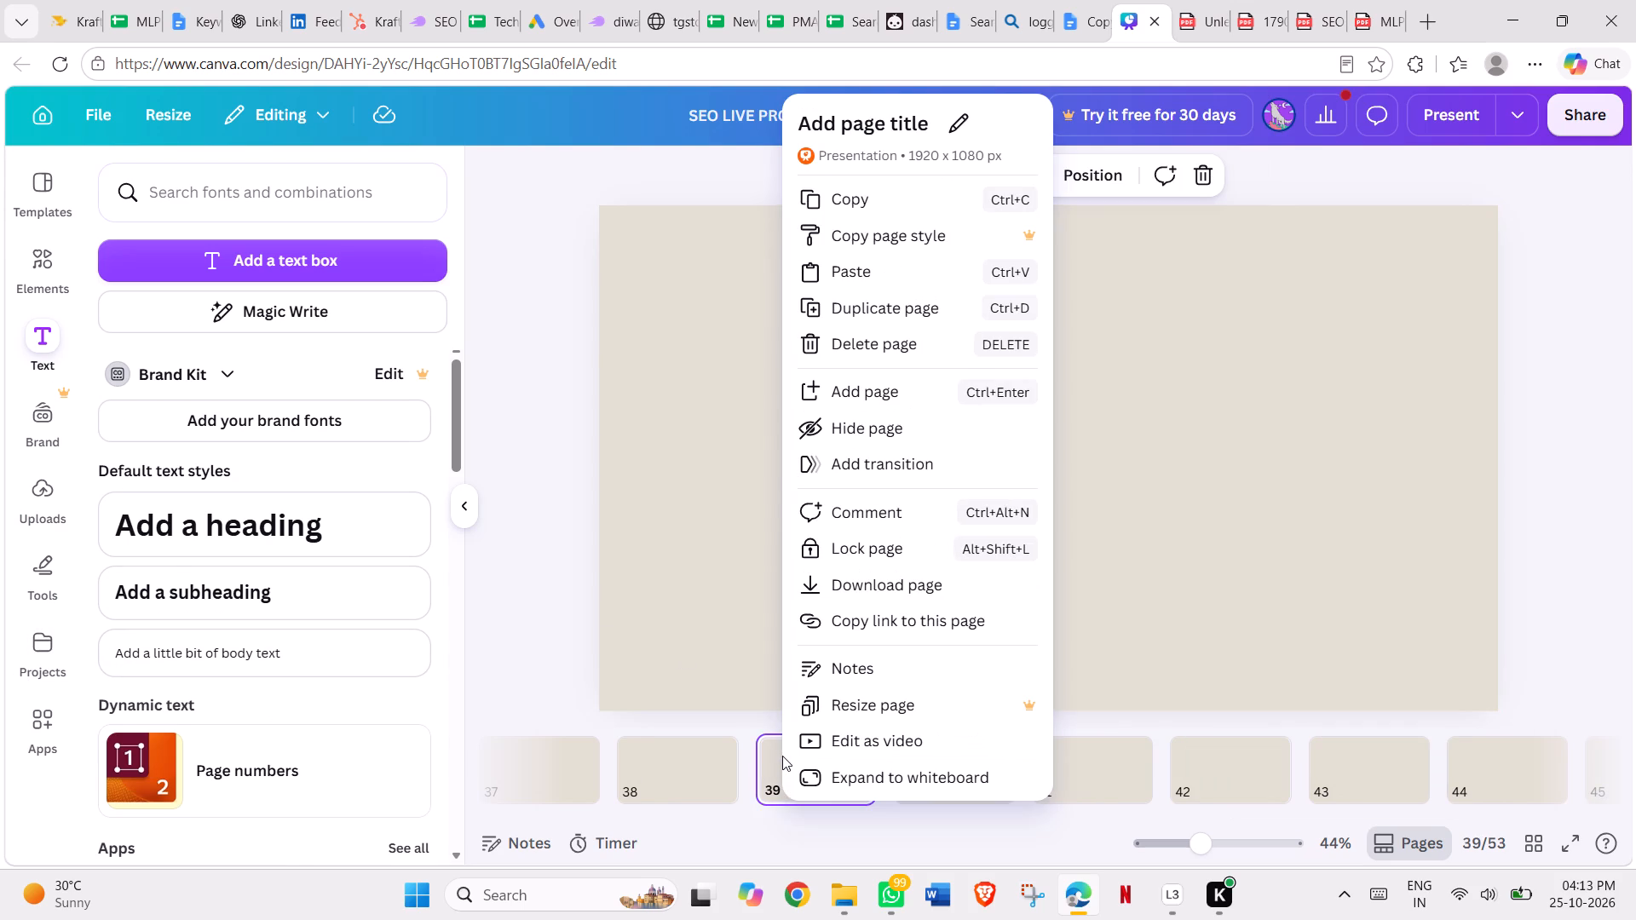
{"action": "left_click", "coordinate": [870, 342]}
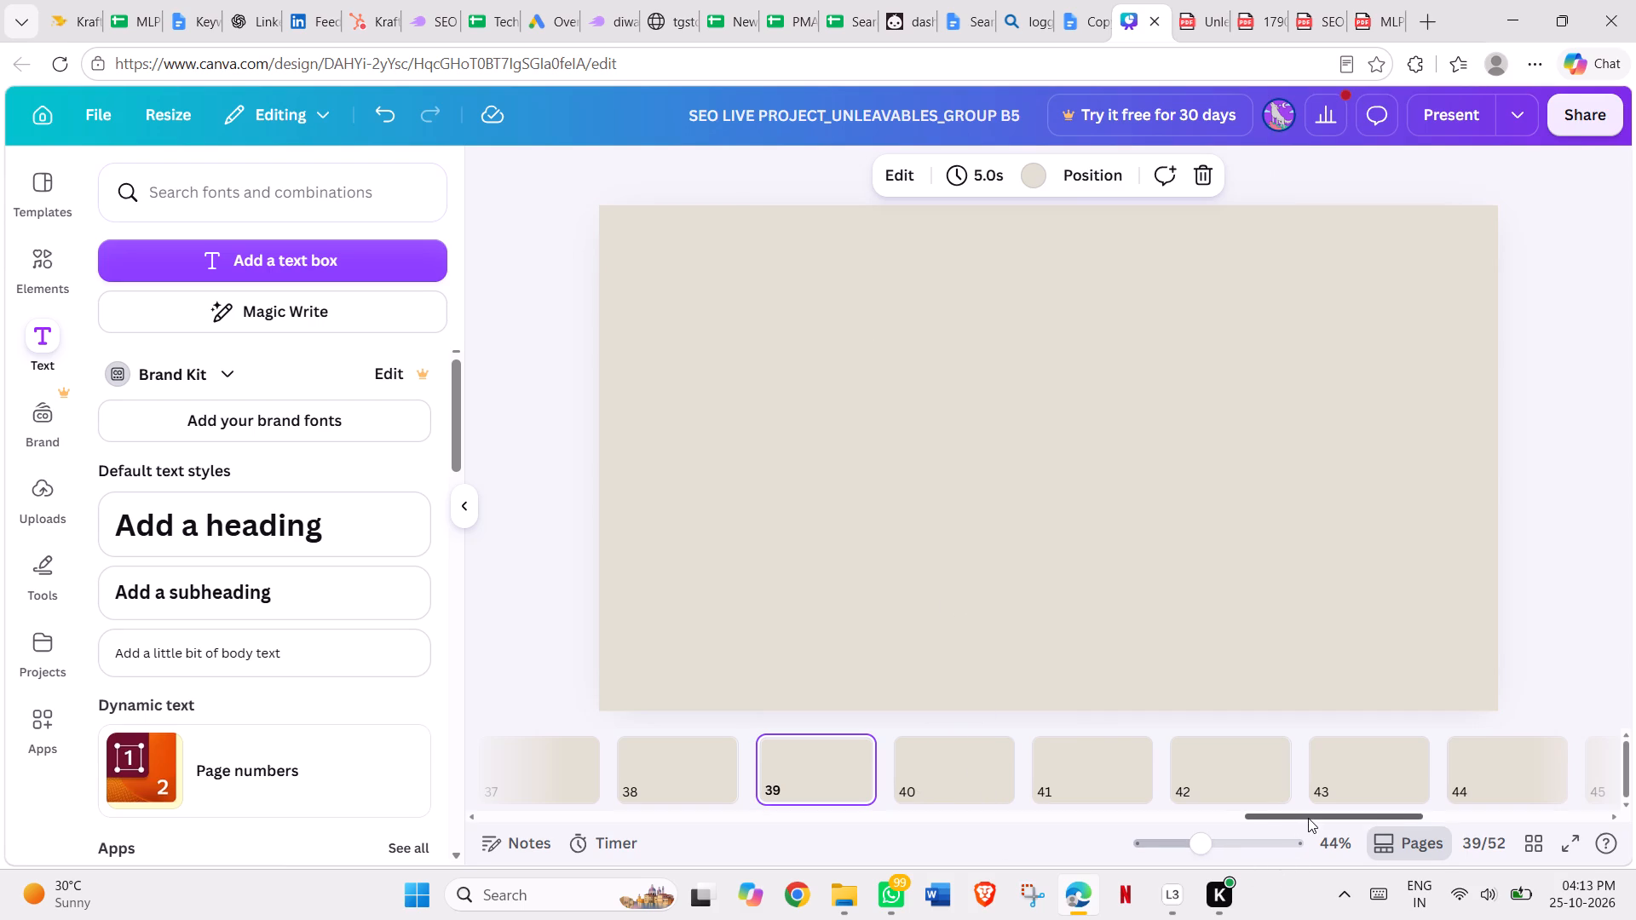
Add a heading on blank page 45 containing the copied text "Month-on-Month Non-Branded Organic Traffic".
{"action": "left_click_drag", "start_coordinate": [1308, 818], "coordinate": [1330, 825]}
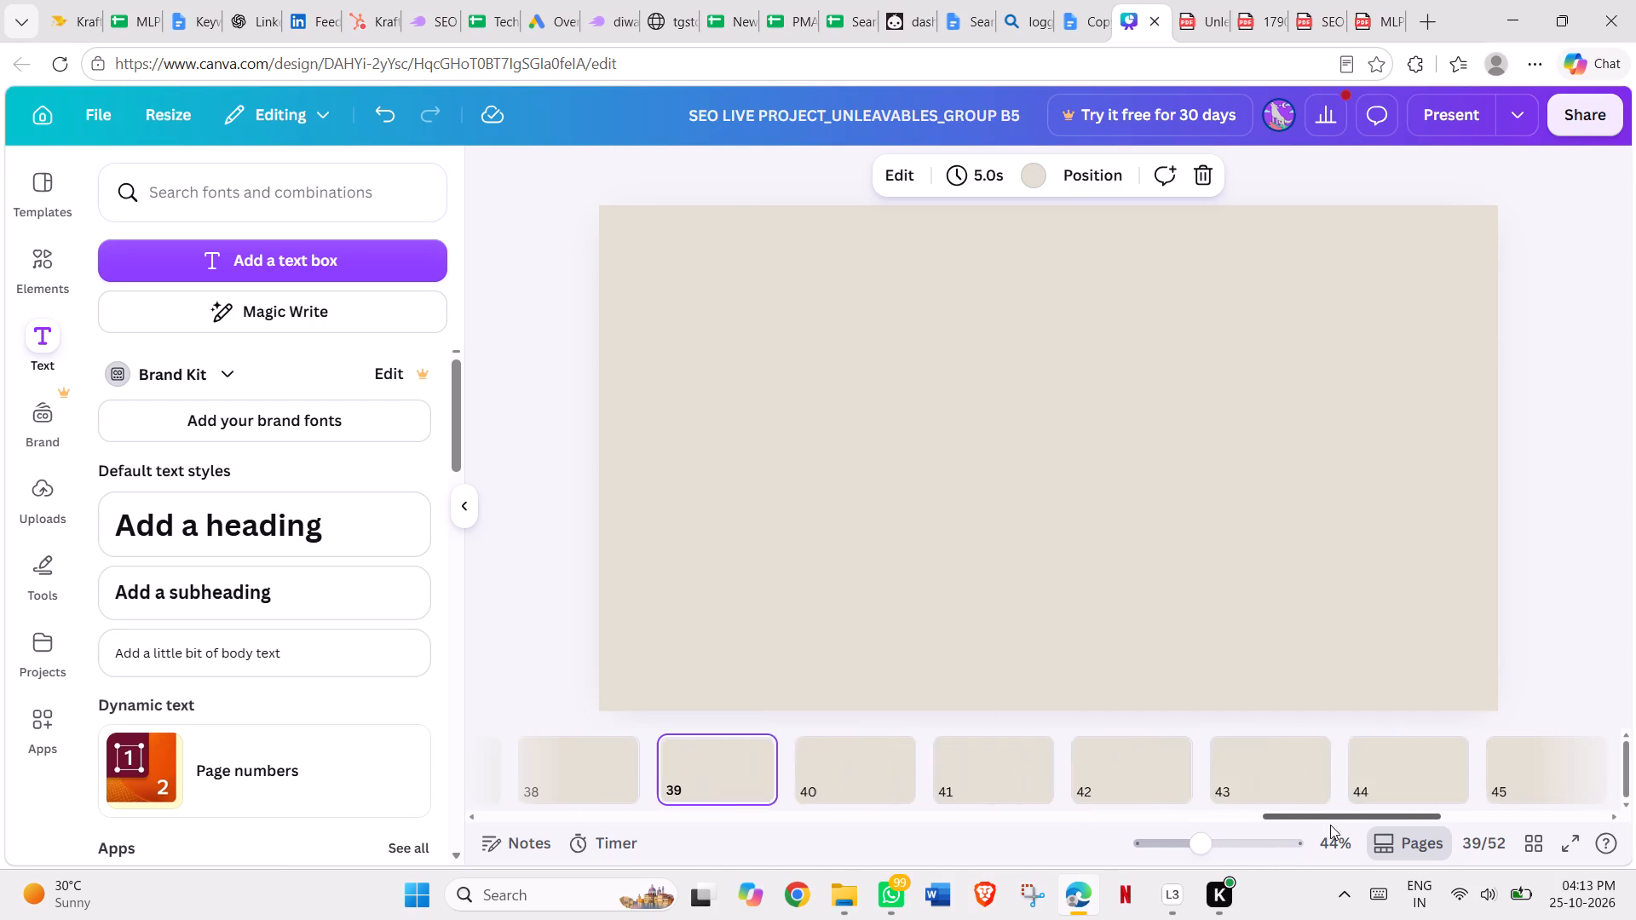
{"action": "left_click_drag", "start_coordinate": [1330, 825], "coordinate": [1351, 825]}
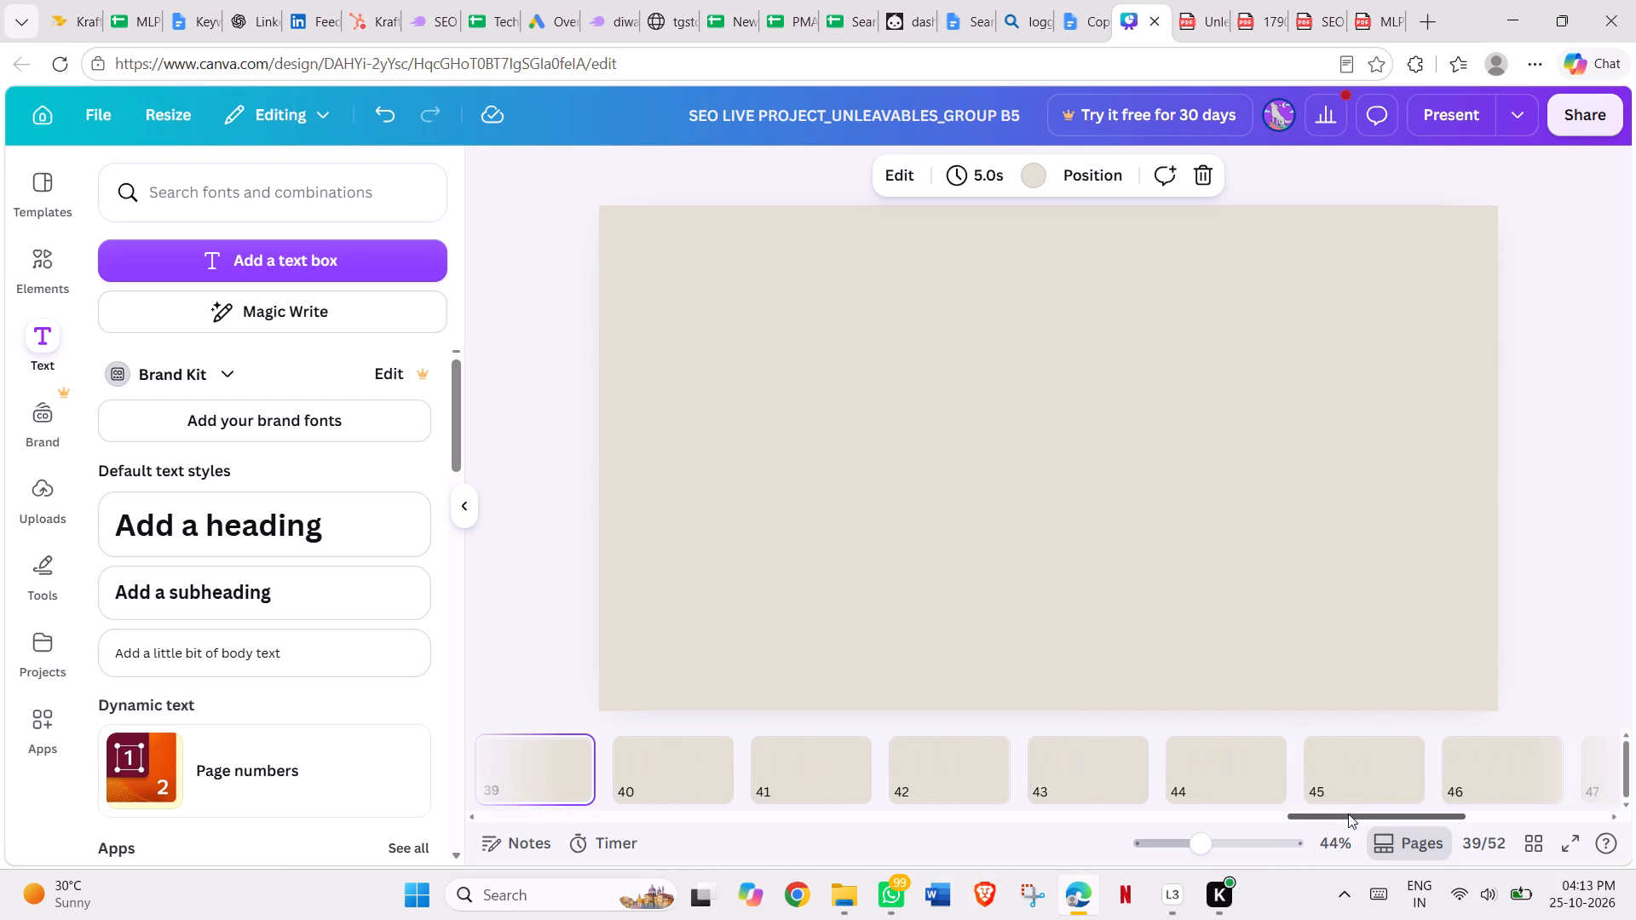
{"action": "left_click", "coordinate": [1339, 778]}
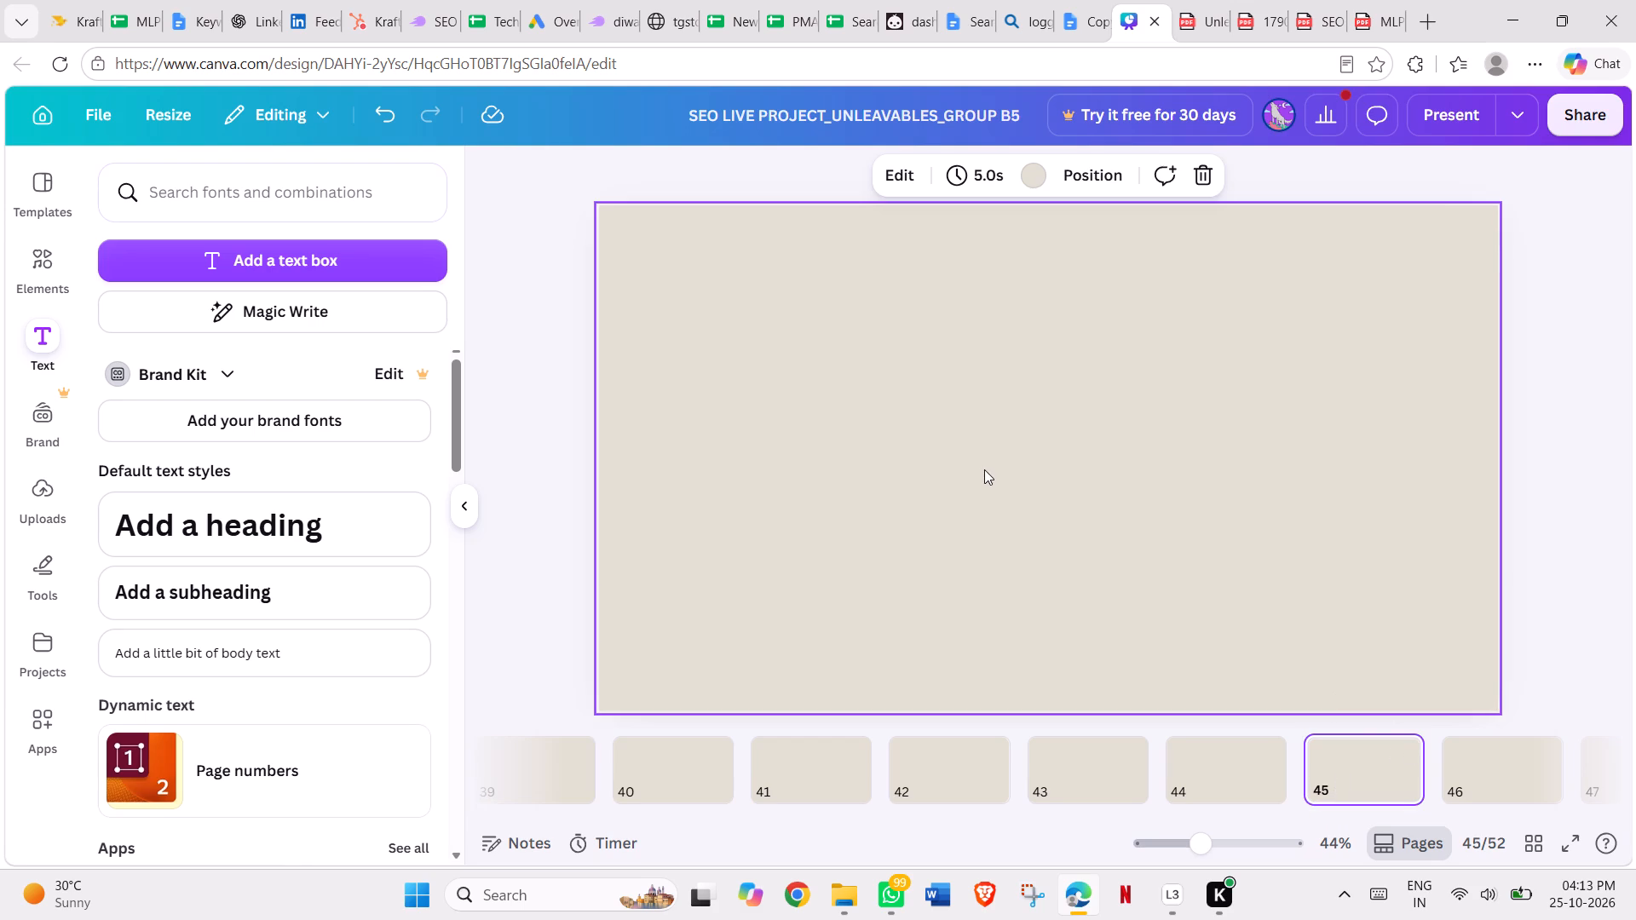
{"action": "right_click", "coordinate": [953, 334]}
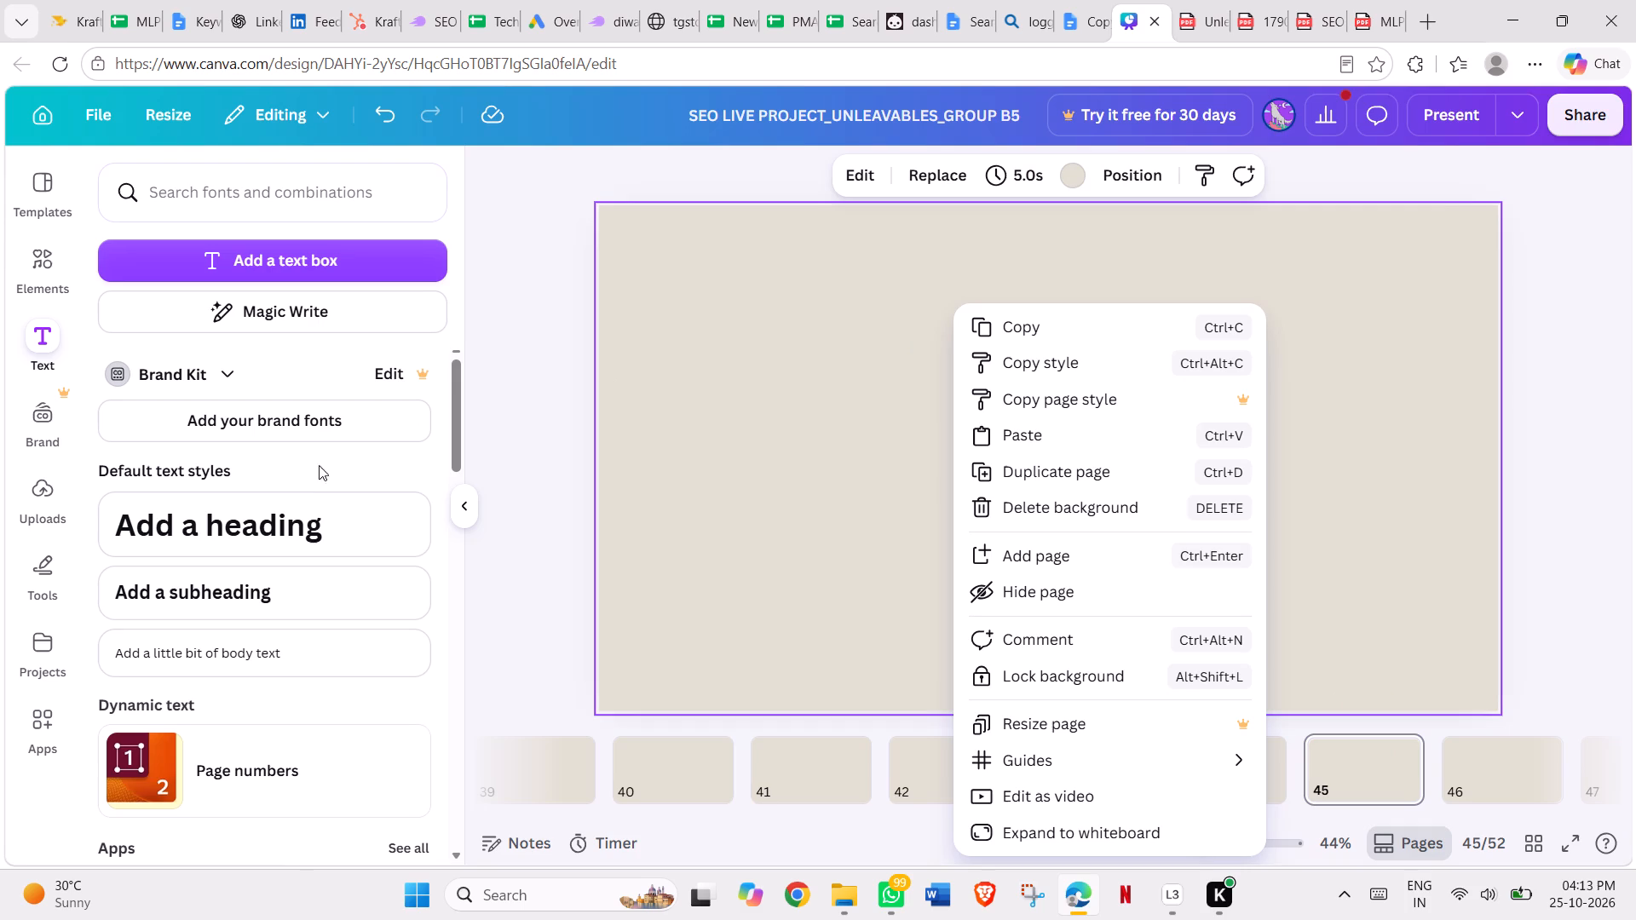
{"action": "left_click", "coordinate": [268, 538]}
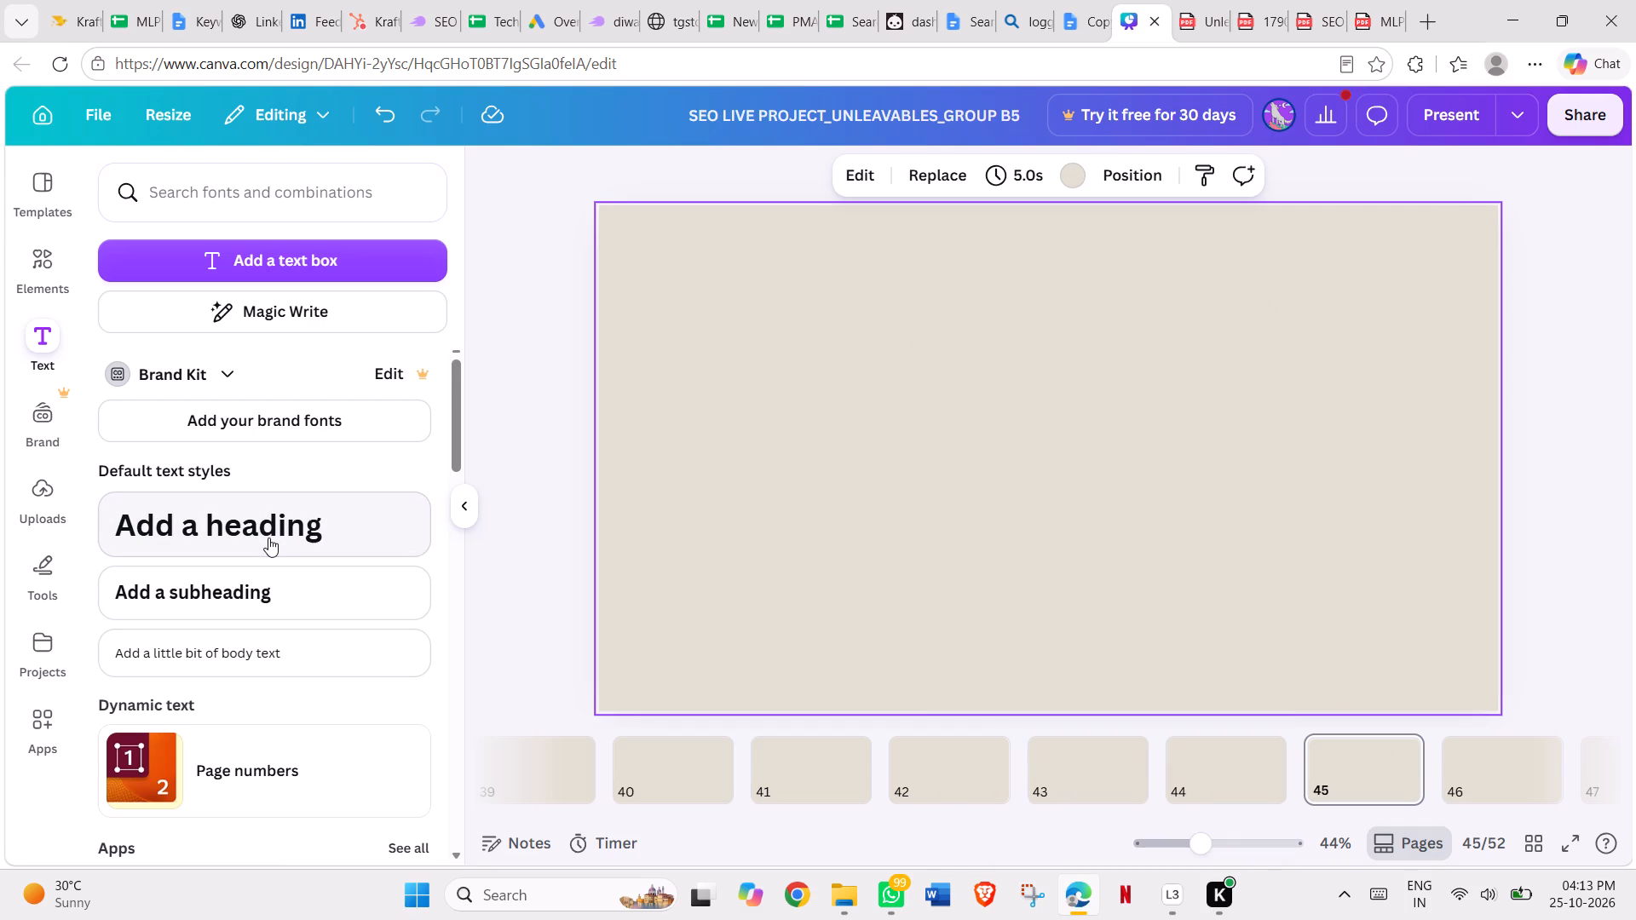
{"action": "left_click", "coordinate": [386, 519]}
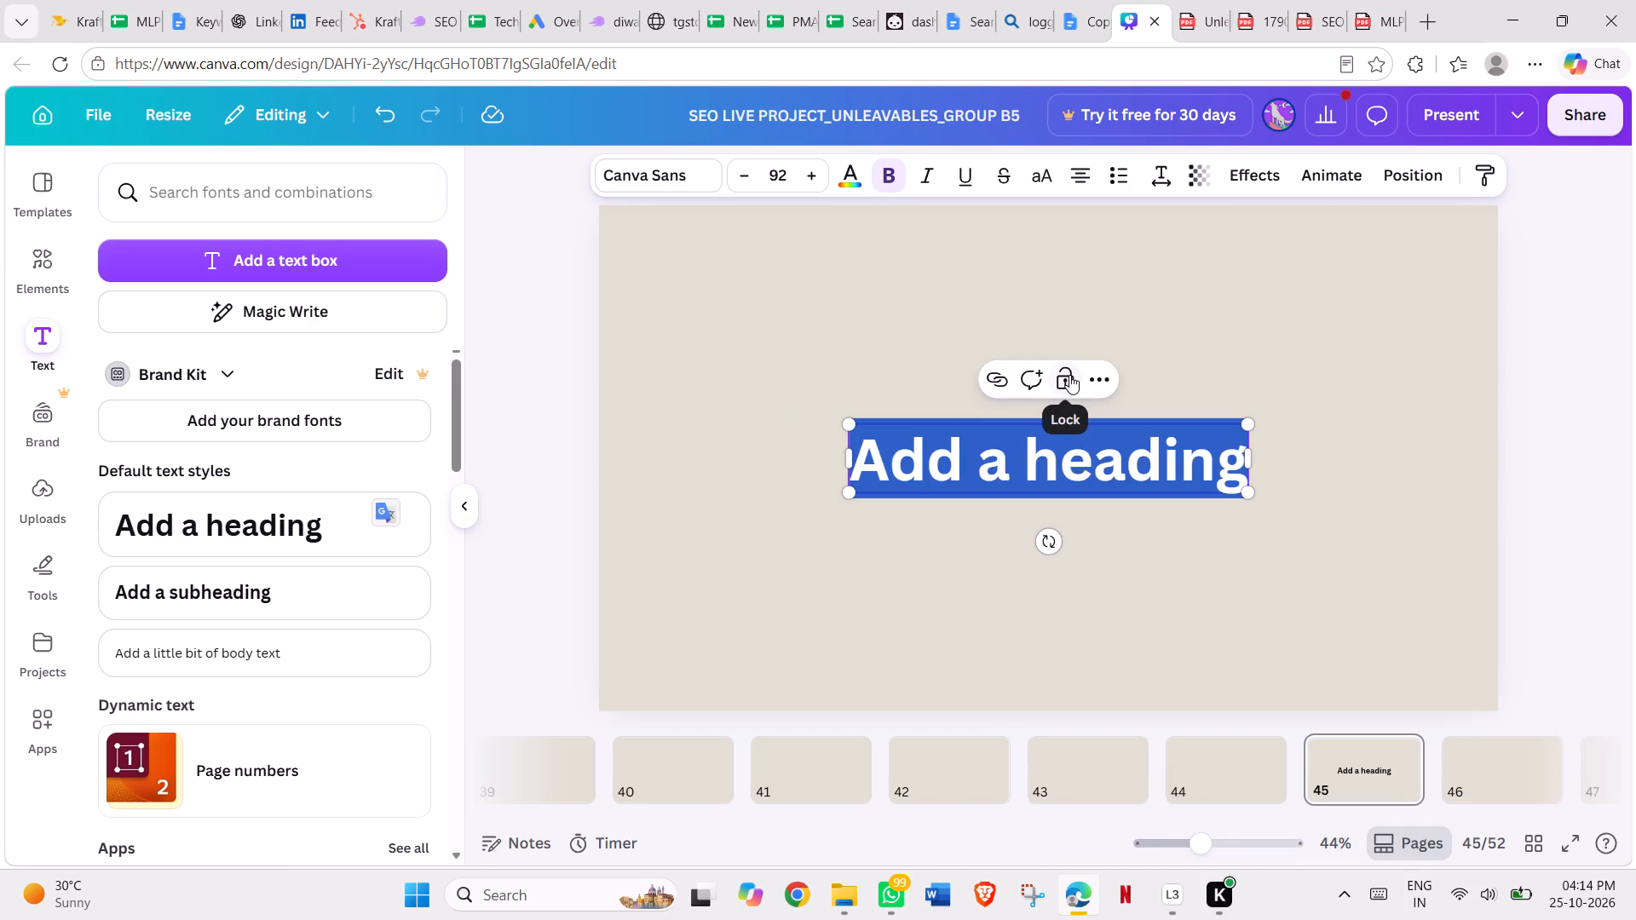
{"action": "key", "text": "ctrl+v"}
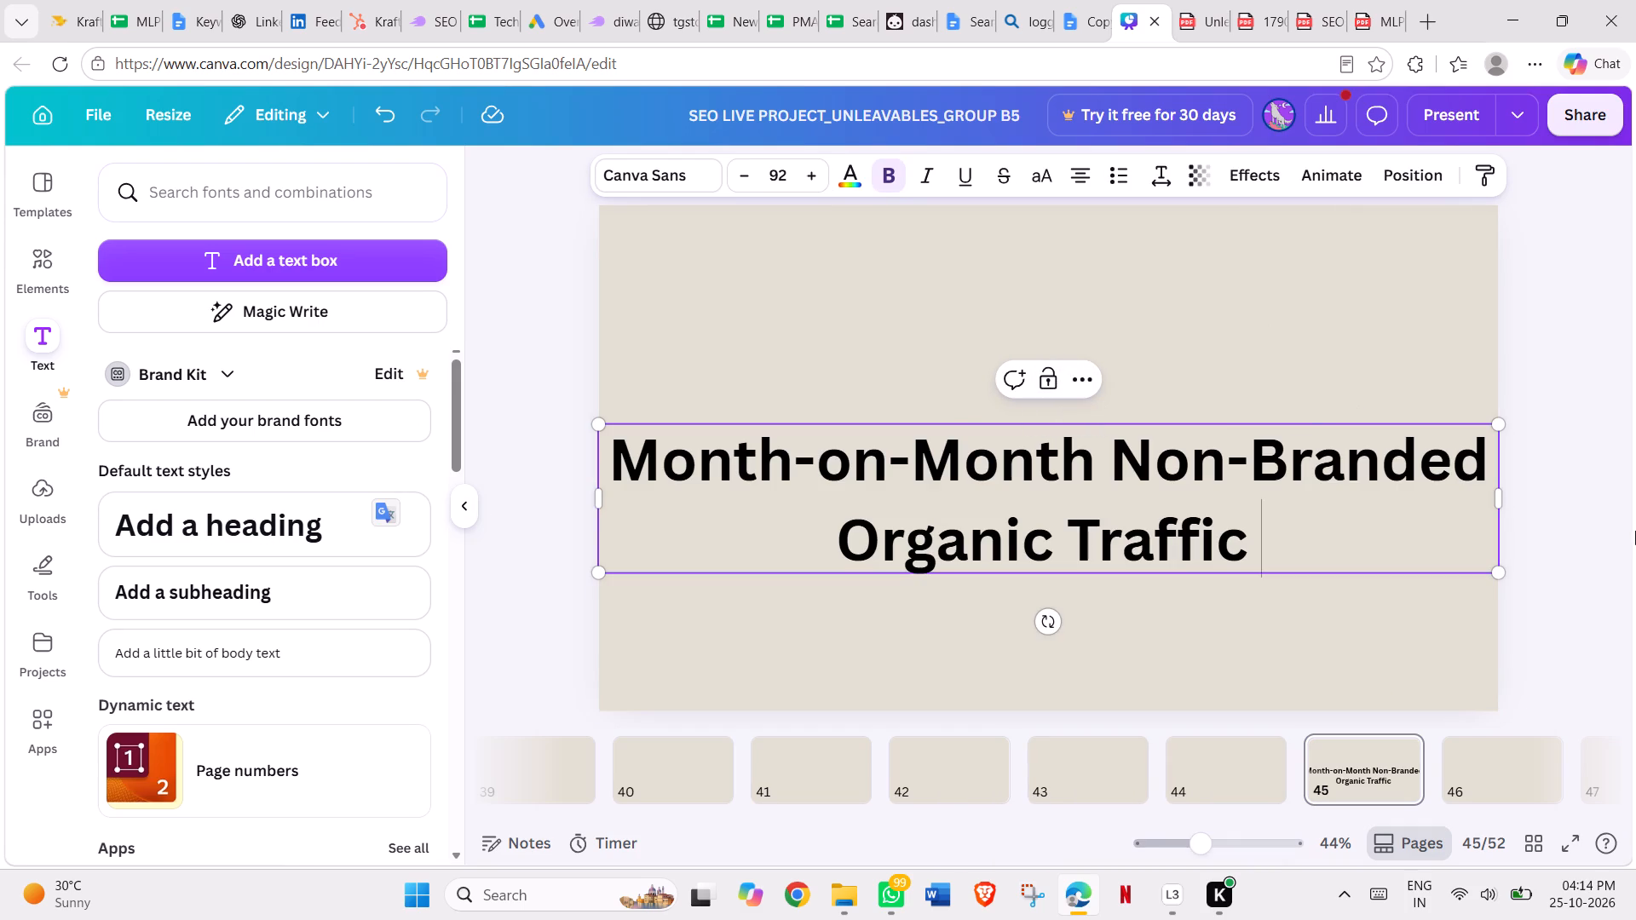
Shrink the page 45 heading to about size 55.7, widen it to fit on one line, and place it at the page's top.
{"action": "left_click_drag", "start_coordinate": [1500, 572], "coordinate": [1320, 531]}
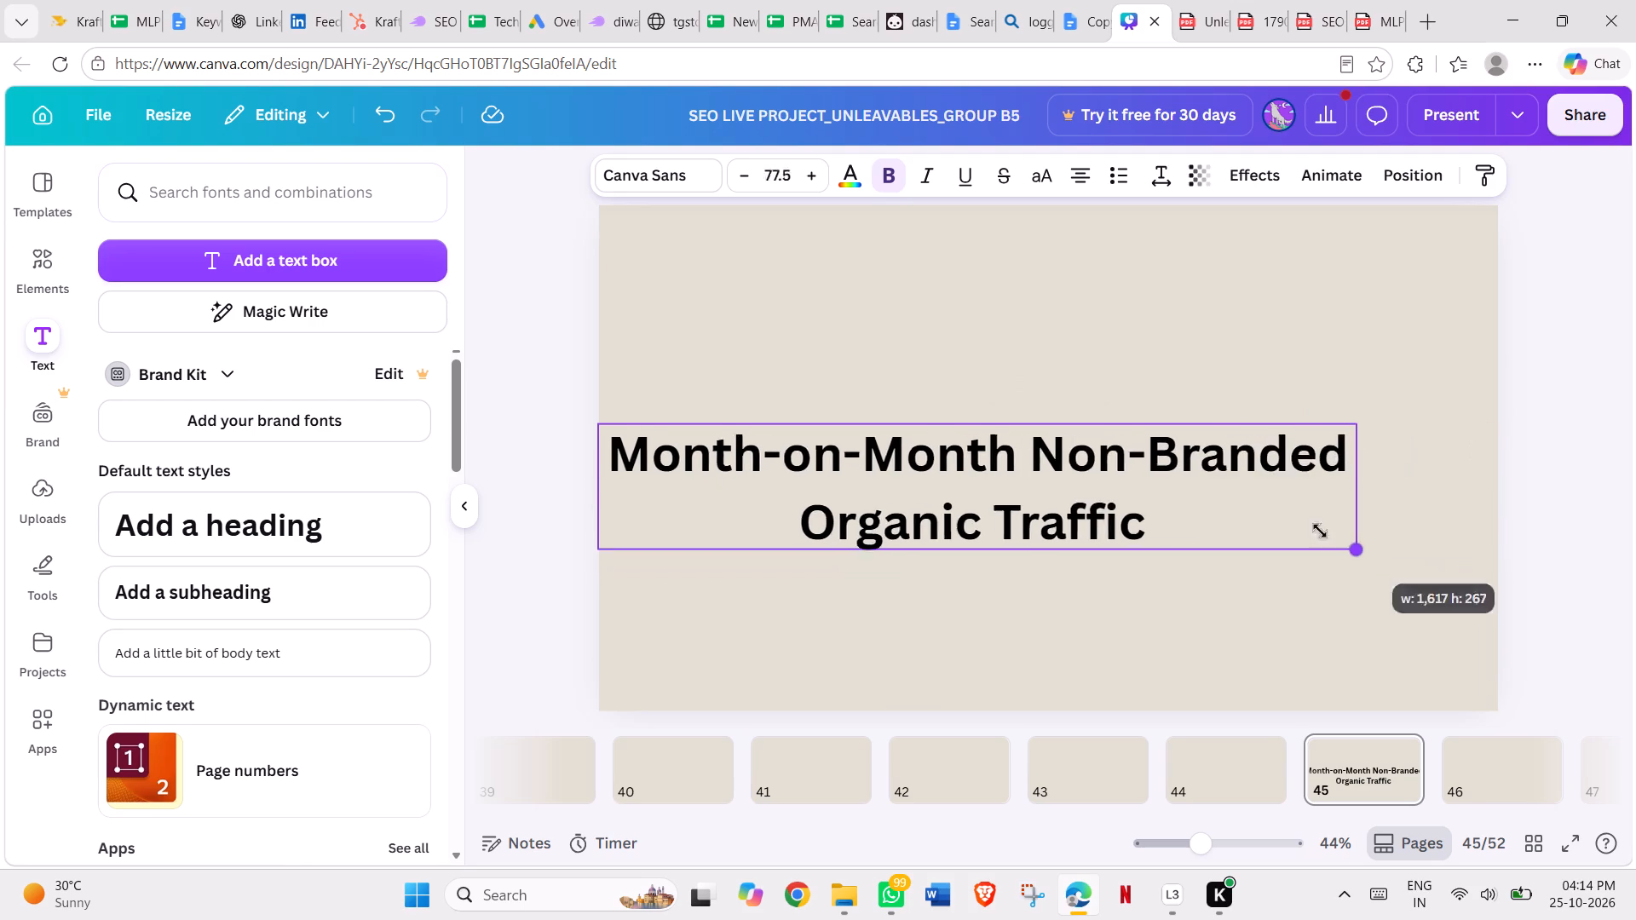
{"action": "left_click_drag", "start_coordinate": [1320, 531], "coordinate": [1149, 490]}
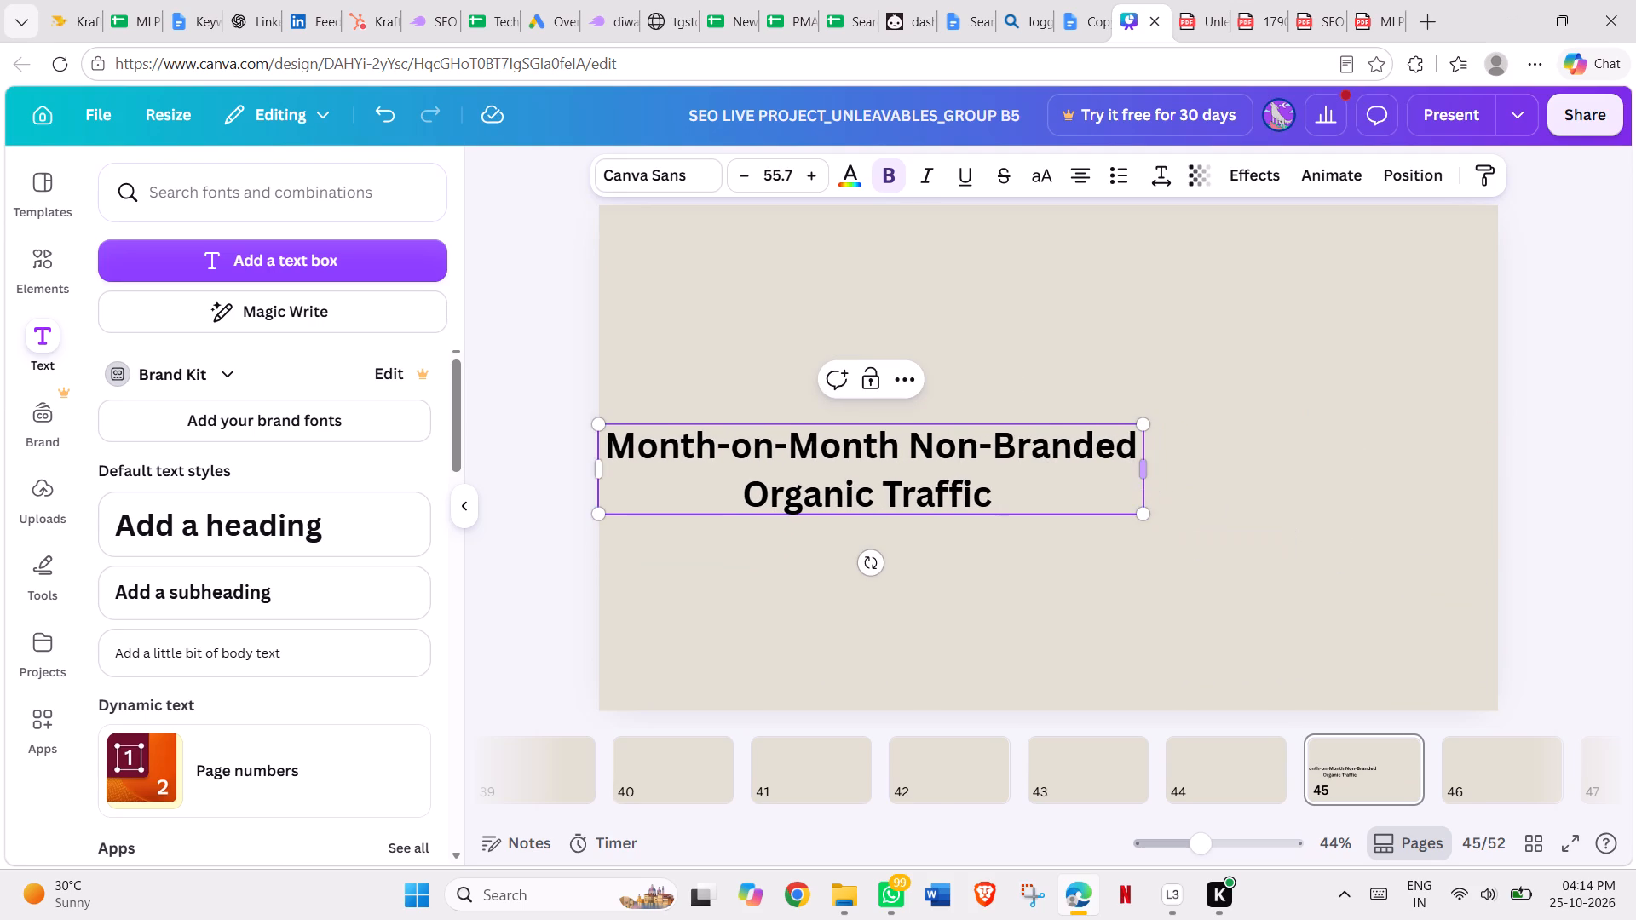
{"action": "left_click_drag", "start_coordinate": [1145, 470], "coordinate": [1452, 425]}
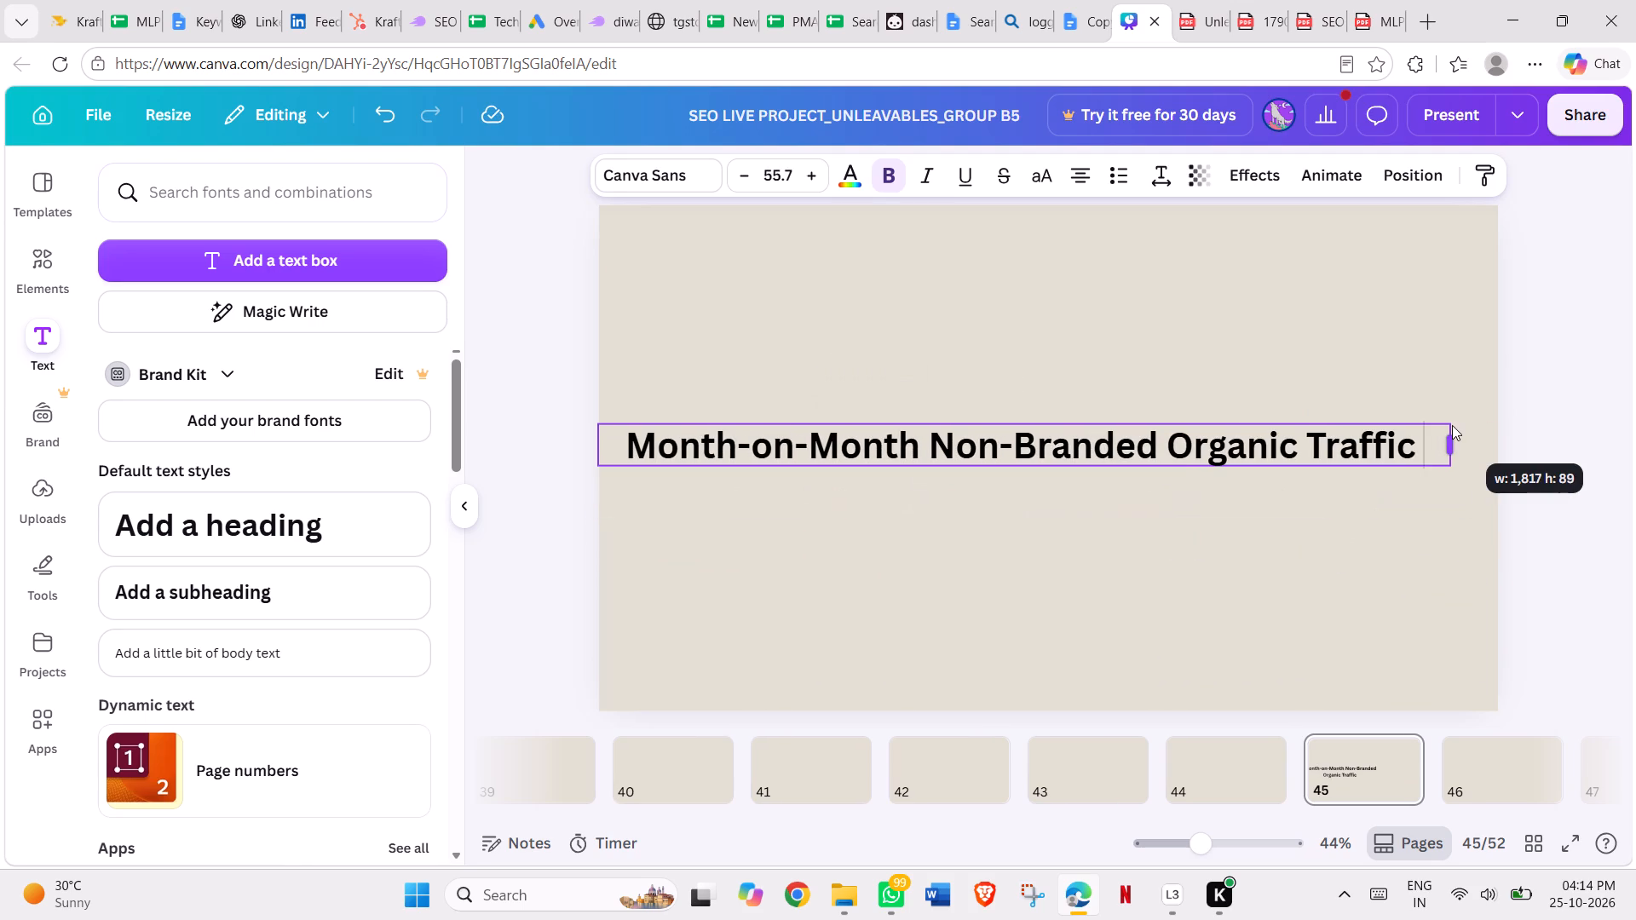
{"action": "left_click_drag", "start_coordinate": [1452, 425], "coordinate": [1460, 425]}
{"action": "left_click", "coordinate": [1226, 549]}
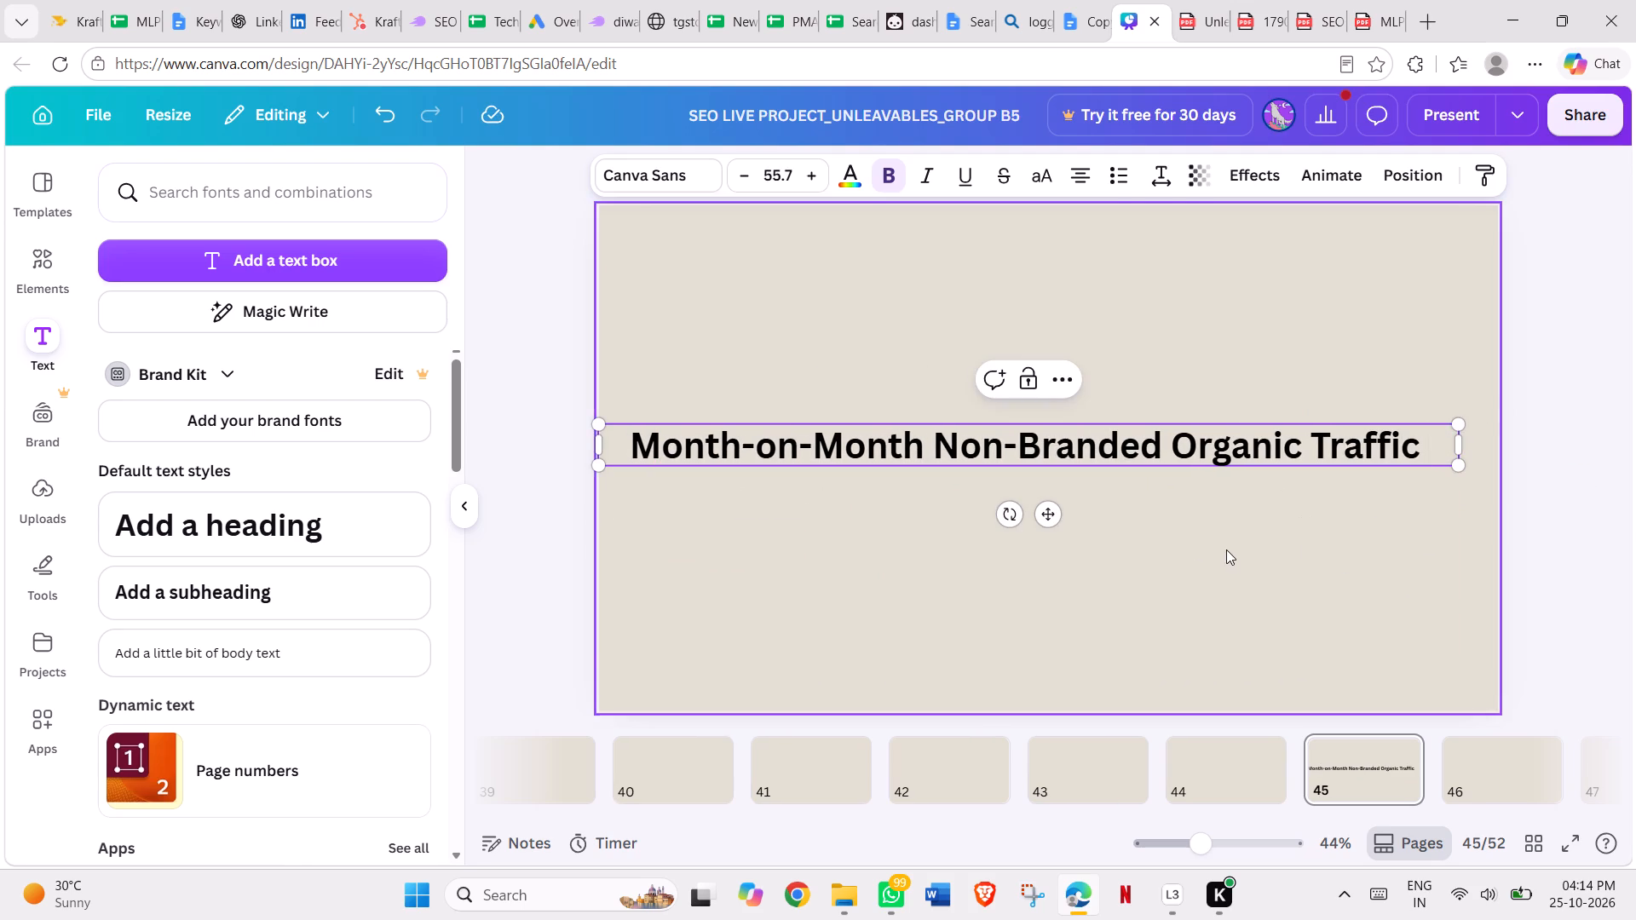
{"action": "left_click_drag", "start_coordinate": [1126, 460], "coordinate": [1165, 254]}
{"action": "left_click", "coordinate": [1076, 495]}
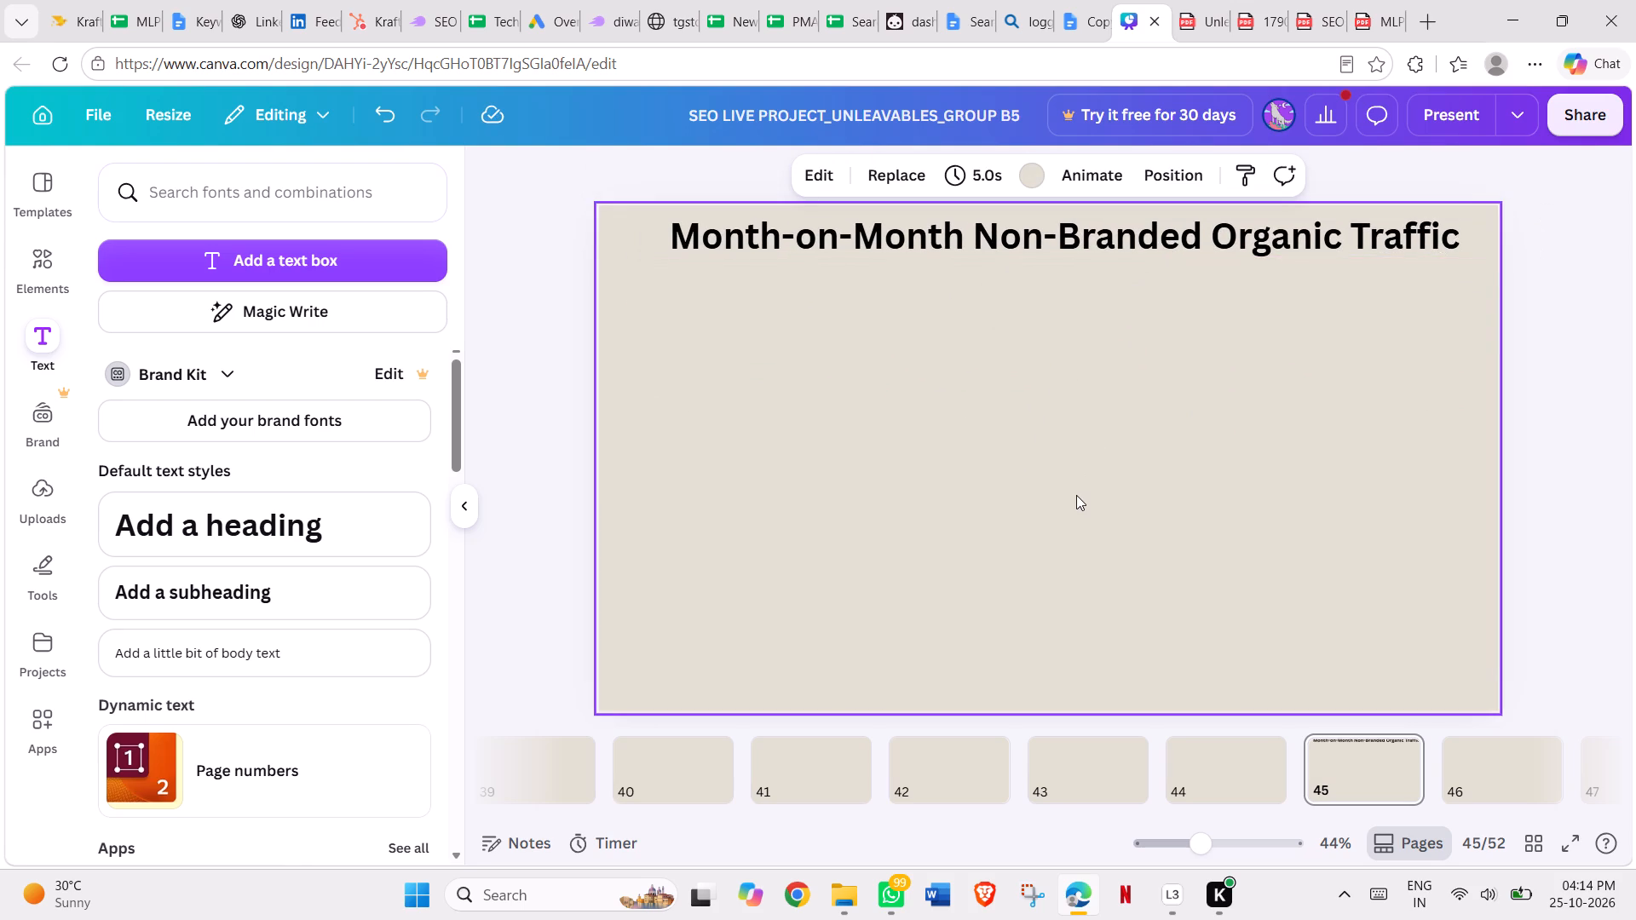
Switch back to the Month-on-Month Non-Branded Organic Traffic page in the Unleavables reporting PDF.
{"action": "left_click", "coordinate": [1189, 0]}
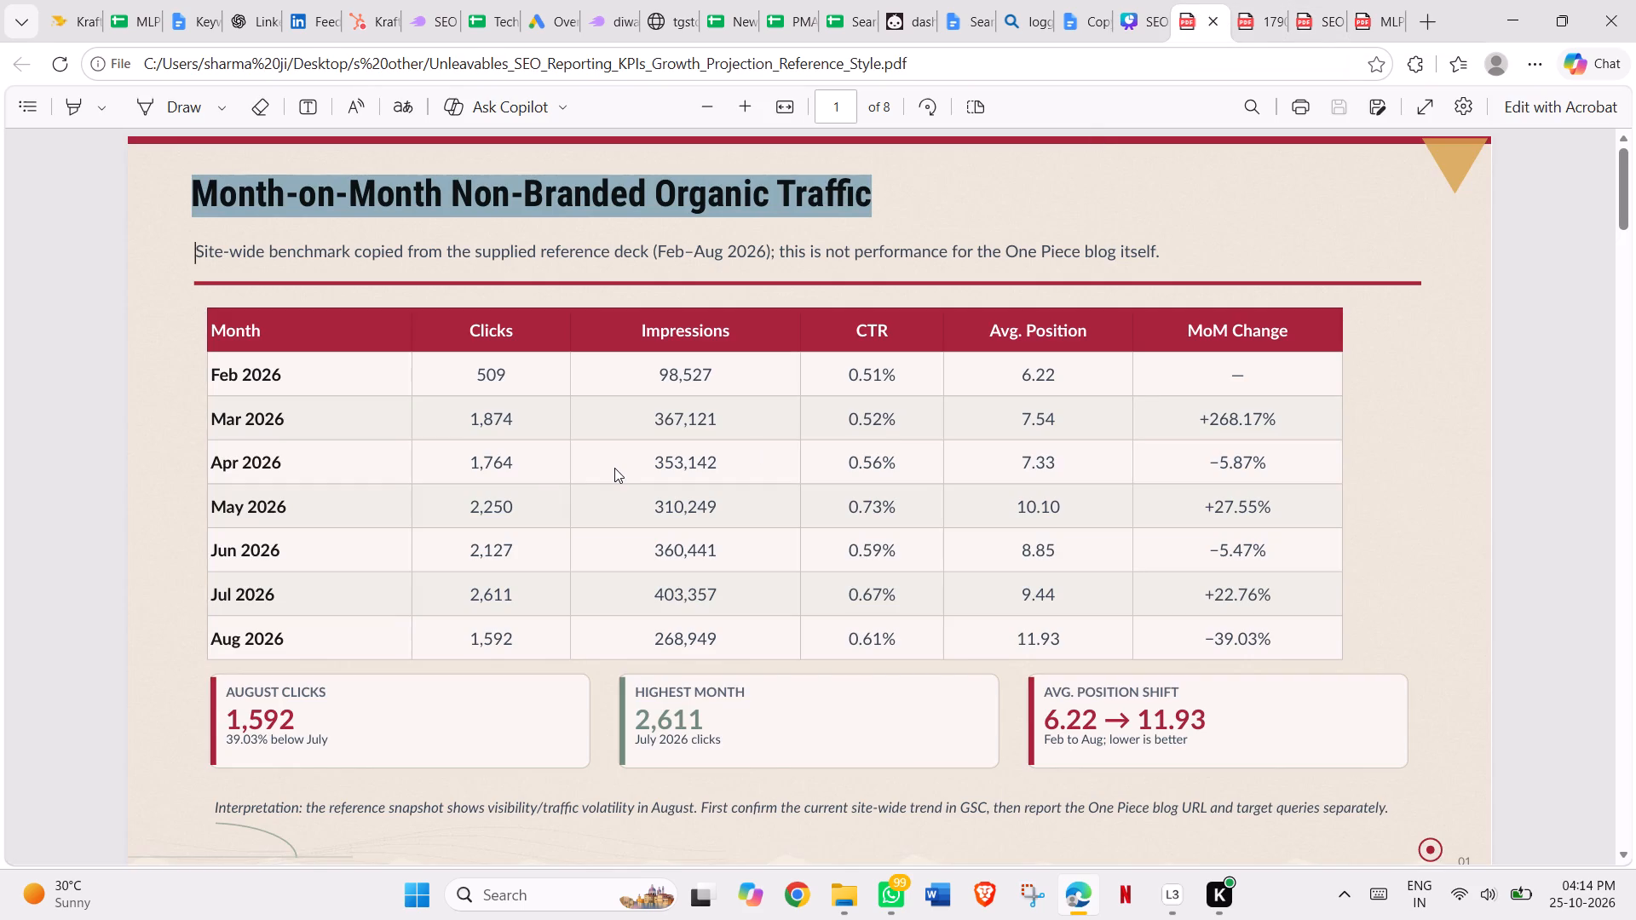
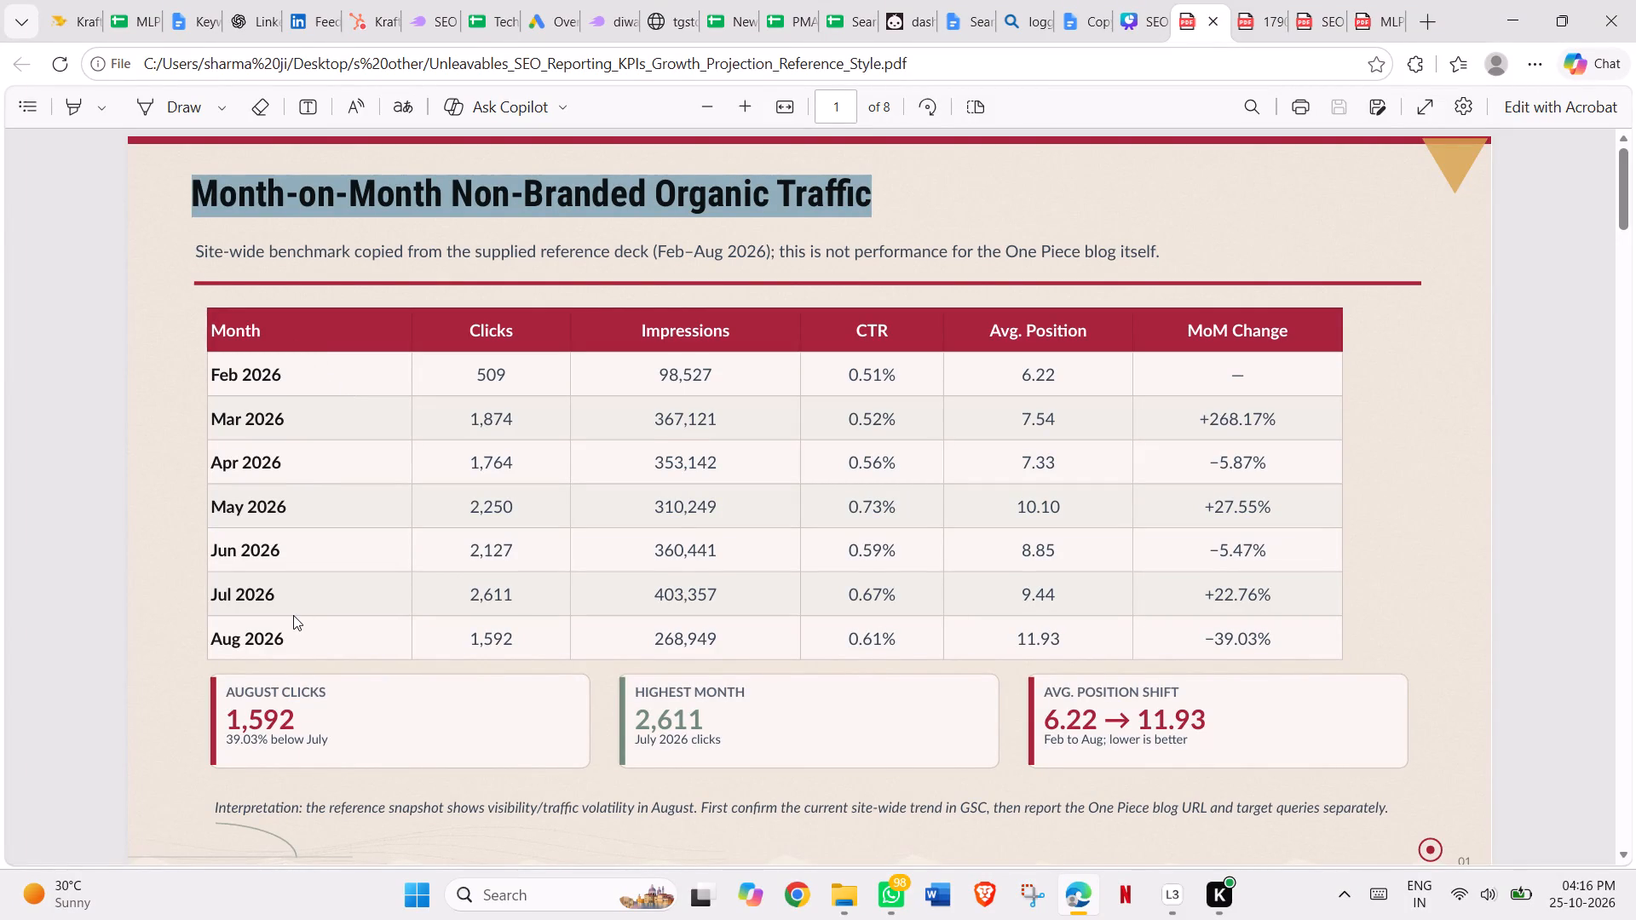
Switch back to the Canva presentation and insert a single blank table with three columns and four rows on page 45.
{"action": "left_click", "coordinate": [1132, 1]}
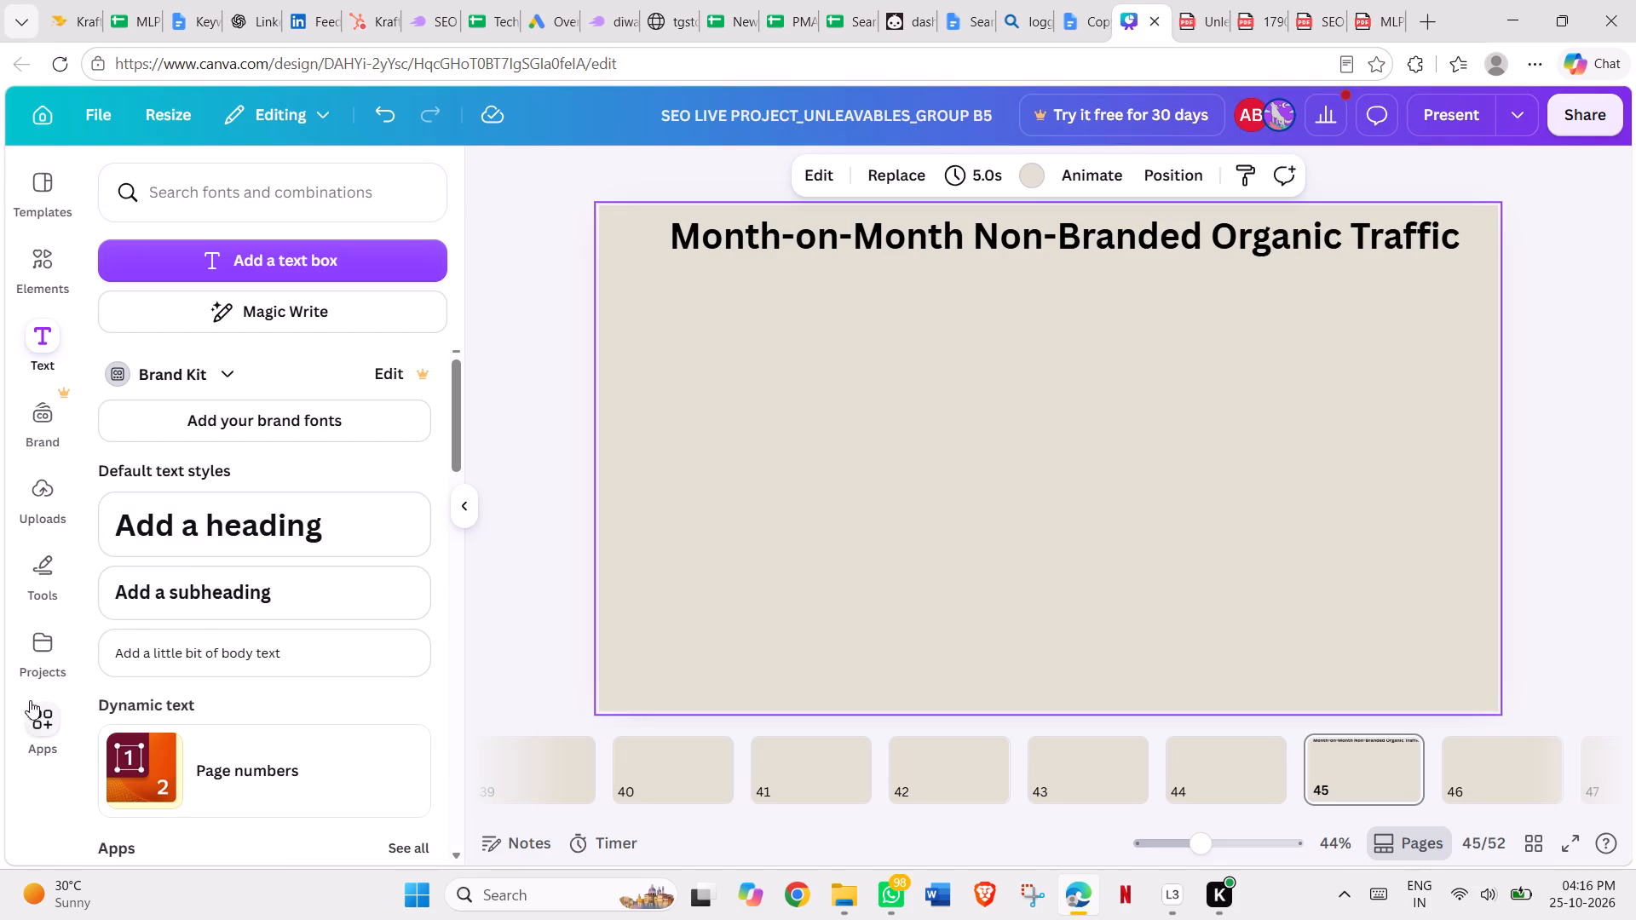
{"action": "left_click", "coordinate": [46, 710]}
{"action": "left_click", "coordinate": [43, 657]}
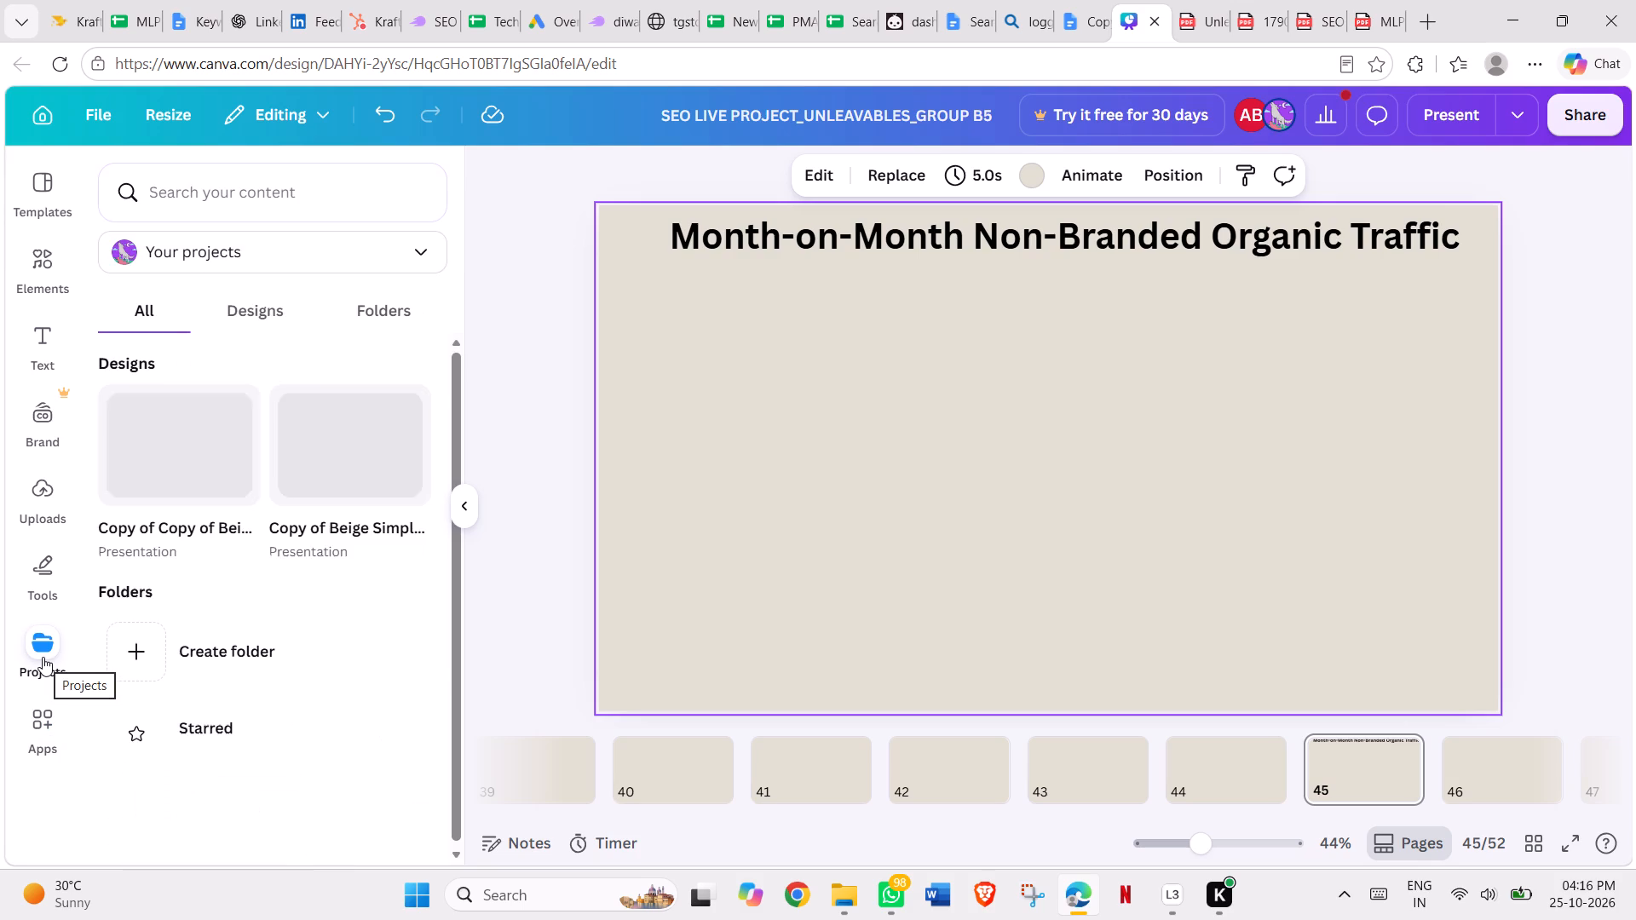
{"action": "left_click", "coordinate": [40, 577]}
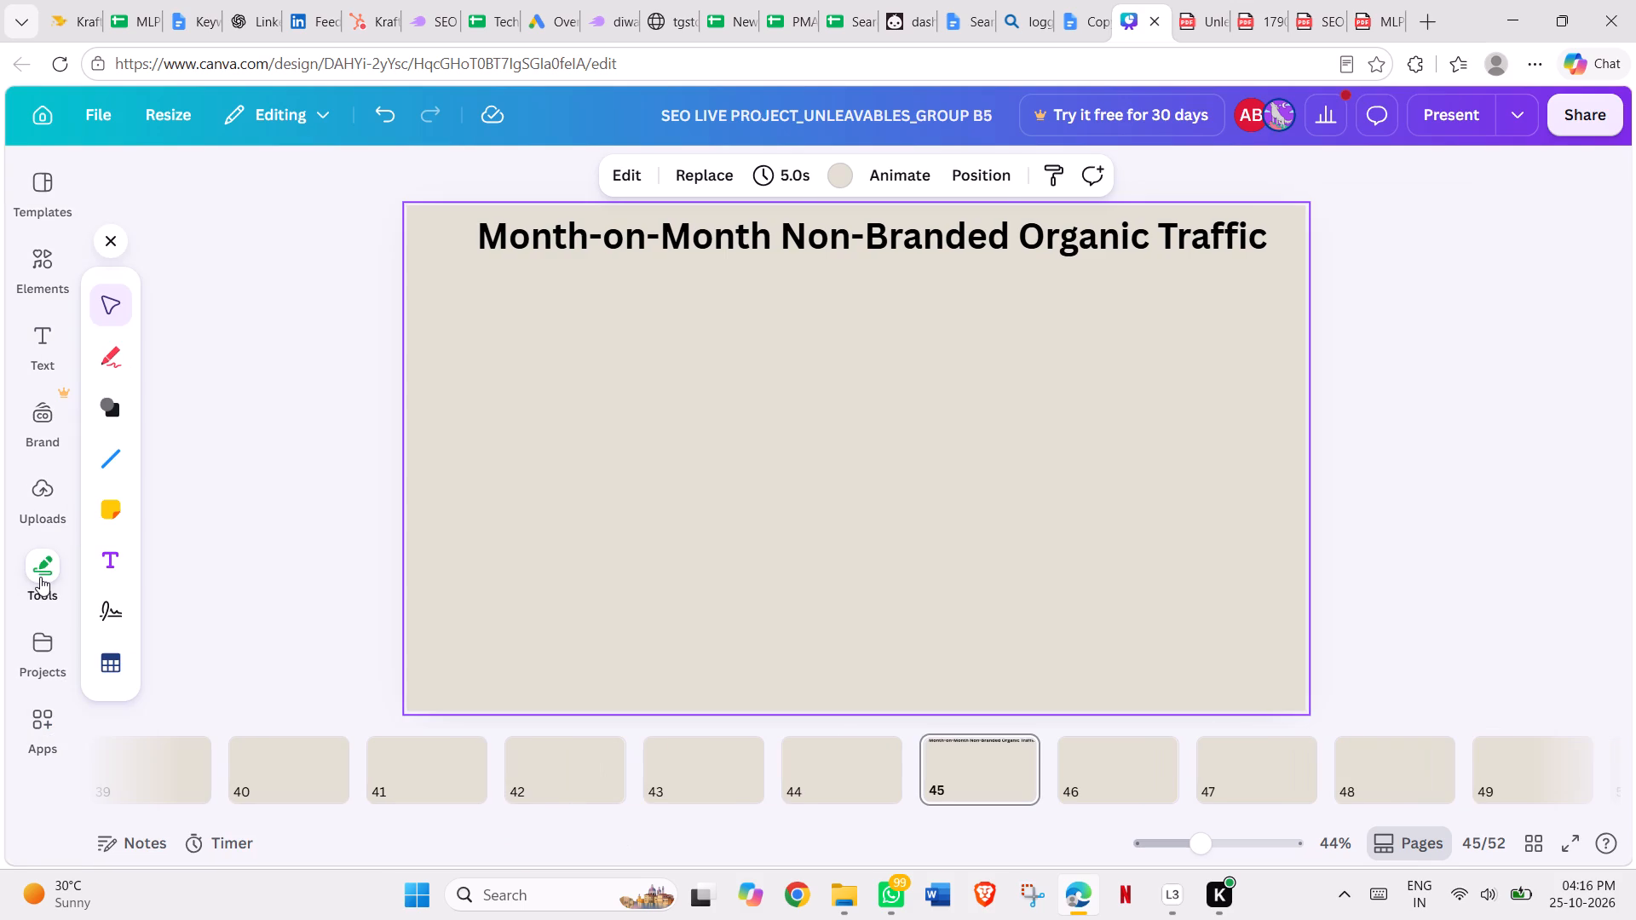
{"action": "left_click", "coordinate": [98, 669]}
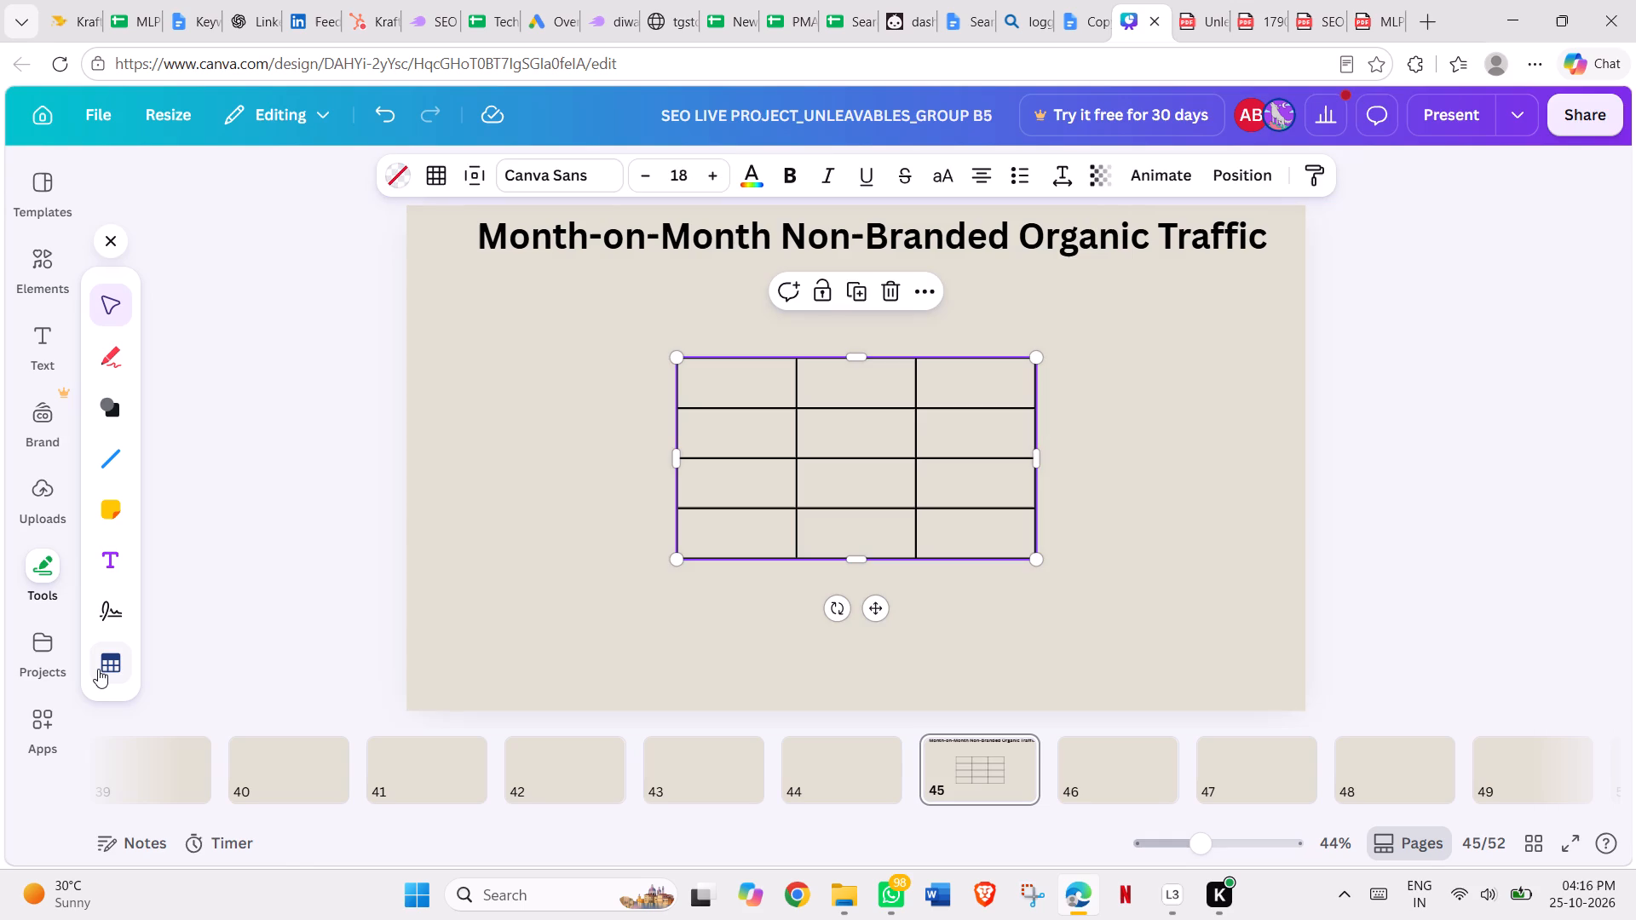
{"action": "left_click", "coordinate": [109, 664]}
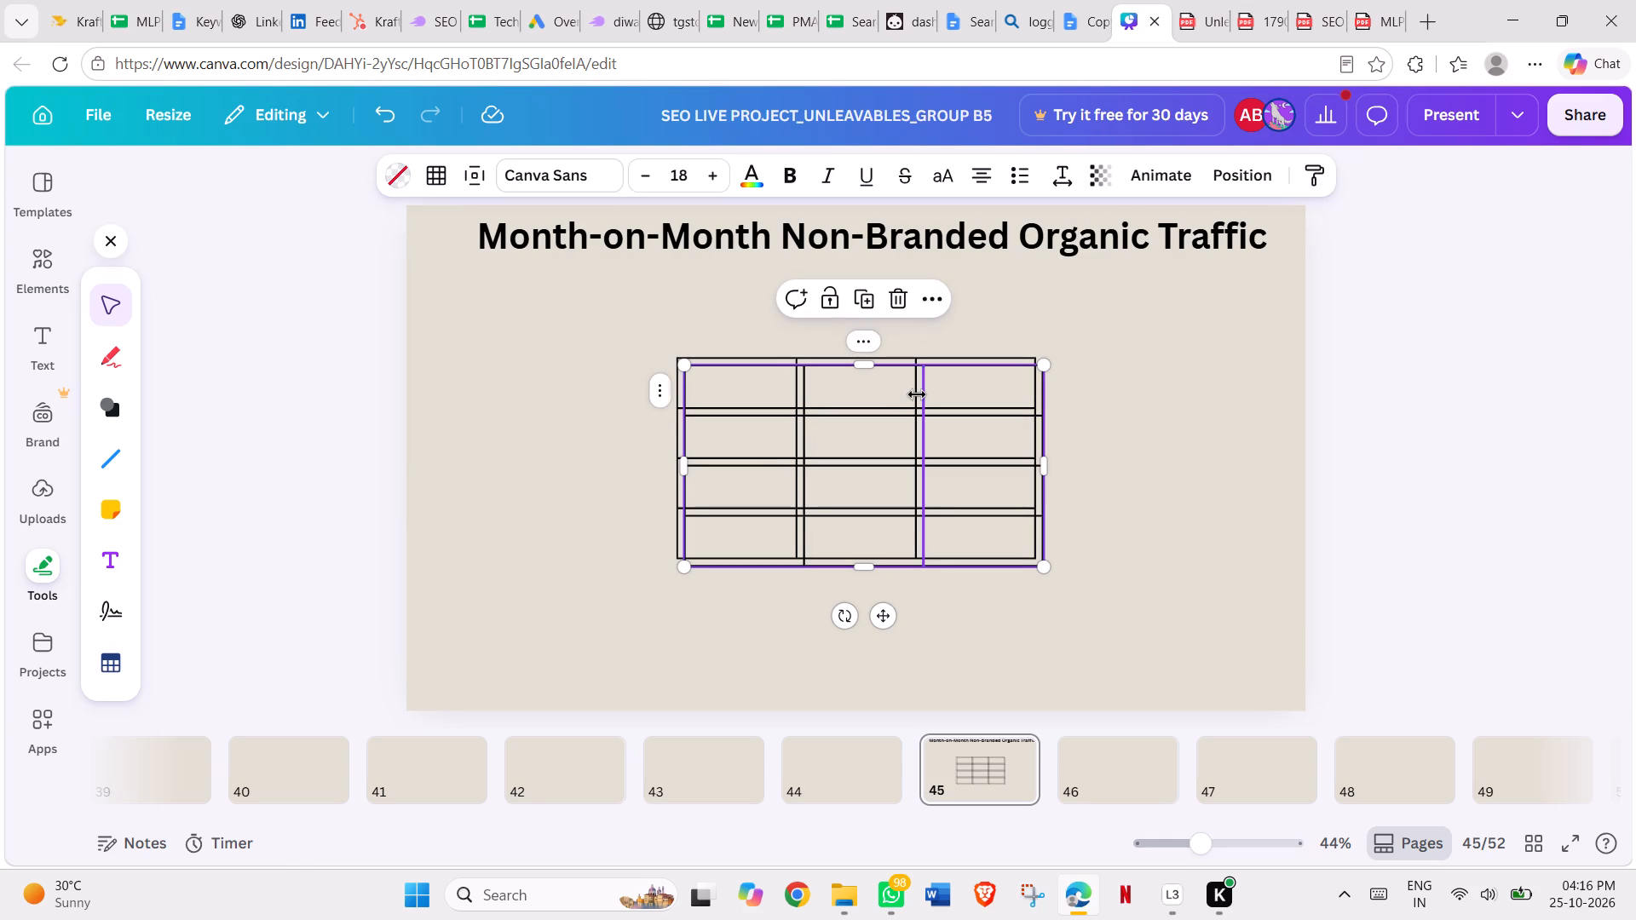
{"action": "left_click", "coordinate": [894, 302]}
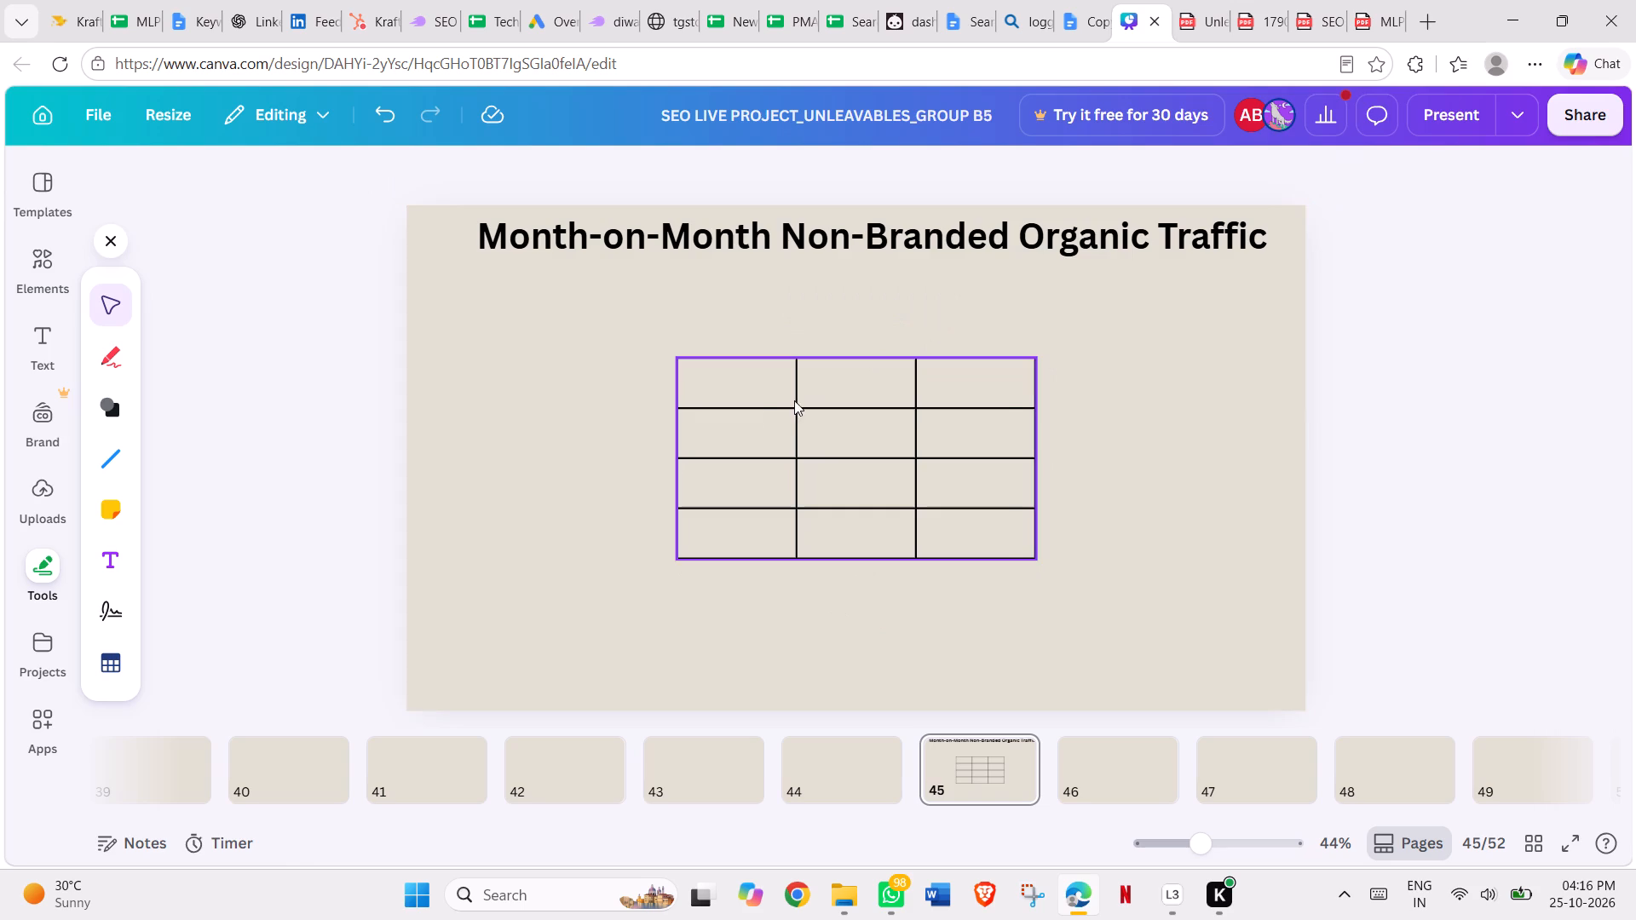
Add four rows to the page 45 table so that it has eight rows.
{"action": "left_click", "coordinate": [976, 379]}
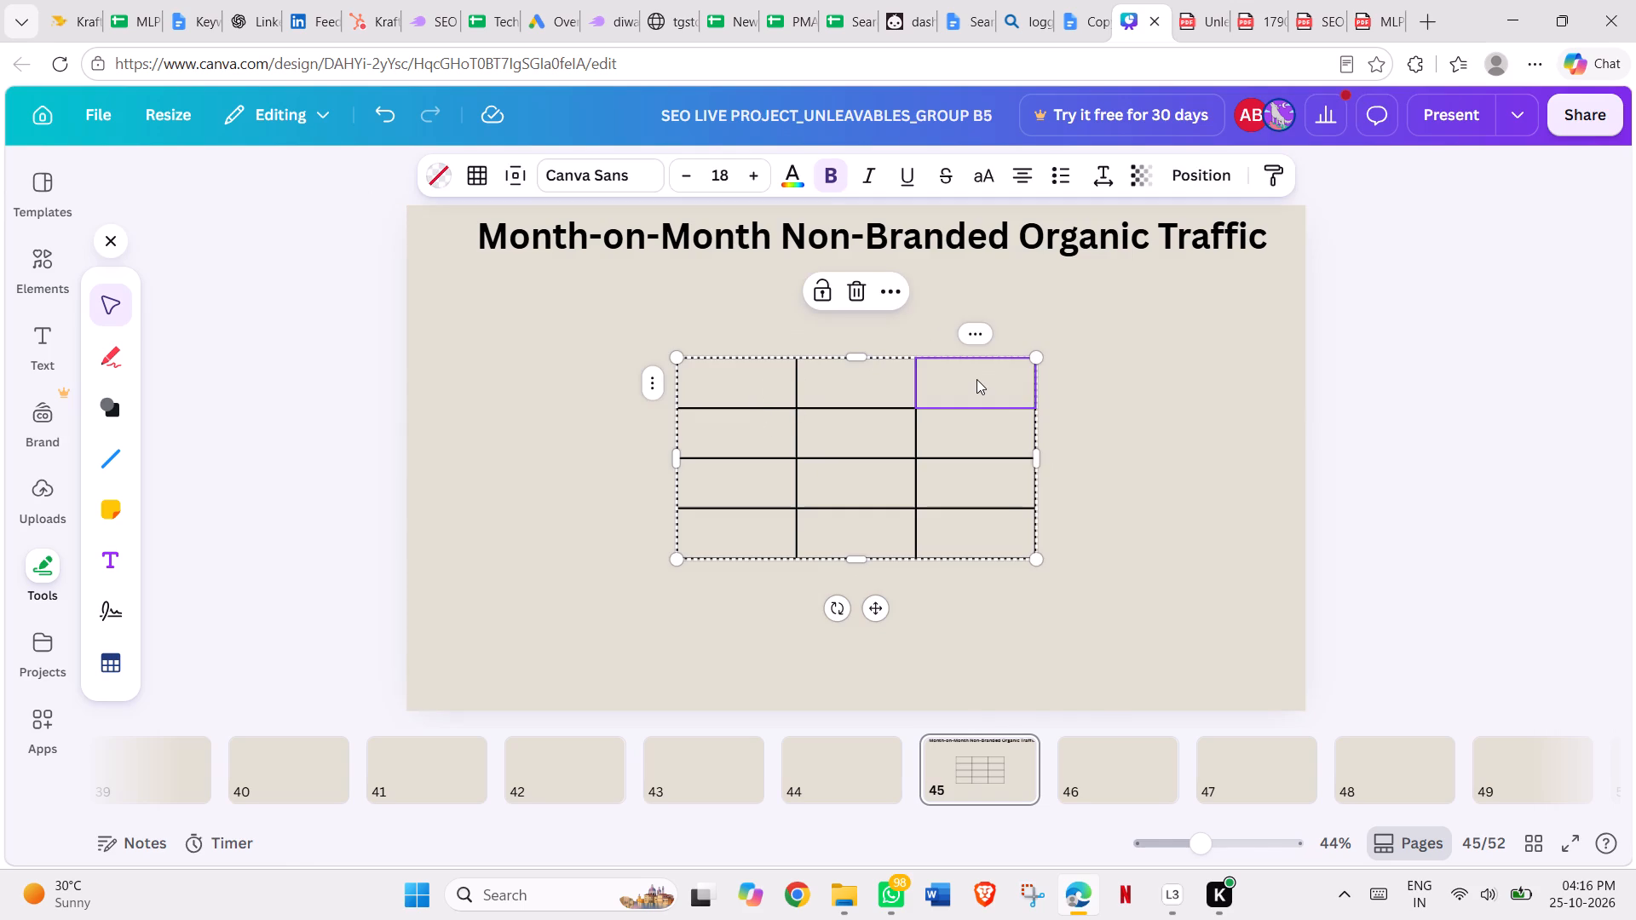
{"action": "right_click", "coordinate": [976, 379]}
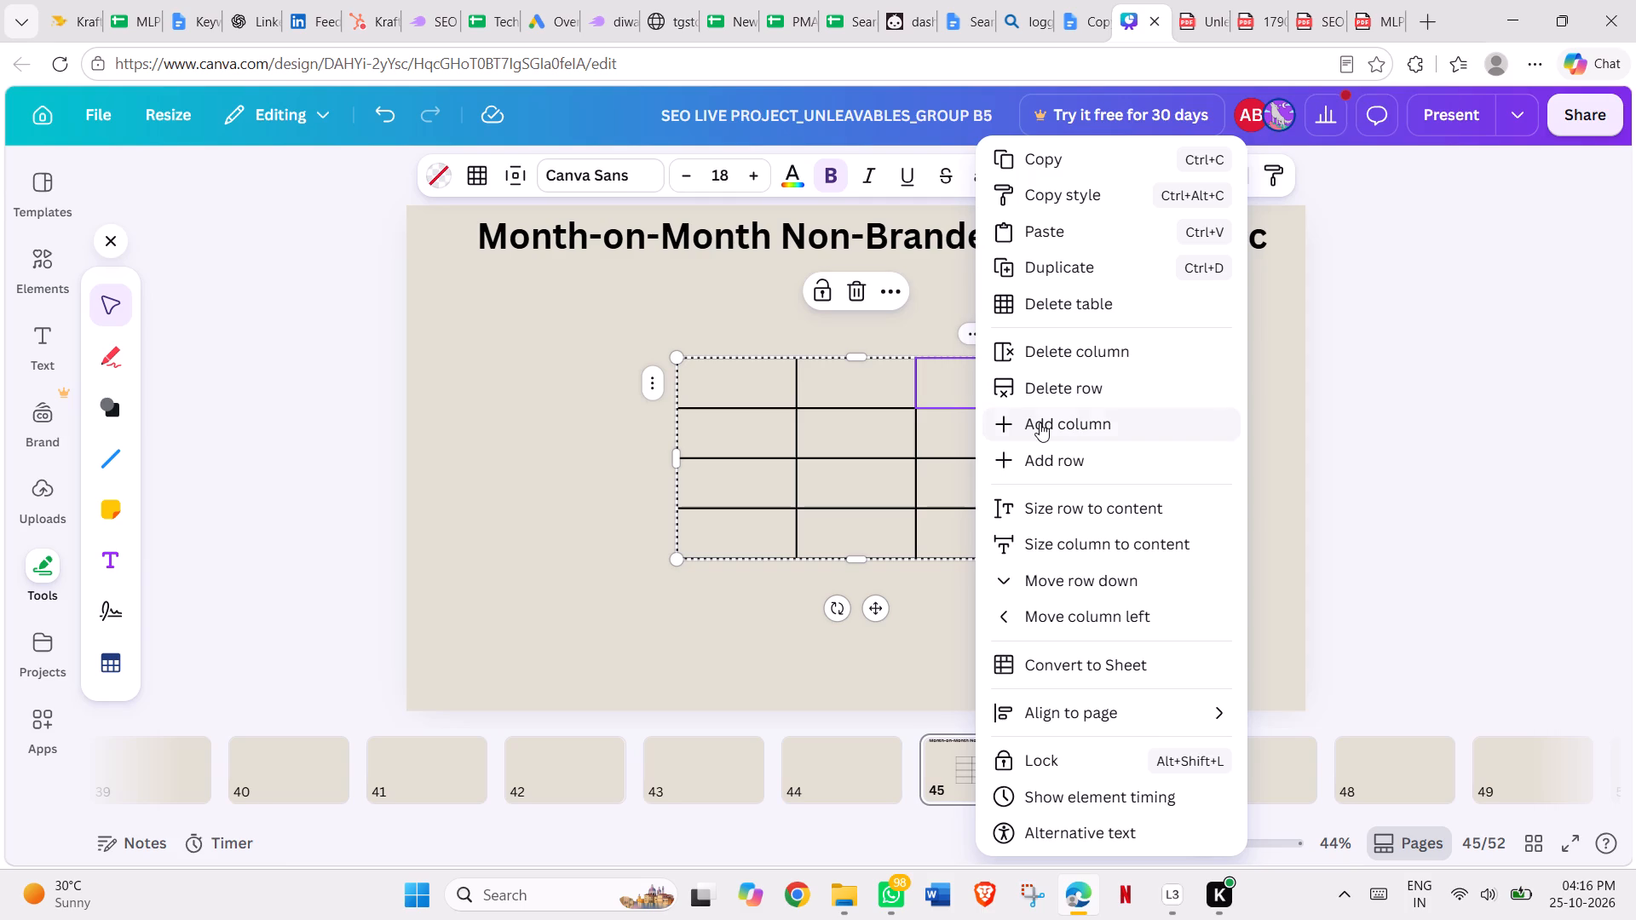
{"action": "left_click", "coordinate": [1043, 449]}
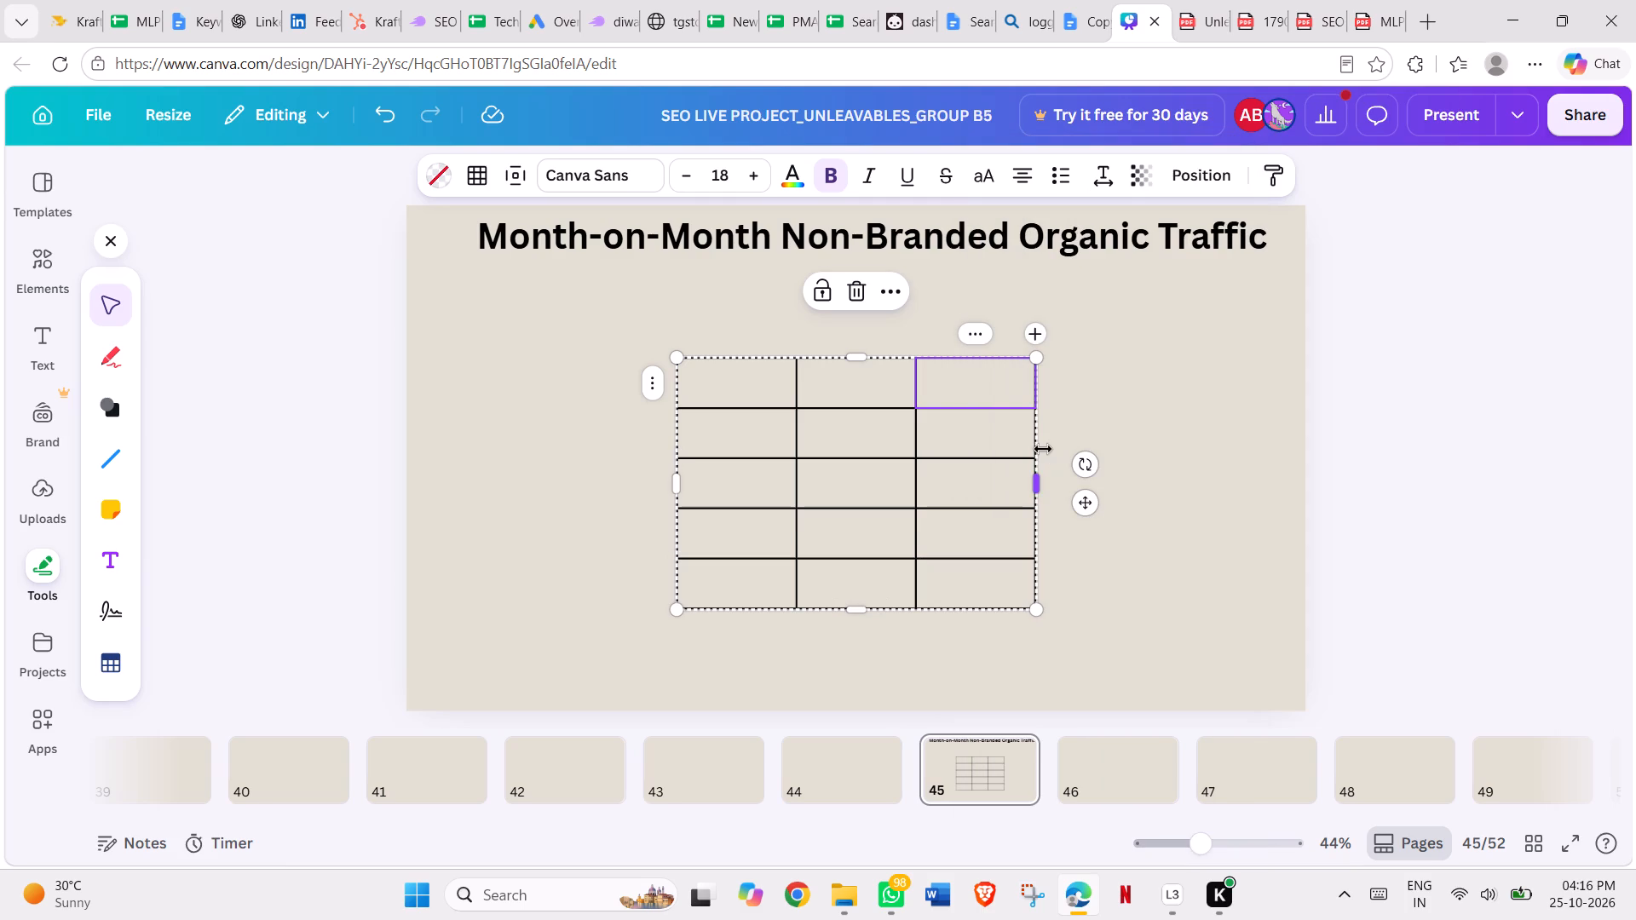
{"action": "right_click", "coordinate": [999, 373]}
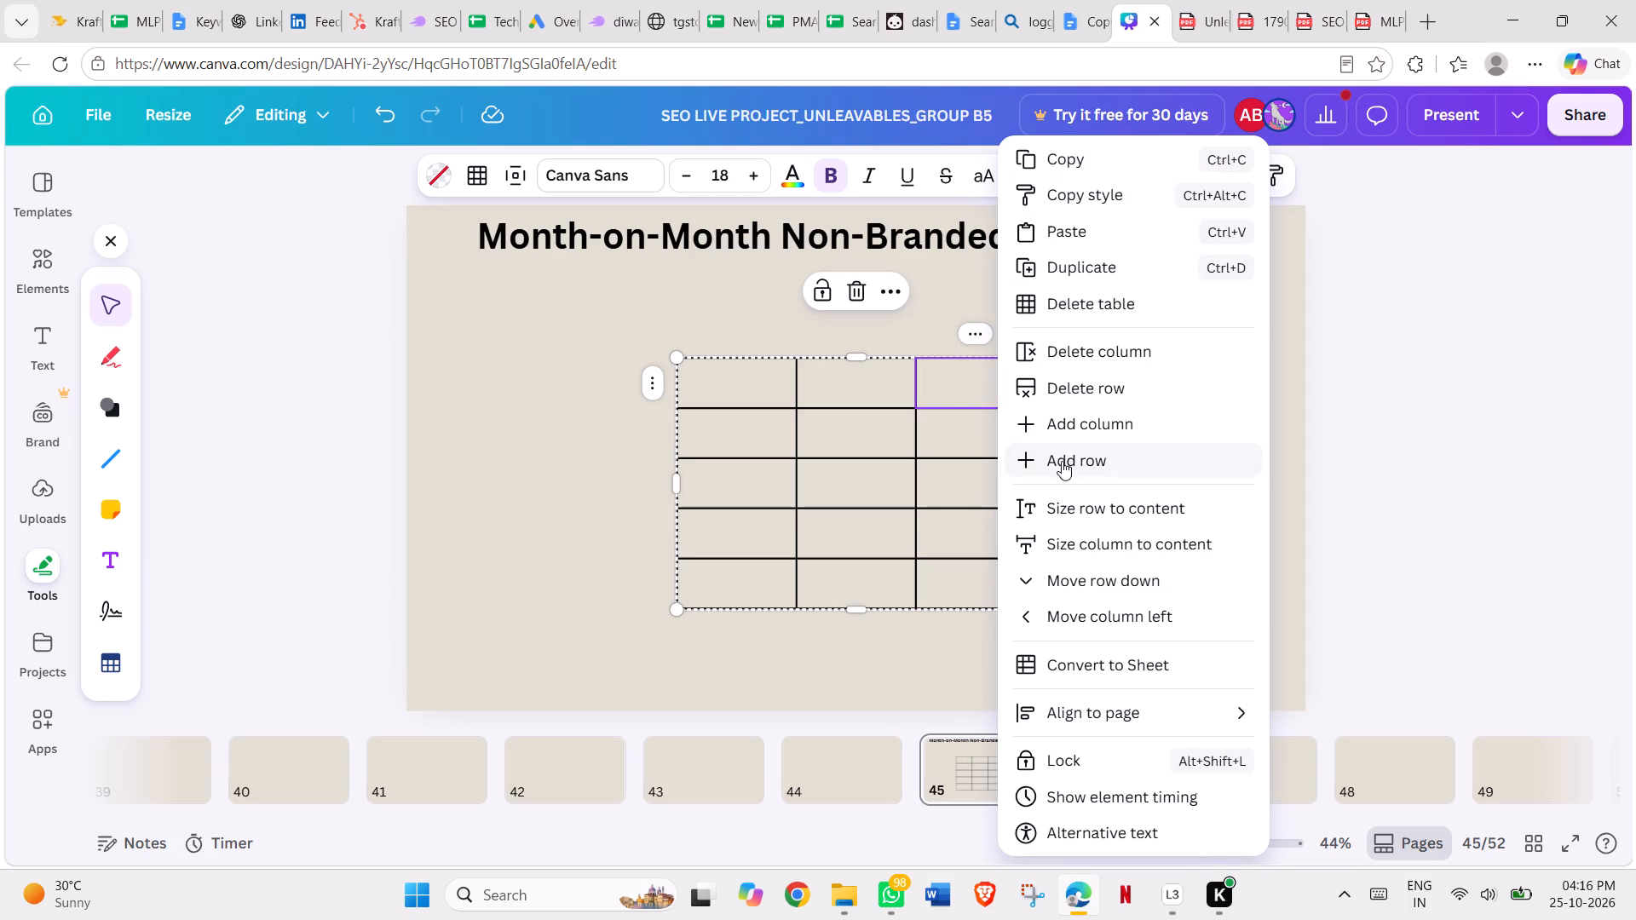
{"action": "left_click", "coordinate": [1062, 461]}
{"action": "right_click", "coordinate": [984, 391]}
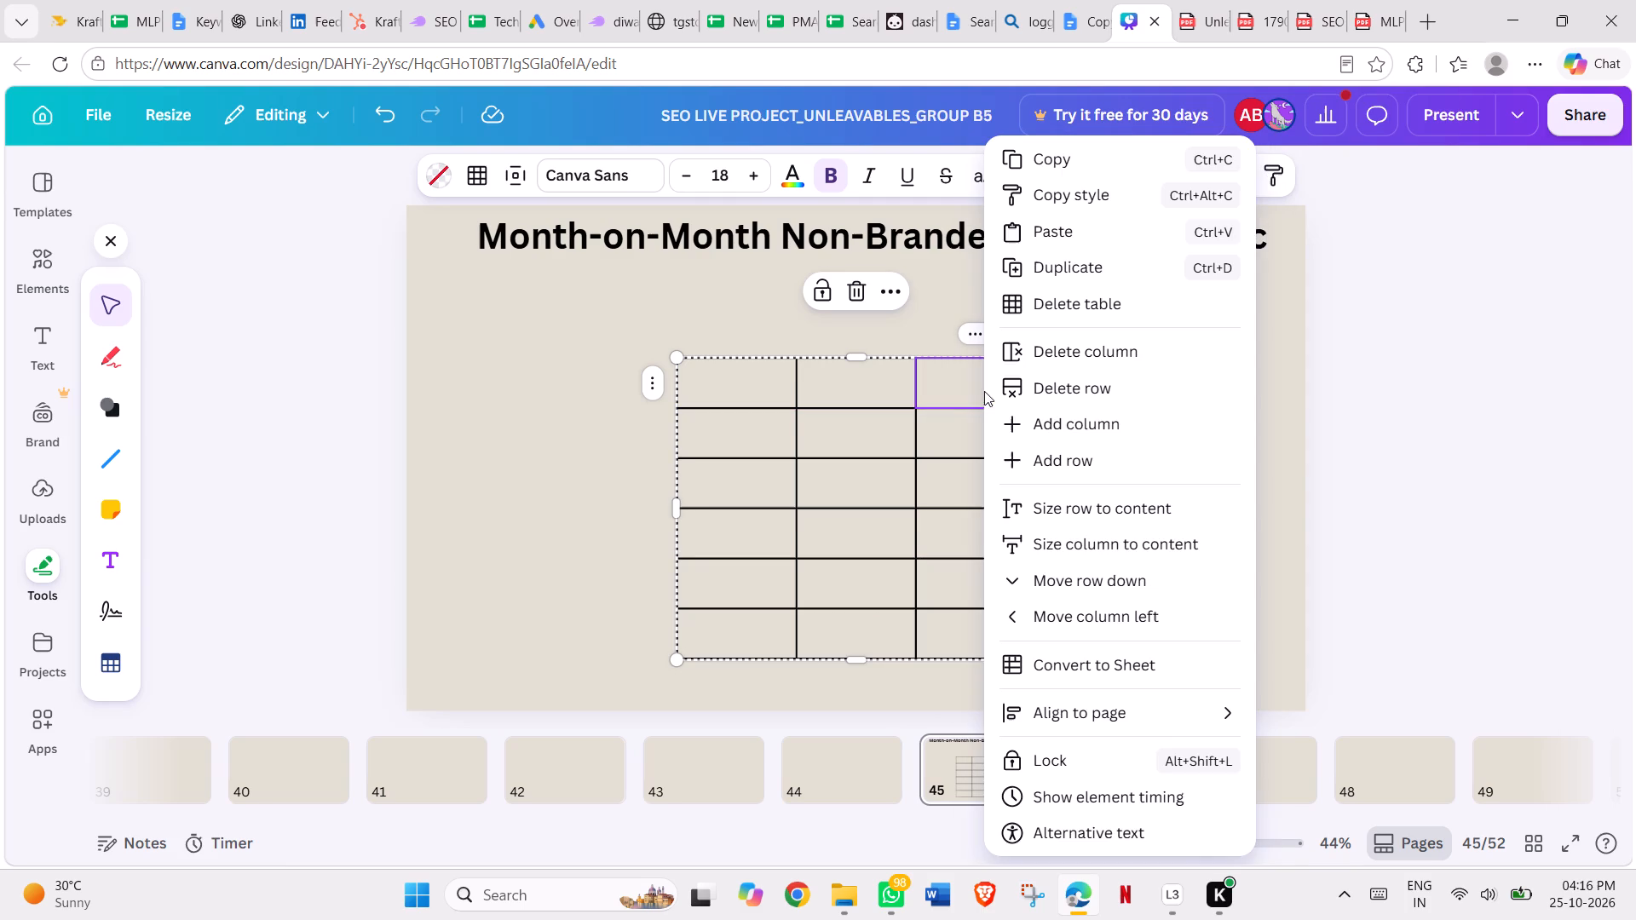
{"action": "left_click", "coordinate": [1023, 451]}
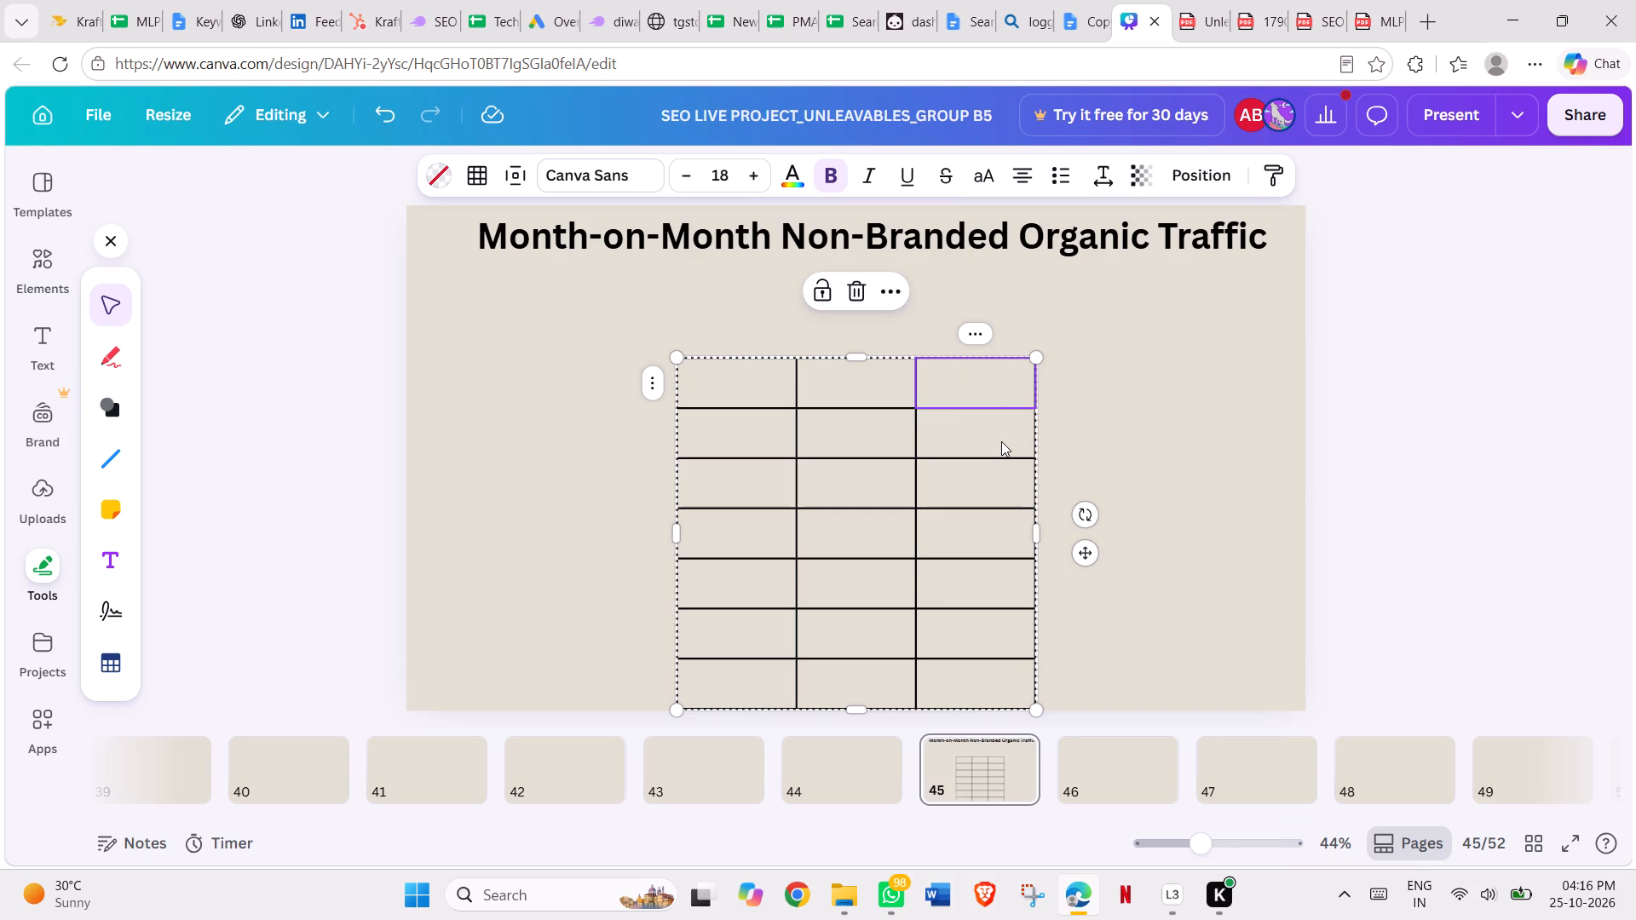
{"action": "right_click", "coordinate": [988, 381]}
{"action": "left_click", "coordinate": [1046, 446]}
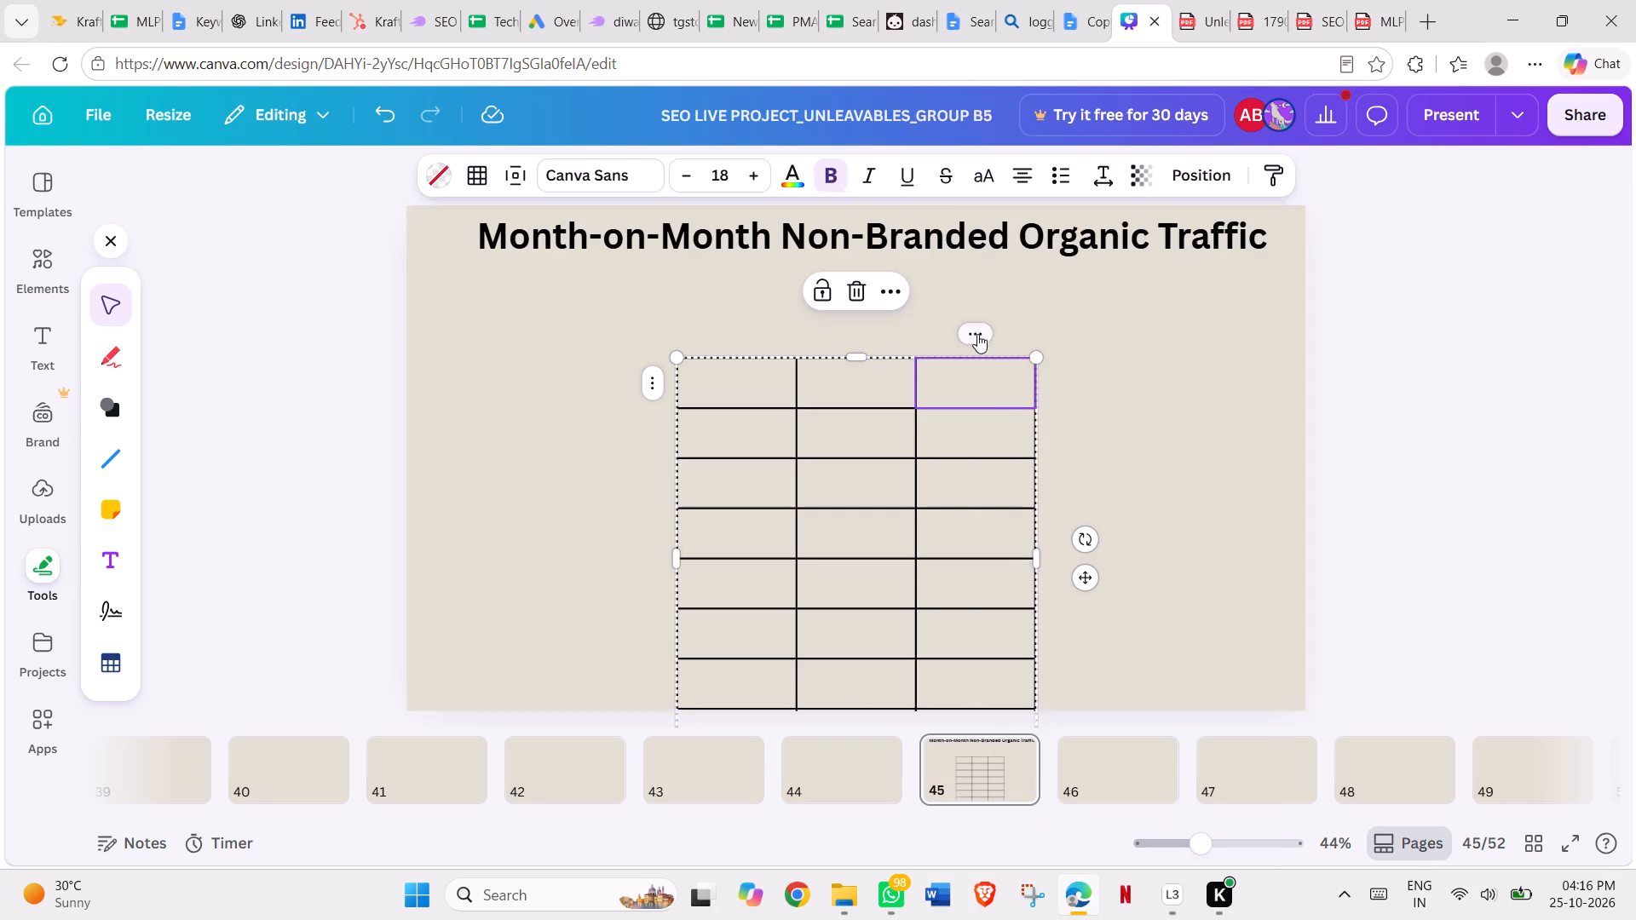
{"action": "left_click_drag", "start_coordinate": [977, 334], "coordinate": [972, 316]}
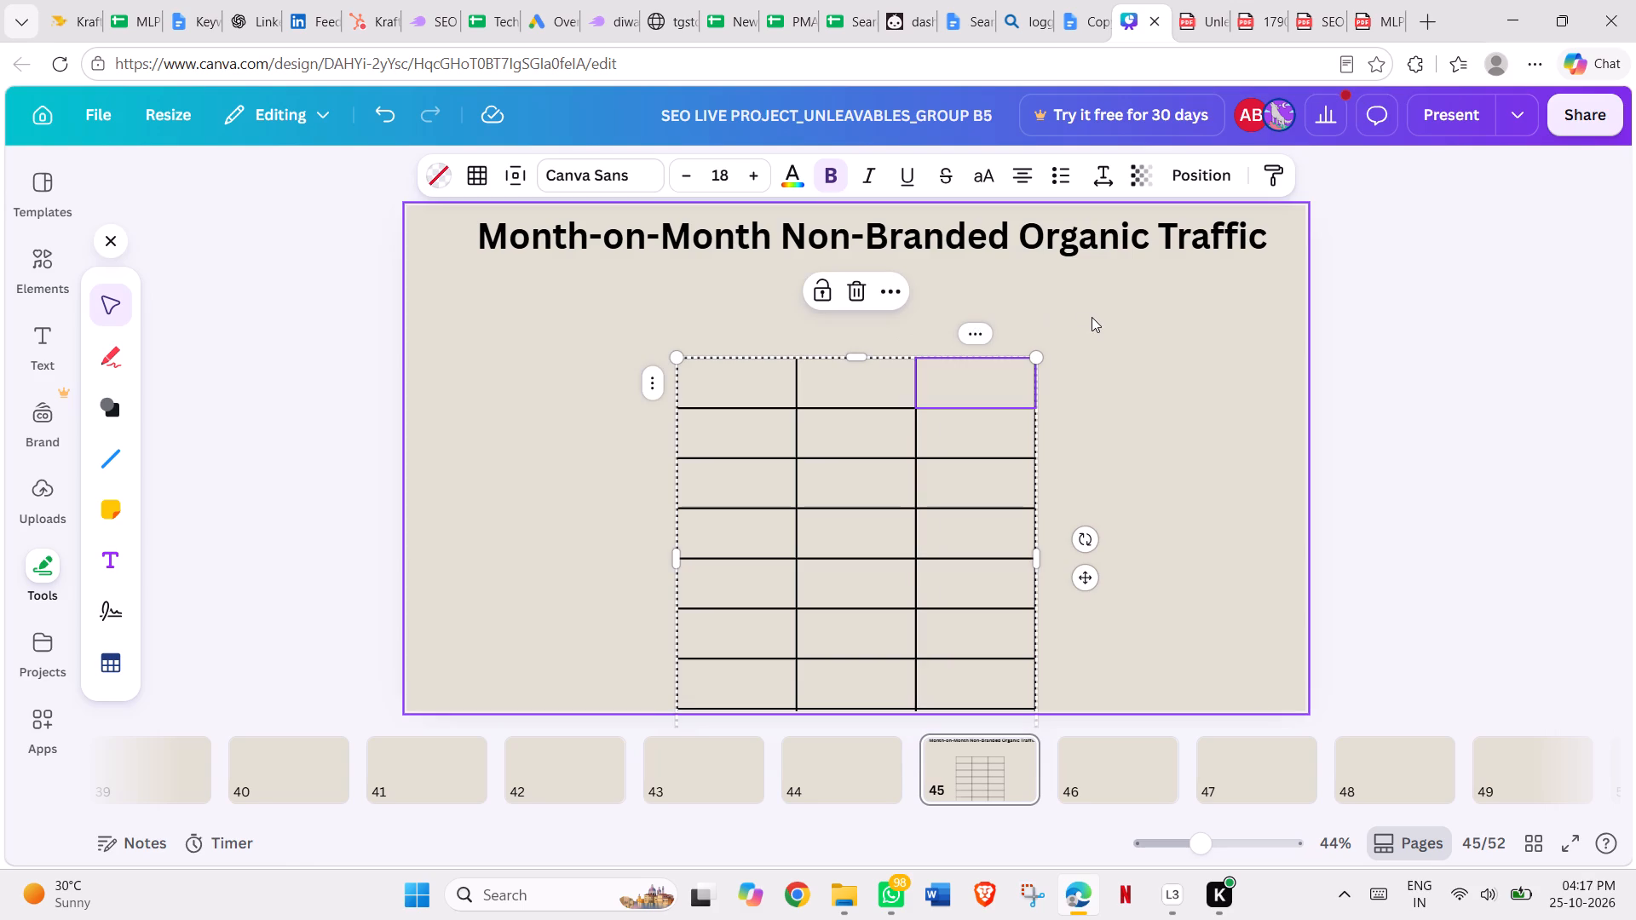
{"action": "left_click", "coordinate": [1092, 317]}
Move the table up and to the left so all its rows fit on the page below the heading.
{"action": "left_click", "coordinate": [694, 485]}
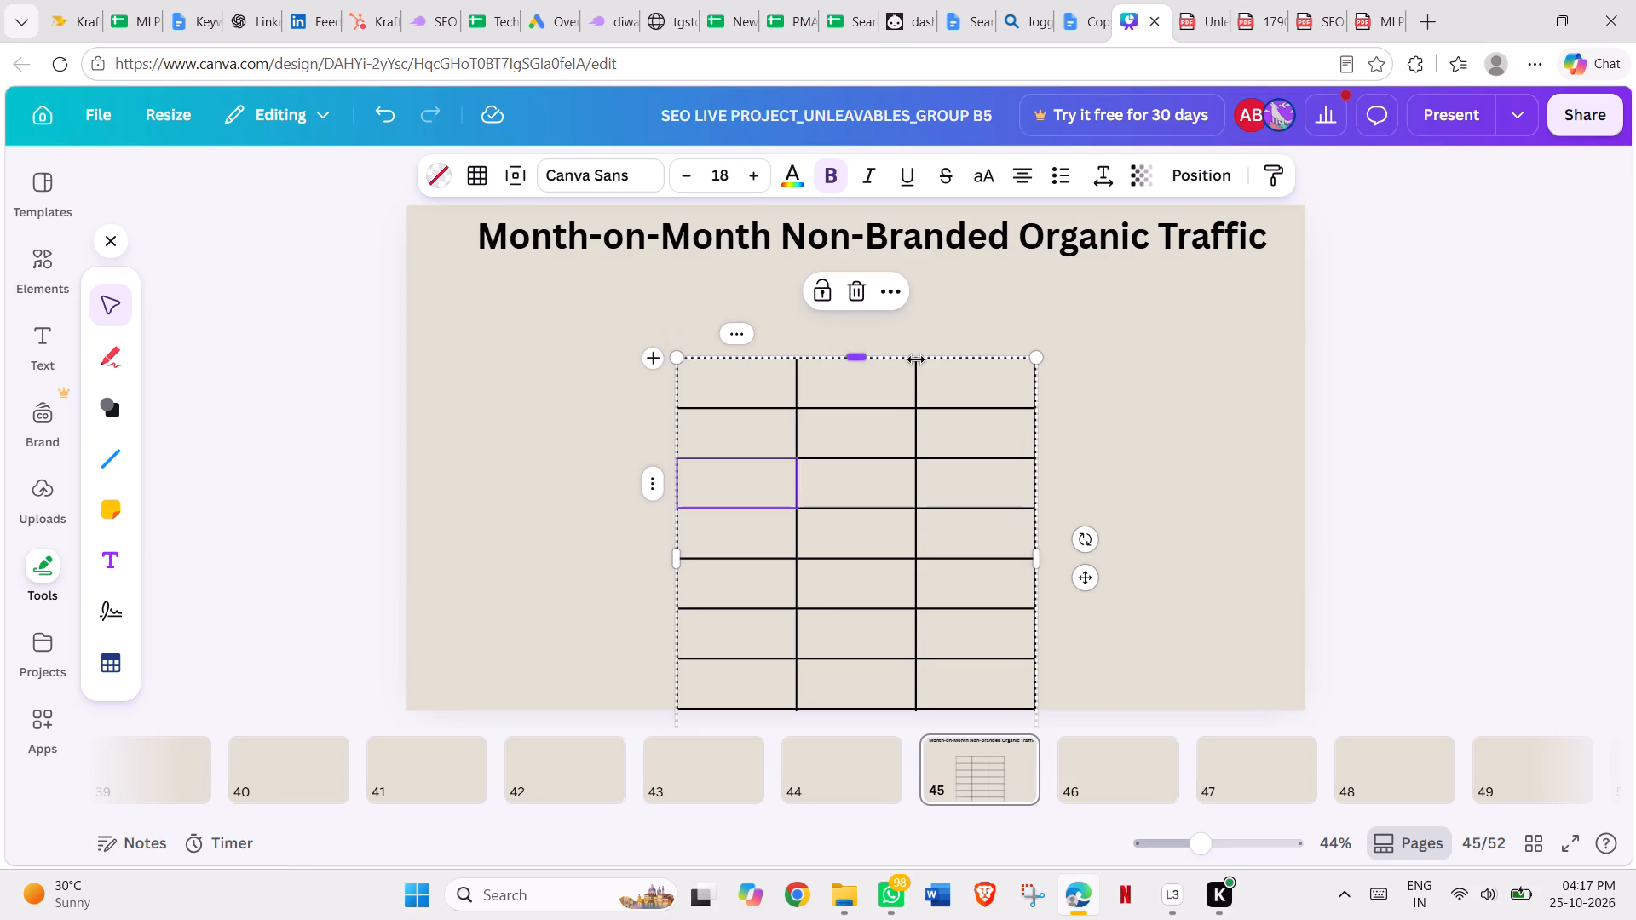
{"action": "left_click_drag", "start_coordinate": [1081, 580], "coordinate": [1069, 558]}
{"action": "left_click_drag", "start_coordinate": [1069, 558], "coordinate": [931, 498]}
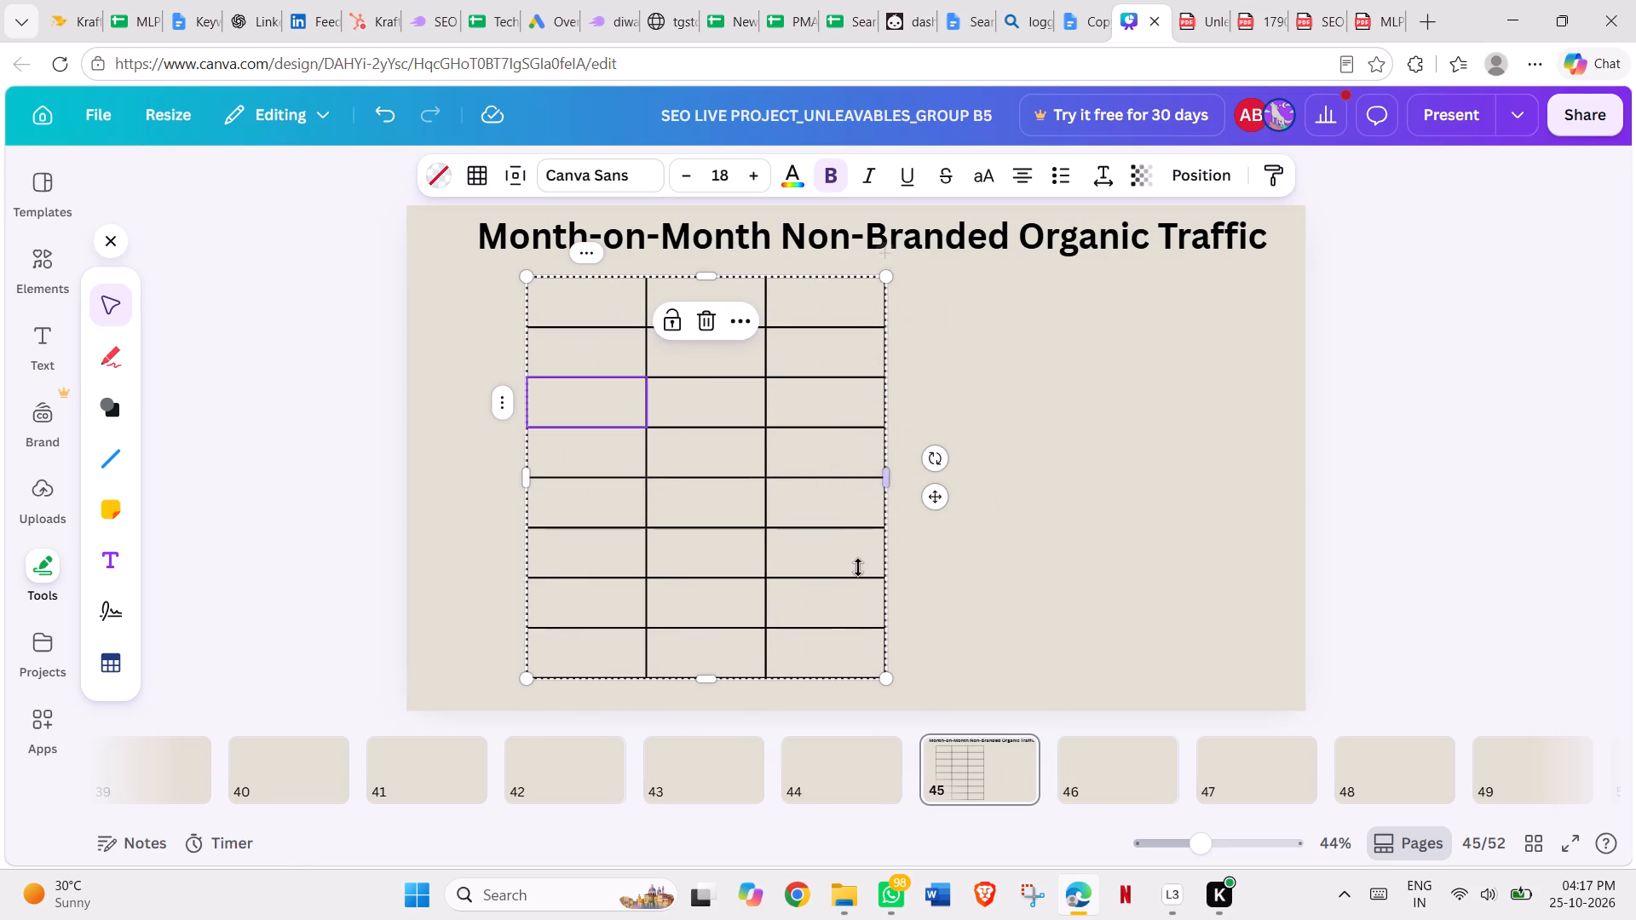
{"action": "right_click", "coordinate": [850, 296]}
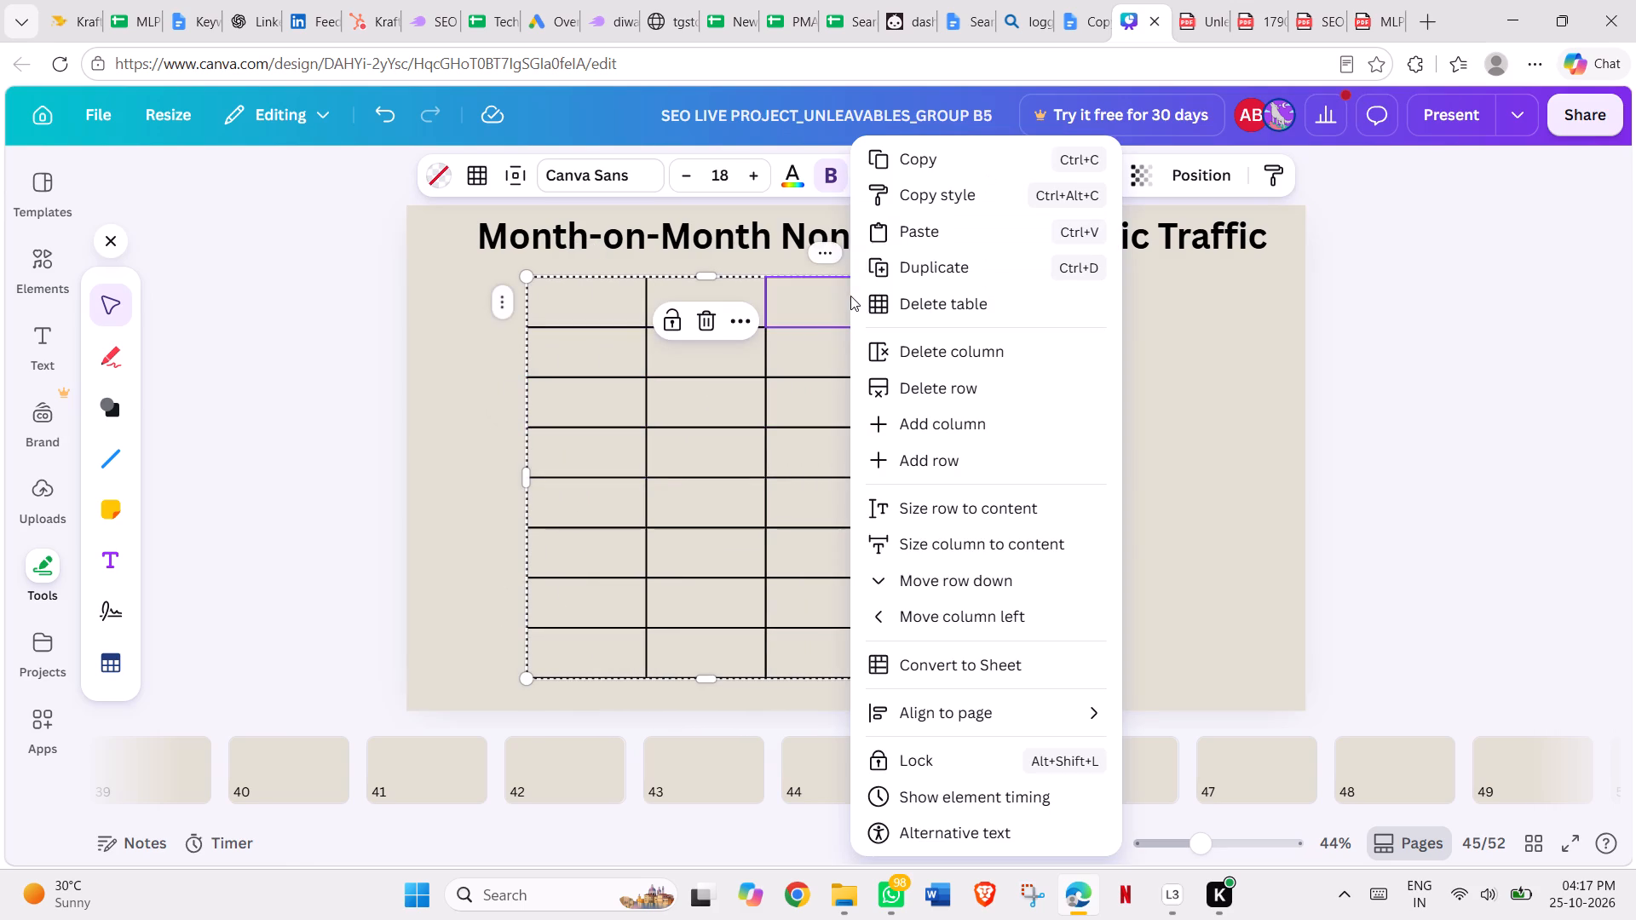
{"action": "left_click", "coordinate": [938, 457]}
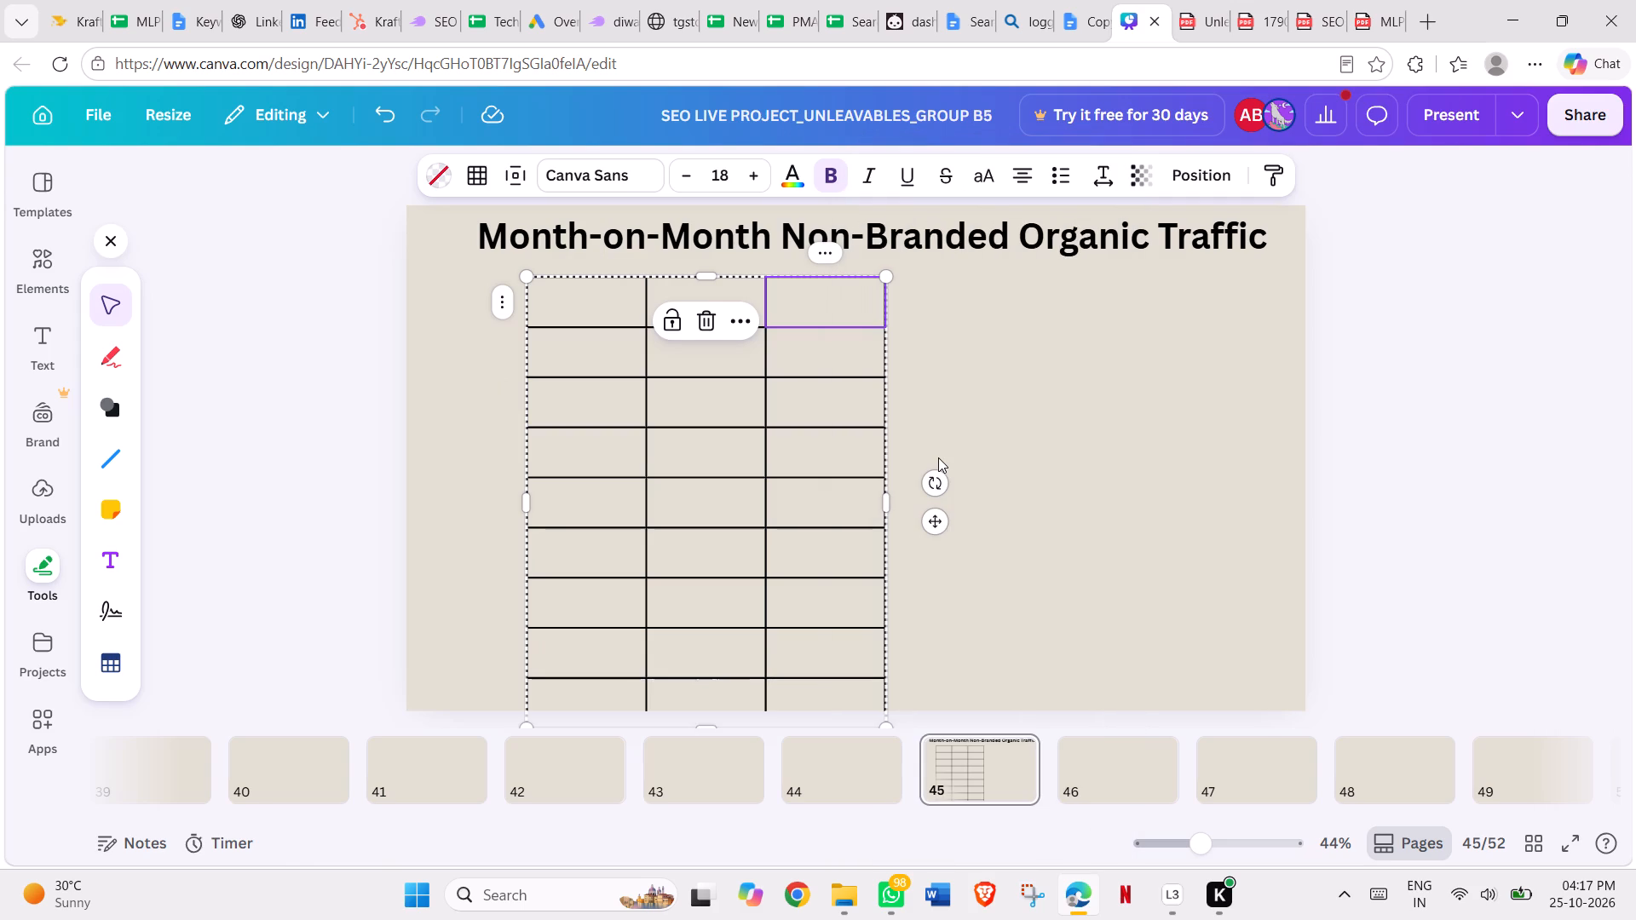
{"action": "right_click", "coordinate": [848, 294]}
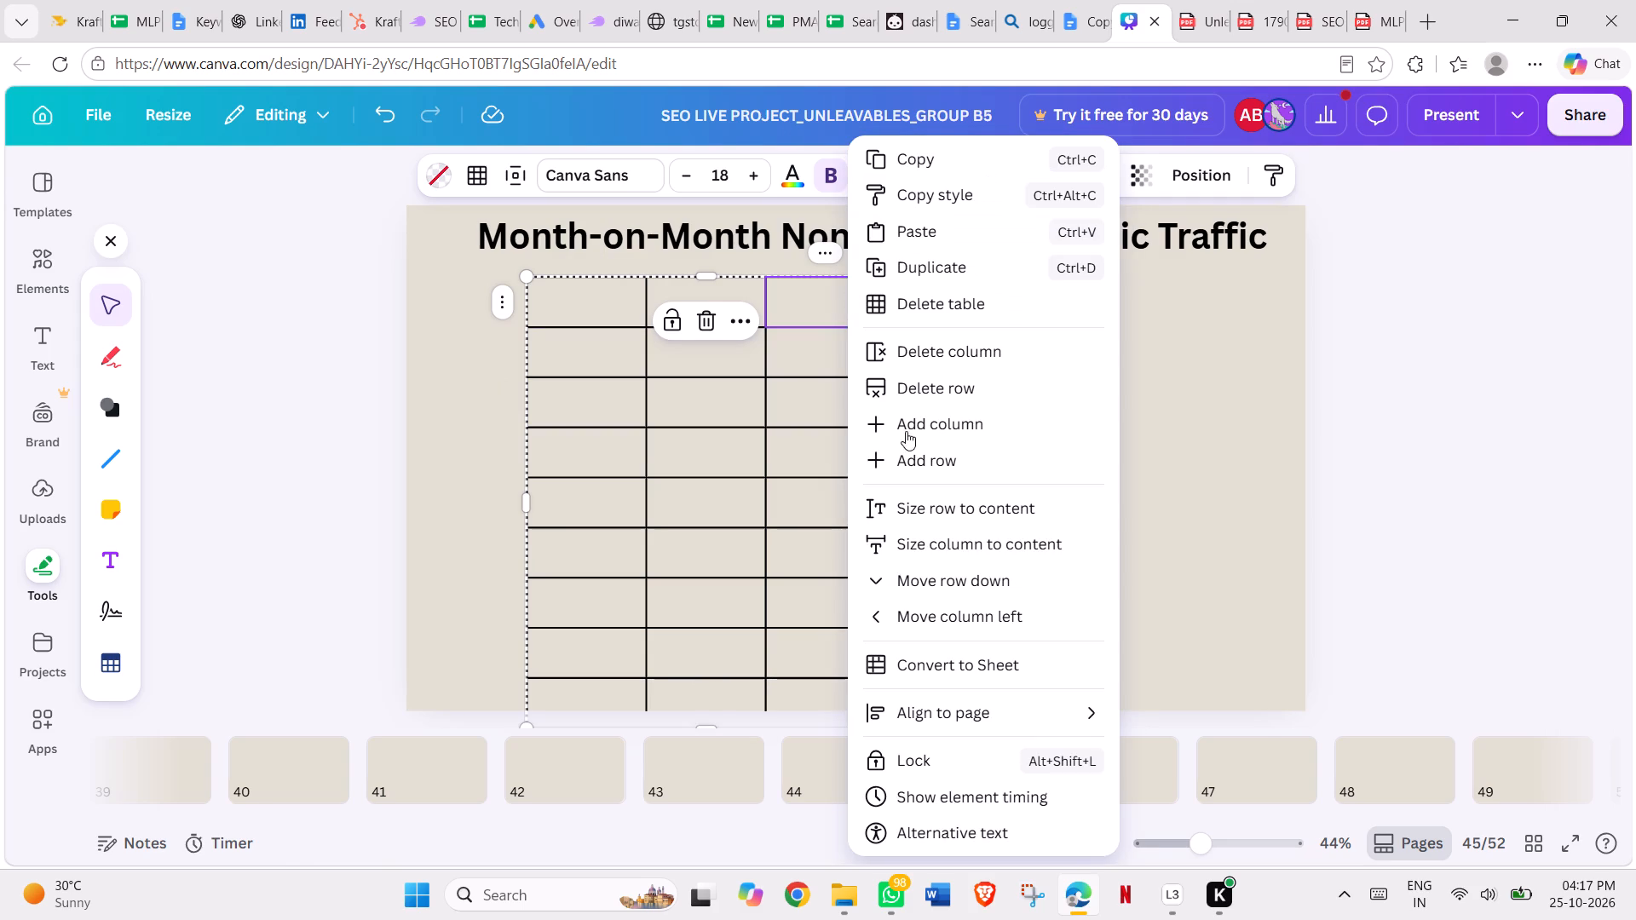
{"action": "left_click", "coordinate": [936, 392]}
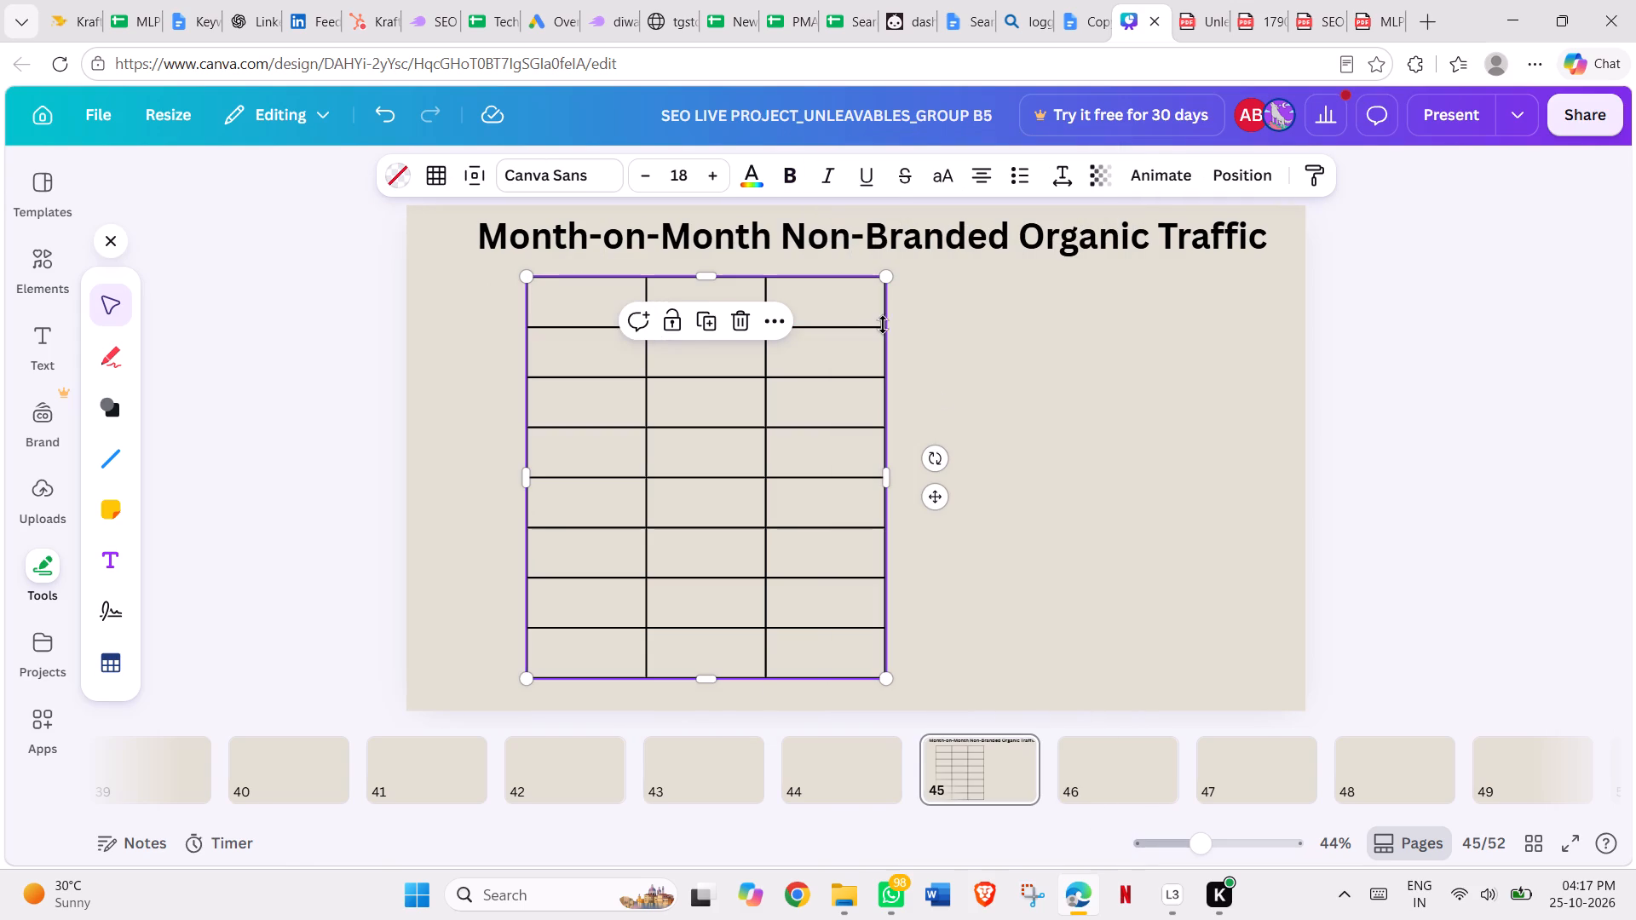
Add three columns to the page 45 table so that it has six columns.
{"action": "right_click", "coordinate": [853, 304]}
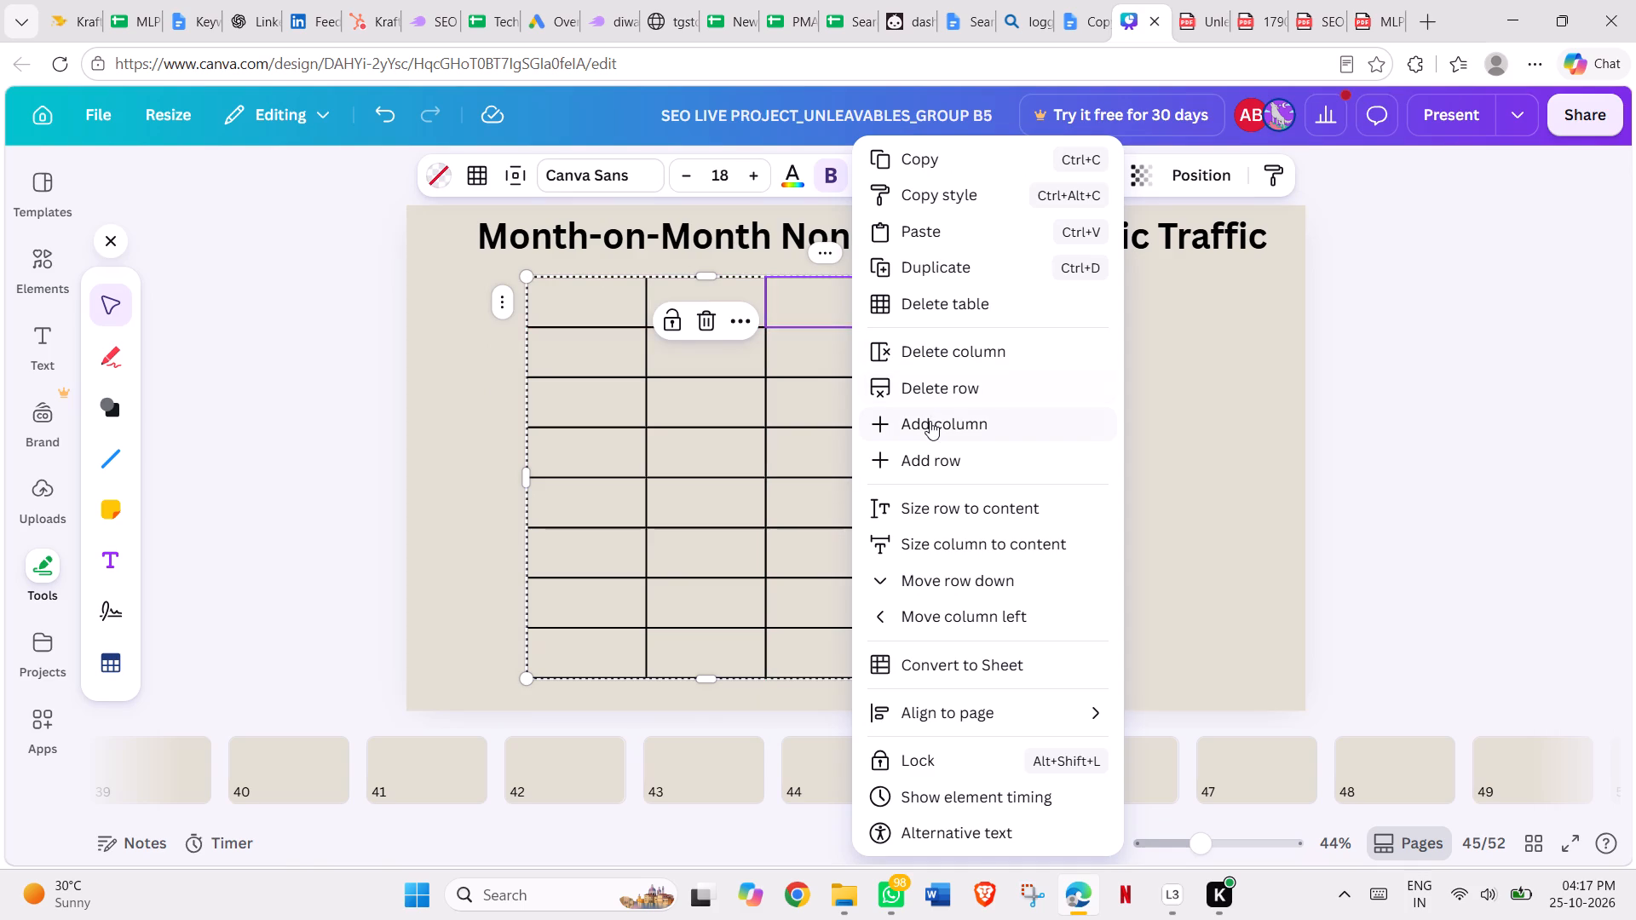
{"action": "left_click", "coordinate": [930, 421]}
{"action": "right_click", "coordinate": [846, 308]}
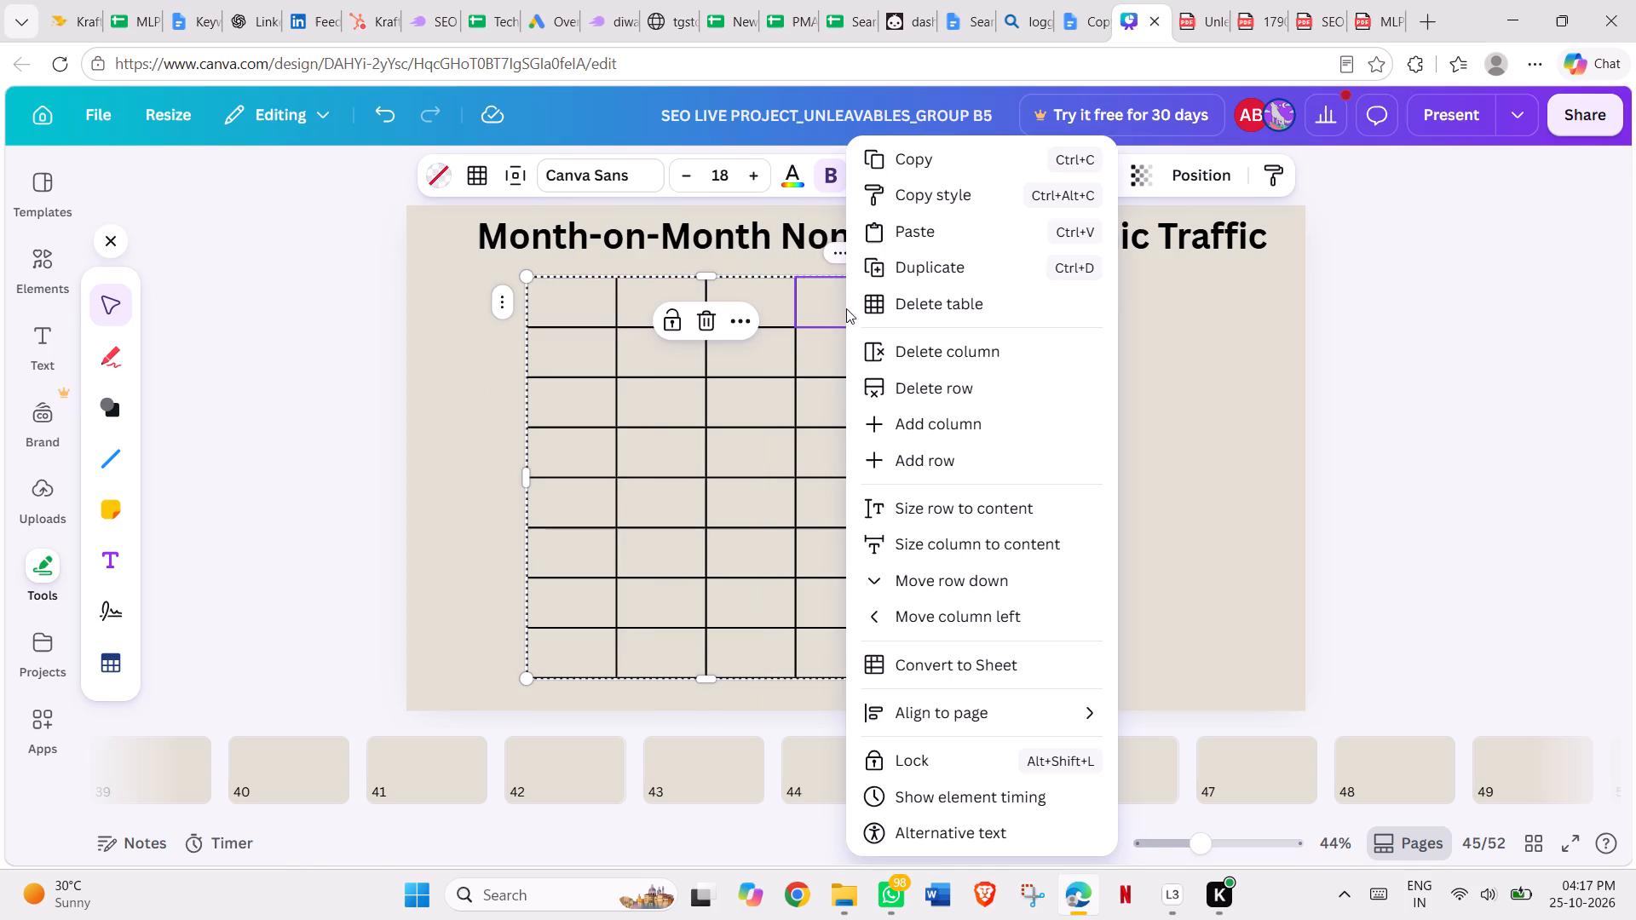
{"action": "left_click", "coordinate": [946, 429]}
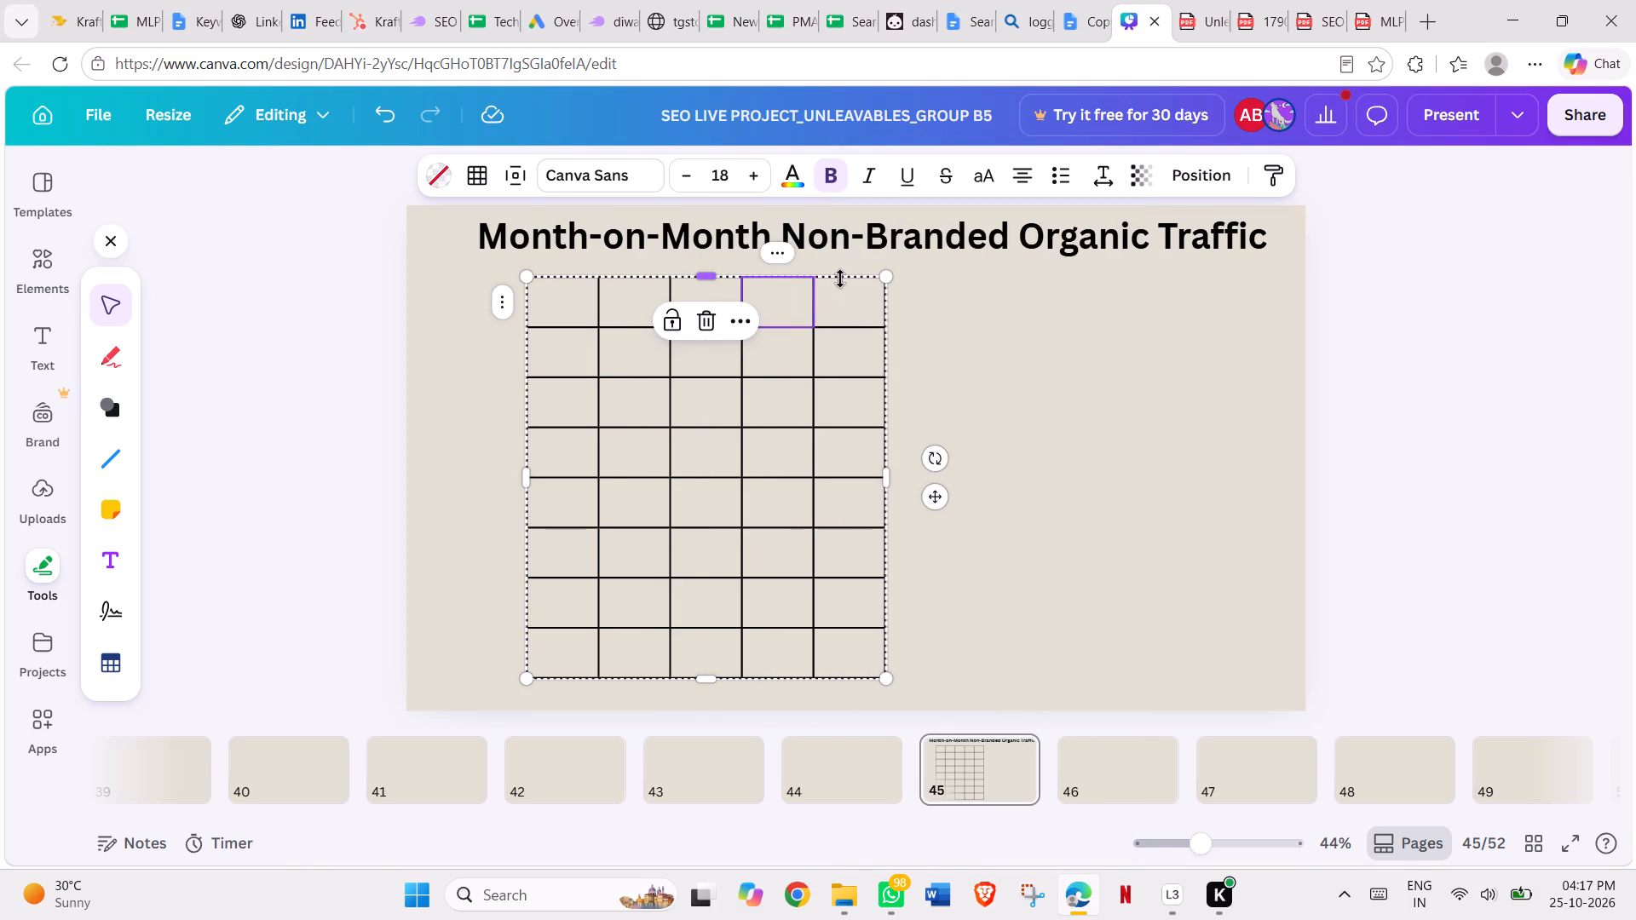
{"action": "right_click", "coordinate": [848, 299]}
{"action": "left_click_drag", "start_coordinate": [848, 299], "coordinate": [899, 412]}
{"action": "left_click", "coordinate": [899, 412]}
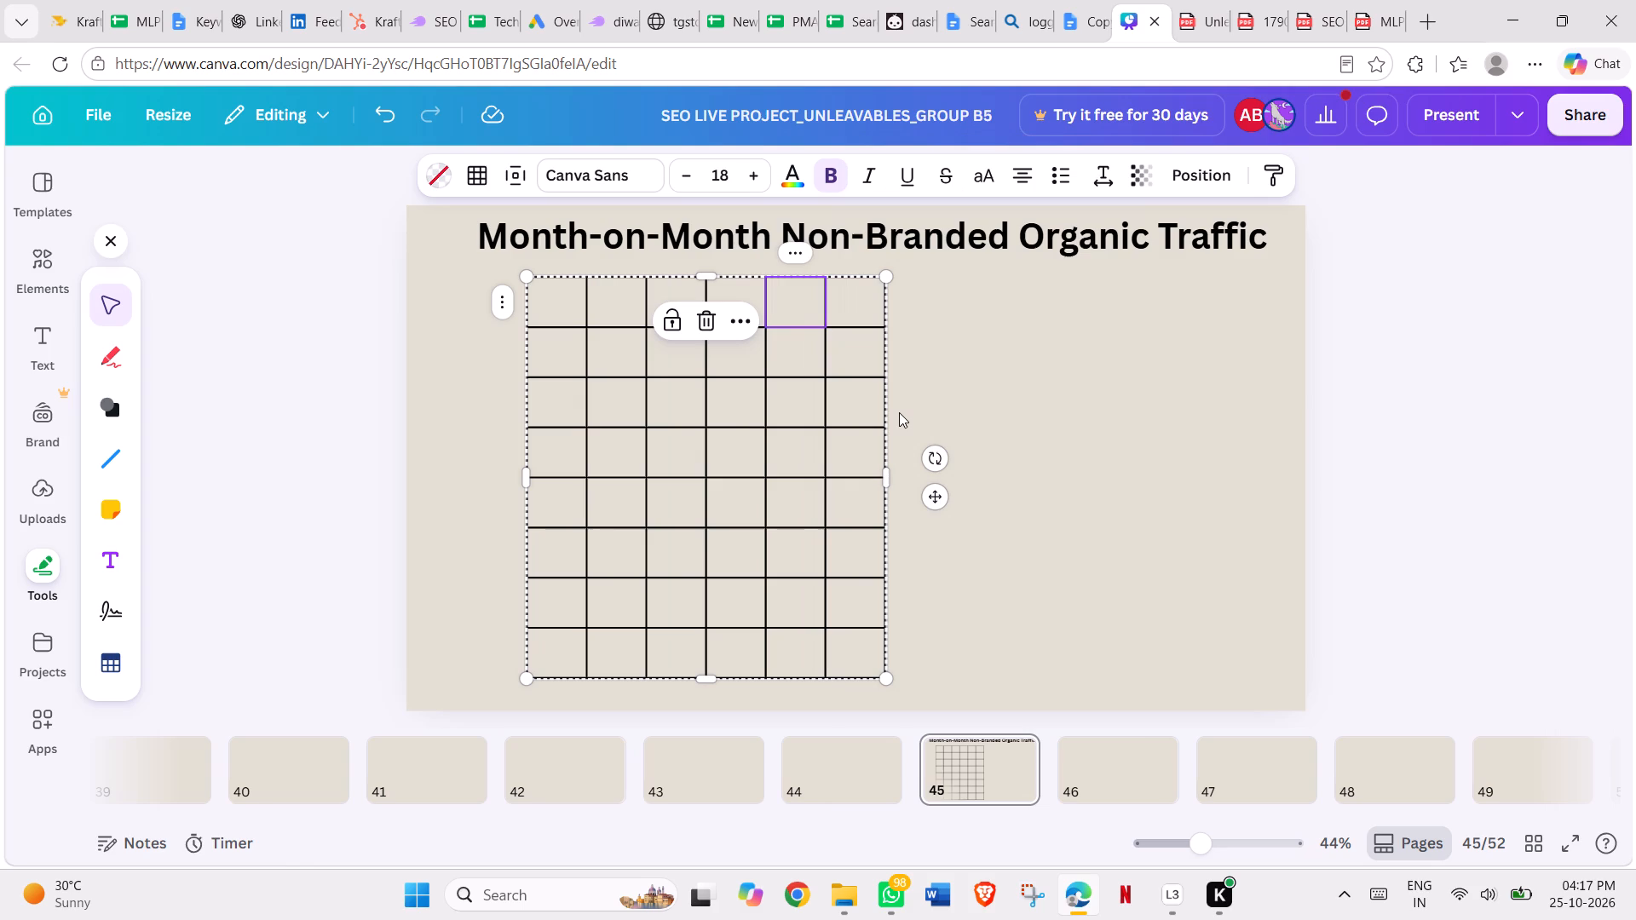
Slightly widen the last and first columns of the page 45 table.
{"action": "left_click", "coordinate": [1074, 401]}
{"action": "left_click", "coordinate": [849, 492]}
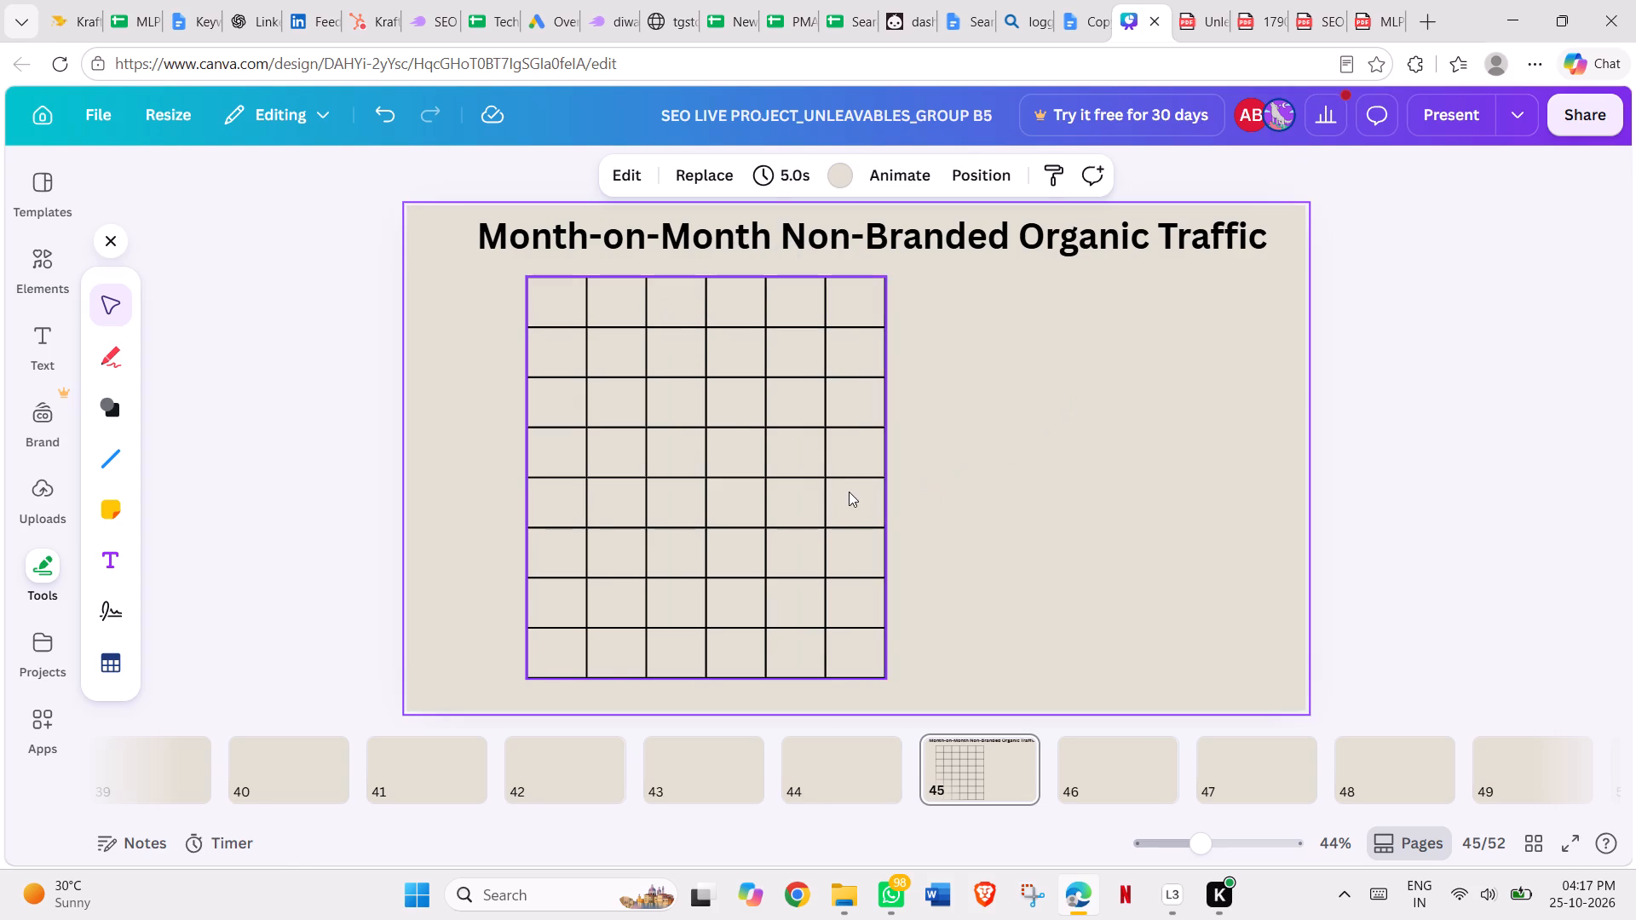
{"action": "left_click", "coordinate": [886, 482]}
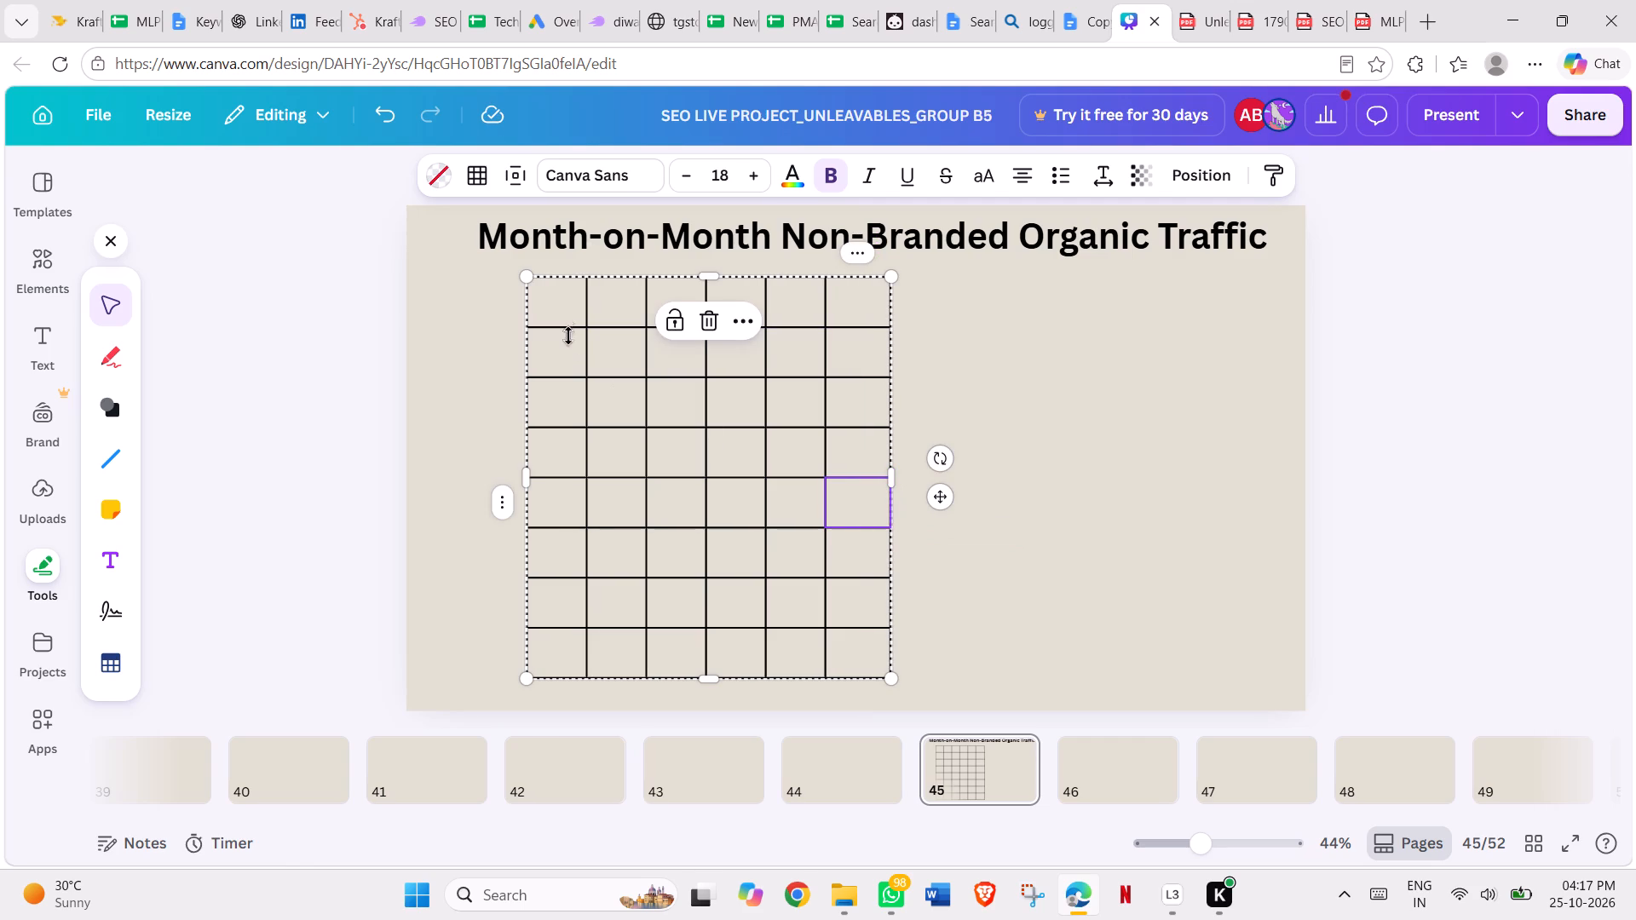
{"action": "left_click", "coordinate": [585, 302]}
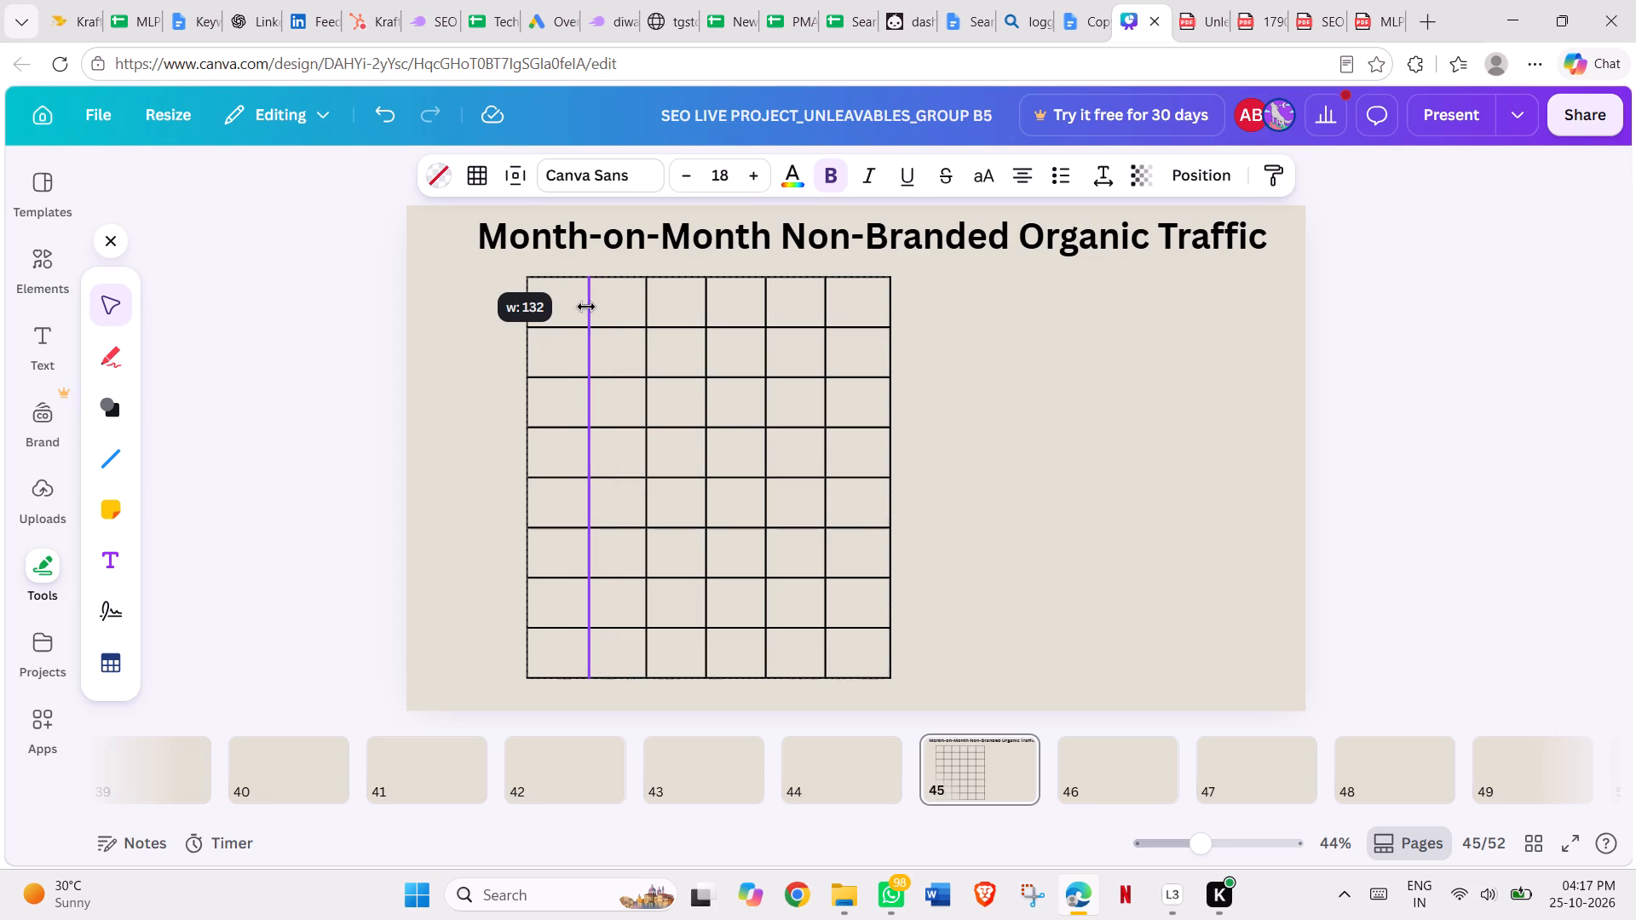
{"action": "left_click", "coordinate": [452, 408]}
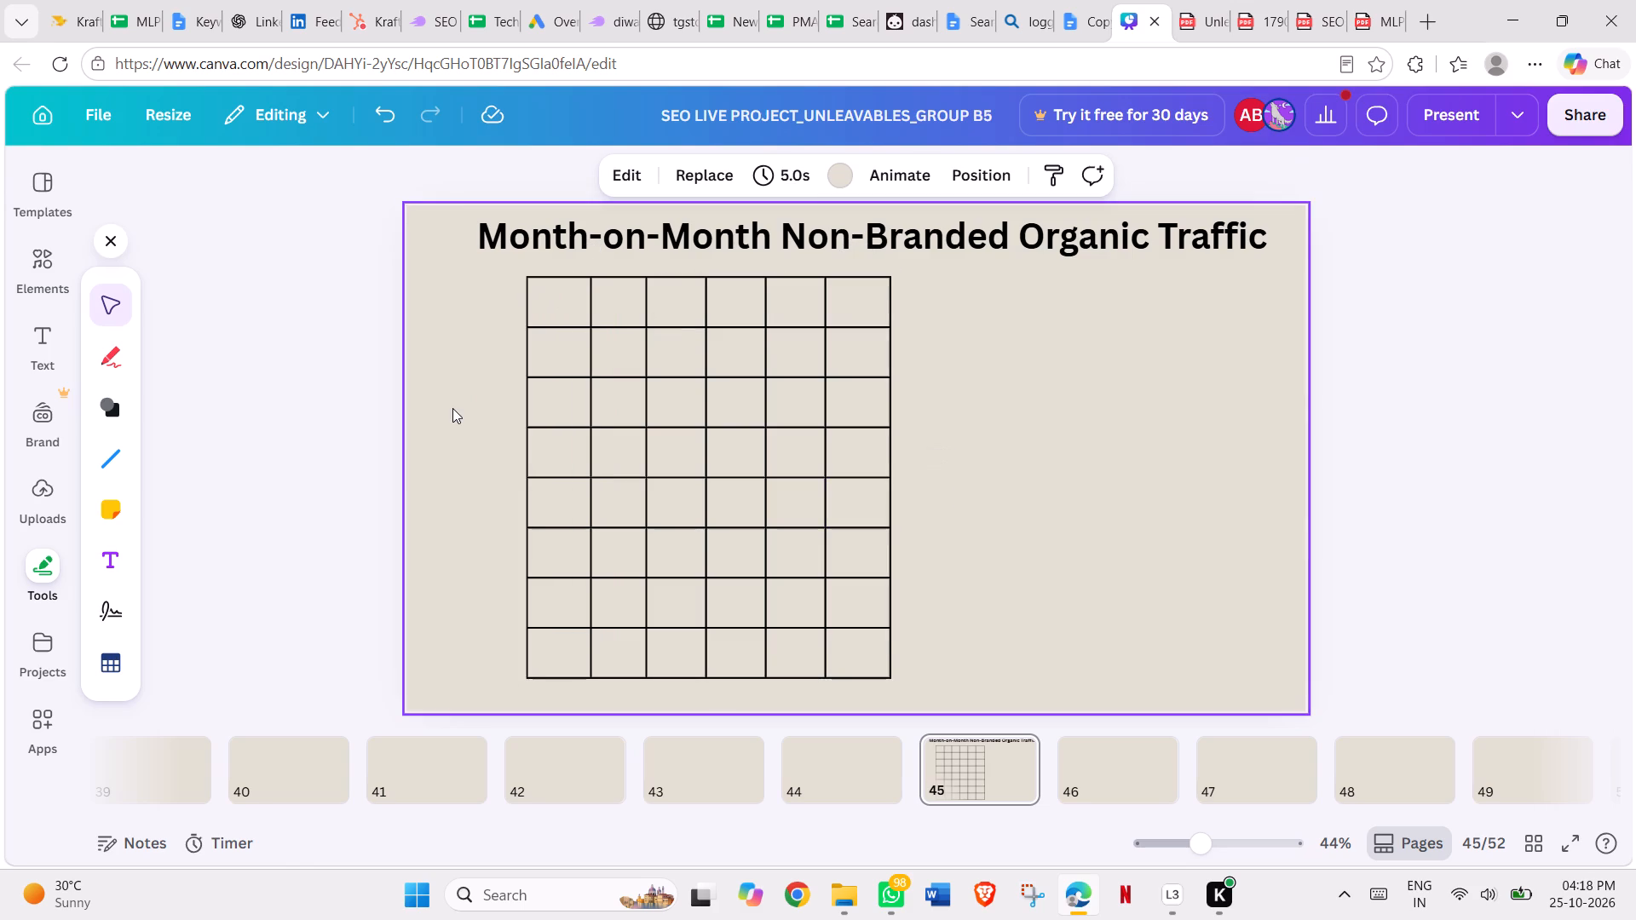
Copy the monthly traffic table in the Unleavables reporting PDF, from the Month header through the Aug 2026 row's MoM Change value.
{"action": "left_click", "coordinate": [1196, 28]}
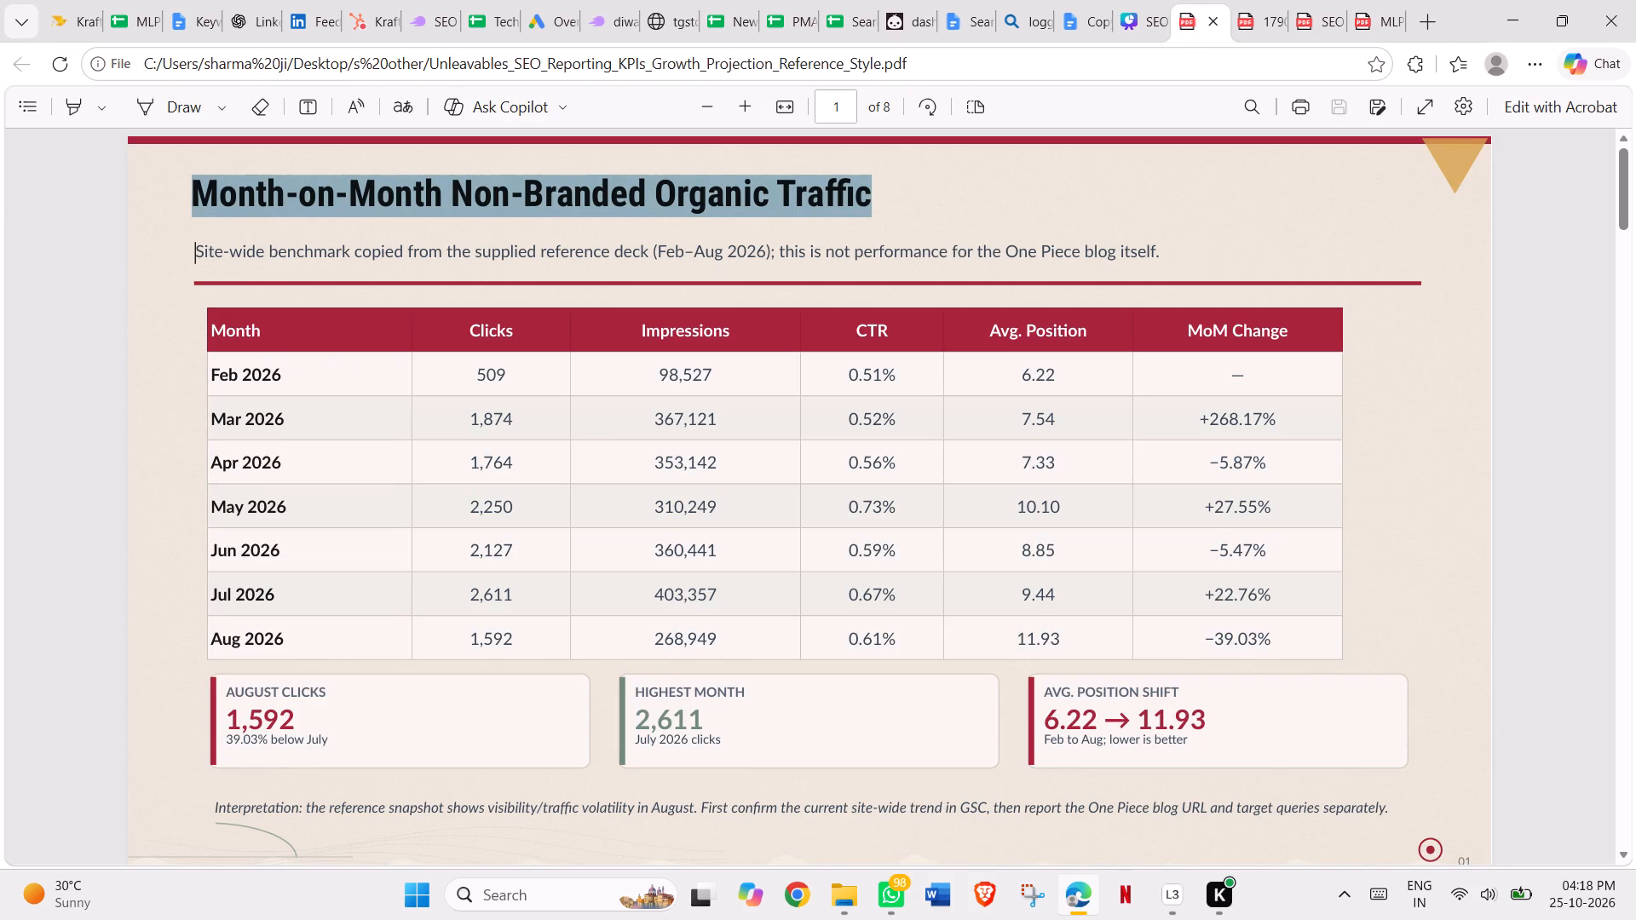
{"action": "left_click_drag", "start_coordinate": [212, 332], "coordinate": [1122, 617]}
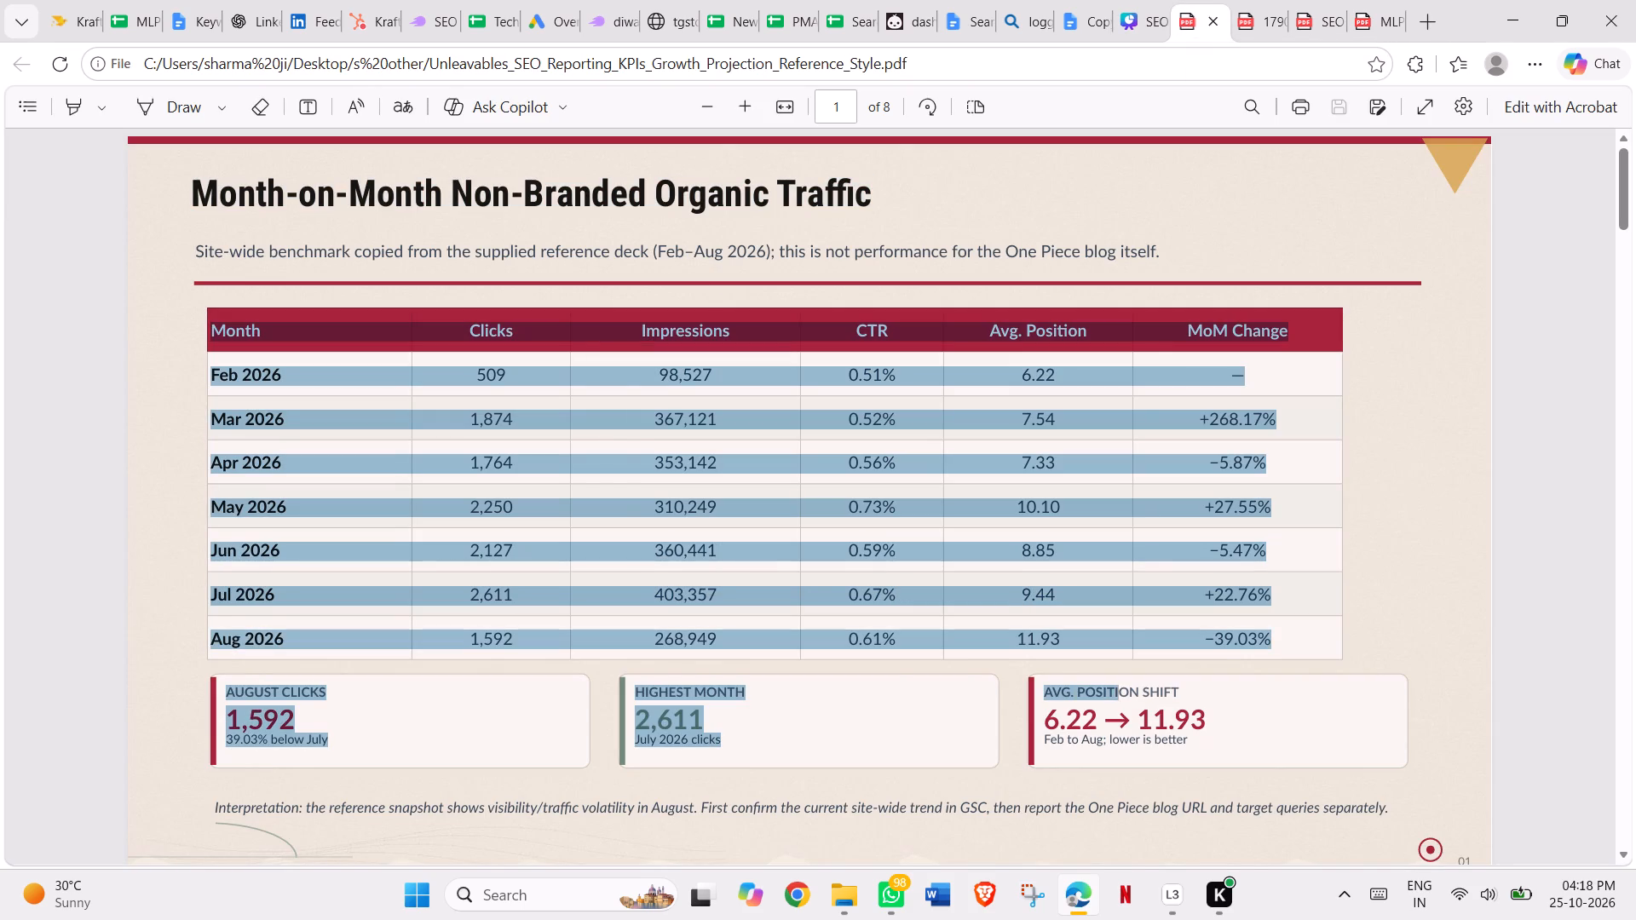
{"action": "left_click_drag", "start_coordinate": [1122, 617], "coordinate": [1272, 637]}
{"action": "key", "text": "ctrl+c"}
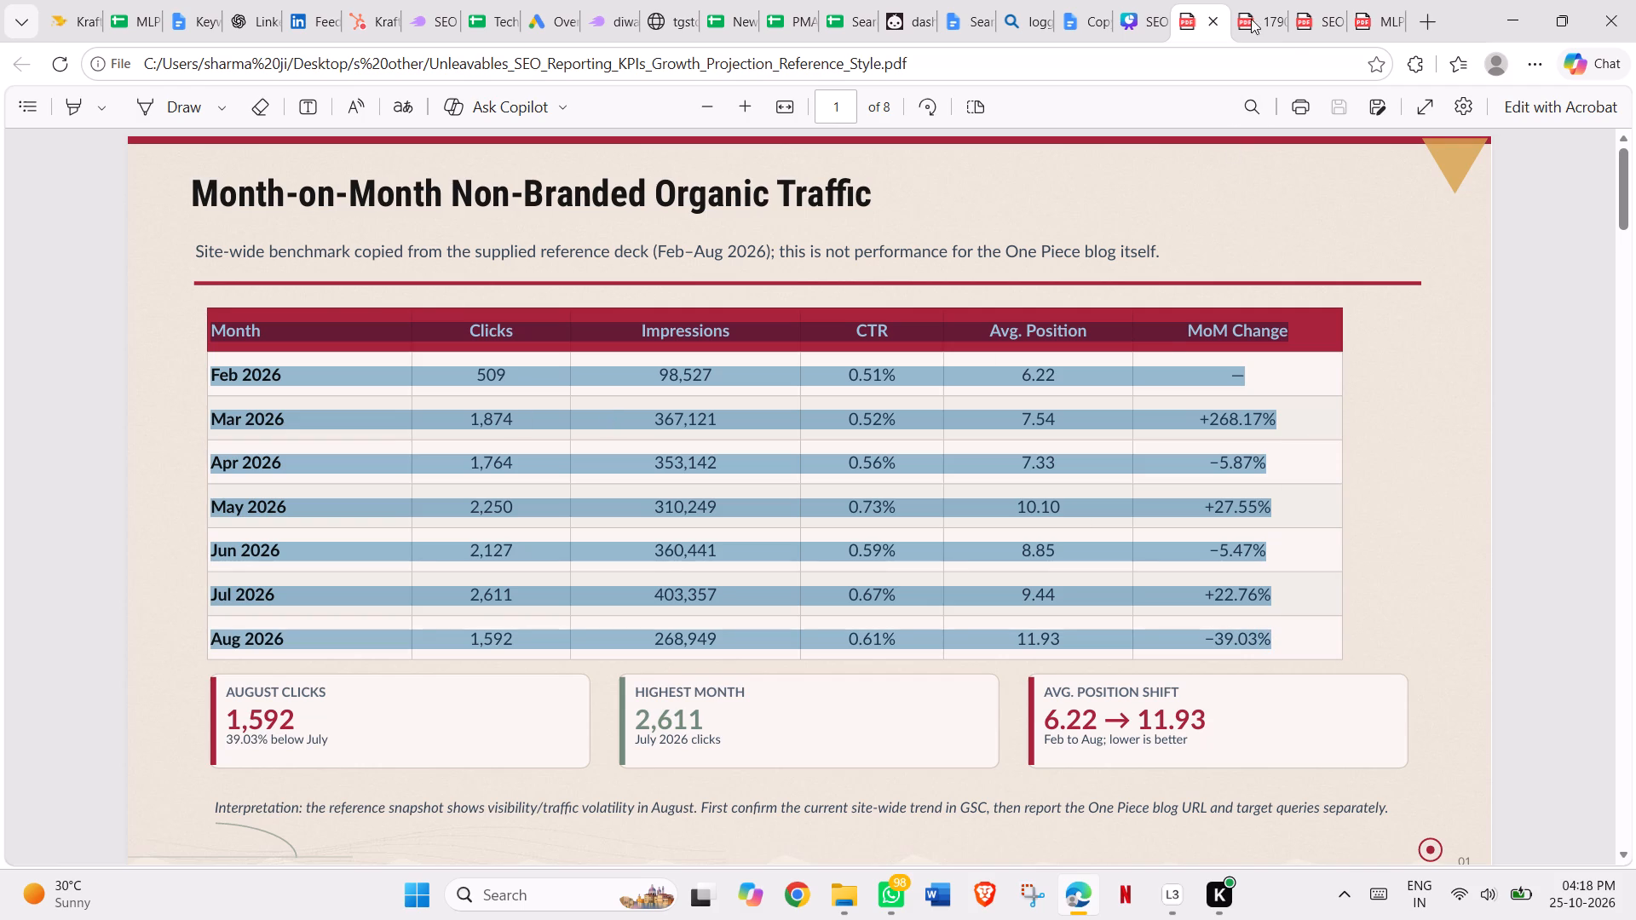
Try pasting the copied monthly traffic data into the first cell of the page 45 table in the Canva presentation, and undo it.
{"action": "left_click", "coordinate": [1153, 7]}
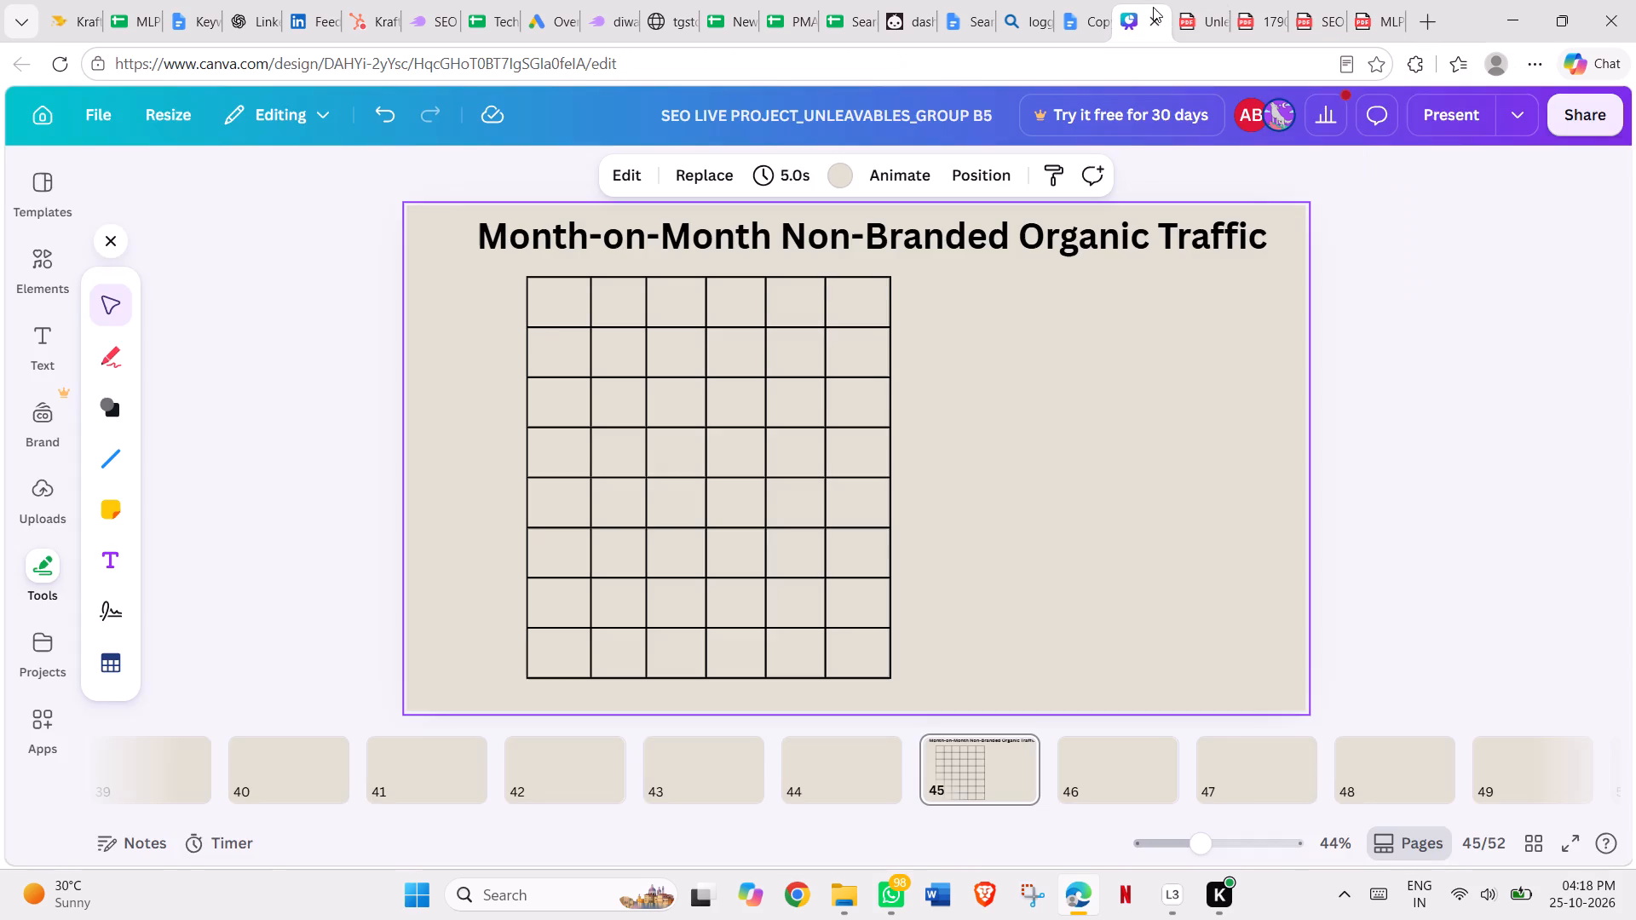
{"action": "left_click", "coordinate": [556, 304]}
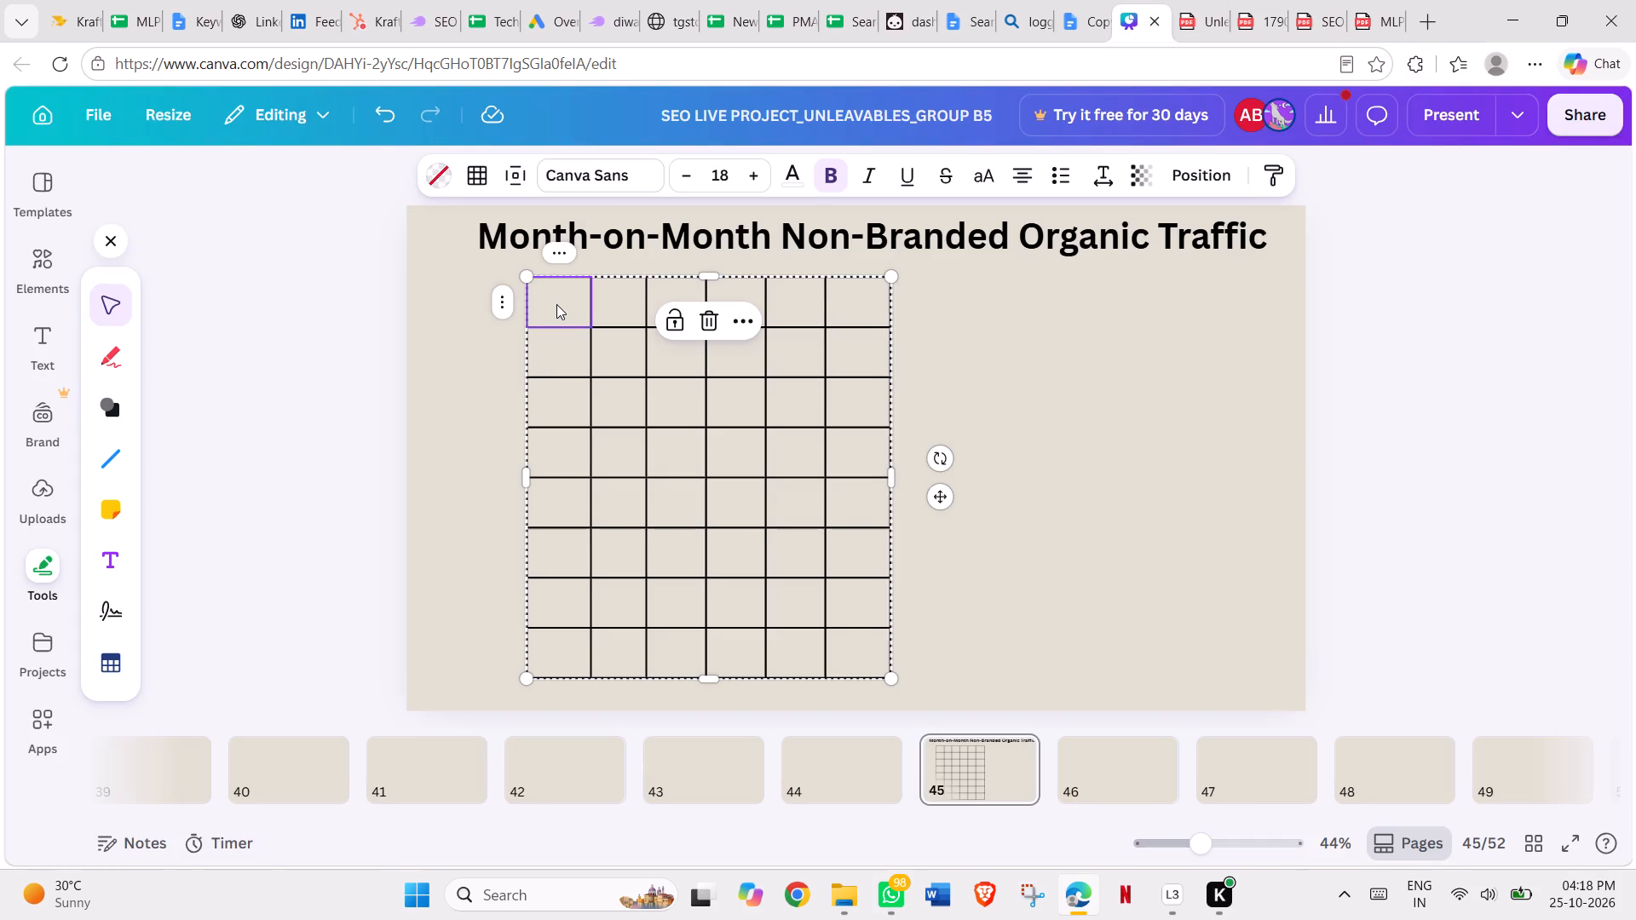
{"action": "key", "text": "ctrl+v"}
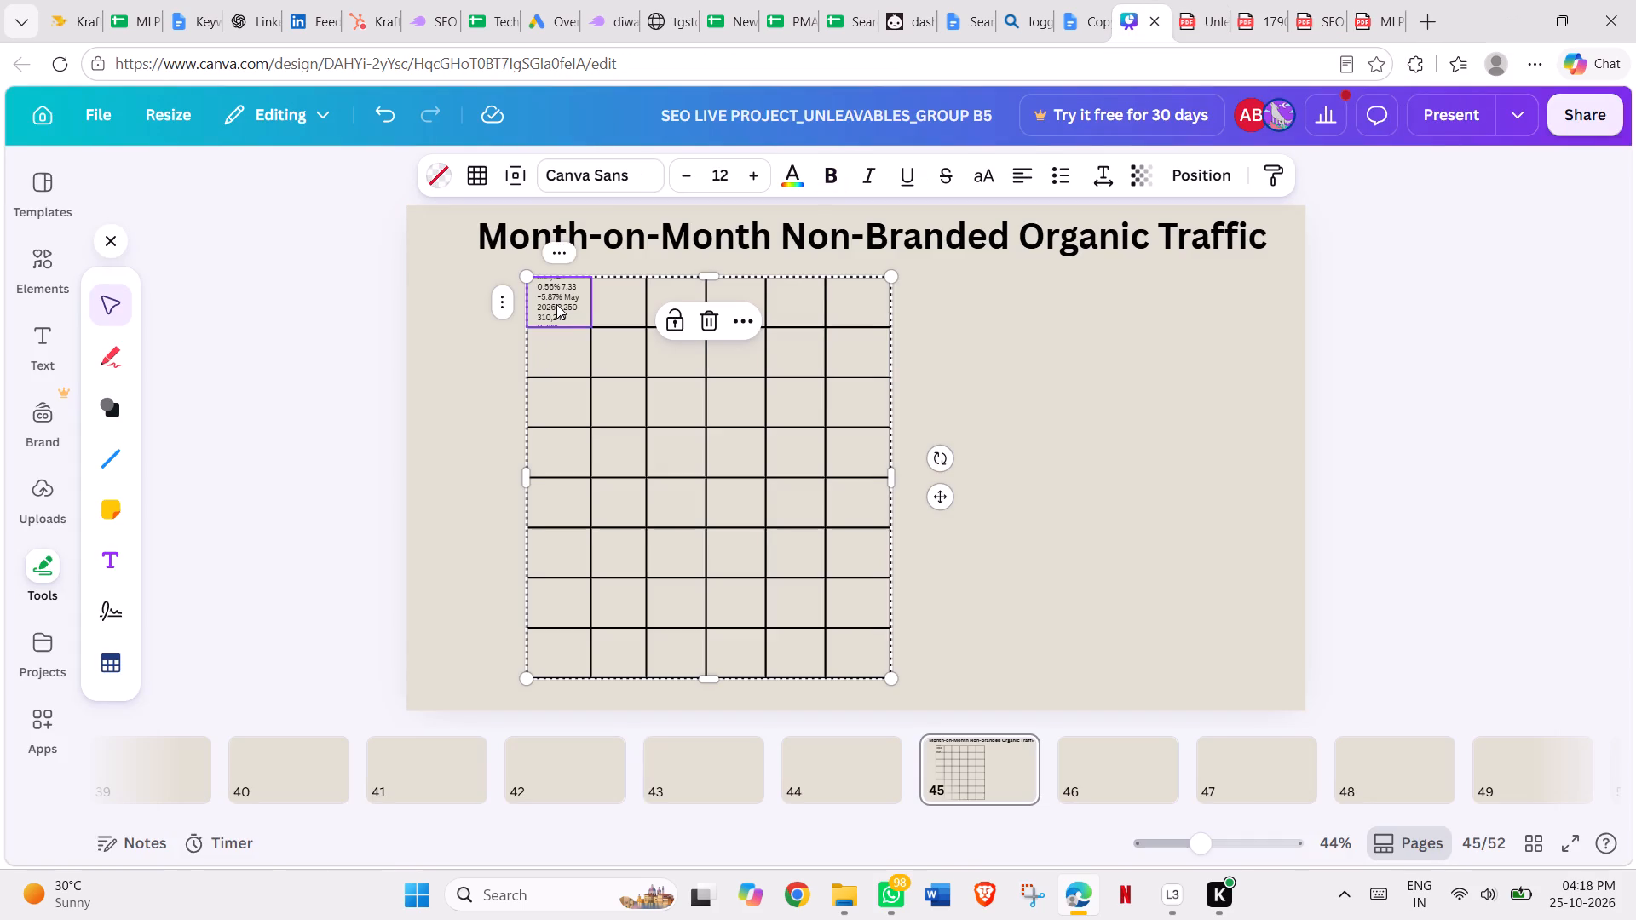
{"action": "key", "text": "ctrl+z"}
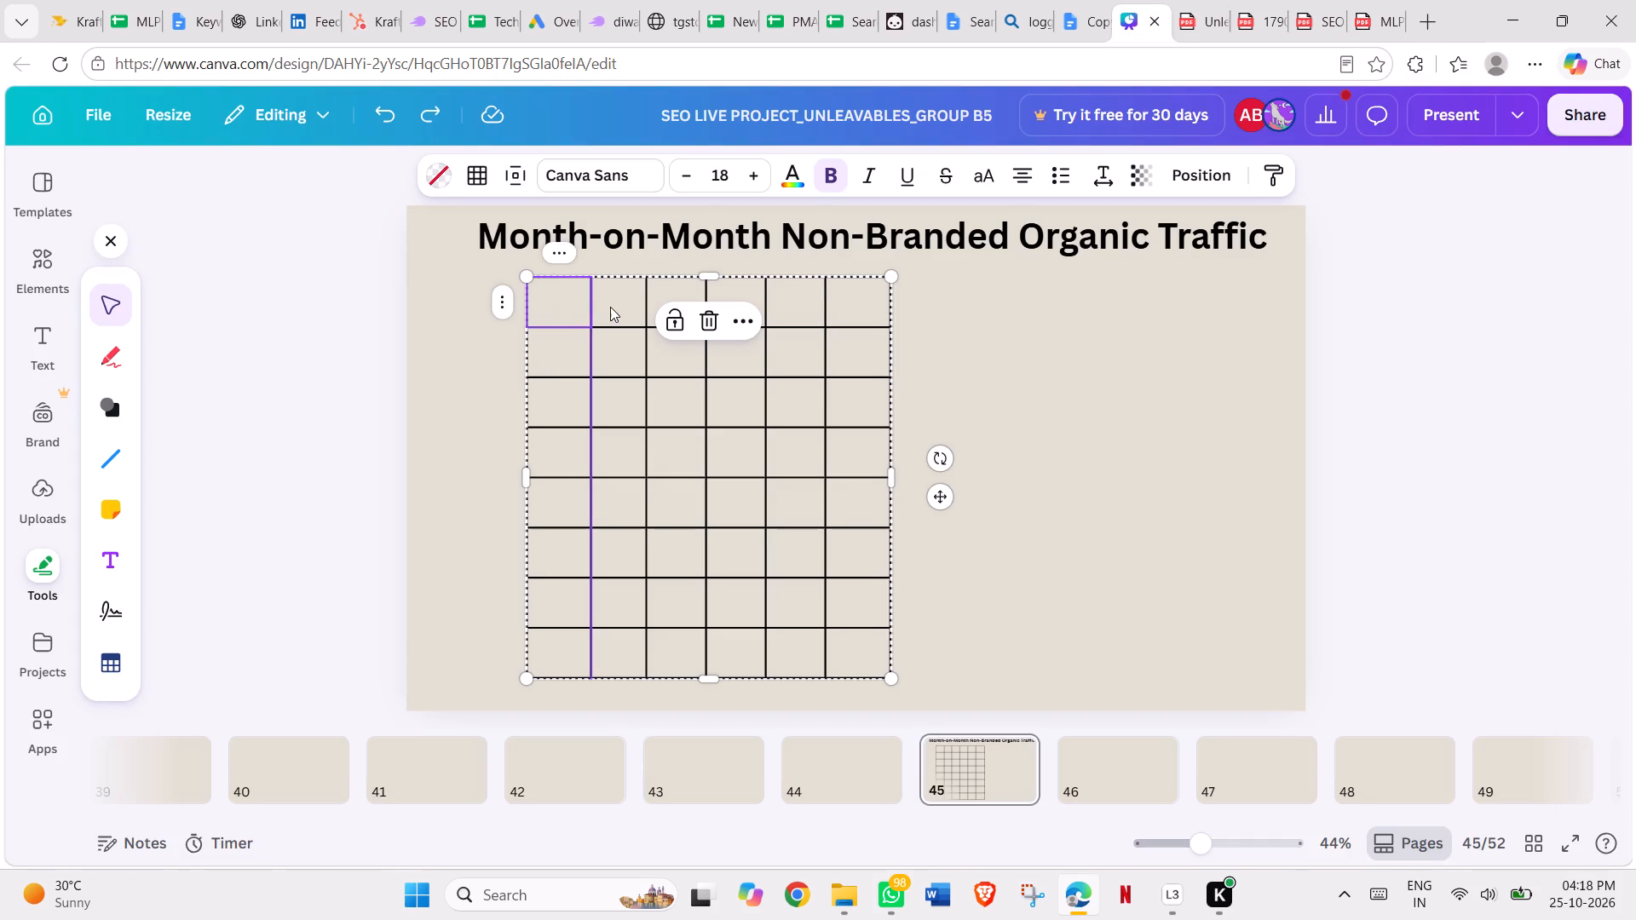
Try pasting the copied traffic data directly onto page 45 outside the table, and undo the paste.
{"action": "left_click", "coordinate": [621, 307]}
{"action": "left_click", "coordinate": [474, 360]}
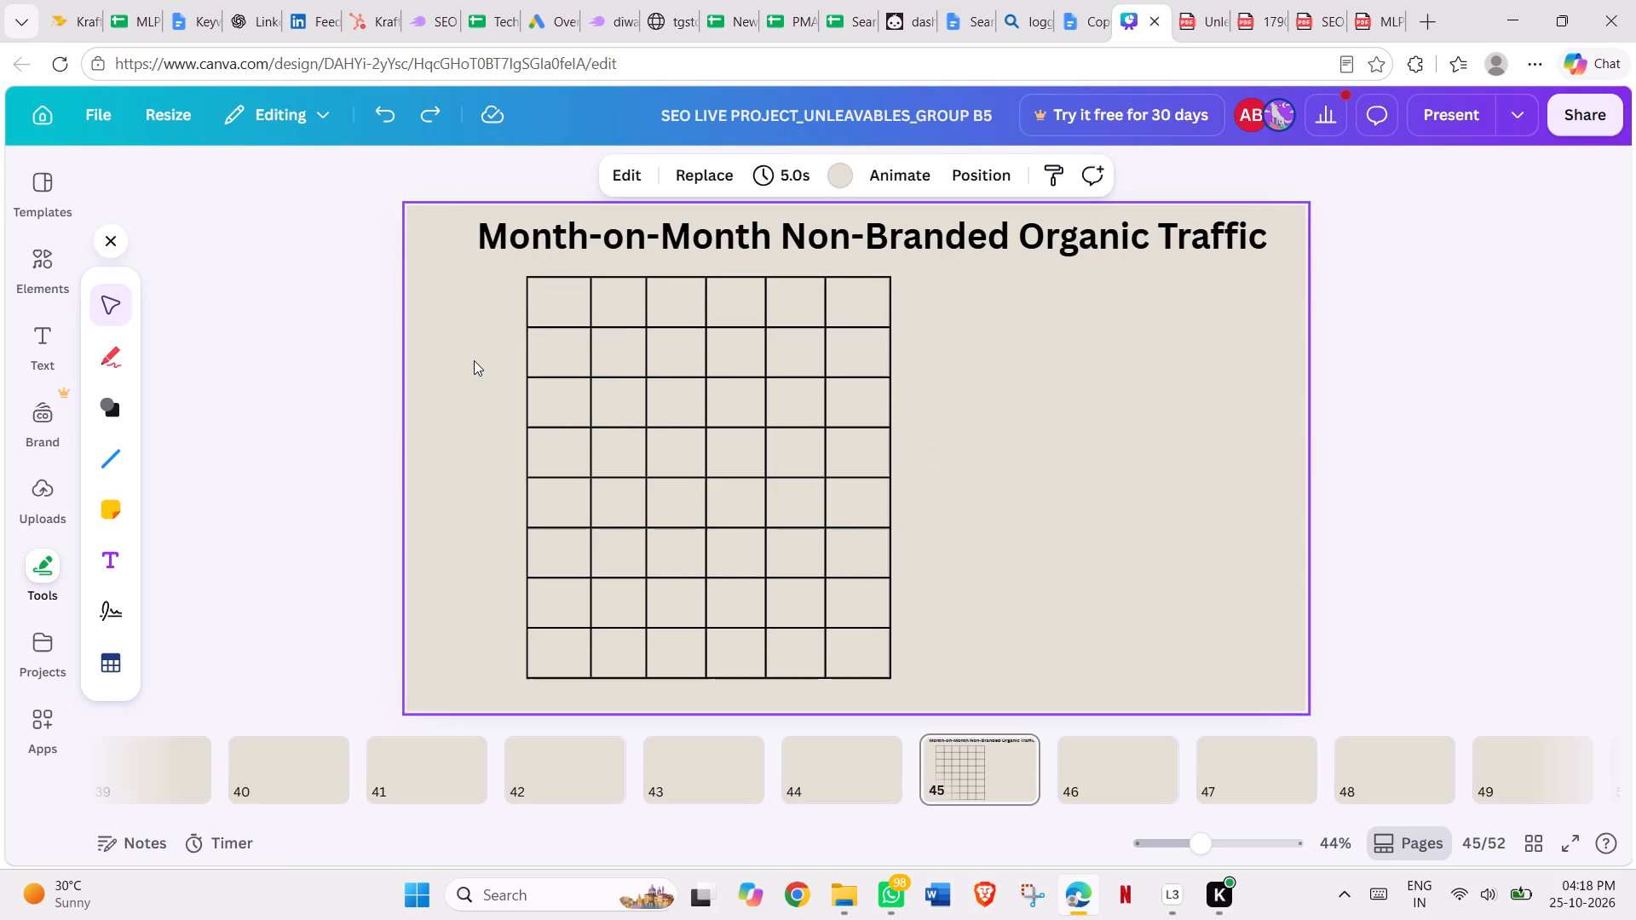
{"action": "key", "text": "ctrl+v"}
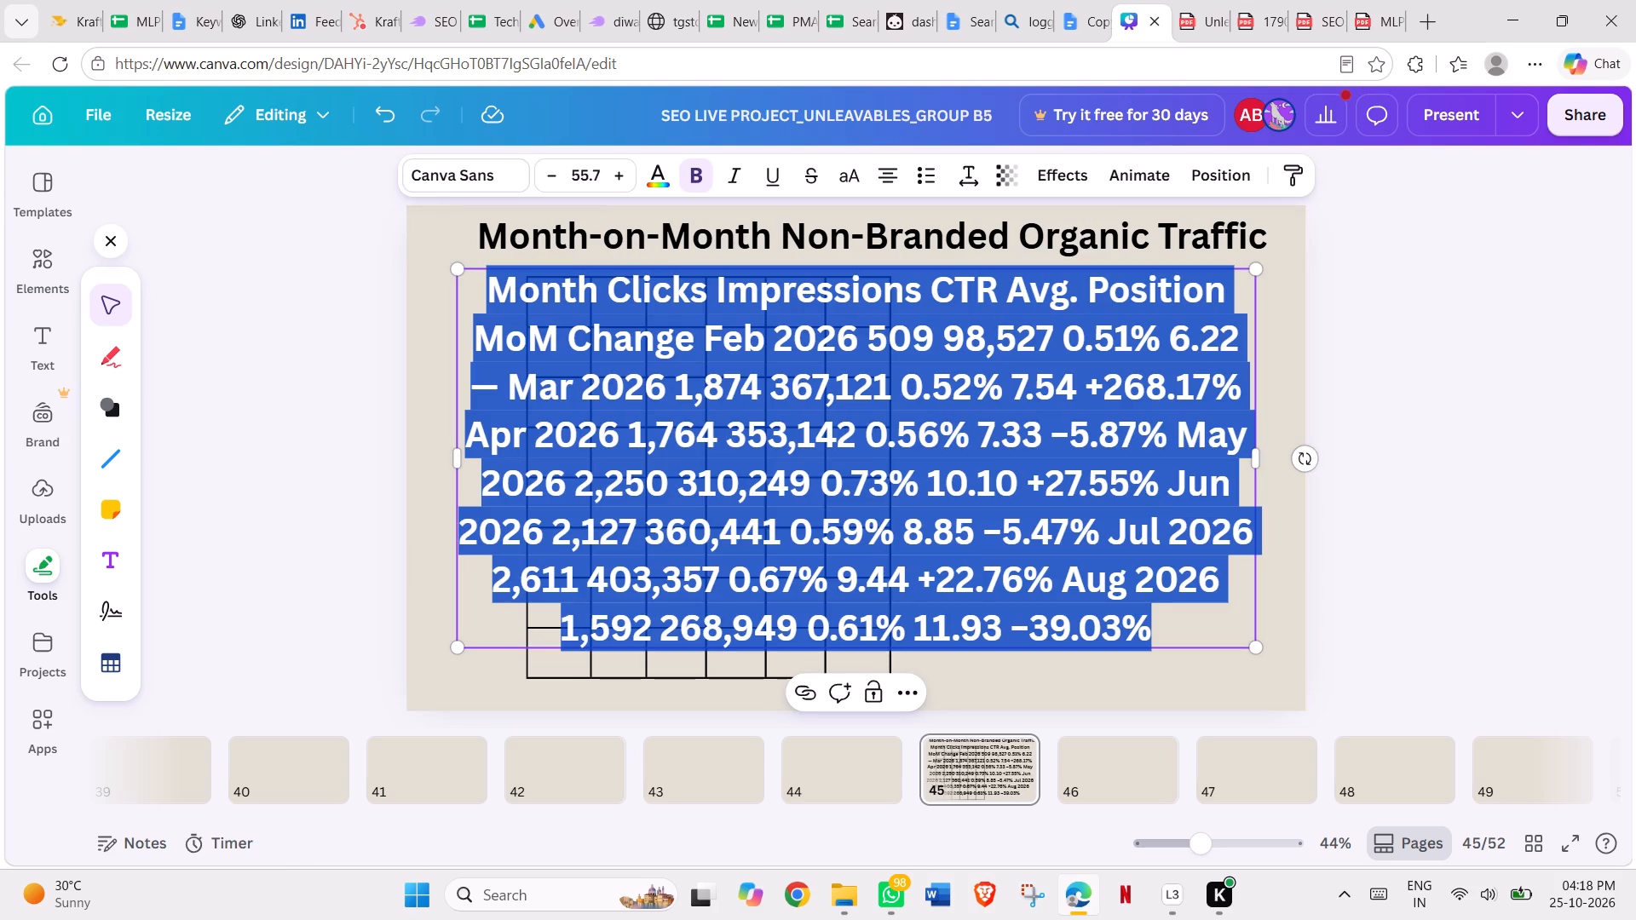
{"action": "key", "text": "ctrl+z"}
Select all cells of the page 45 table, from the first to the last, and paste the copied traffic data into them.
{"action": "left_click", "coordinate": [583, 295]}
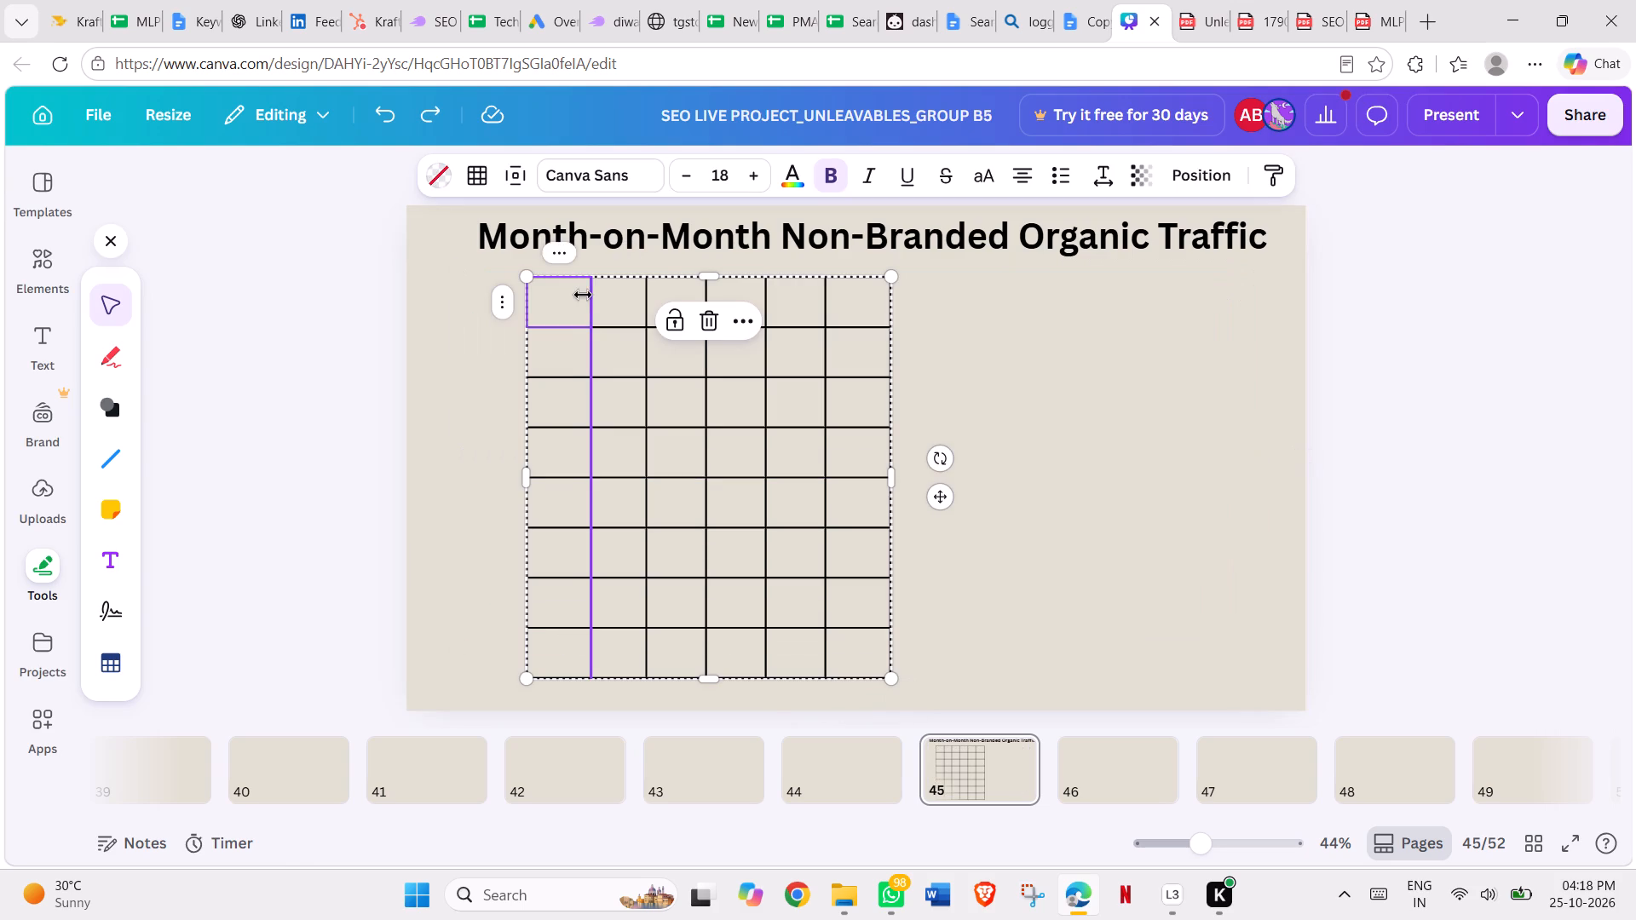
{"action": "left_click_drag", "start_coordinate": [573, 295], "coordinate": [855, 649]}
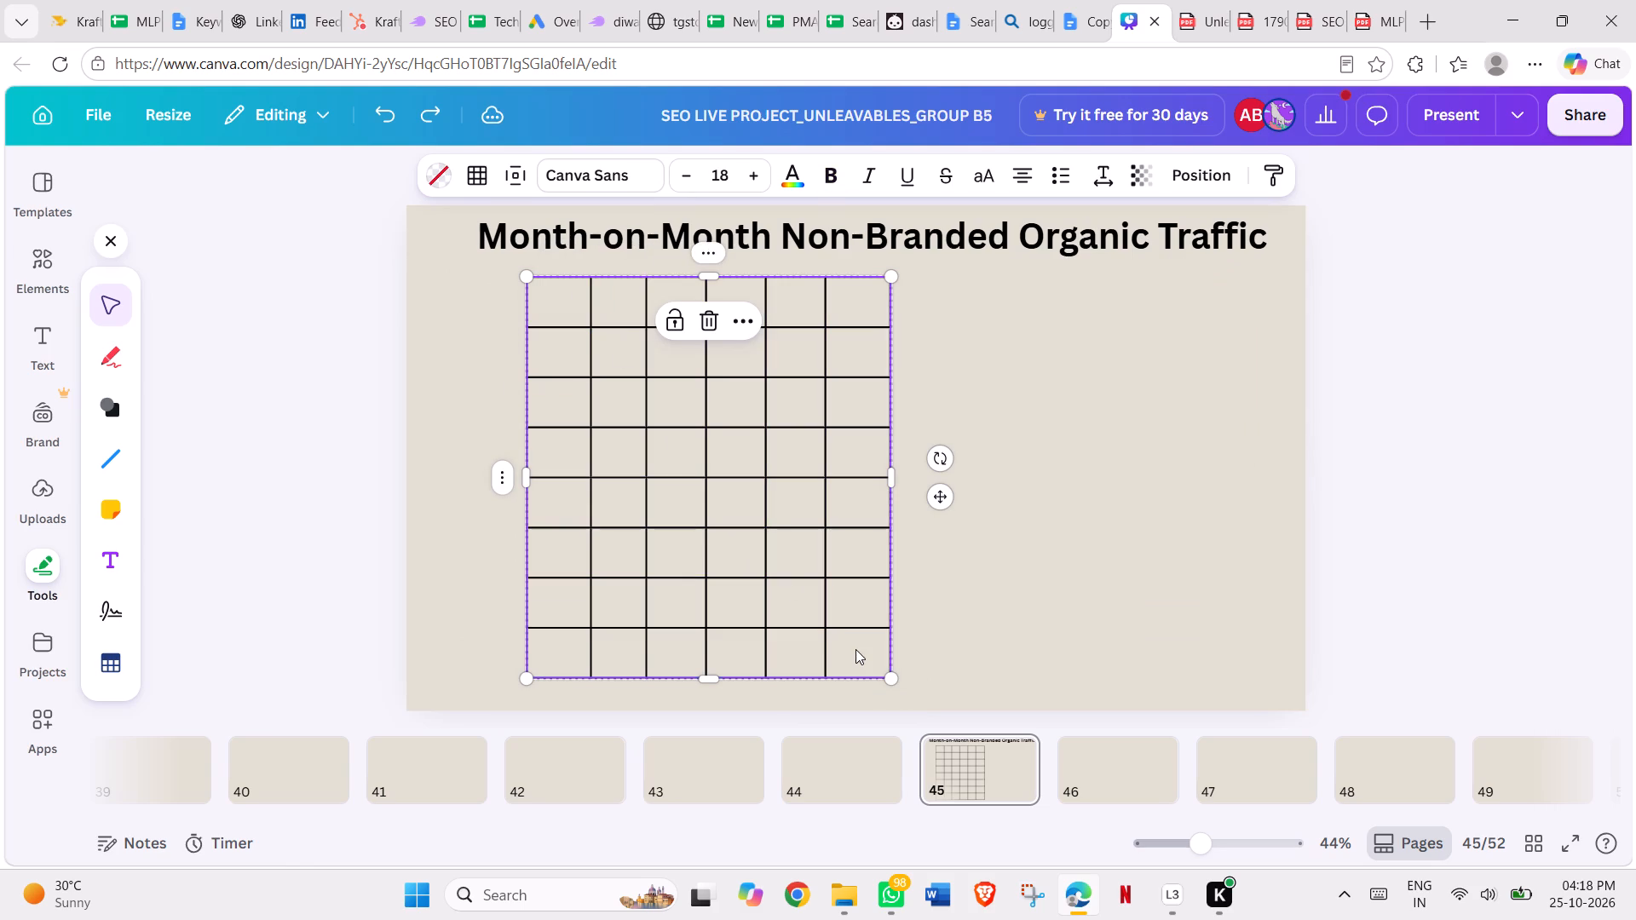
{"action": "left_click_drag", "start_coordinate": [855, 649], "coordinate": [855, 651]}
{"action": "key", "text": "ctrl+v"}
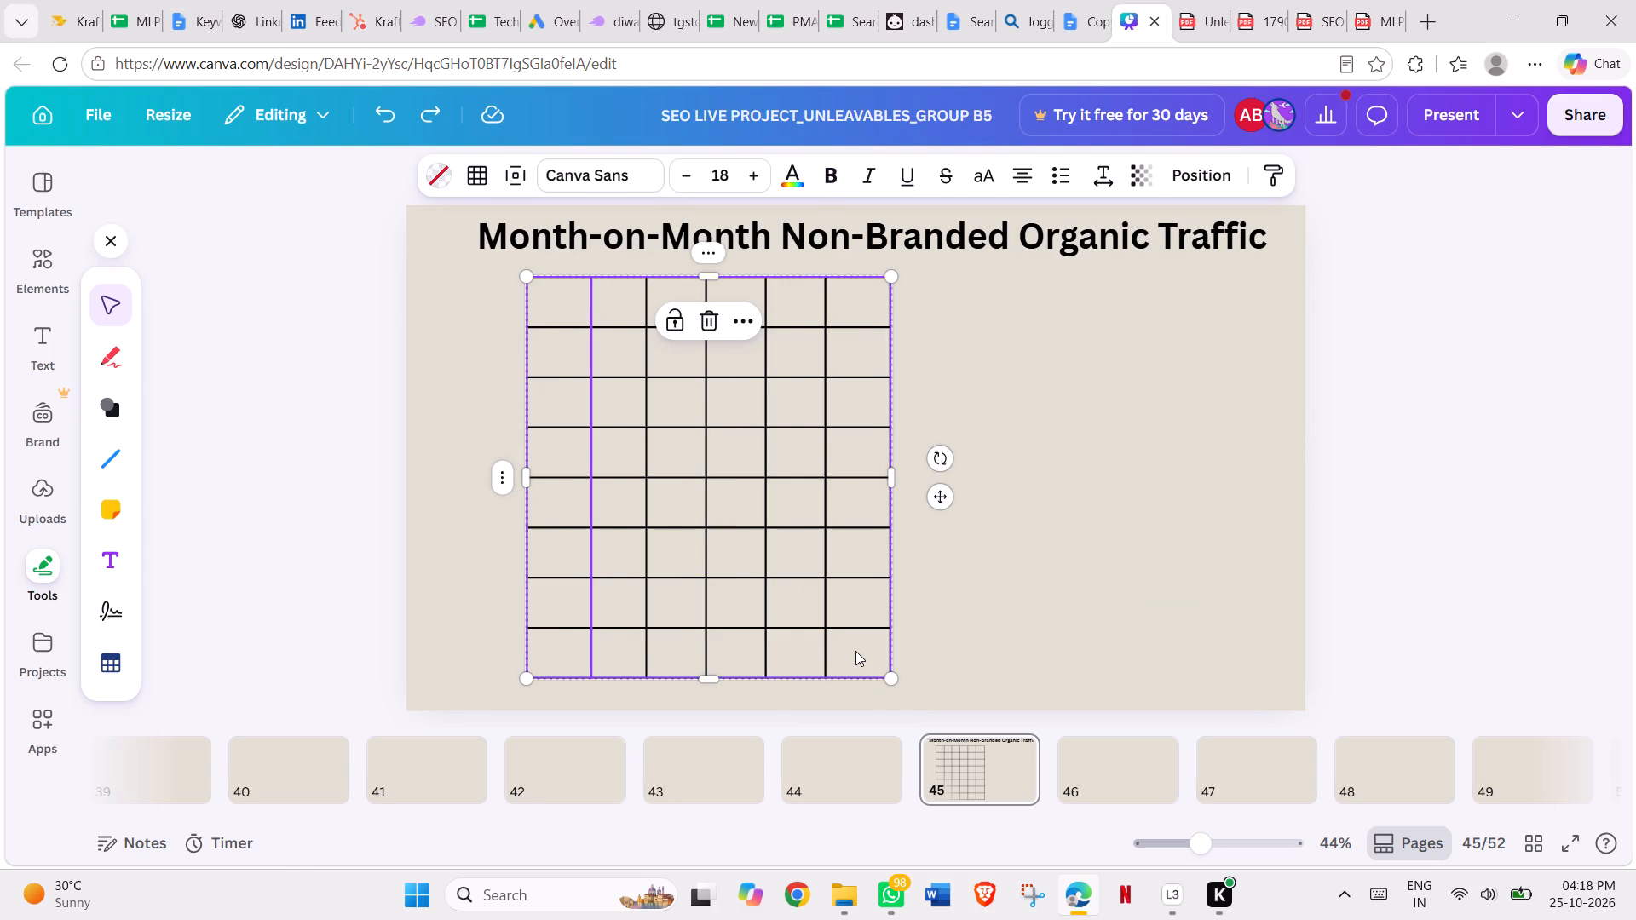
{"action": "left_click", "coordinate": [1155, 511]}
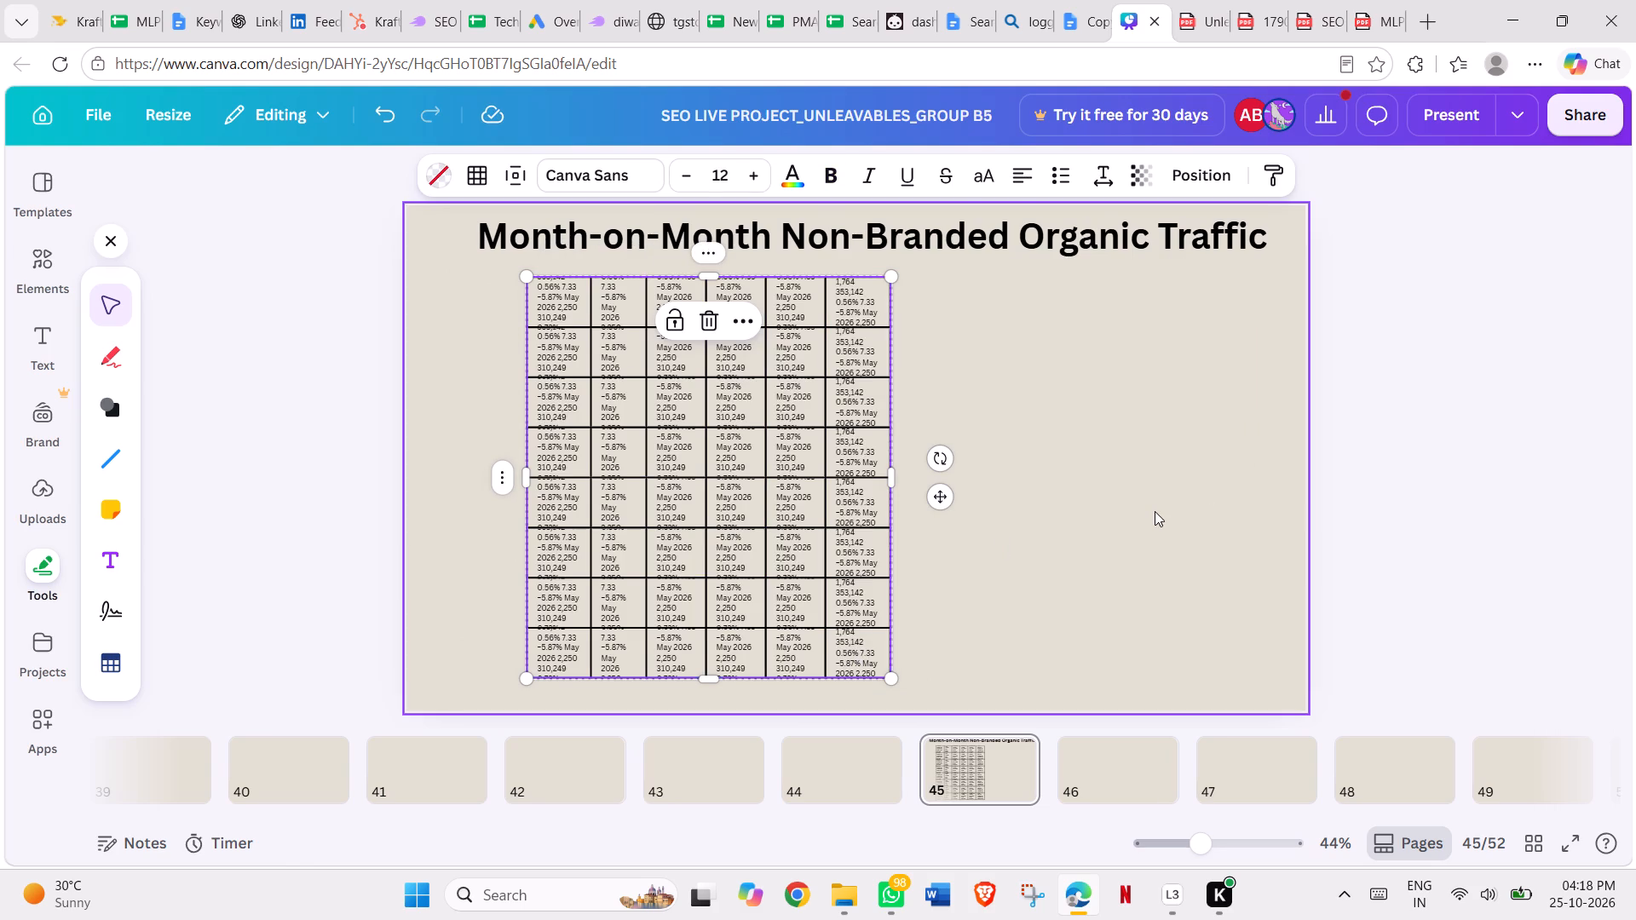
{"action": "left_click", "coordinate": [711, 319]}
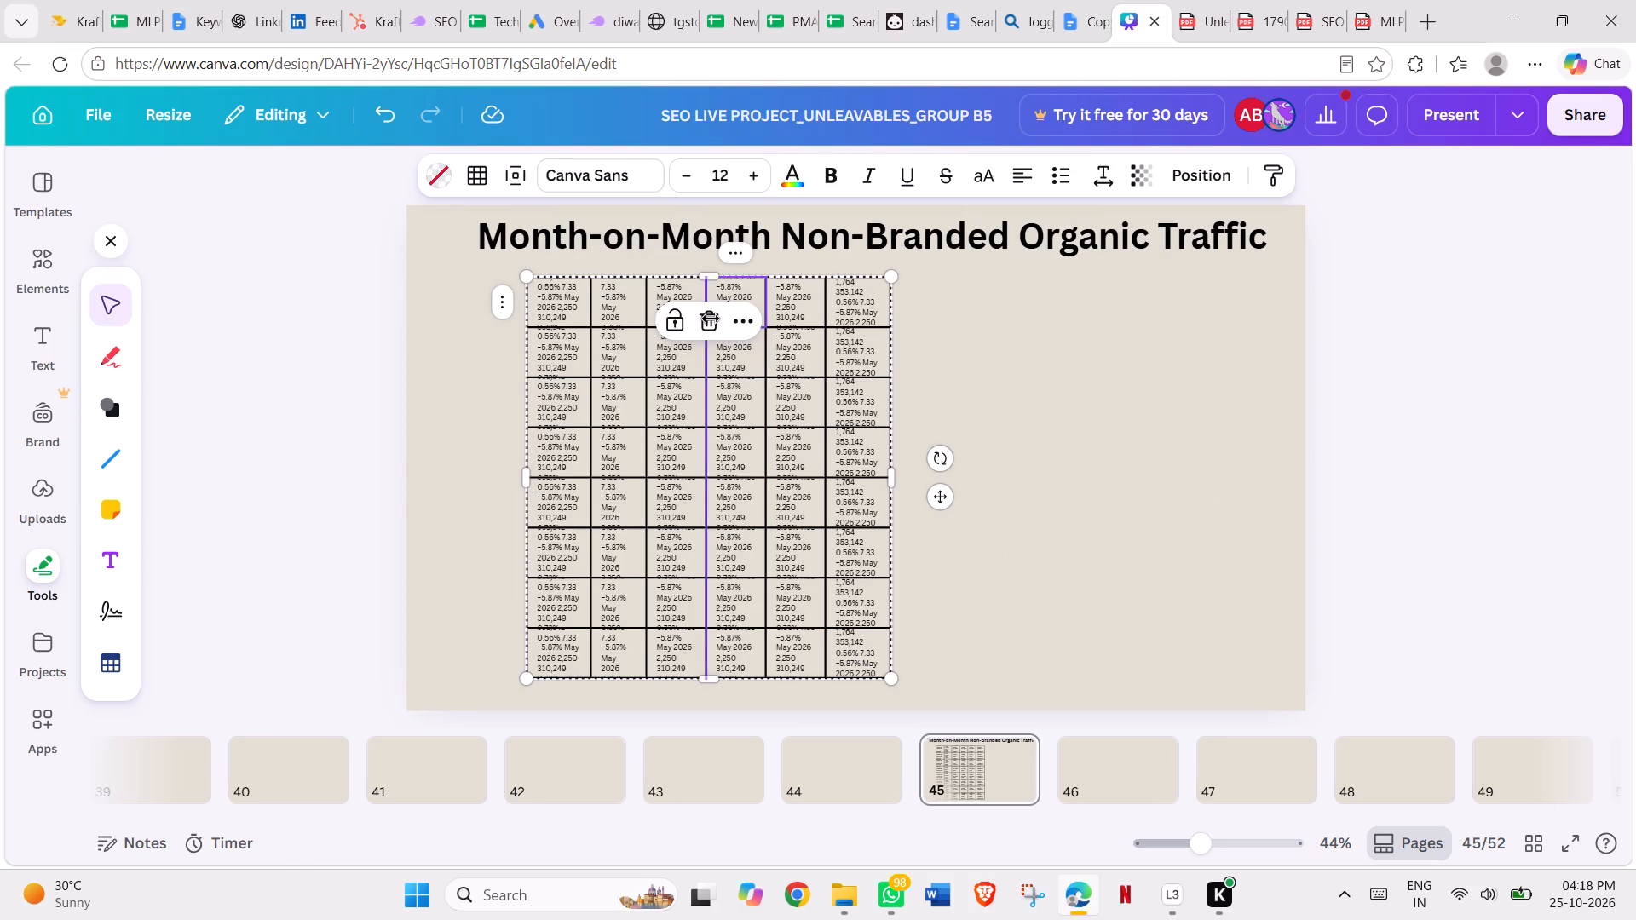
{"action": "left_click", "coordinate": [991, 318]}
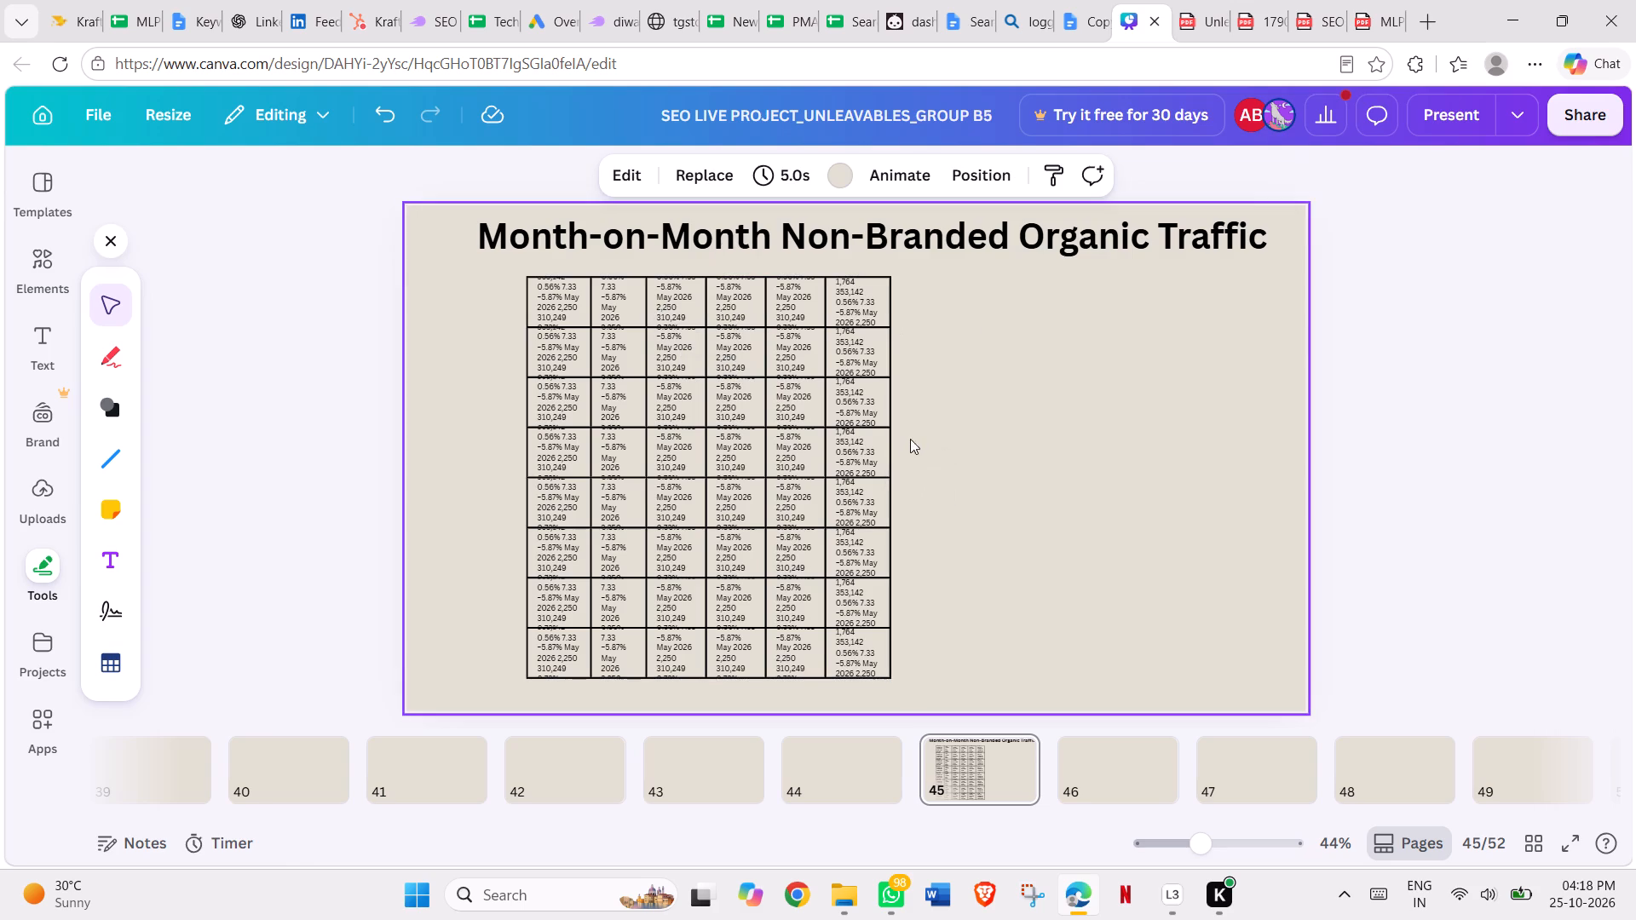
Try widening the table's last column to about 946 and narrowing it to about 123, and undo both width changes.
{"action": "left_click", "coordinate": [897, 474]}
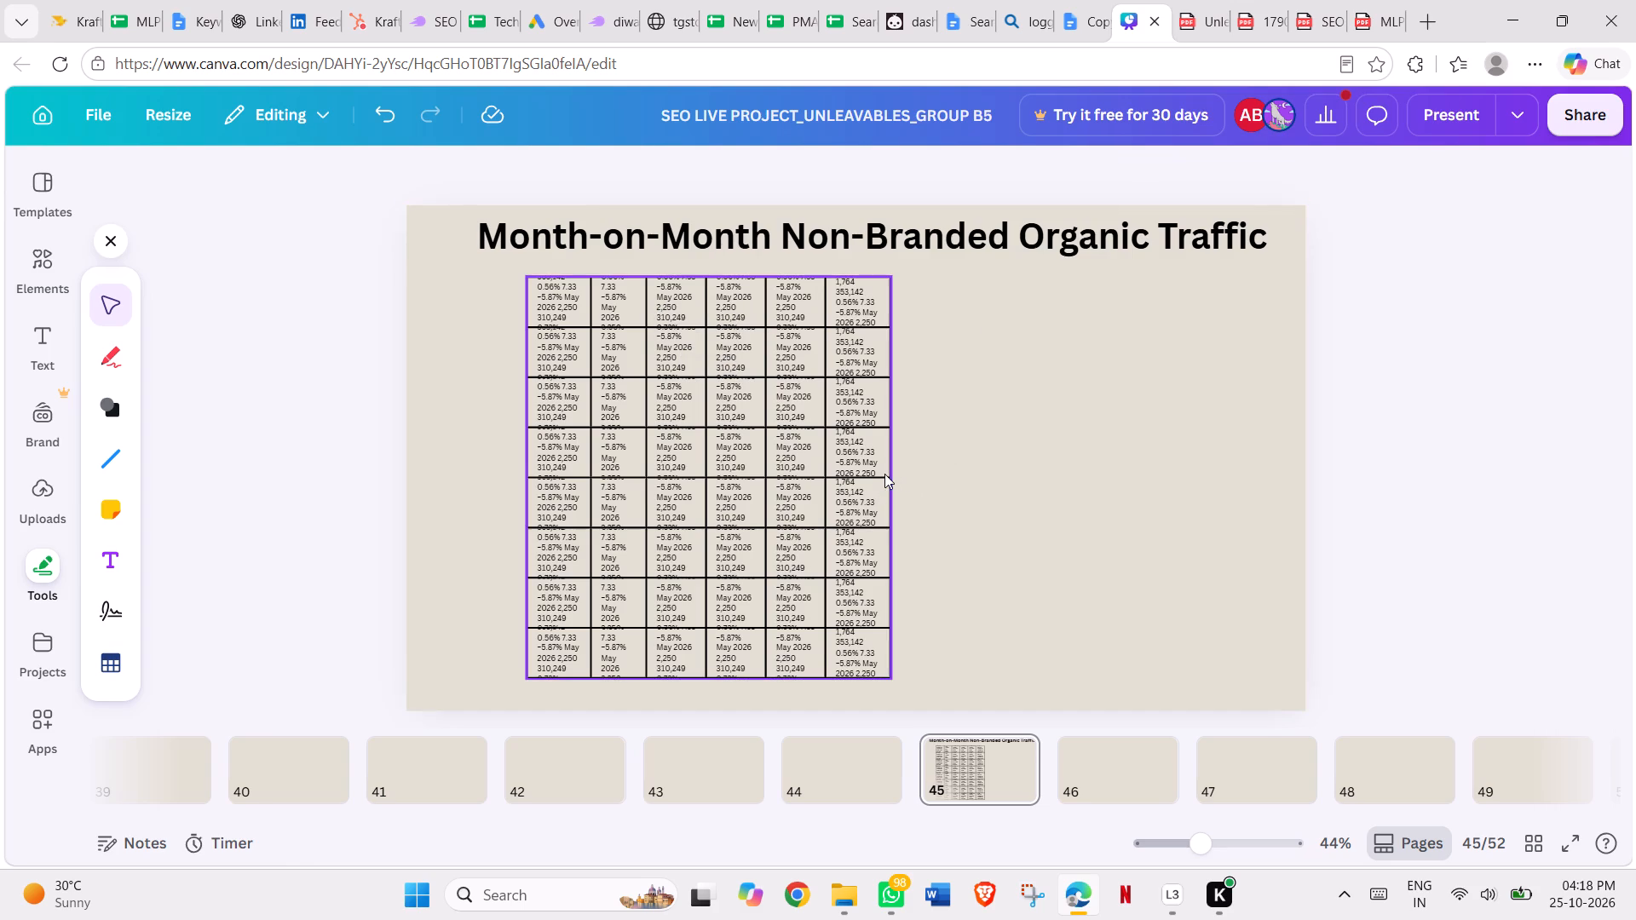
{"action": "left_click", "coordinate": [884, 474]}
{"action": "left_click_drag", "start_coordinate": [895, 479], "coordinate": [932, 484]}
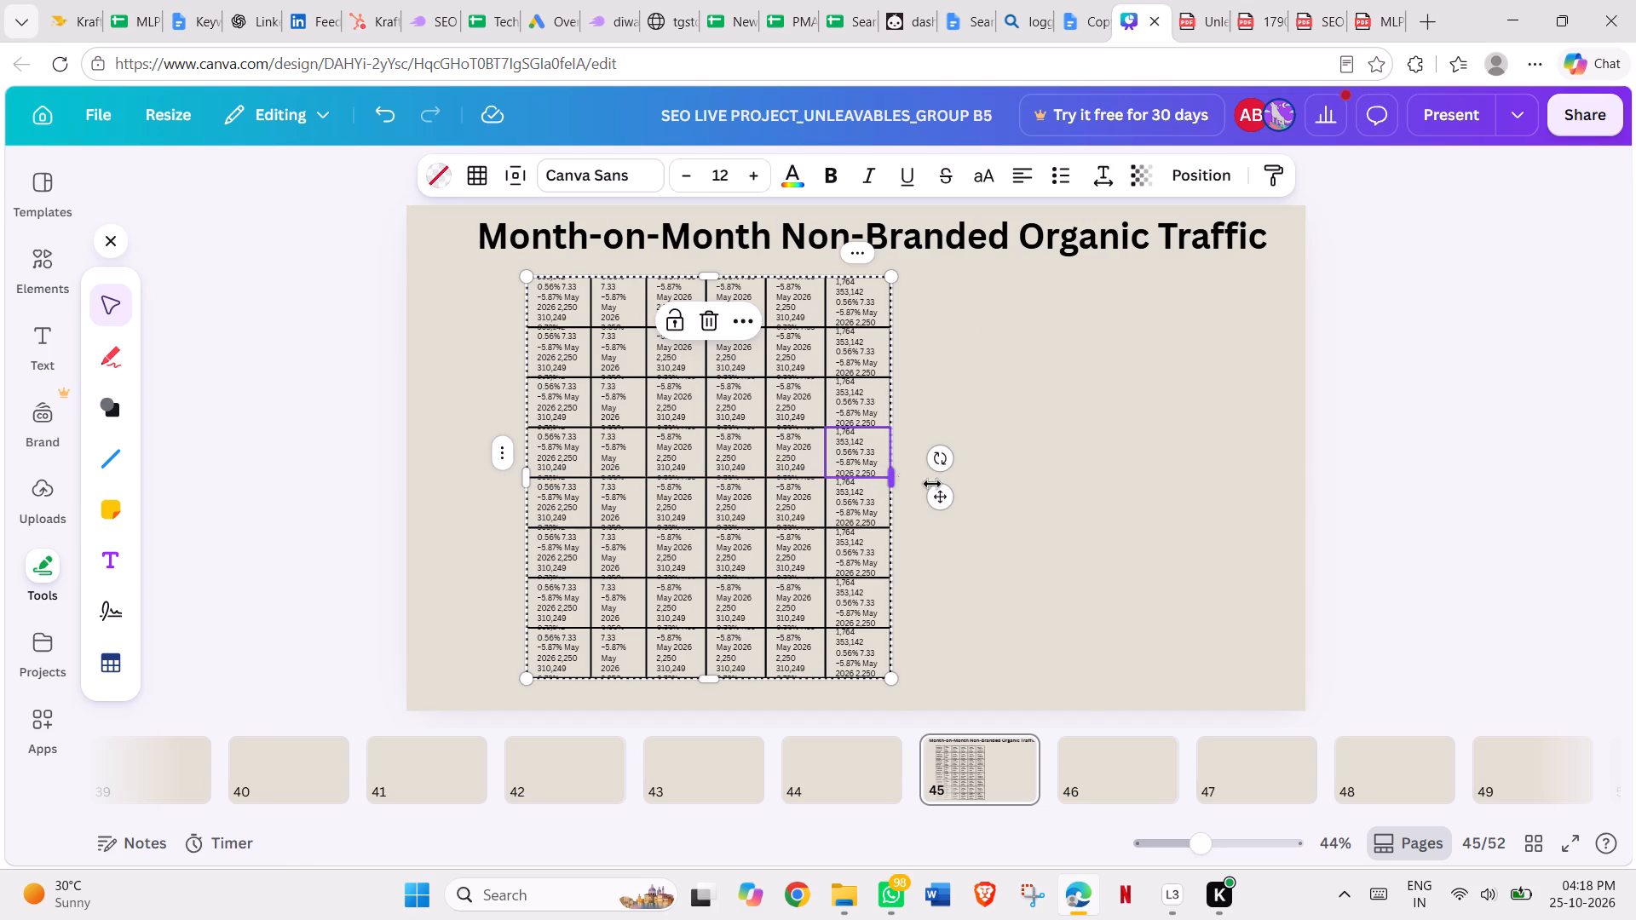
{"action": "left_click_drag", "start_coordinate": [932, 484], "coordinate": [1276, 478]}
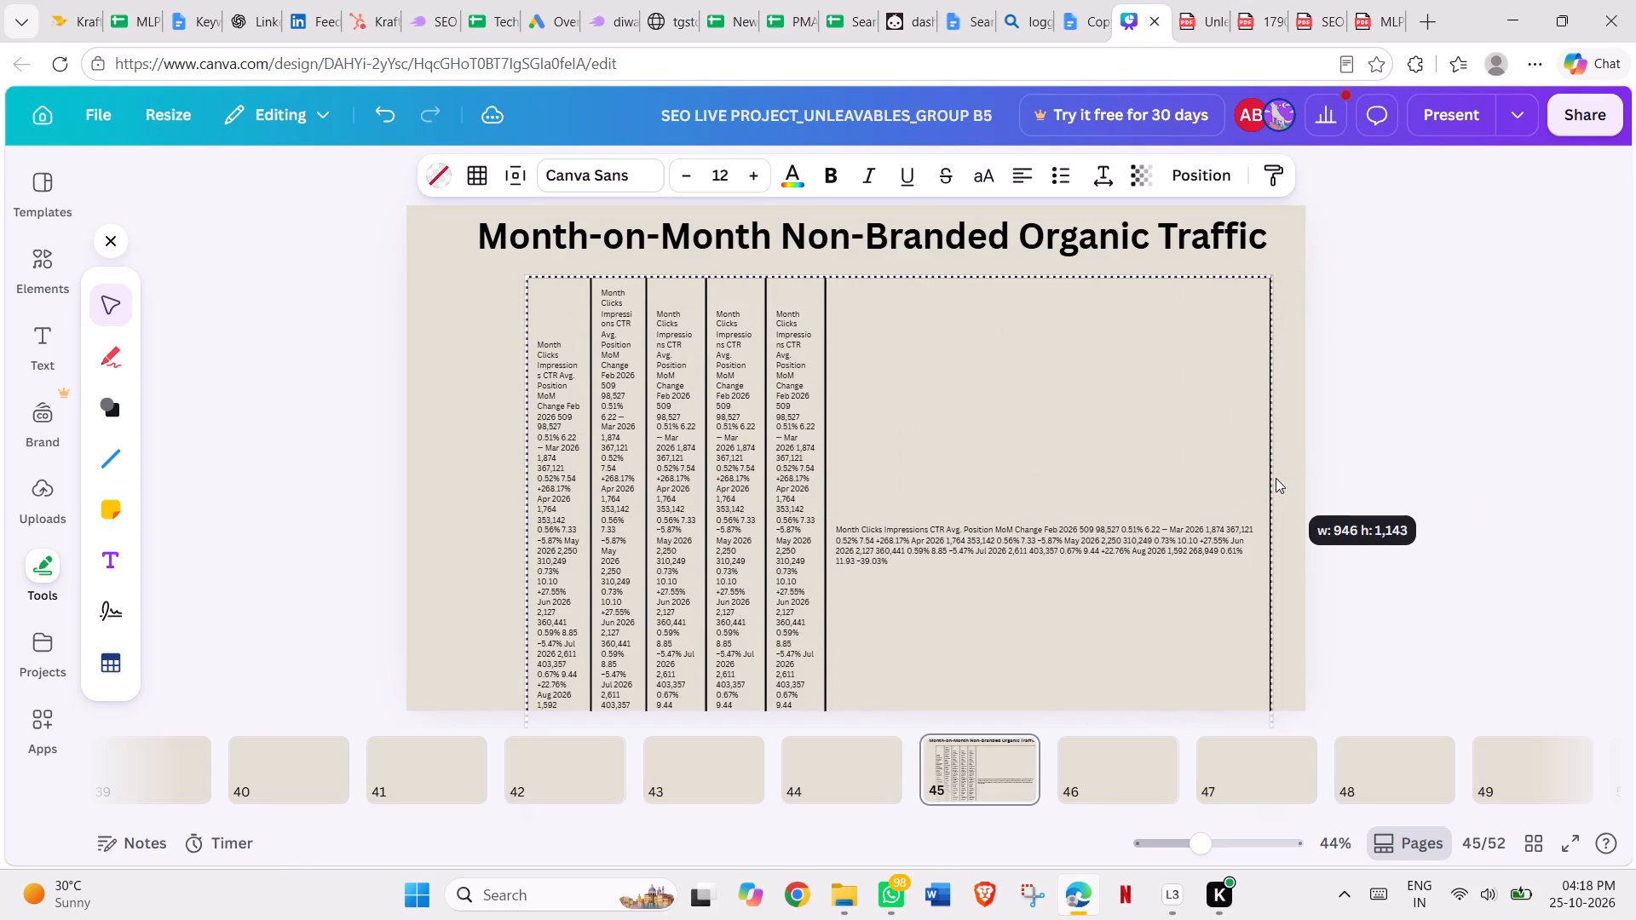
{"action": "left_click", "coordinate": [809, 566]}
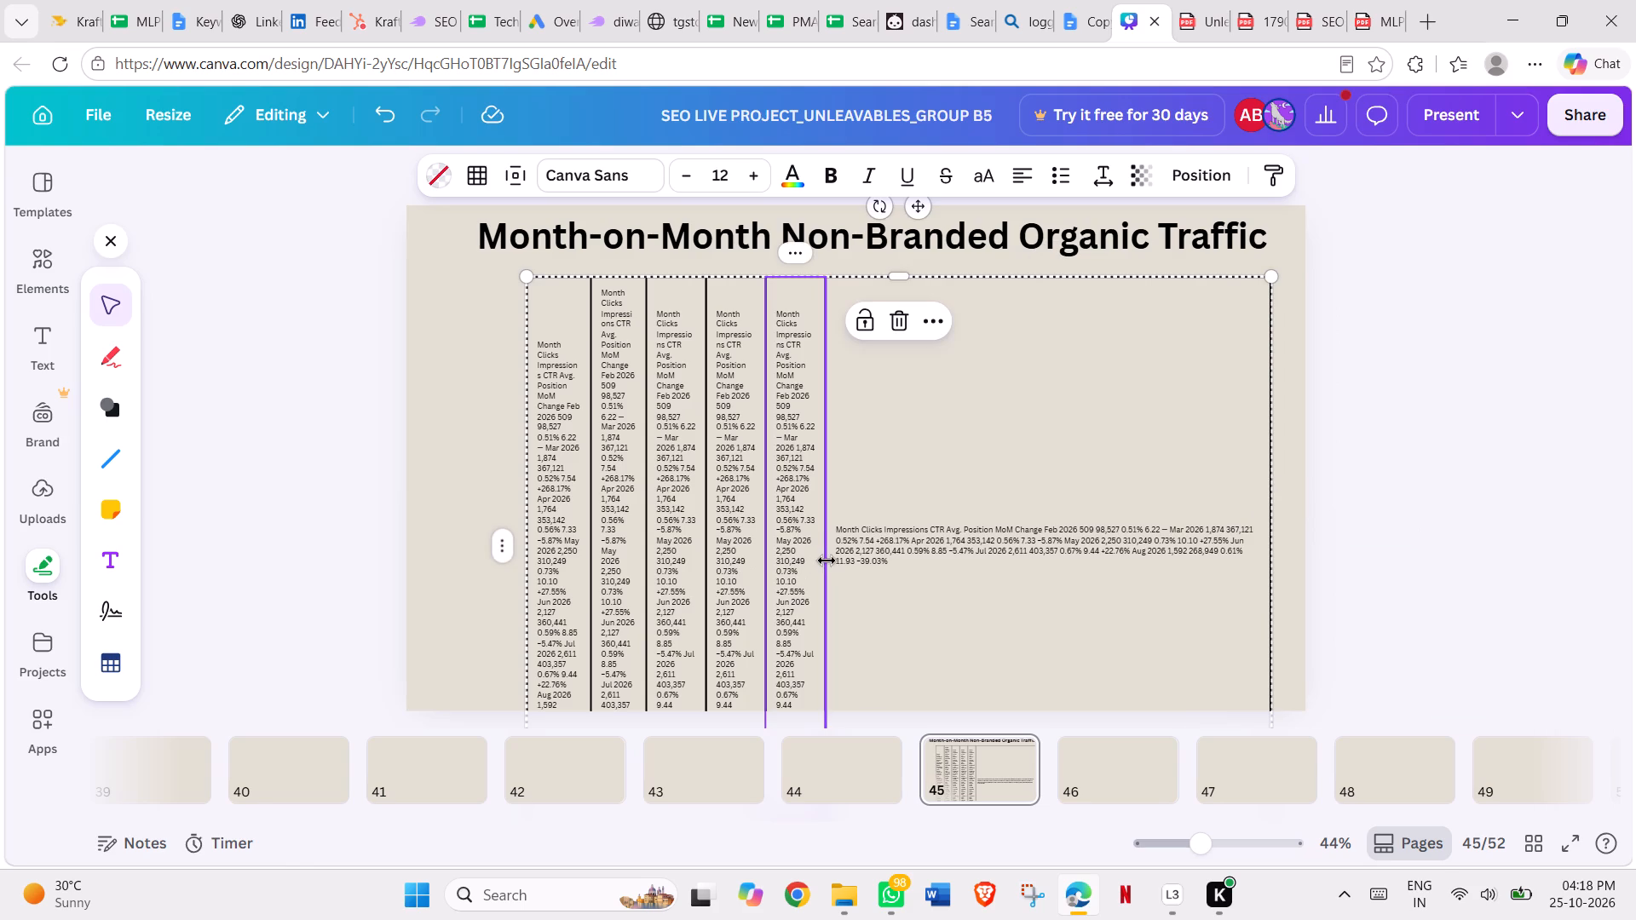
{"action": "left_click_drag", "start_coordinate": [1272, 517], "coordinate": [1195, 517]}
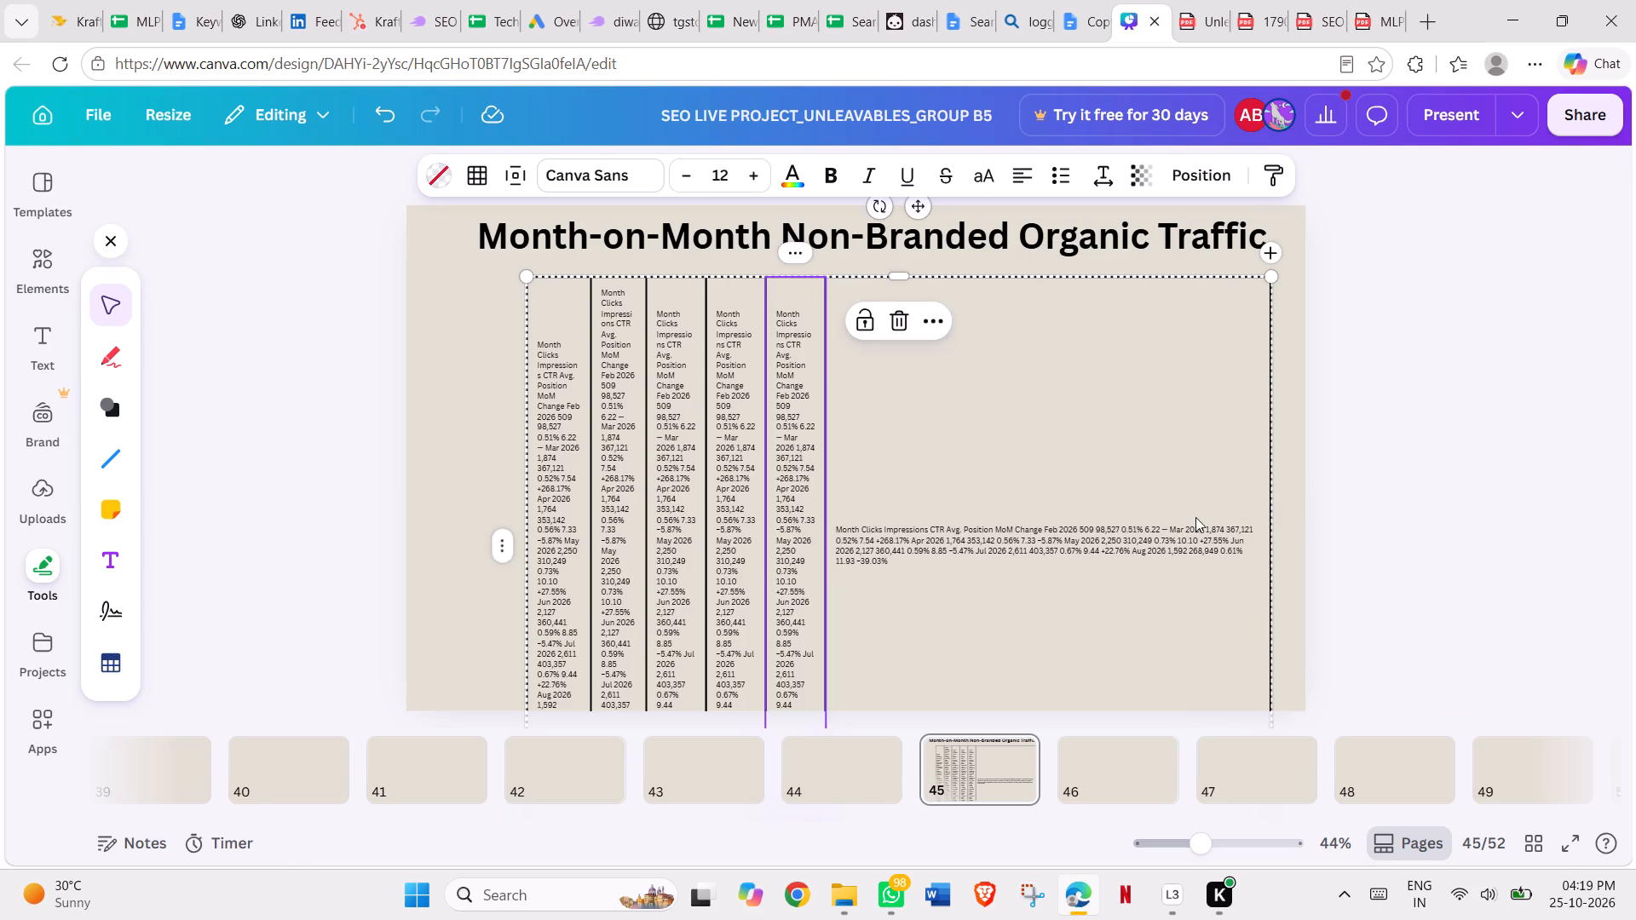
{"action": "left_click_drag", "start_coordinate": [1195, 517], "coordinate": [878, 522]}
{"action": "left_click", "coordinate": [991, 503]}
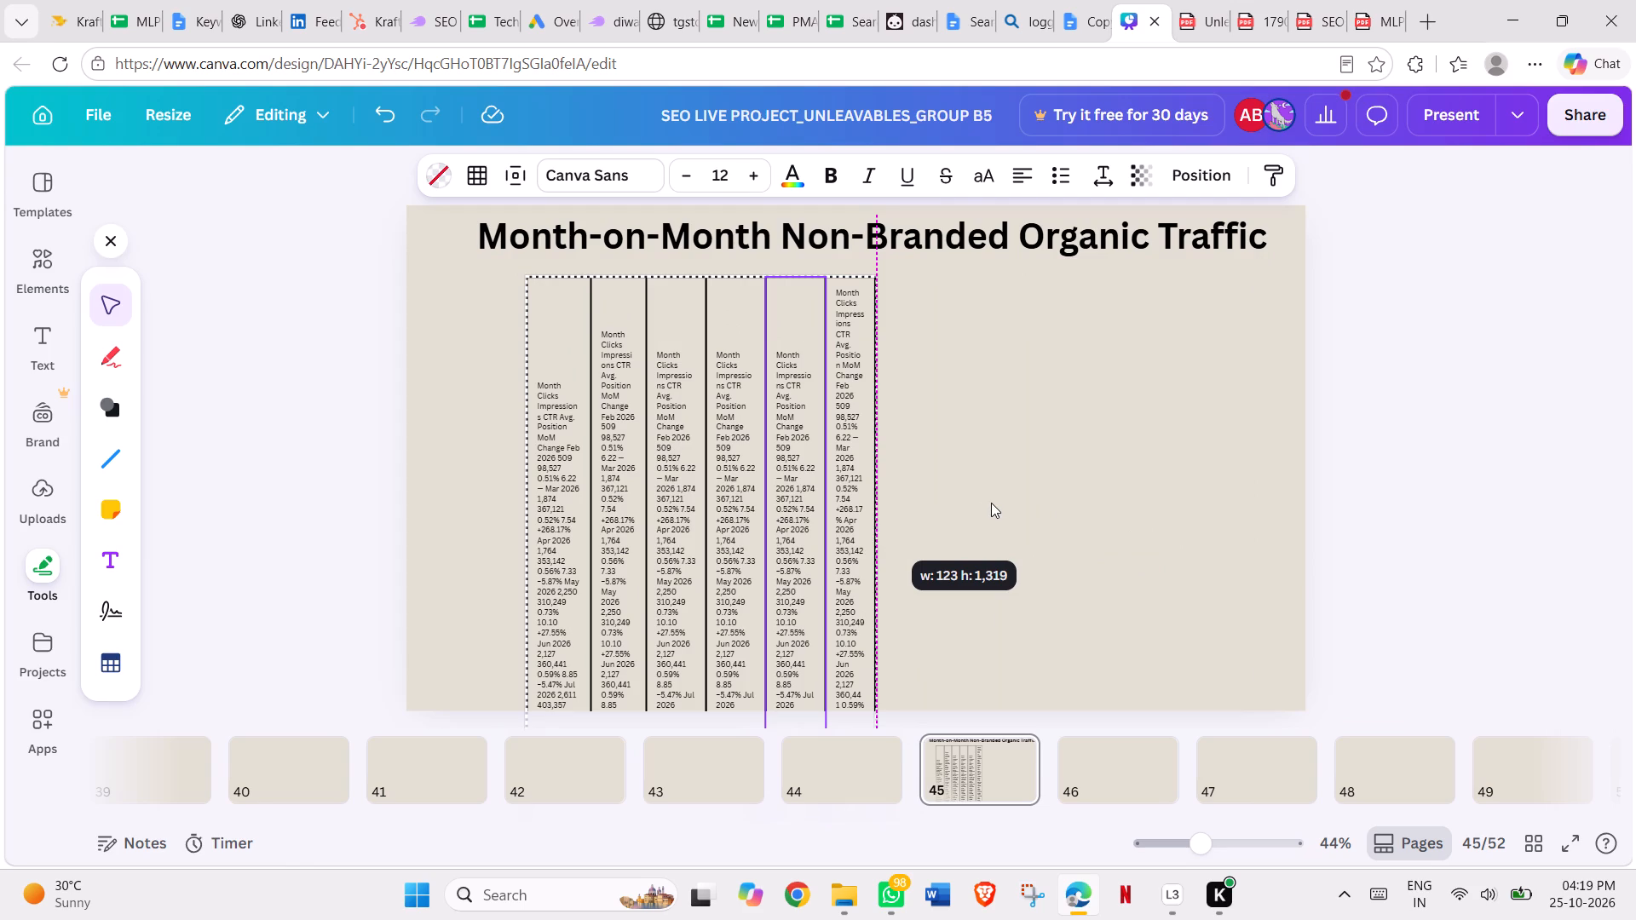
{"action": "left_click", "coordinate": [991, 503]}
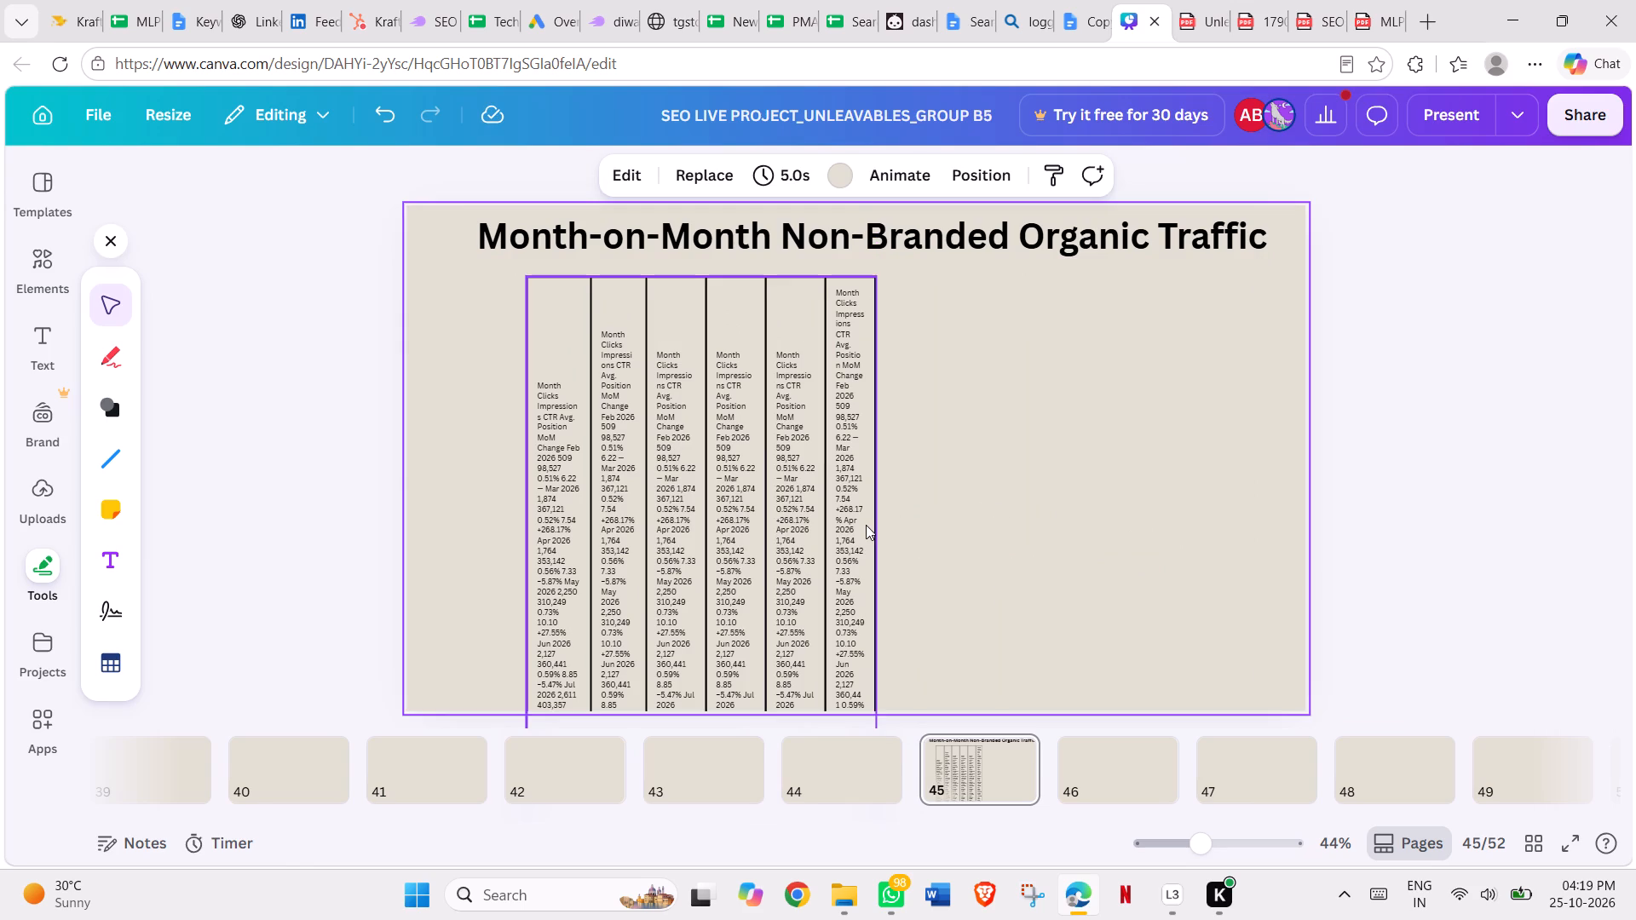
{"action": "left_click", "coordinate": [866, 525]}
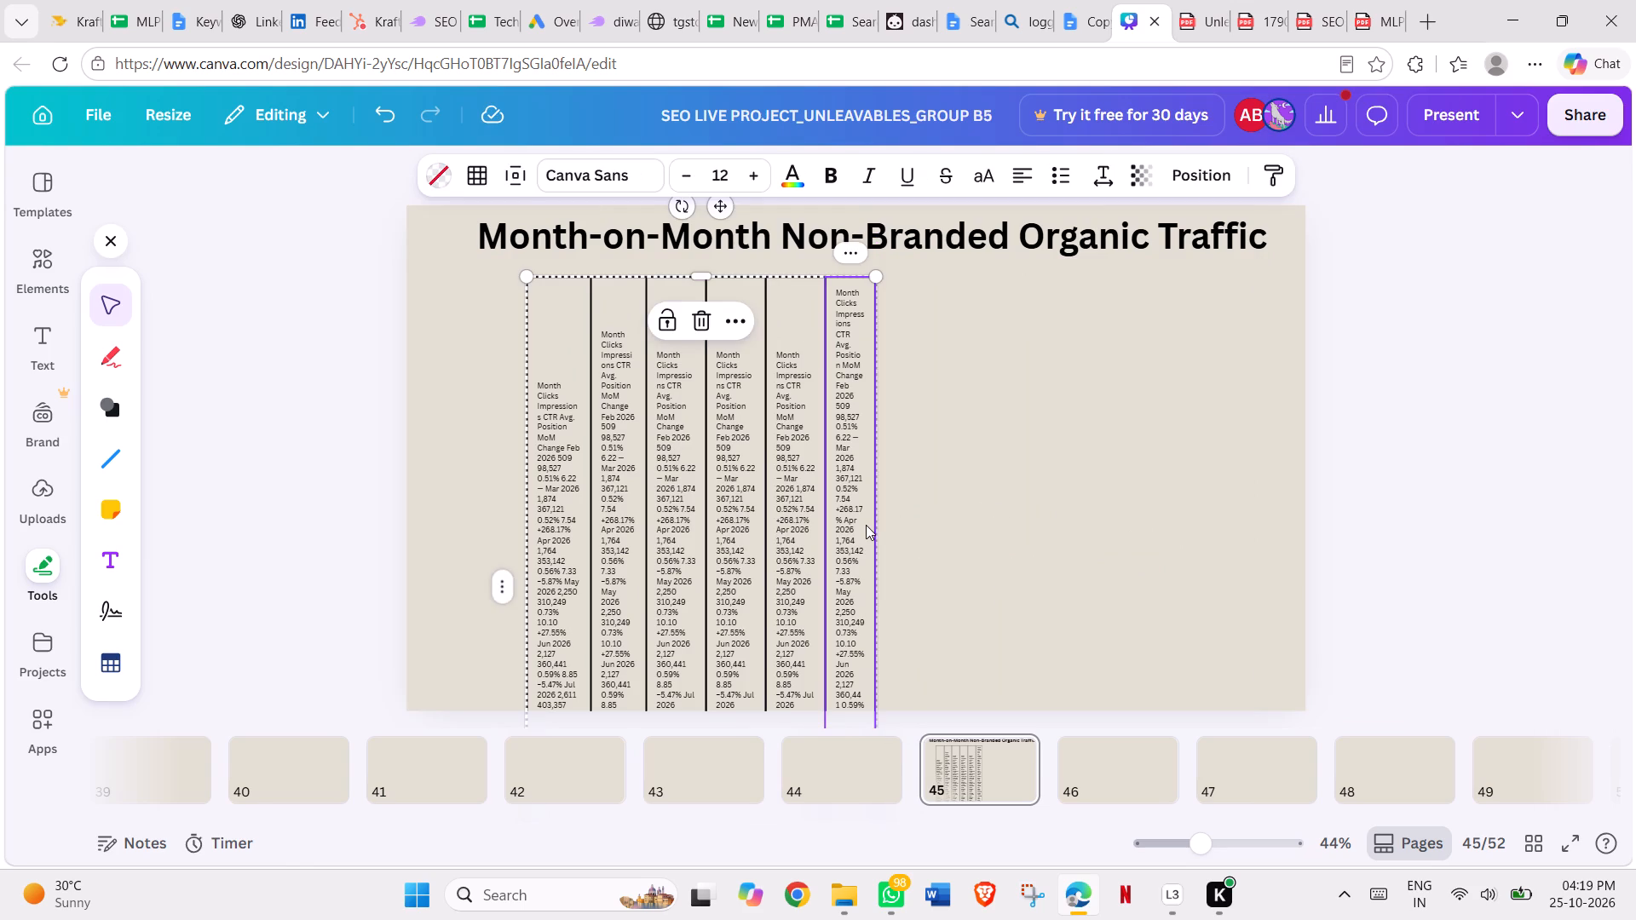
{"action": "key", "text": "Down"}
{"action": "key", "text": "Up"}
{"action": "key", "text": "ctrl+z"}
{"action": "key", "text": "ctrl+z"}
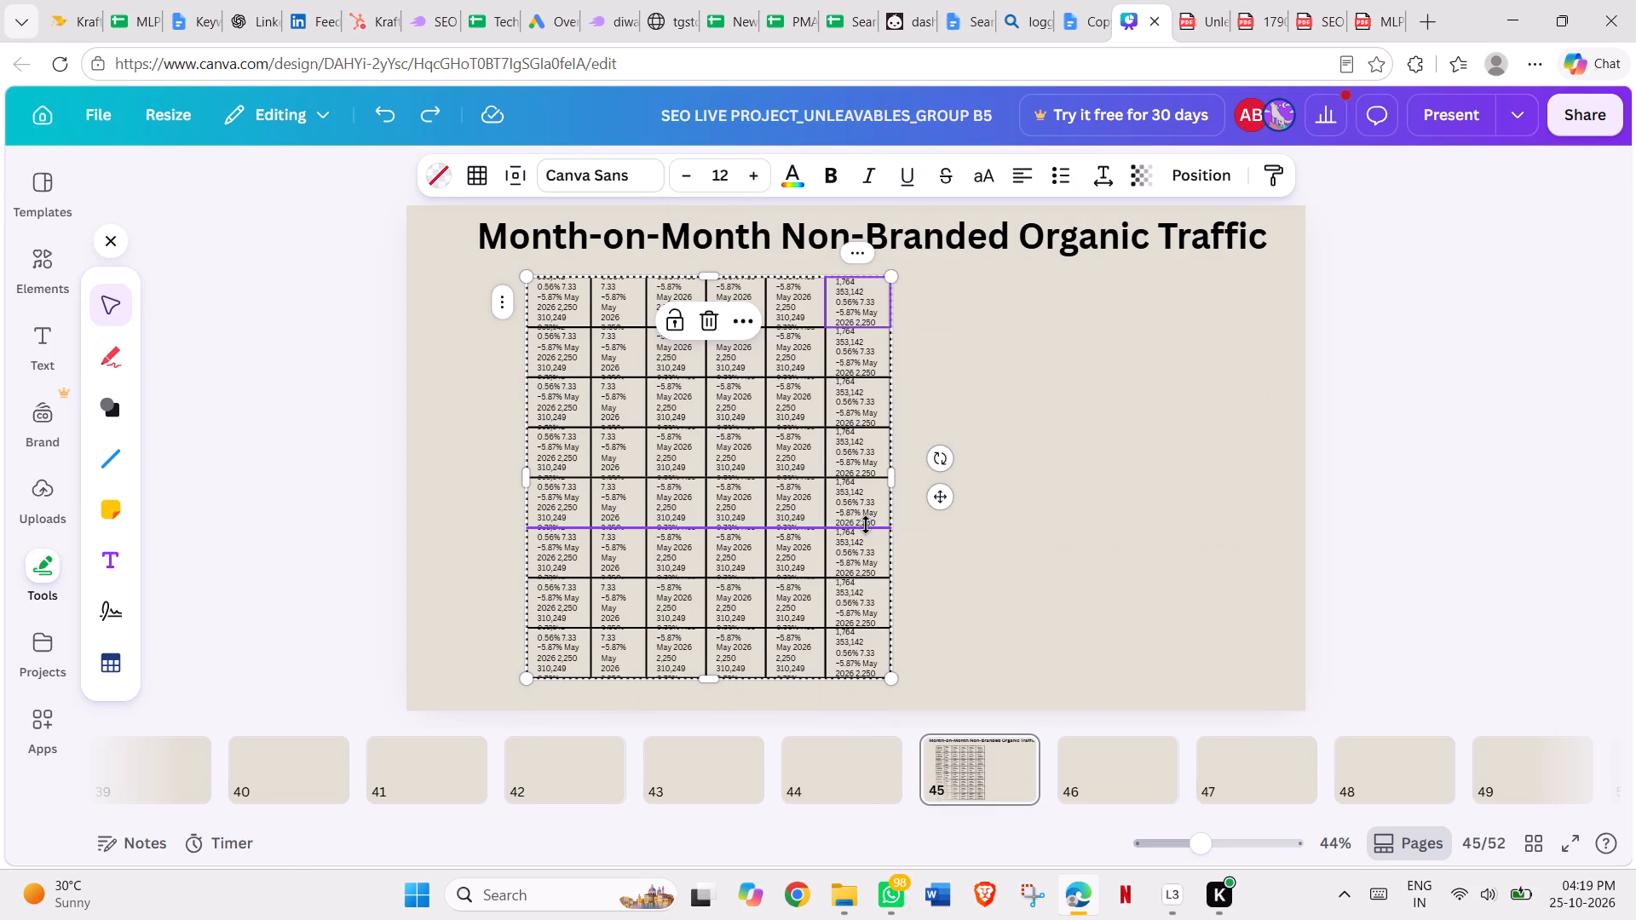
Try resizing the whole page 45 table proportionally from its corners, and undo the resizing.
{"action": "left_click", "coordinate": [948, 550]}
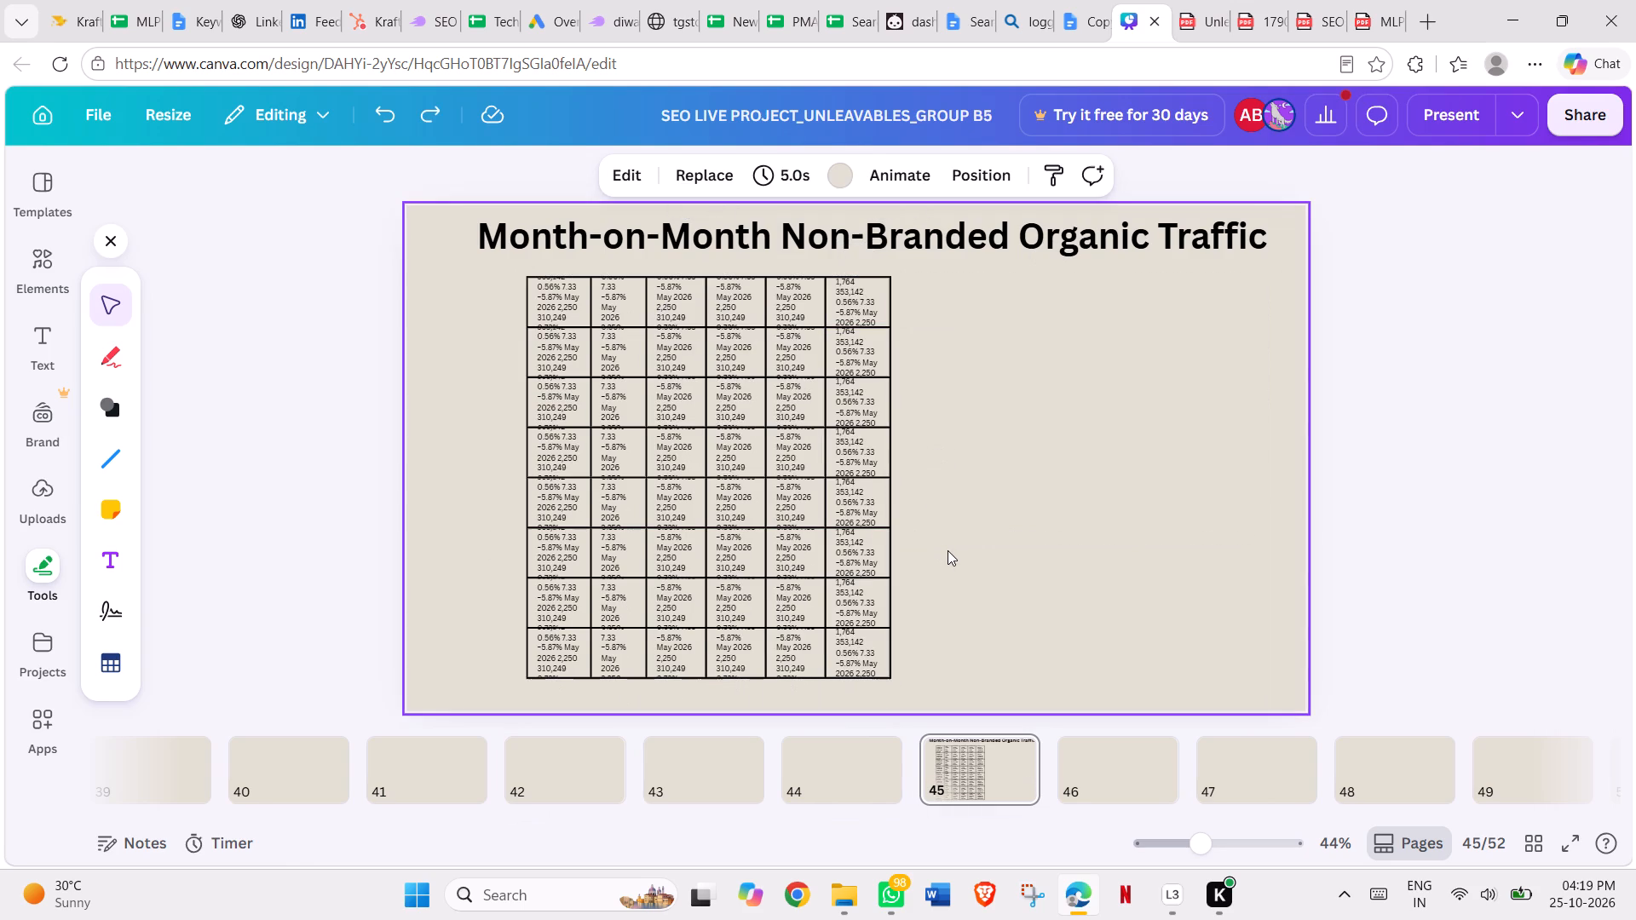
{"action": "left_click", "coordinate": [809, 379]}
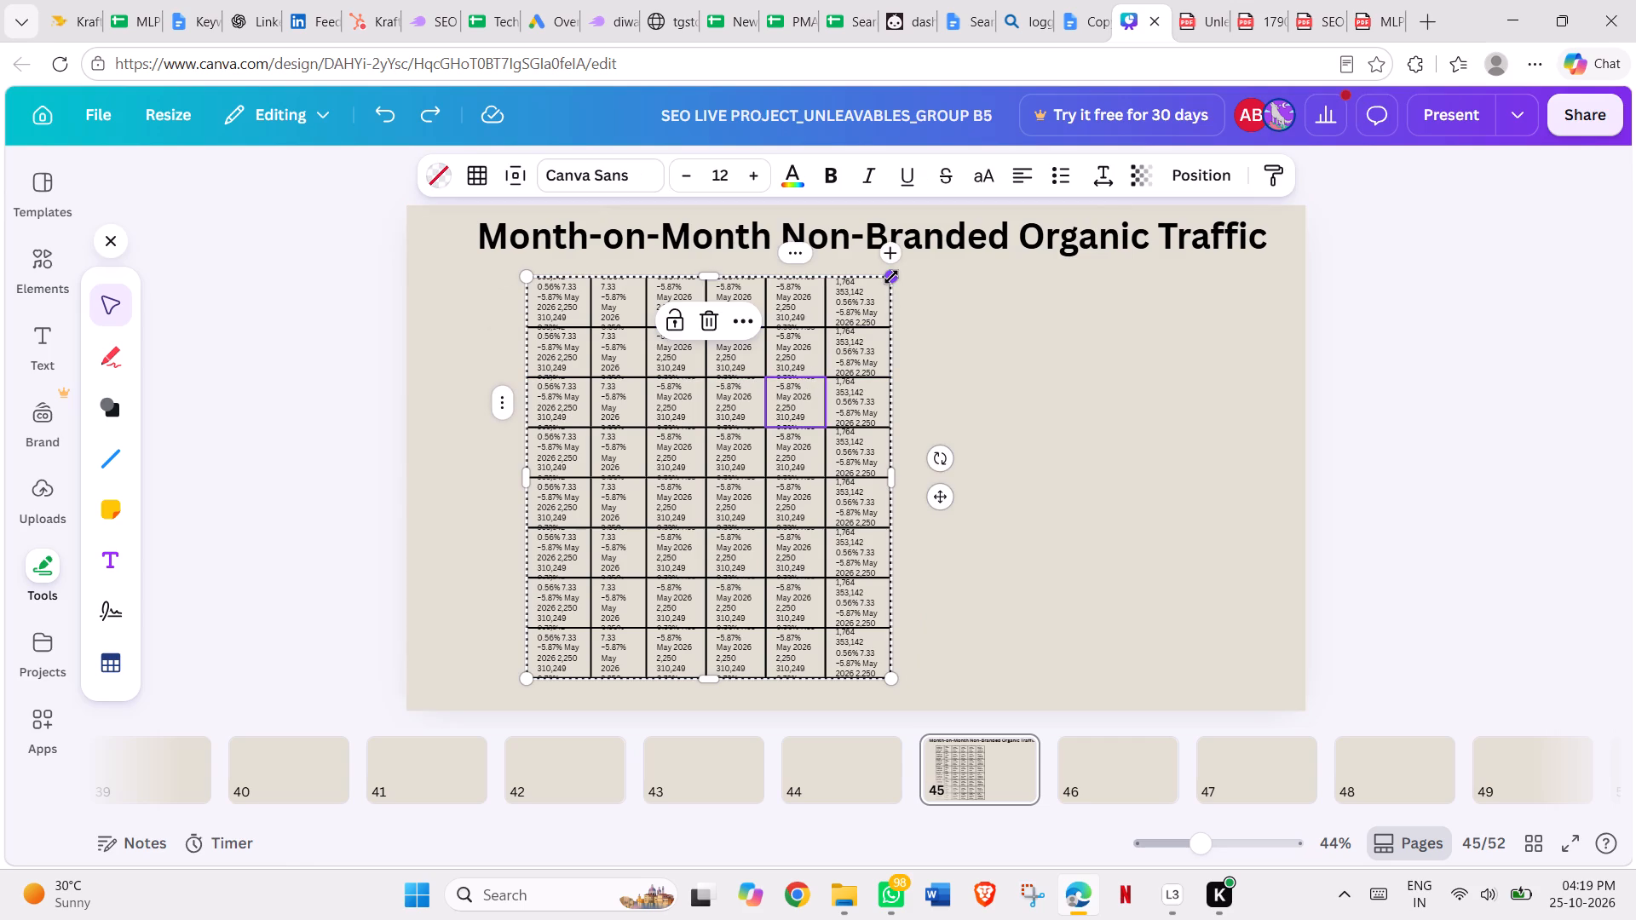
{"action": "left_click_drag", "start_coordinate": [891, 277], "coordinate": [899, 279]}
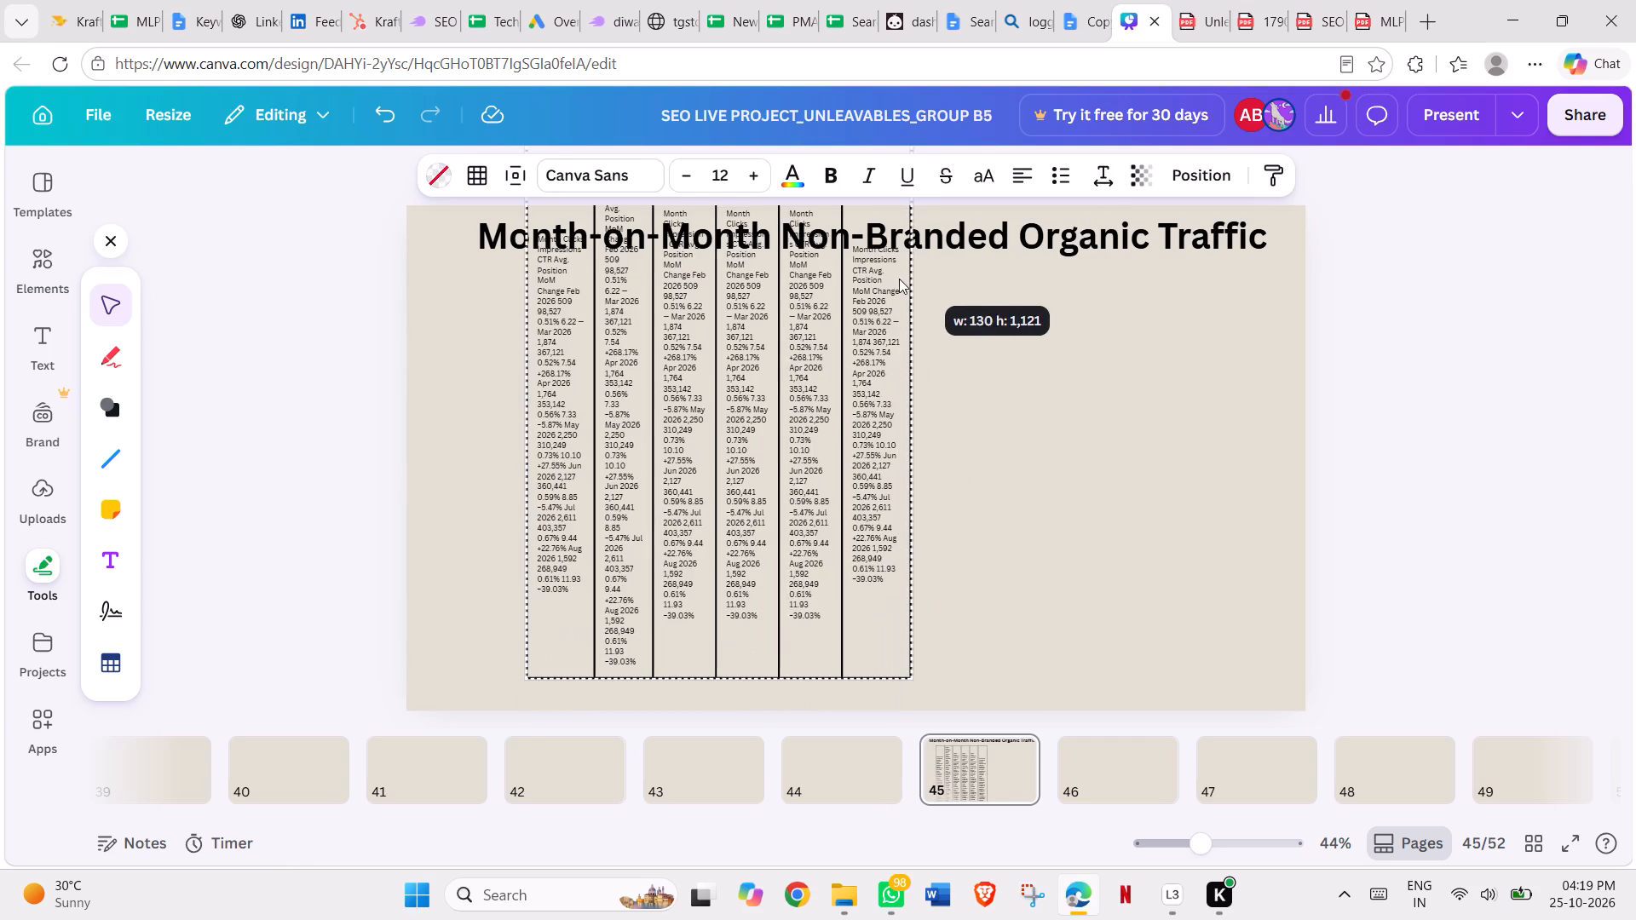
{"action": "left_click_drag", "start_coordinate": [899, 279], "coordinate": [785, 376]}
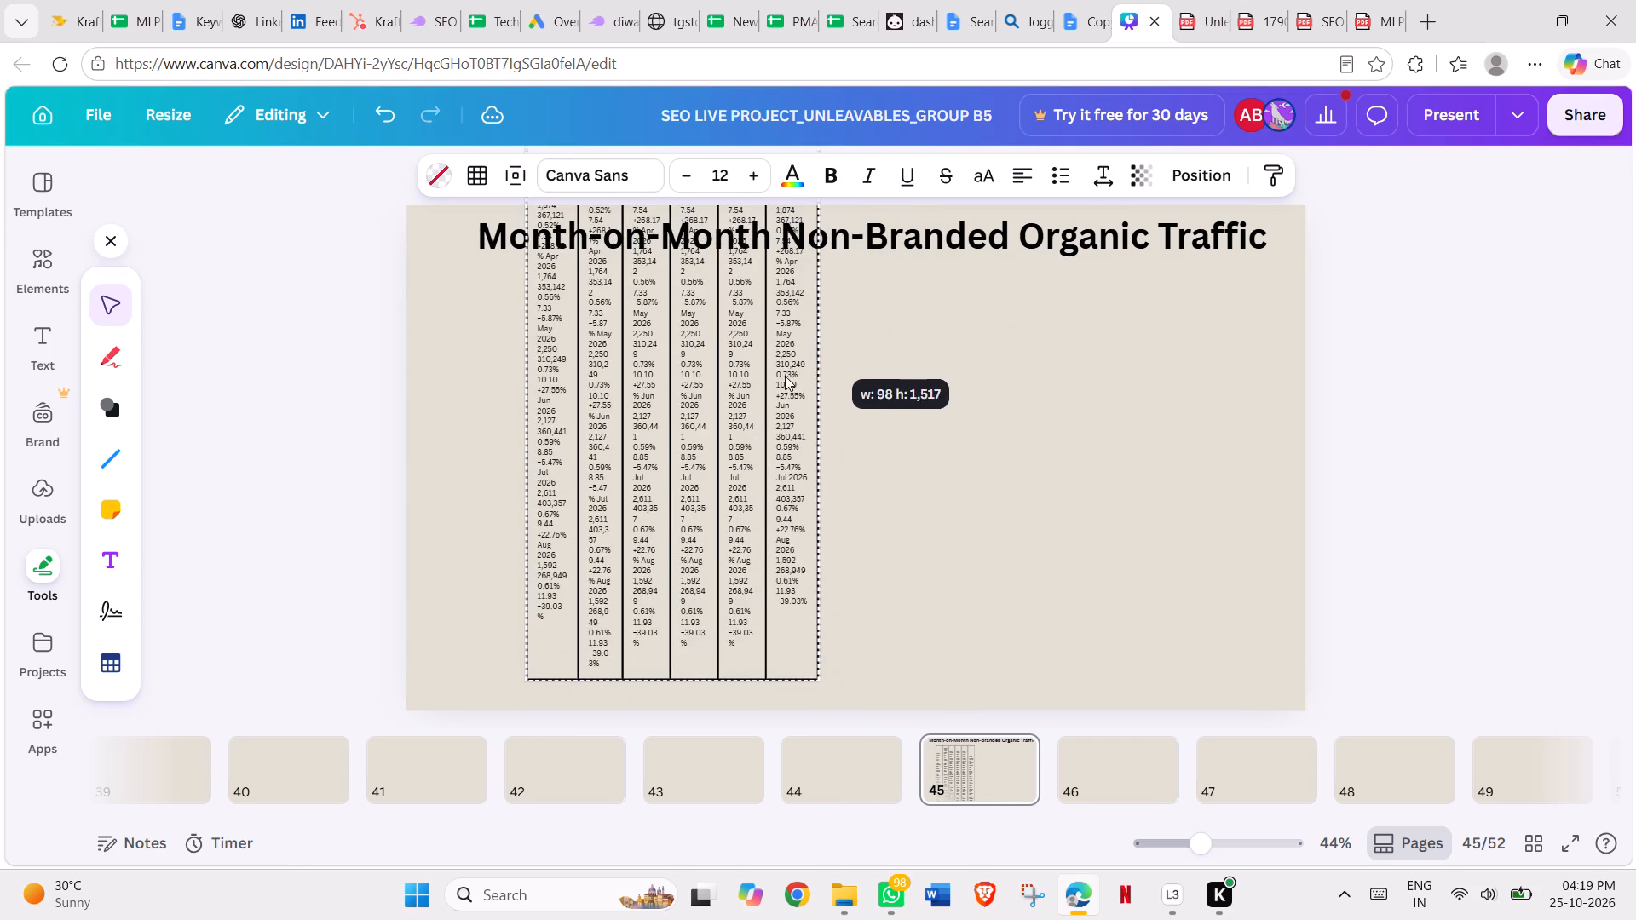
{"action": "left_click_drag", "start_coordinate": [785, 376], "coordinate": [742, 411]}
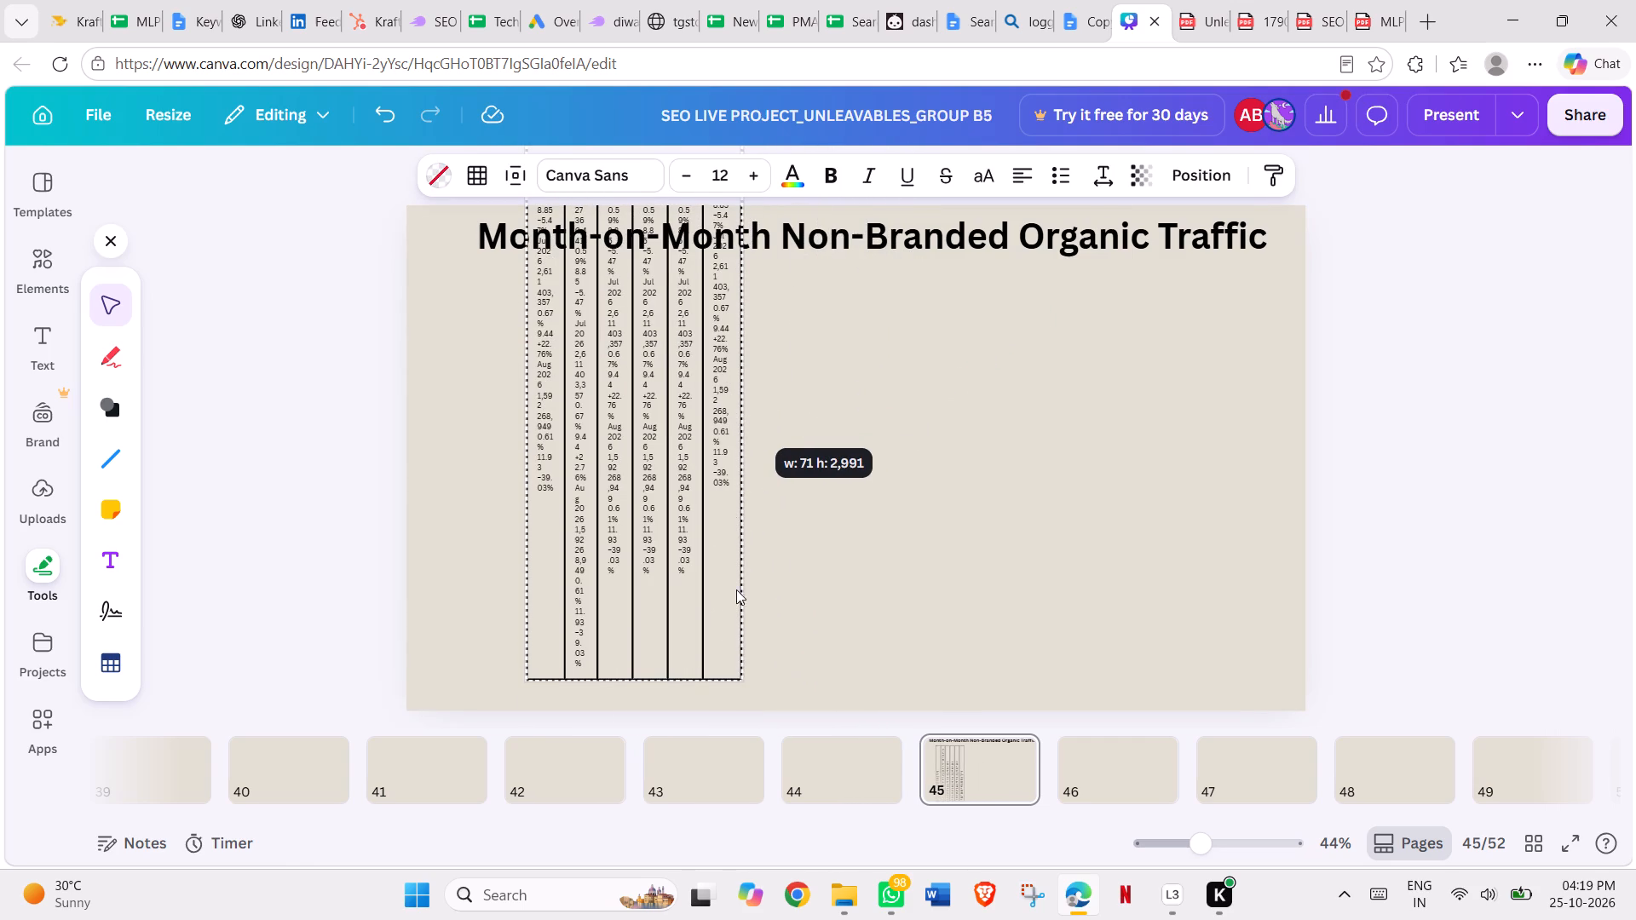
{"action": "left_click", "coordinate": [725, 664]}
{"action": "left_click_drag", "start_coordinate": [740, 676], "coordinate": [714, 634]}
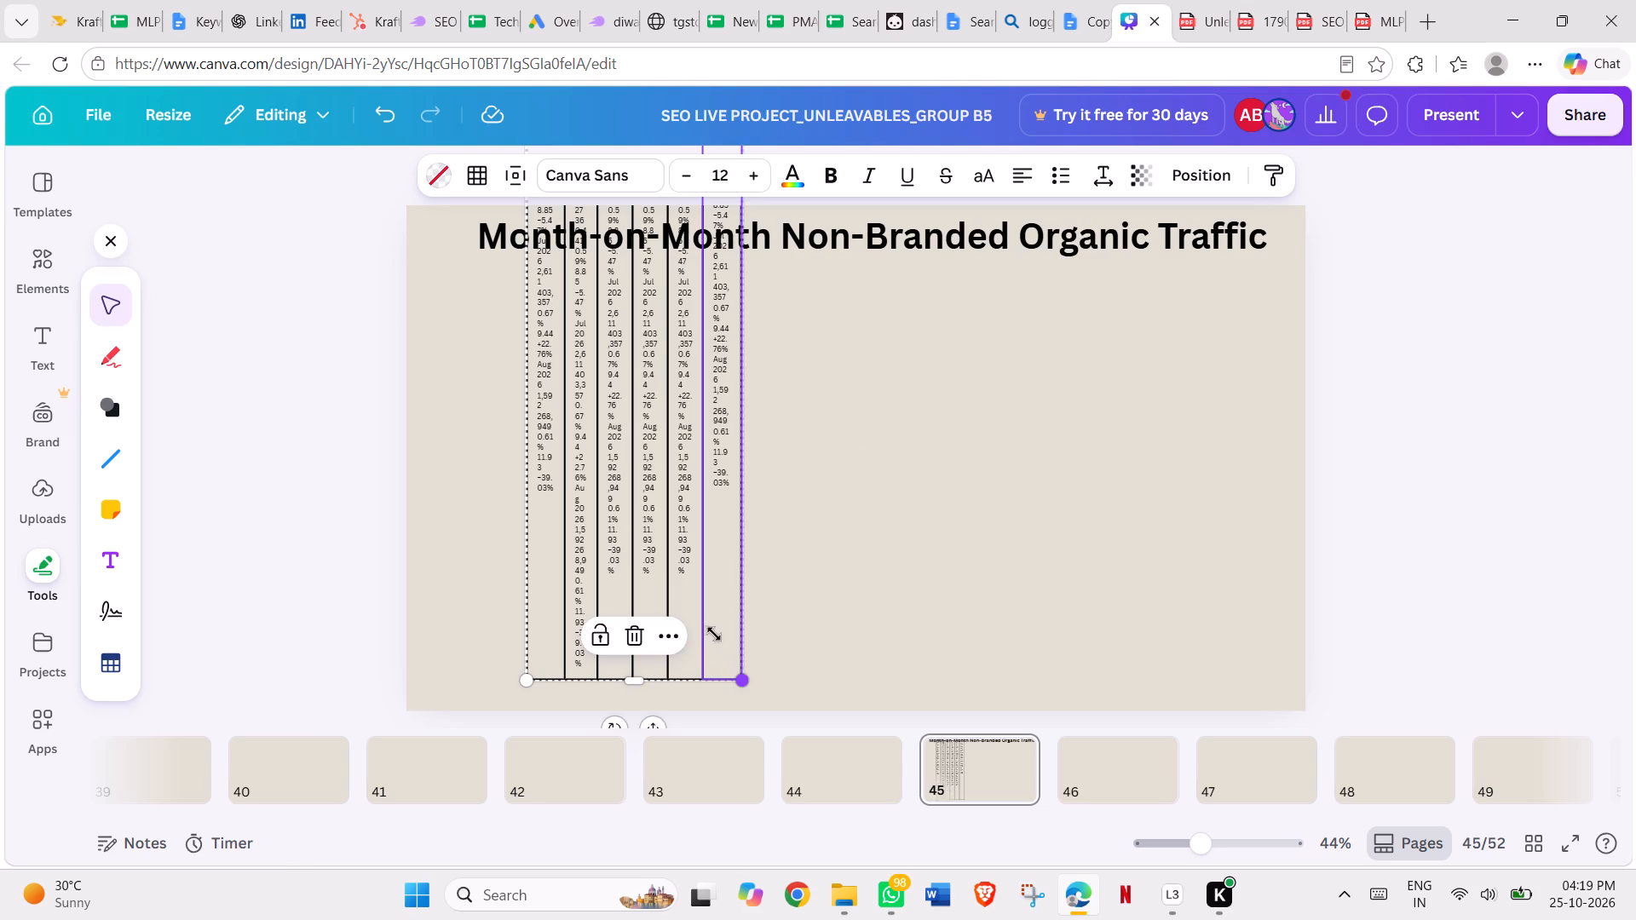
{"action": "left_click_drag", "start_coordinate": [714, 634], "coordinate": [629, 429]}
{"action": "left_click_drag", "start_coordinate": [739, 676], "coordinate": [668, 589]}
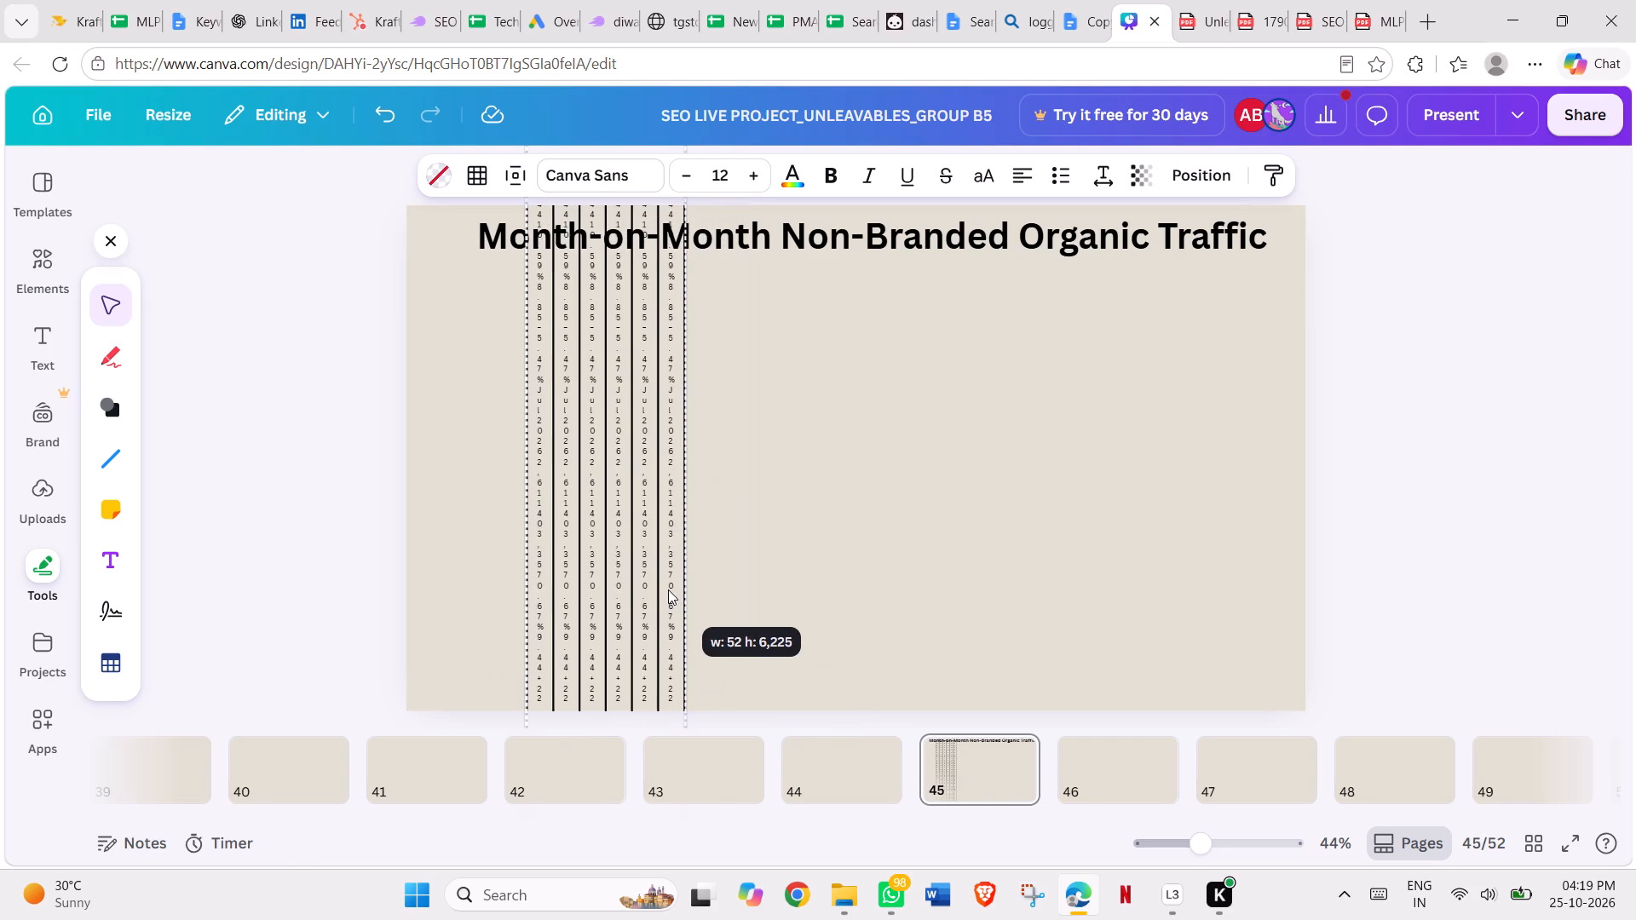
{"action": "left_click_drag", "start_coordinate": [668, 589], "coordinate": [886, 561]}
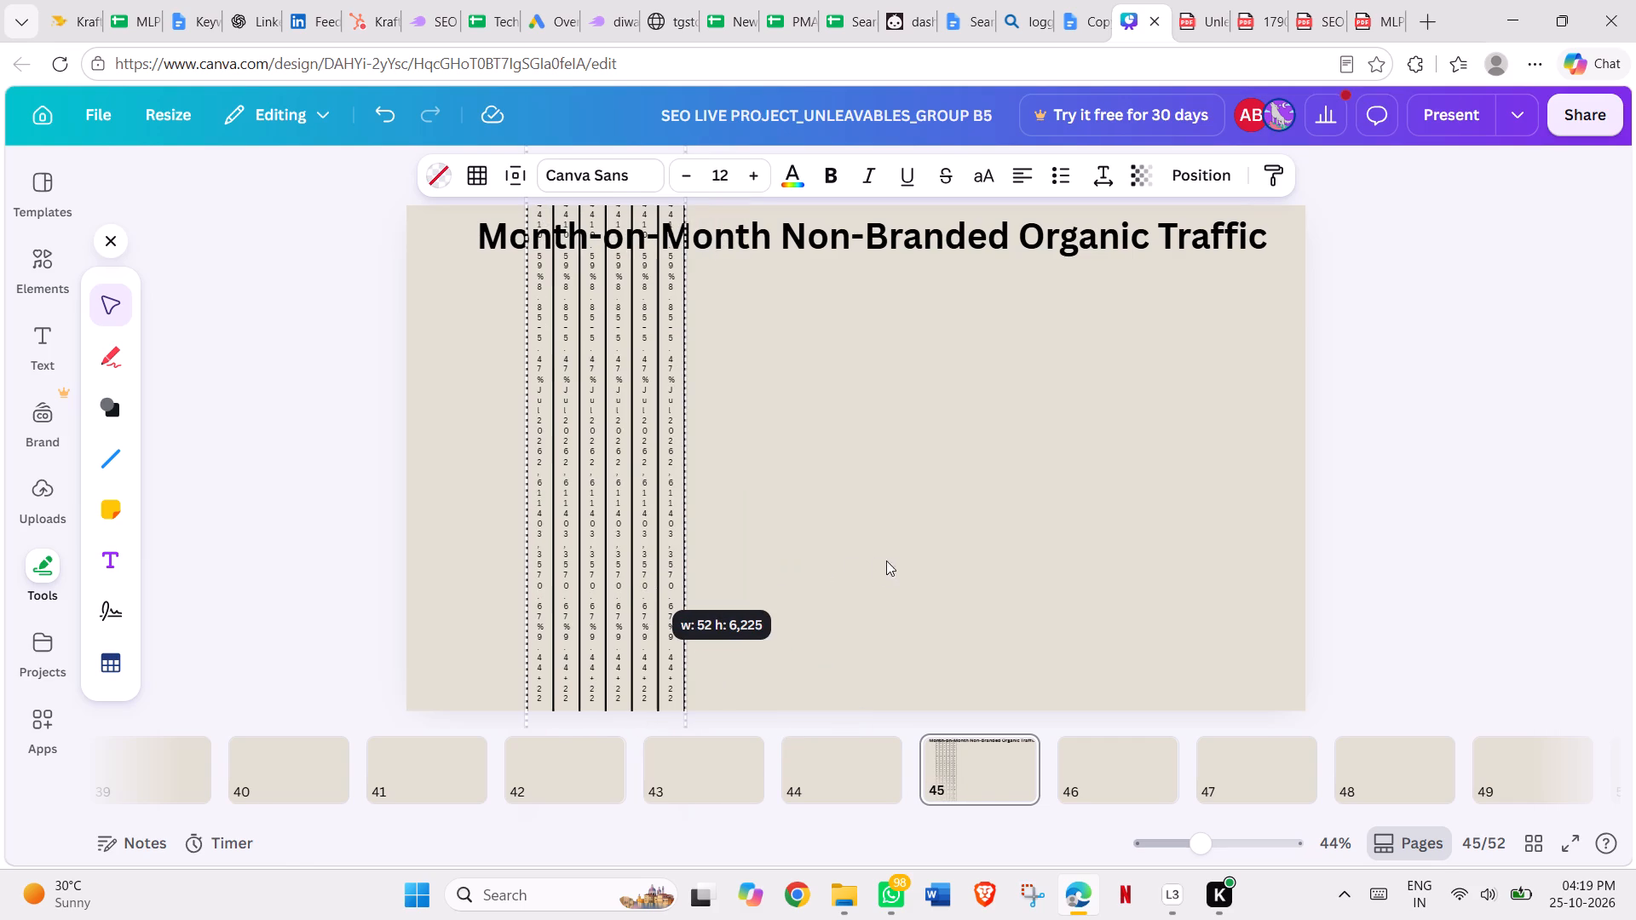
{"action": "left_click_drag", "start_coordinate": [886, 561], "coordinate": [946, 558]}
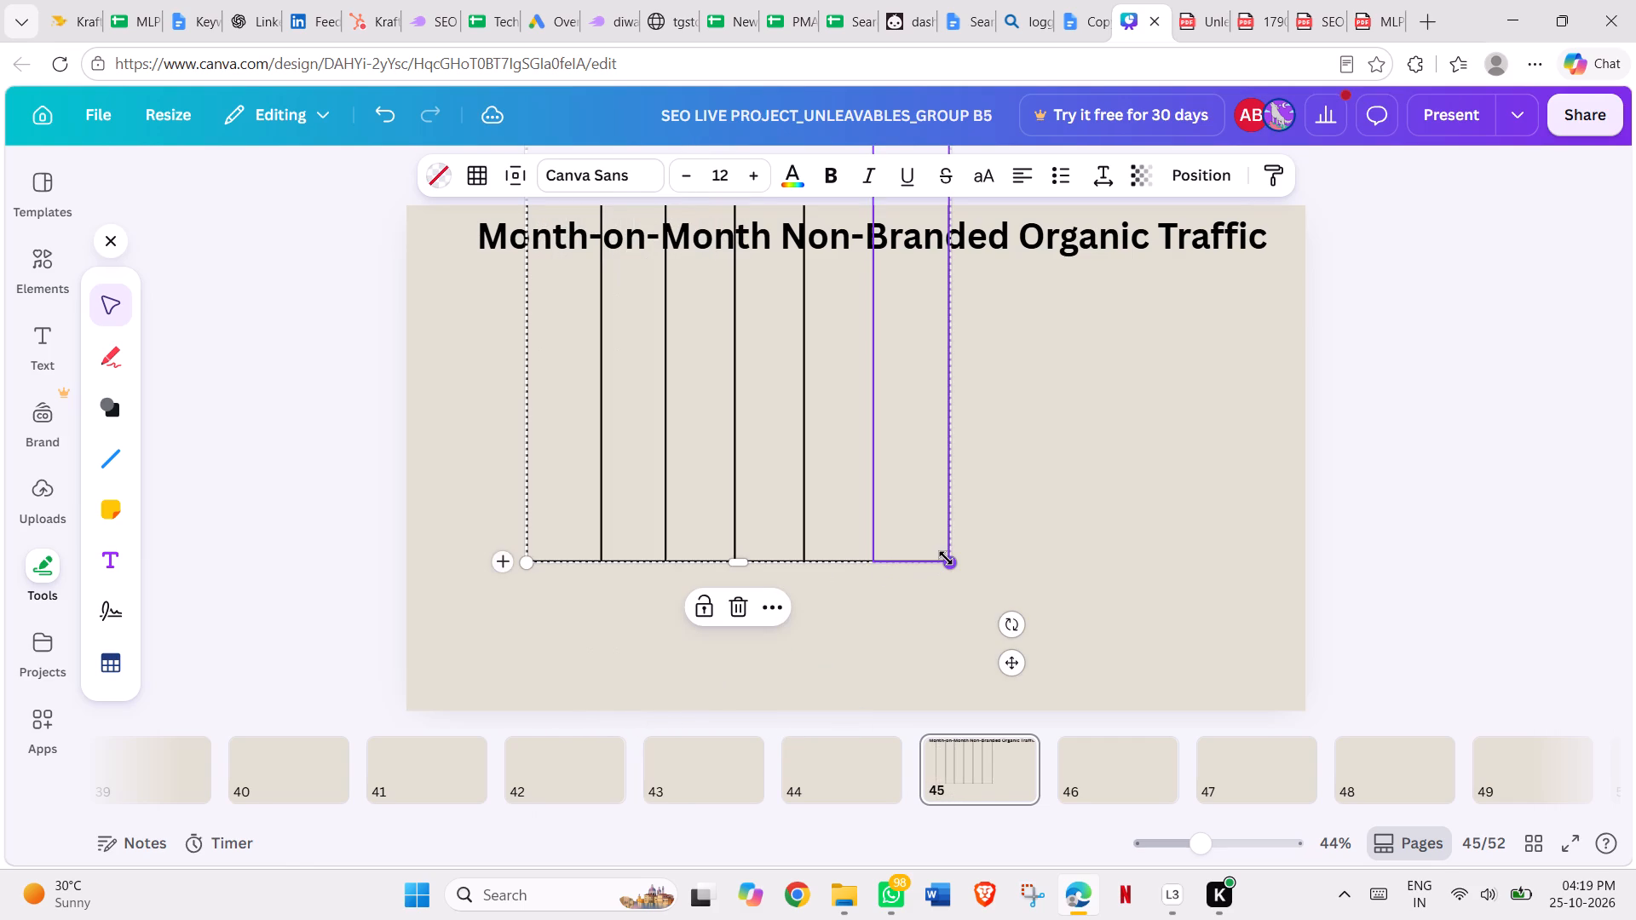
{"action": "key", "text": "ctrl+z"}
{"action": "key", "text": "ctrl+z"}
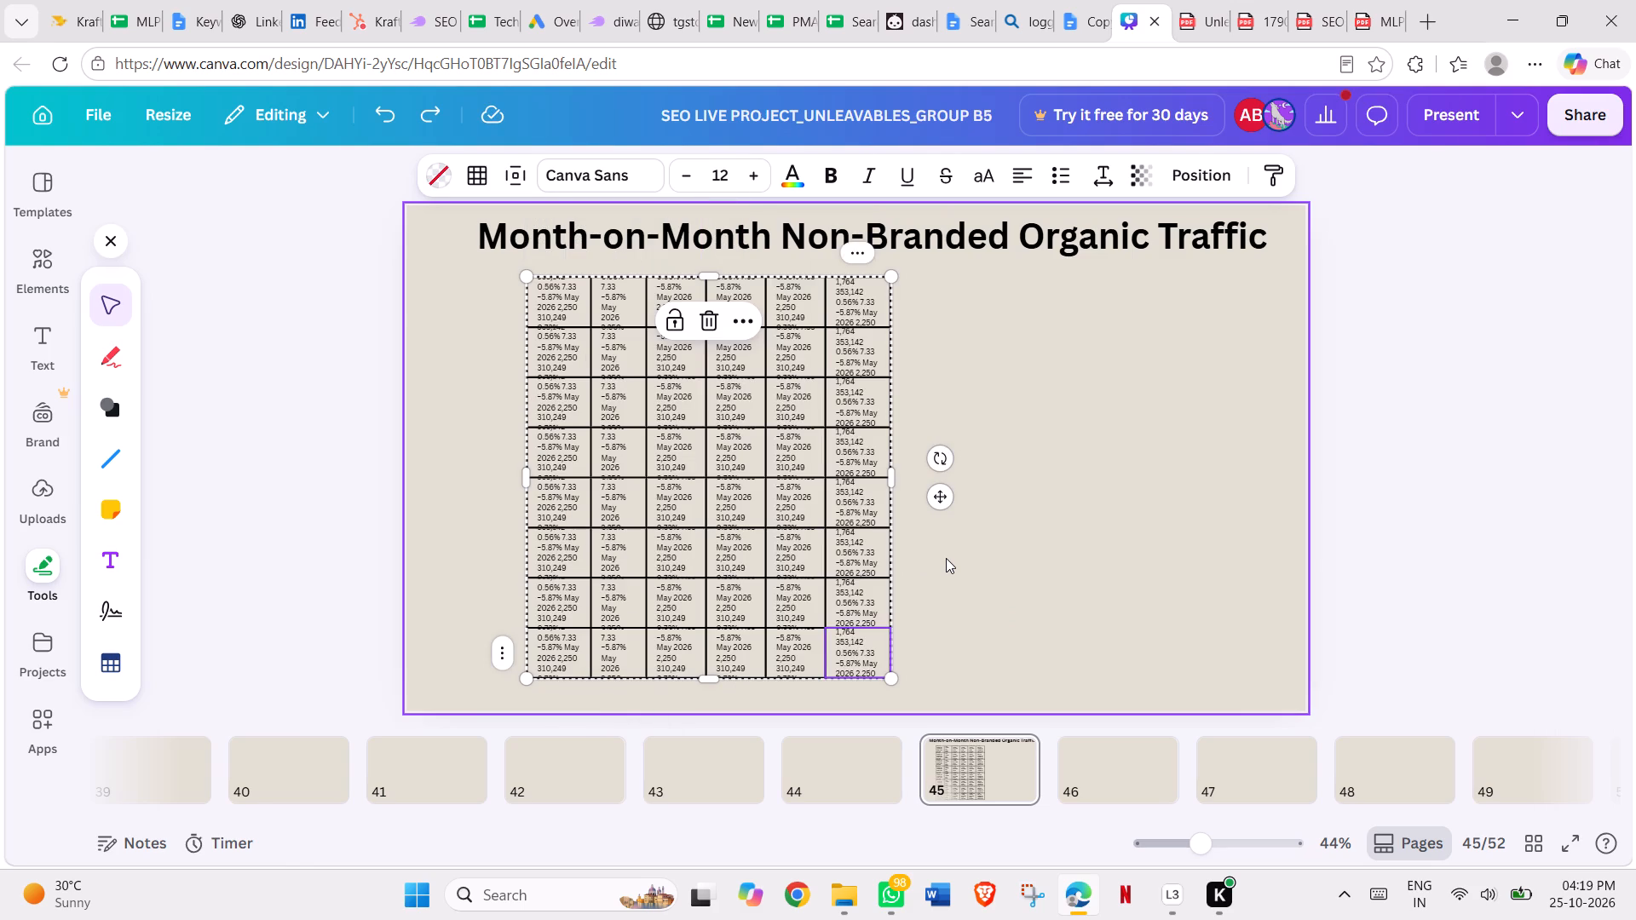
Move the page 45 table slightly up and to the left, closer beneath the page title.
{"action": "left_click", "coordinate": [1102, 523]}
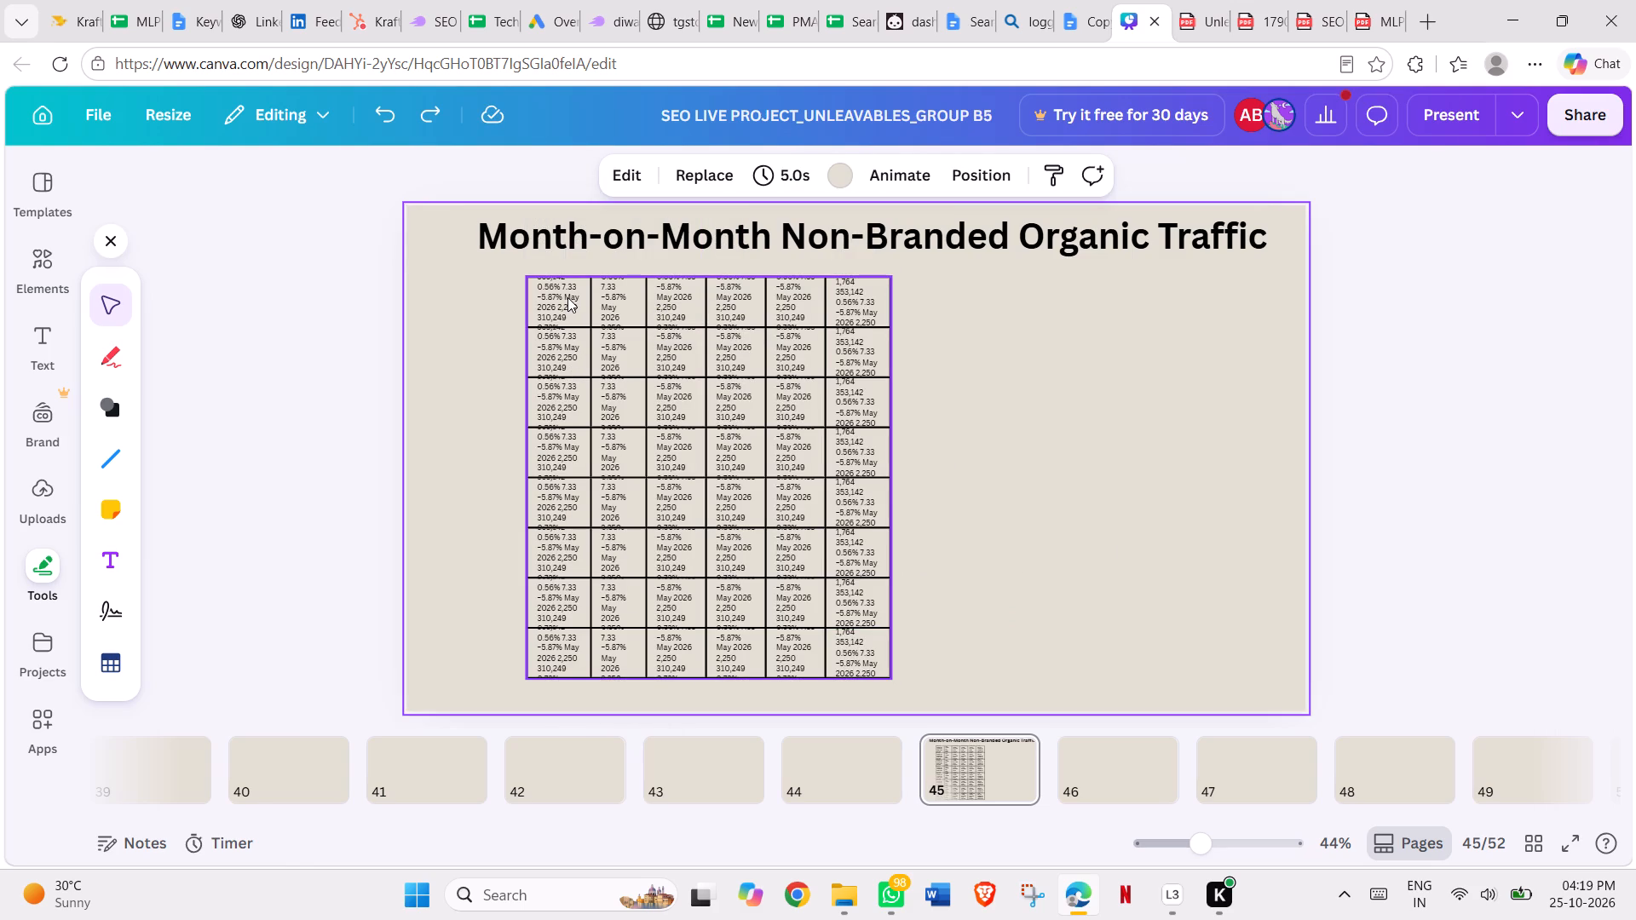
{"action": "left_click_drag", "start_coordinate": [567, 297], "coordinate": [602, 304]}
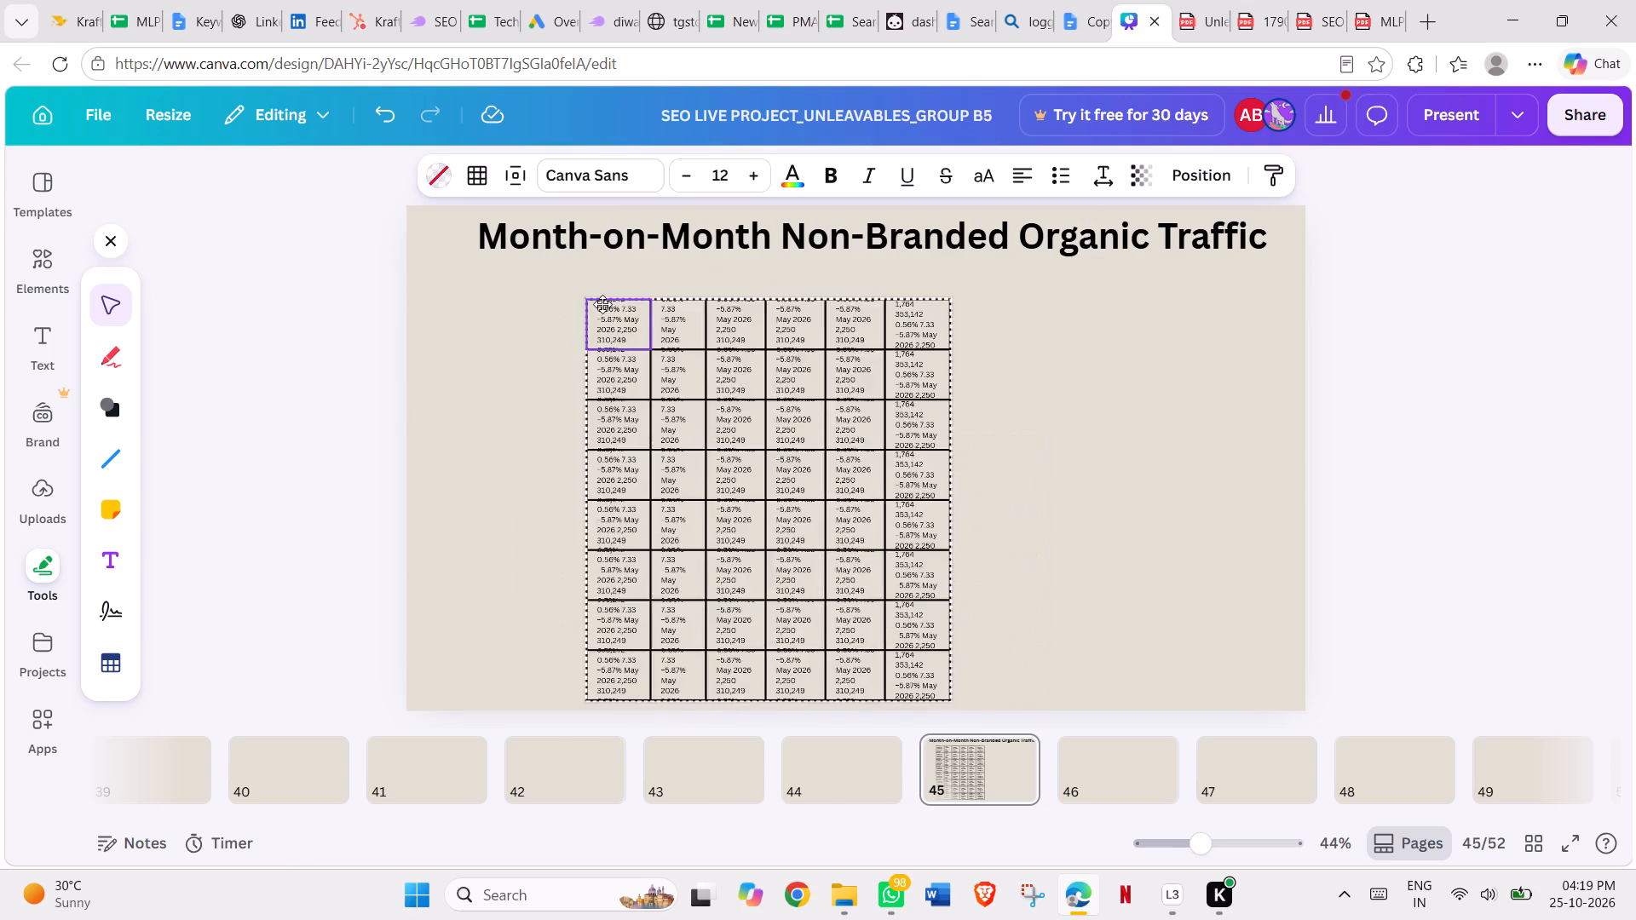
{"action": "left_click_drag", "start_coordinate": [602, 304], "coordinate": [550, 289]}
{"action": "left_click", "coordinate": [986, 400]}
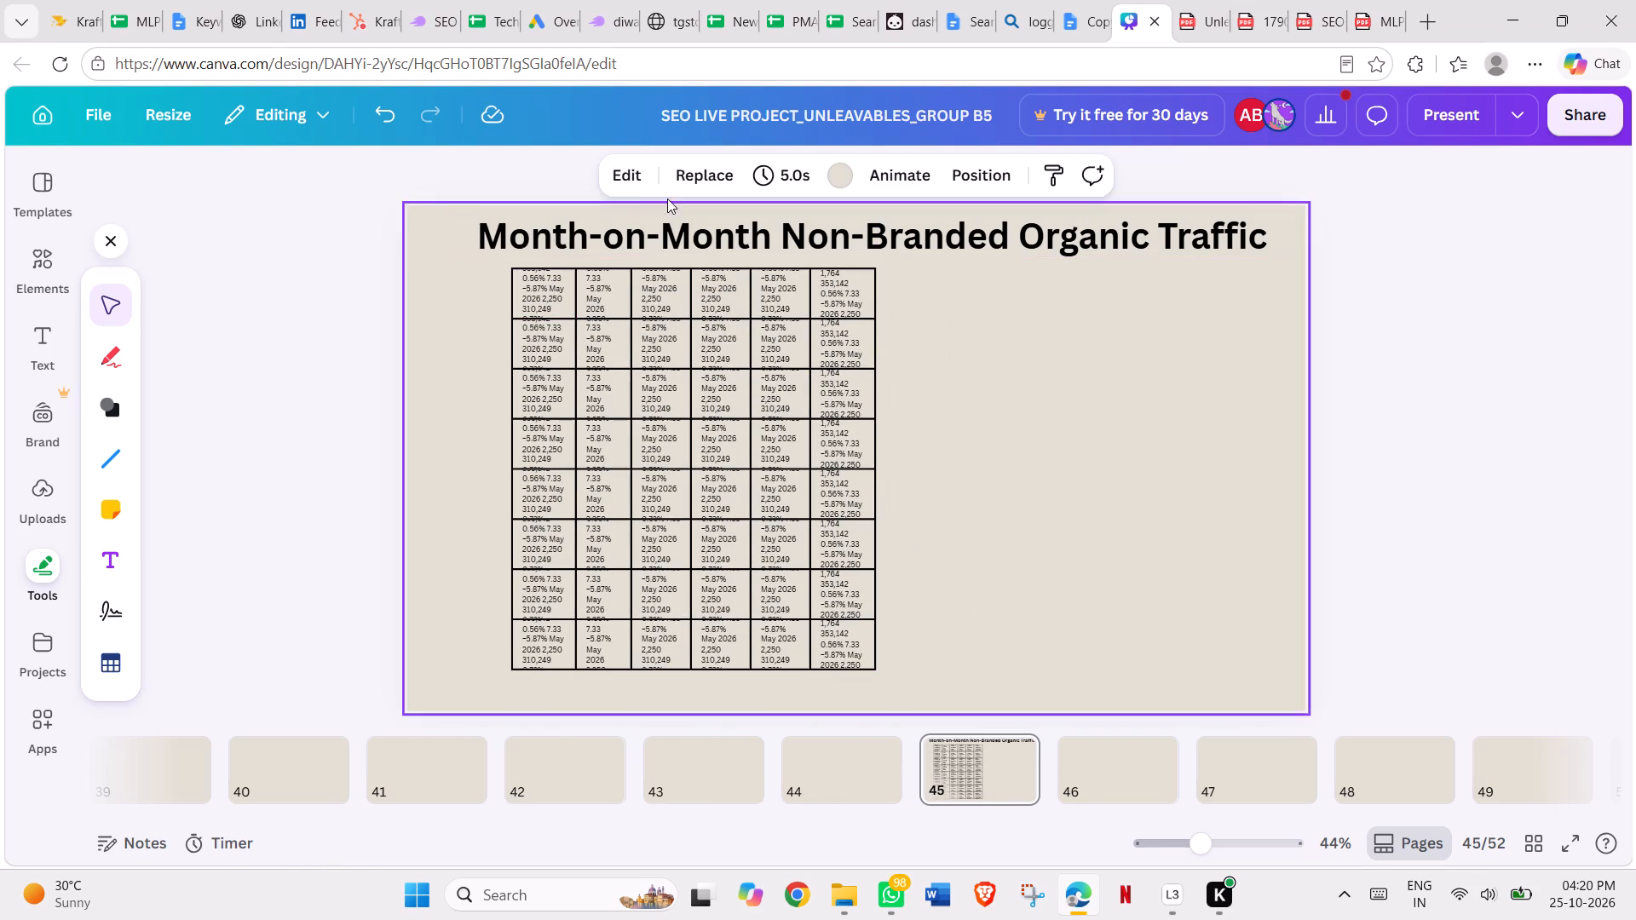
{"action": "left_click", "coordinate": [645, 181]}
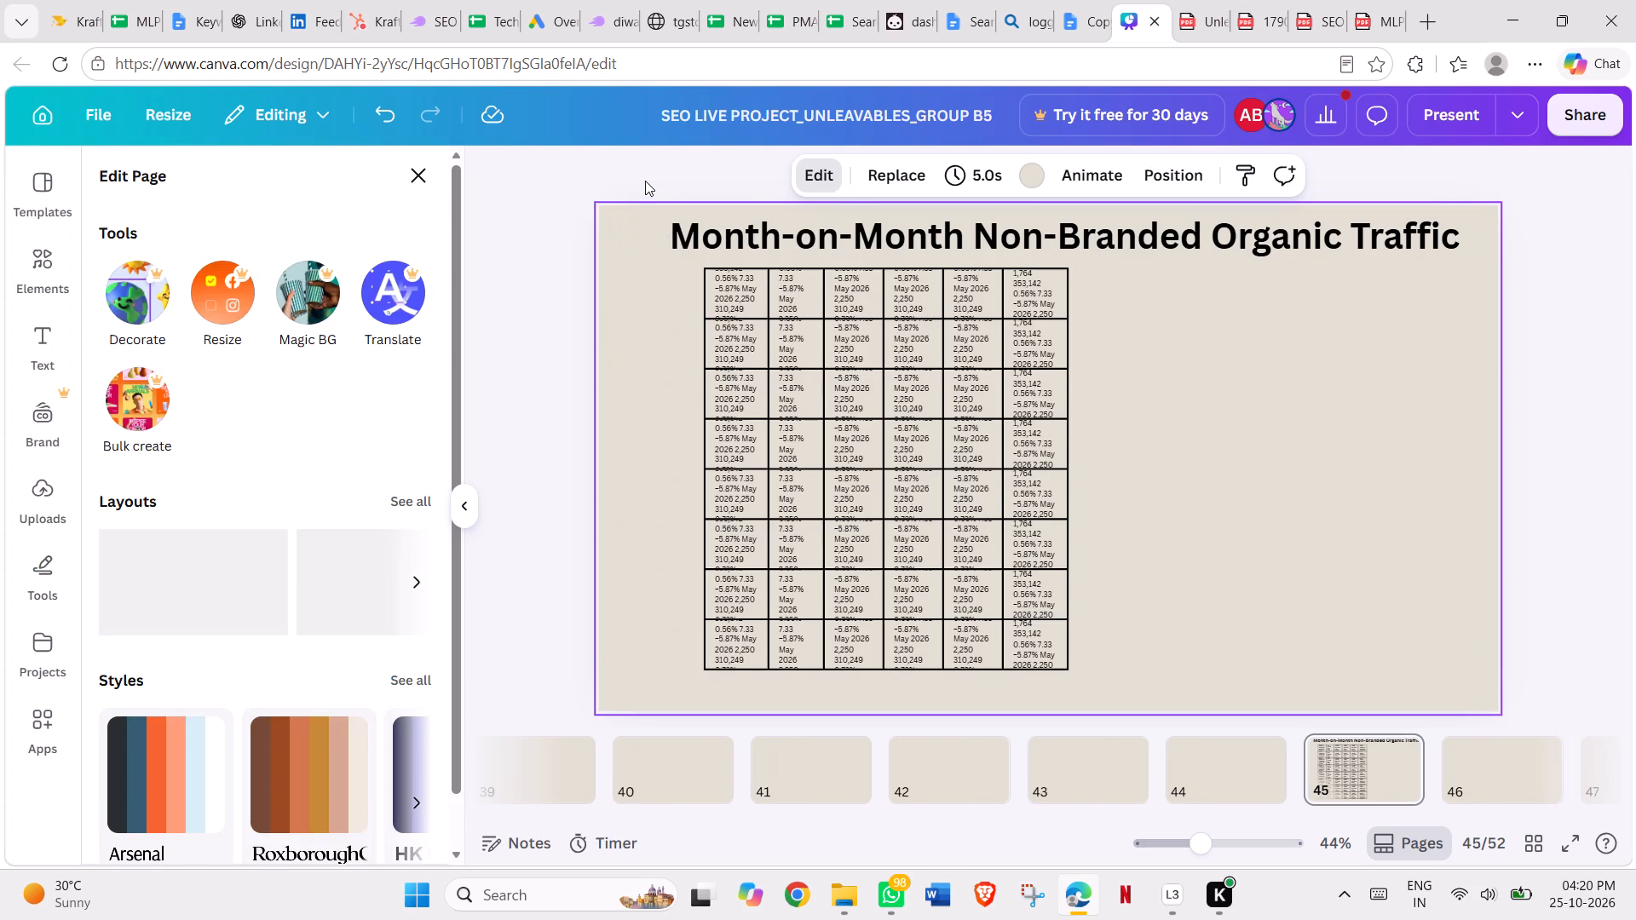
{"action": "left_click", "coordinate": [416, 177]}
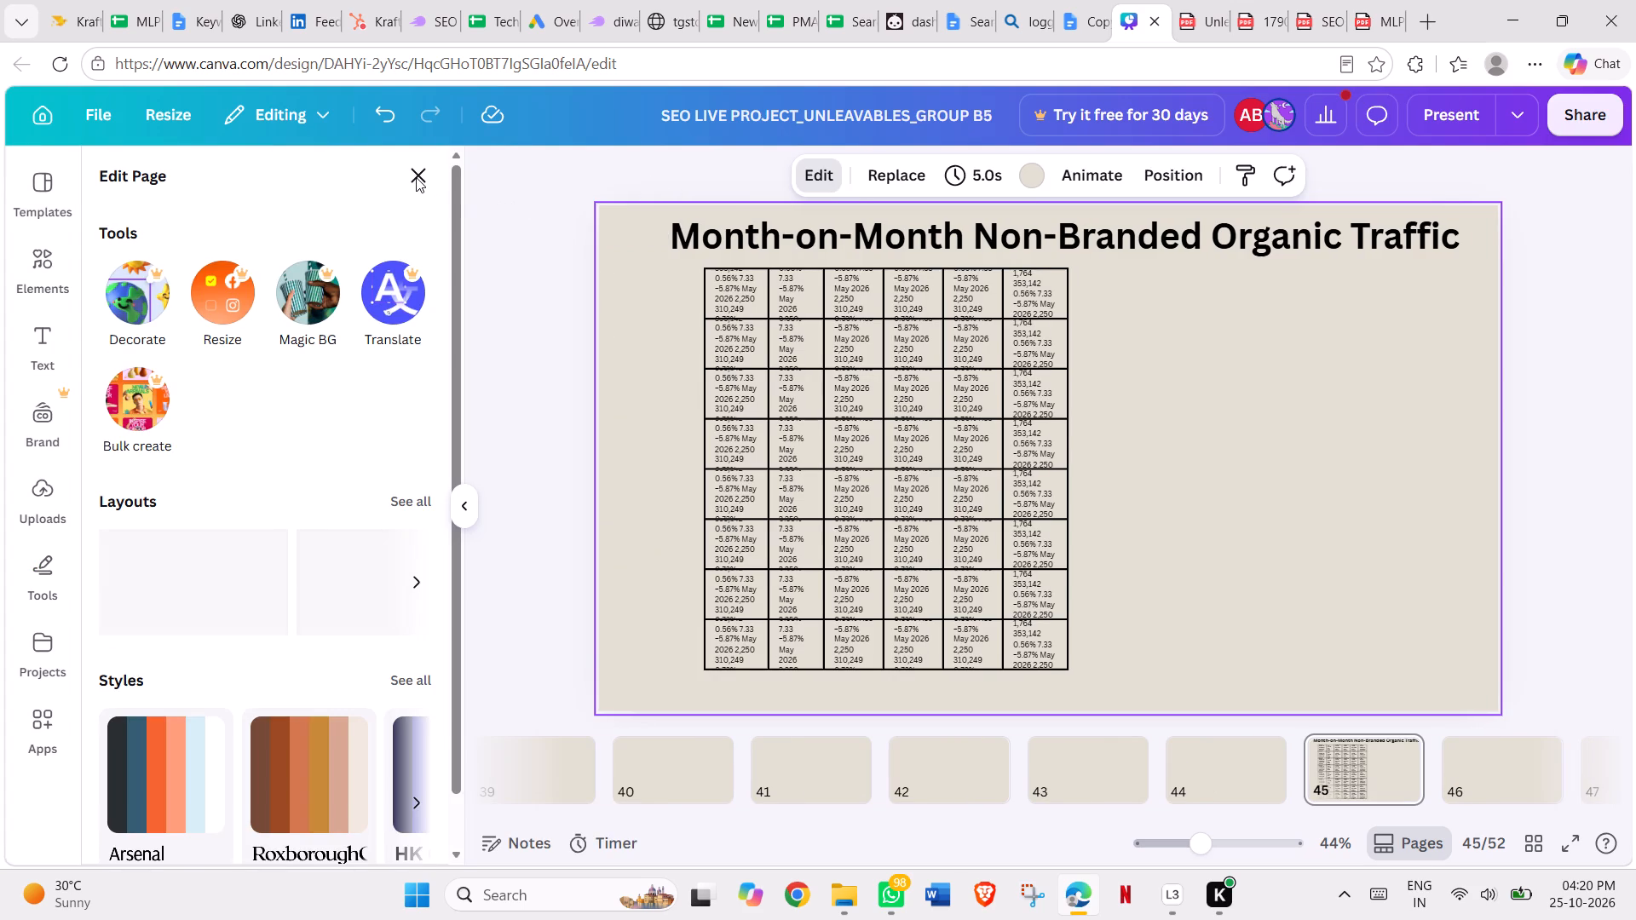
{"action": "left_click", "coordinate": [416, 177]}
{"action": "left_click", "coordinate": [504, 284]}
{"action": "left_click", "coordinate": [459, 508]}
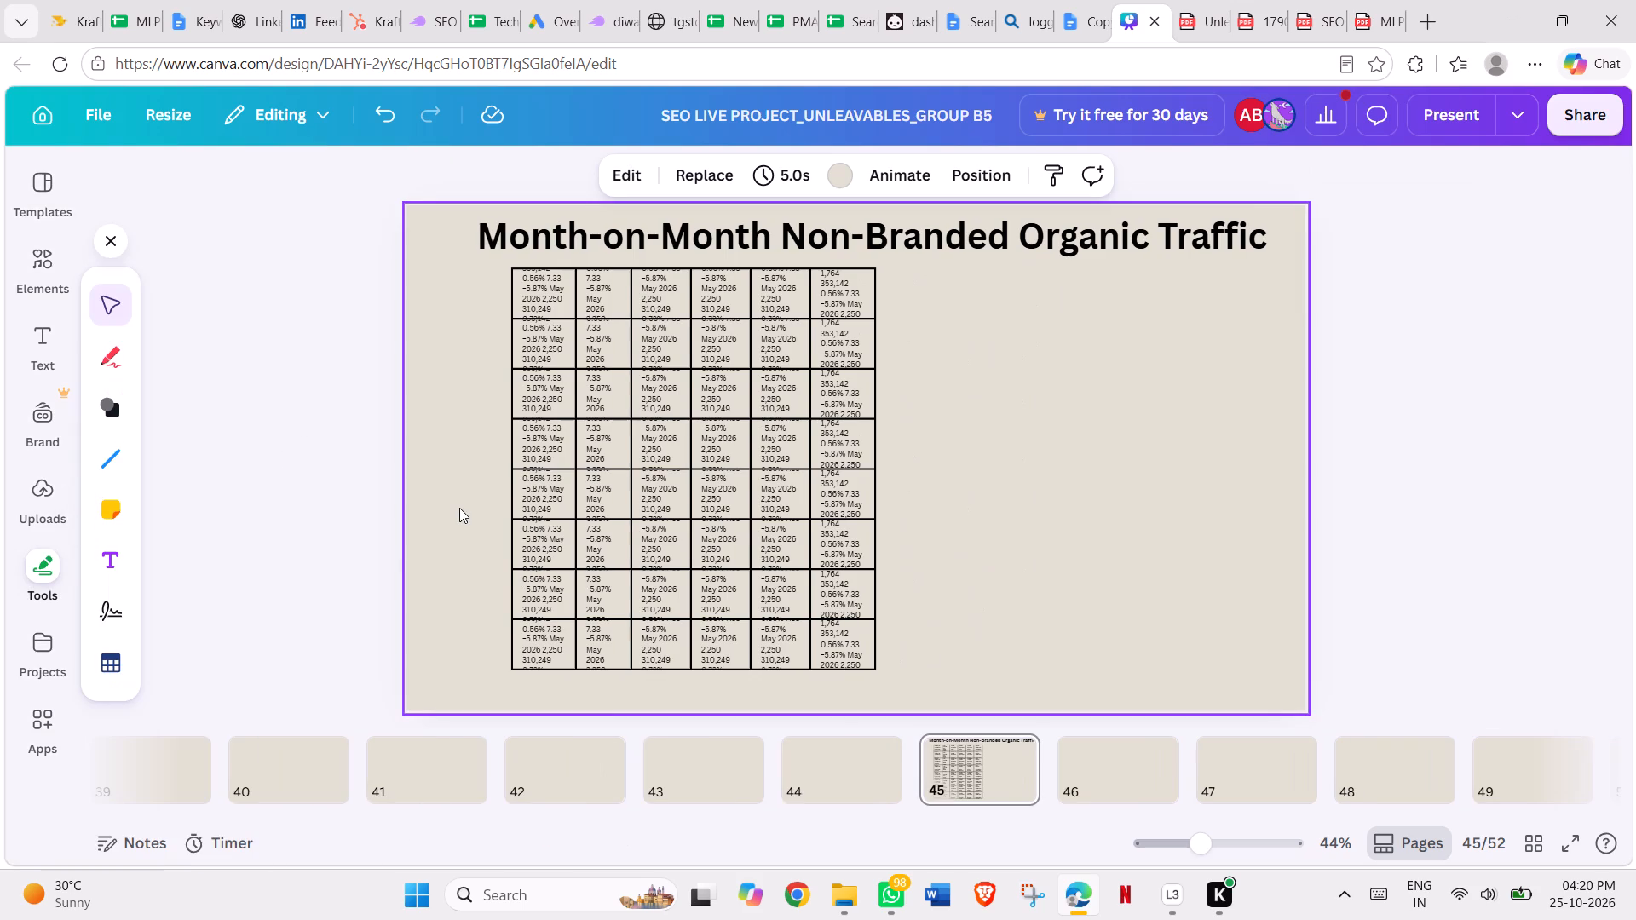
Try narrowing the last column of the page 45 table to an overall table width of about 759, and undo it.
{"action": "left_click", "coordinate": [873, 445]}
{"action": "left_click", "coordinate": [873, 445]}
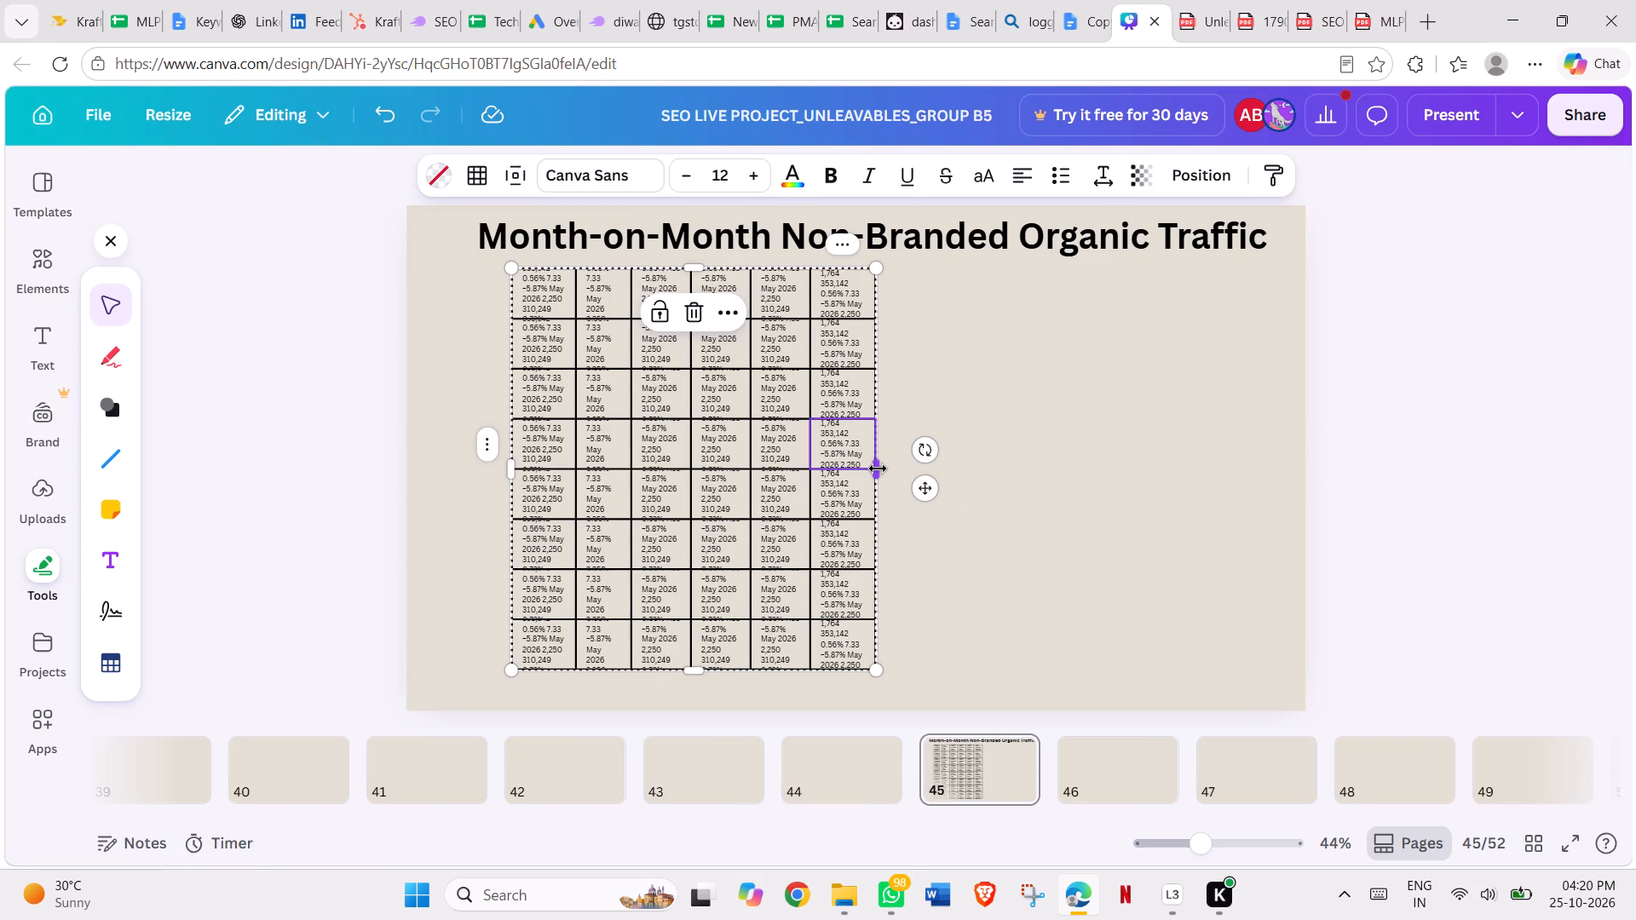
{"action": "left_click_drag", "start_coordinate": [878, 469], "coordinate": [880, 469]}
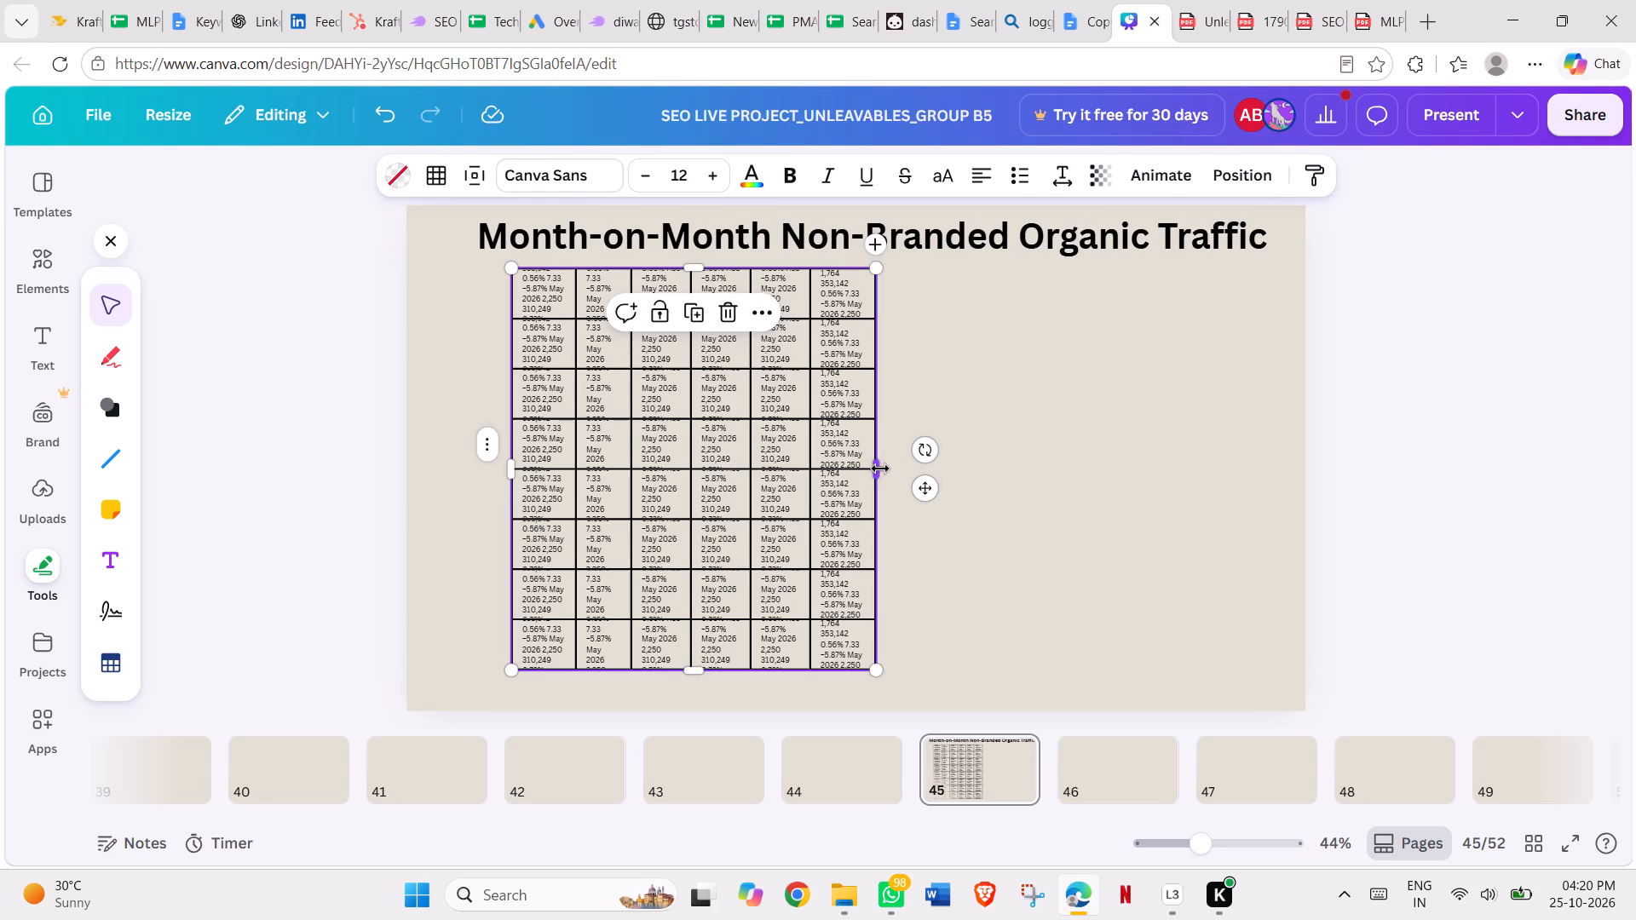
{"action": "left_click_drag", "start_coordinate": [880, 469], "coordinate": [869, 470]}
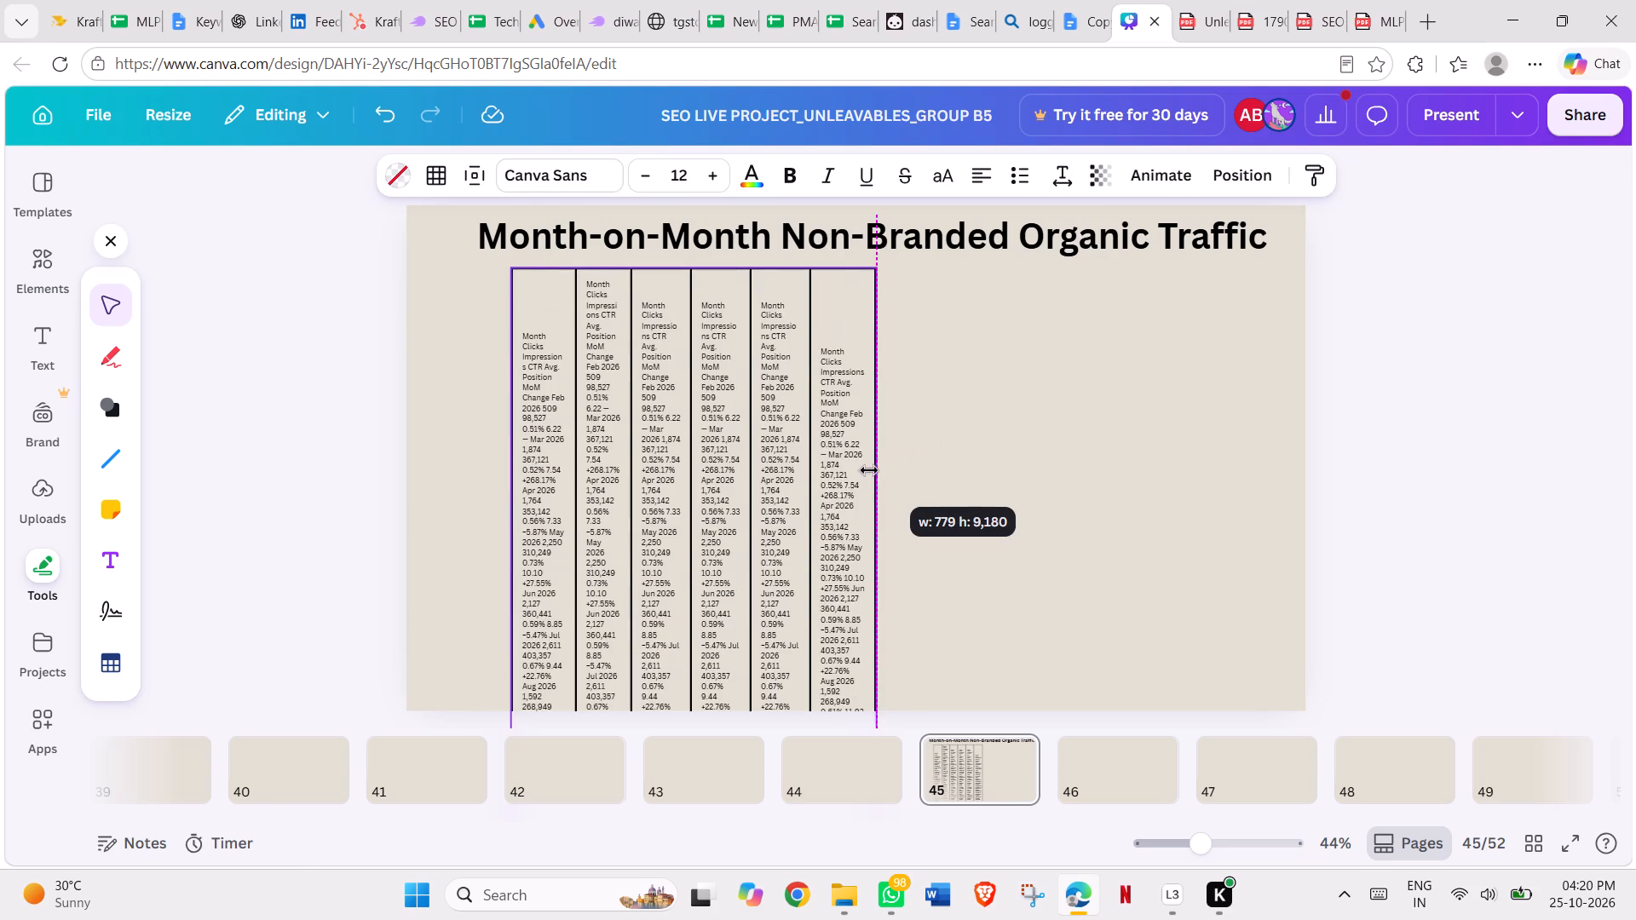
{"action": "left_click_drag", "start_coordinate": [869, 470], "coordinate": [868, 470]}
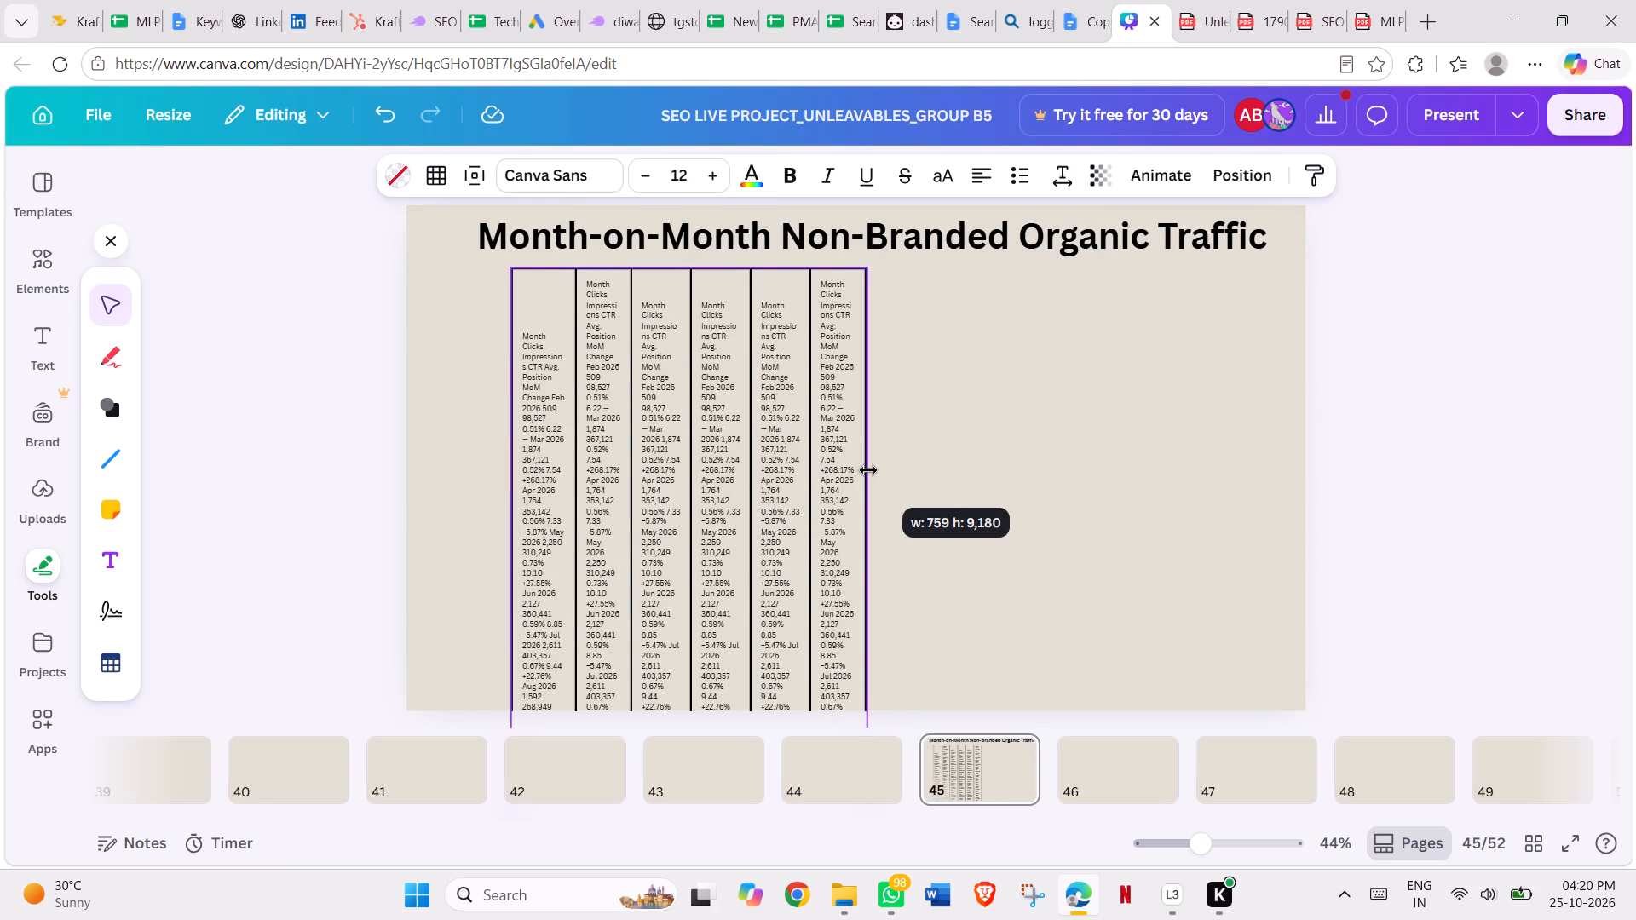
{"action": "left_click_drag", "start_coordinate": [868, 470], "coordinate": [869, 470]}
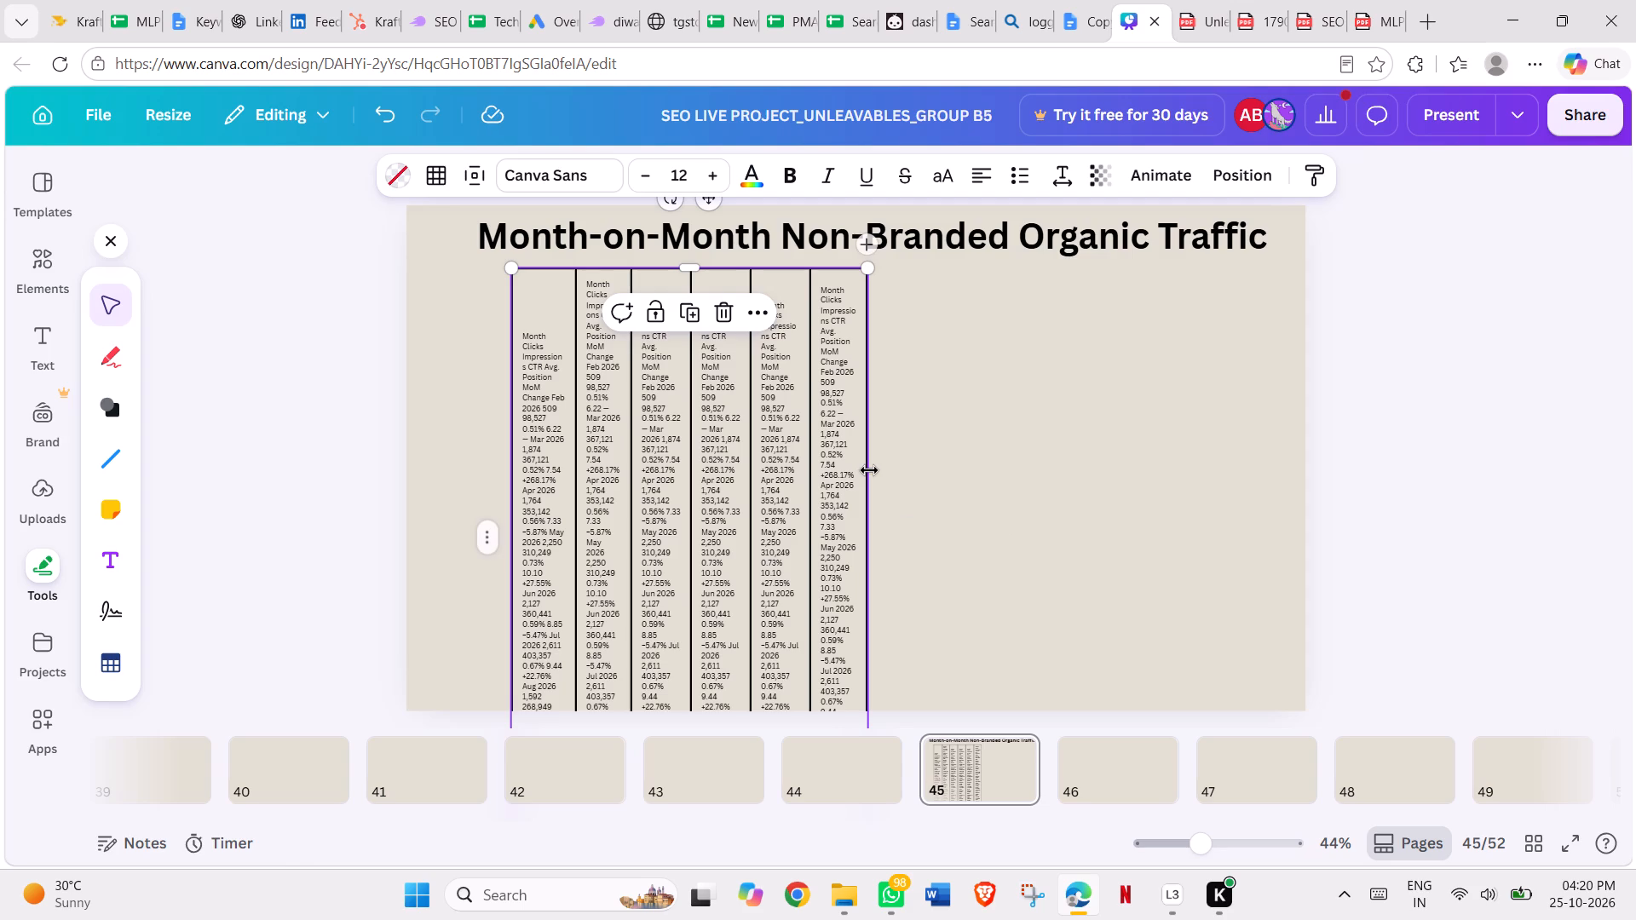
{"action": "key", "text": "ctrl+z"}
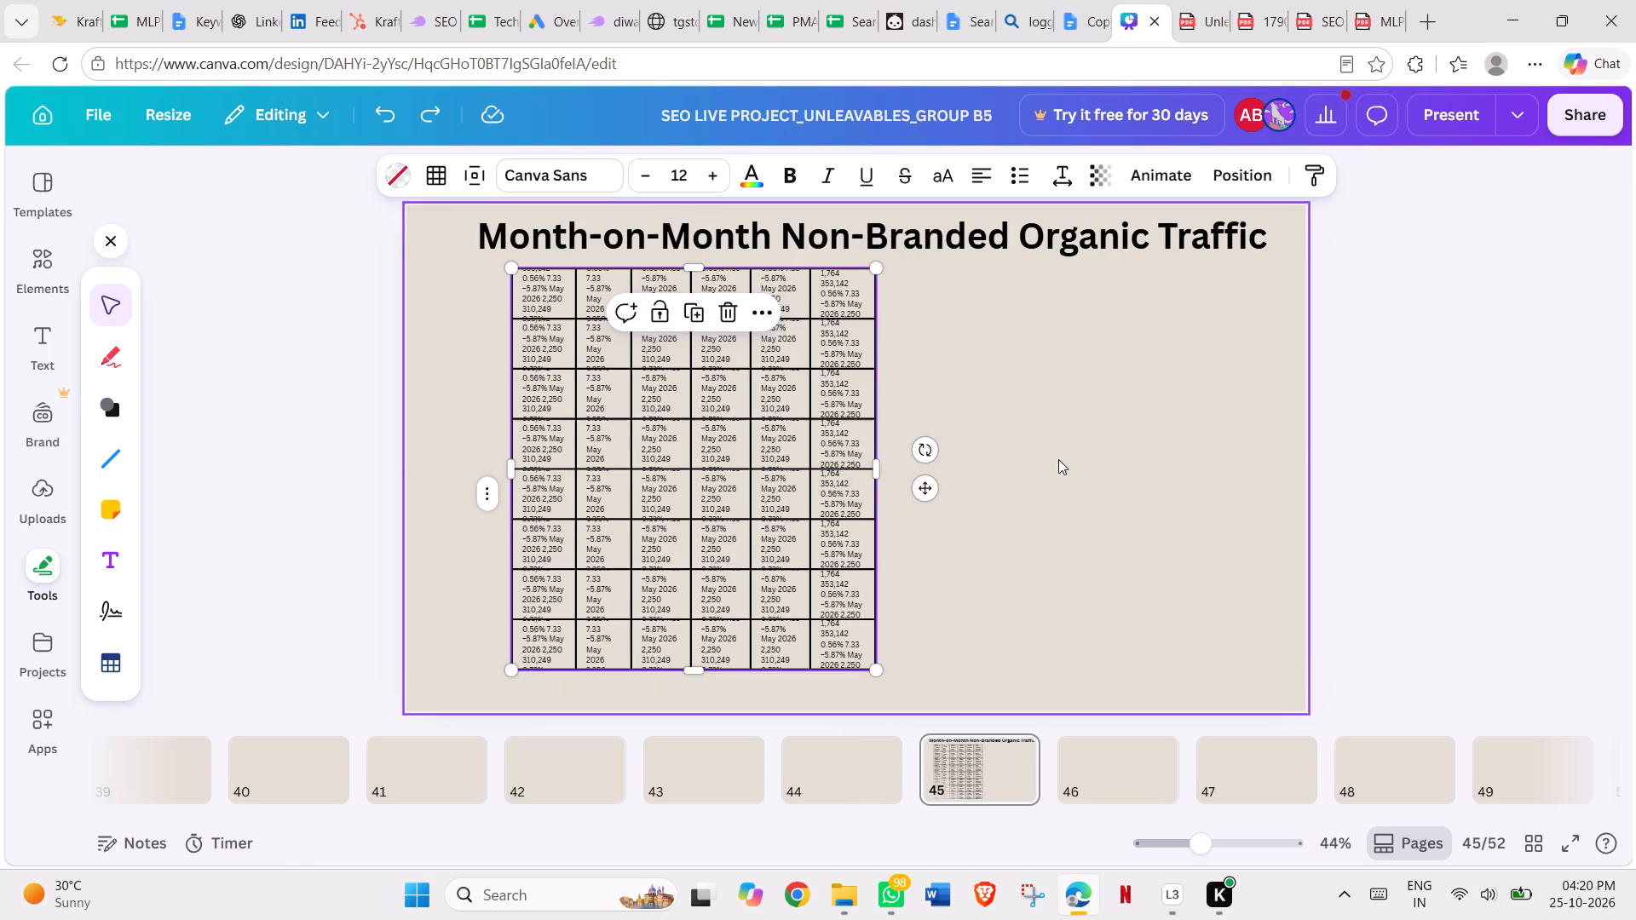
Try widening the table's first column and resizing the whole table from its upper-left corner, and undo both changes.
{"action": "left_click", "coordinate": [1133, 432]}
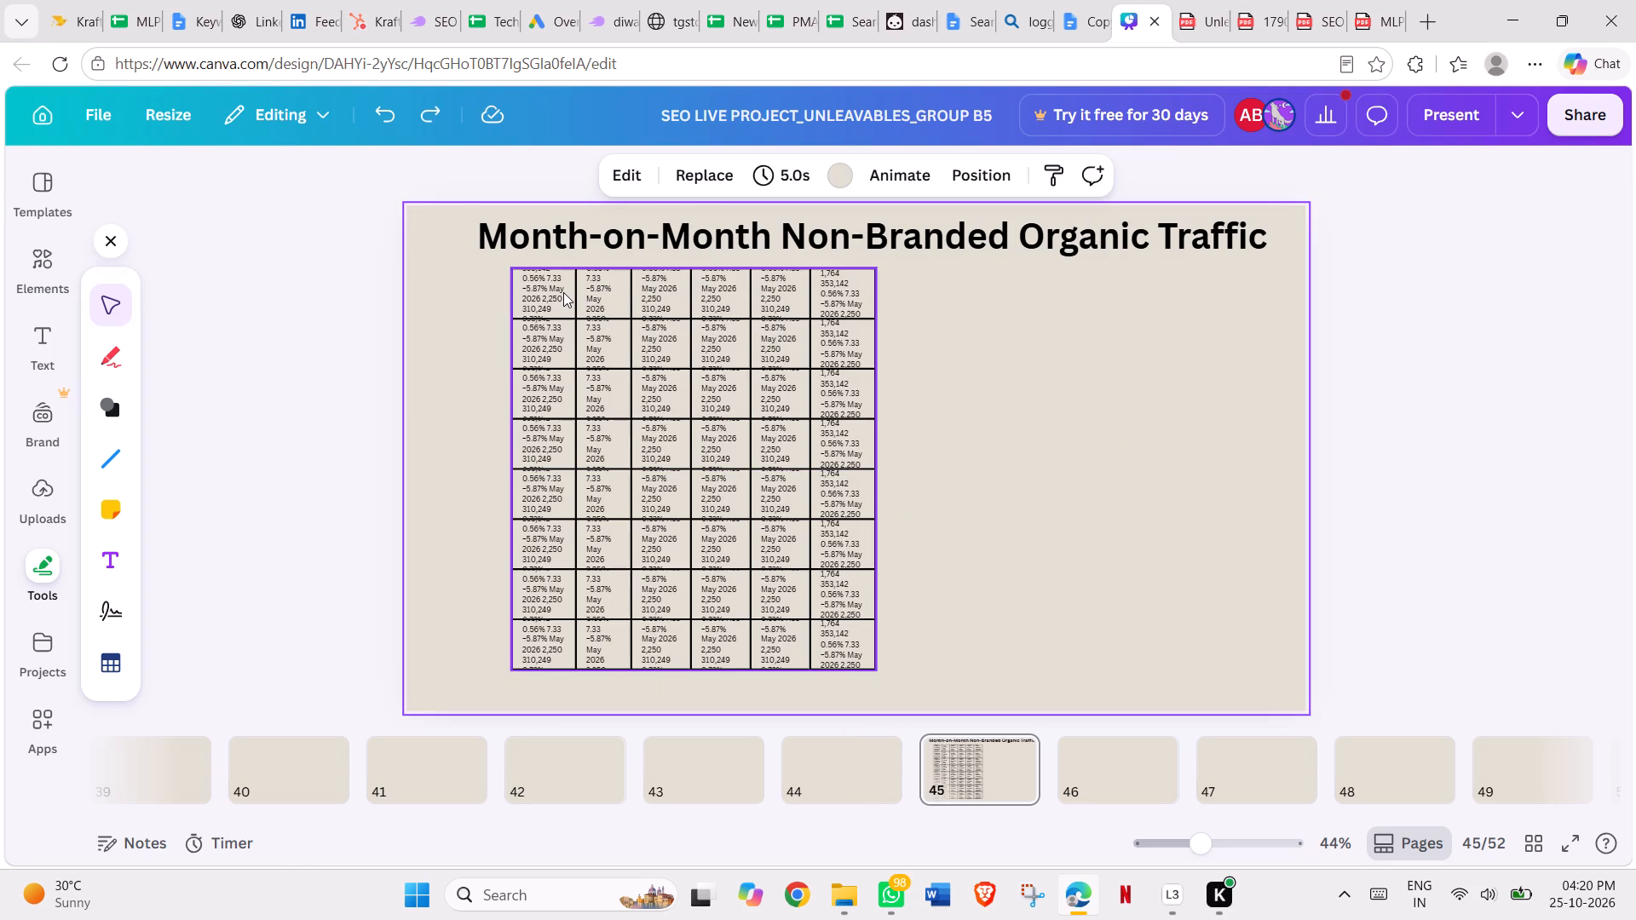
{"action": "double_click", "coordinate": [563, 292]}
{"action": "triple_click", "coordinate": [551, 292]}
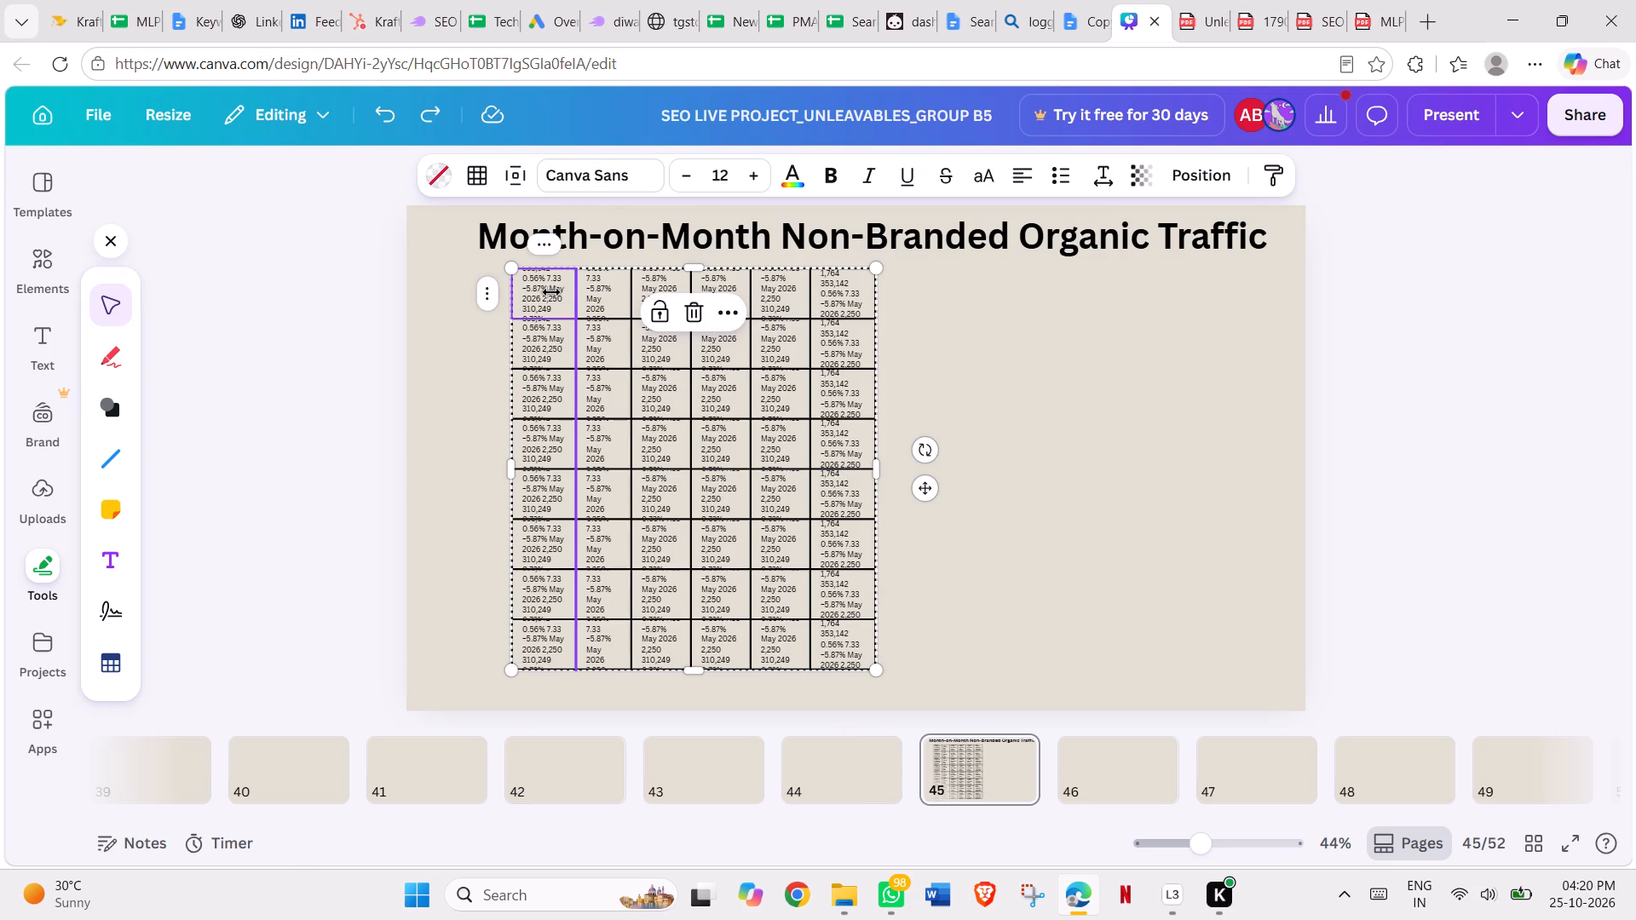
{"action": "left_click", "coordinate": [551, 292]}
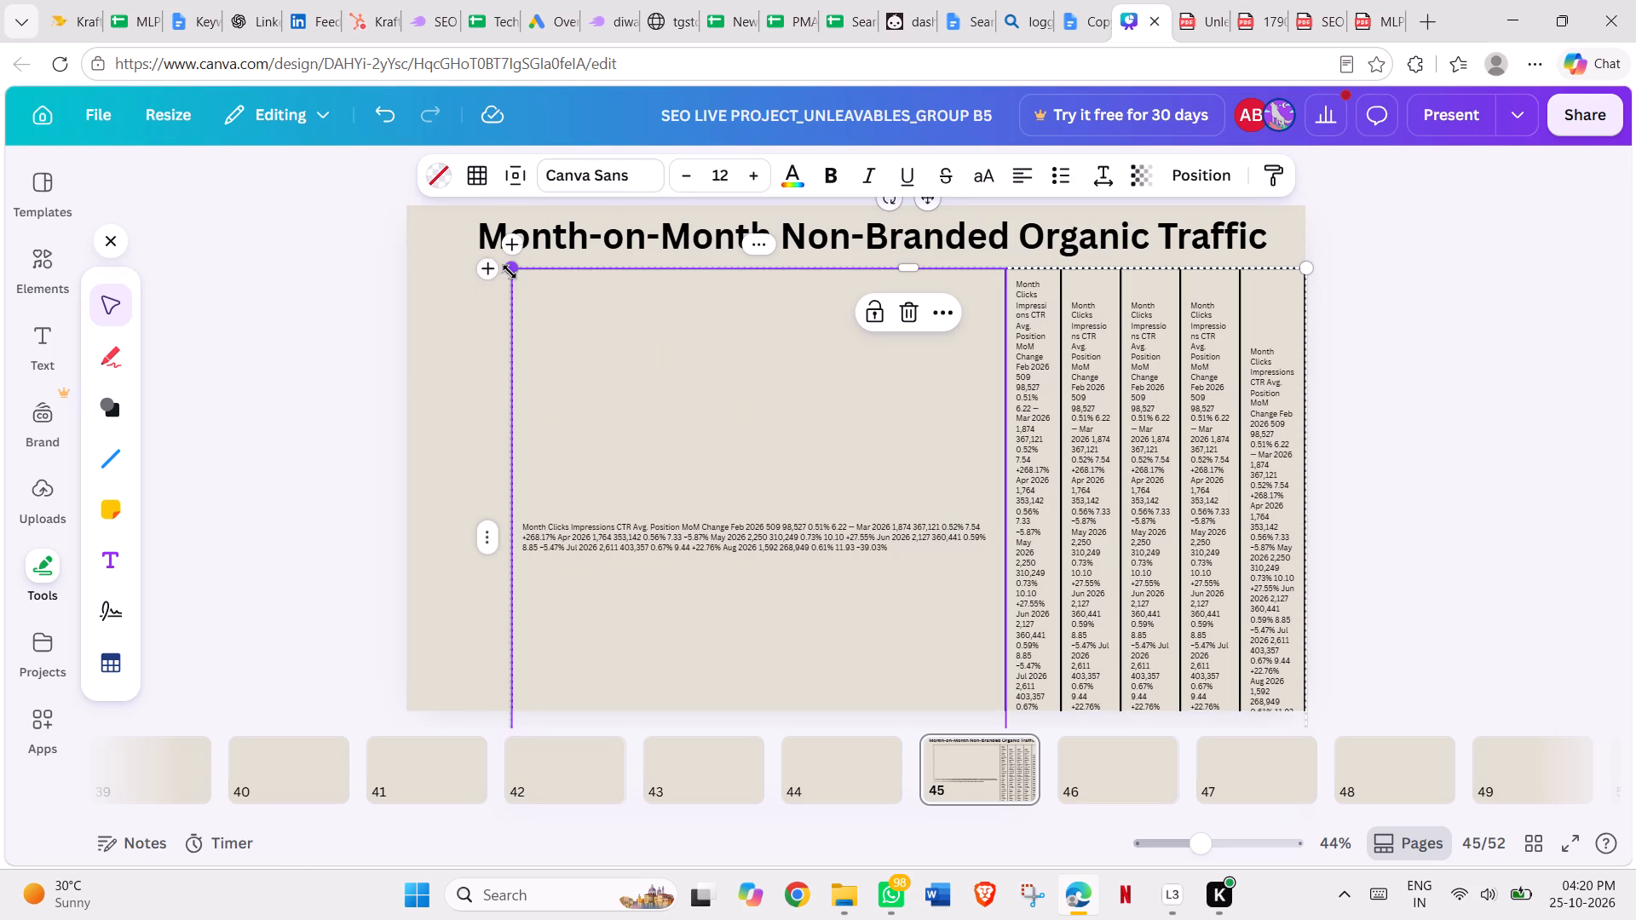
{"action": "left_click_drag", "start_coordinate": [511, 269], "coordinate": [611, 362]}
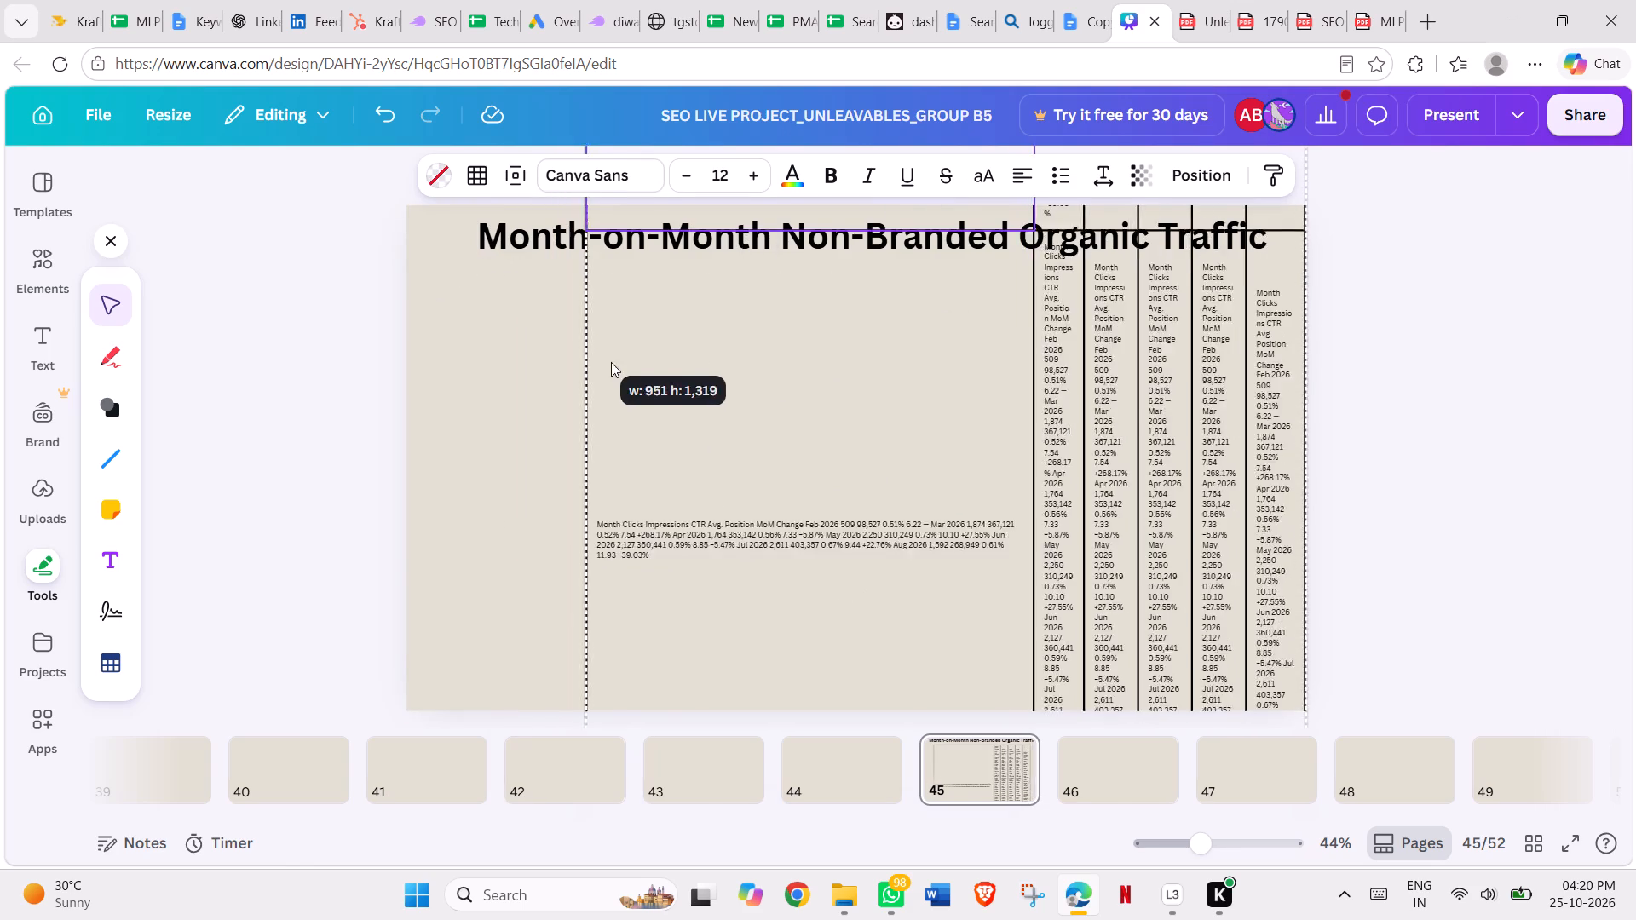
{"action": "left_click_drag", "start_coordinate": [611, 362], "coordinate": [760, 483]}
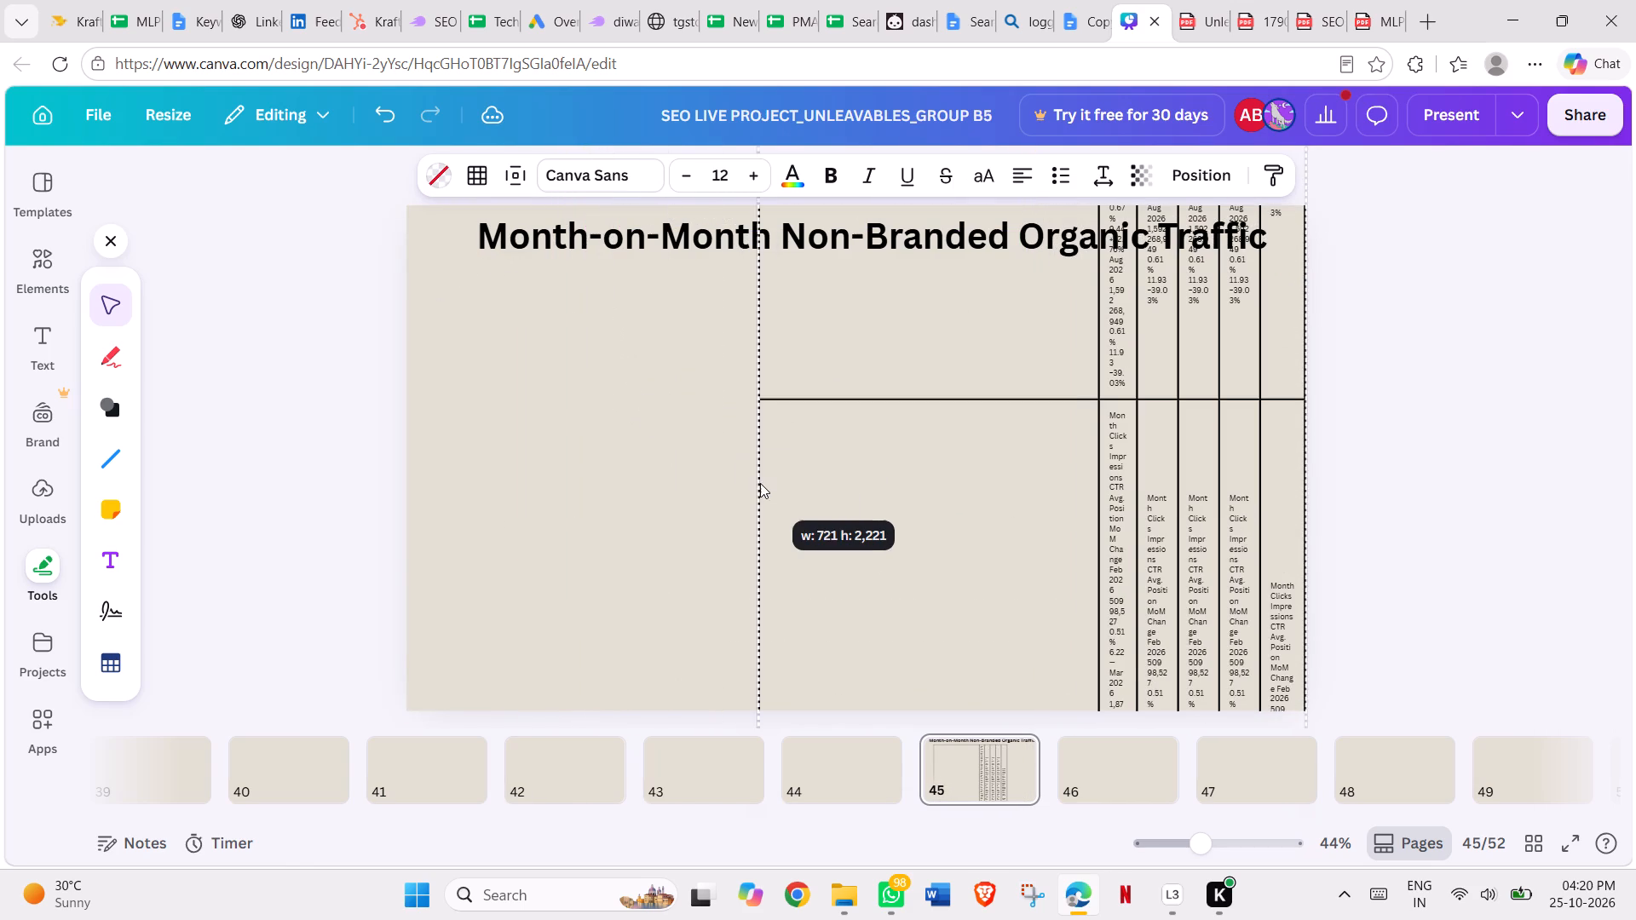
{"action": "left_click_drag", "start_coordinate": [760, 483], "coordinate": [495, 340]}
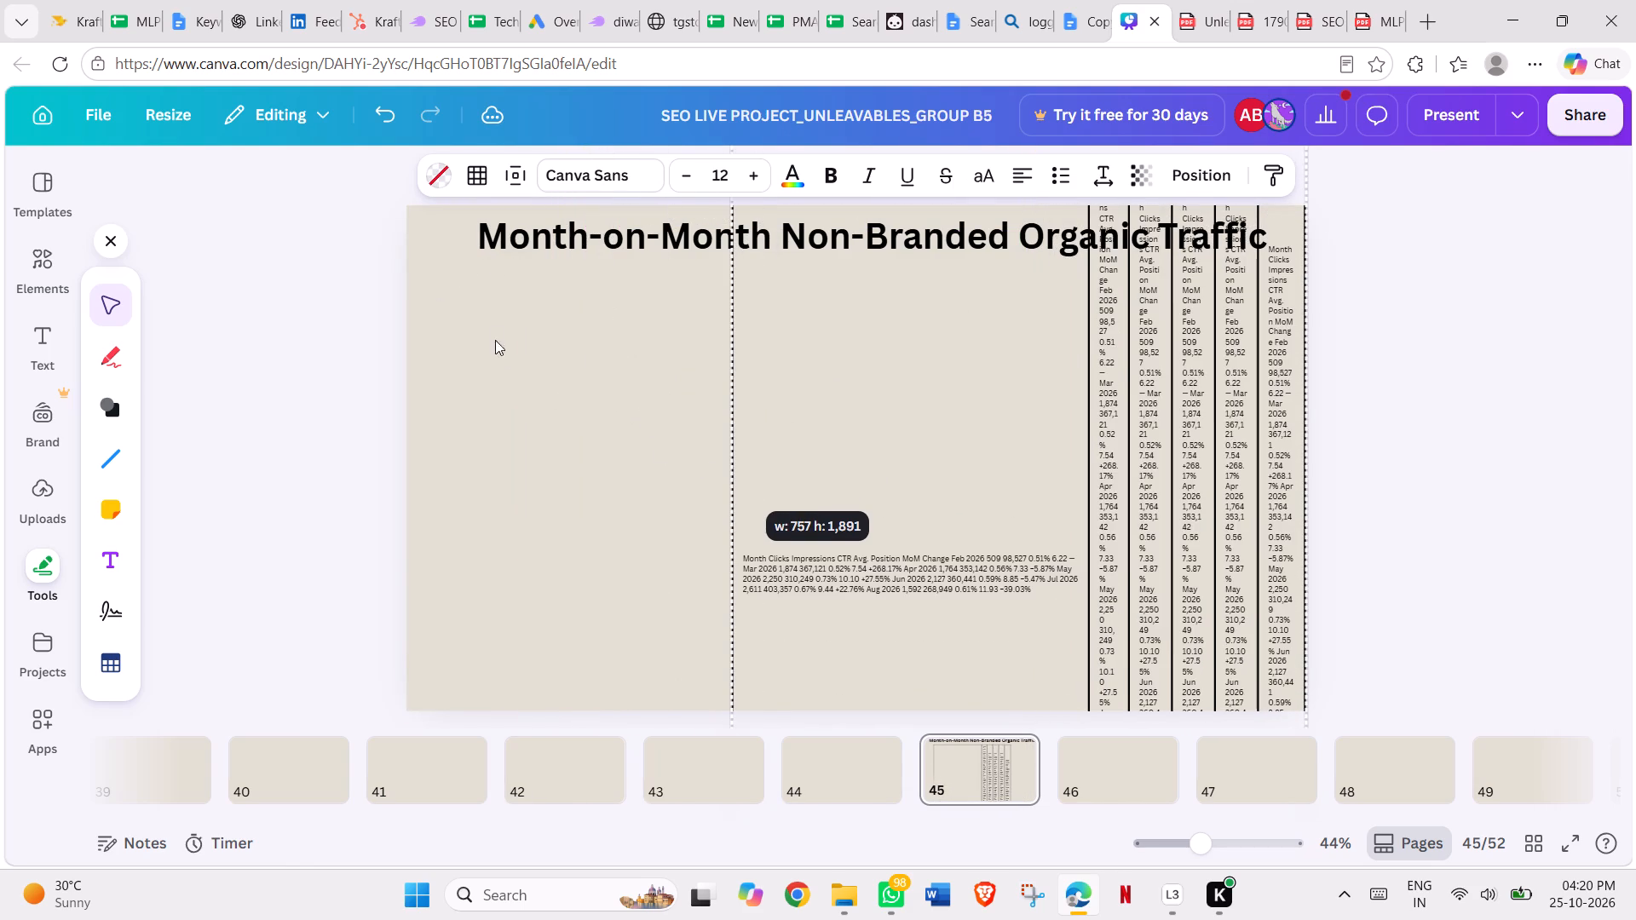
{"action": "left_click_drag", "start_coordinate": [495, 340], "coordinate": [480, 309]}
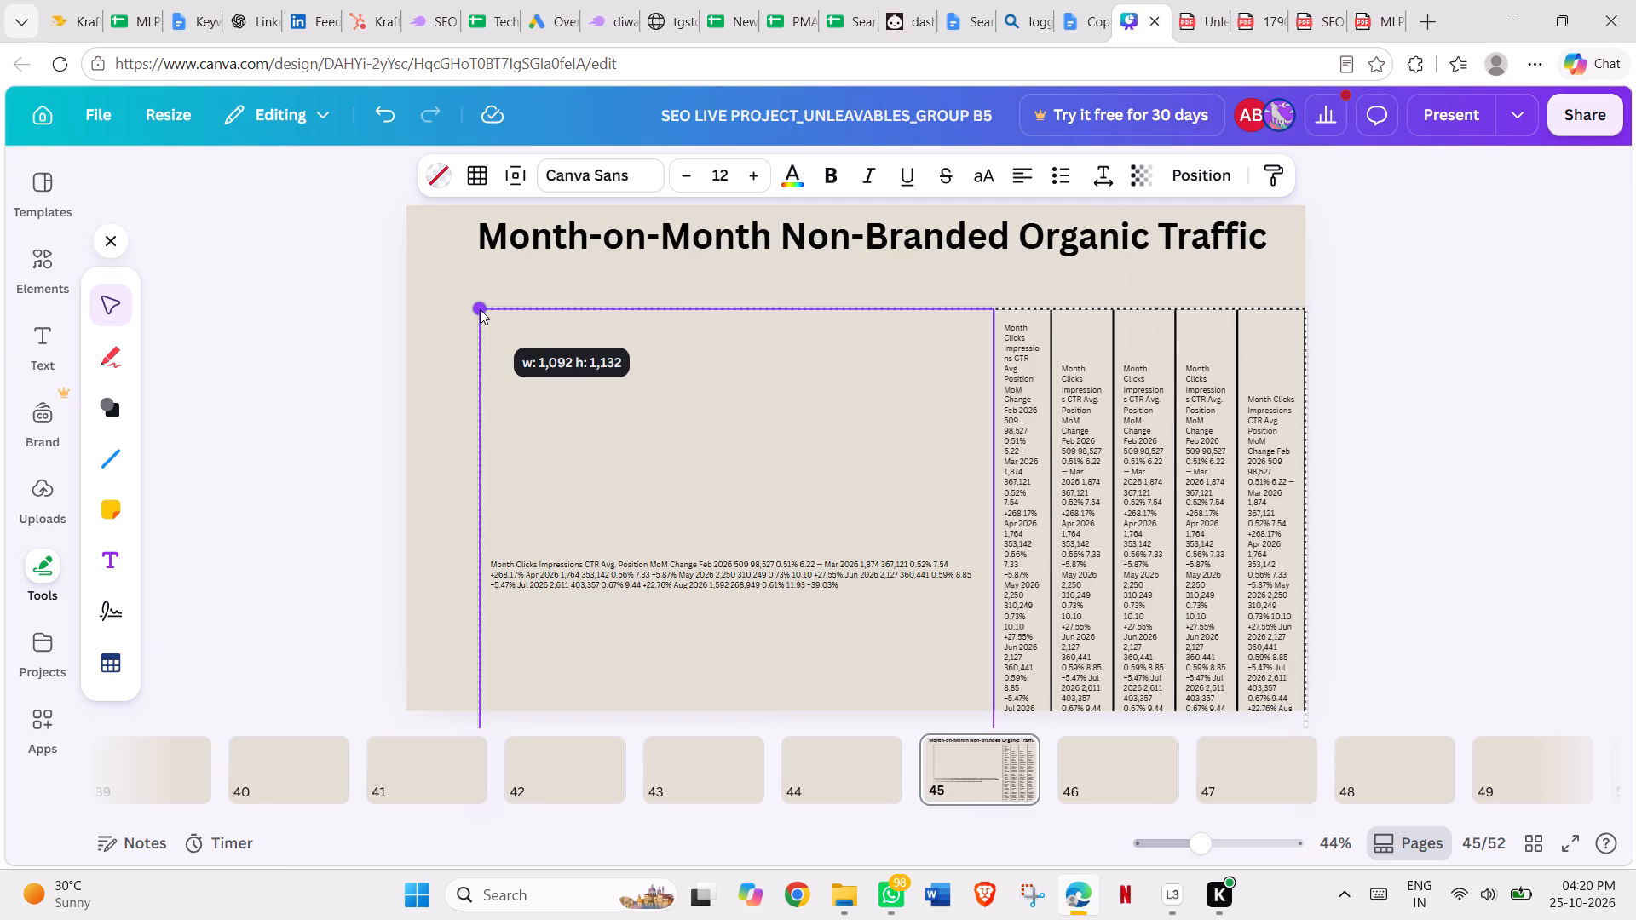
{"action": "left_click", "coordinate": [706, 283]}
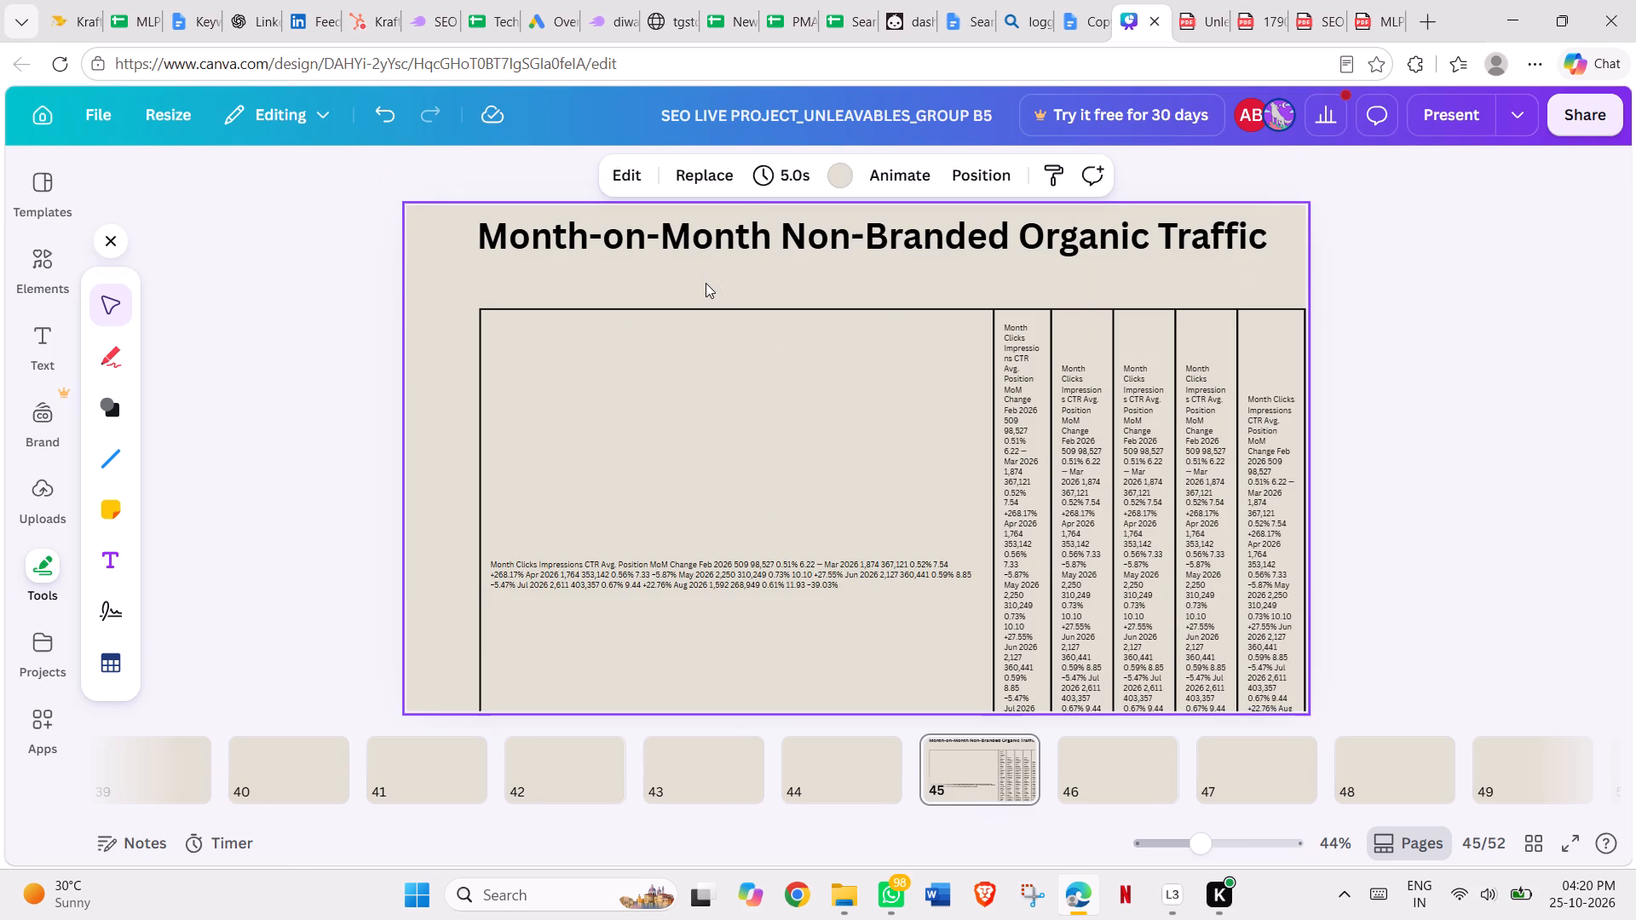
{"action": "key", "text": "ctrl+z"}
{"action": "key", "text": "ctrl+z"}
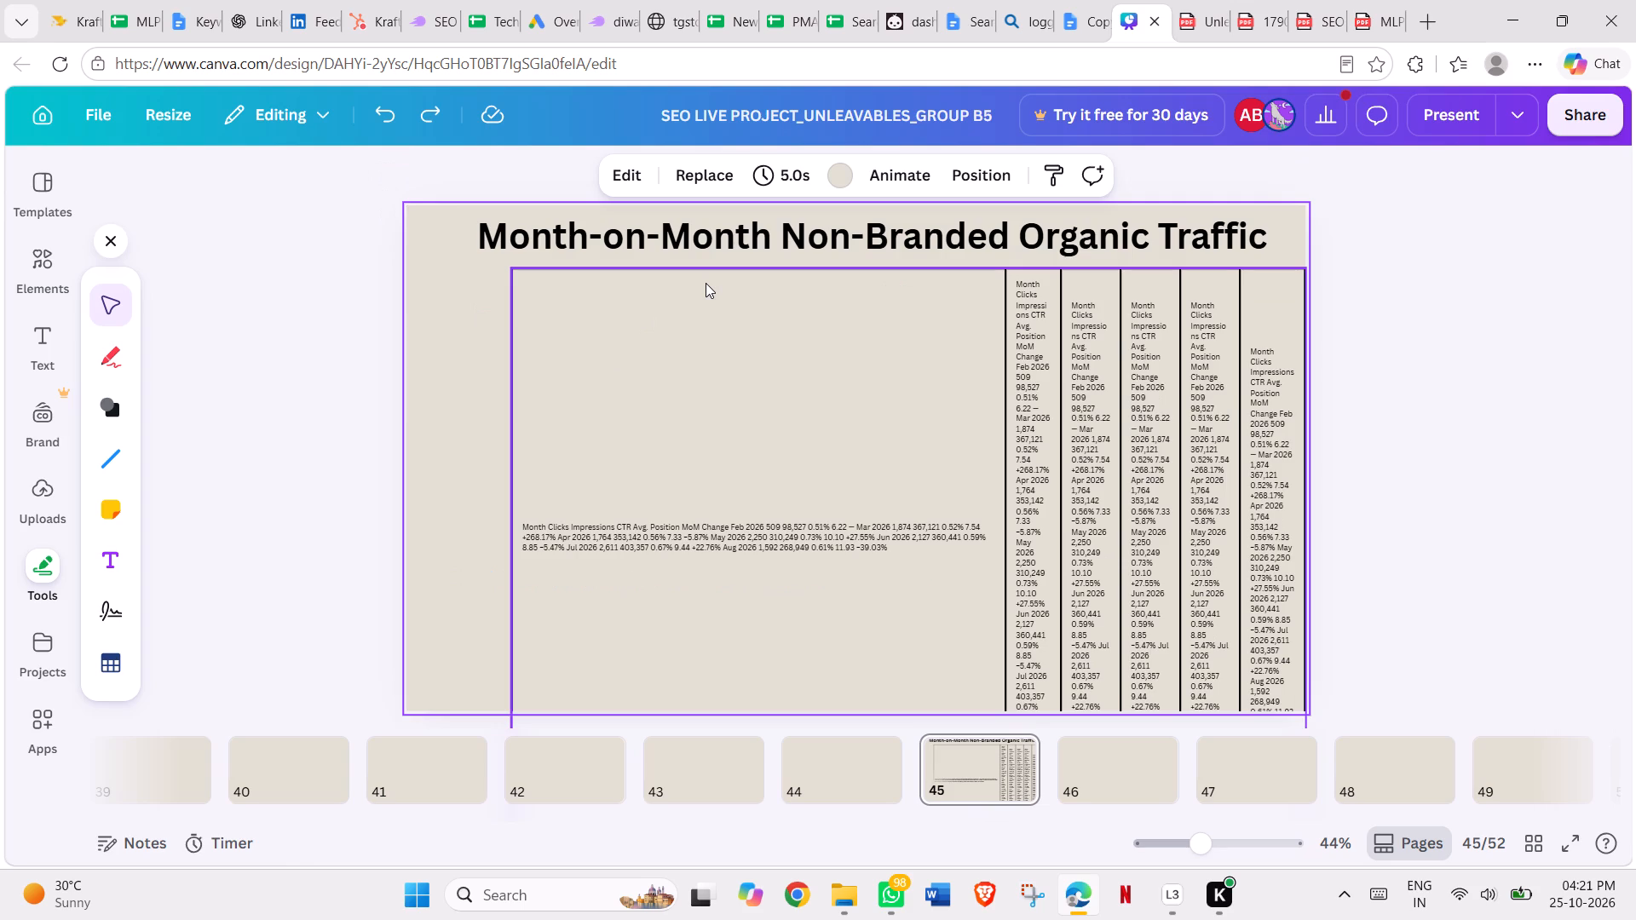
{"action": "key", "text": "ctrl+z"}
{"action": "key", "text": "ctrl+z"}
Move the page 45 table down, leaving more space beneath the page title.
{"action": "left_click_drag", "start_coordinate": [706, 283], "coordinate": [699, 342]}
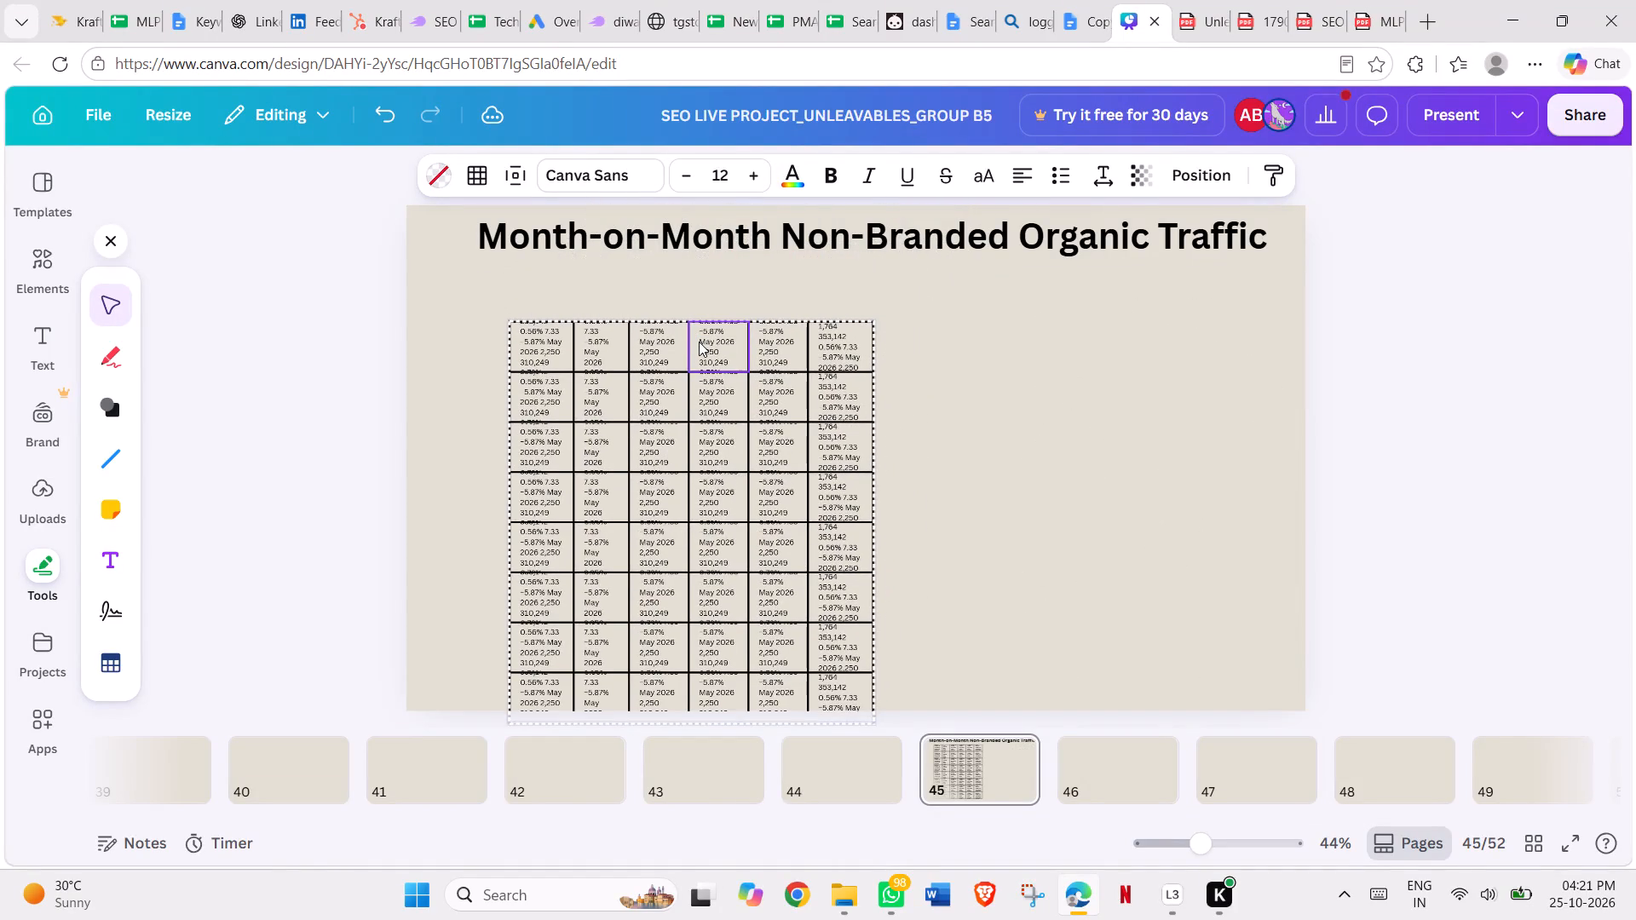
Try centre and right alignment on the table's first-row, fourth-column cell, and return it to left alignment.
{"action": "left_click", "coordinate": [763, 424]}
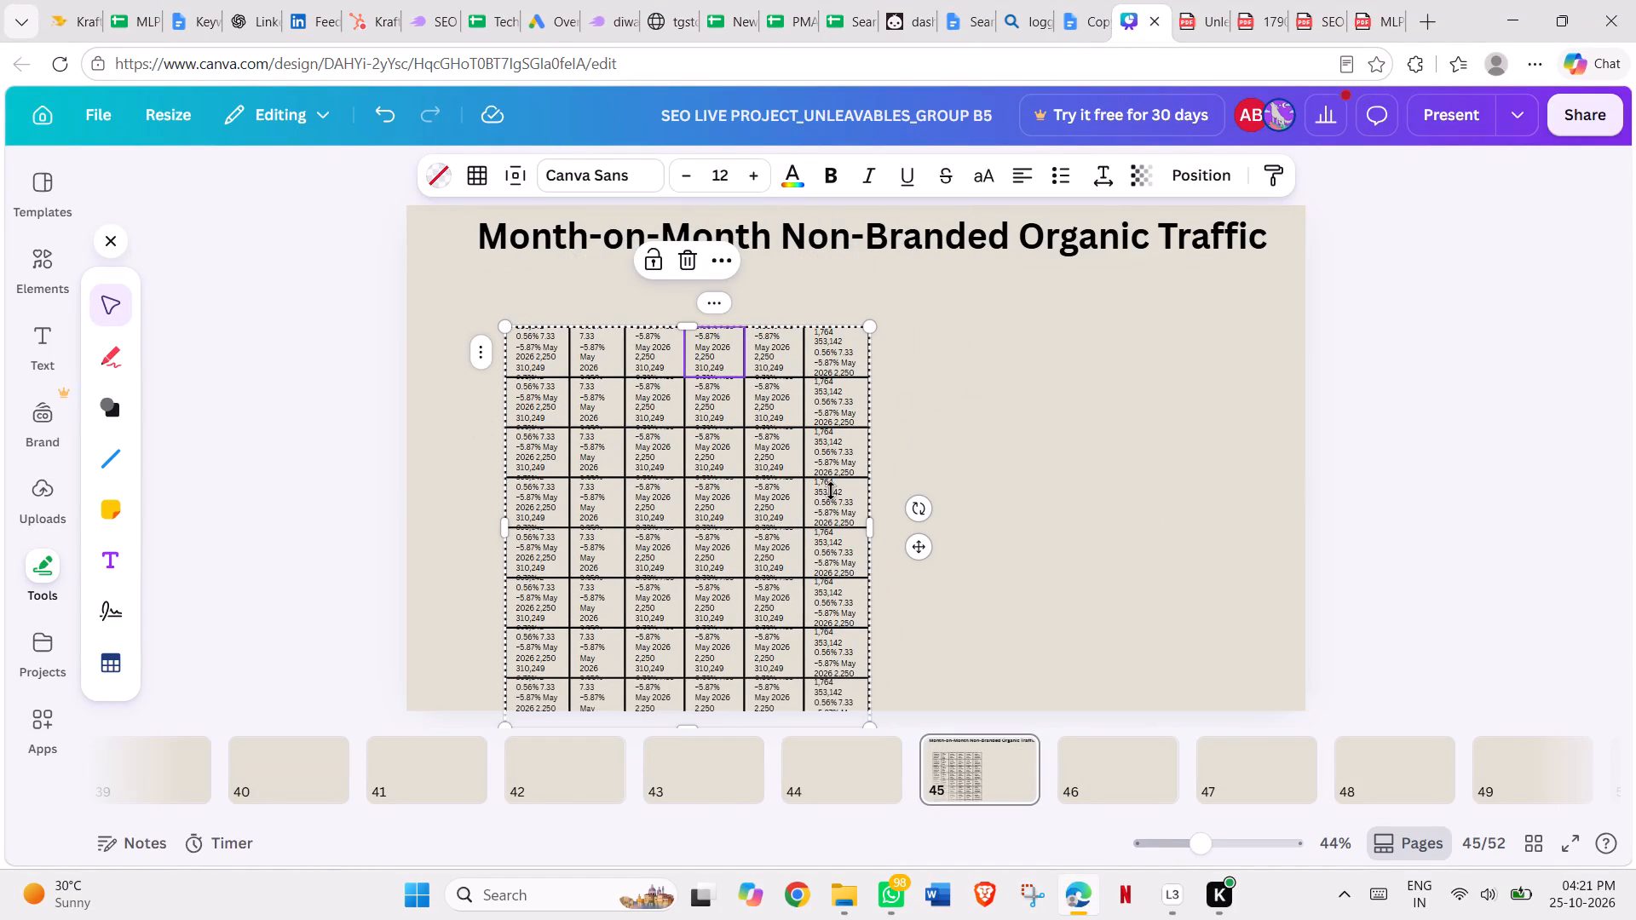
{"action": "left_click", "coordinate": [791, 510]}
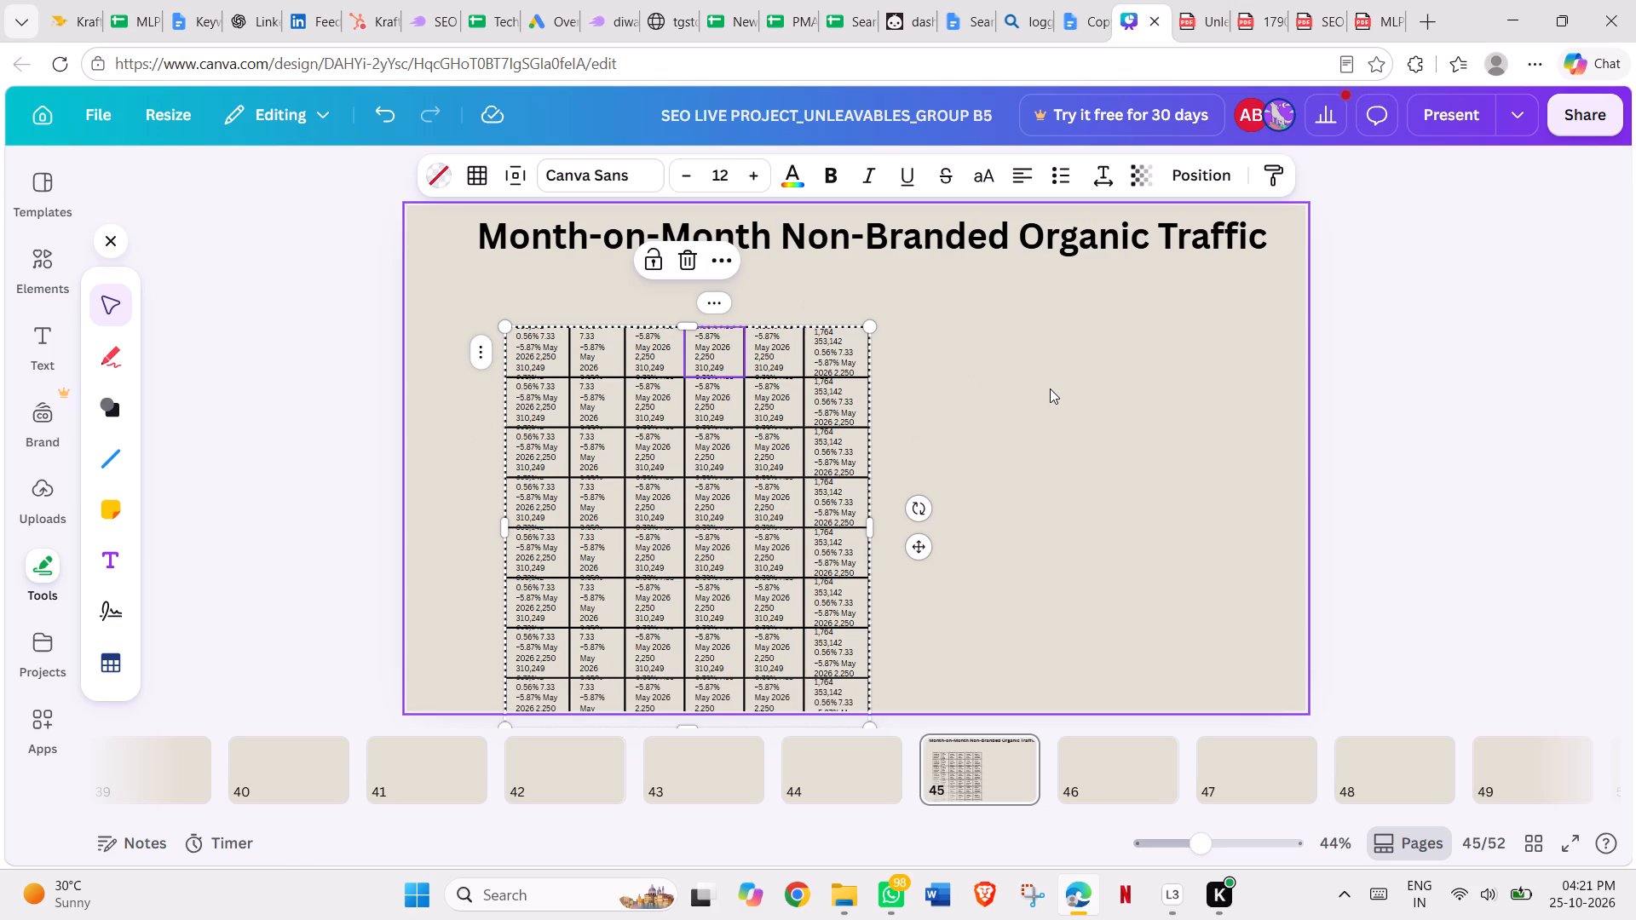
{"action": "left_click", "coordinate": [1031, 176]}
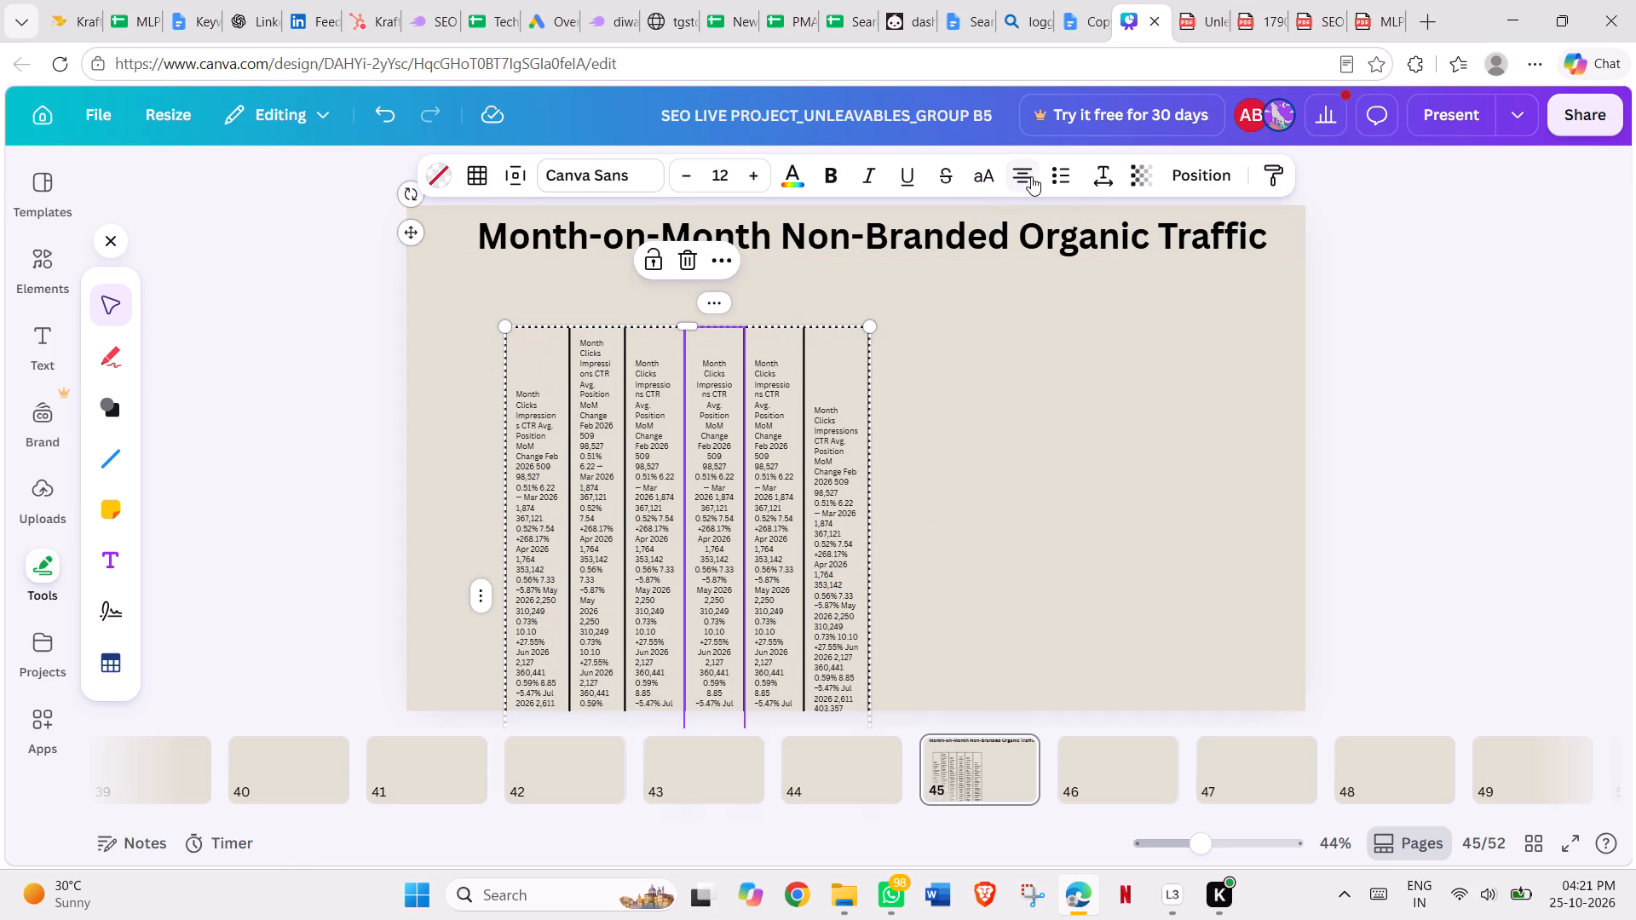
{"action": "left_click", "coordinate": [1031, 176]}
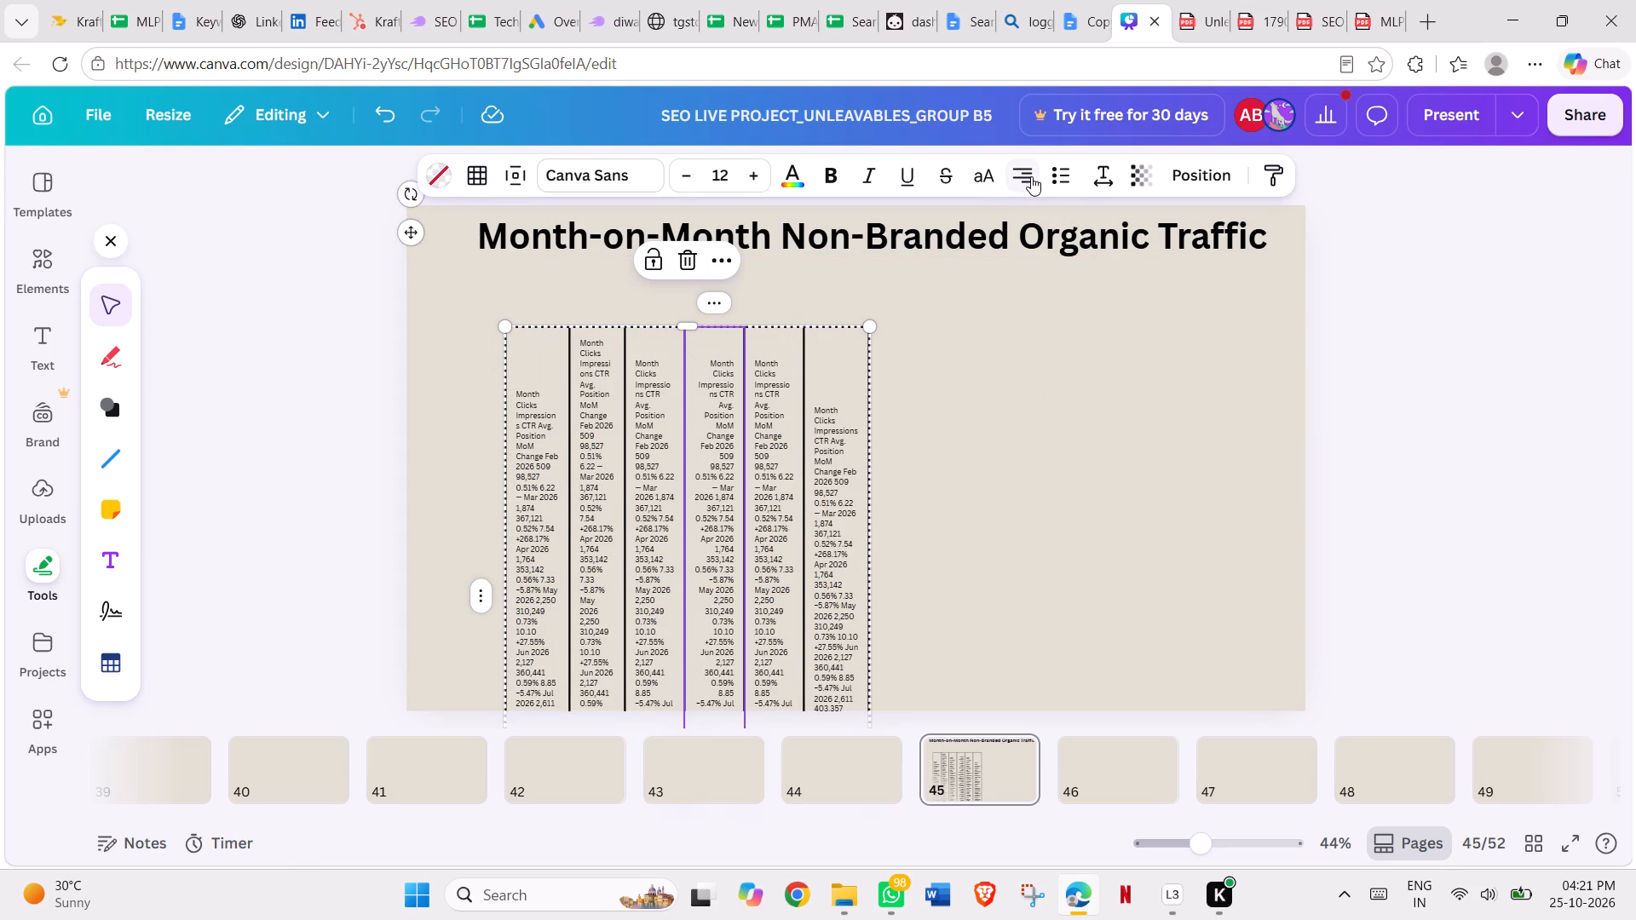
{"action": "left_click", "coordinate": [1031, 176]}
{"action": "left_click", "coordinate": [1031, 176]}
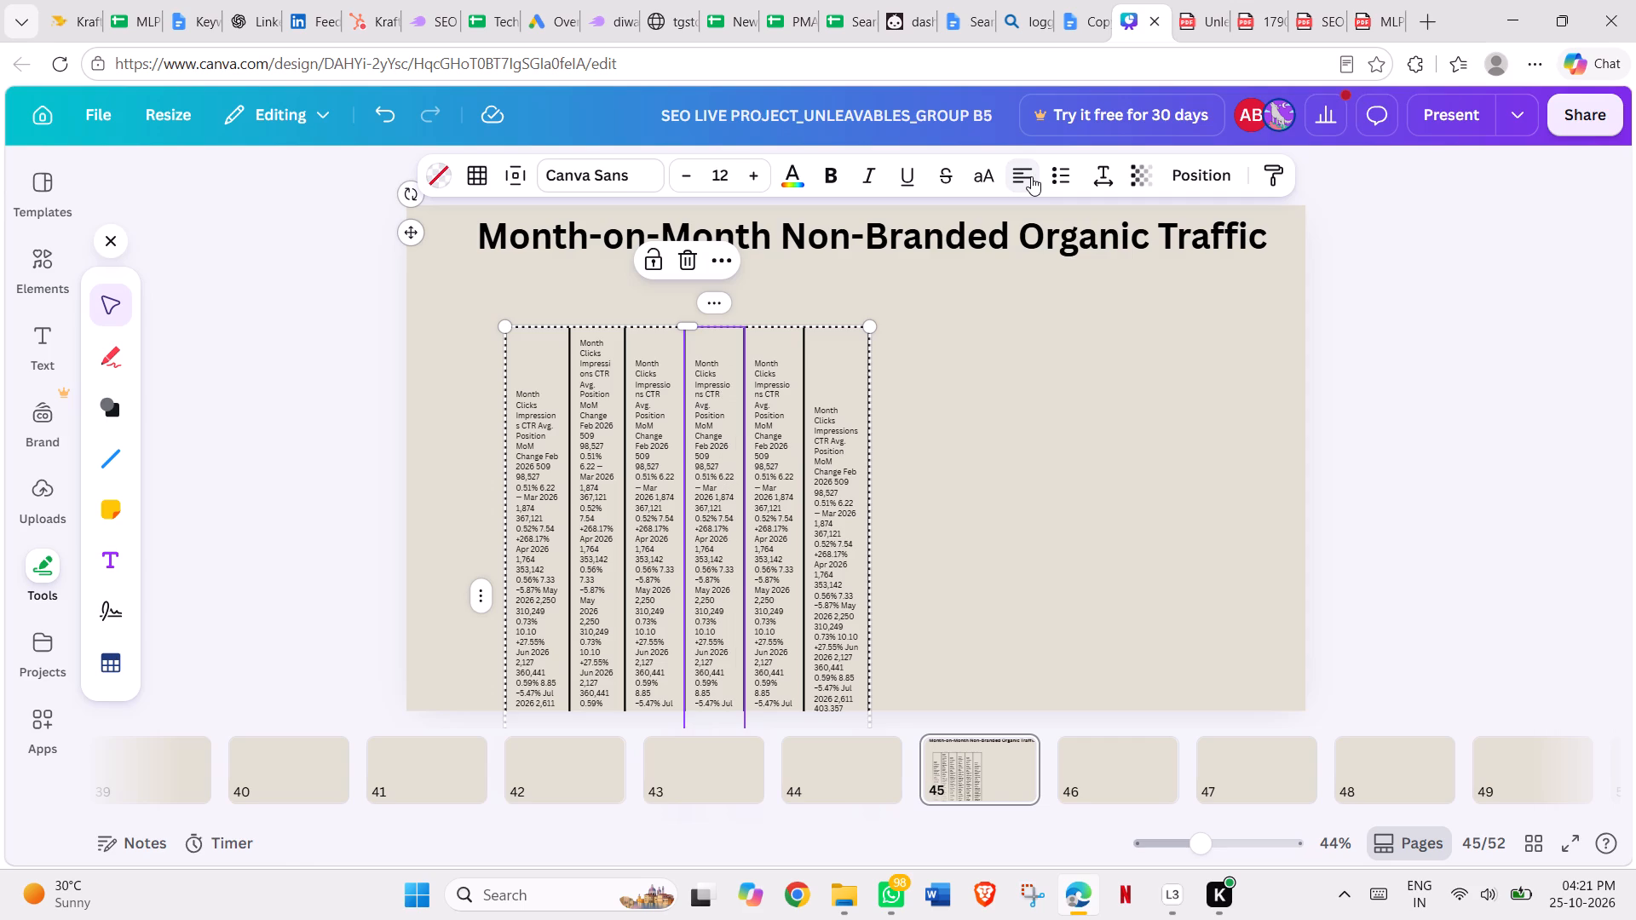
Shrink the whole page 45 table from its upper-right corner until the selected first-row cell is about 74 wide.
{"action": "left_click_drag", "start_coordinate": [870, 327], "coordinate": [769, 425]}
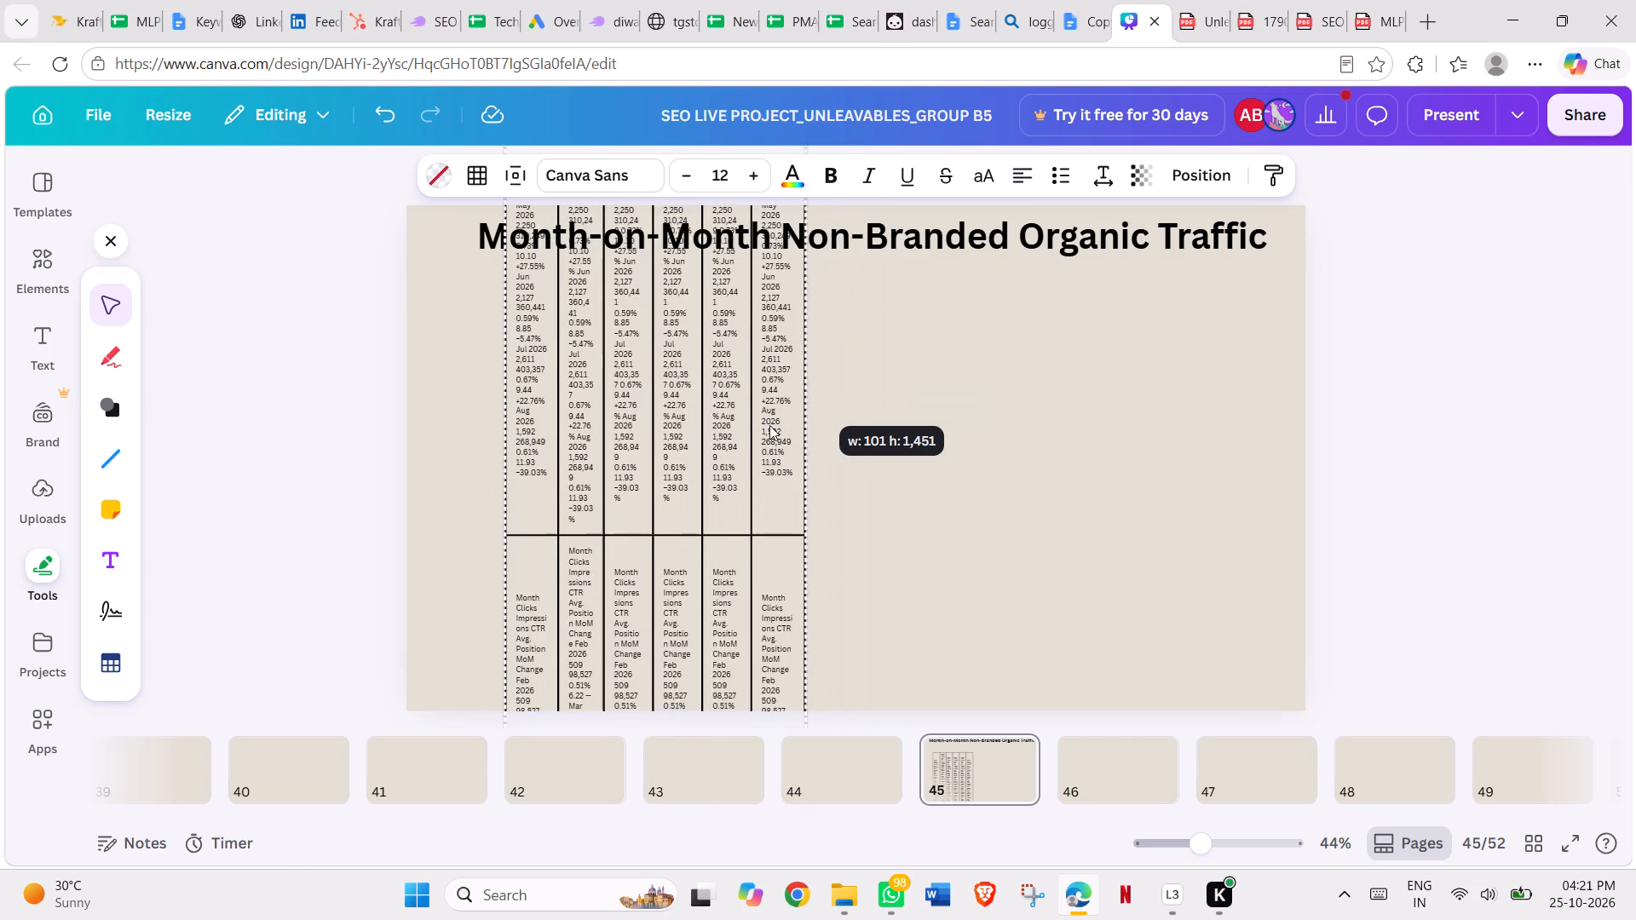
{"action": "left_click_drag", "start_coordinate": [769, 425], "coordinate": [729, 467]}
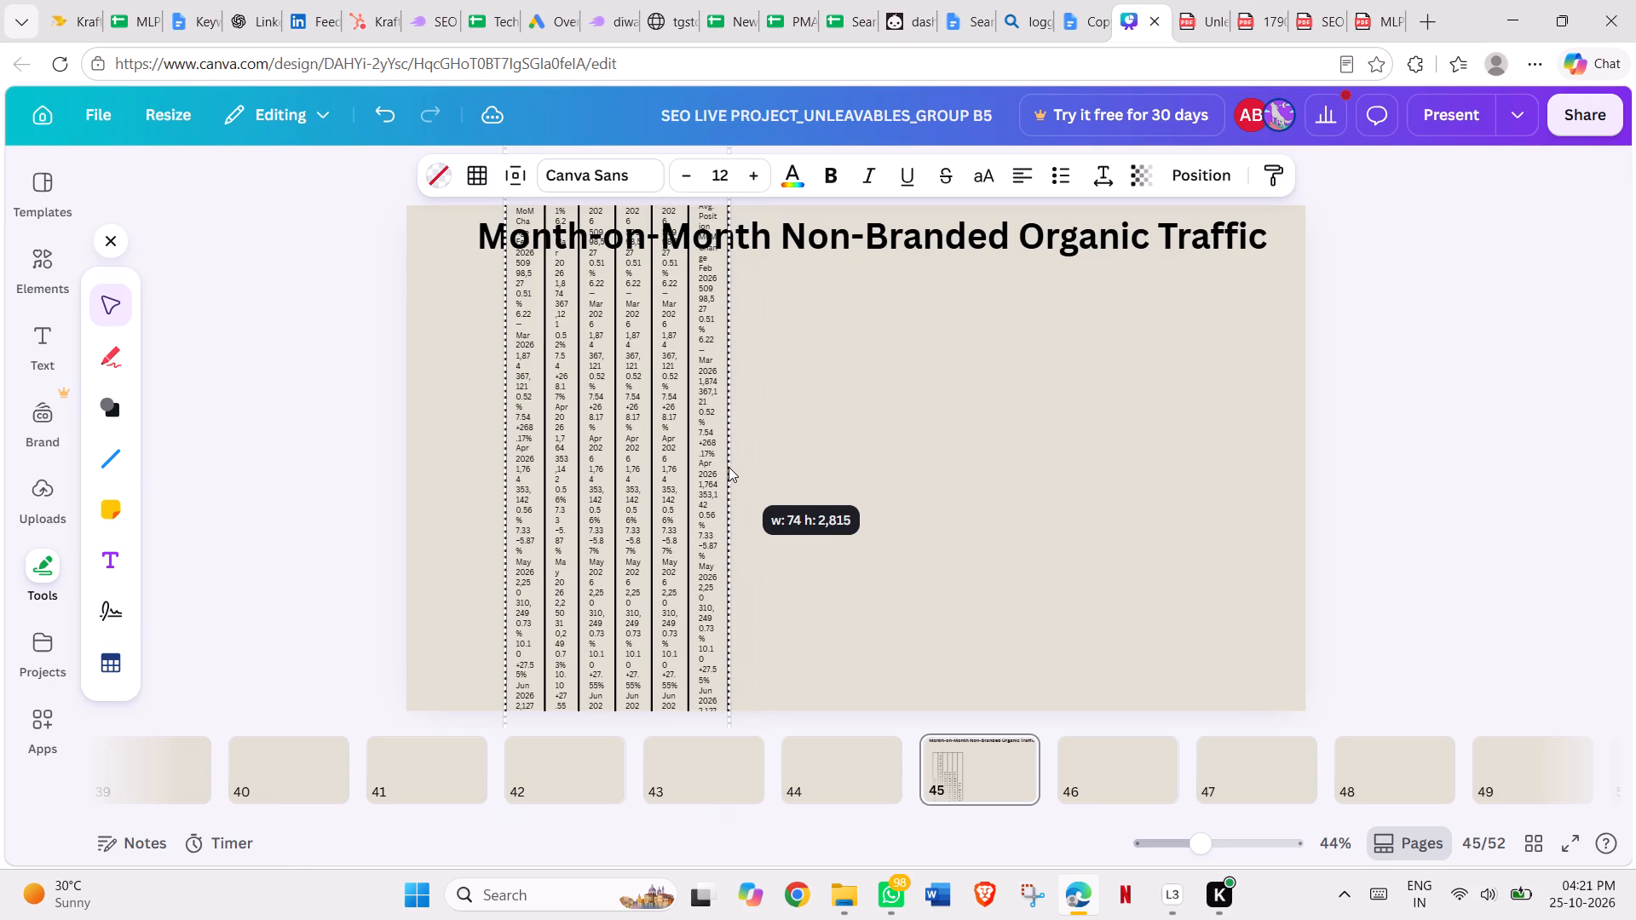
{"action": "left_click_drag", "start_coordinate": [709, 533], "coordinate": [763, 440]}
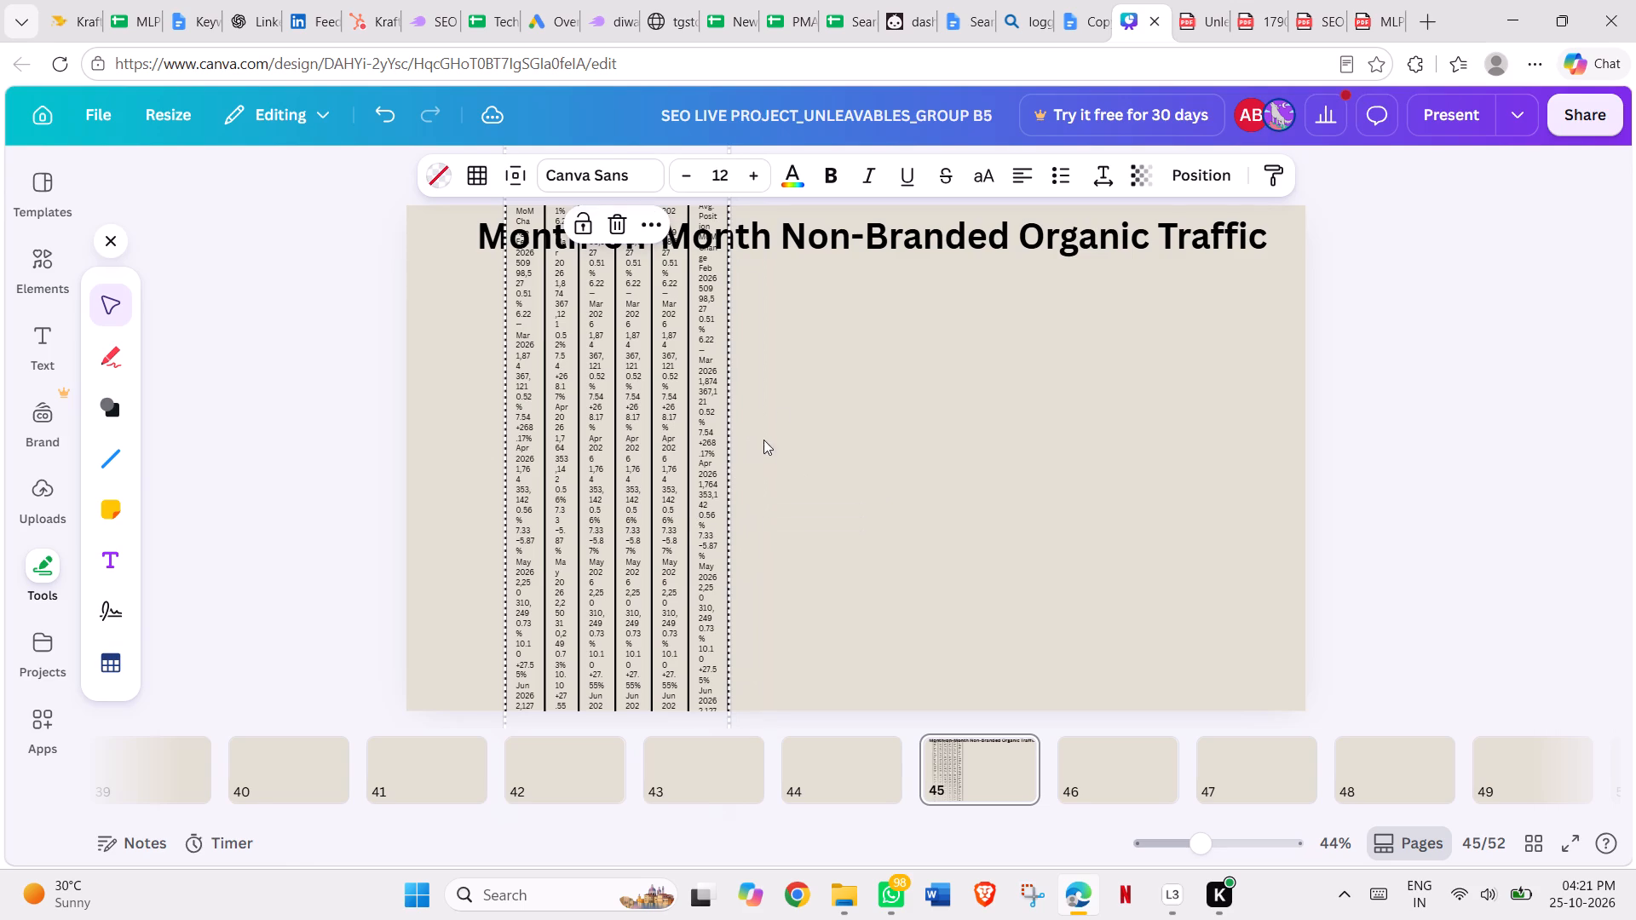
{"action": "left_click_drag", "start_coordinate": [763, 440], "coordinate": [820, 342]}
{"action": "left_click", "coordinate": [820, 342]}
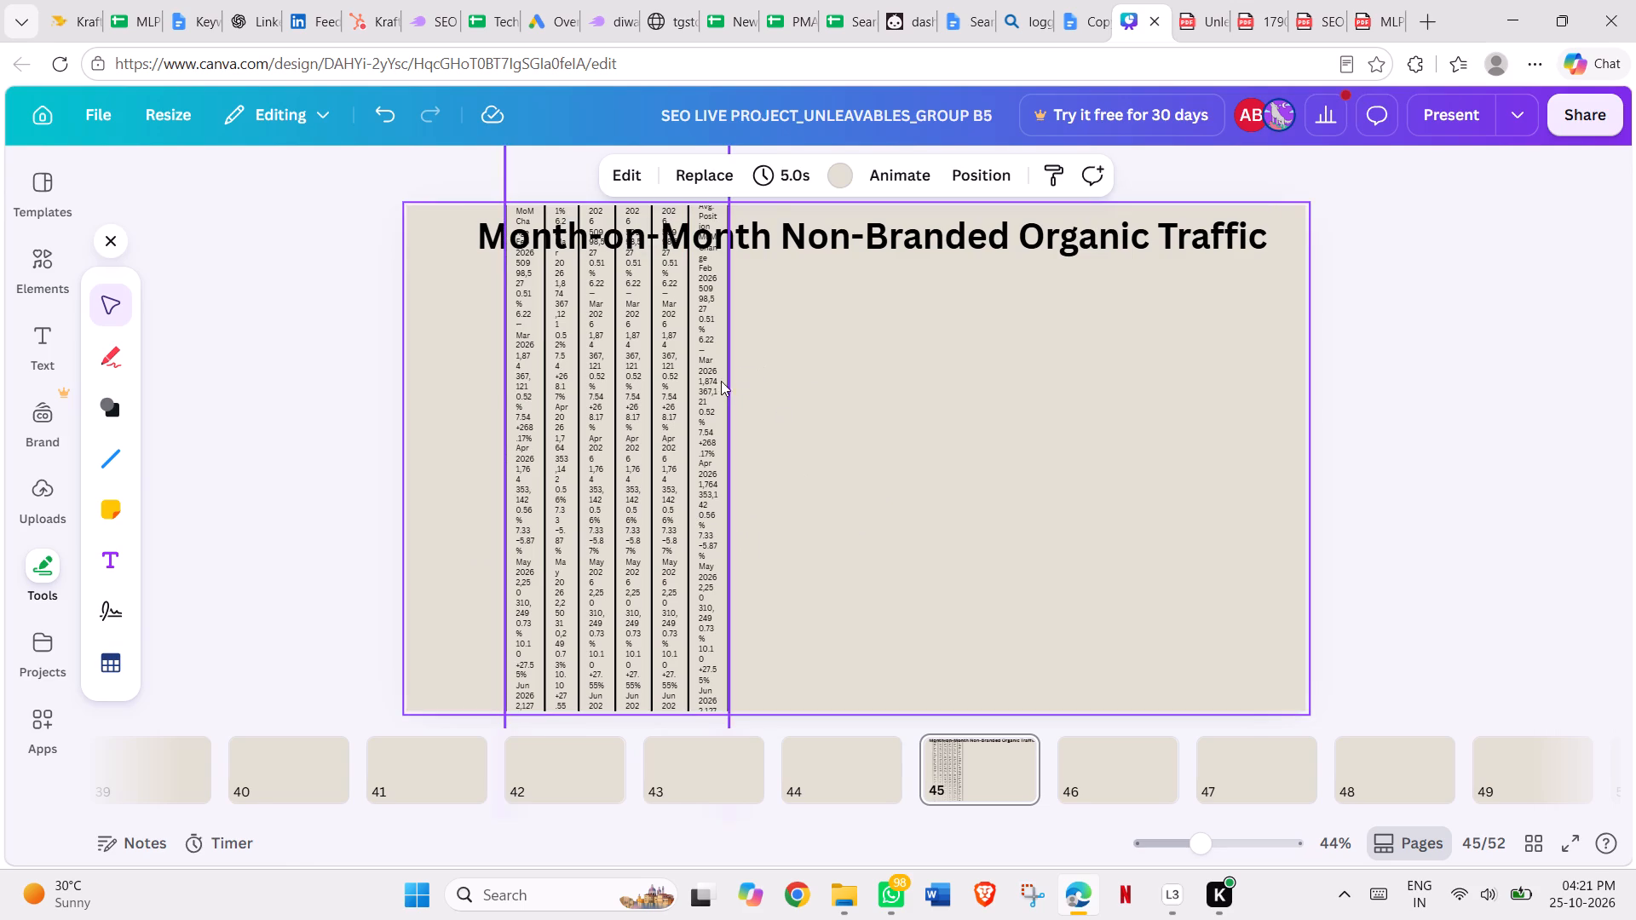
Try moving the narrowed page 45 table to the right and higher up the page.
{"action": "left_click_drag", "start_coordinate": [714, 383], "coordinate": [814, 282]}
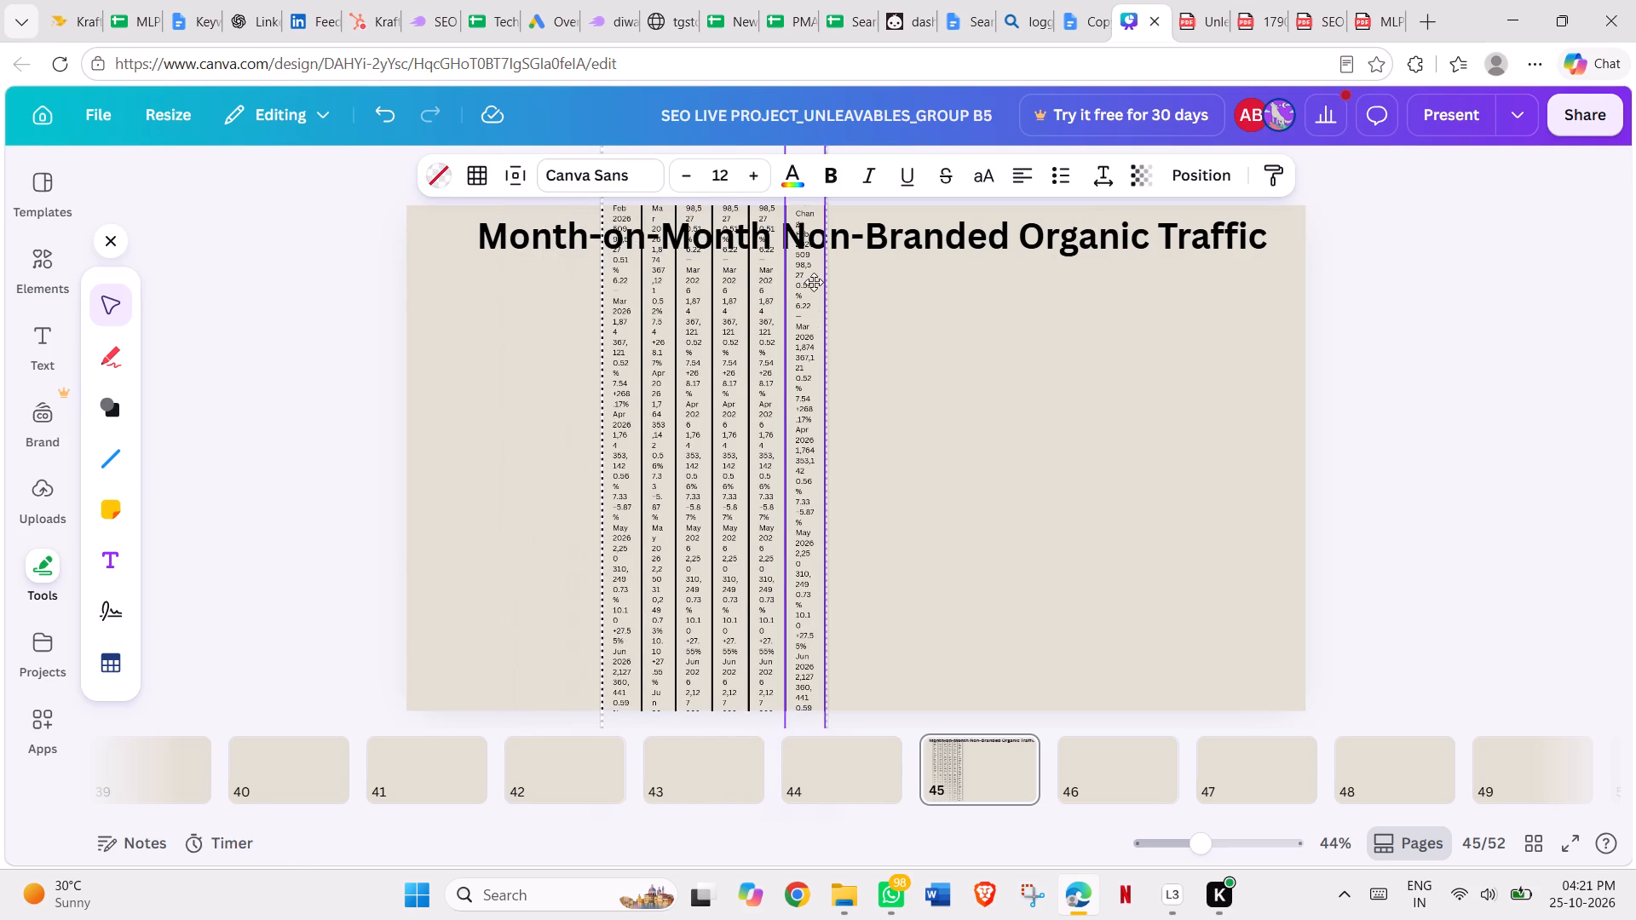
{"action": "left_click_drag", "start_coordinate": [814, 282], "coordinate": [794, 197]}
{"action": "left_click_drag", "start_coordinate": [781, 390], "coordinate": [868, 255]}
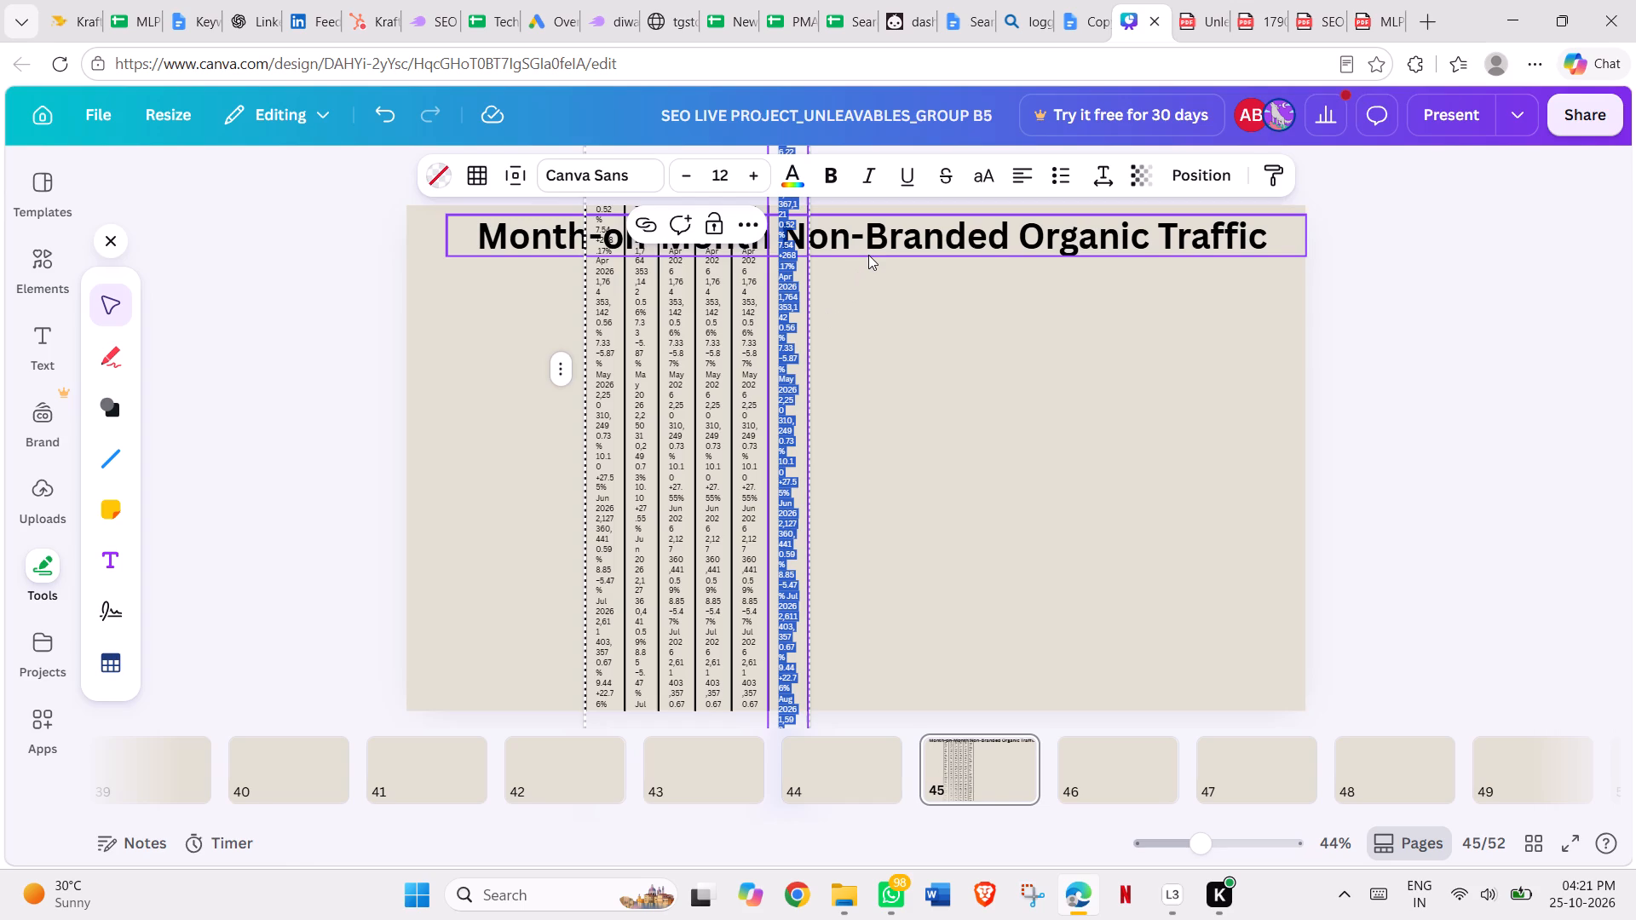
Undo the page 45 table's latest repositioning, shrinking, cell alignment changes and row expansion.
{"action": "key", "text": "ctrl+z"}
{"action": "left_click", "coordinate": [884, 371], "text": "ctrl"}
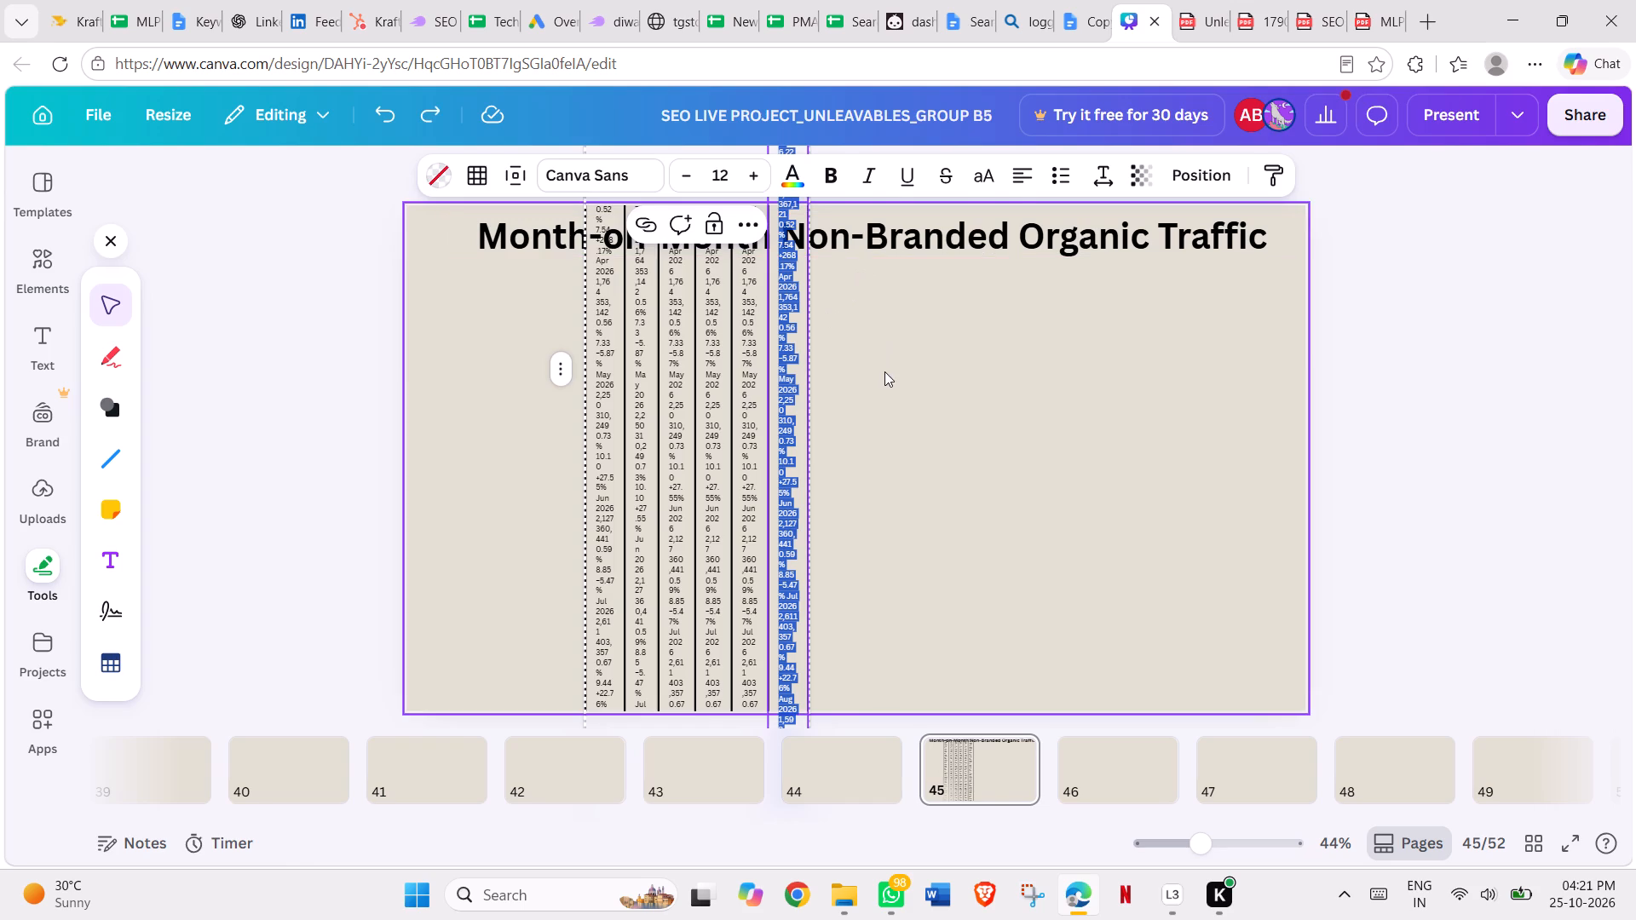
{"action": "key", "text": "ctrl+z"}
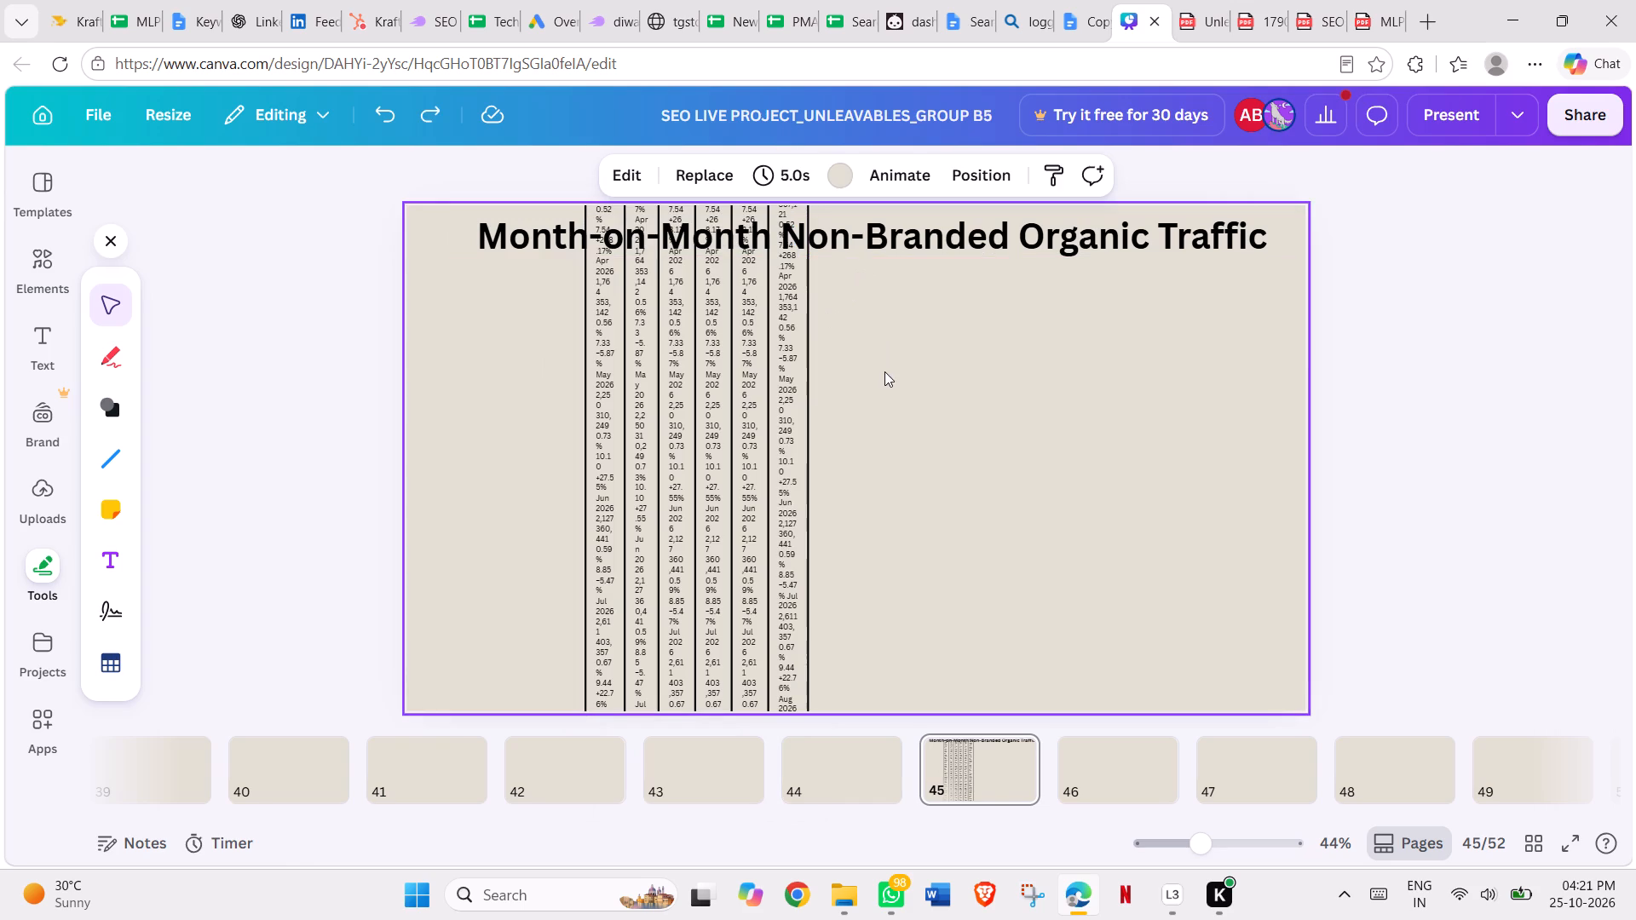
{"action": "key", "text": "ctrl+z"}
{"action": "key", "text": "ctrl+z"}
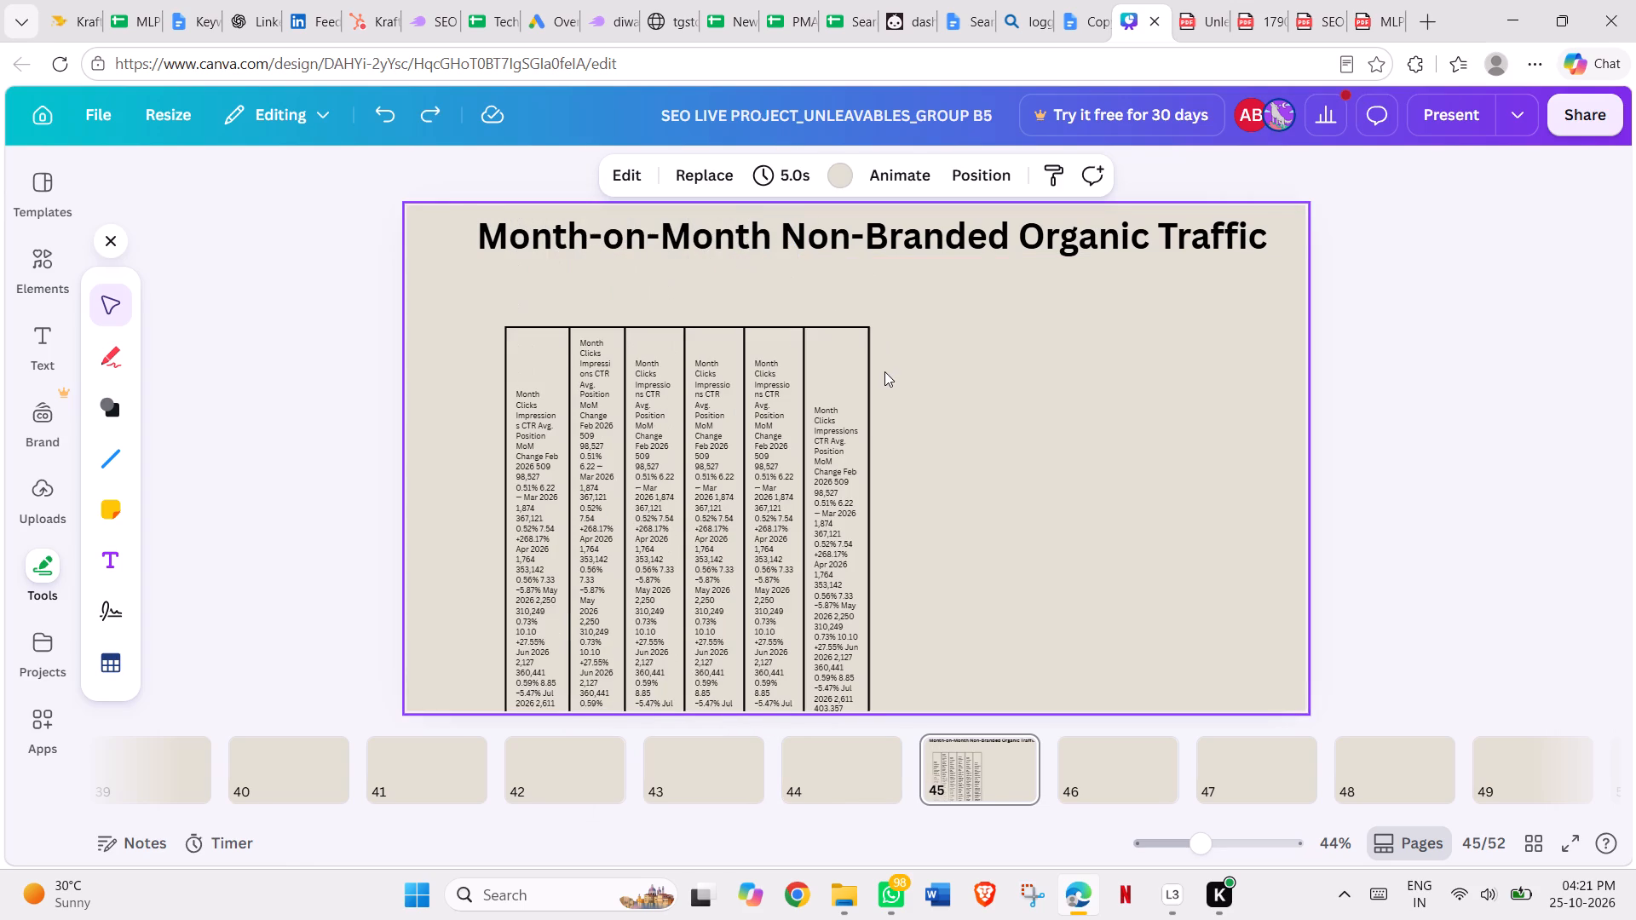
{"action": "key", "text": "ctrl+z"}
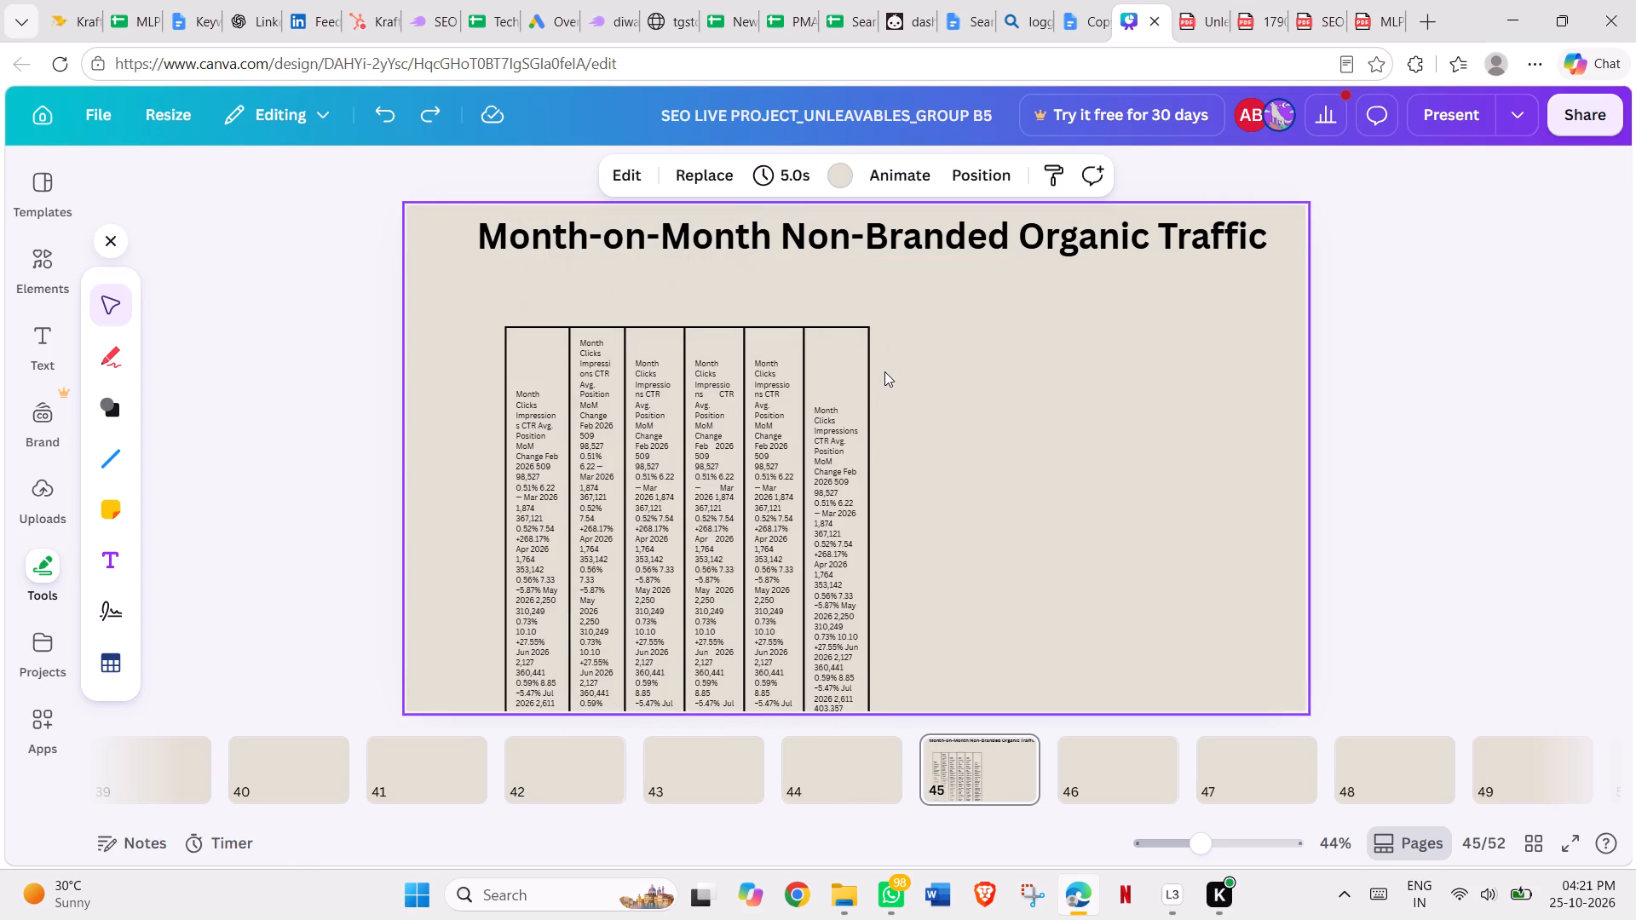
{"action": "key", "text": "ctrl+z"}
{"action": "key", "text": "ctrl+z"}
{"action": "key", "text": "ctrl+z"}
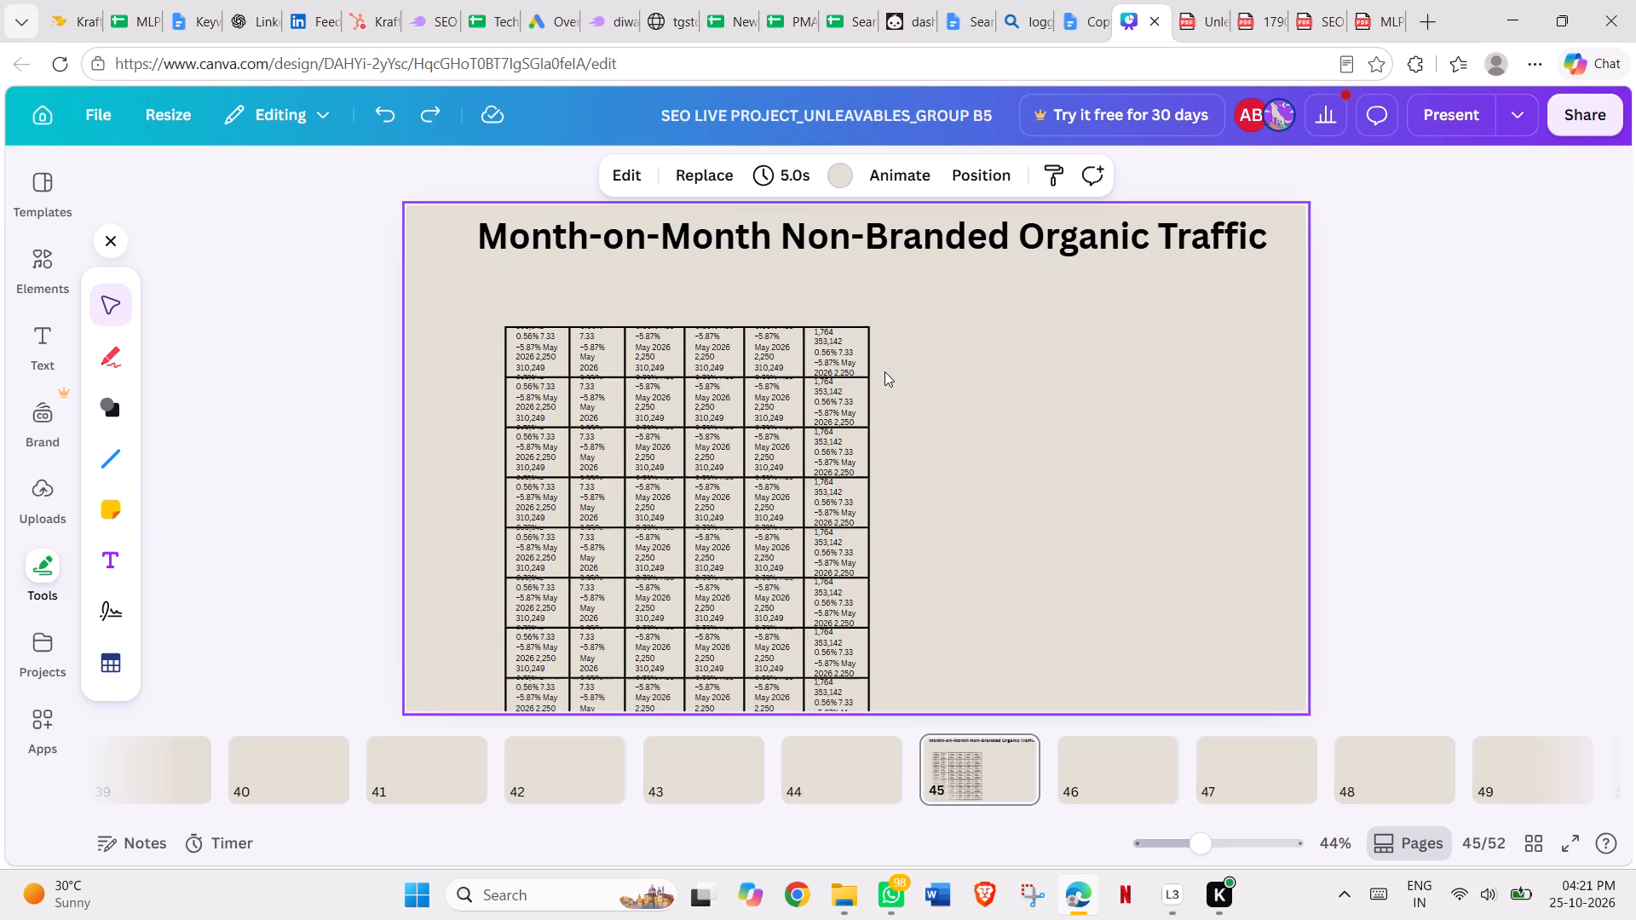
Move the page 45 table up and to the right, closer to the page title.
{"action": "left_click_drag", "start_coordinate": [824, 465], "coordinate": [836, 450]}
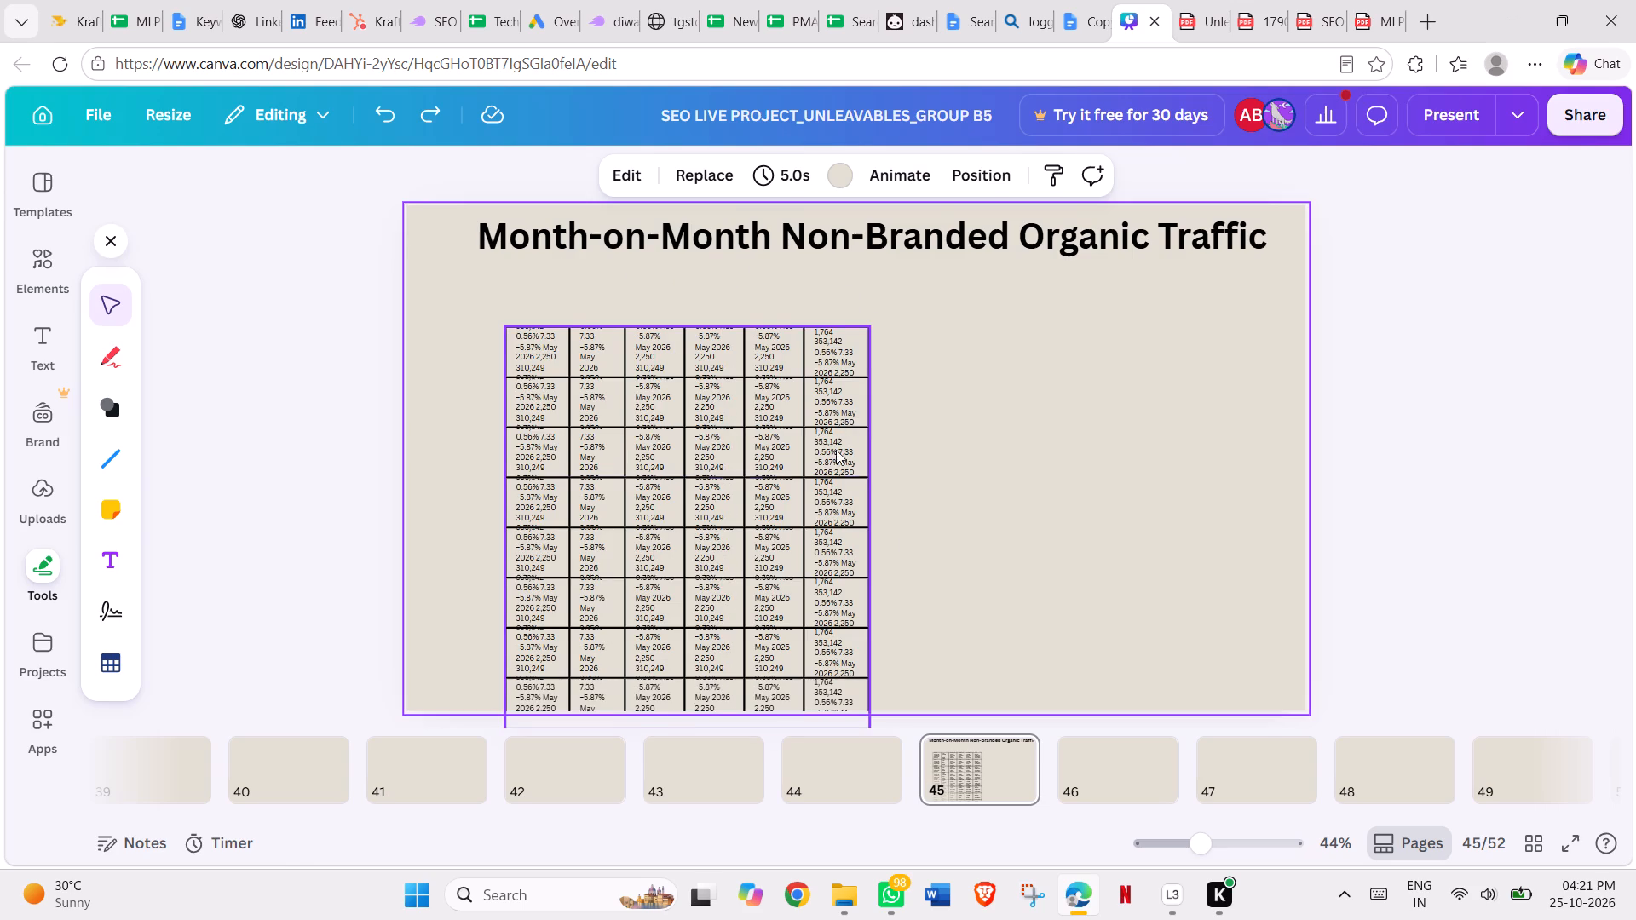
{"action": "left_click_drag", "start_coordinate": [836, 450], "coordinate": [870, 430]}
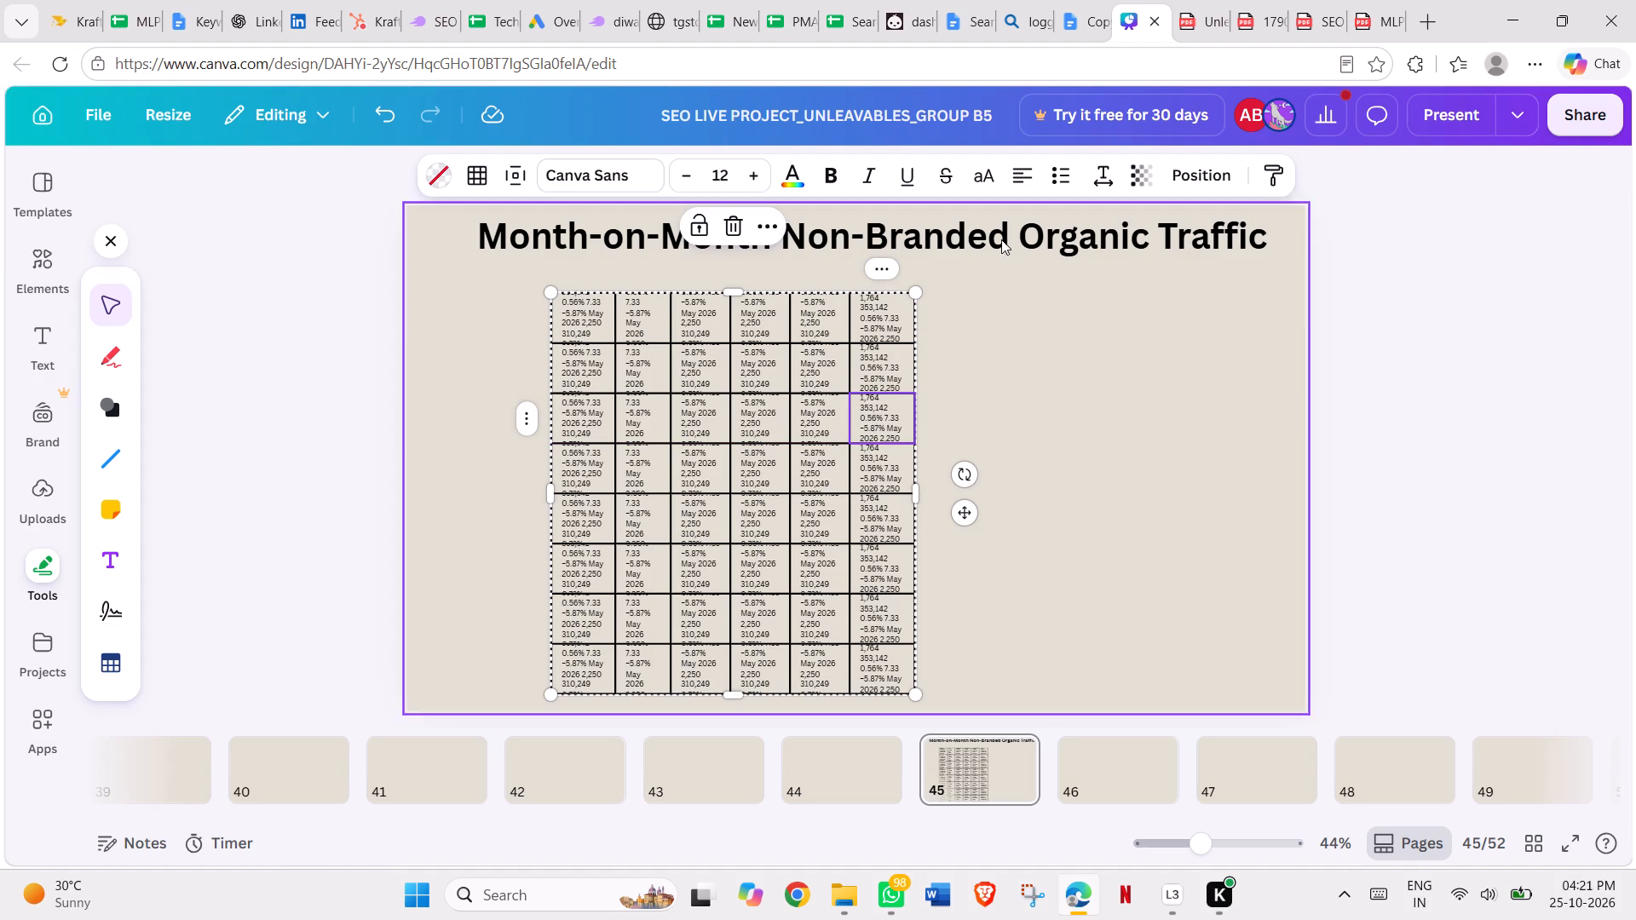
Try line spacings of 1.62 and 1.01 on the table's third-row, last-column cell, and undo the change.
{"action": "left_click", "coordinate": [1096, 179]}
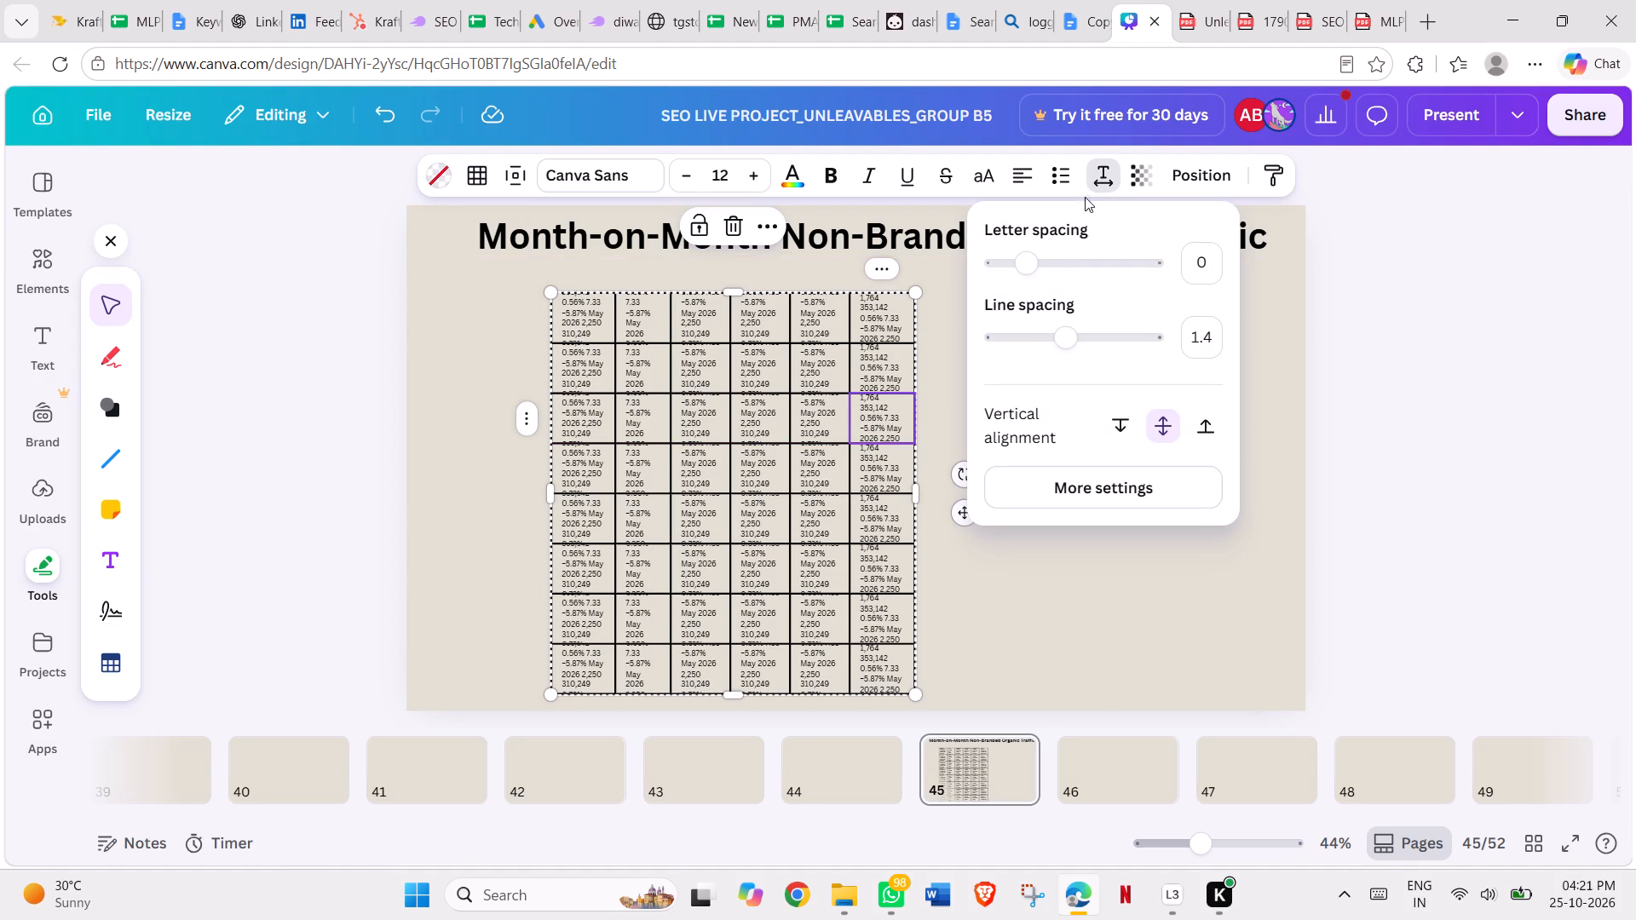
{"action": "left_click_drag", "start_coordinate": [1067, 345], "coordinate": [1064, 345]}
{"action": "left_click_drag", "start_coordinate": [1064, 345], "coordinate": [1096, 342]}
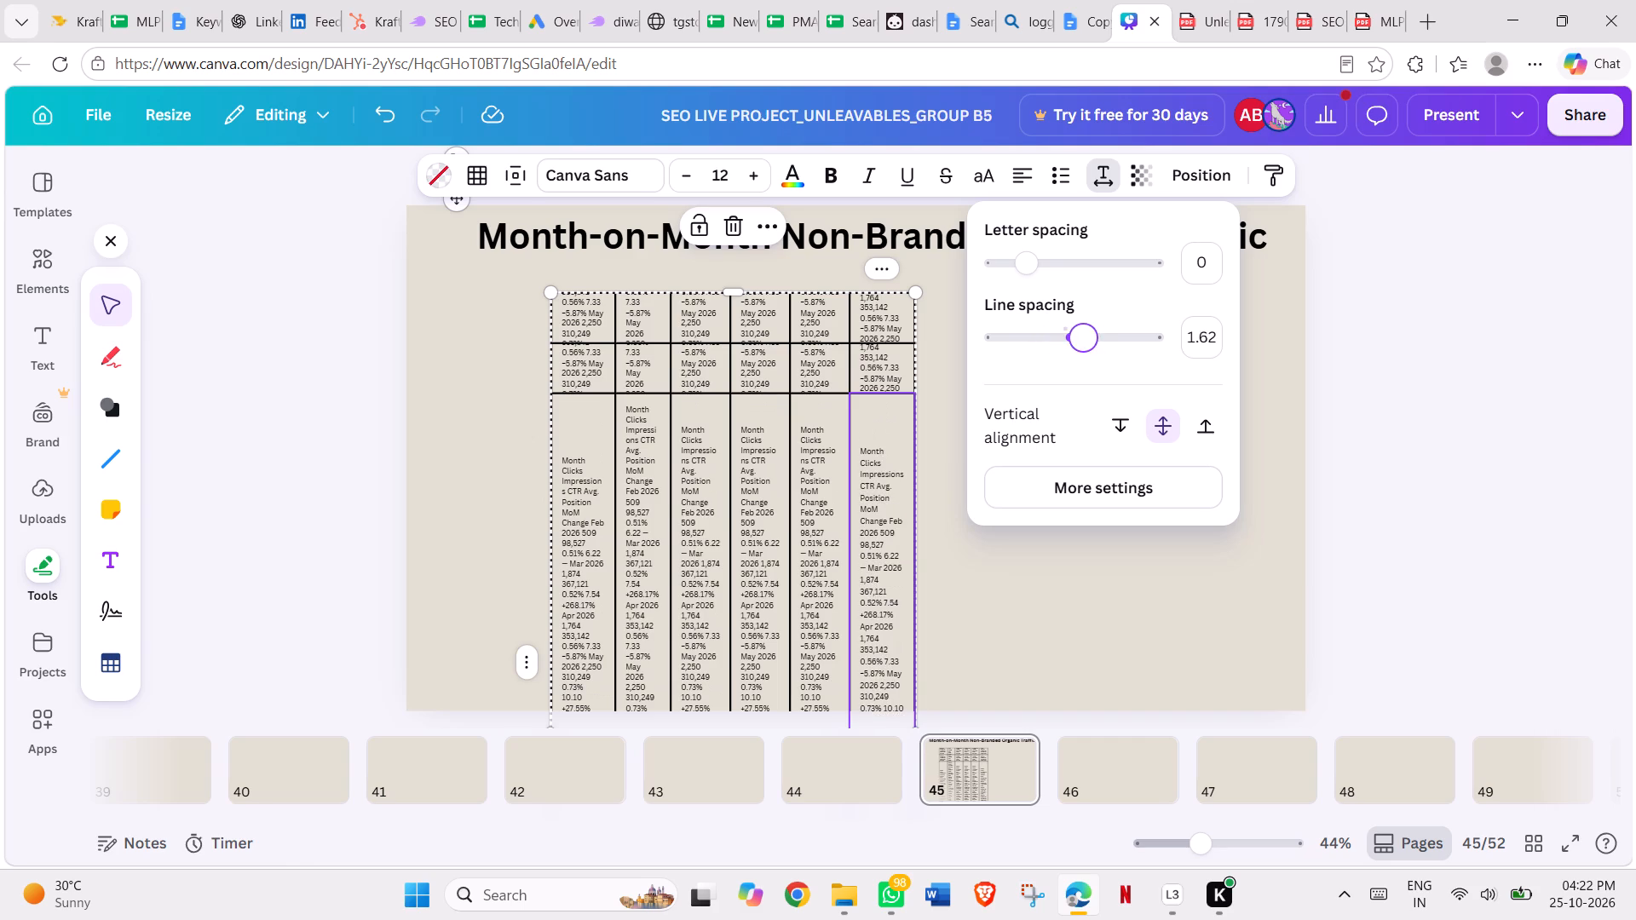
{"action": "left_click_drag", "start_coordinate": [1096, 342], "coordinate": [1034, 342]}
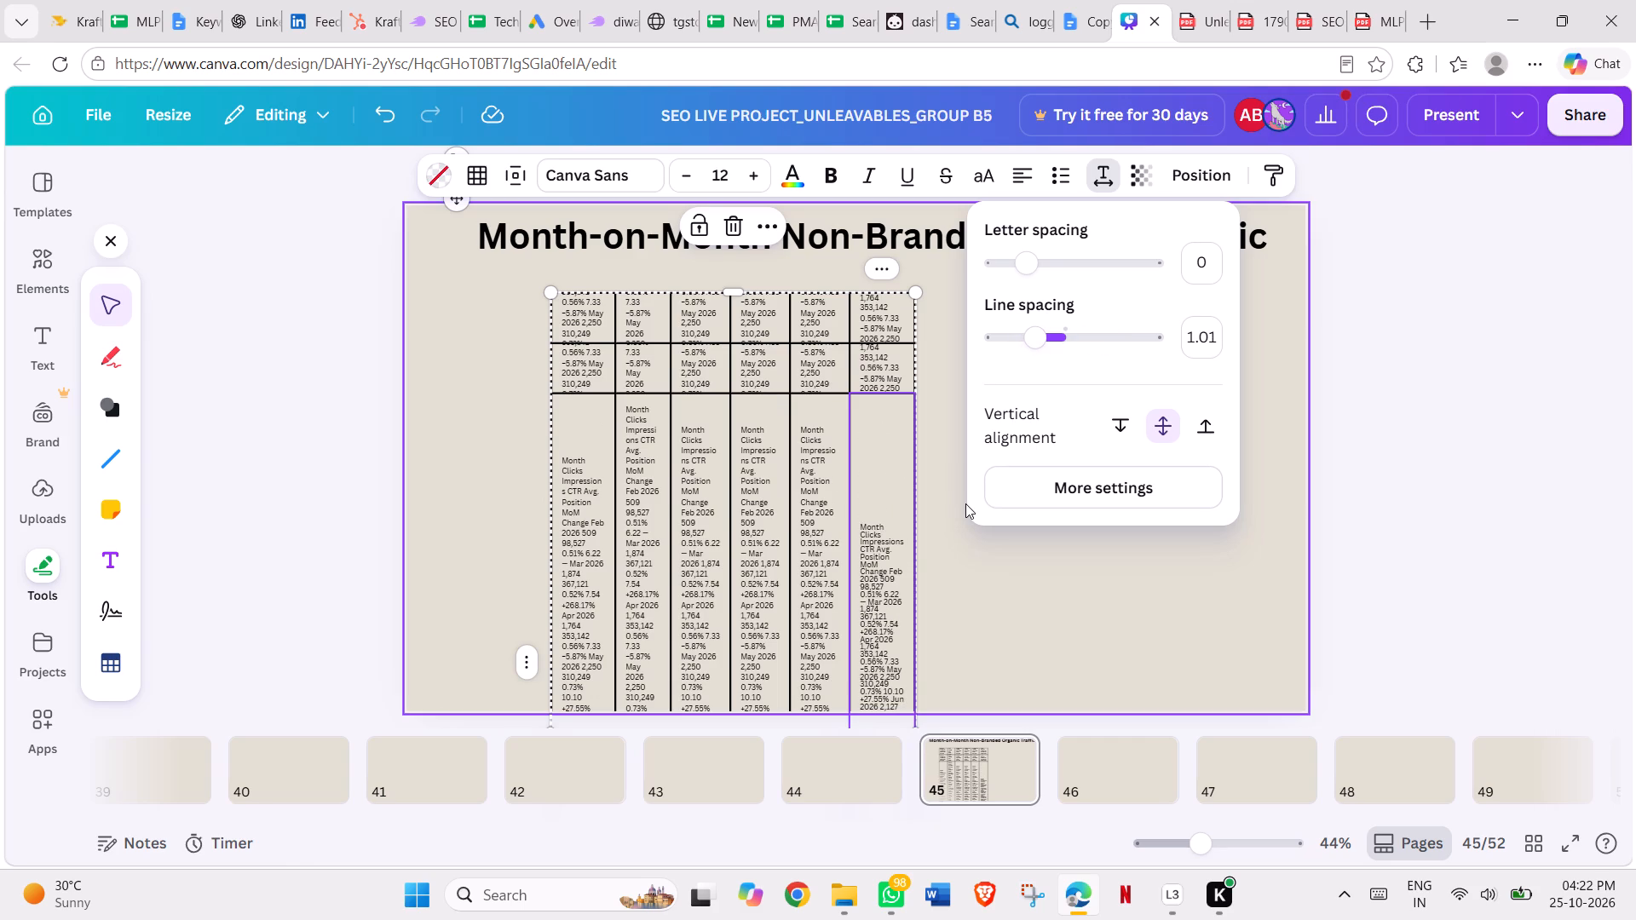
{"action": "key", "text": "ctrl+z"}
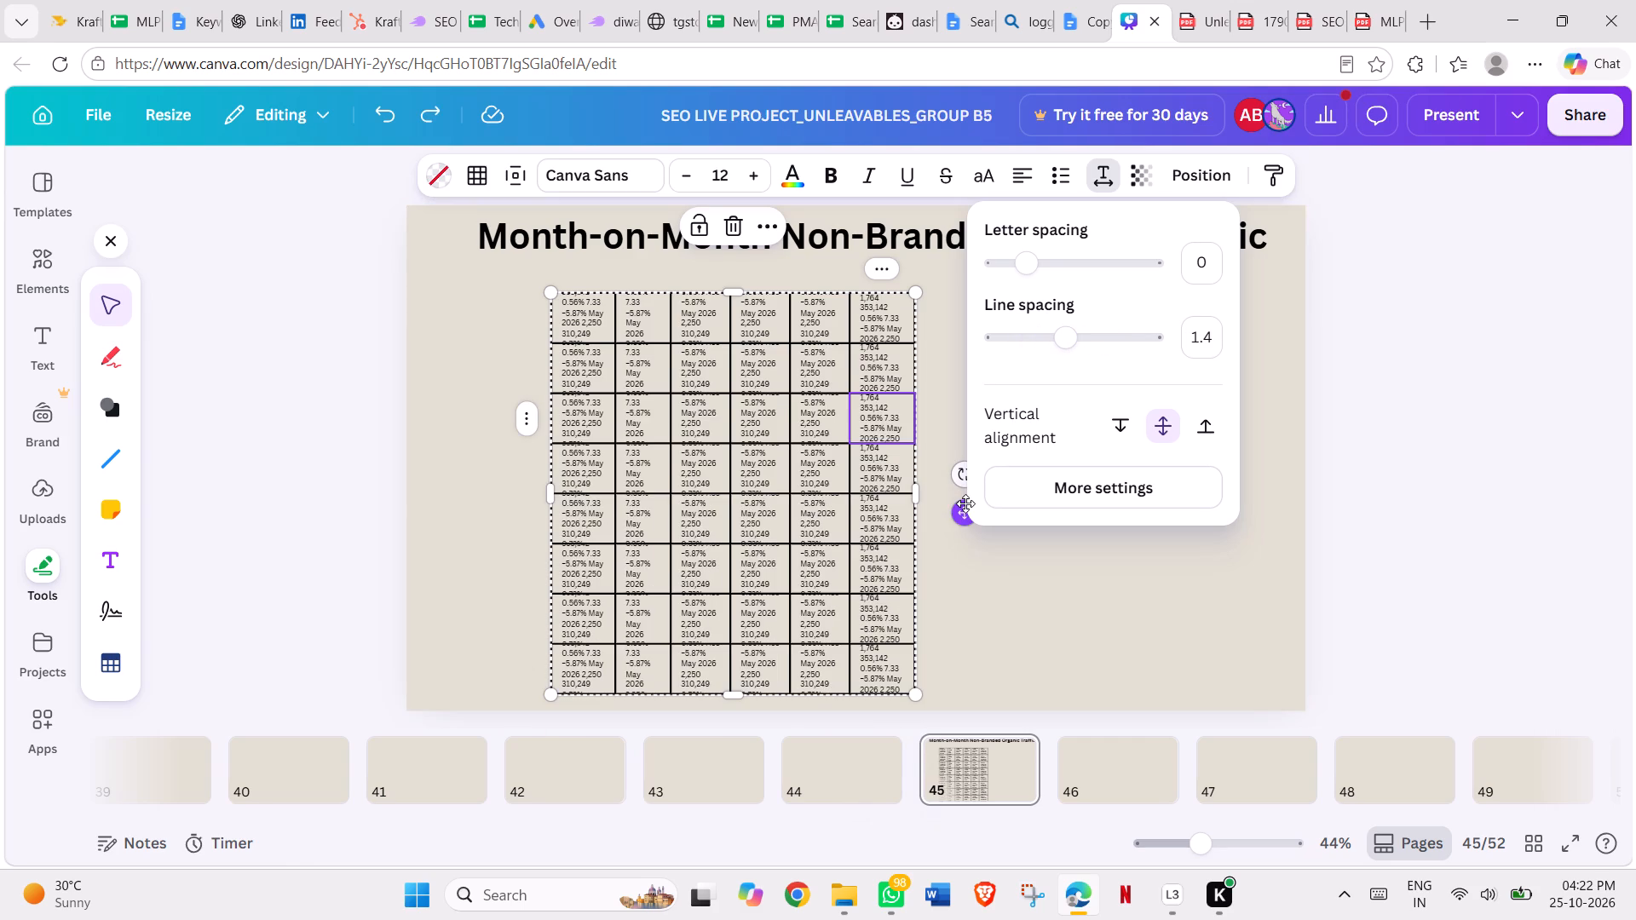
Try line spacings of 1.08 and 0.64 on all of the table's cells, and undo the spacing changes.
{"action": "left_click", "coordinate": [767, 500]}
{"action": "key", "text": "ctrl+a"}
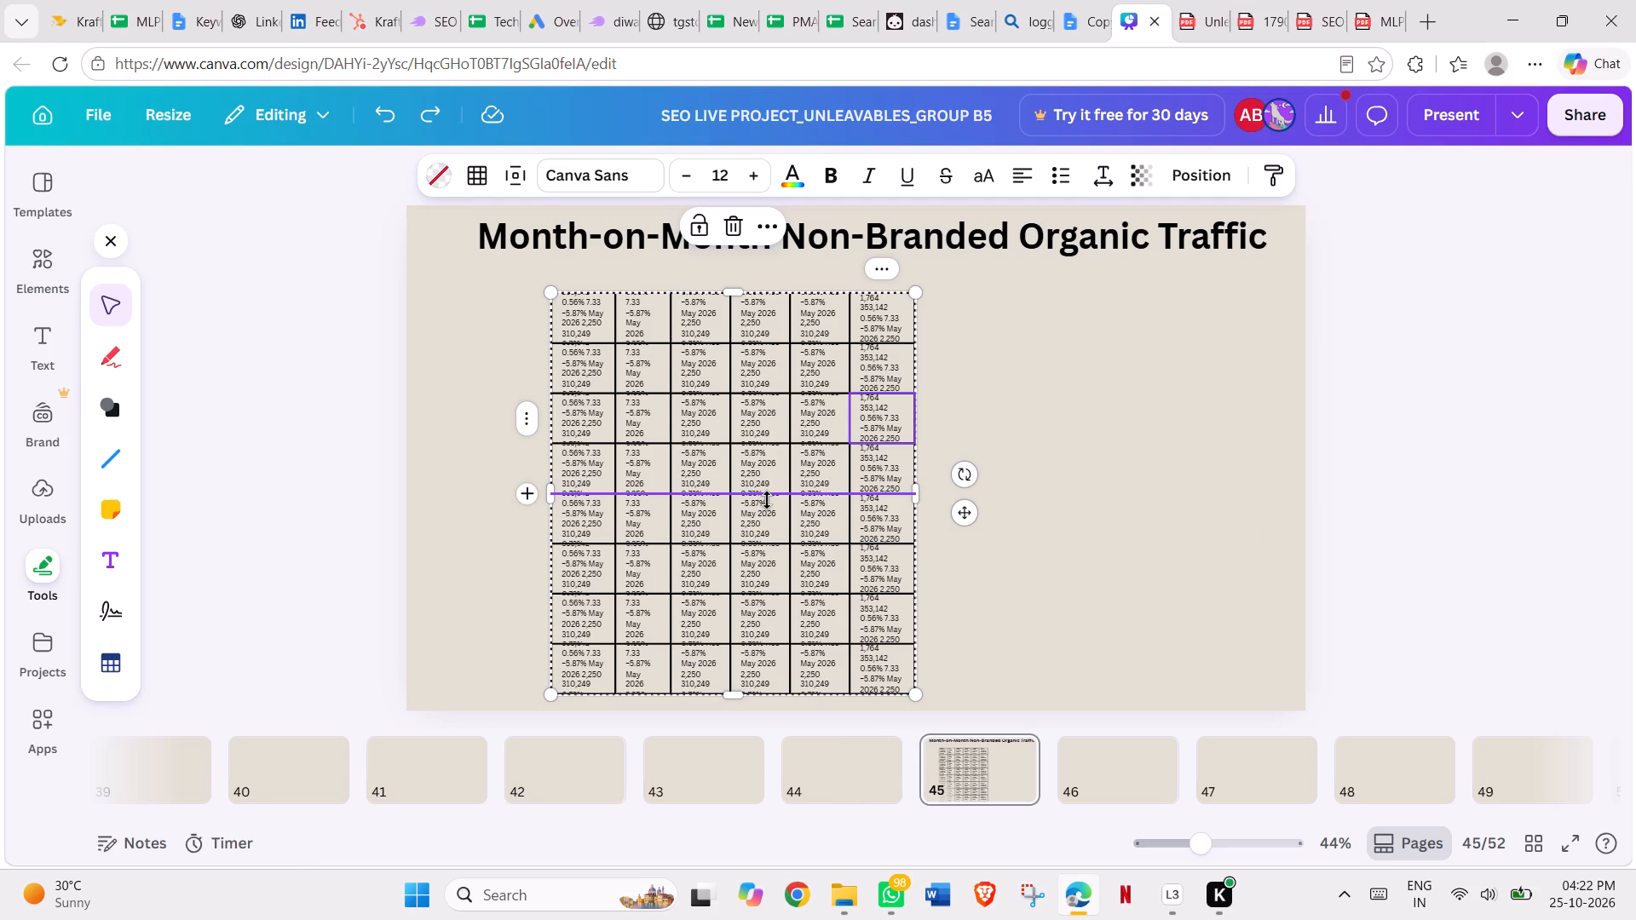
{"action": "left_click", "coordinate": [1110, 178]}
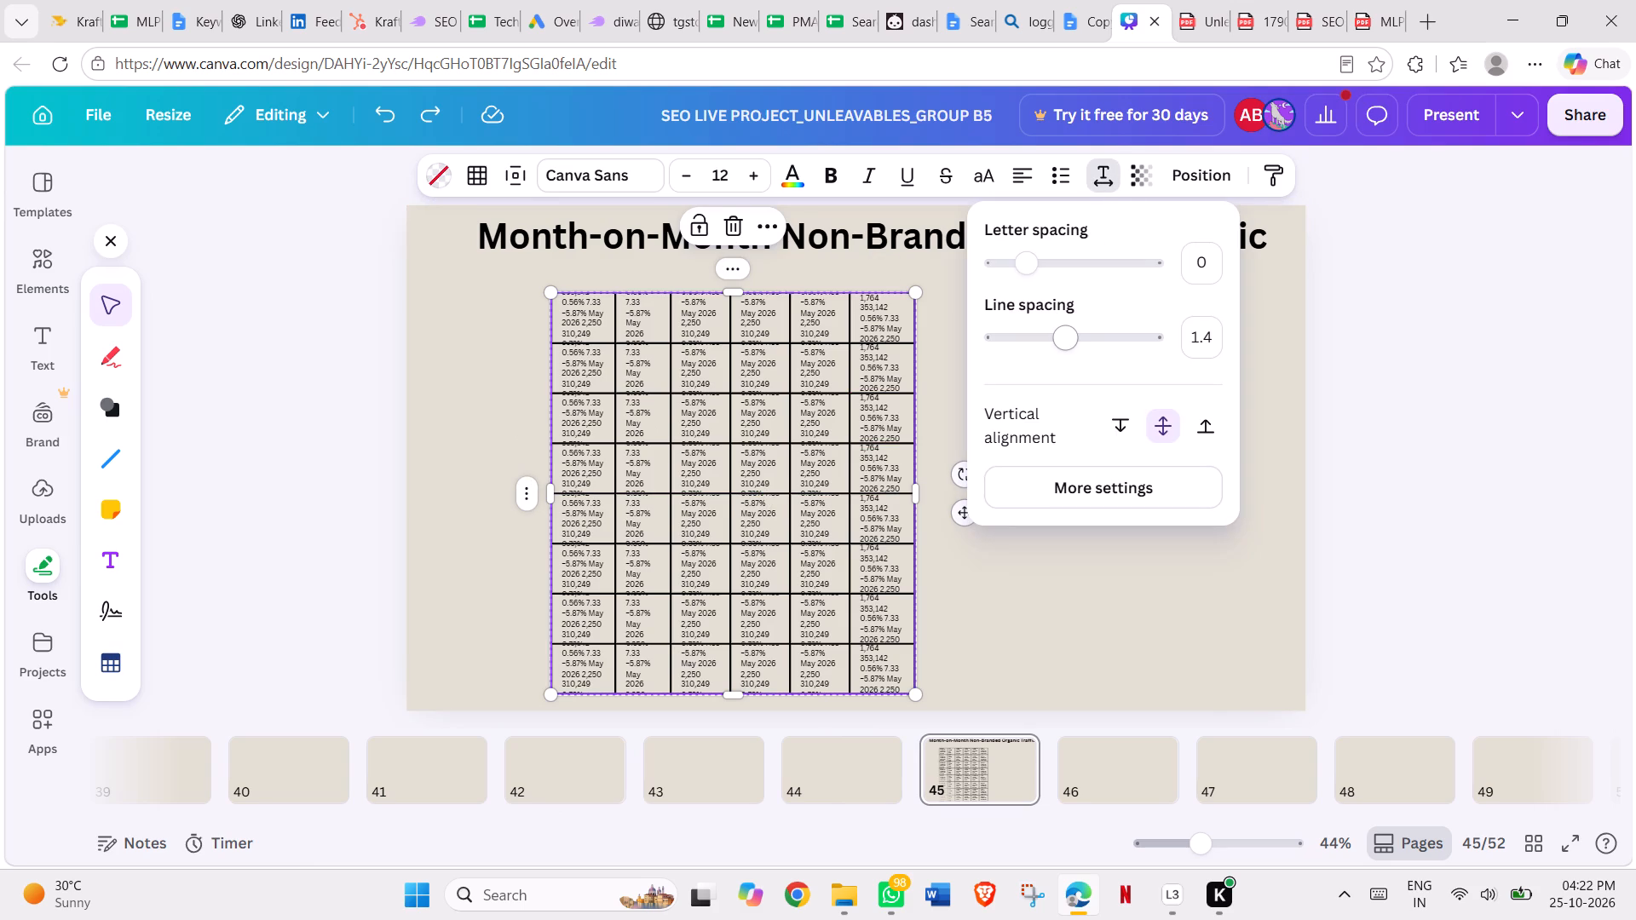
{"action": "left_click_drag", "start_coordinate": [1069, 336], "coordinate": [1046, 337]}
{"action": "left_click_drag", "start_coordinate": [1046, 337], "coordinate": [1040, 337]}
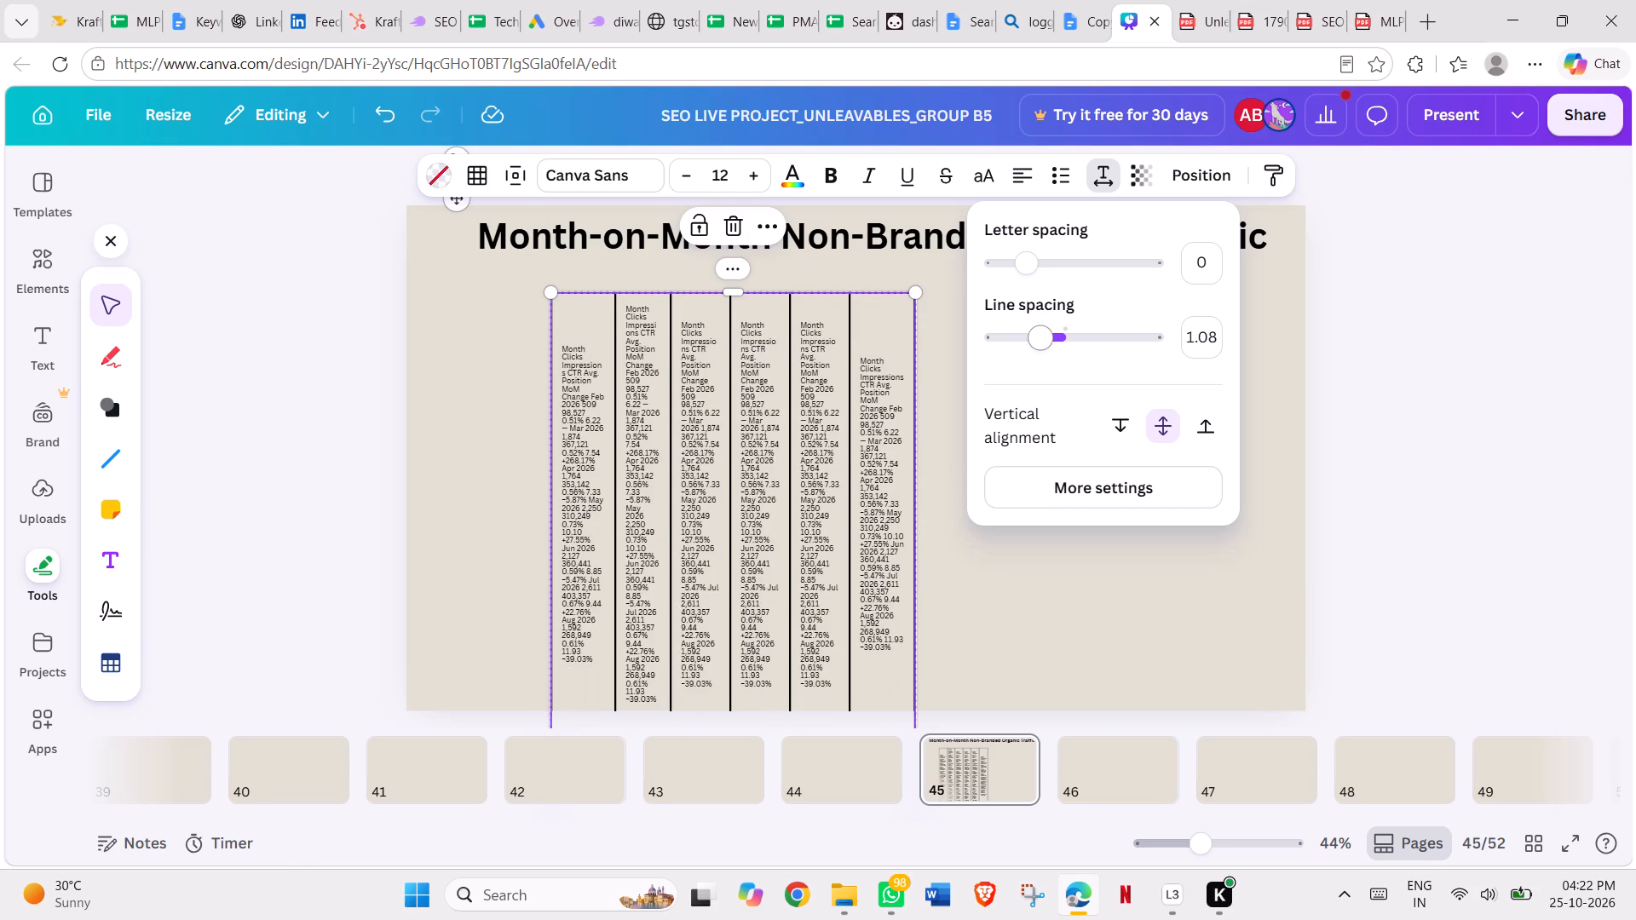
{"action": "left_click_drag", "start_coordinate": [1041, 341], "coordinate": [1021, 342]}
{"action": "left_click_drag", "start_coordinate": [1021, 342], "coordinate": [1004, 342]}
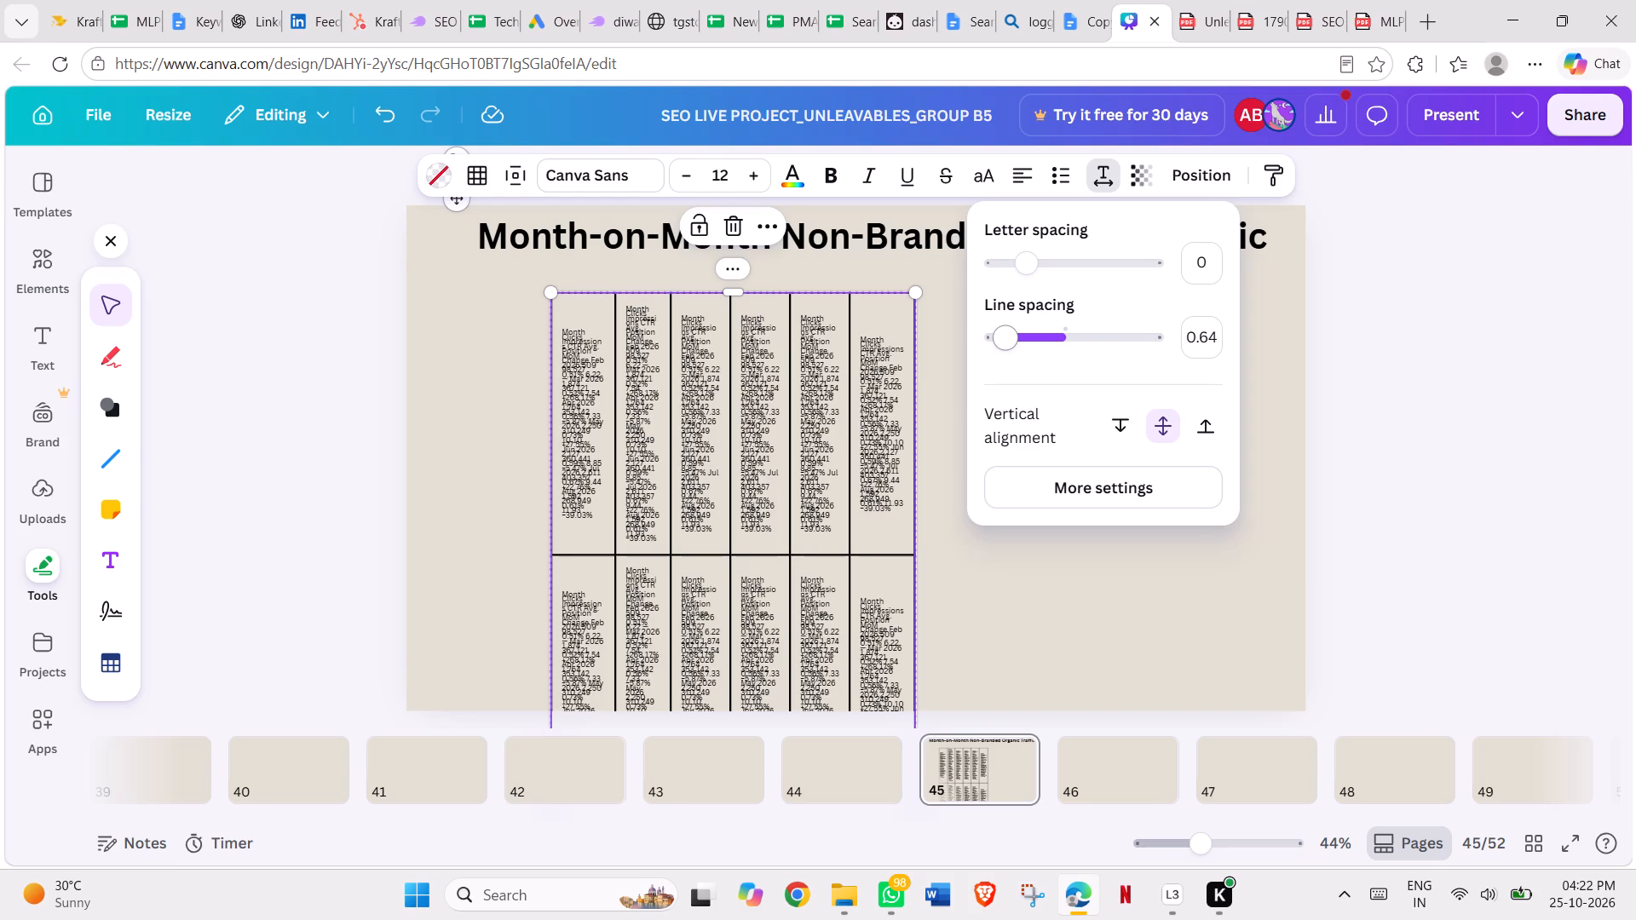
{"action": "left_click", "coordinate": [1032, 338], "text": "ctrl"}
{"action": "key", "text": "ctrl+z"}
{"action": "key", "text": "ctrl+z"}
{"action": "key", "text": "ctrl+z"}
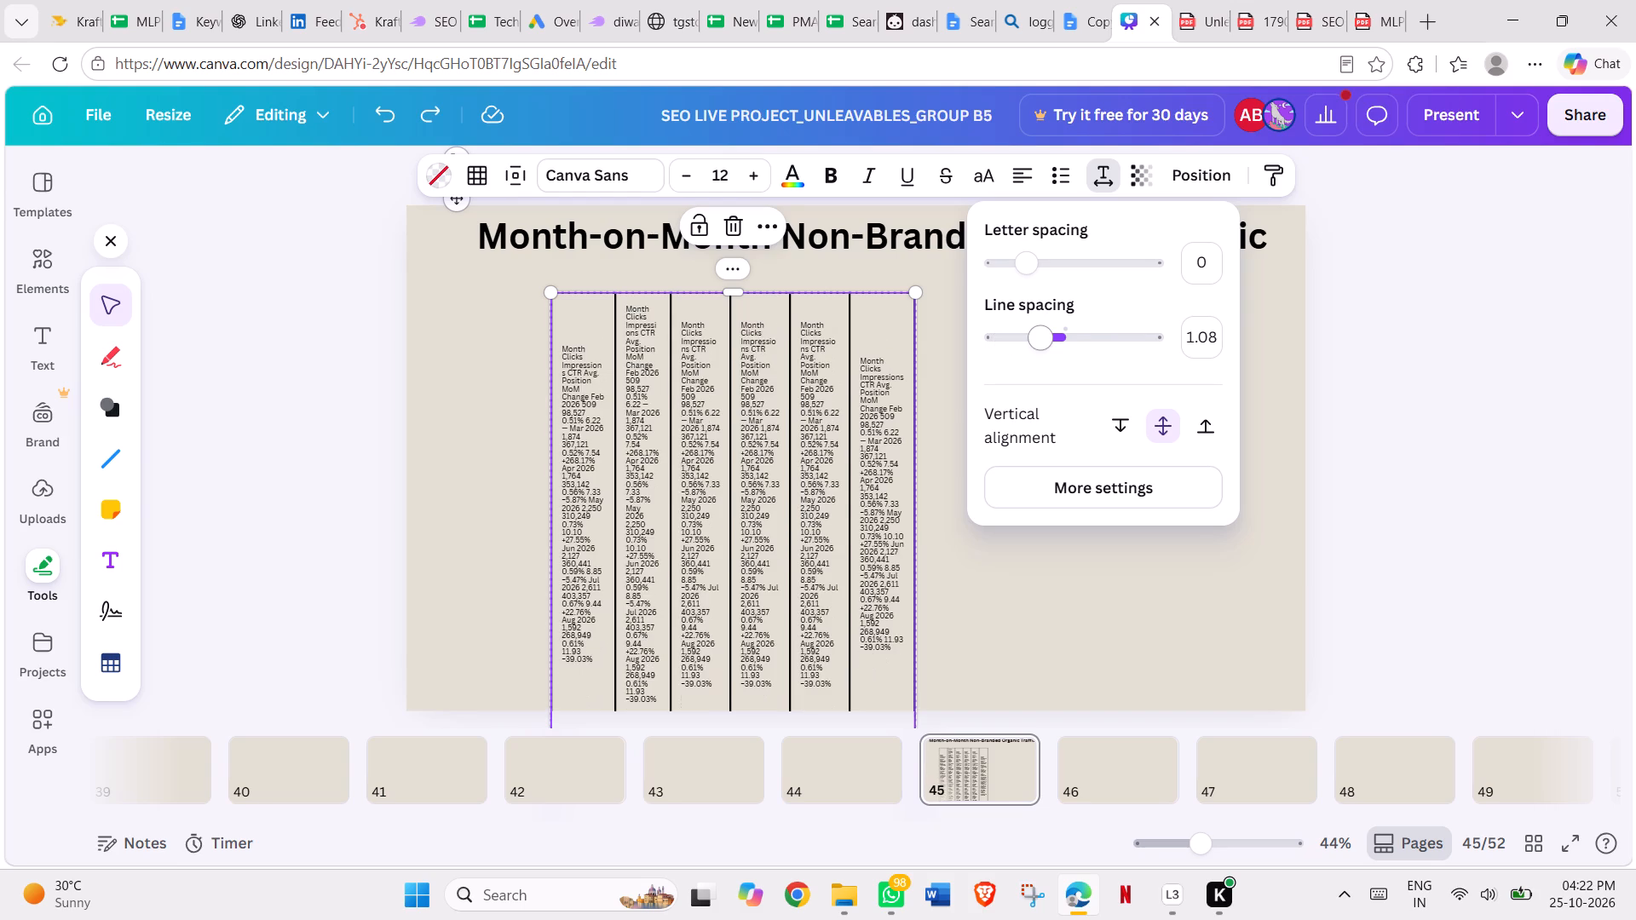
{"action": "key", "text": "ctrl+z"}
Undo the table's earlier moves and the full-table text paste, clearing every cell of the page 45 grid.
{"action": "key", "text": "ctrl+z"}
{"action": "key", "text": "ctrl+z"}
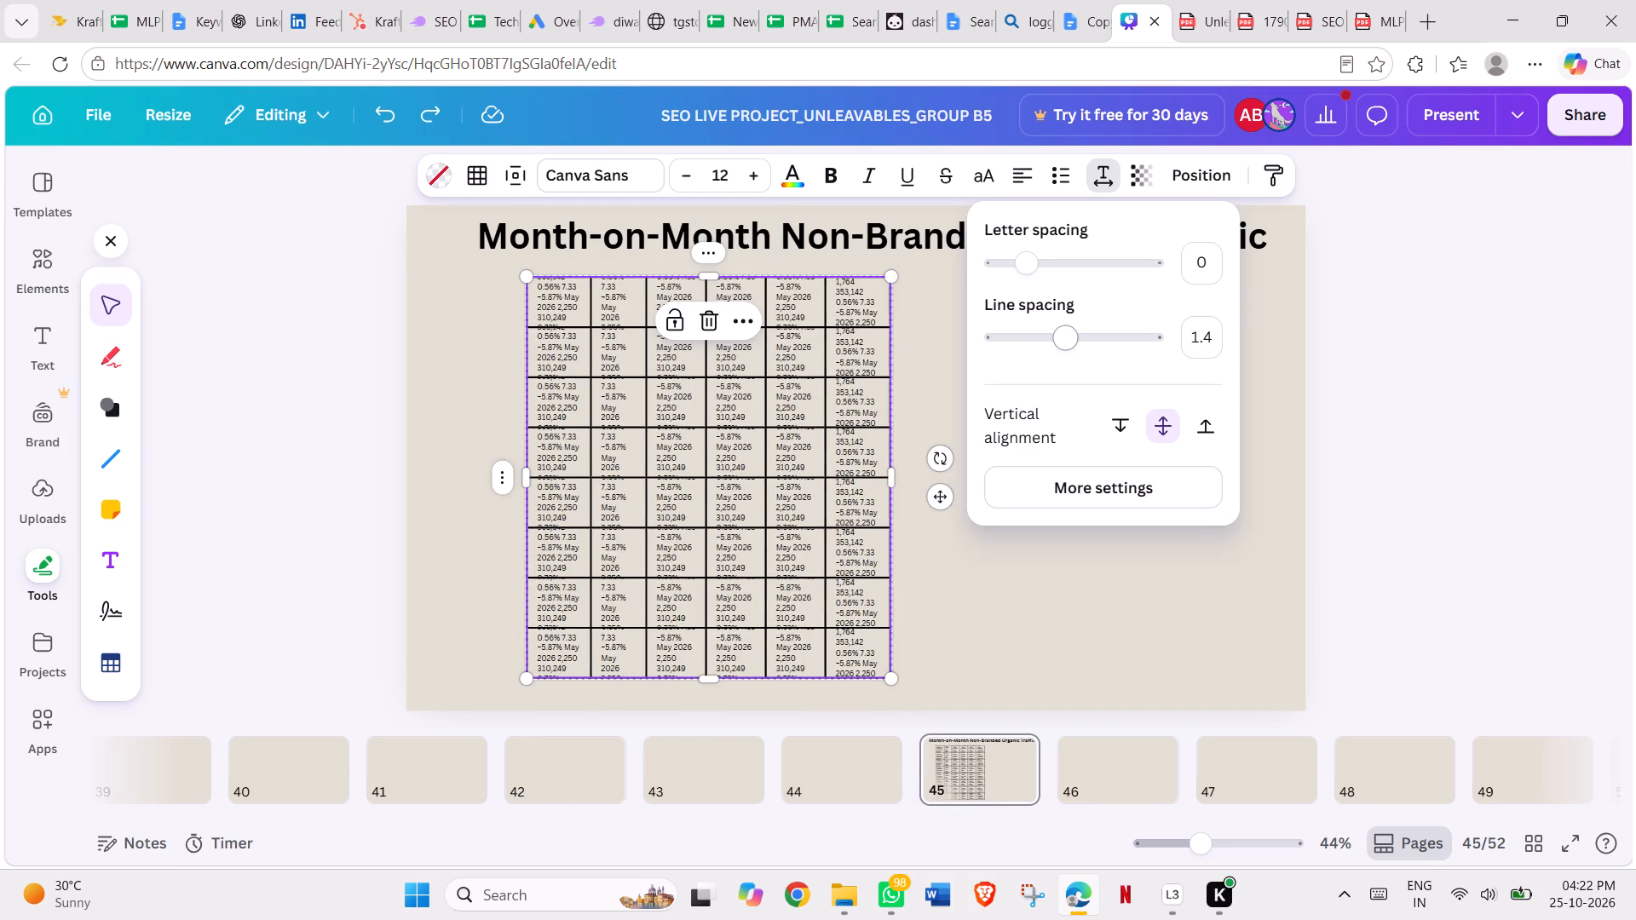
{"action": "key", "text": "ctrl+z"}
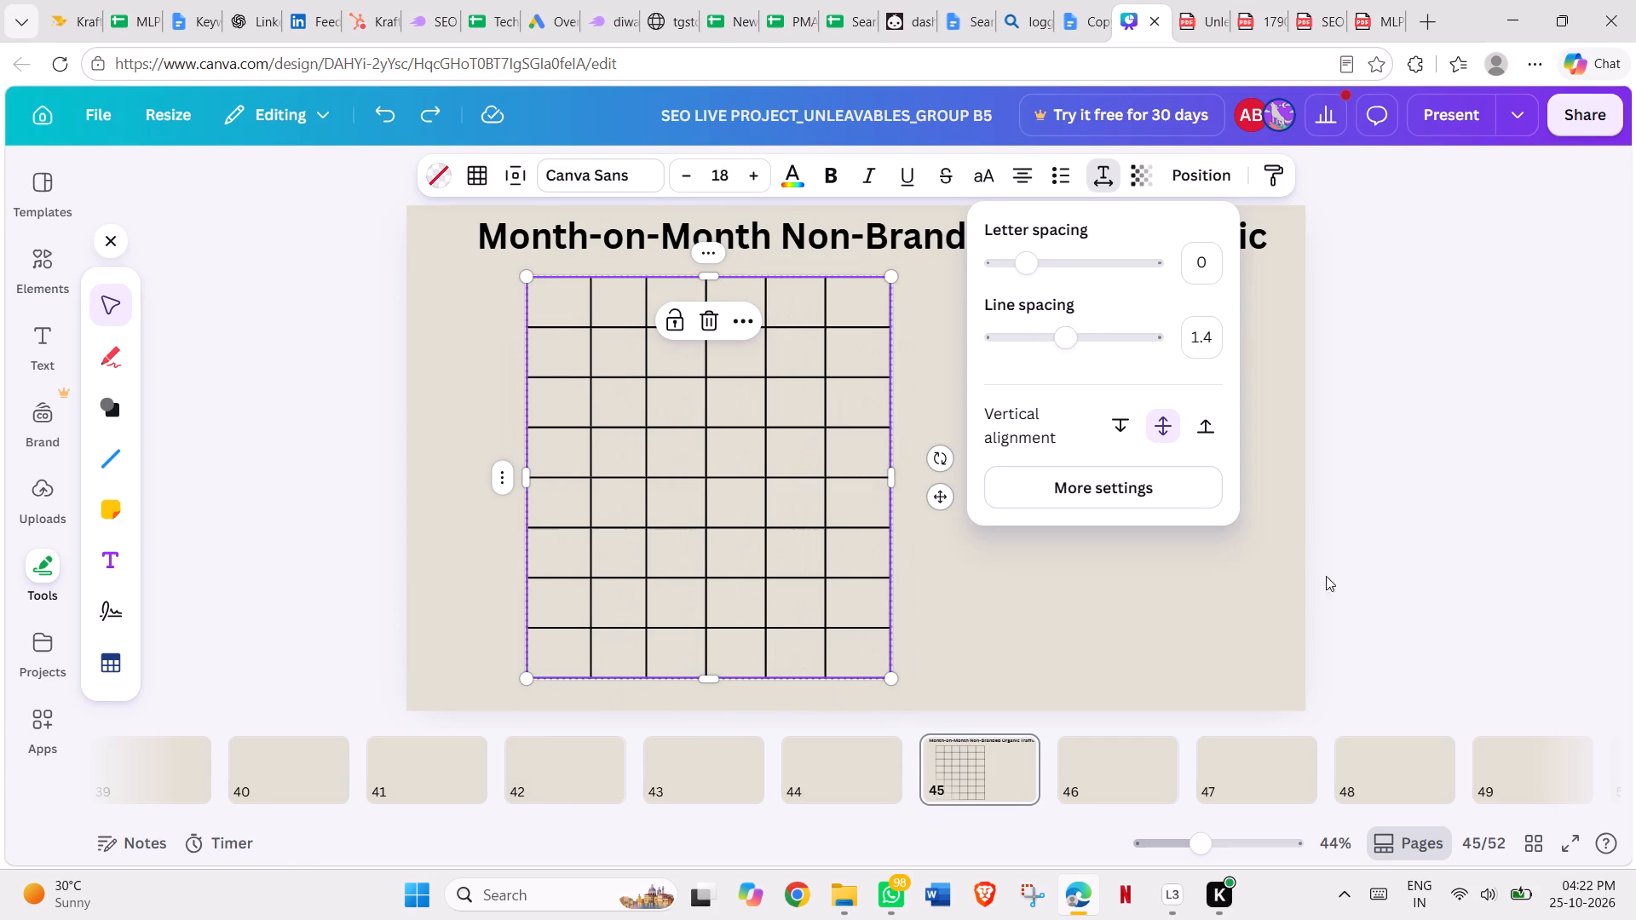
{"action": "left_click", "coordinate": [1102, 662]}
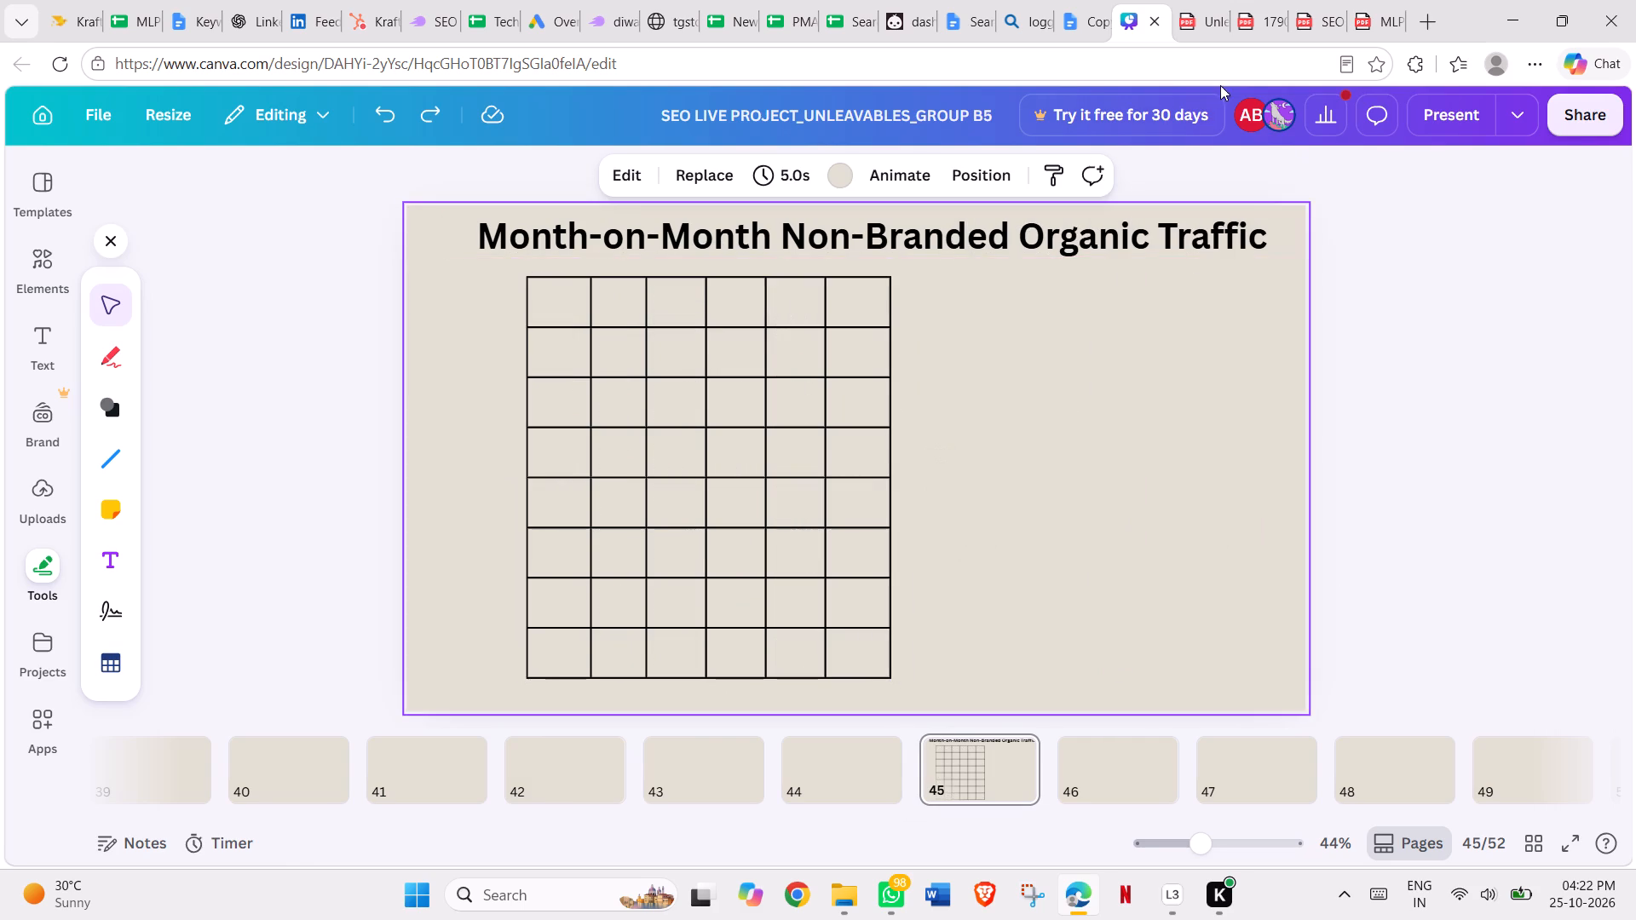
Copy only the traffic table's header row, Month through MoM Change, from the Unleavables SEO reporting PDF and return to Canva.
{"action": "left_click", "coordinate": [1192, 20]}
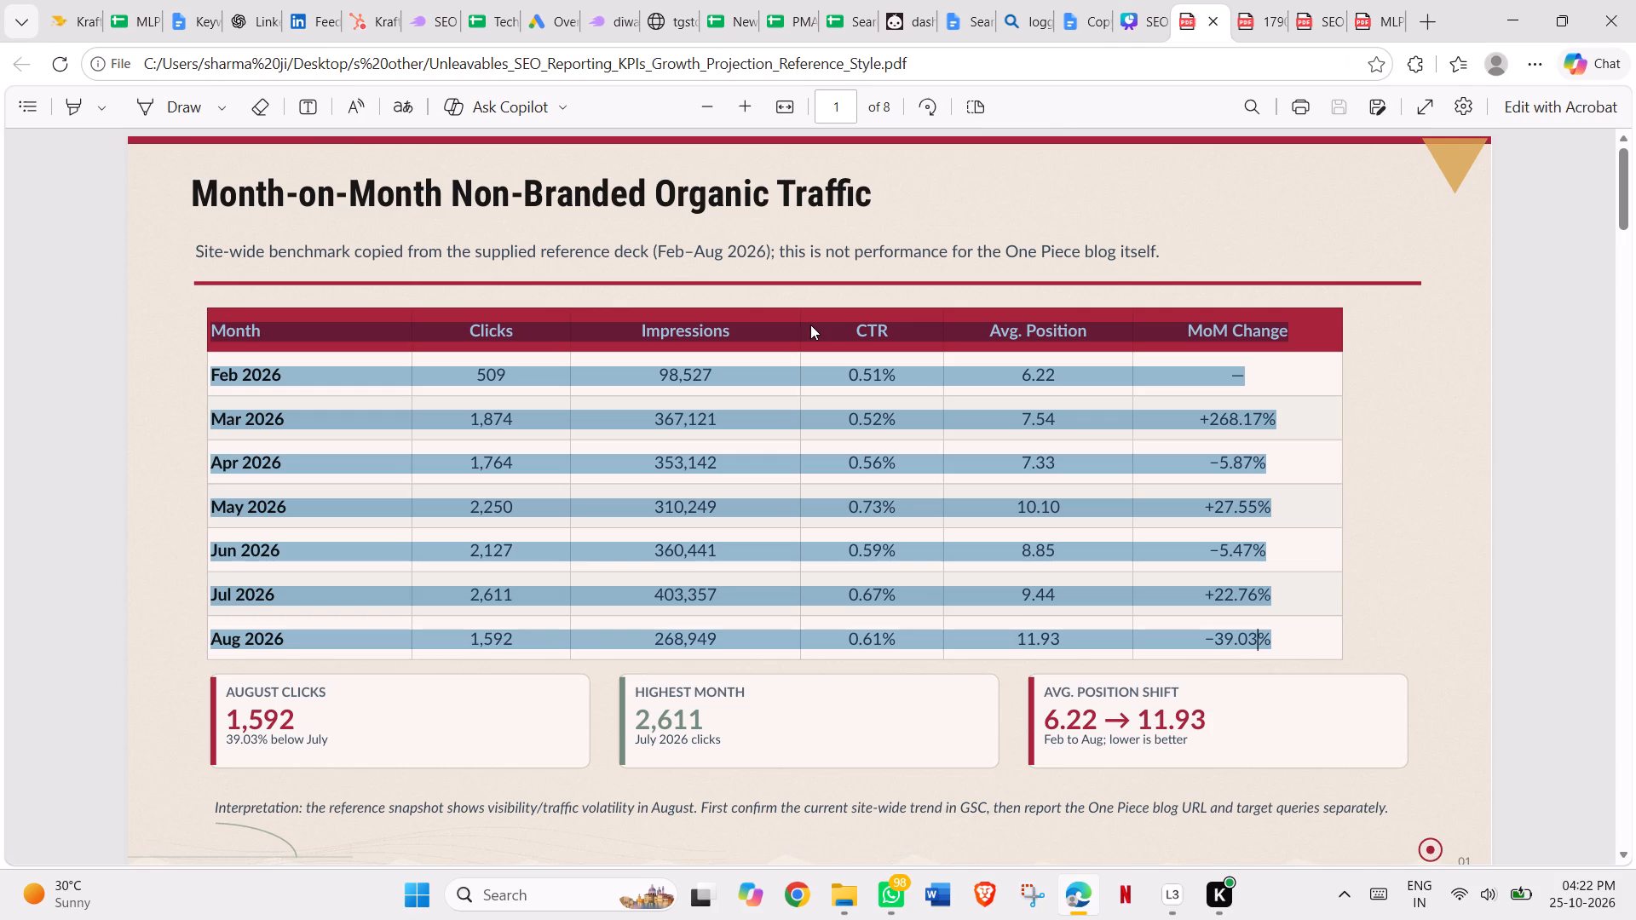
{"action": "left_click", "coordinate": [276, 342]}
{"action": "left_click_drag", "start_coordinate": [210, 331], "coordinate": [1085, 327]}
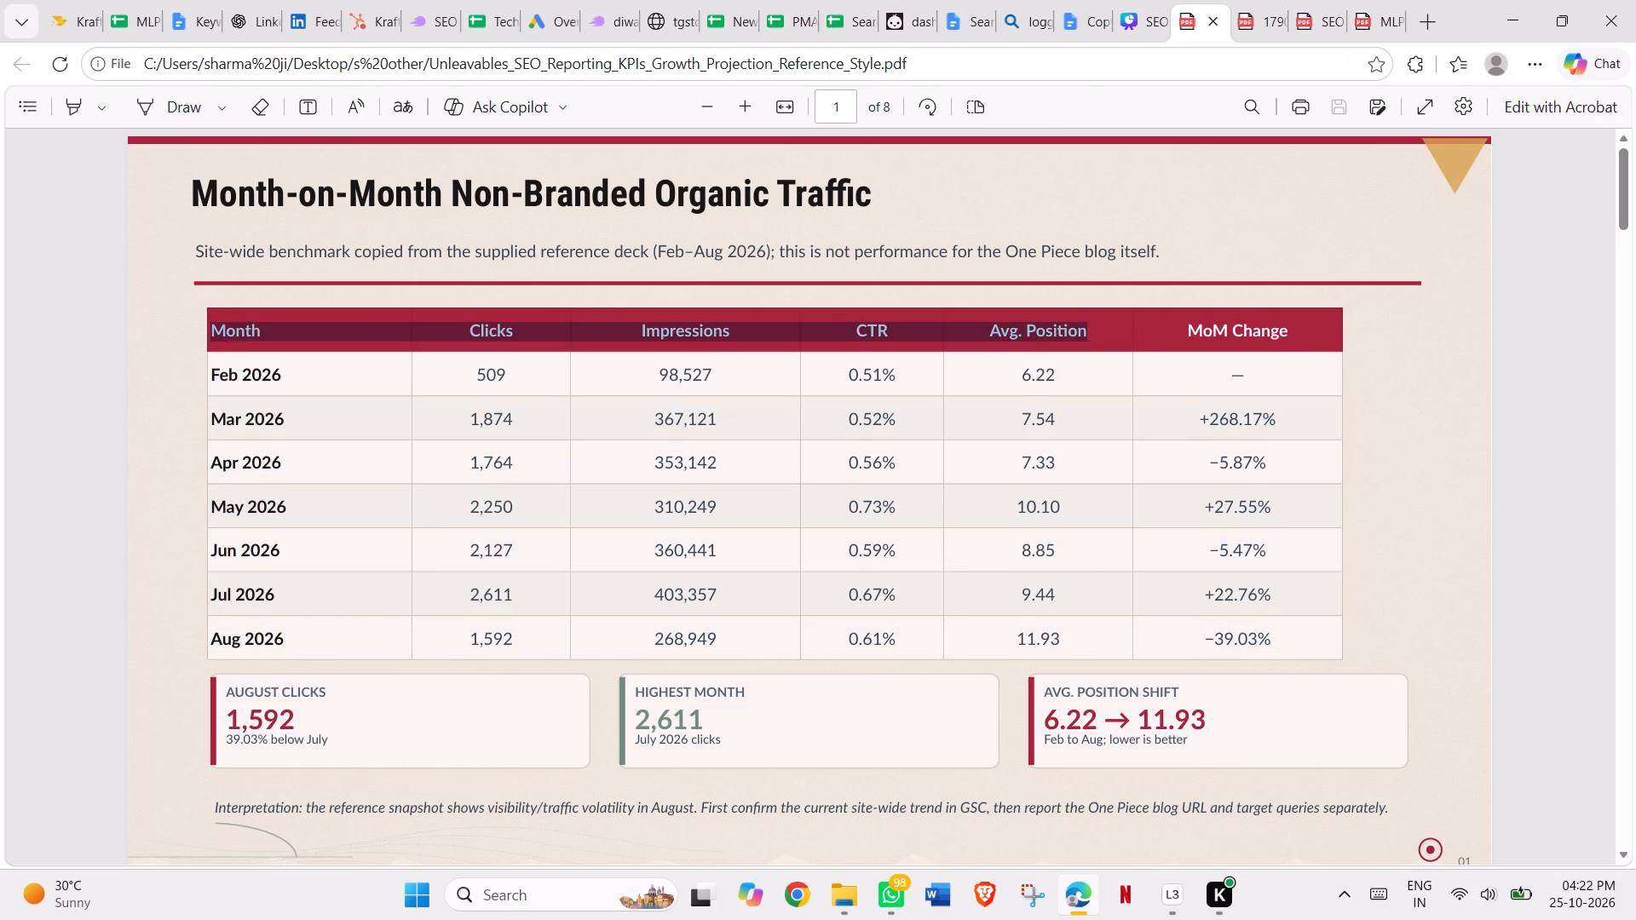
{"action": "left_click_drag", "start_coordinate": [1085, 327], "coordinate": [1291, 337]}
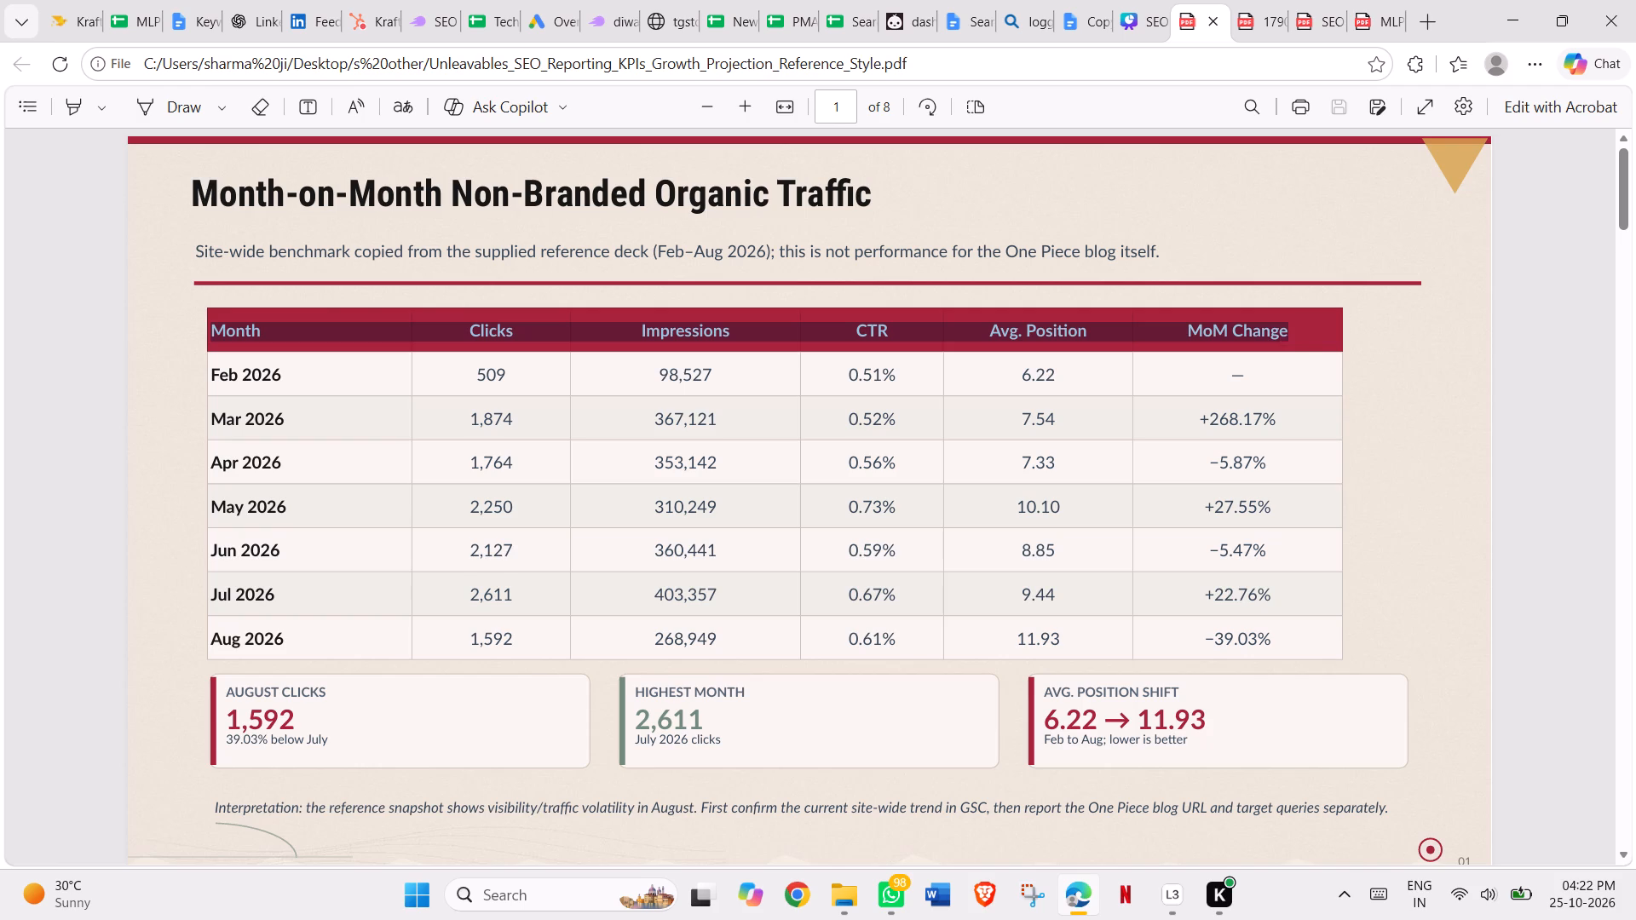
{"action": "left_click_drag", "start_coordinate": [1291, 337], "coordinate": [1291, 336]}
{"action": "key", "text": "ctrl+c"}
{"action": "left_click", "coordinate": [1149, 17]}
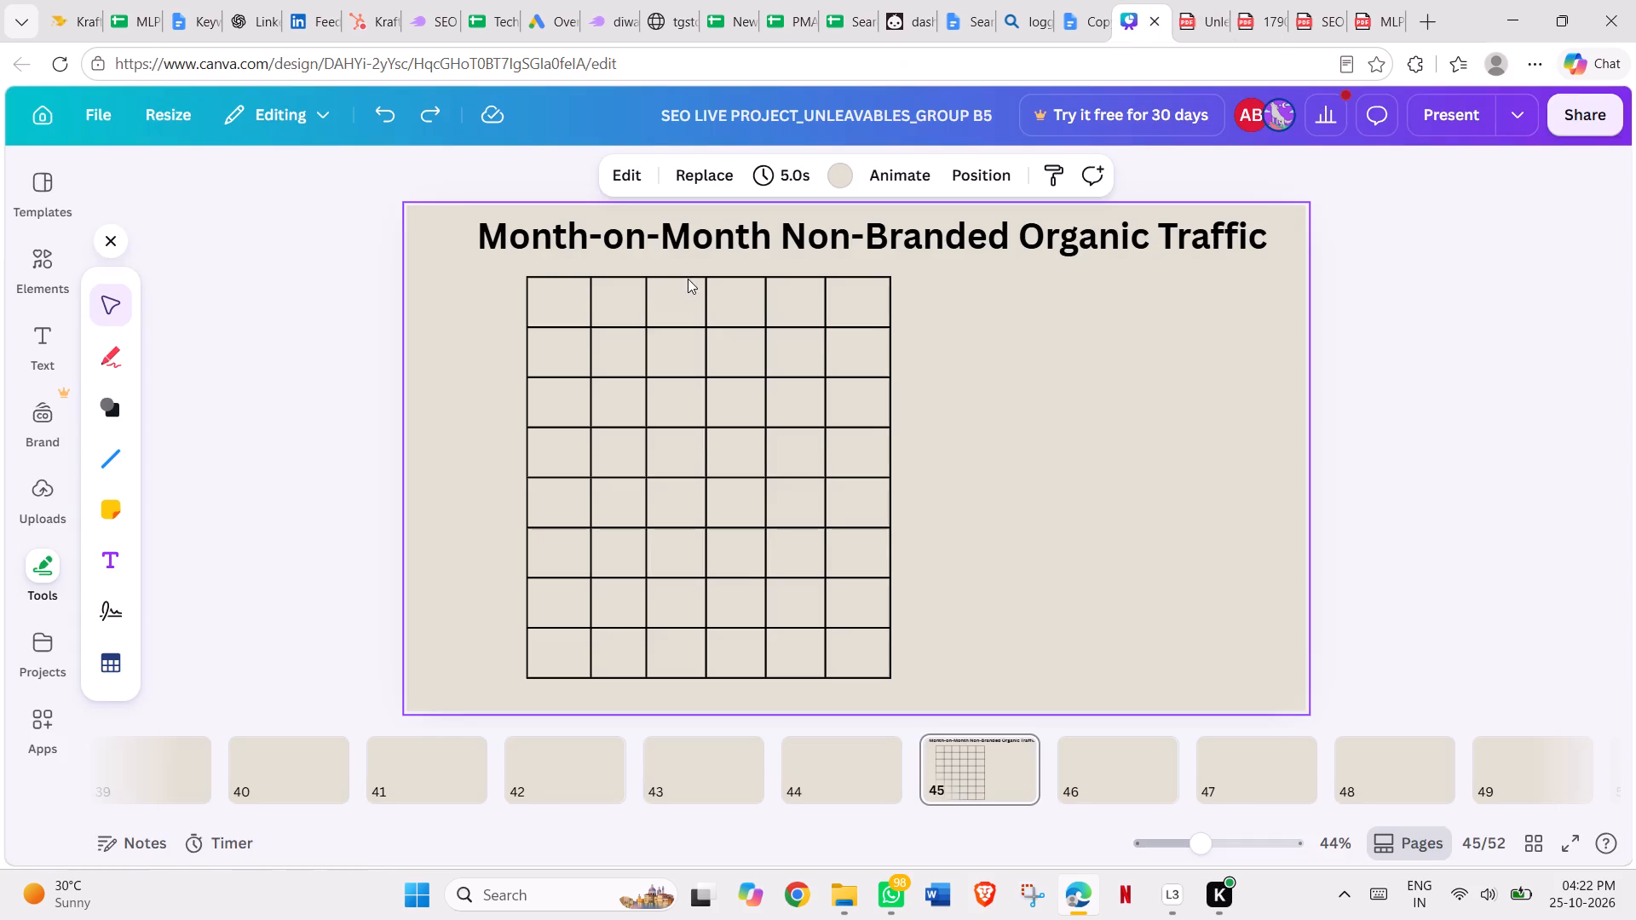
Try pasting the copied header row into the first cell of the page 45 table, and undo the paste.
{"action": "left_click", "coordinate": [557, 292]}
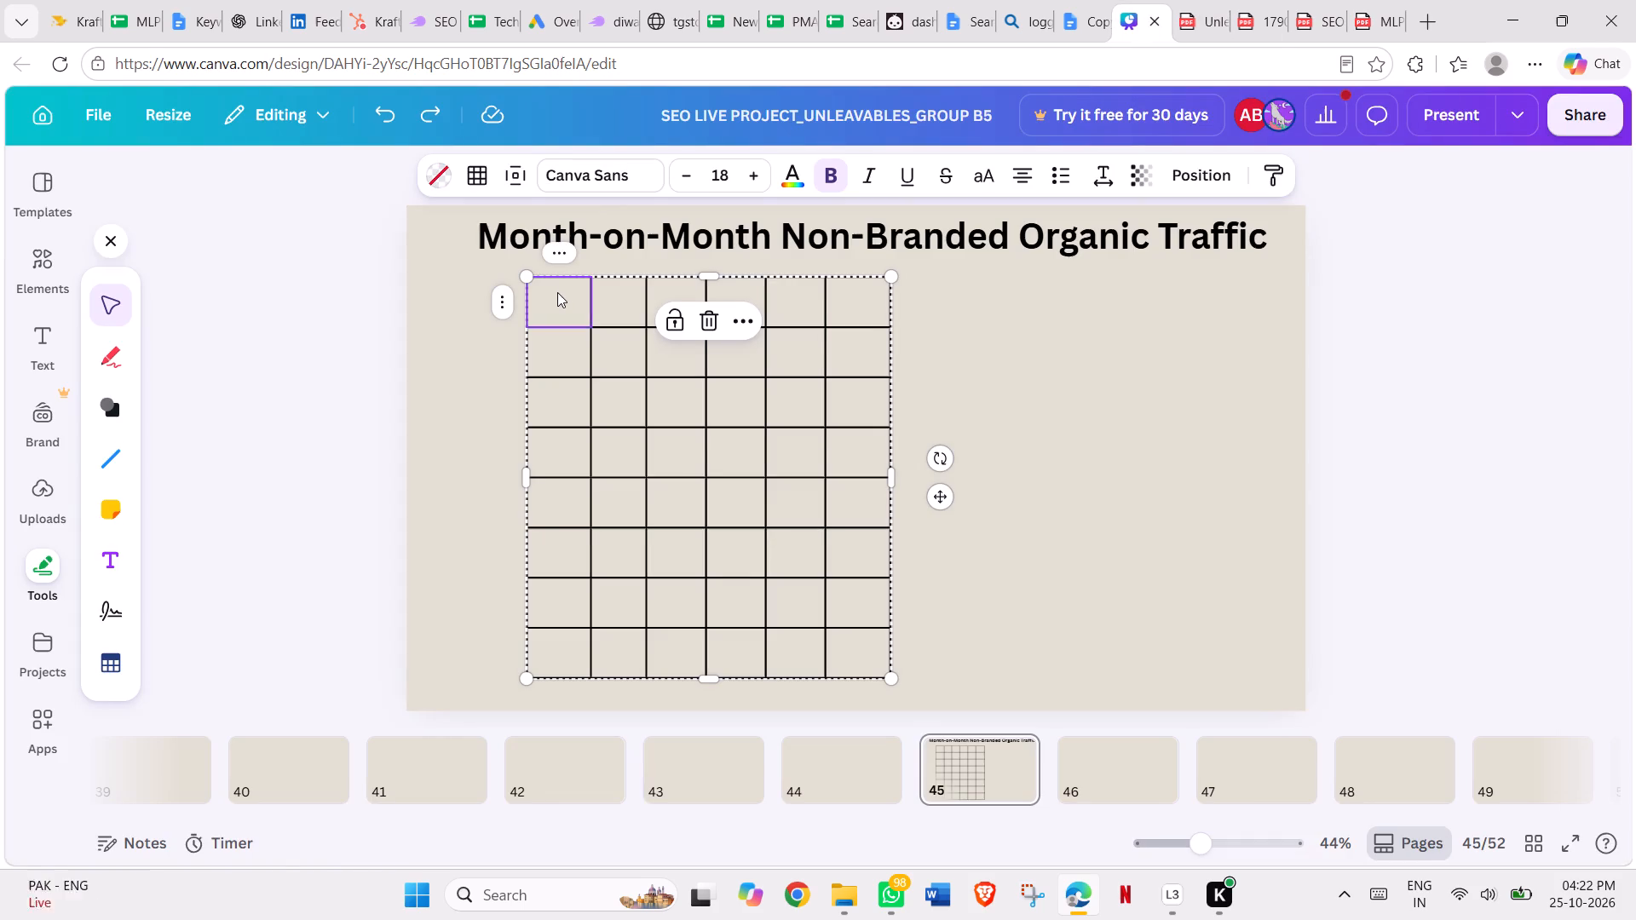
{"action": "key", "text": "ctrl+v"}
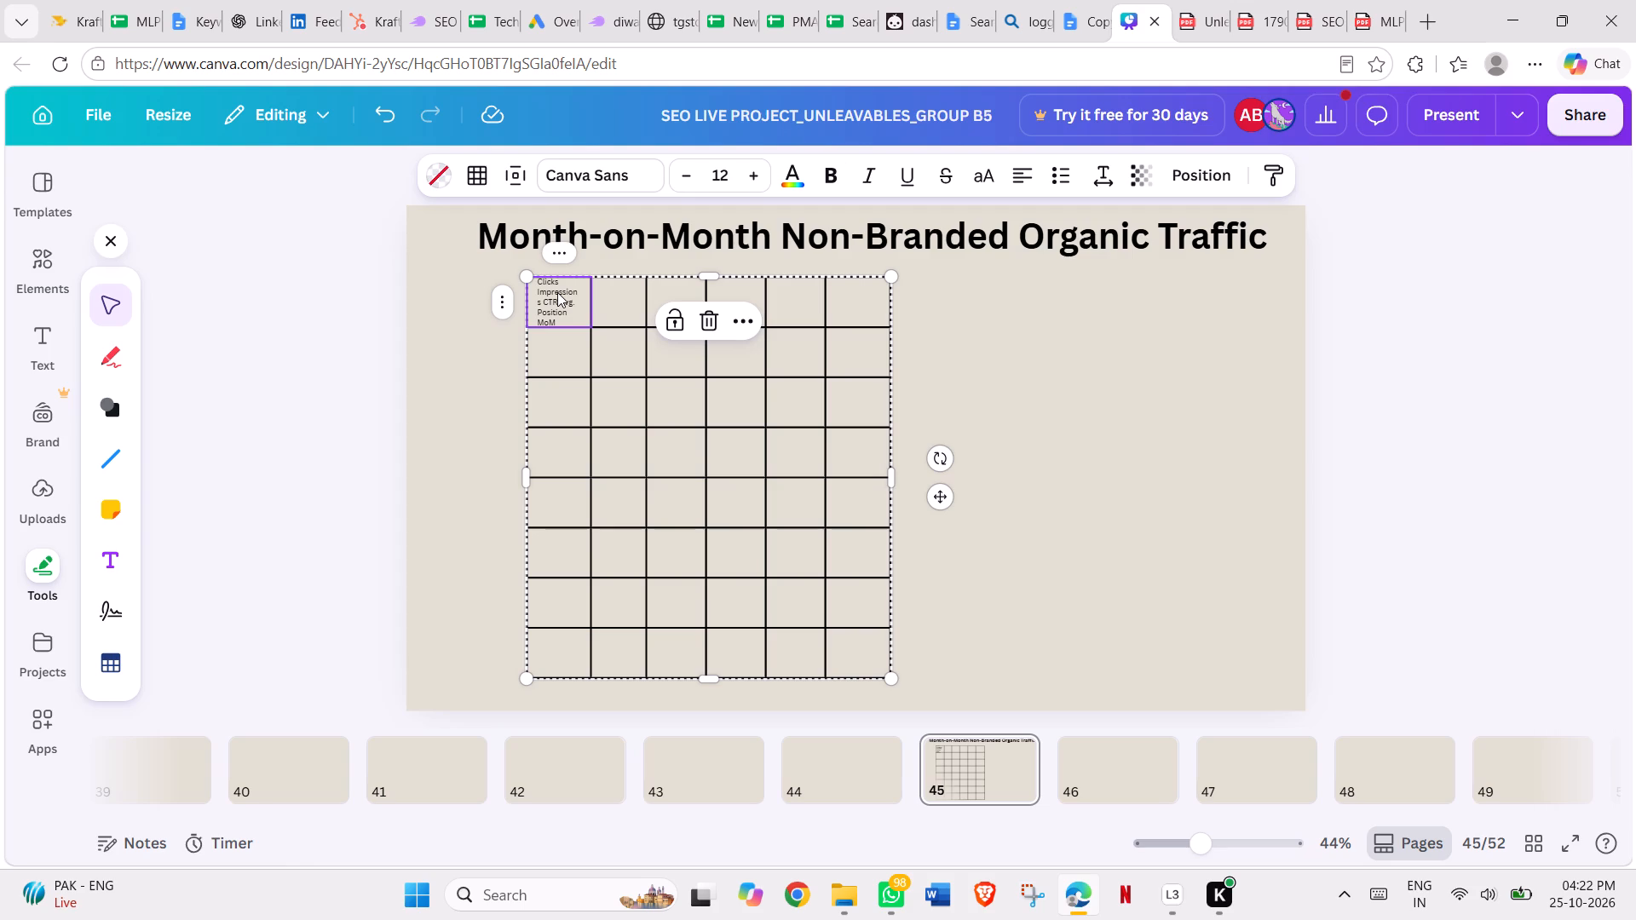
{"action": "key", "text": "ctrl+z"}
Paste the copied header text into all six selected first-row cells of the page 45 table.
{"action": "left_click_drag", "start_coordinate": [557, 292], "coordinate": [686, 284]}
{"action": "left_click_drag", "start_coordinate": [686, 284], "coordinate": [845, 298]}
{"action": "key", "text": "ctrl+v"}
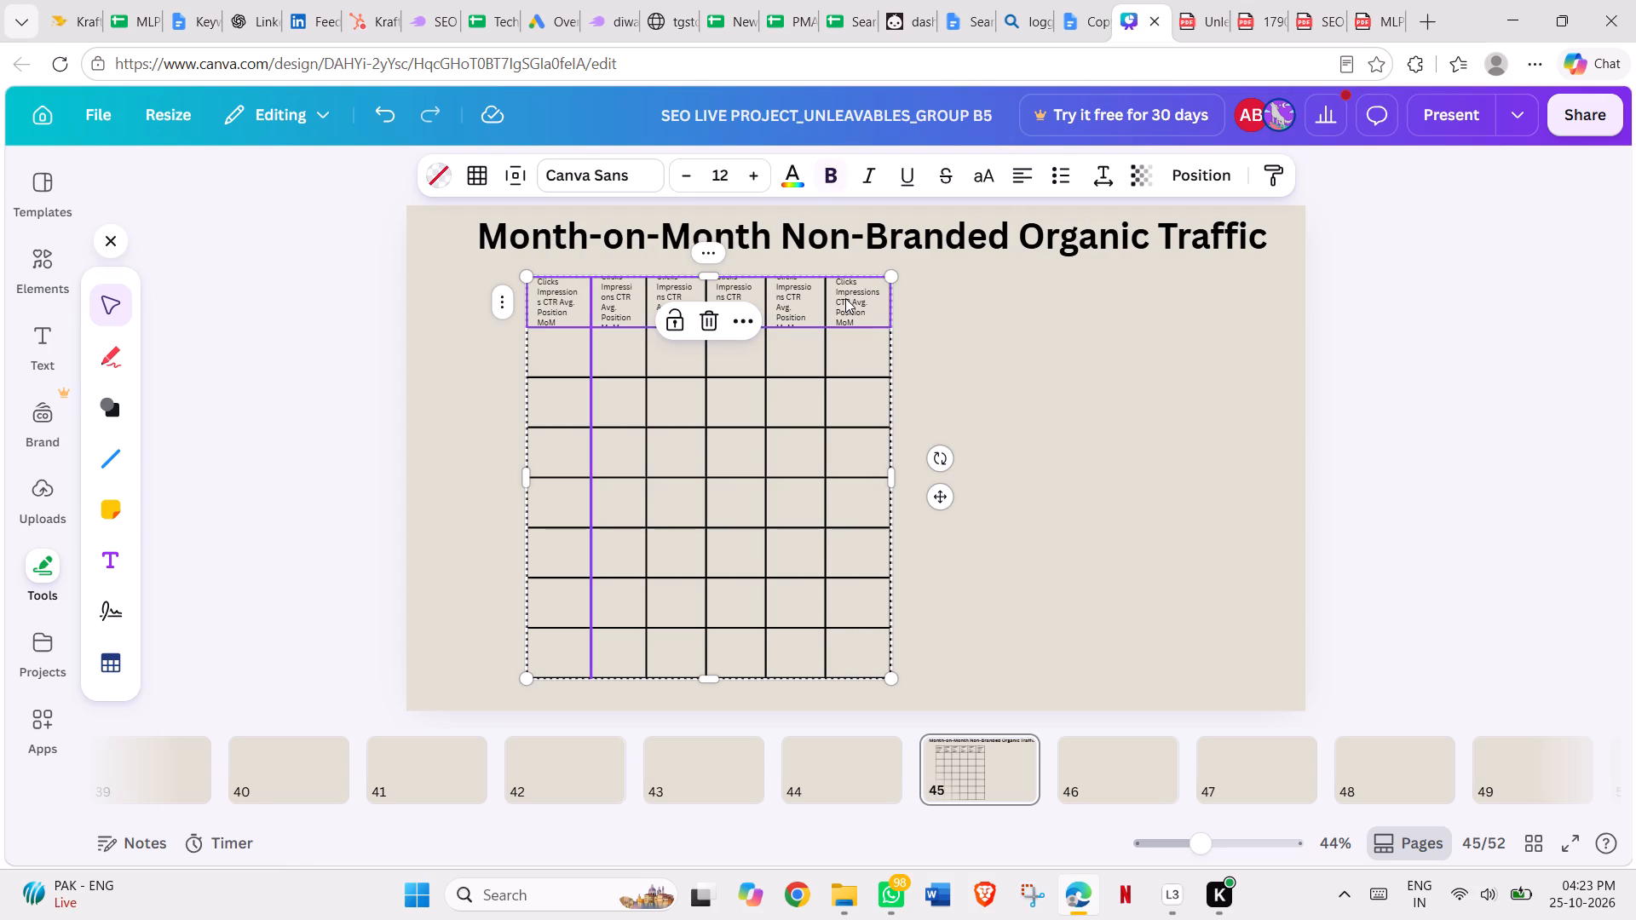
Undo the header text paste, clearing all six first-row cells of the page 45 table.
{"action": "key", "text": "ctrl+z"}
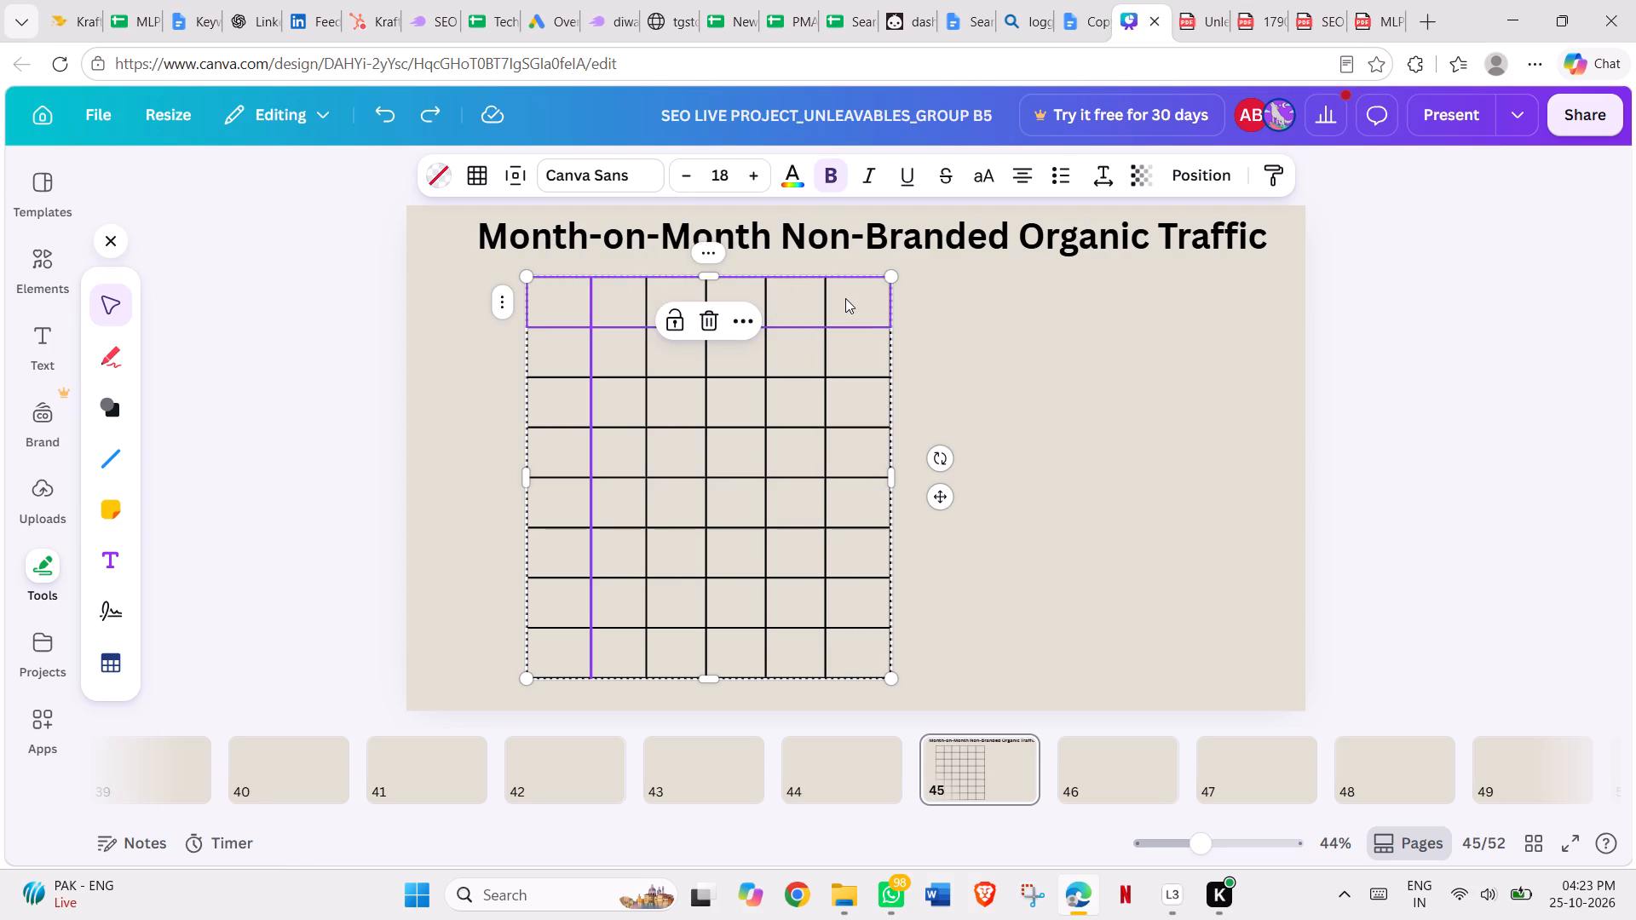
{"action": "left_click", "coordinate": [1034, 396]}
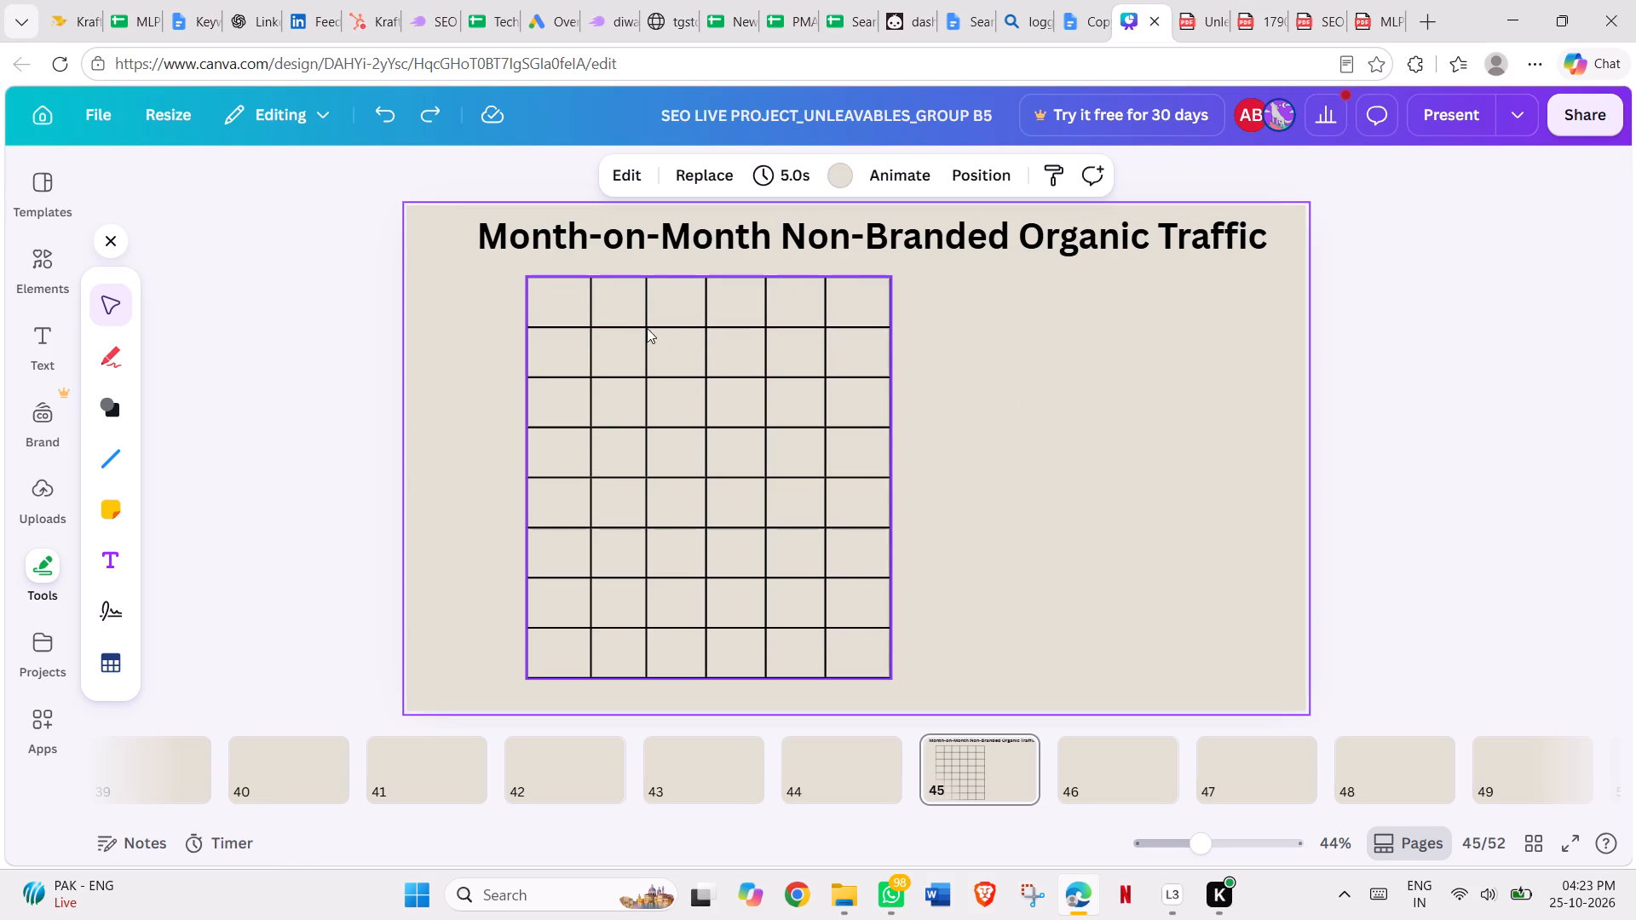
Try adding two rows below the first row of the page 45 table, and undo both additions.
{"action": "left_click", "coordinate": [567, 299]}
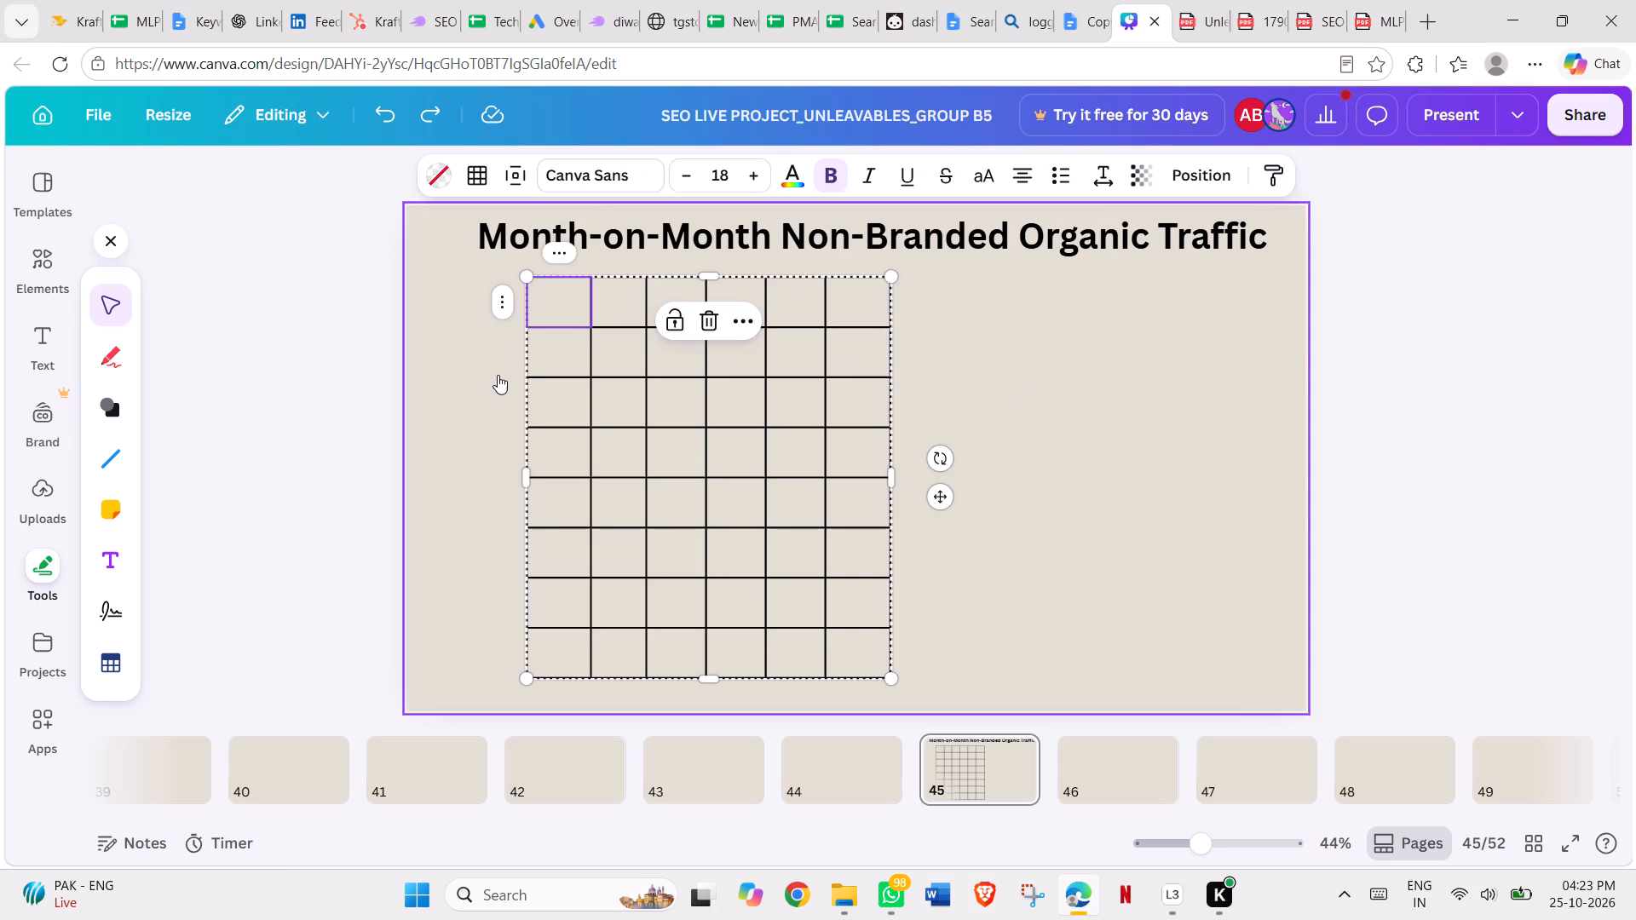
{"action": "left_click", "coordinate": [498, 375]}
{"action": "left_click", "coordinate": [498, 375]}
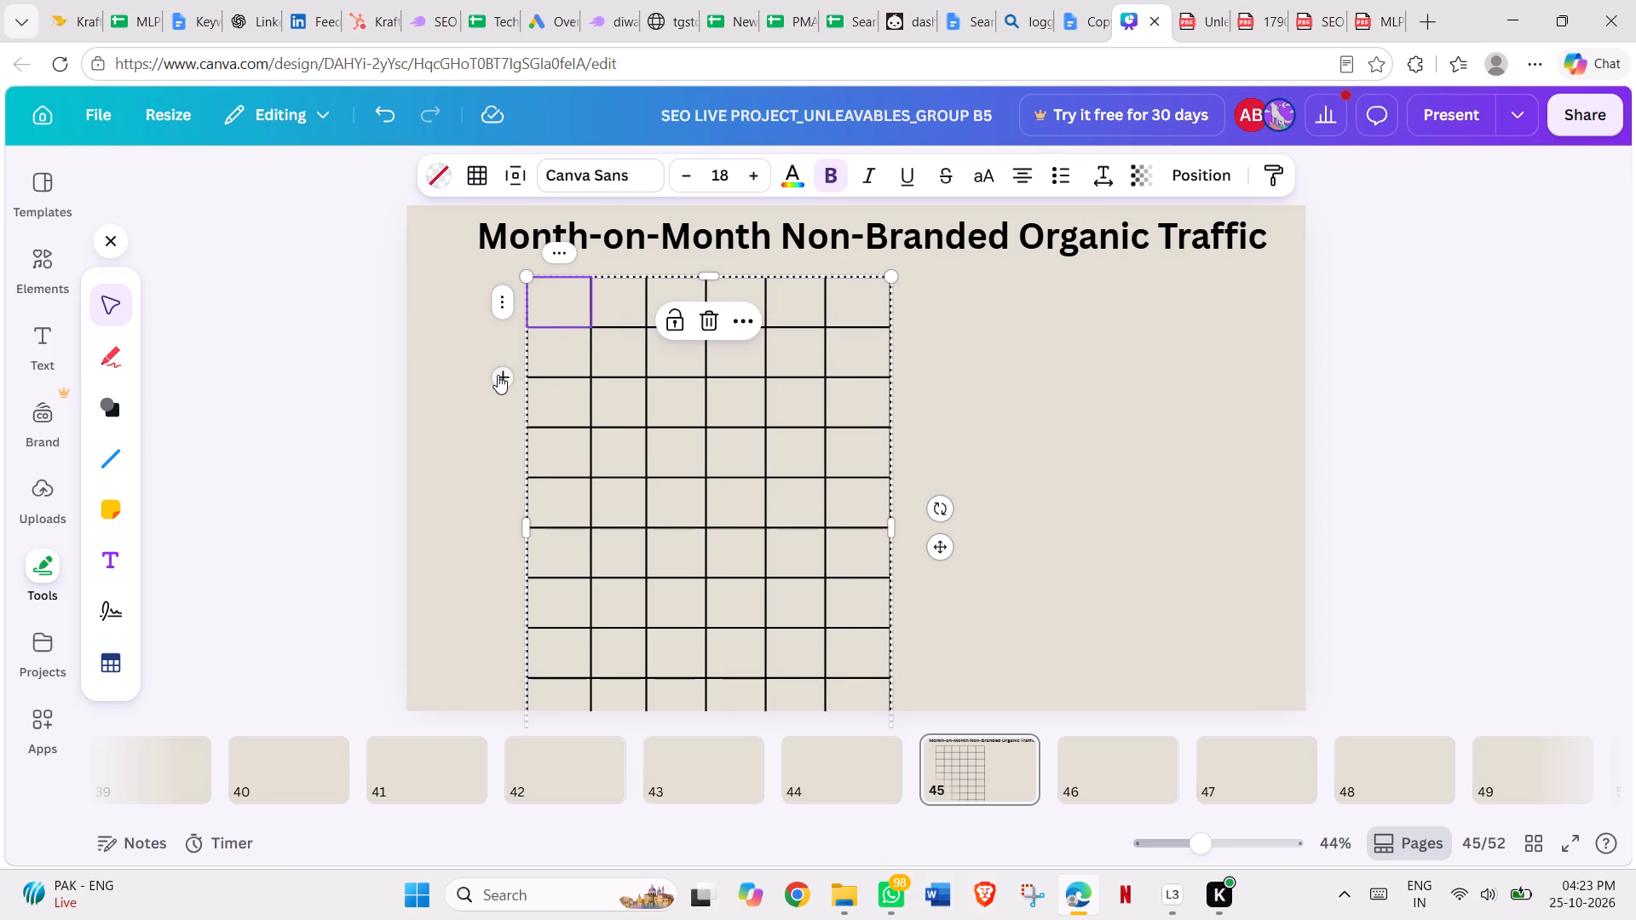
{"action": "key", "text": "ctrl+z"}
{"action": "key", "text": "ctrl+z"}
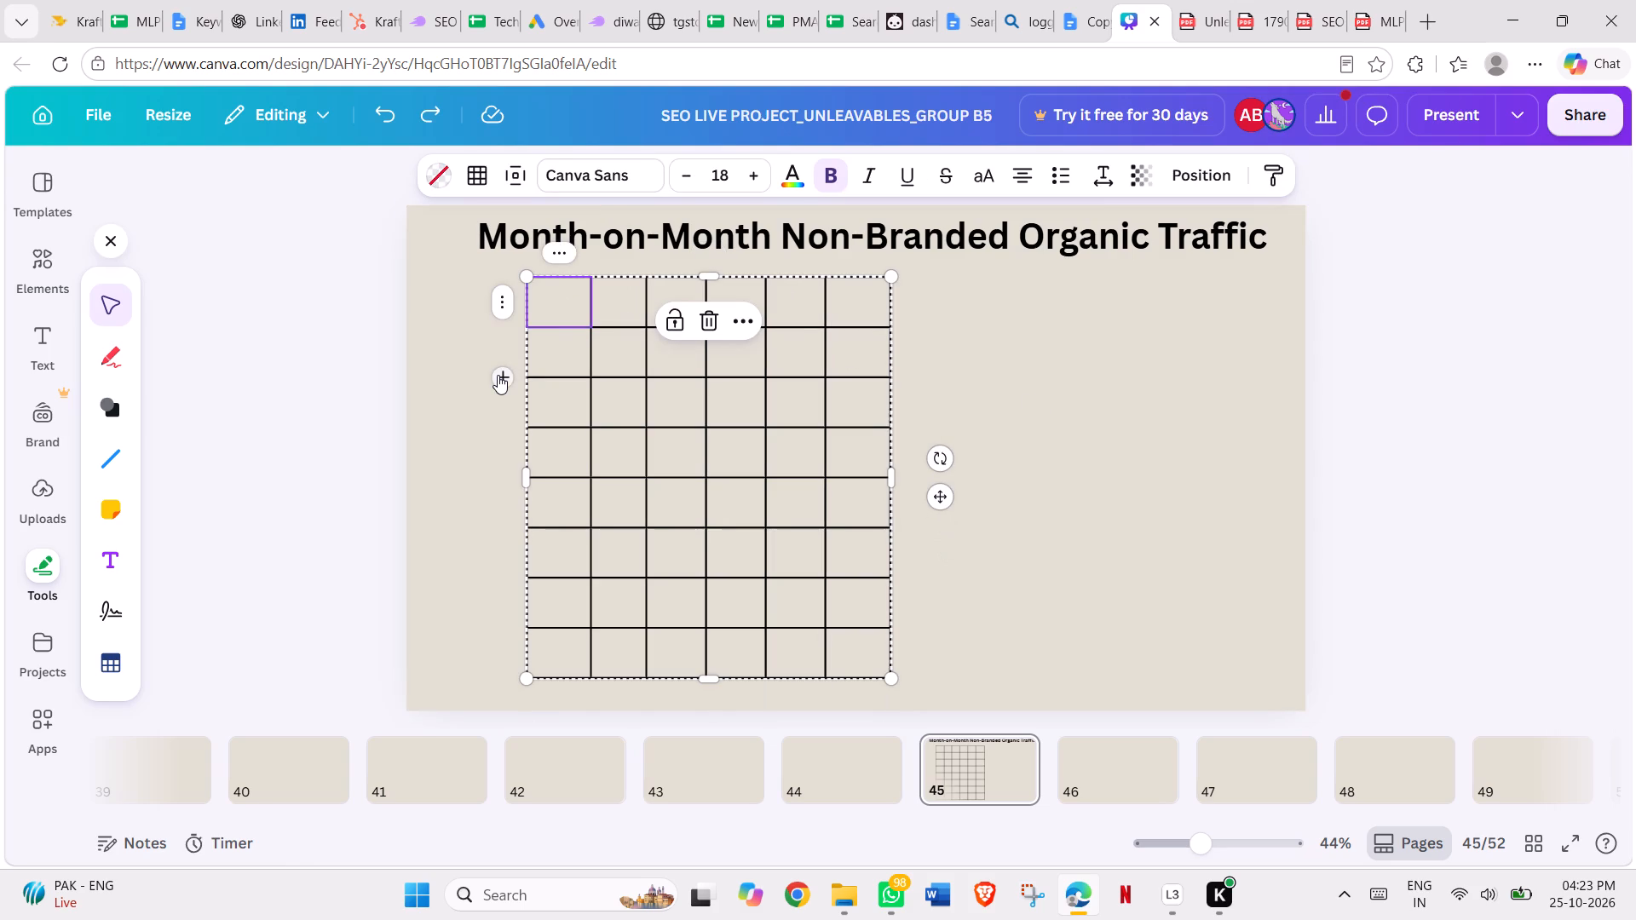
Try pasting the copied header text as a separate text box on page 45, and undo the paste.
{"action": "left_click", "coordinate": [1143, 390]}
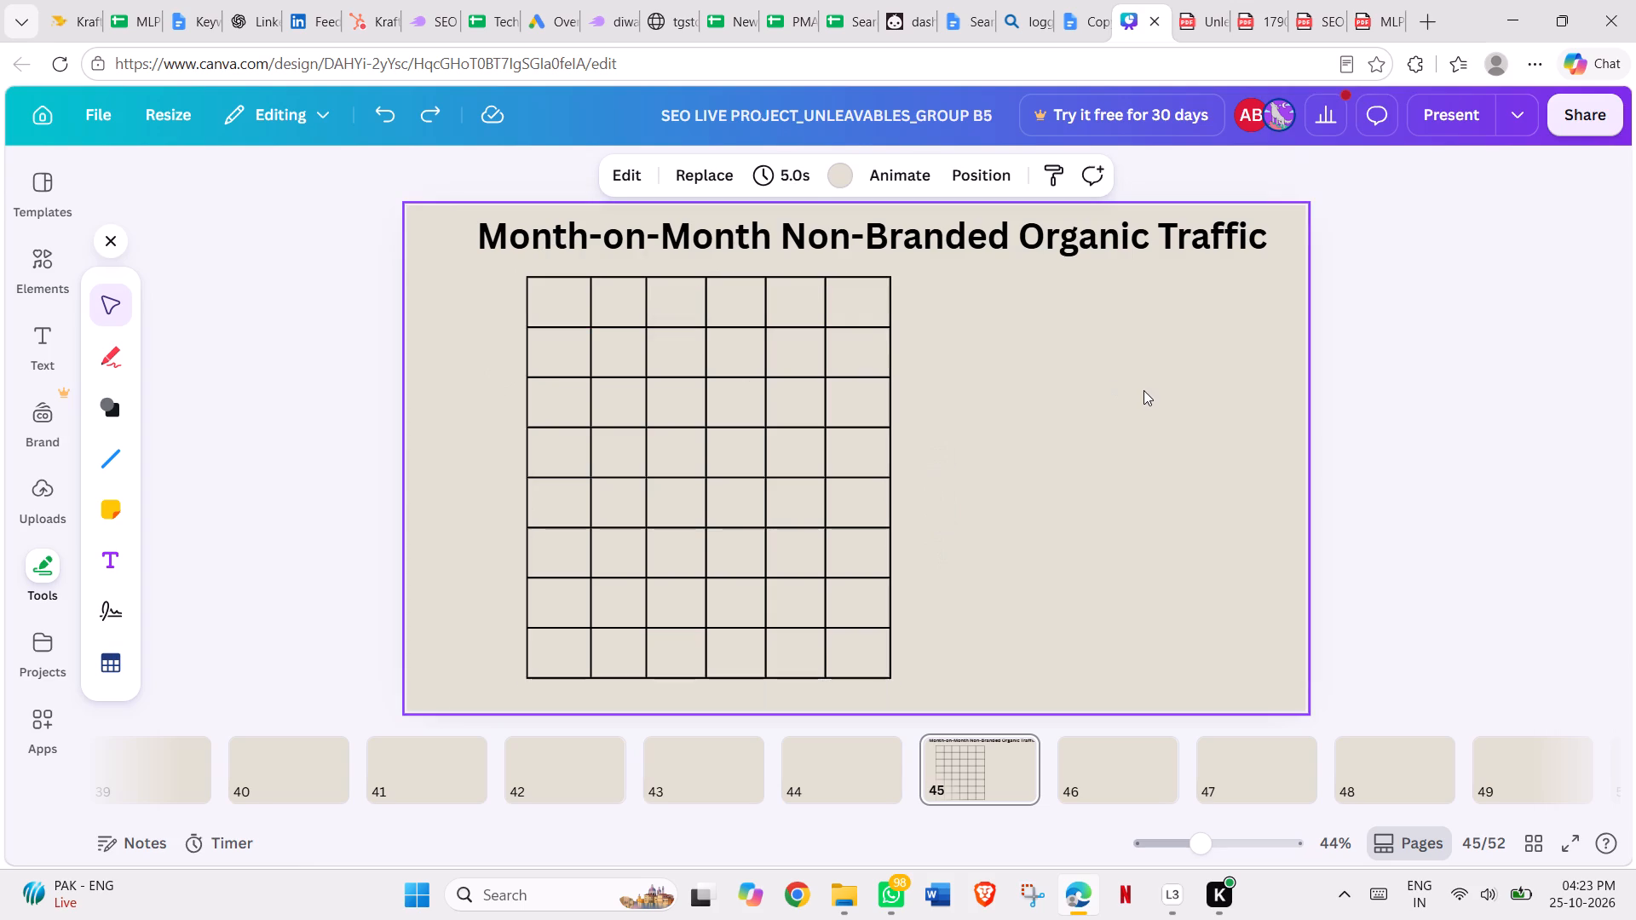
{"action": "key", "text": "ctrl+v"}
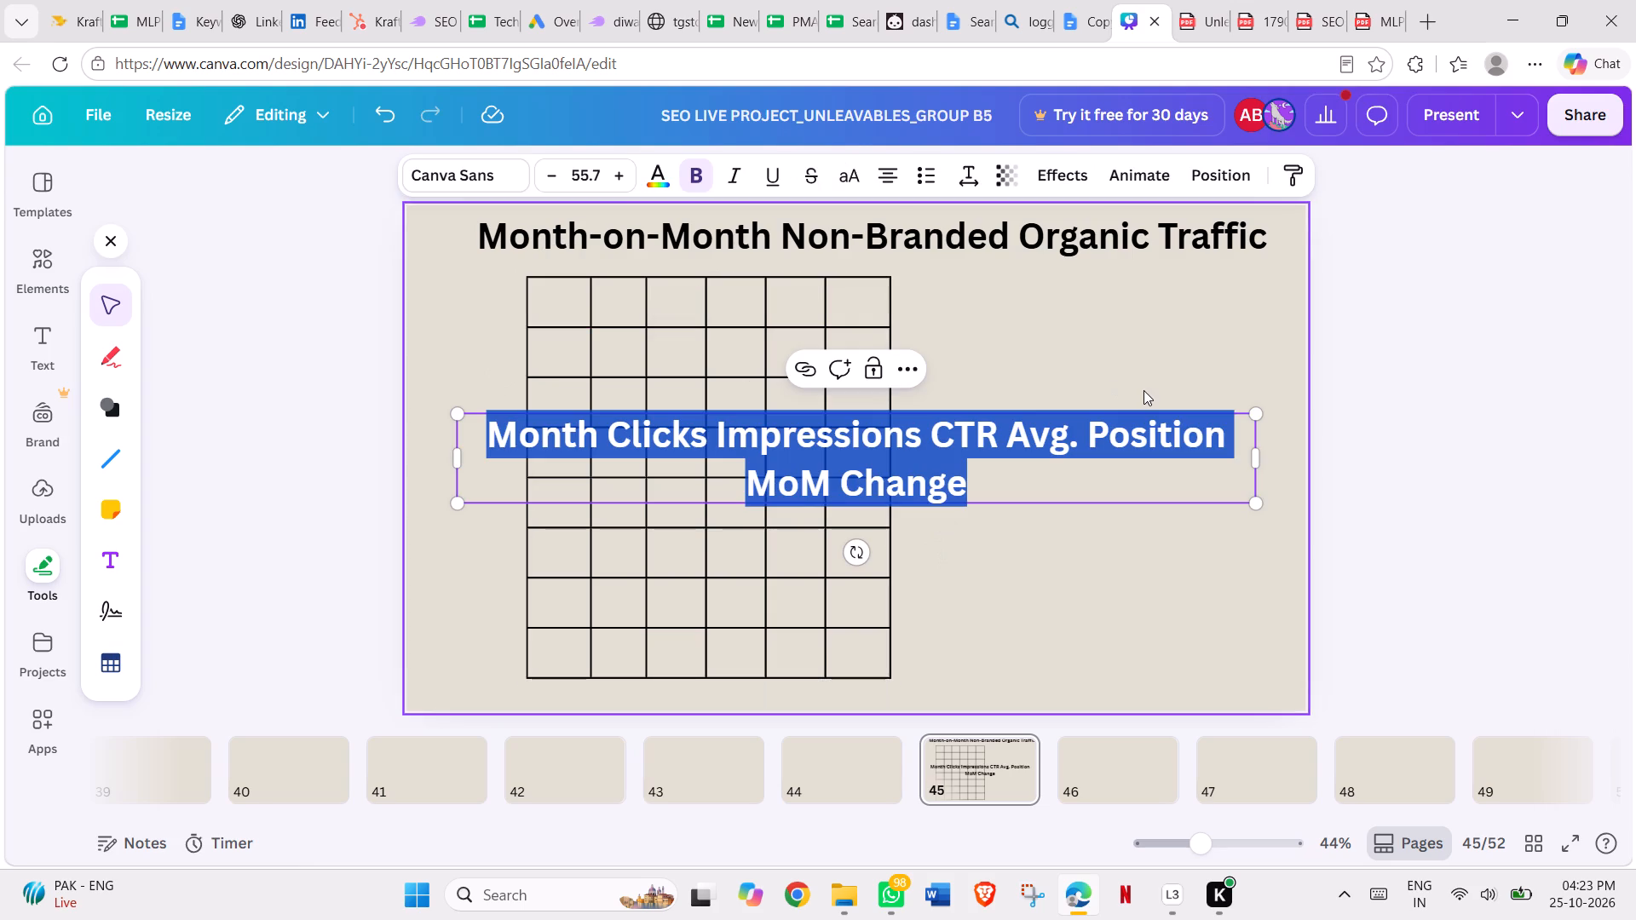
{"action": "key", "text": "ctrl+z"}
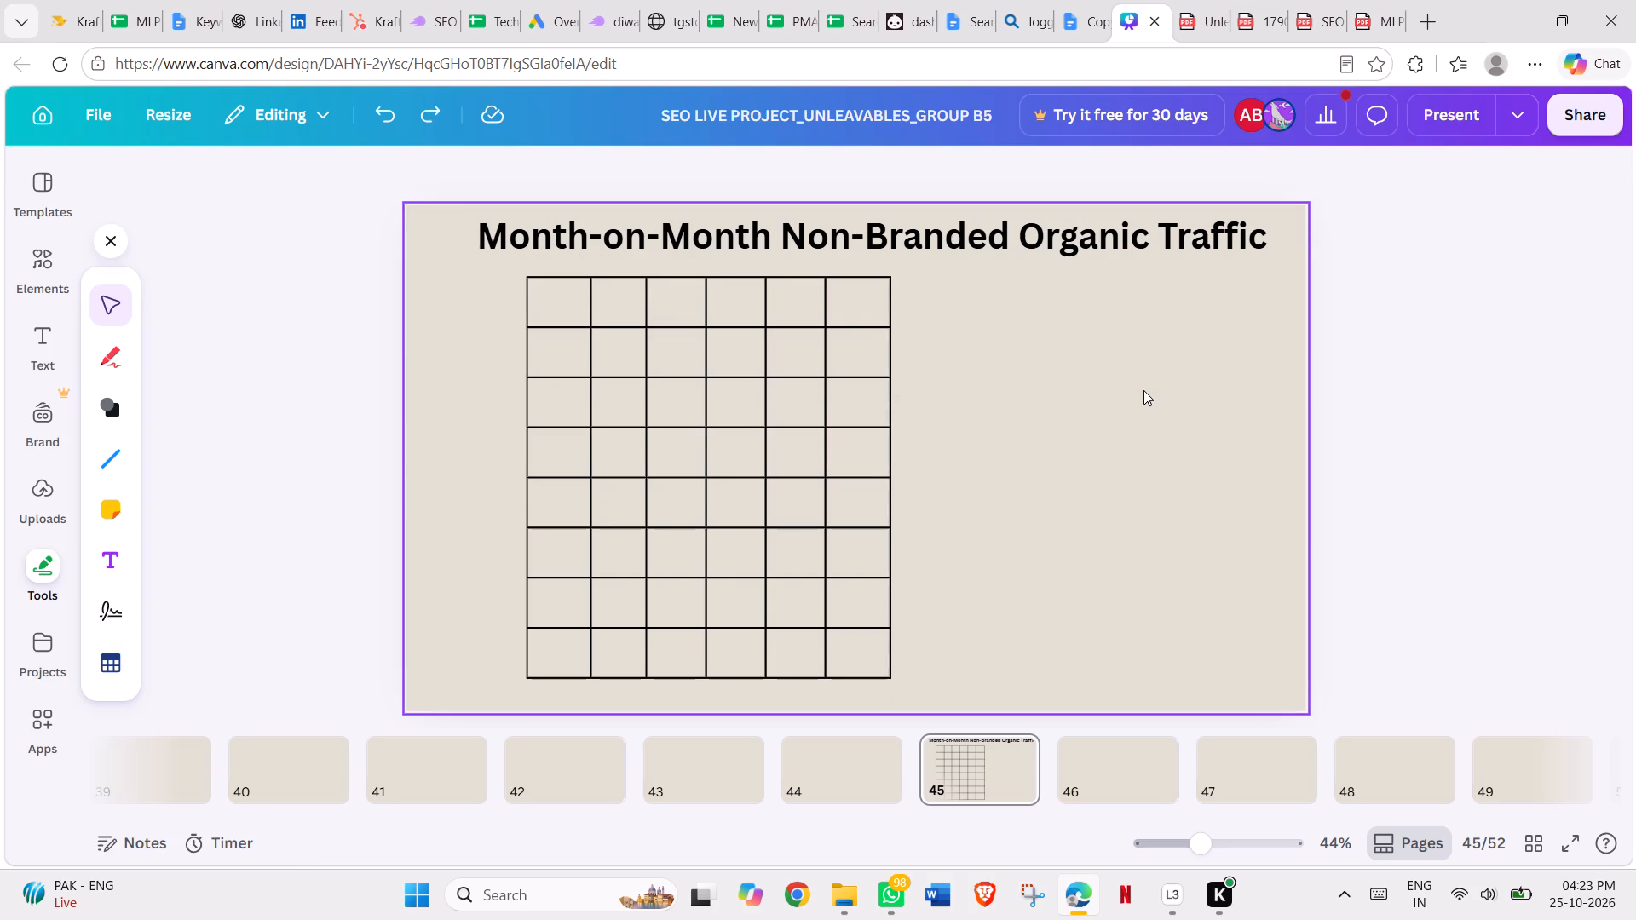
Check the header names in the Unleavables PDF and enter MONTHS, CLICKS and IMPRESSION in the page 45 table's first three header cells.
{"action": "left_click", "coordinate": [1195, 6]}
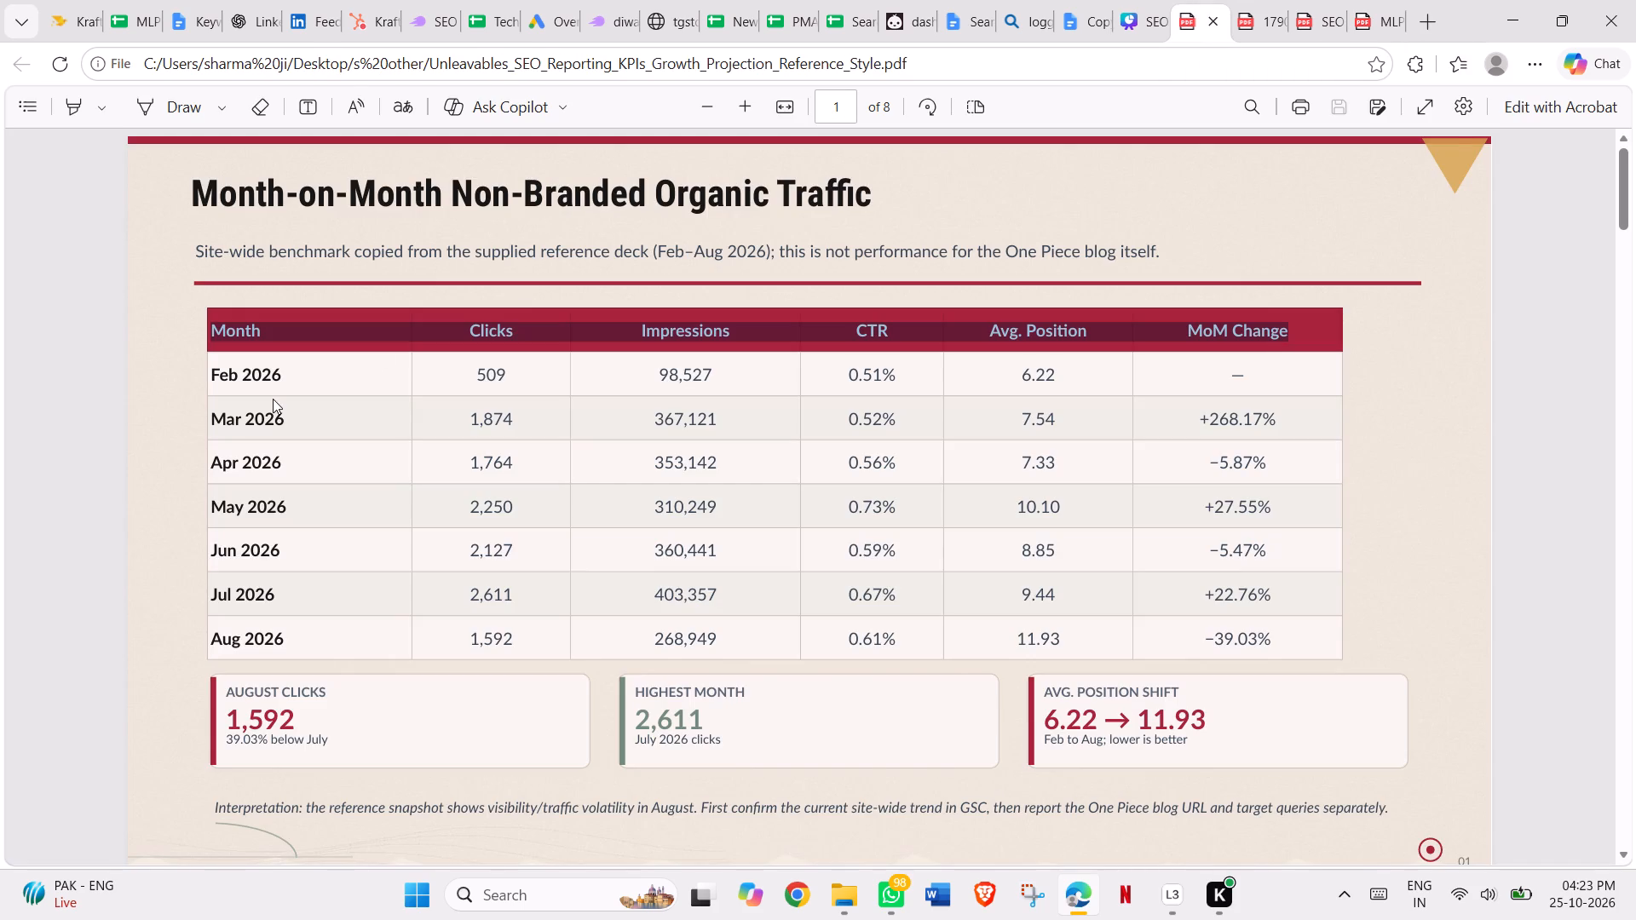
{"action": "left_click", "coordinate": [1146, 20]}
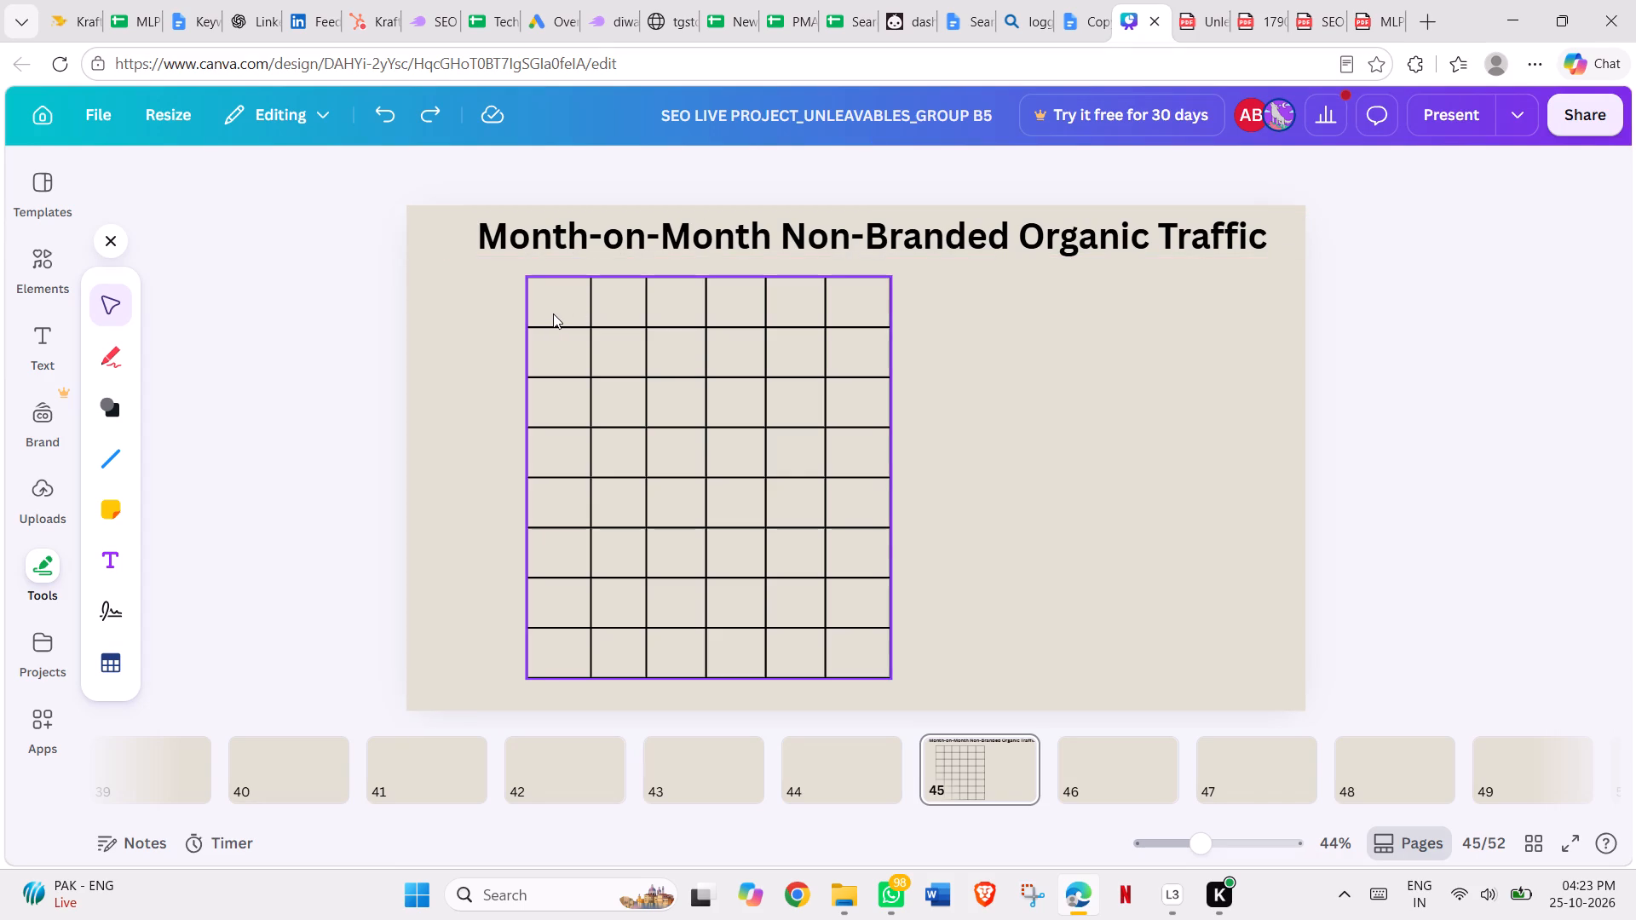
{"action": "double_click", "coordinate": [557, 313]}
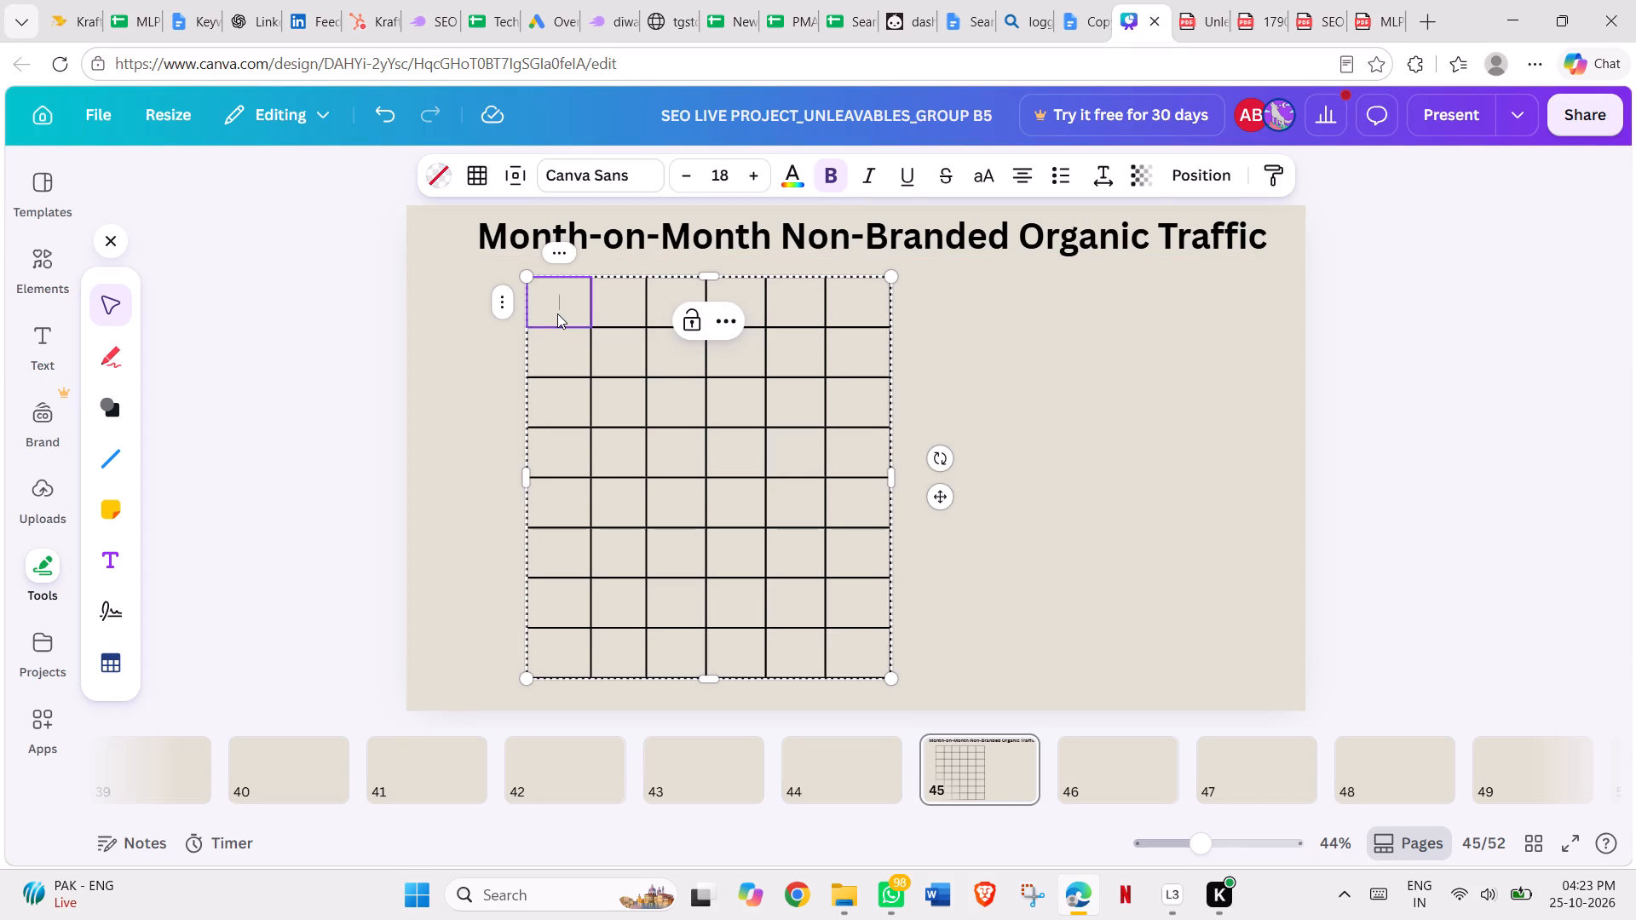
{"action": "type", "text": "mo"}
{"action": "key", "text": "BackSpace"}
{"action": "key", "text": "BackSpace"}
{"action": "type", "text": "MONTHS"}
{"action": "key", "text": "Tab"}
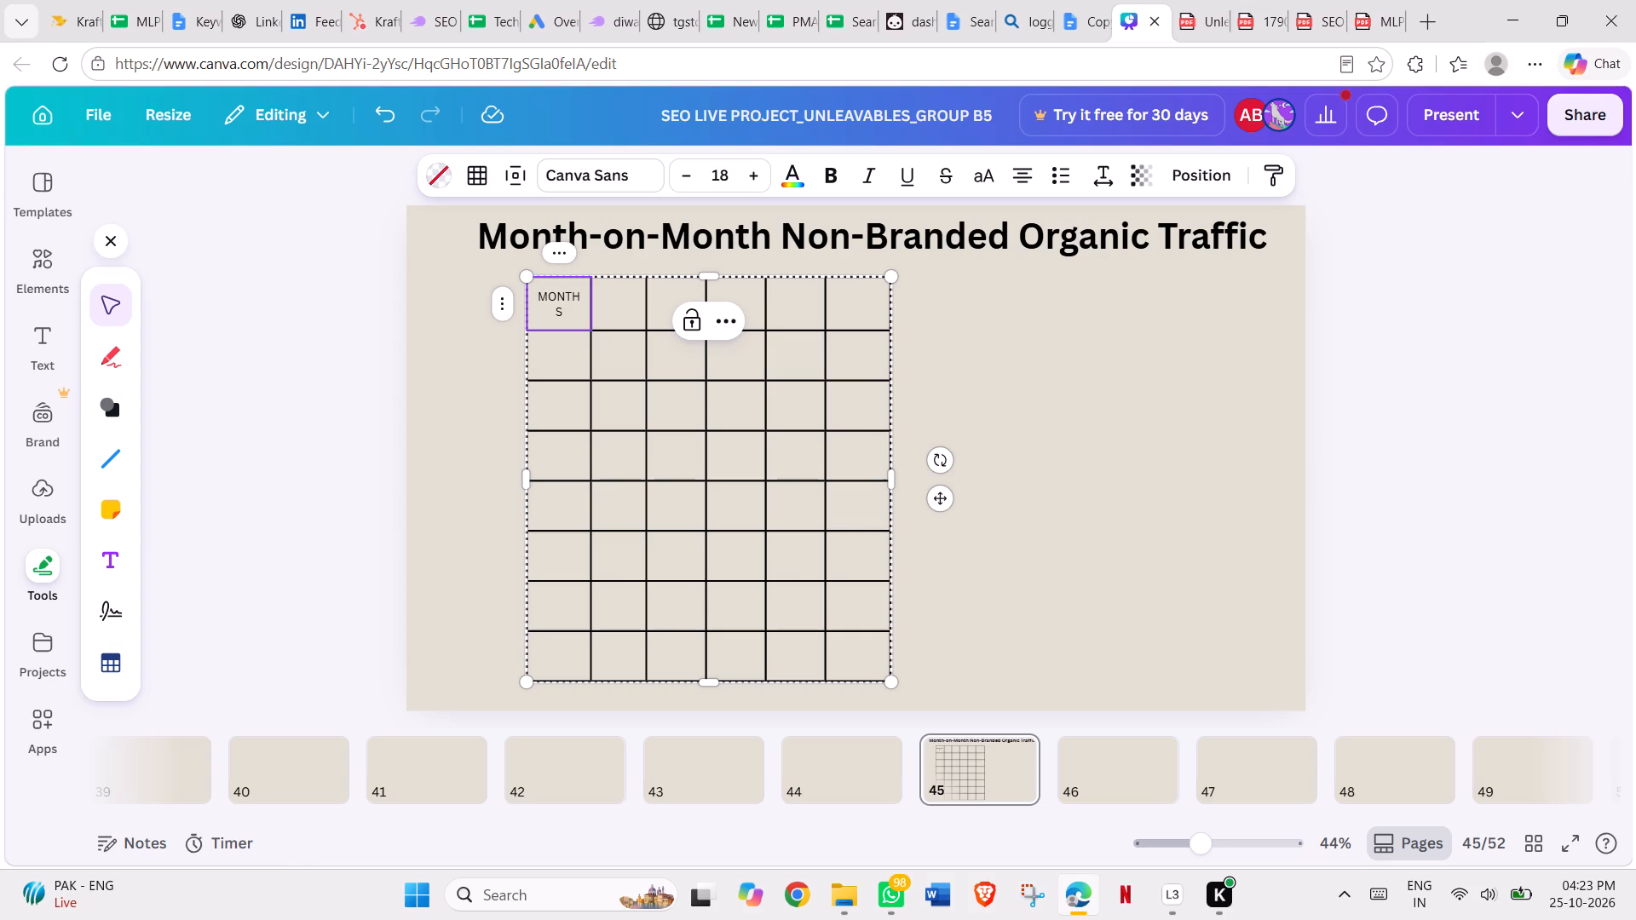
{"action": "type", "text": "CLICKS"}
{"action": "key", "text": "space"}
{"action": "key", "text": "Tab"}
{"action": "type", "text": "IMPRESSION"}
{"action": "key", "text": "Tab"}
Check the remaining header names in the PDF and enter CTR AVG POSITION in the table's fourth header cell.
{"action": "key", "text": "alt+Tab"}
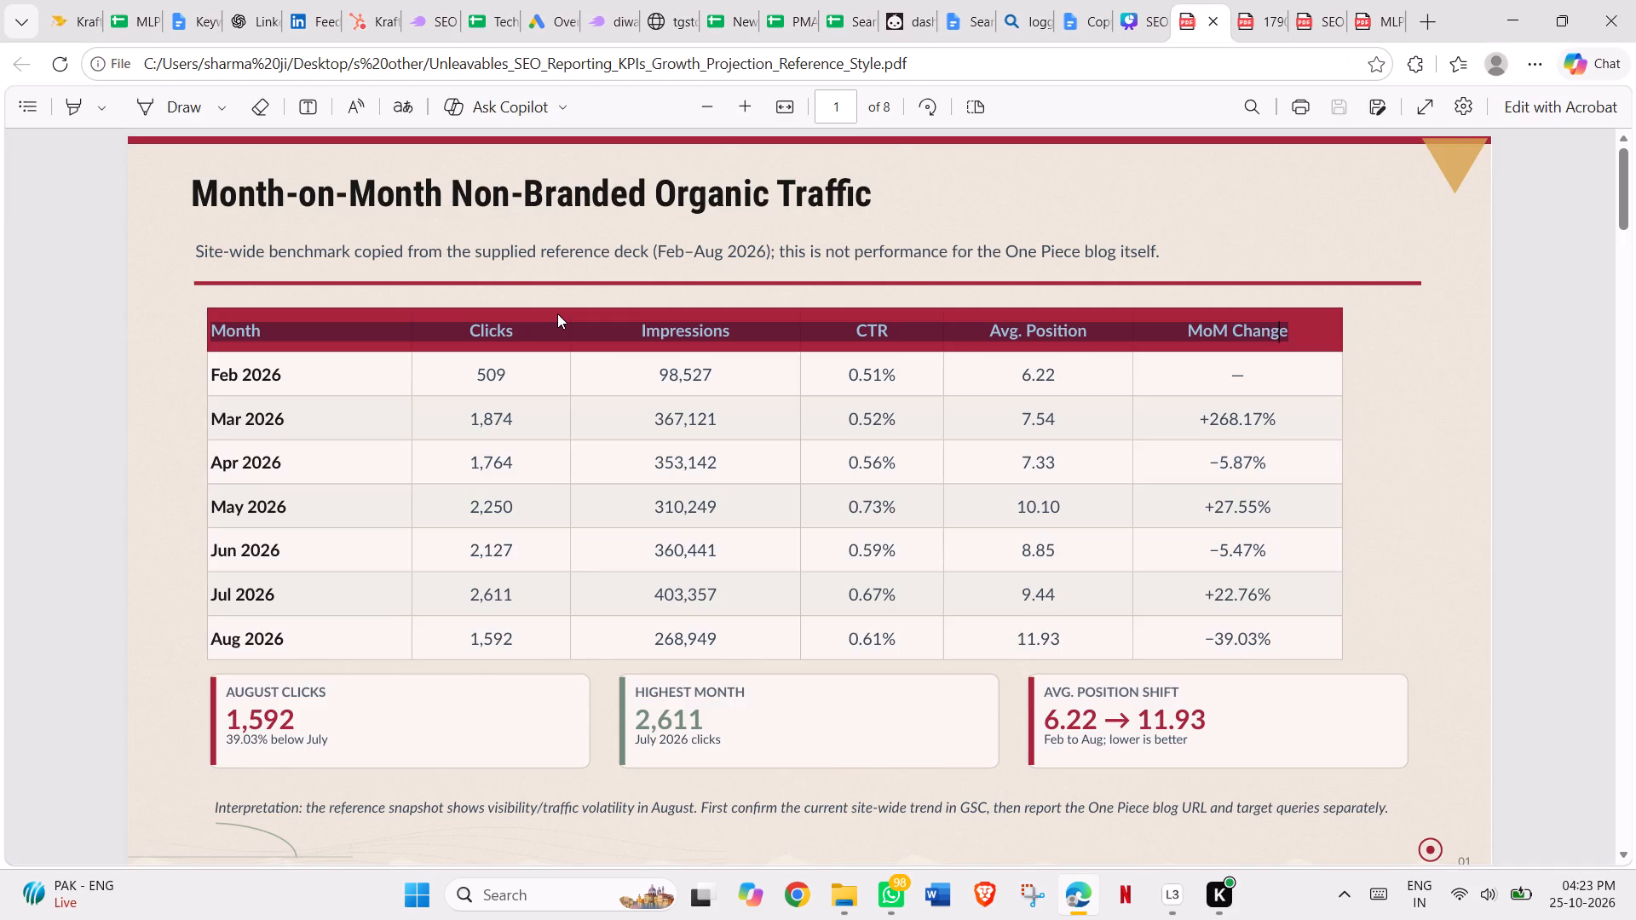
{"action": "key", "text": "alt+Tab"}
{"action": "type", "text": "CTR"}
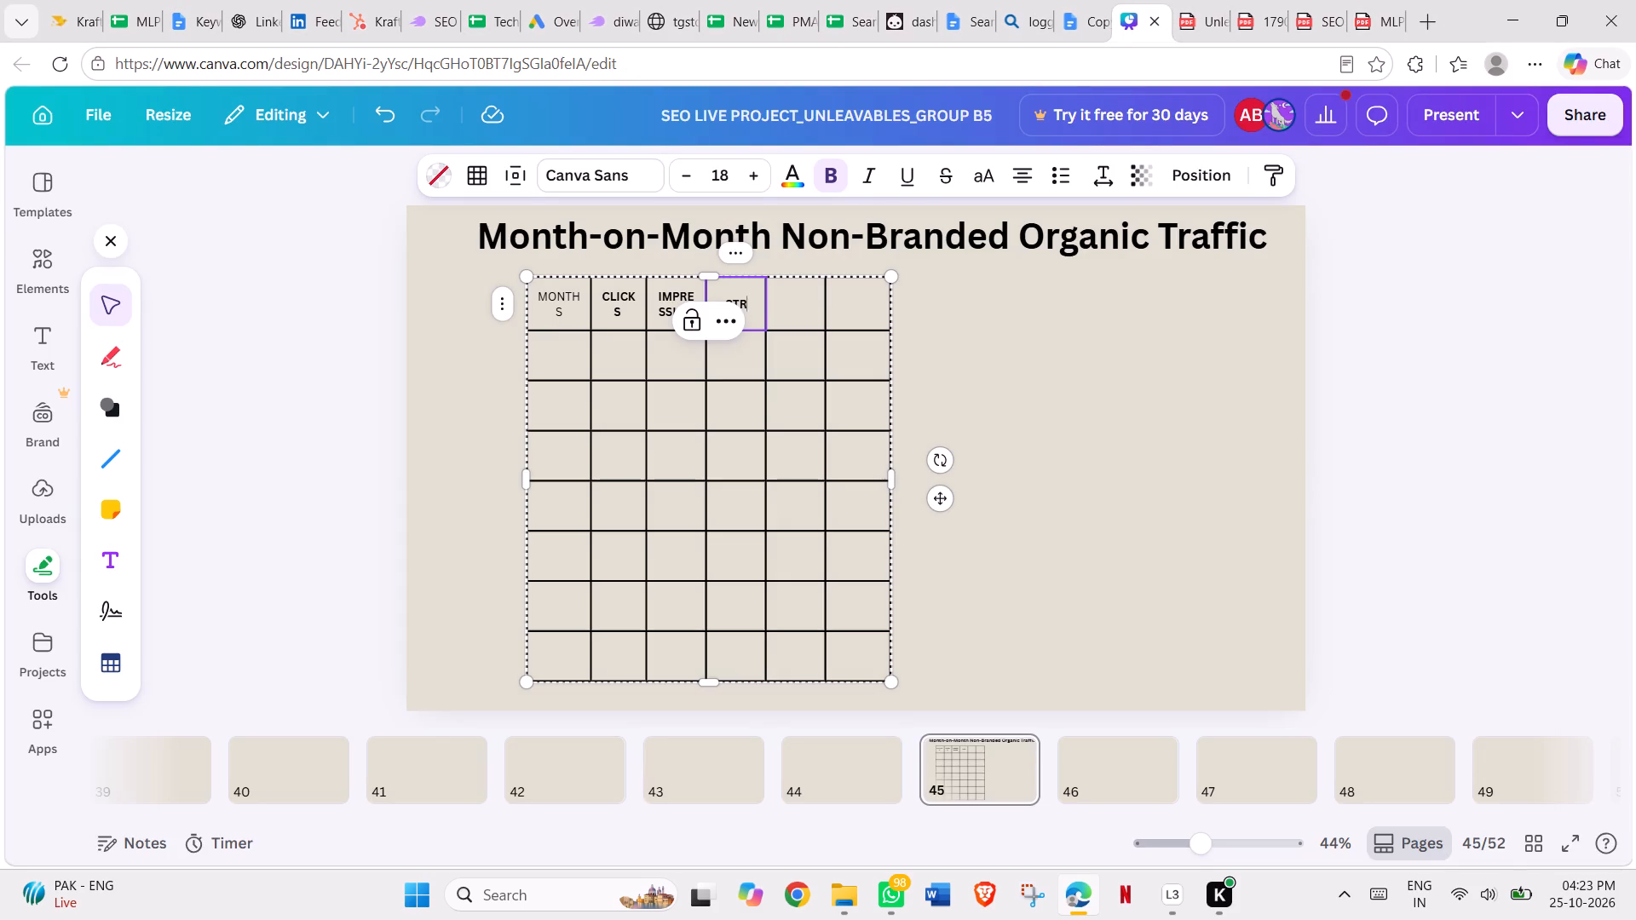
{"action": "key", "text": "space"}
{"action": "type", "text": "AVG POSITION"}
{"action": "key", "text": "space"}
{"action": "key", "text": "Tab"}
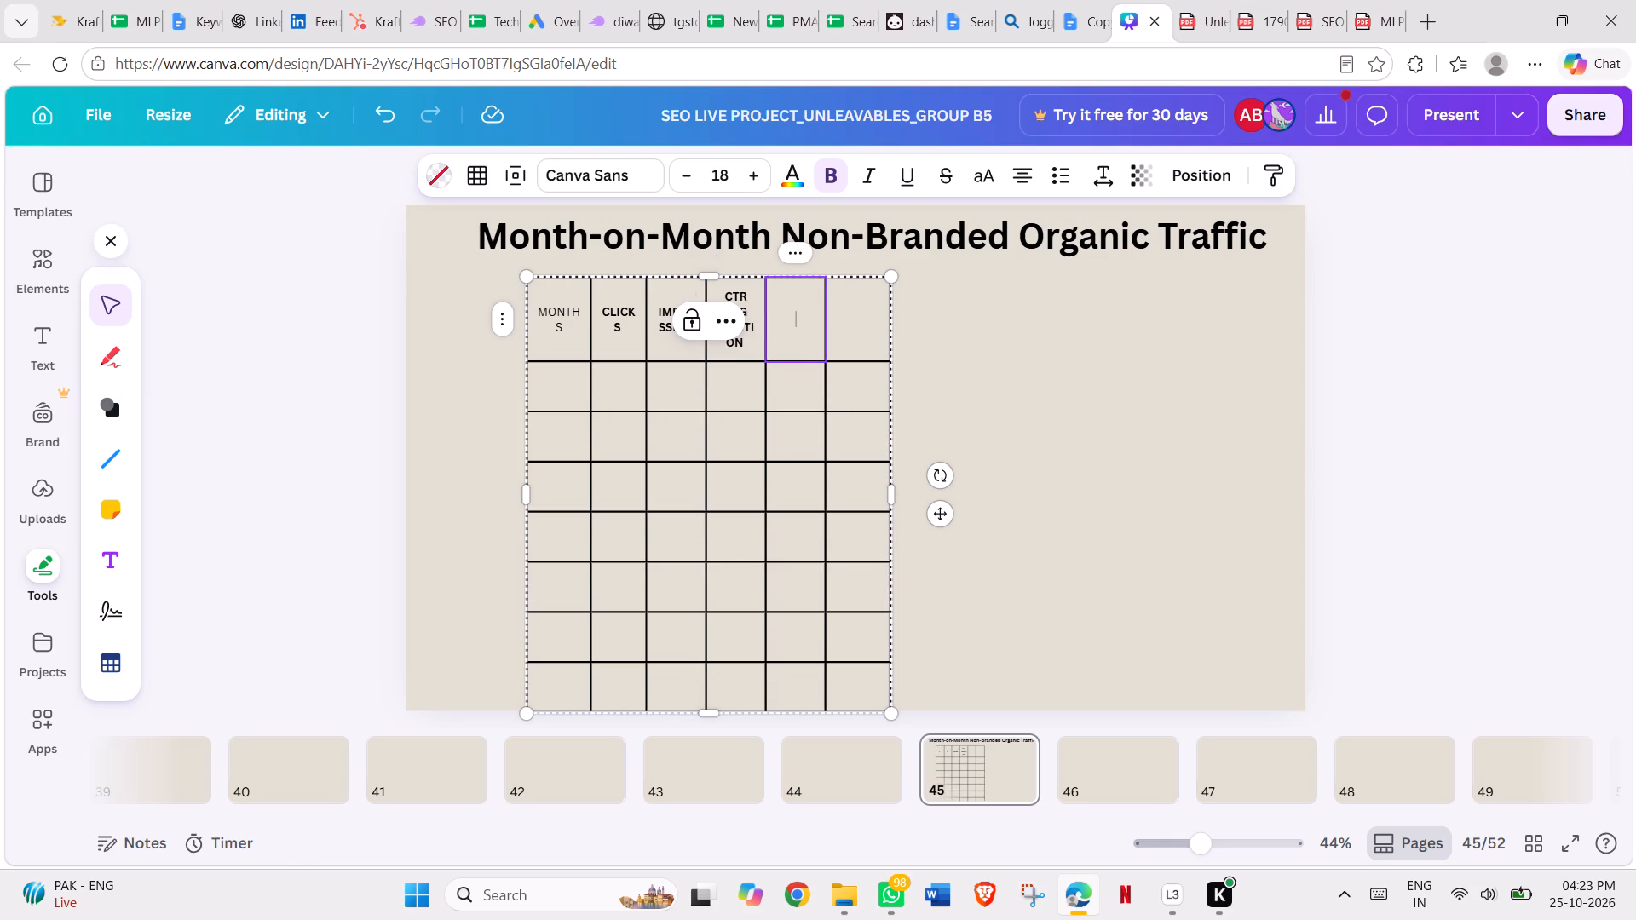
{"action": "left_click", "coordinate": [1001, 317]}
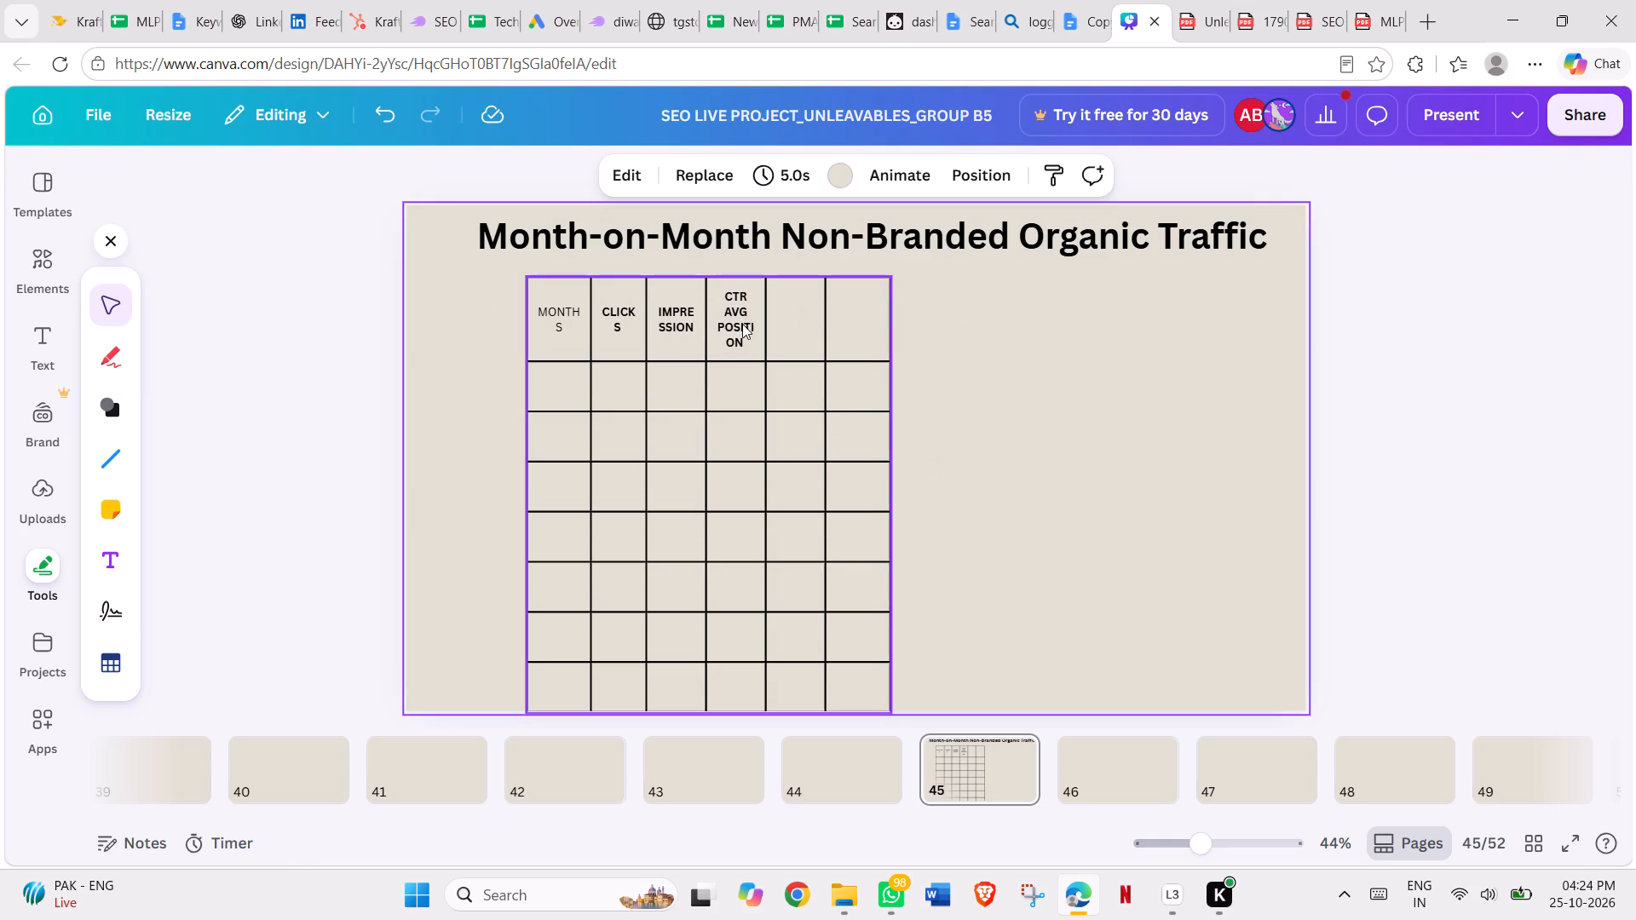
Replace the fourth header cell's text with CTR and enter AVG POSITION in the fifth header cell.
{"action": "double_click", "coordinate": [742, 324]}
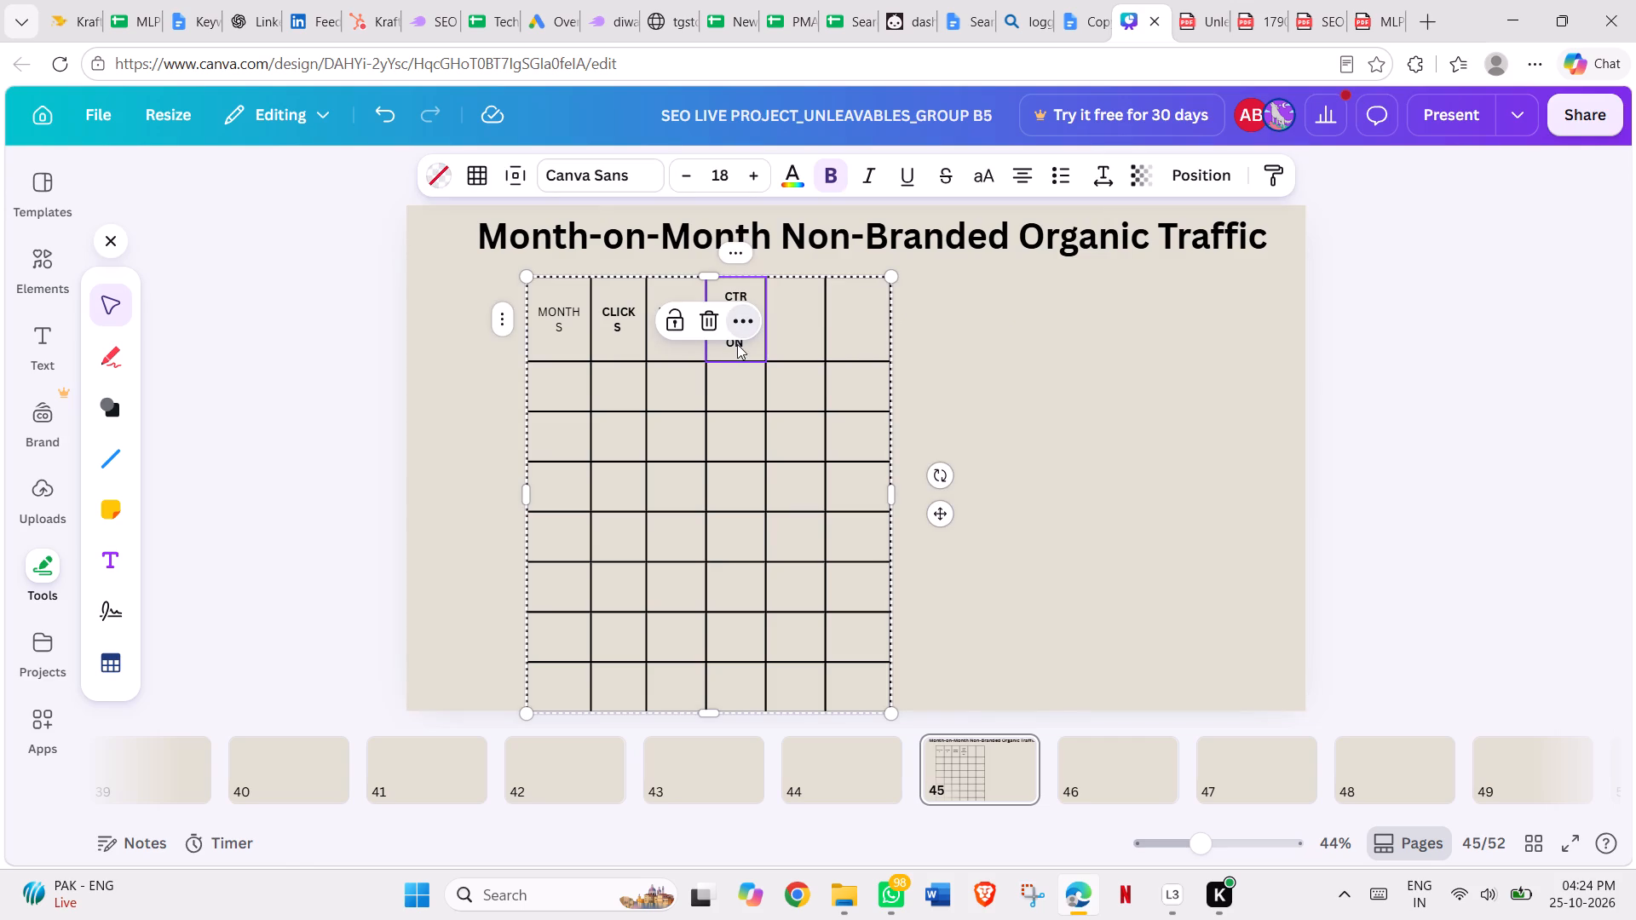
{"action": "double_click", "coordinate": [737, 344]}
{"action": "key", "text": "BackSpace"}
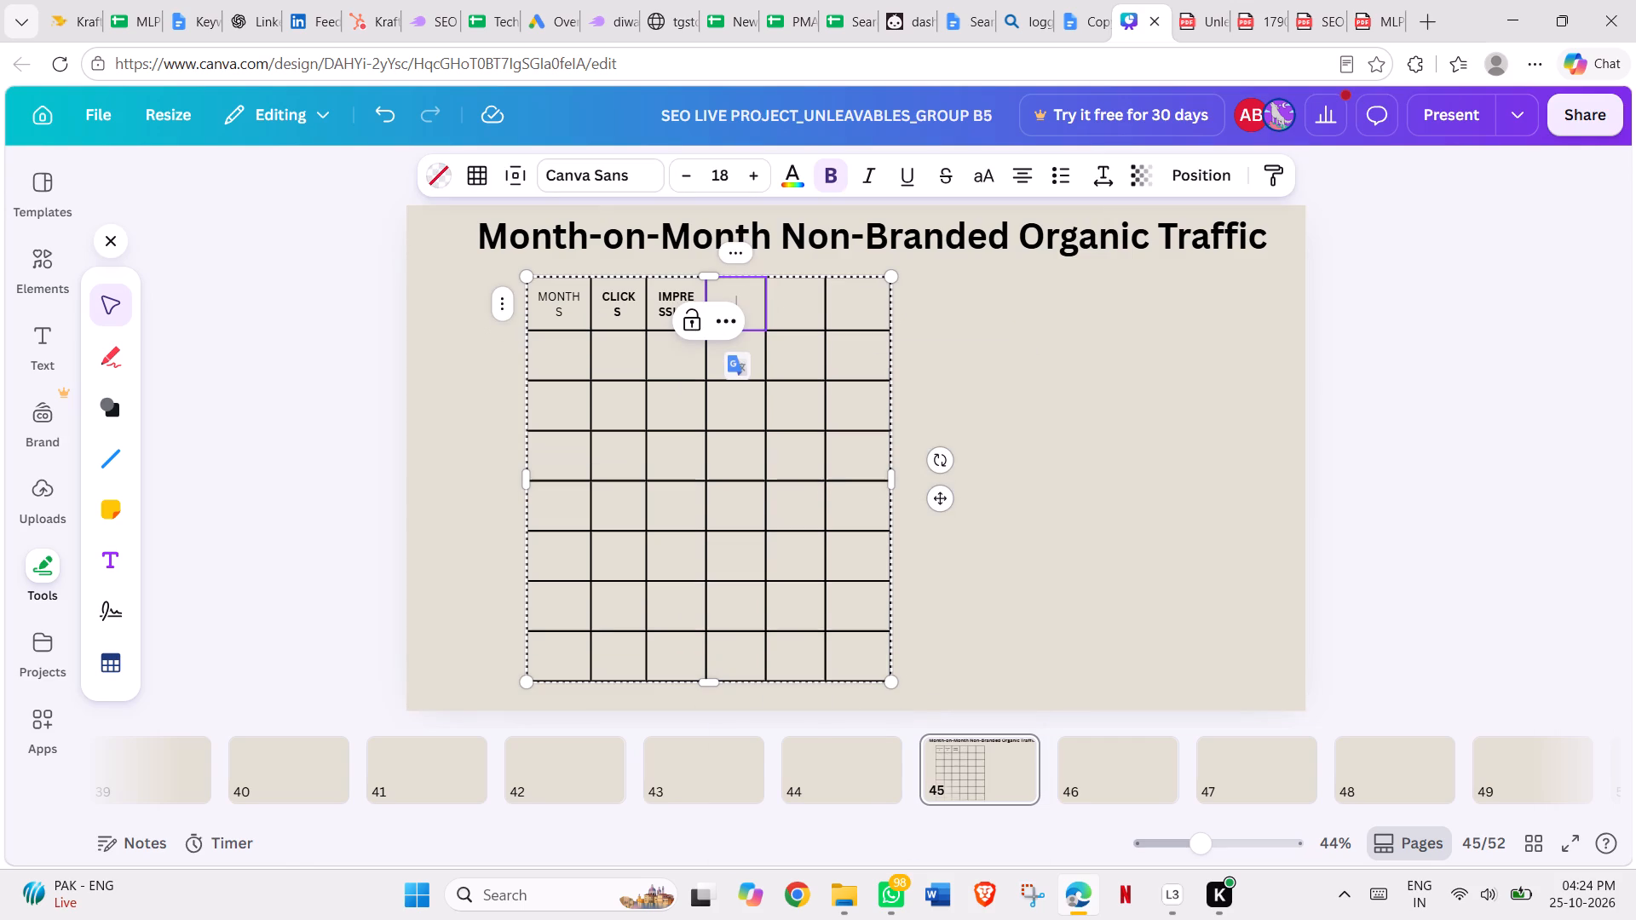
{"action": "type", "text": "CTR"}
{"action": "key", "text": "Tab"}
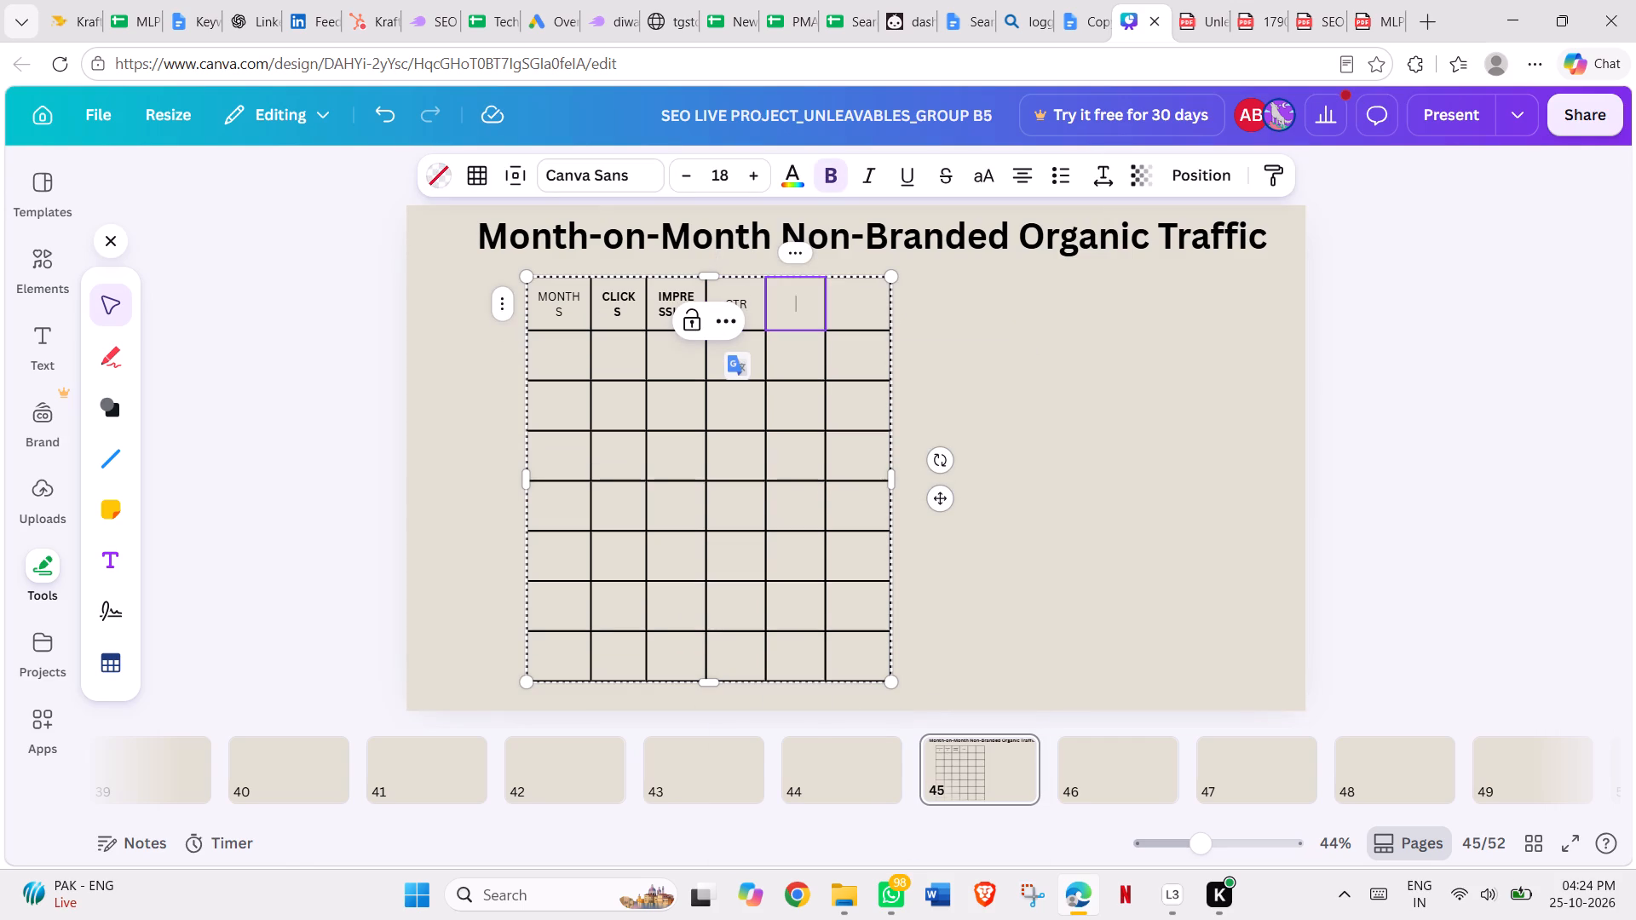
{"action": "type", "text": "AV"}
{"action": "type", "text": "G POSITION"}
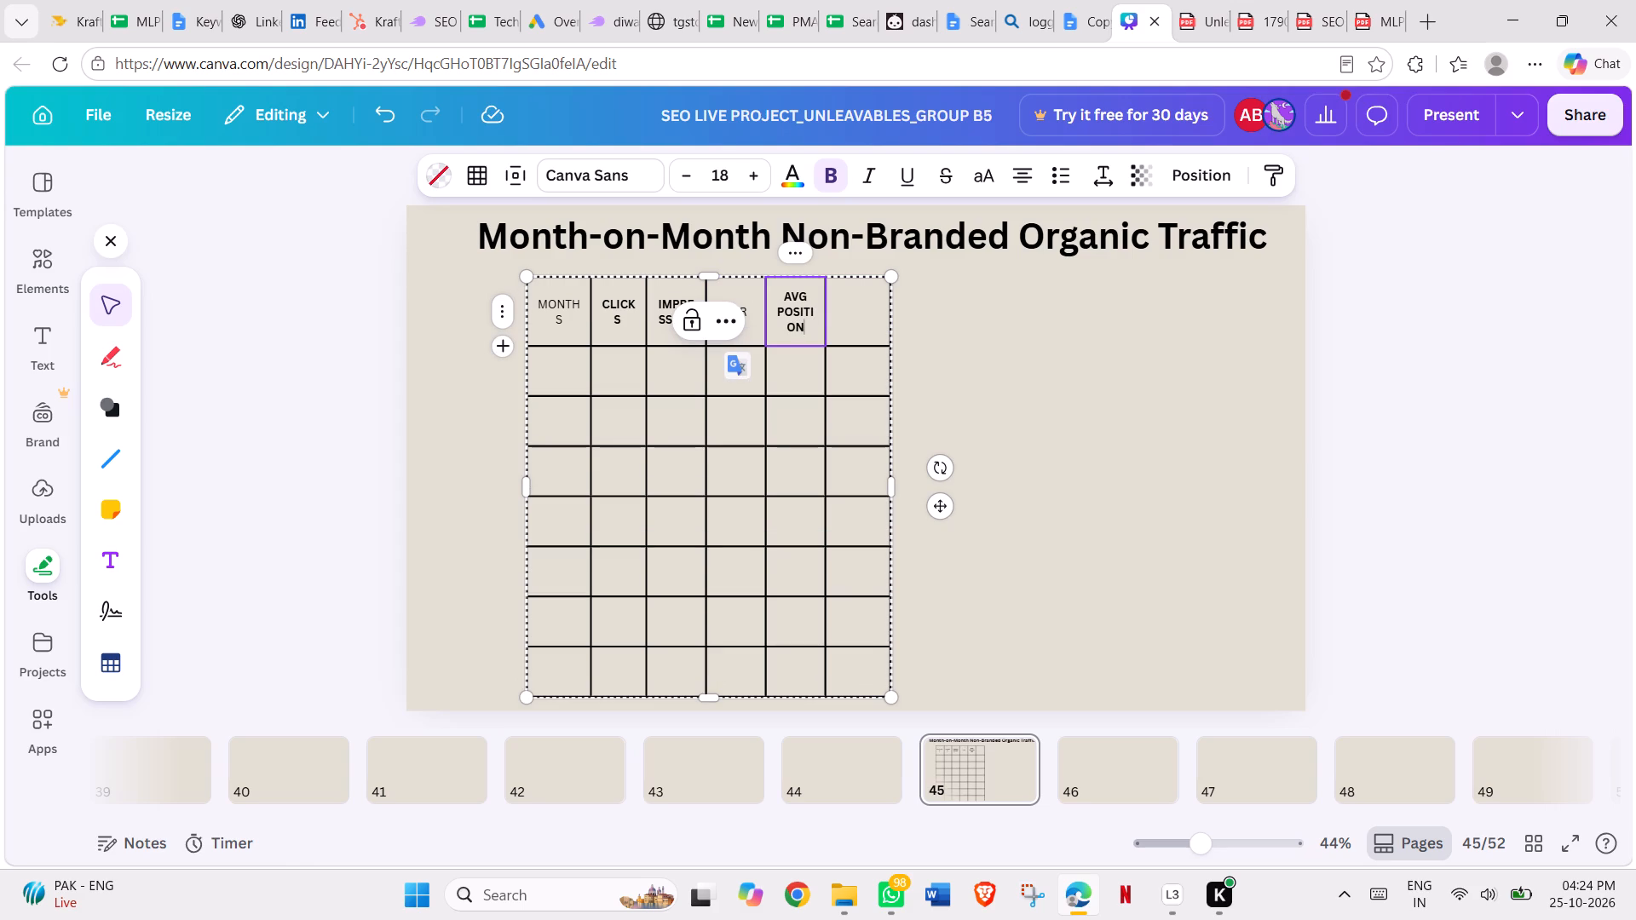
{"action": "key", "text": "Tab"}
Check the last header name in the PDF and enter MoM CHANGE in the table's sixth header cell.
{"action": "key", "text": "alt+Tab"}
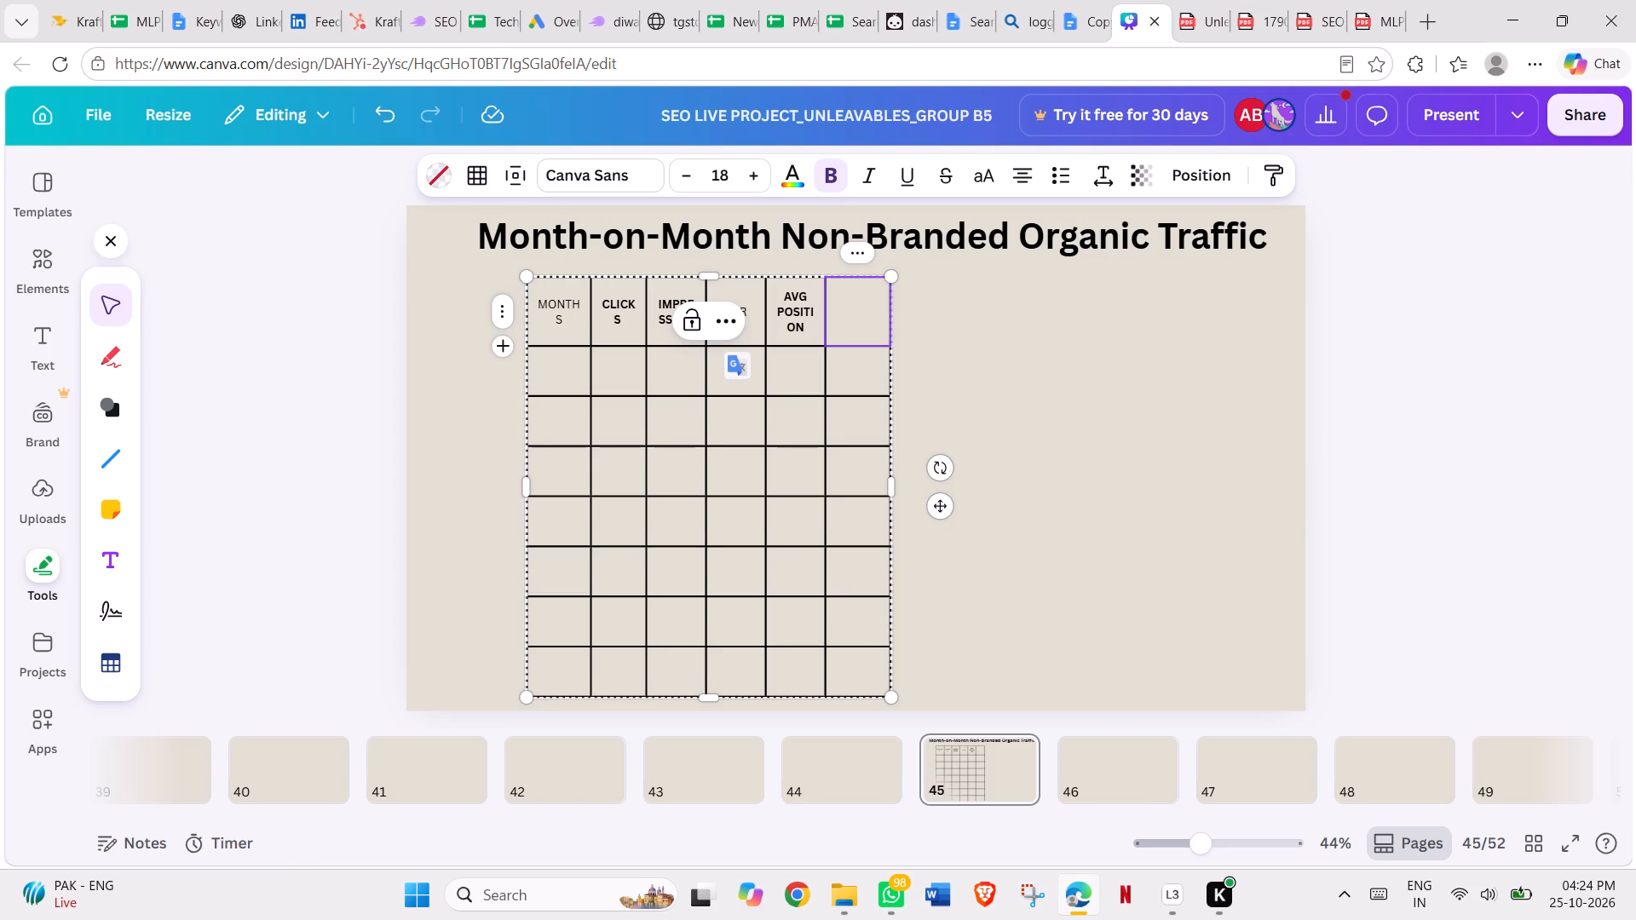
{"action": "key", "text": "alt+Tab"}
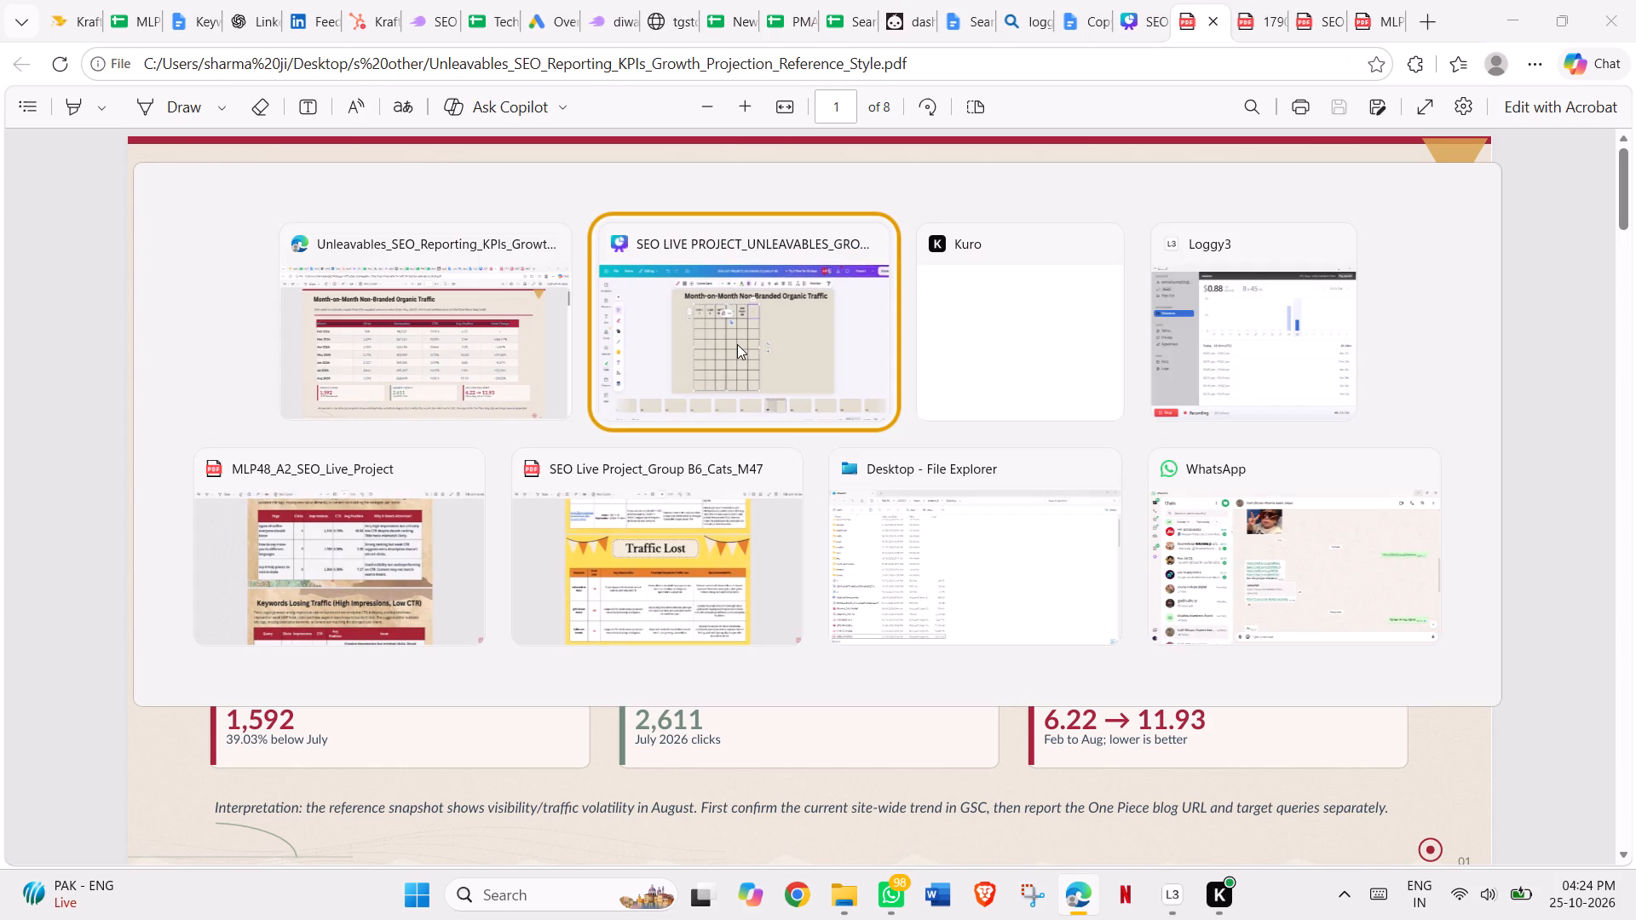
{"action": "type", "text": "MO"}
{"action": "left_click", "coordinate": [737, 344]}
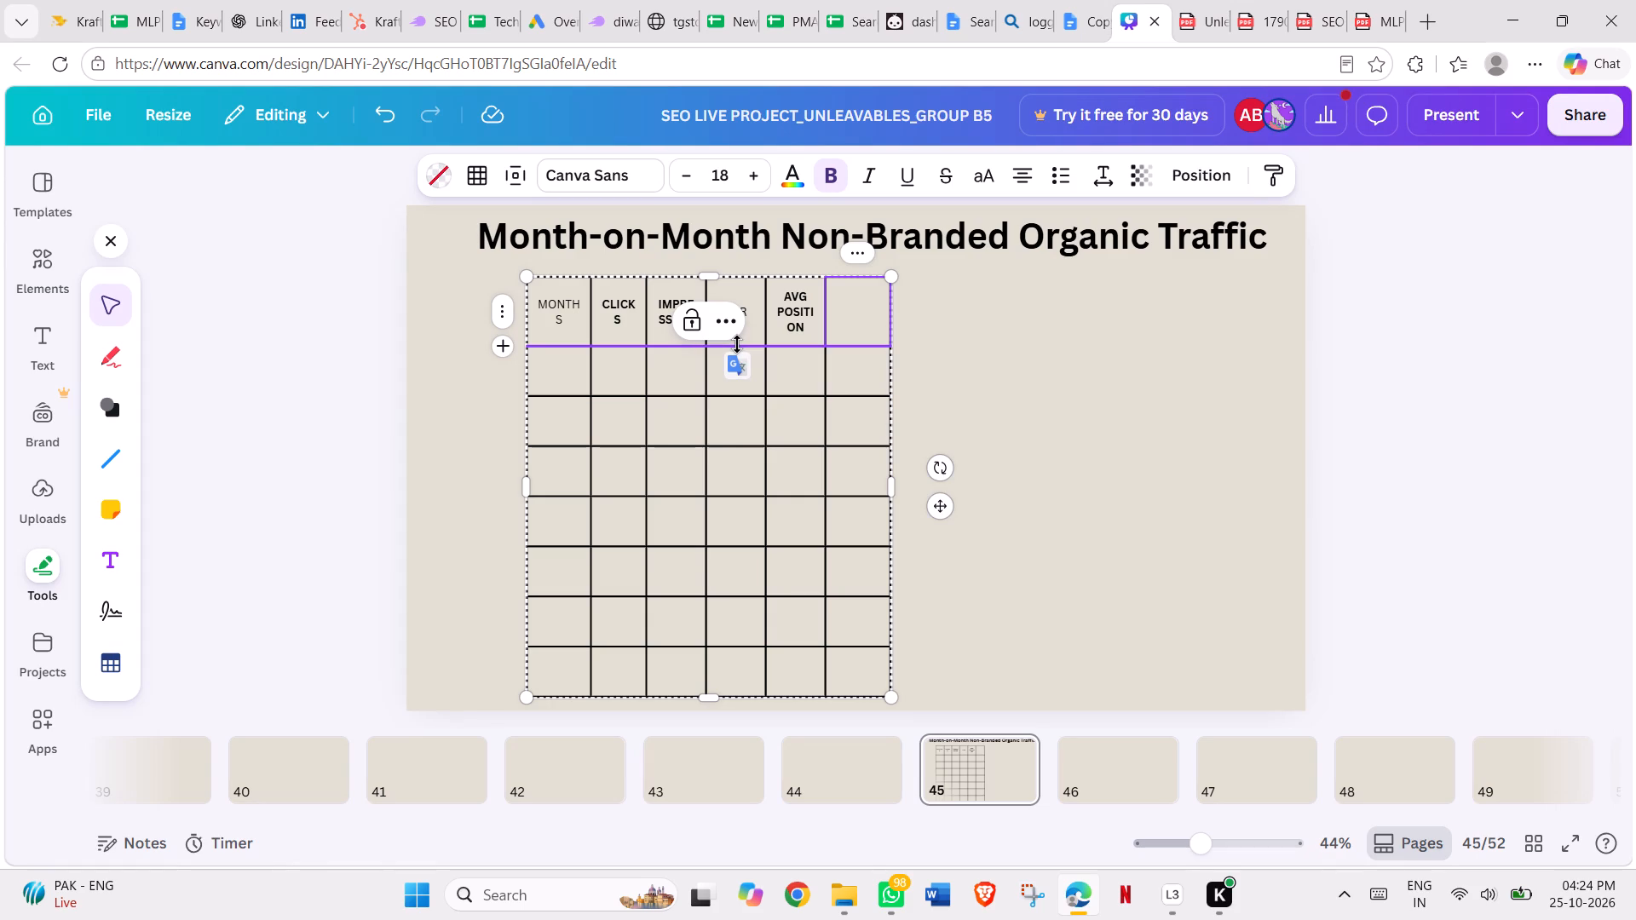
{"action": "key", "text": "o"}
{"action": "key", "text": "BackSpace"}
{"action": "key", "text": "e"}
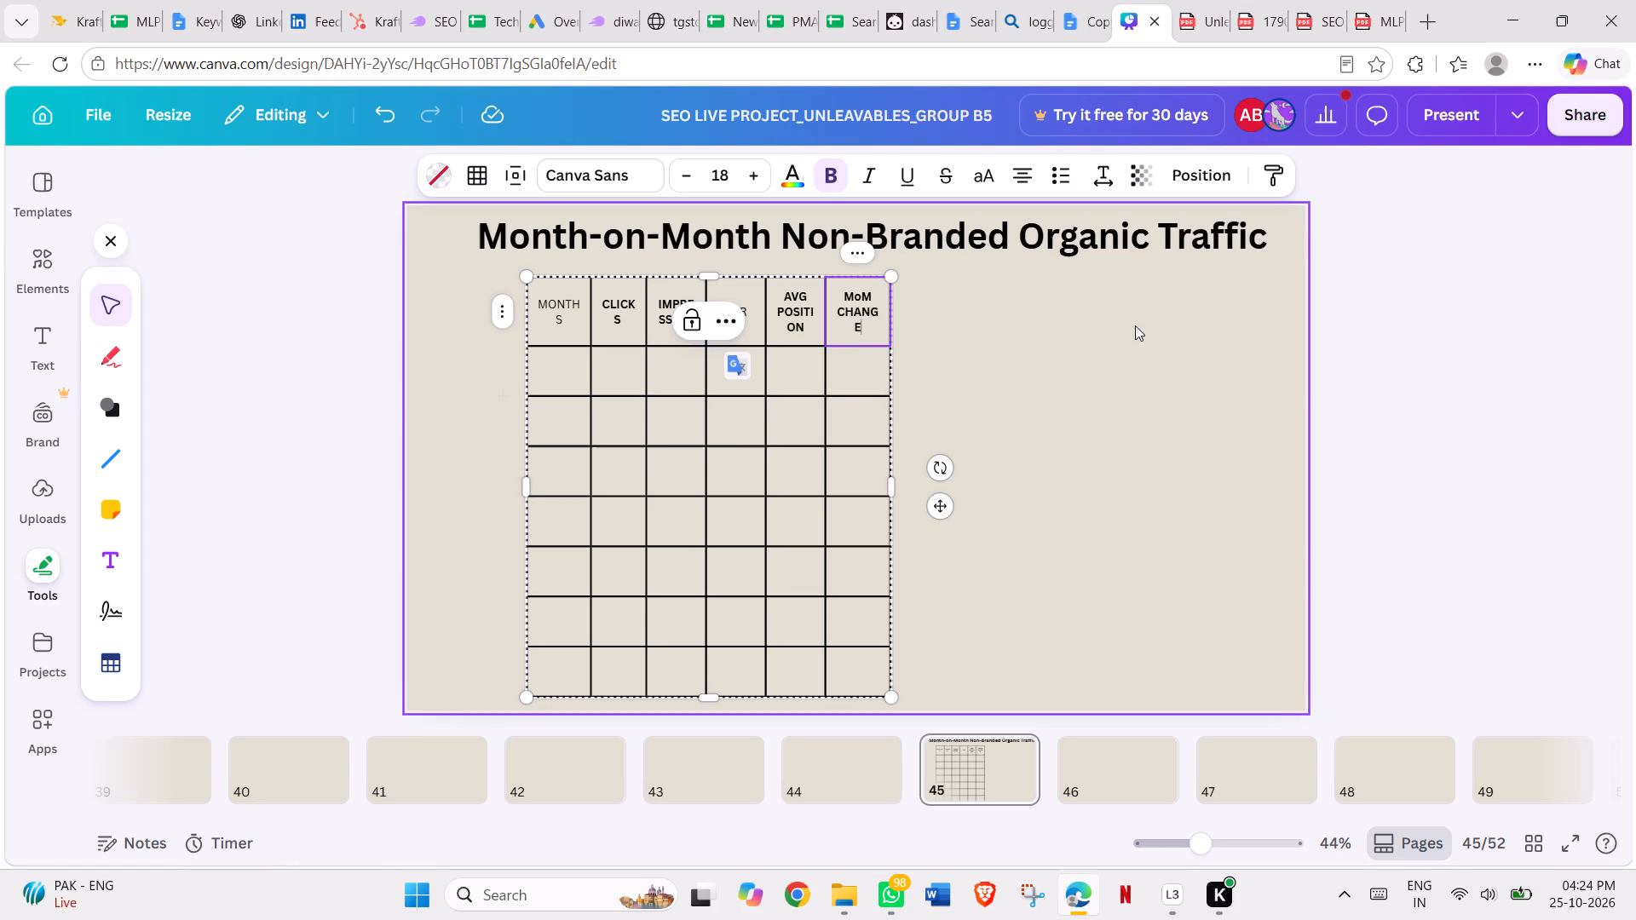
{"action": "left_click", "coordinate": [1135, 325]}
Widen the MONTHS and CLICKS columns so that each header label fits on one line.
{"action": "left_click", "coordinate": [860, 312]}
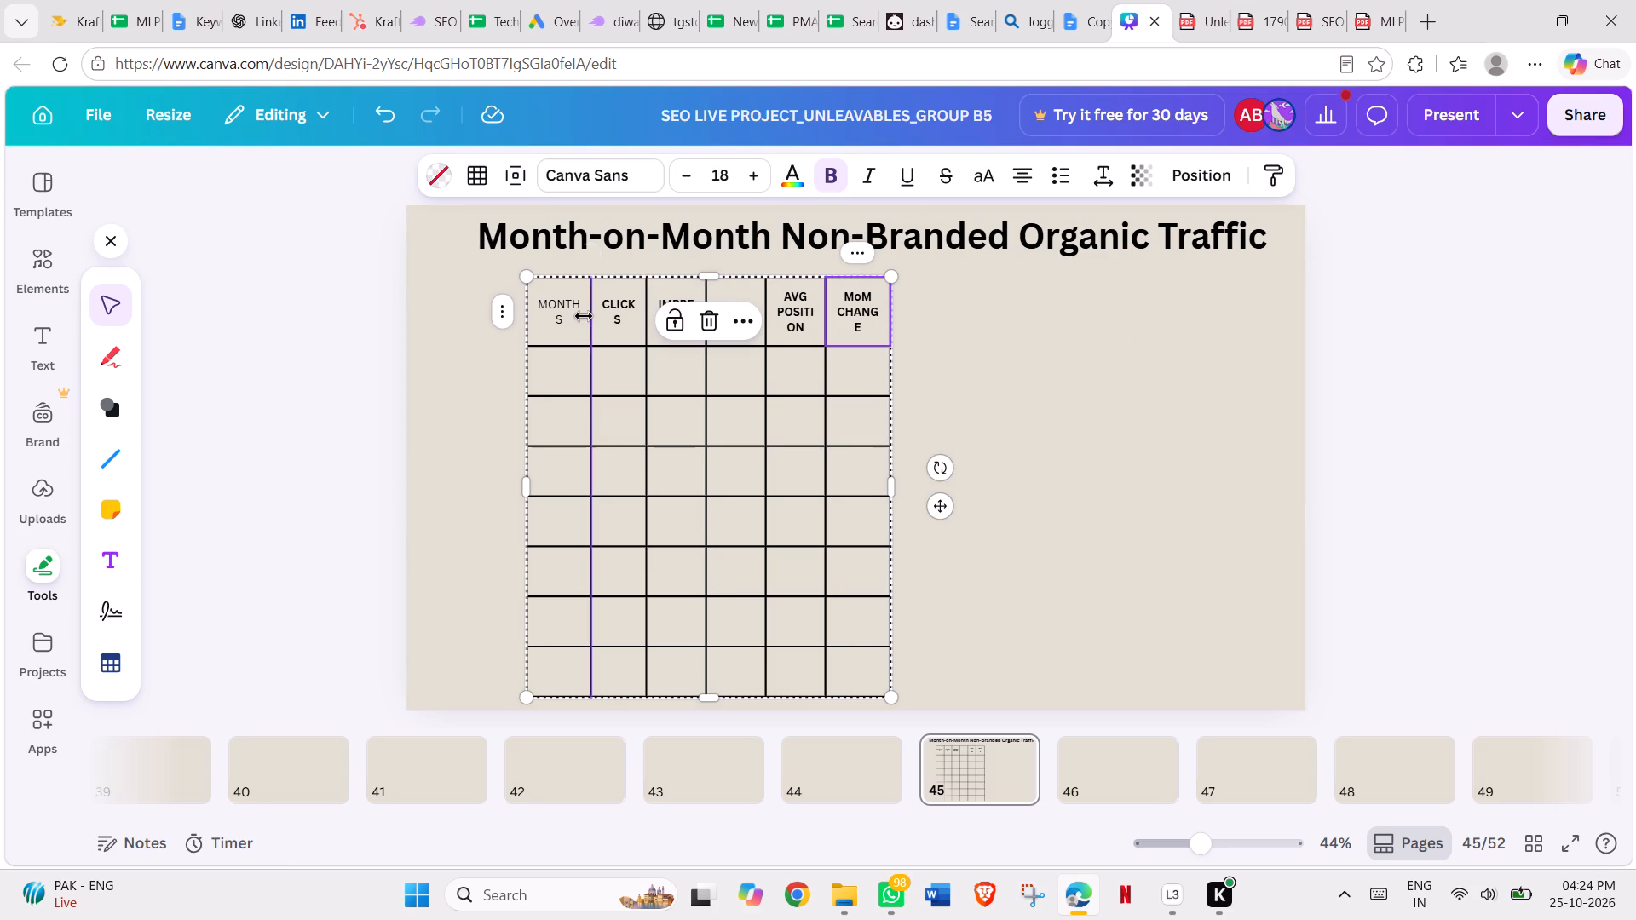
{"action": "left_click_drag", "start_coordinate": [588, 319], "coordinate": [602, 319]}
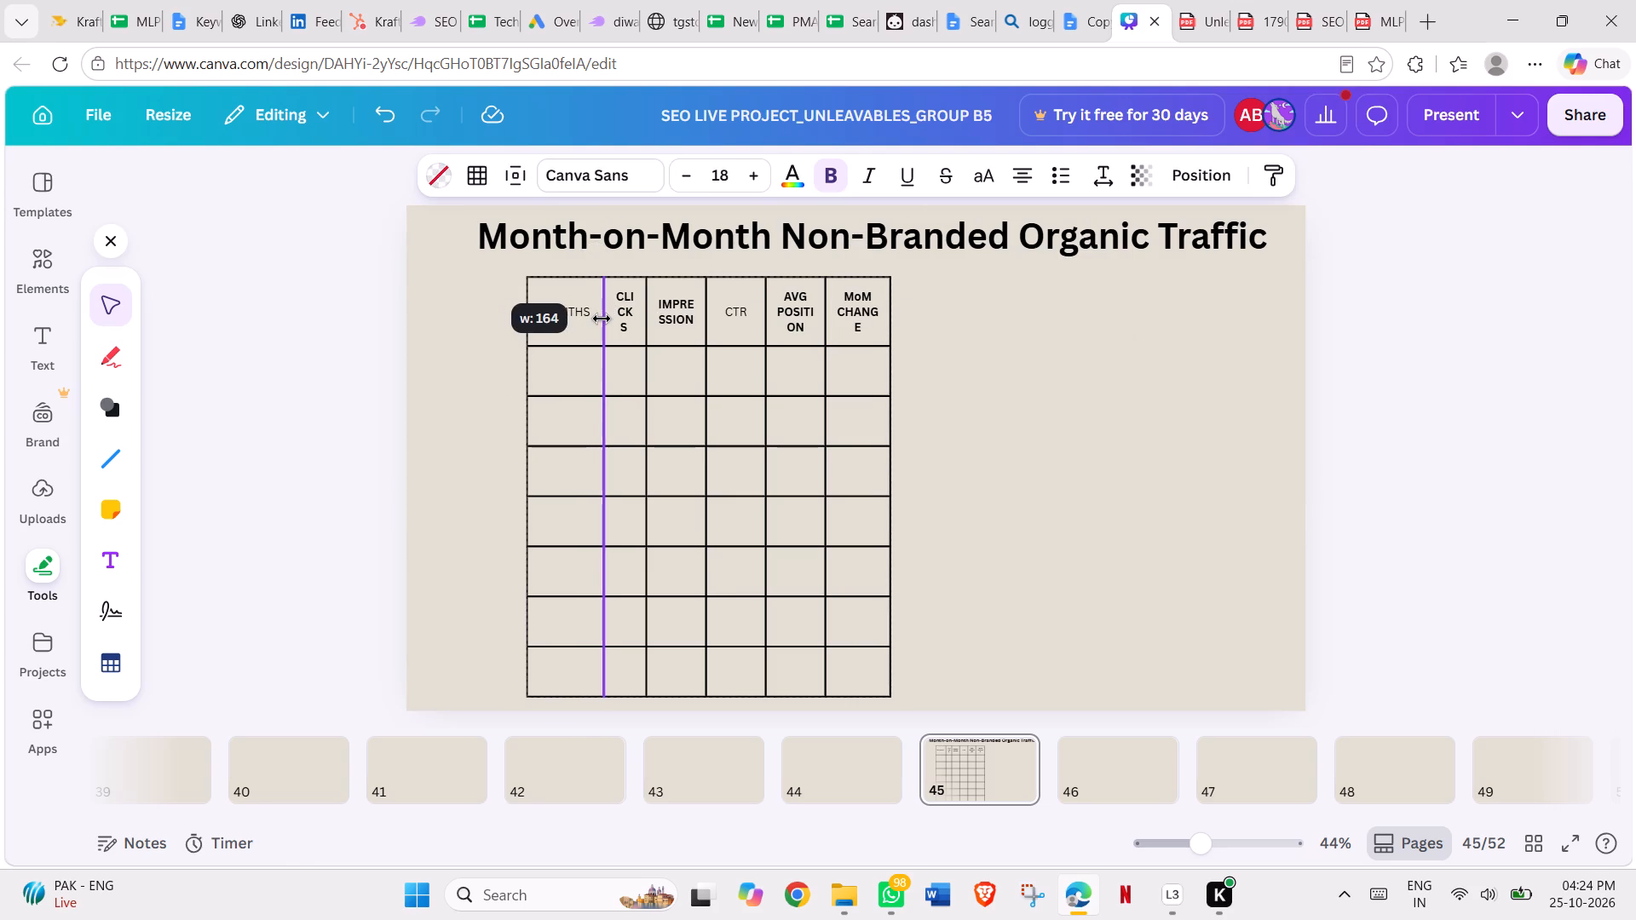
{"action": "left_click_drag", "start_coordinate": [602, 319], "coordinate": [607, 319]}
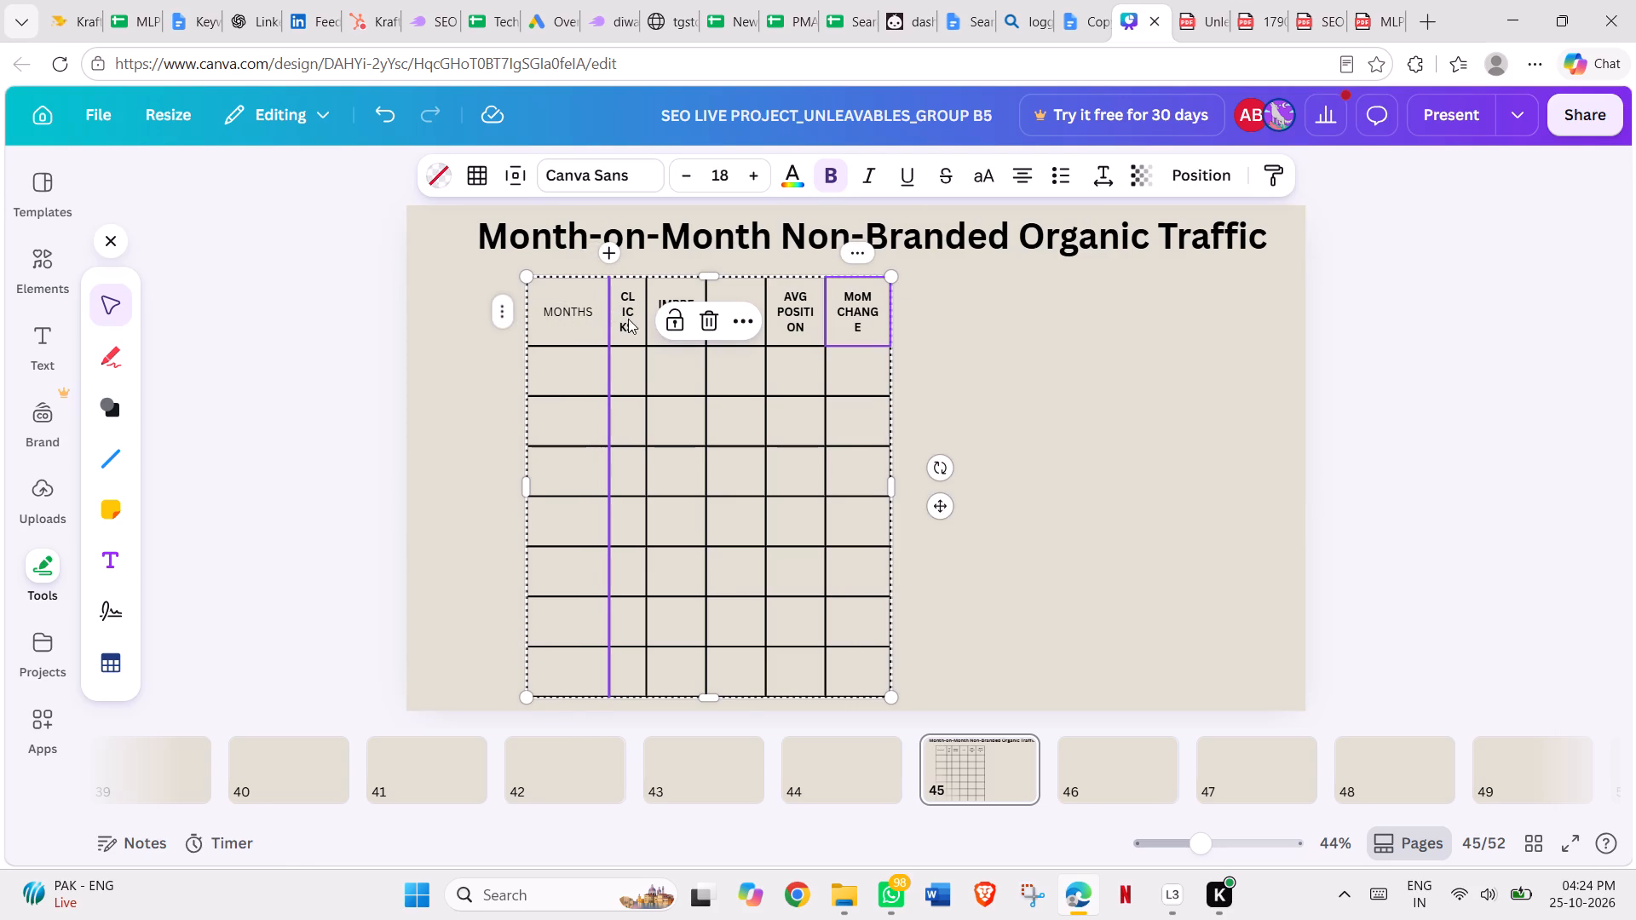
{"action": "left_click_drag", "start_coordinate": [648, 324], "coordinate": [689, 328]}
Resize the table from its upper-left corner so it is wider and its left edge lines up with the start of the page title.
{"action": "left_click_drag", "start_coordinate": [528, 273], "coordinate": [567, 367]}
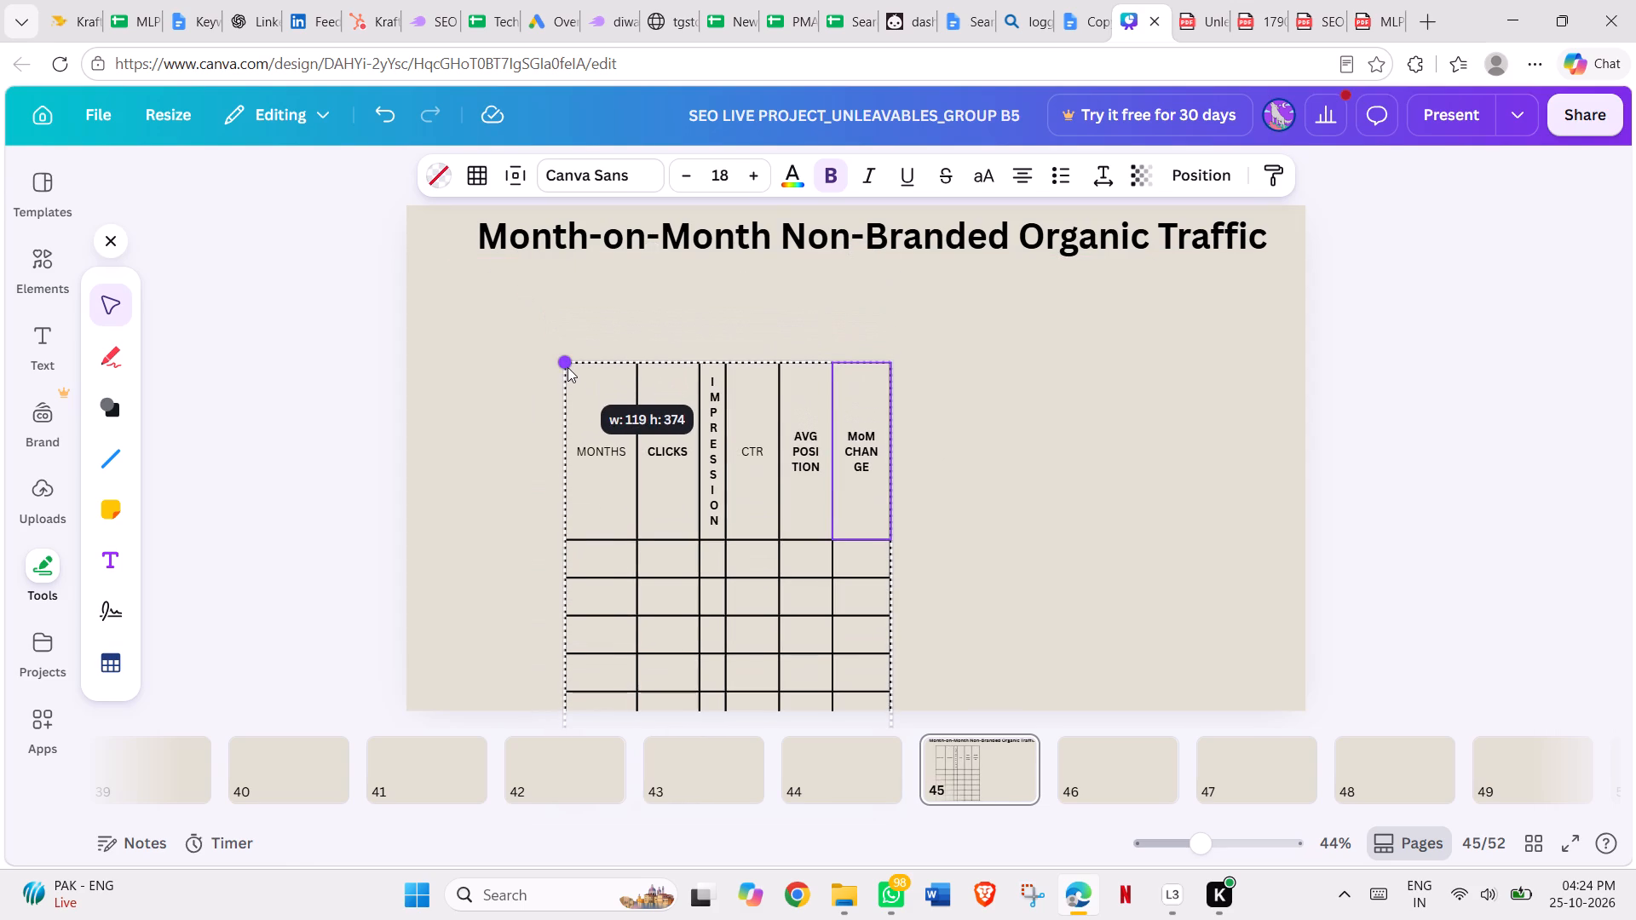
{"action": "left_click_drag", "start_coordinate": [567, 367], "coordinate": [485, 310]}
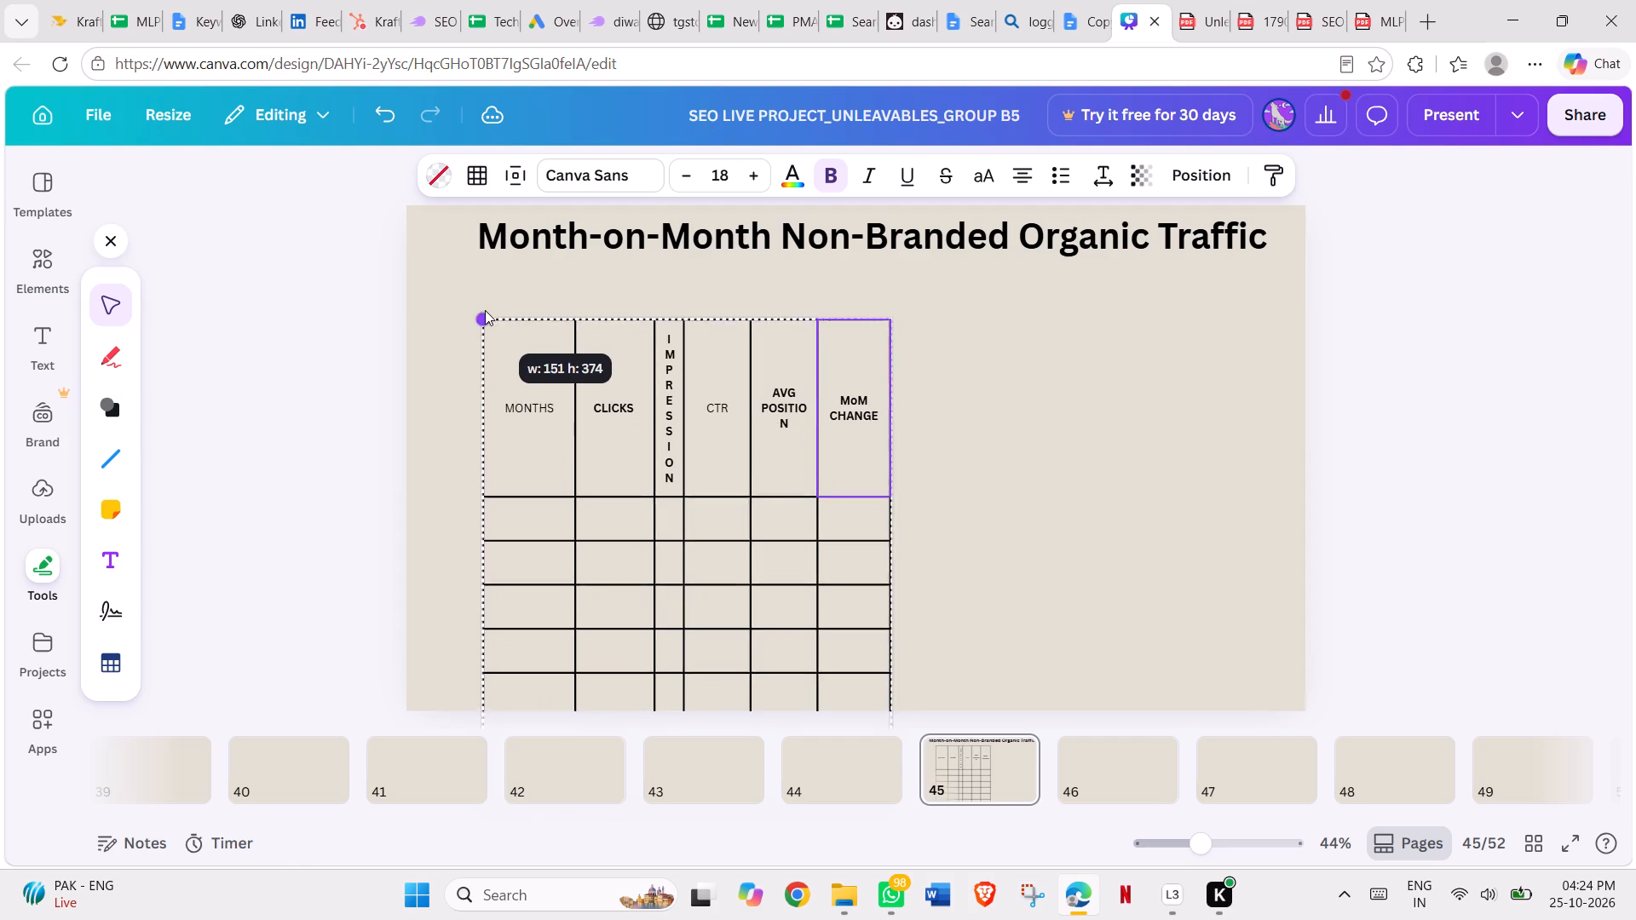
{"action": "left_click_drag", "start_coordinate": [485, 310], "coordinate": [478, 279]}
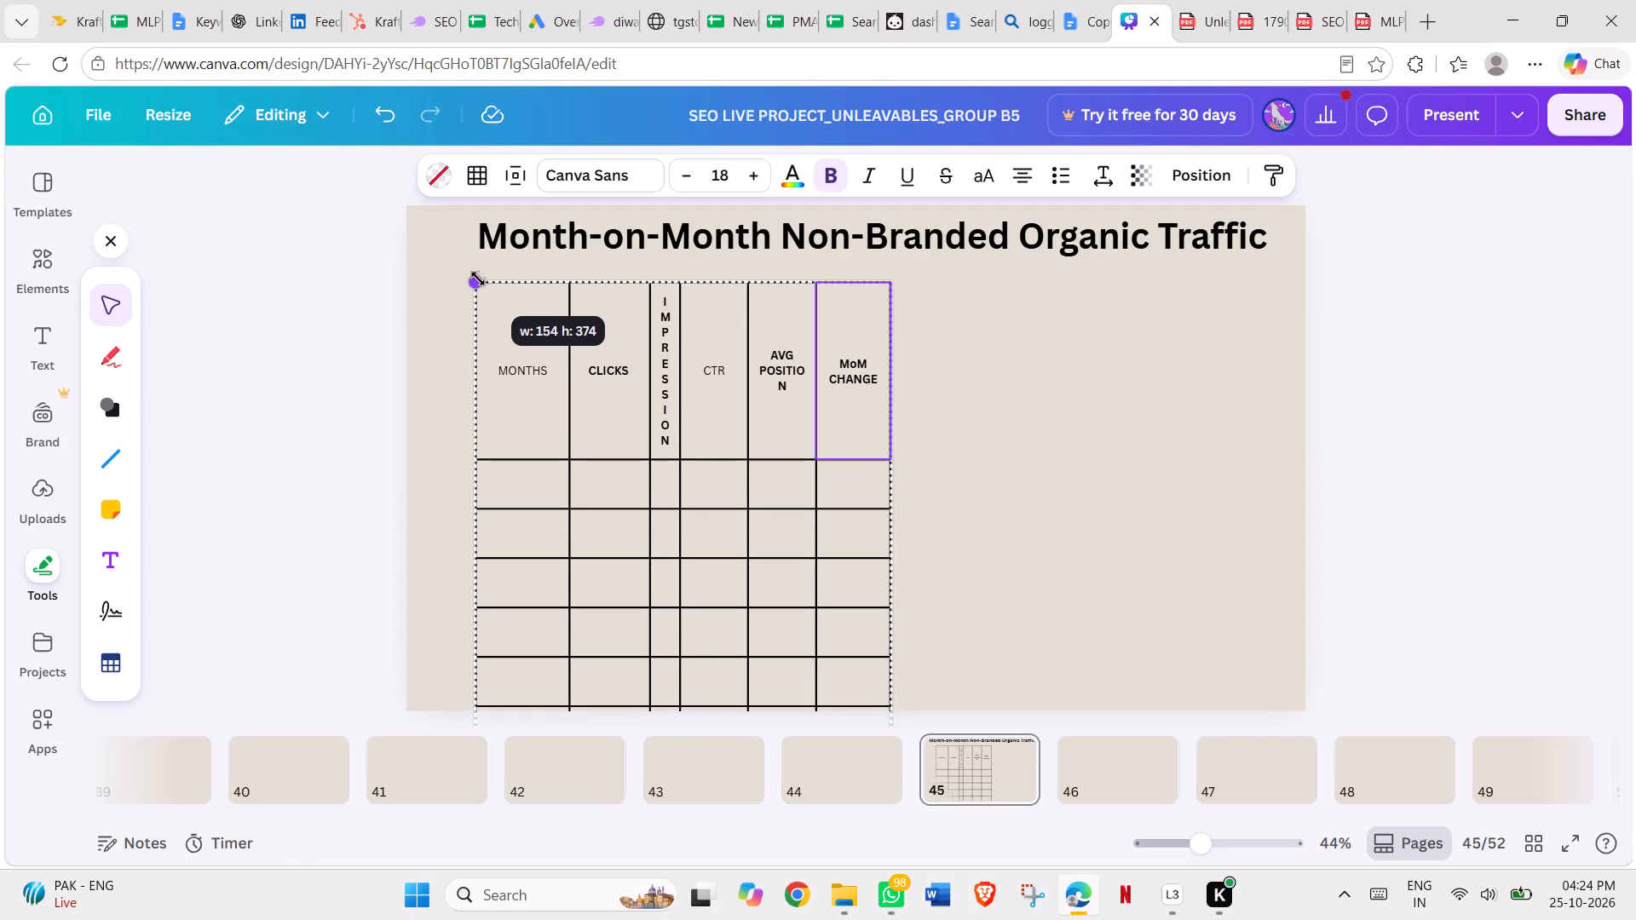
Widen the table and rebalance its columns so IMPRESSION, CTR, AVG POSITION and MoM CHANGE each fit on one line.
{"action": "left_click_drag", "start_coordinate": [683, 400], "coordinate": [684, 400]}
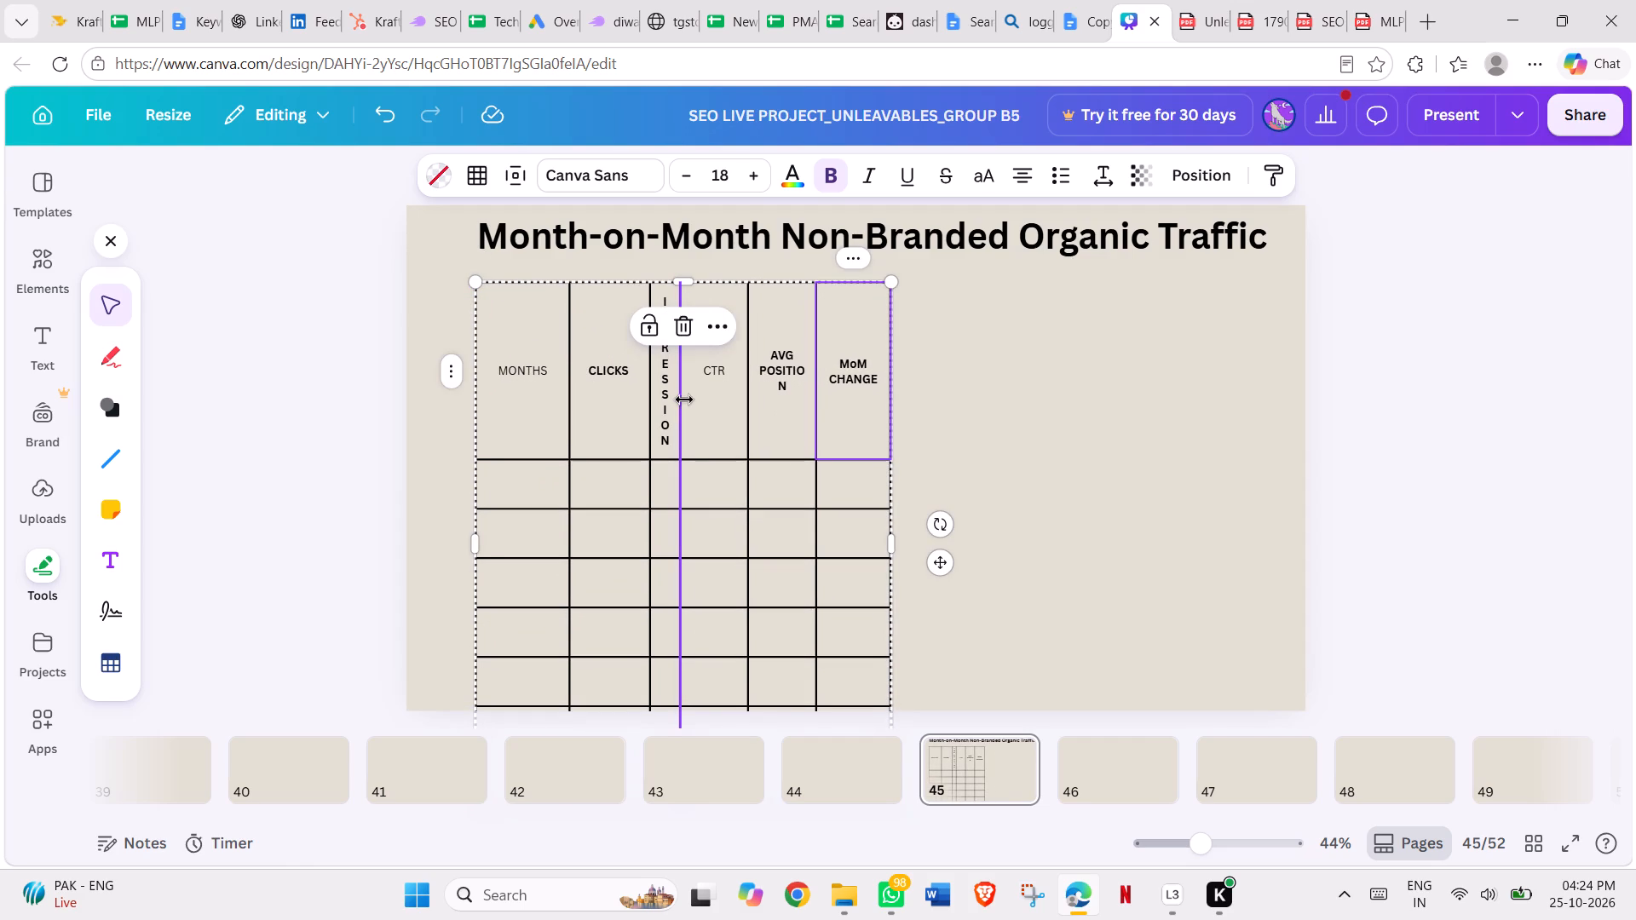
{"action": "left_click_drag", "start_coordinate": [684, 400], "coordinate": [714, 400]}
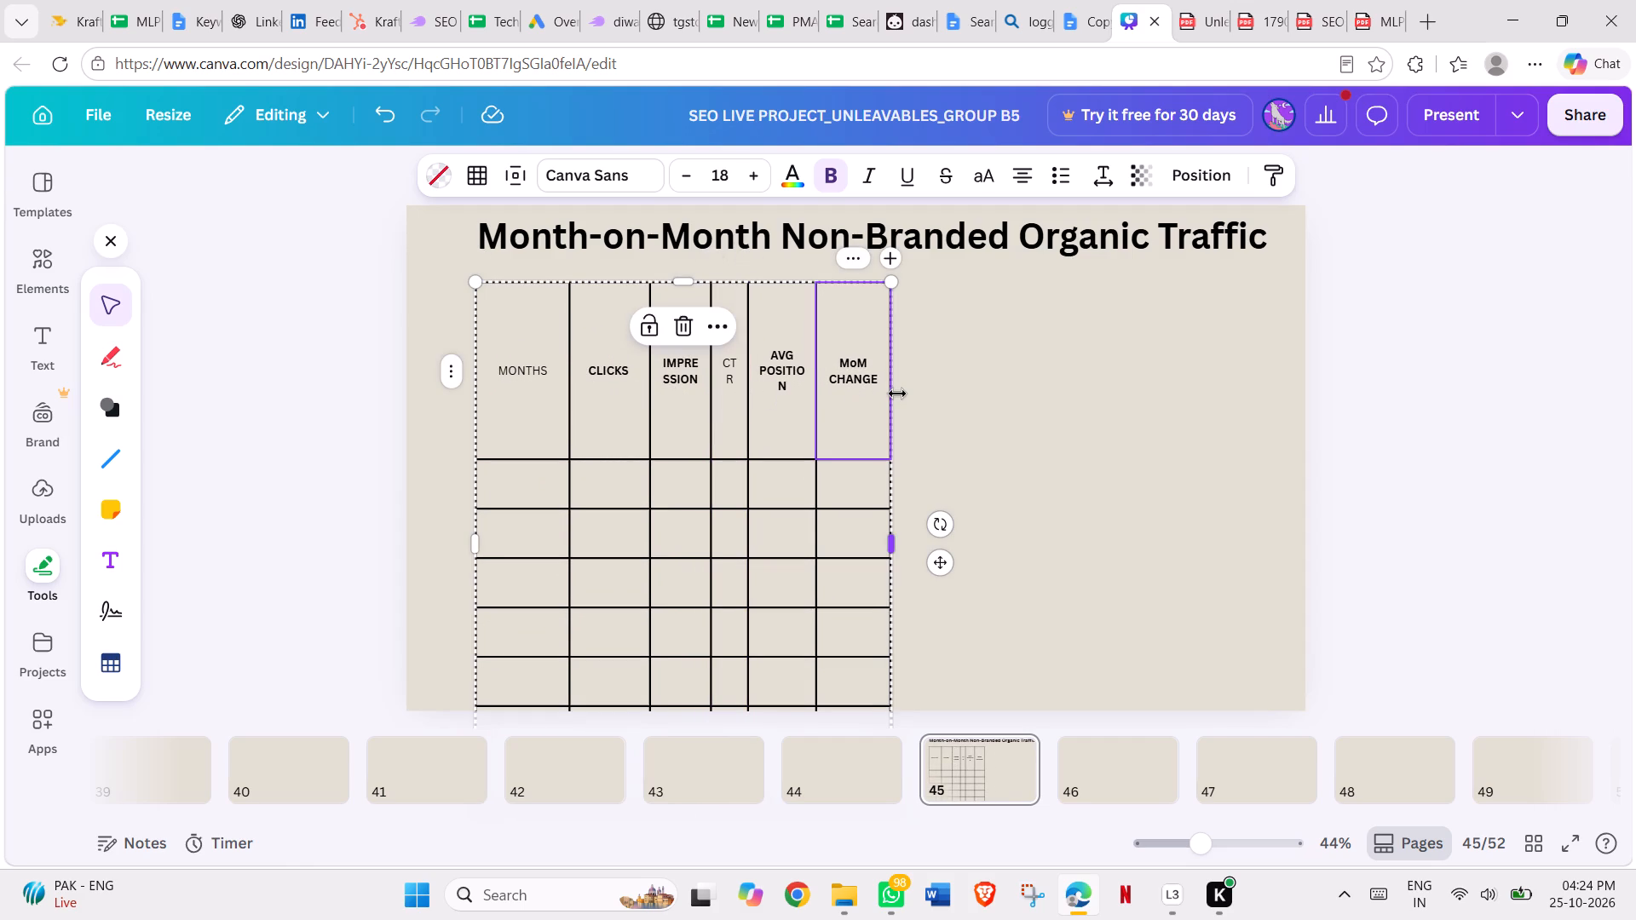
{"action": "left_click_drag", "start_coordinate": [897, 394], "coordinate": [1028, 394]}
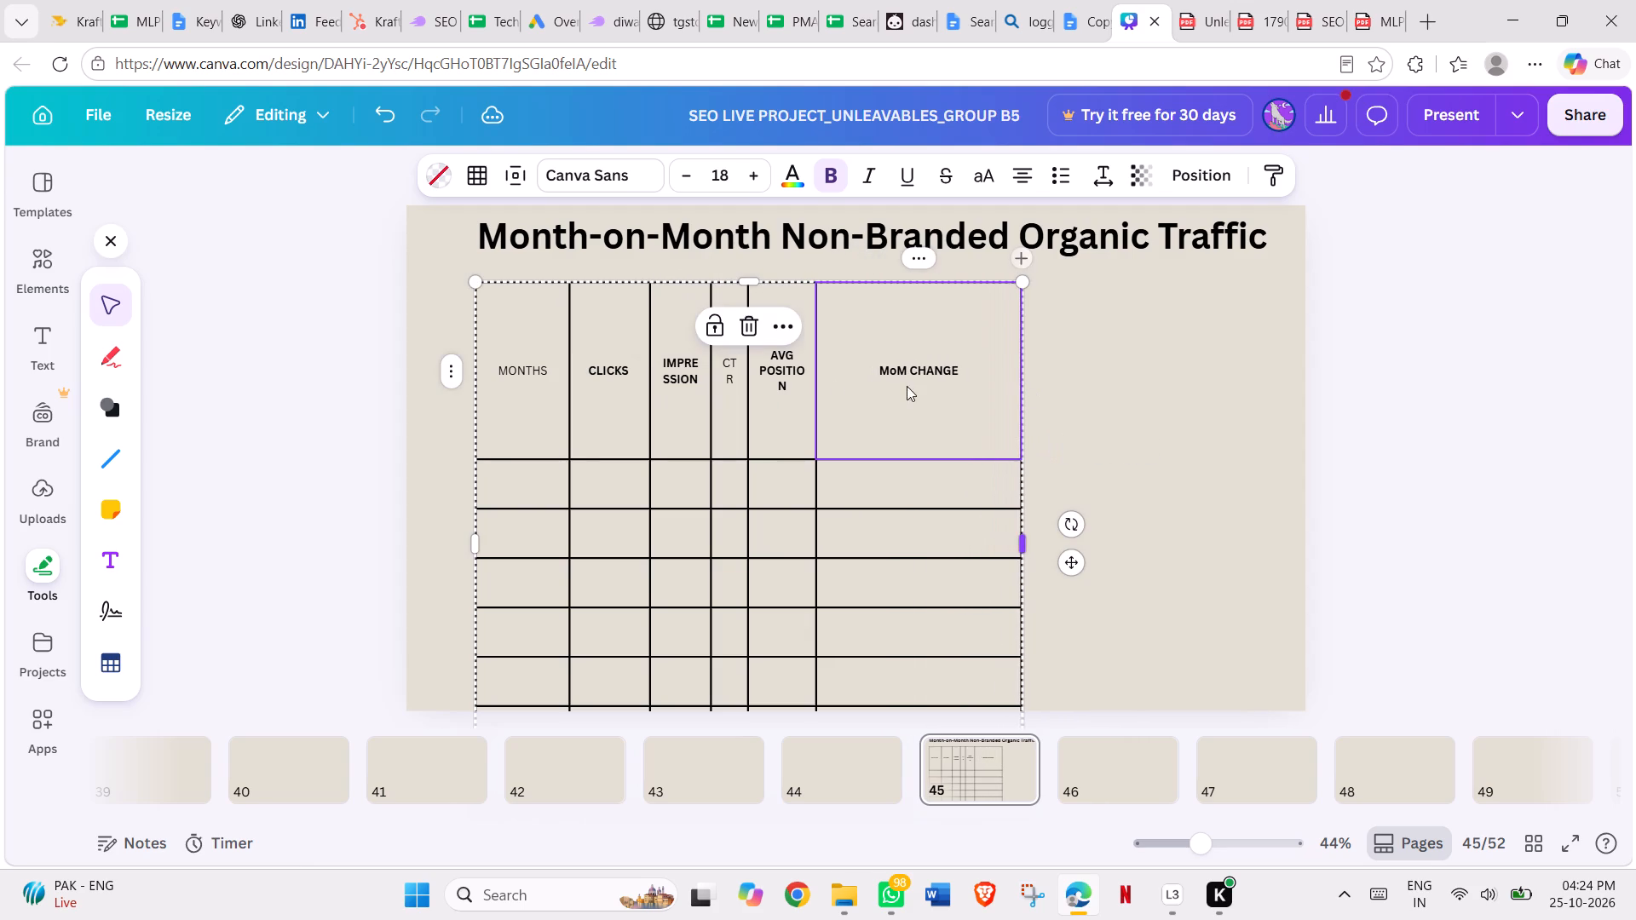
{"action": "left_click_drag", "start_coordinate": [818, 382], "coordinate": [902, 391]}
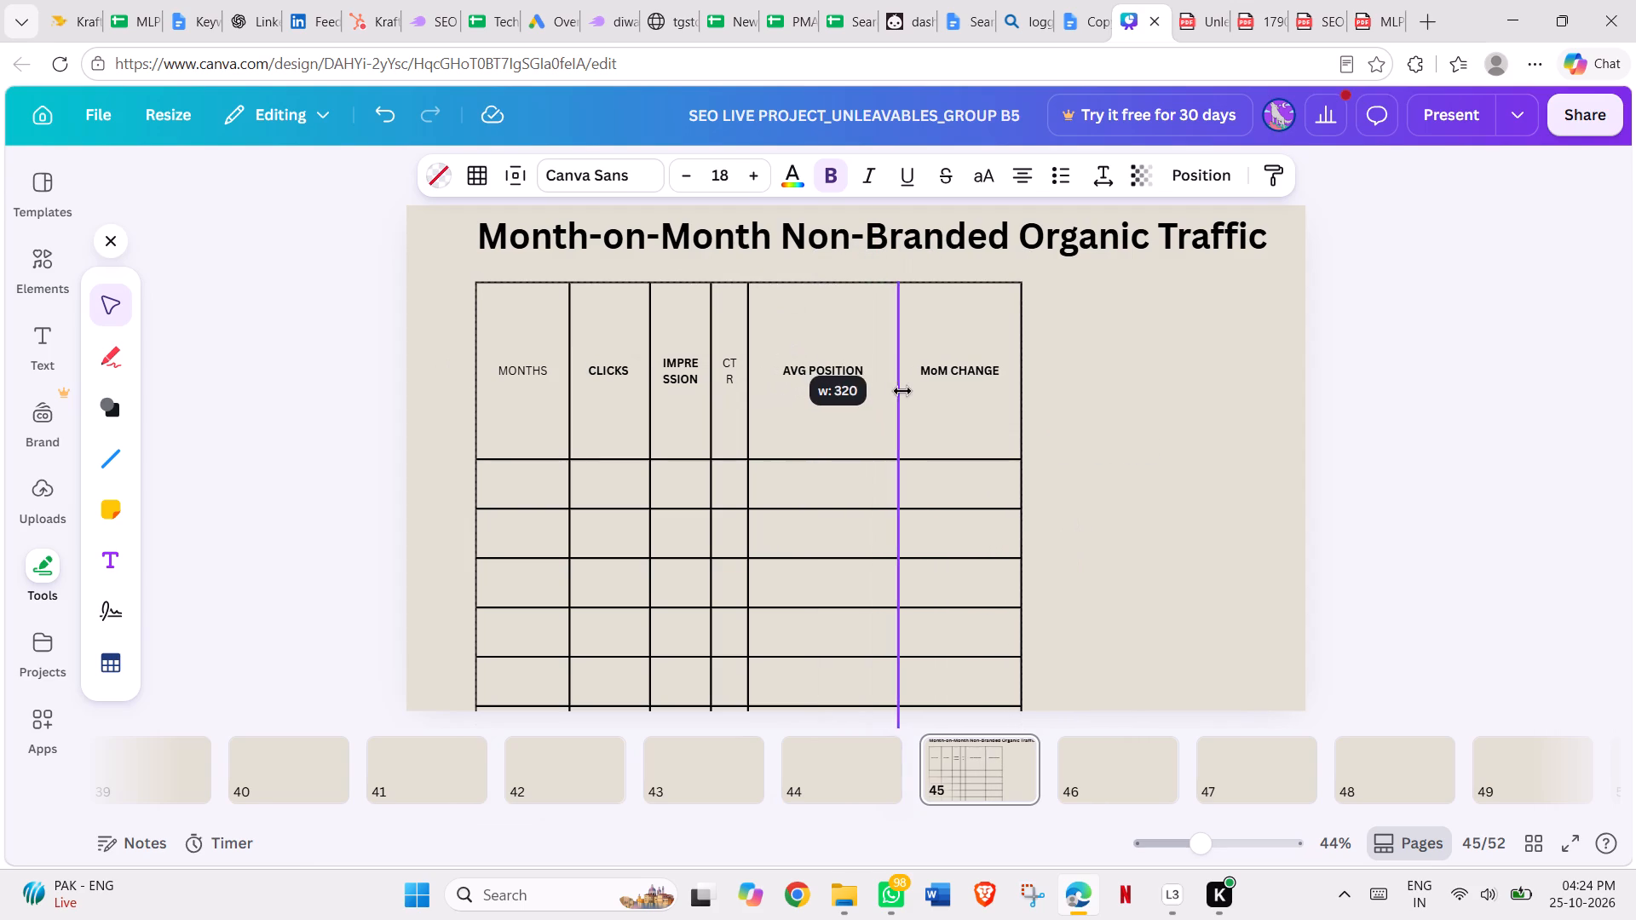
{"action": "left_click_drag", "start_coordinate": [902, 391], "coordinate": [922, 391]}
{"action": "left_click_drag", "start_coordinate": [752, 395], "coordinate": [754, 395]}
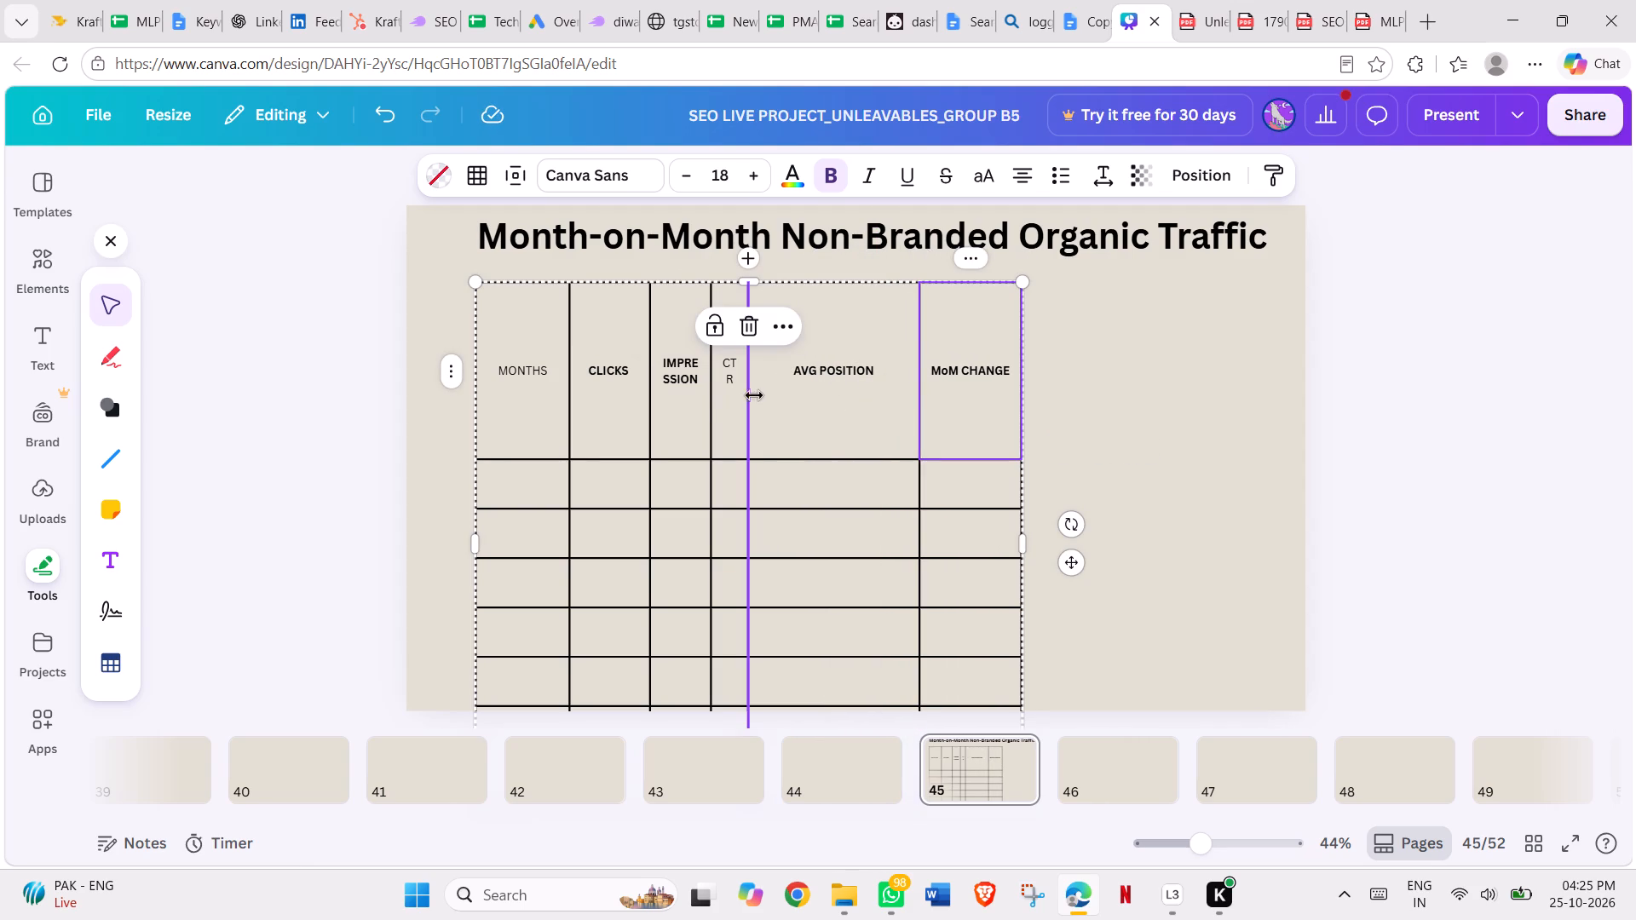
{"action": "left_click_drag", "start_coordinate": [754, 395], "coordinate": [823, 394]}
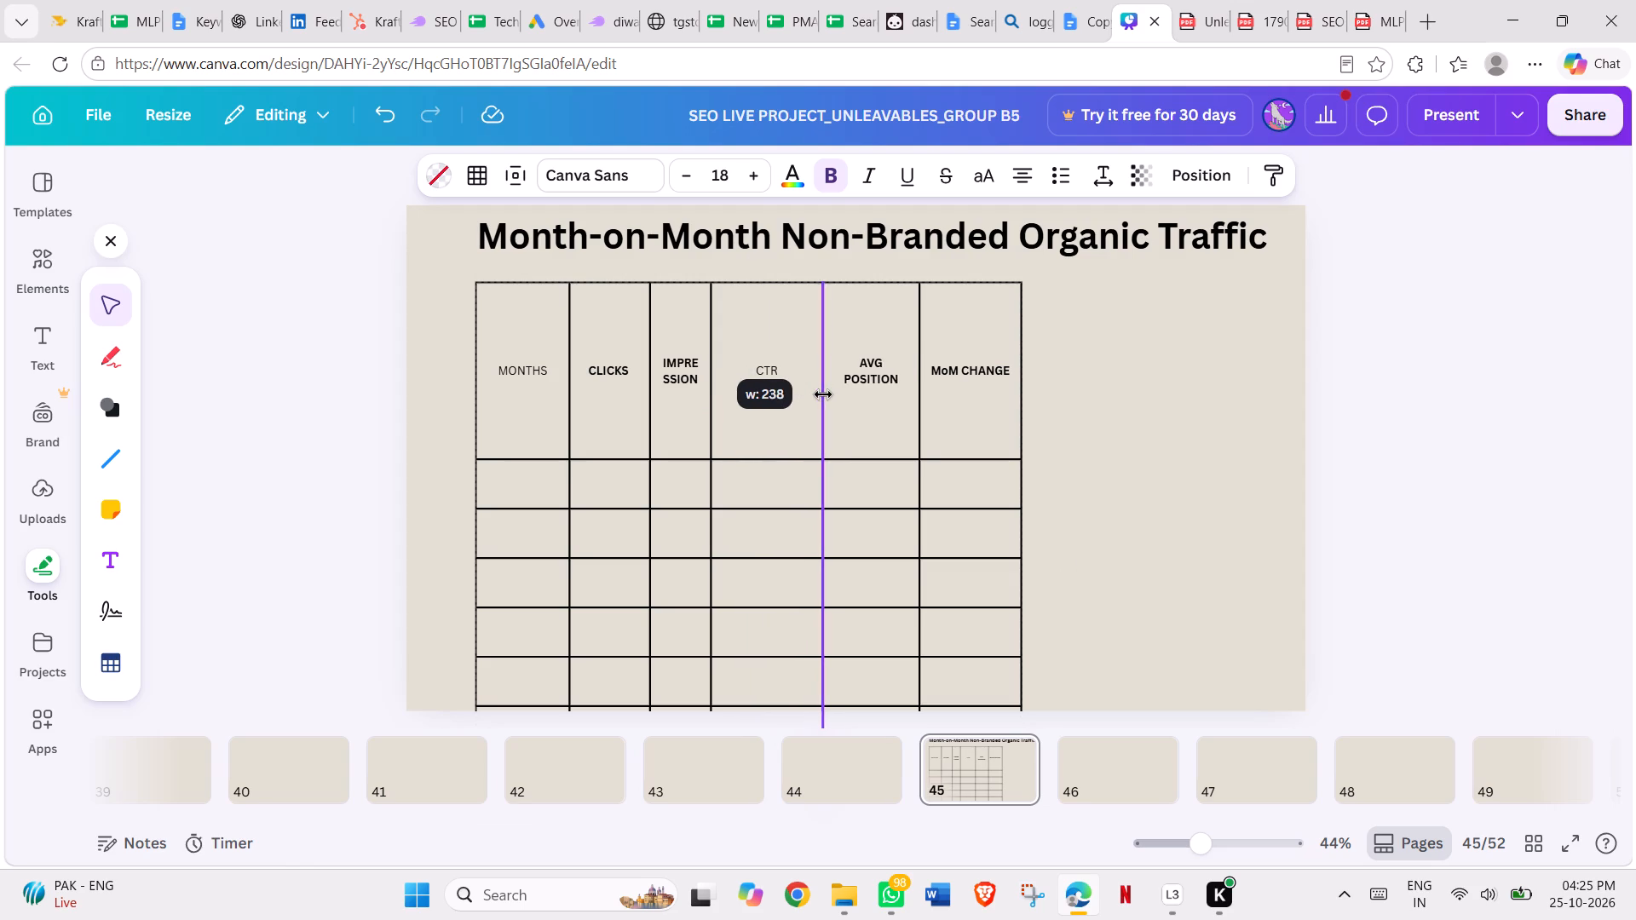
{"action": "left_click_drag", "start_coordinate": [823, 394], "coordinate": [817, 394]}
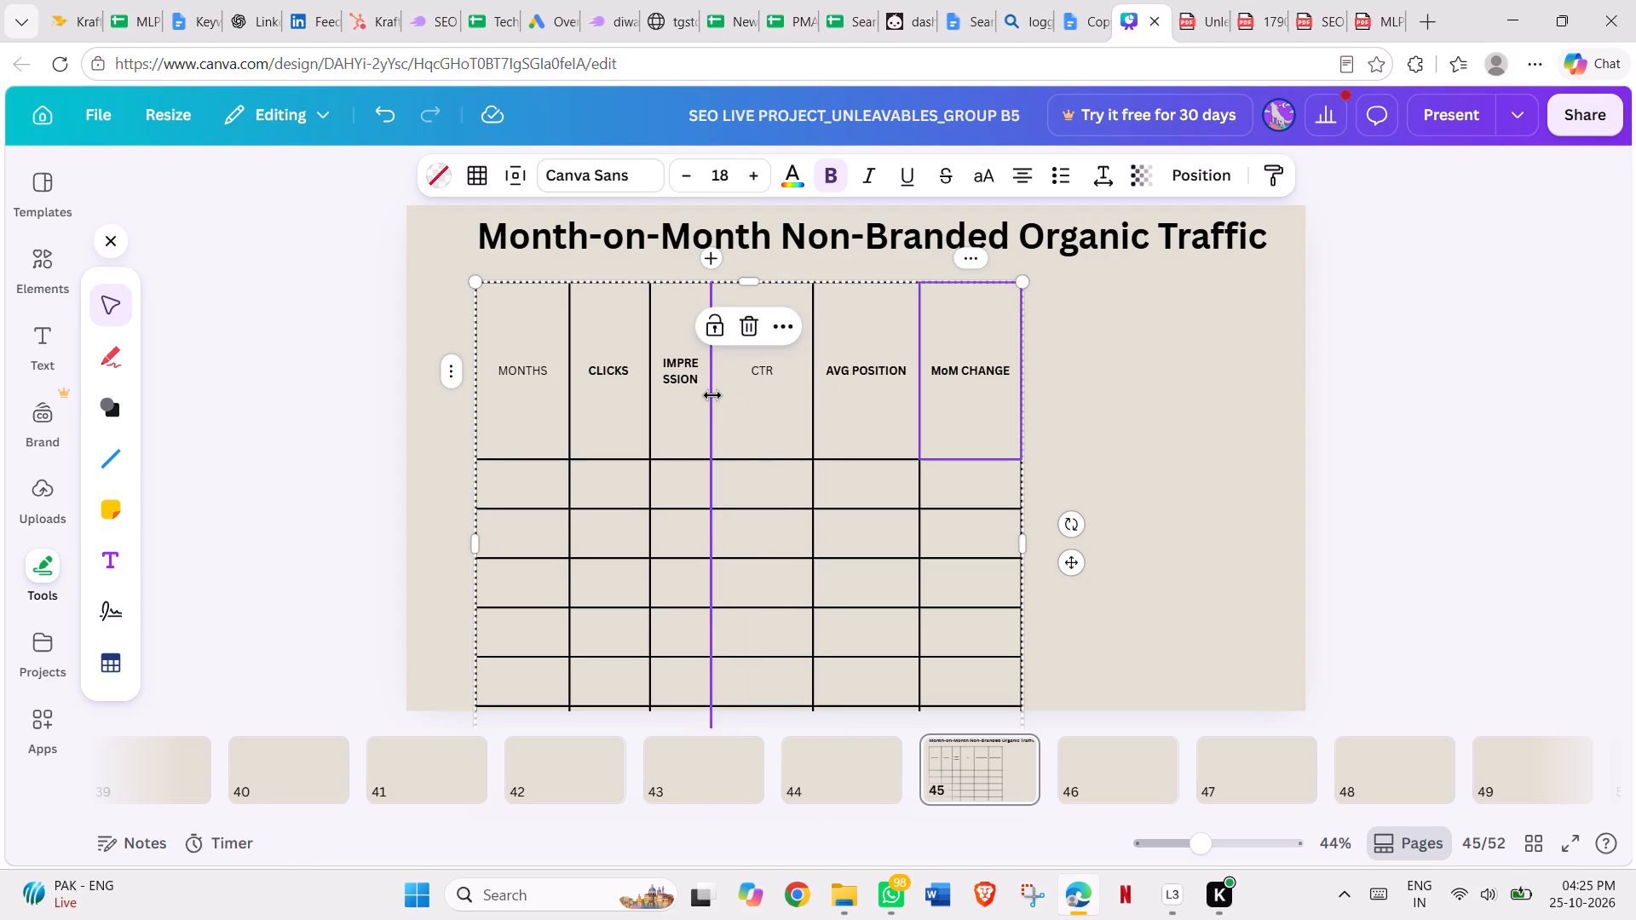
{"action": "left_click_drag", "start_coordinate": [712, 395], "coordinate": [746, 397]}
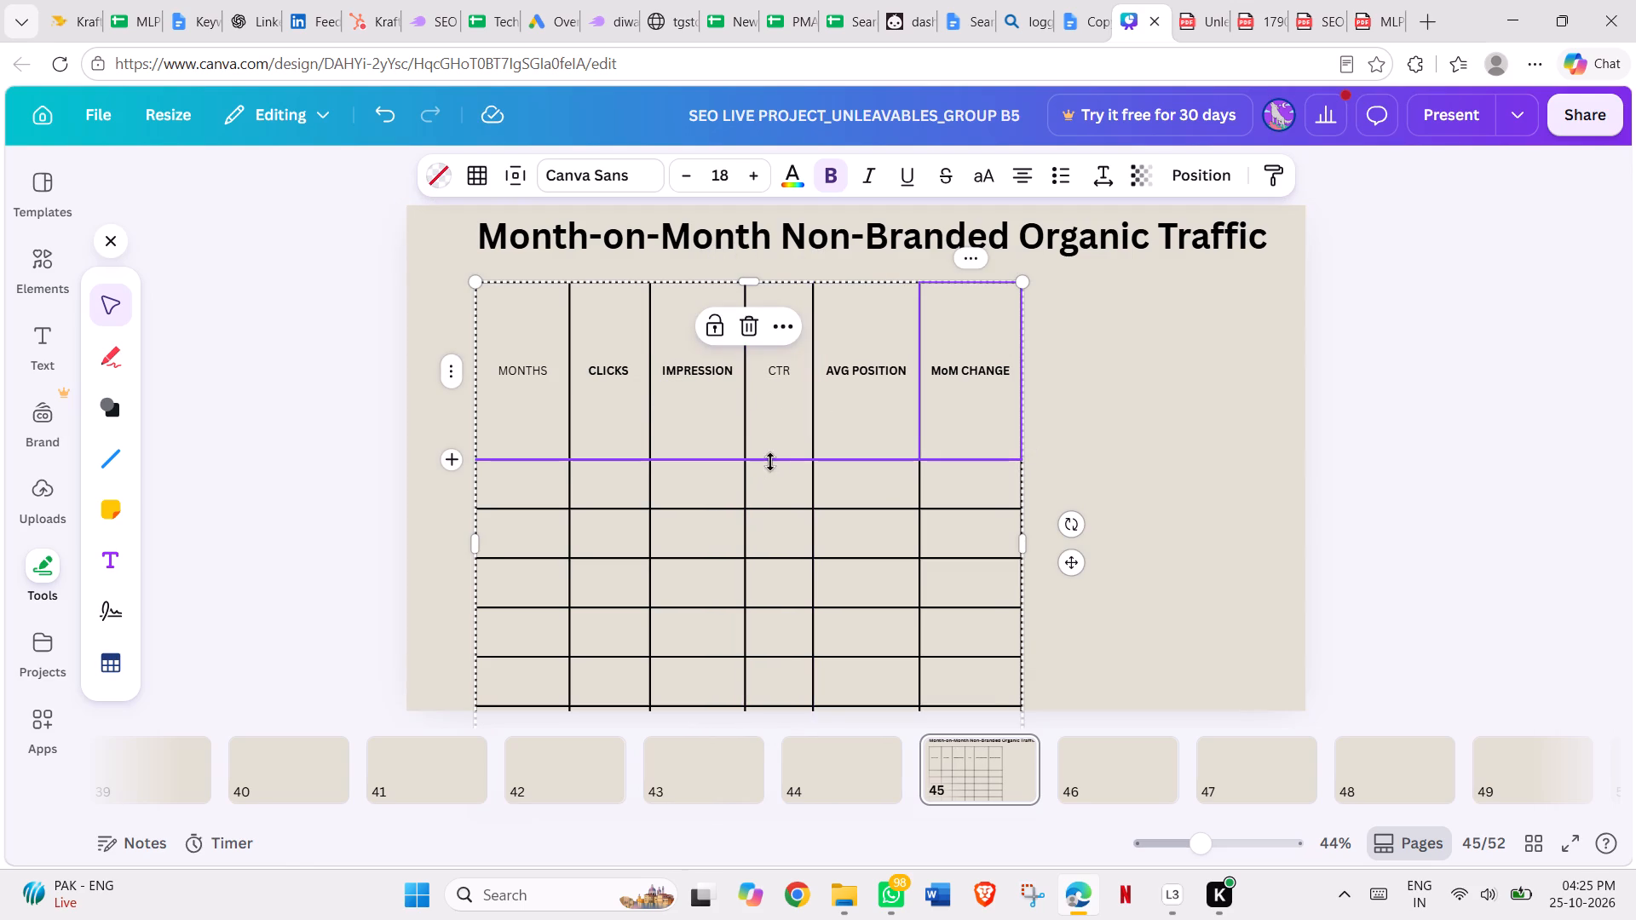
Shorten the table's header row to about half its height and spread the freed space over the first five body rows.
{"action": "left_click_drag", "start_coordinate": [771, 461], "coordinate": [775, 377]}
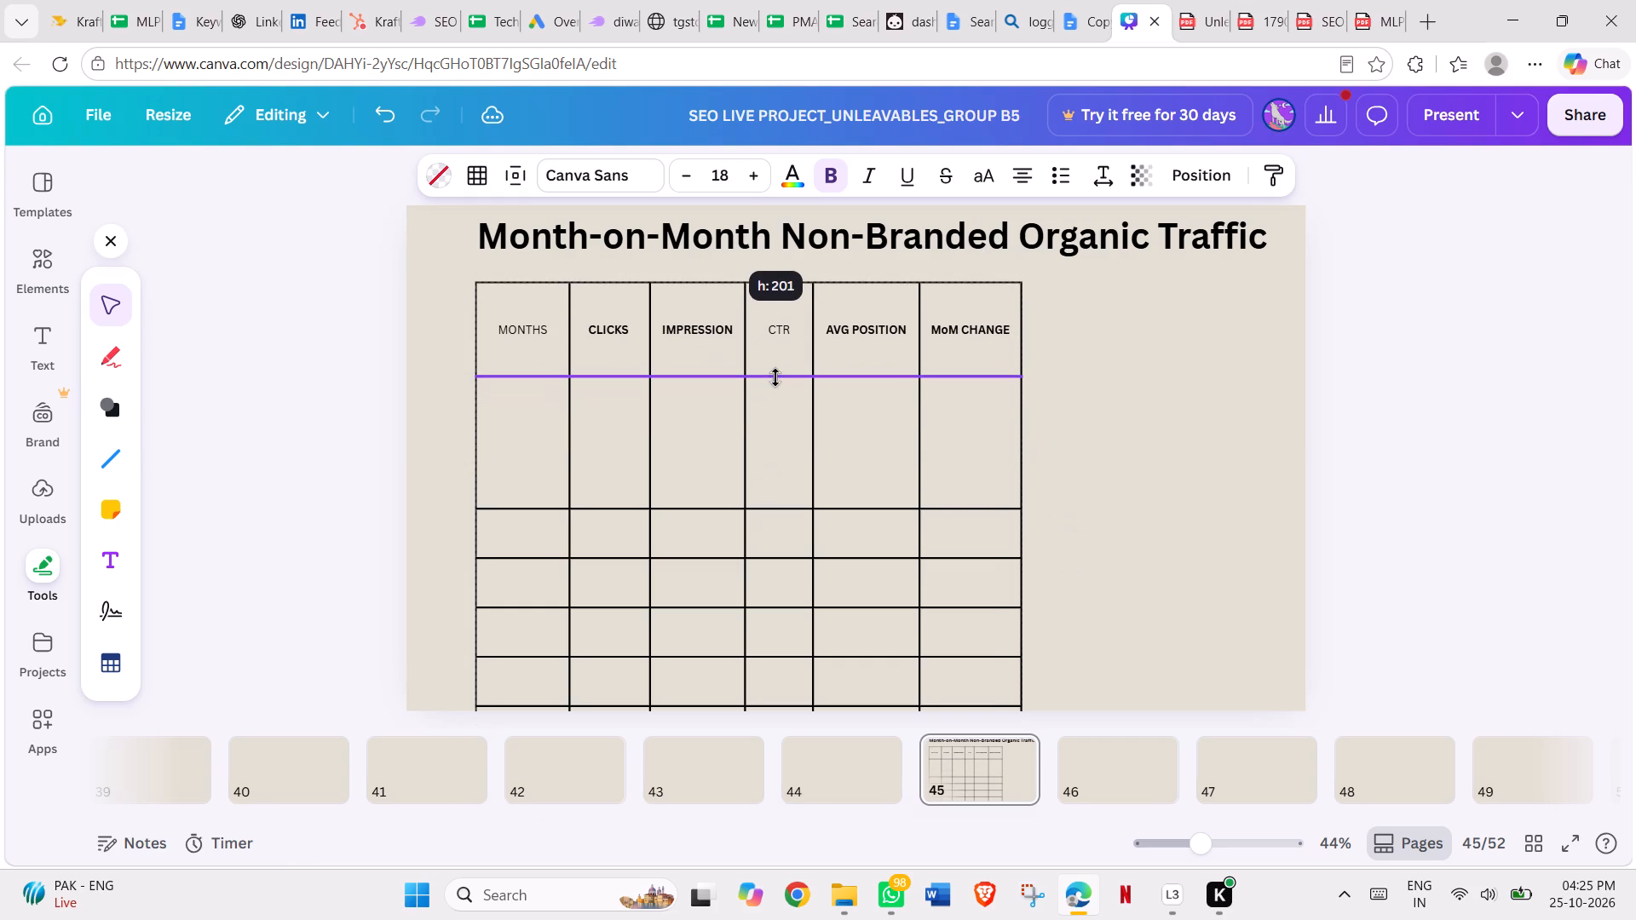
{"action": "left_click_drag", "start_coordinate": [775, 377], "coordinate": [778, 370]}
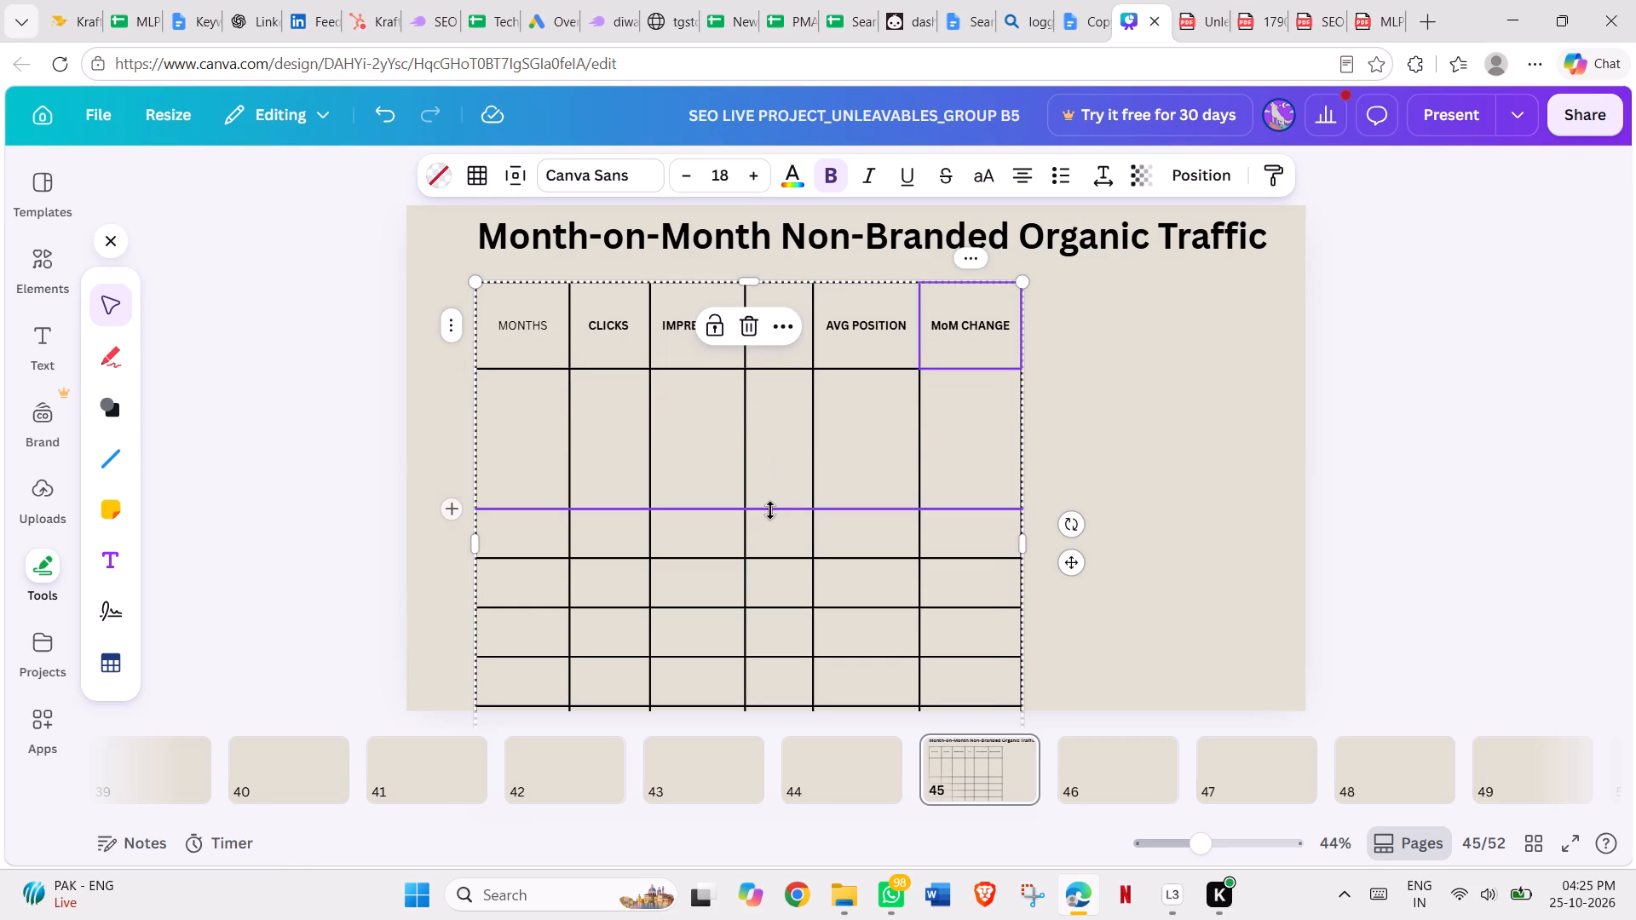
{"action": "left_click_drag", "start_coordinate": [770, 510], "coordinate": [769, 400]}
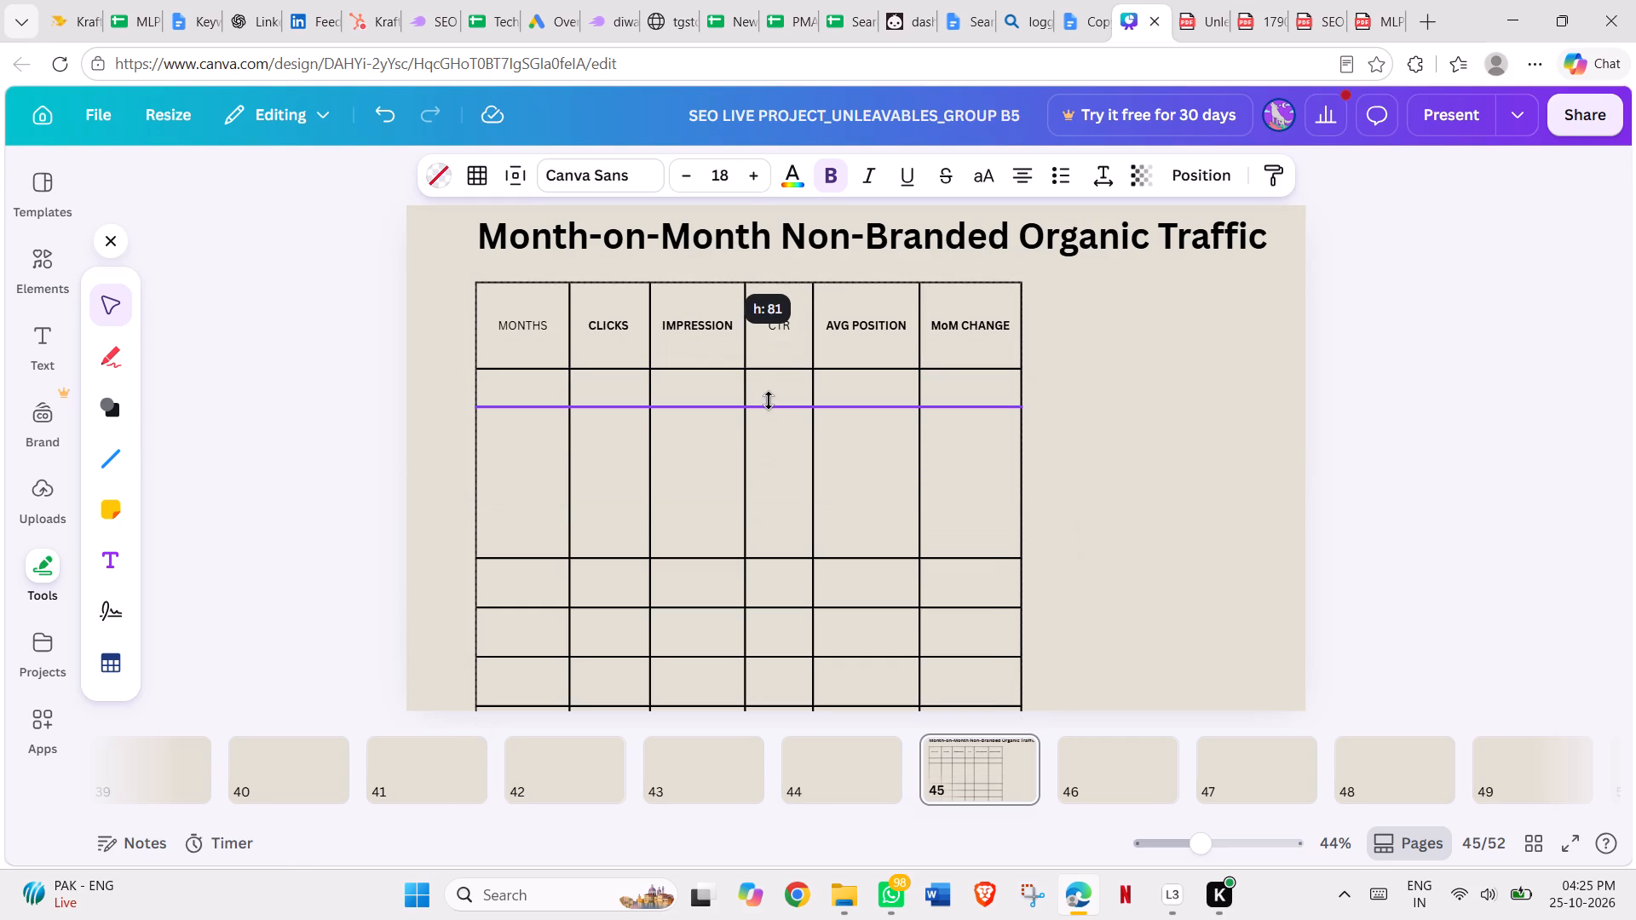
{"action": "left_click_drag", "start_coordinate": [769, 400], "coordinate": [776, 440]}
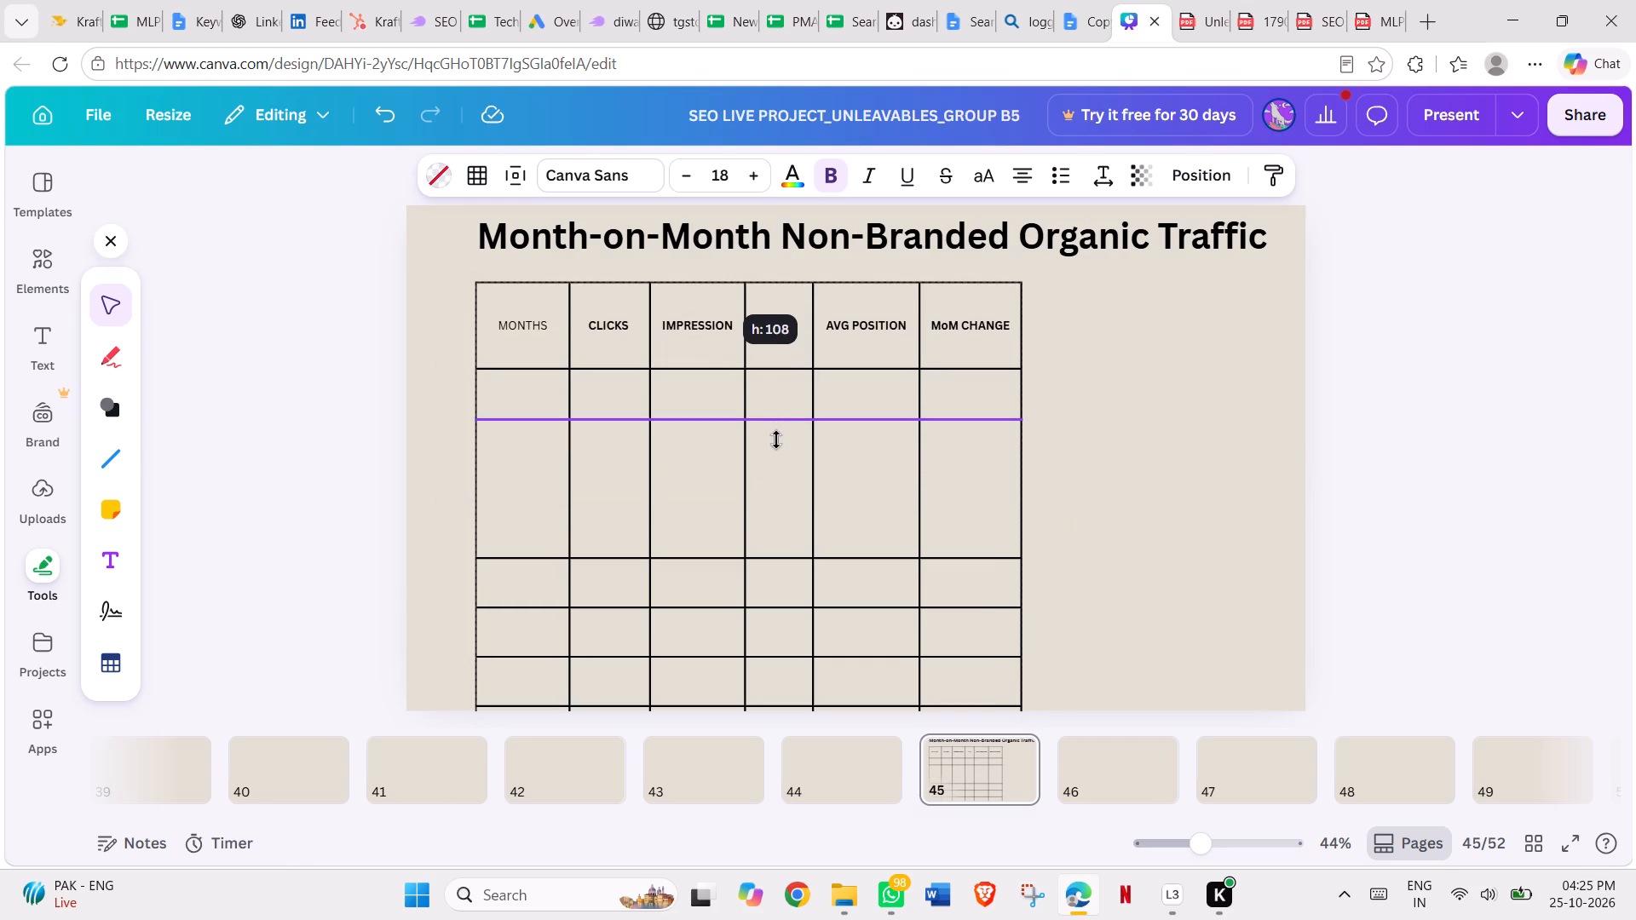
{"action": "left_click_drag", "start_coordinate": [776, 440], "coordinate": [776, 443]}
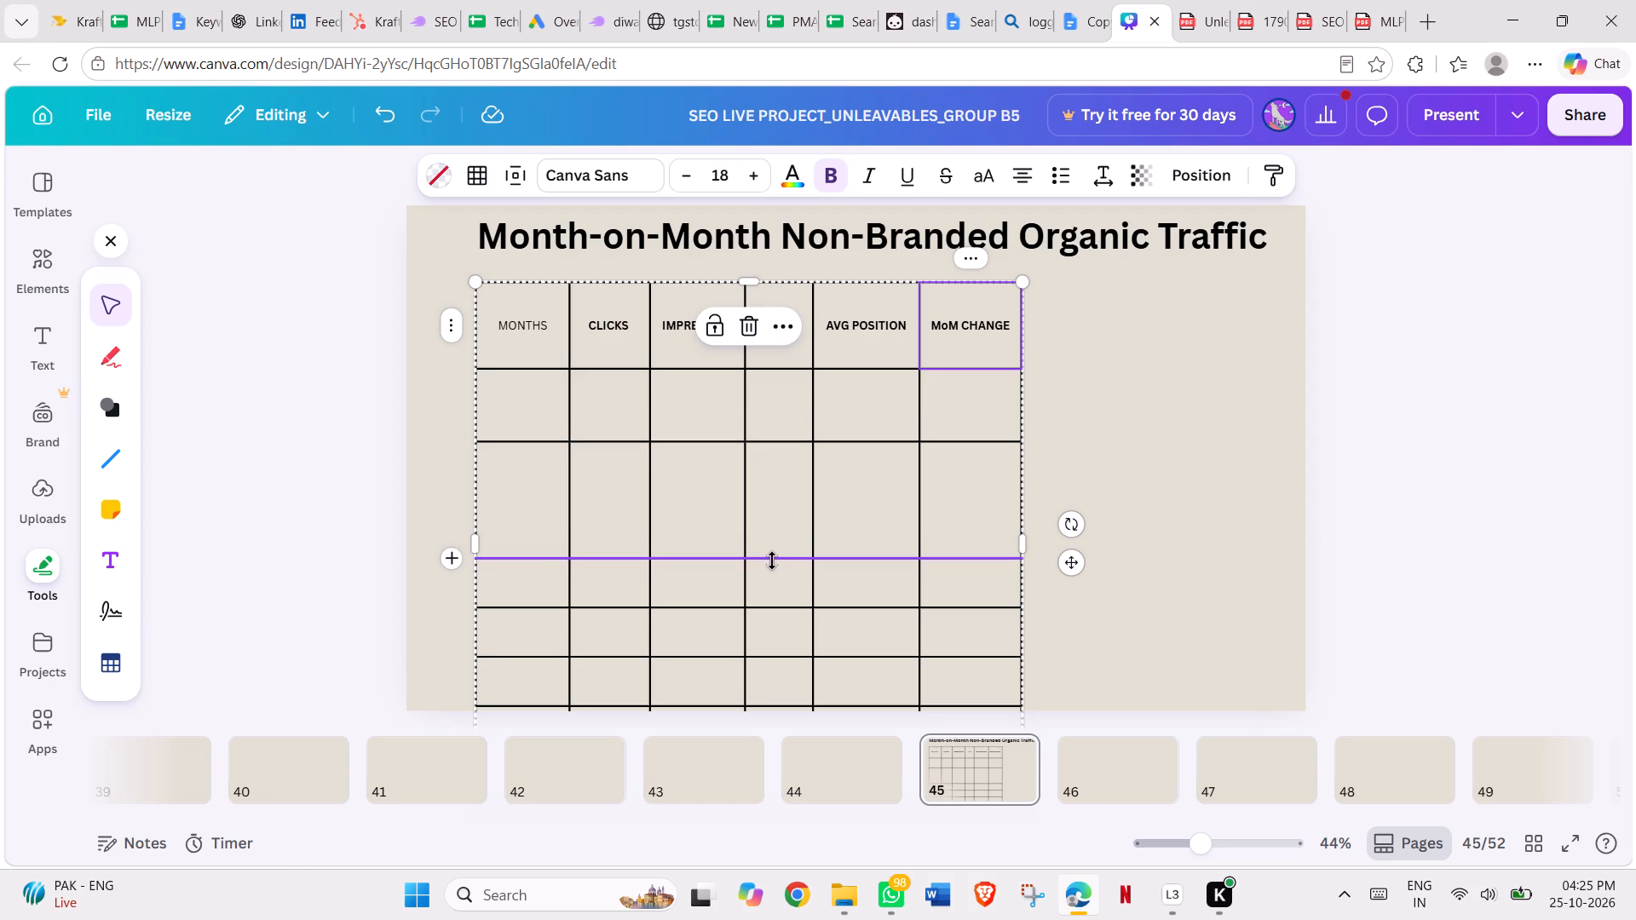
{"action": "left_click_drag", "start_coordinate": [773, 561], "coordinate": [773, 497]}
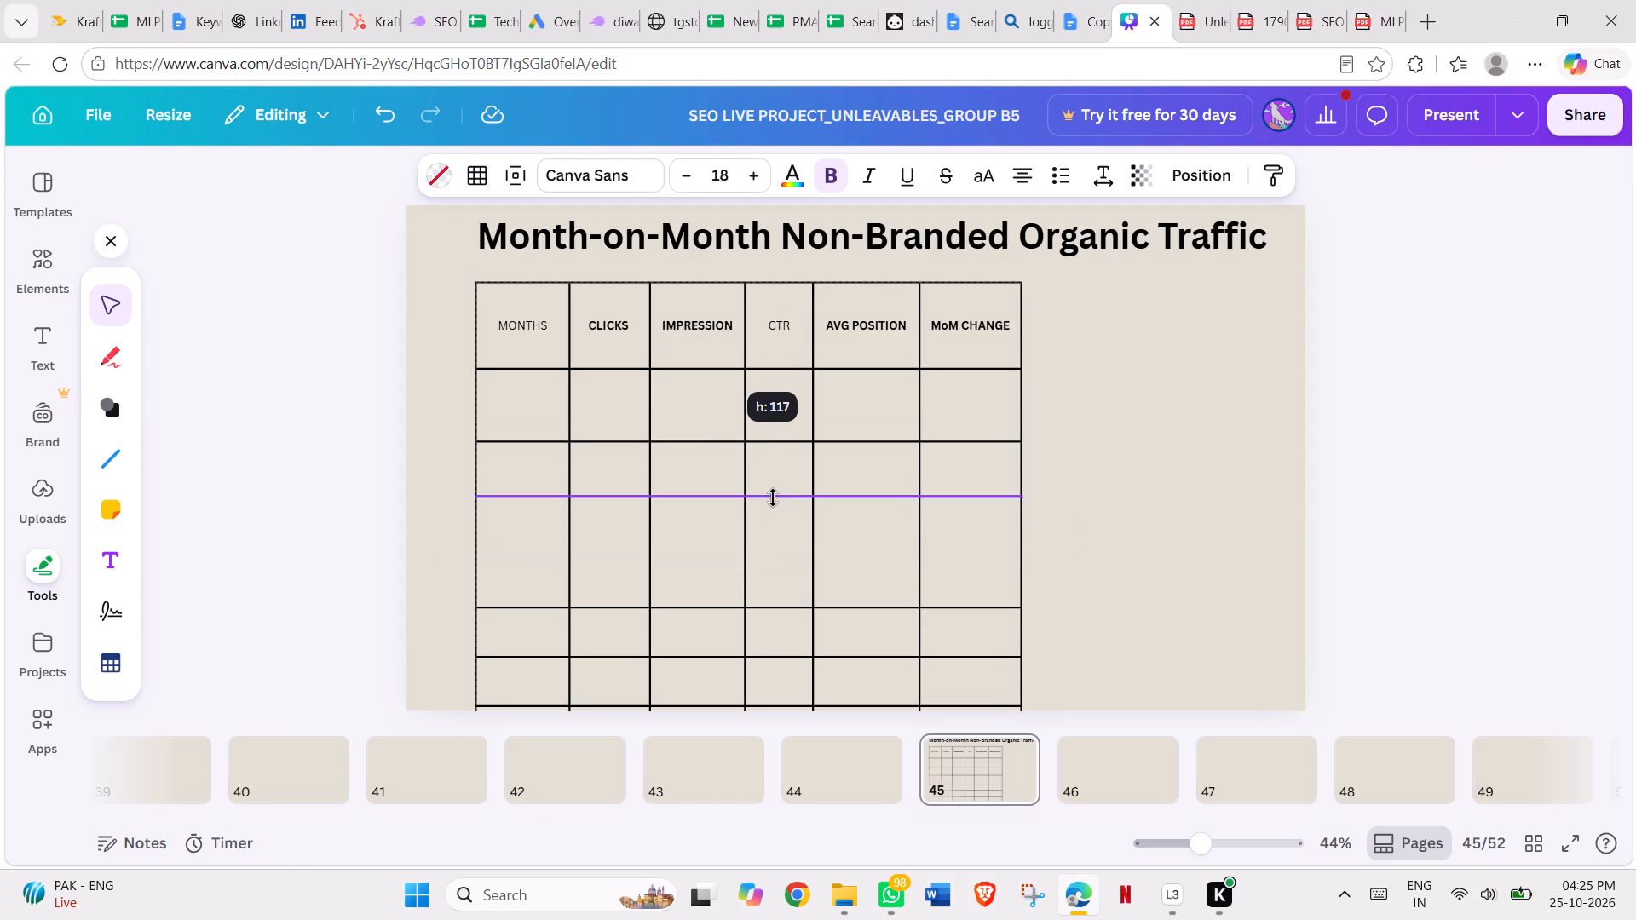
{"action": "left_click_drag", "start_coordinate": [773, 497], "coordinate": [775, 512]}
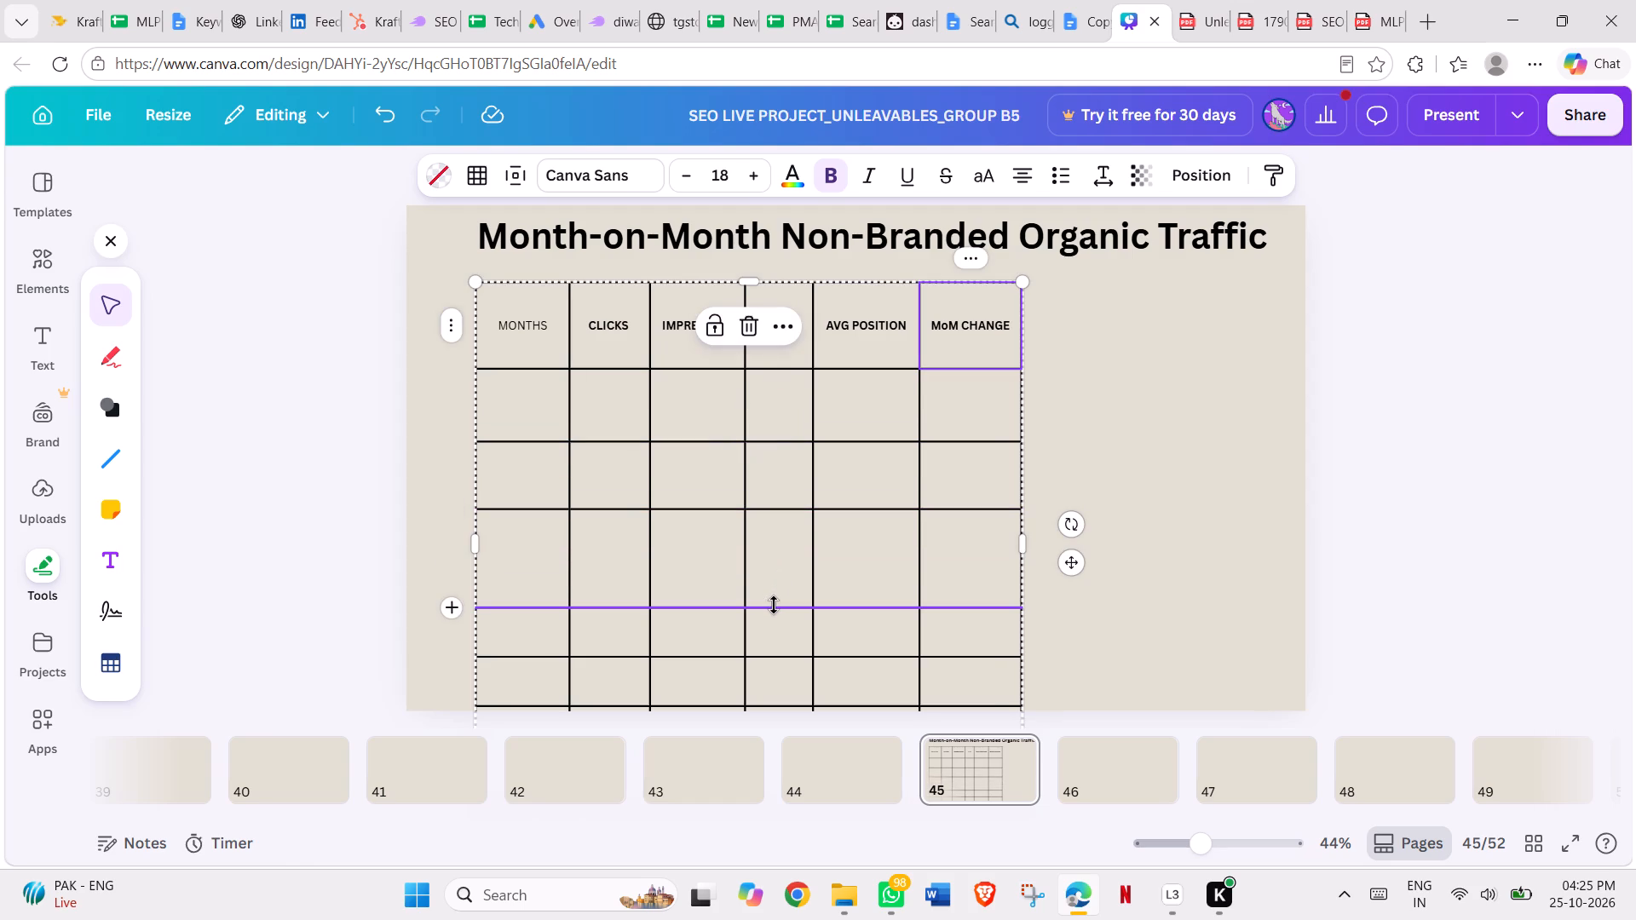
{"action": "left_click_drag", "start_coordinate": [774, 605], "coordinate": [774, 556]}
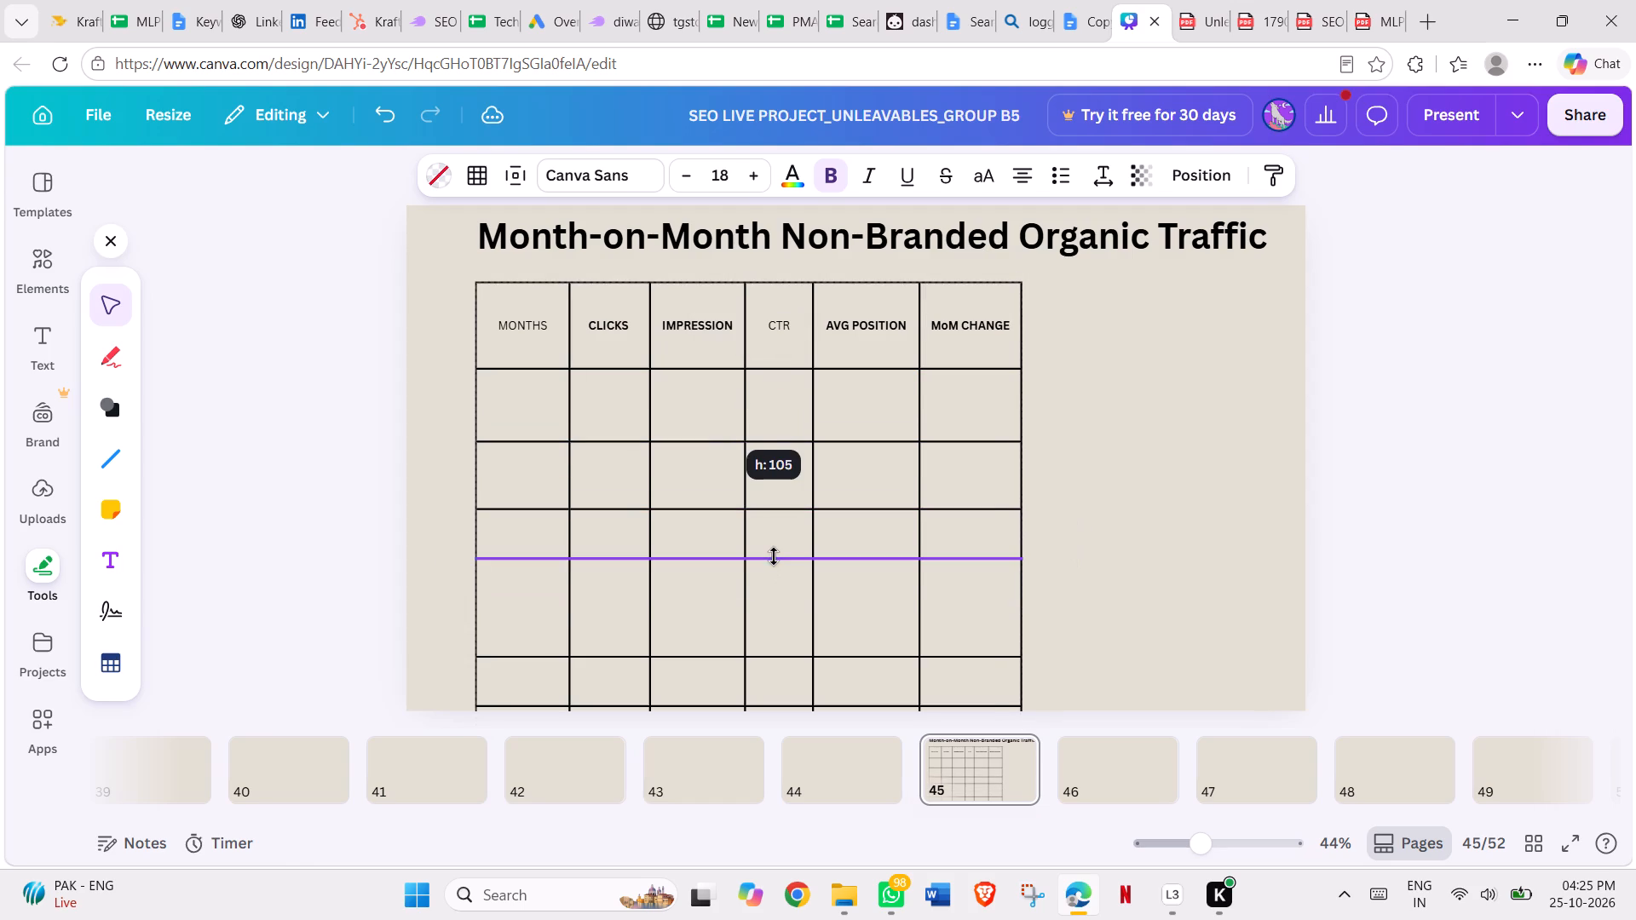
{"action": "left_click_drag", "start_coordinate": [774, 556], "coordinate": [775, 565]}
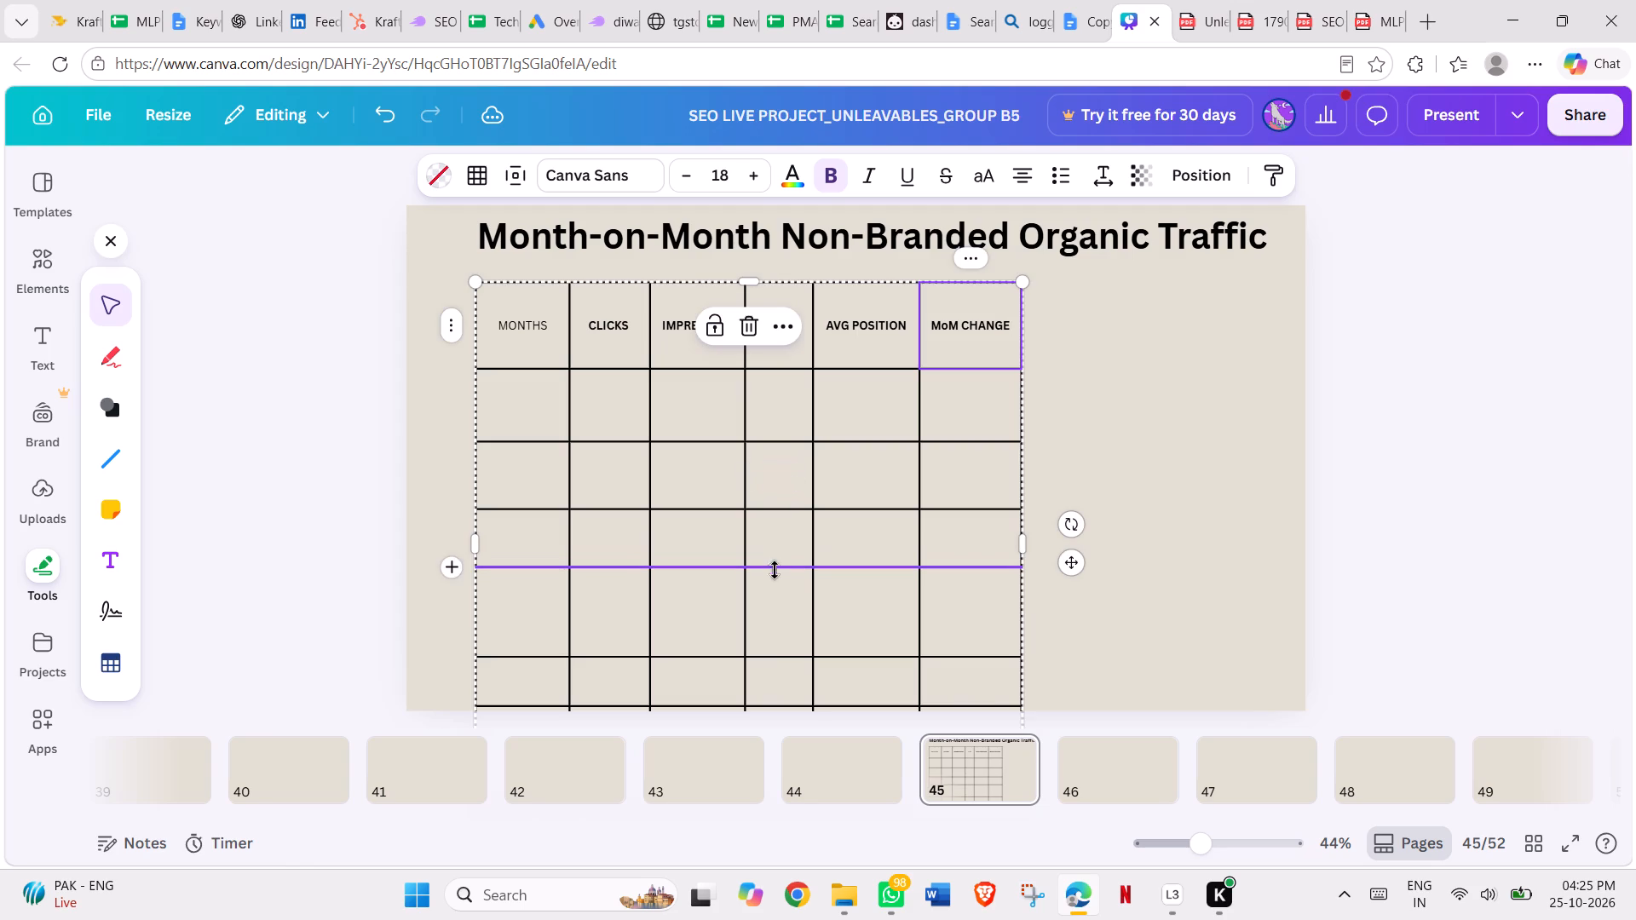
{"action": "left_click_drag", "start_coordinate": [776, 659], "coordinate": [776, 621]}
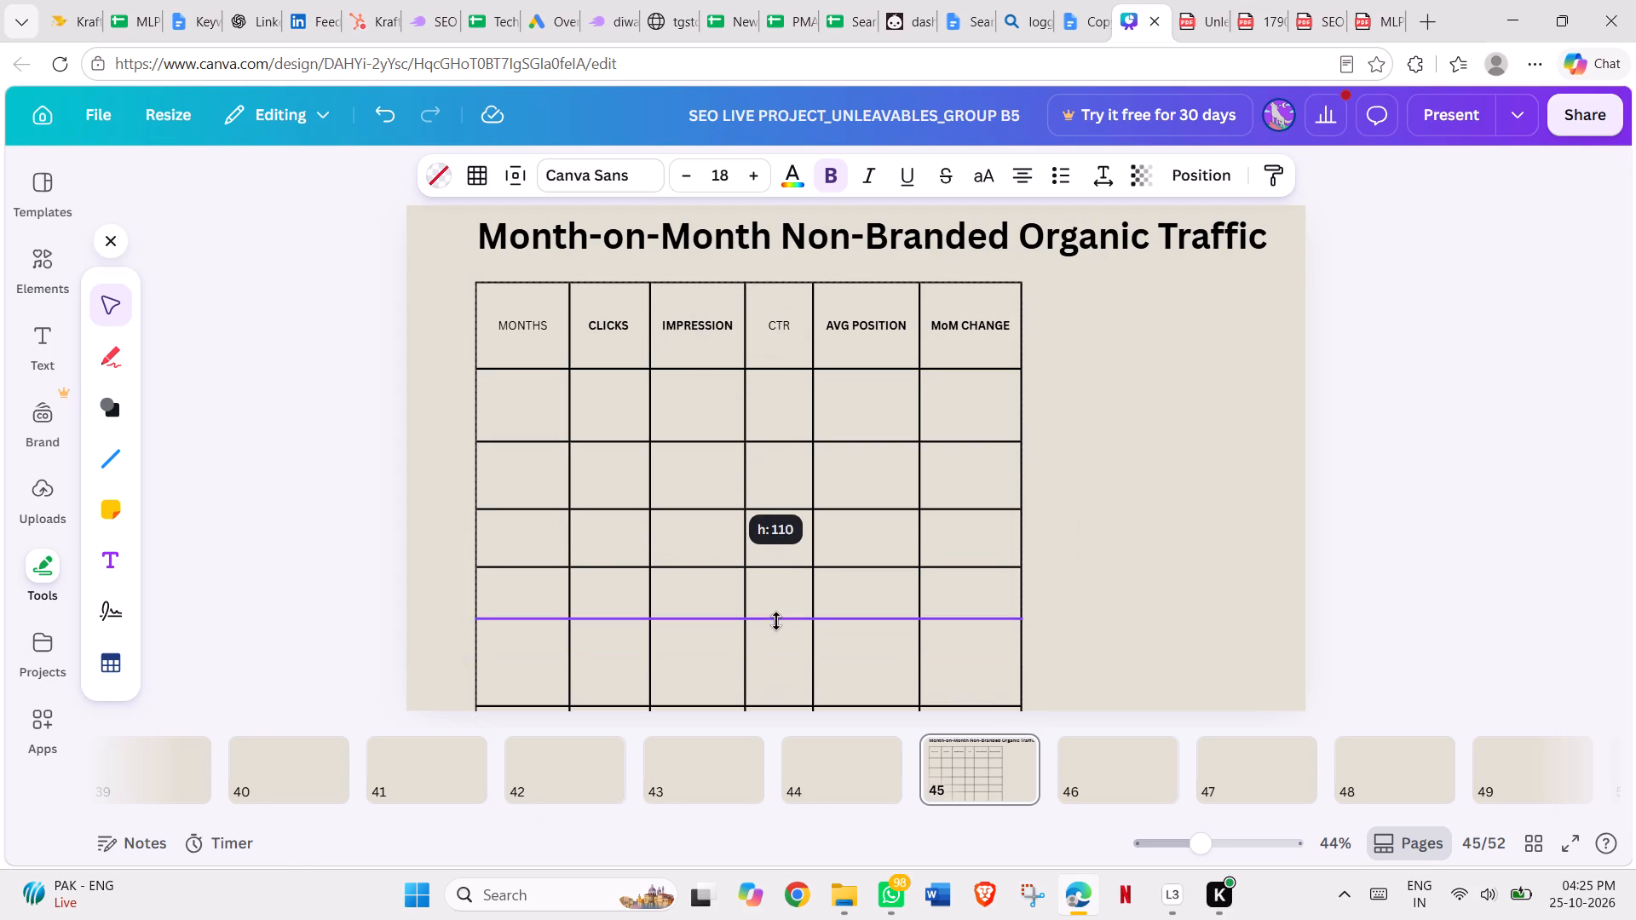
{"action": "left_click_drag", "start_coordinate": [776, 621], "coordinate": [776, 638]}
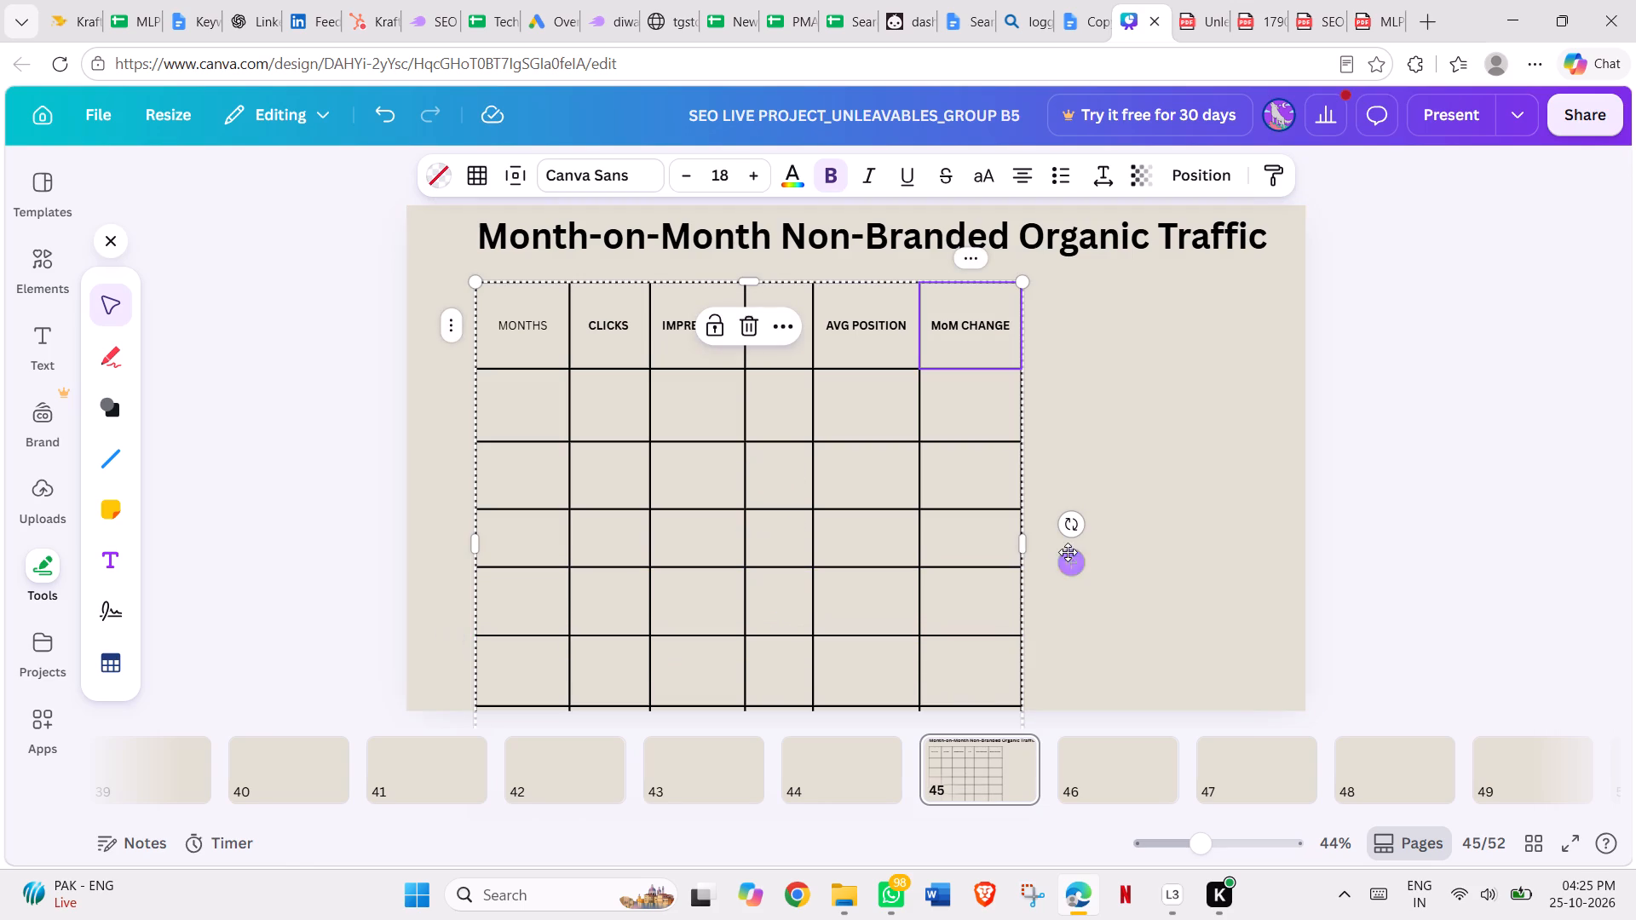
Move the table up until its last rows are on the page and even out the heights of the lower rows.
{"action": "left_click_drag", "start_coordinate": [1073, 564], "coordinate": [1065, 492]}
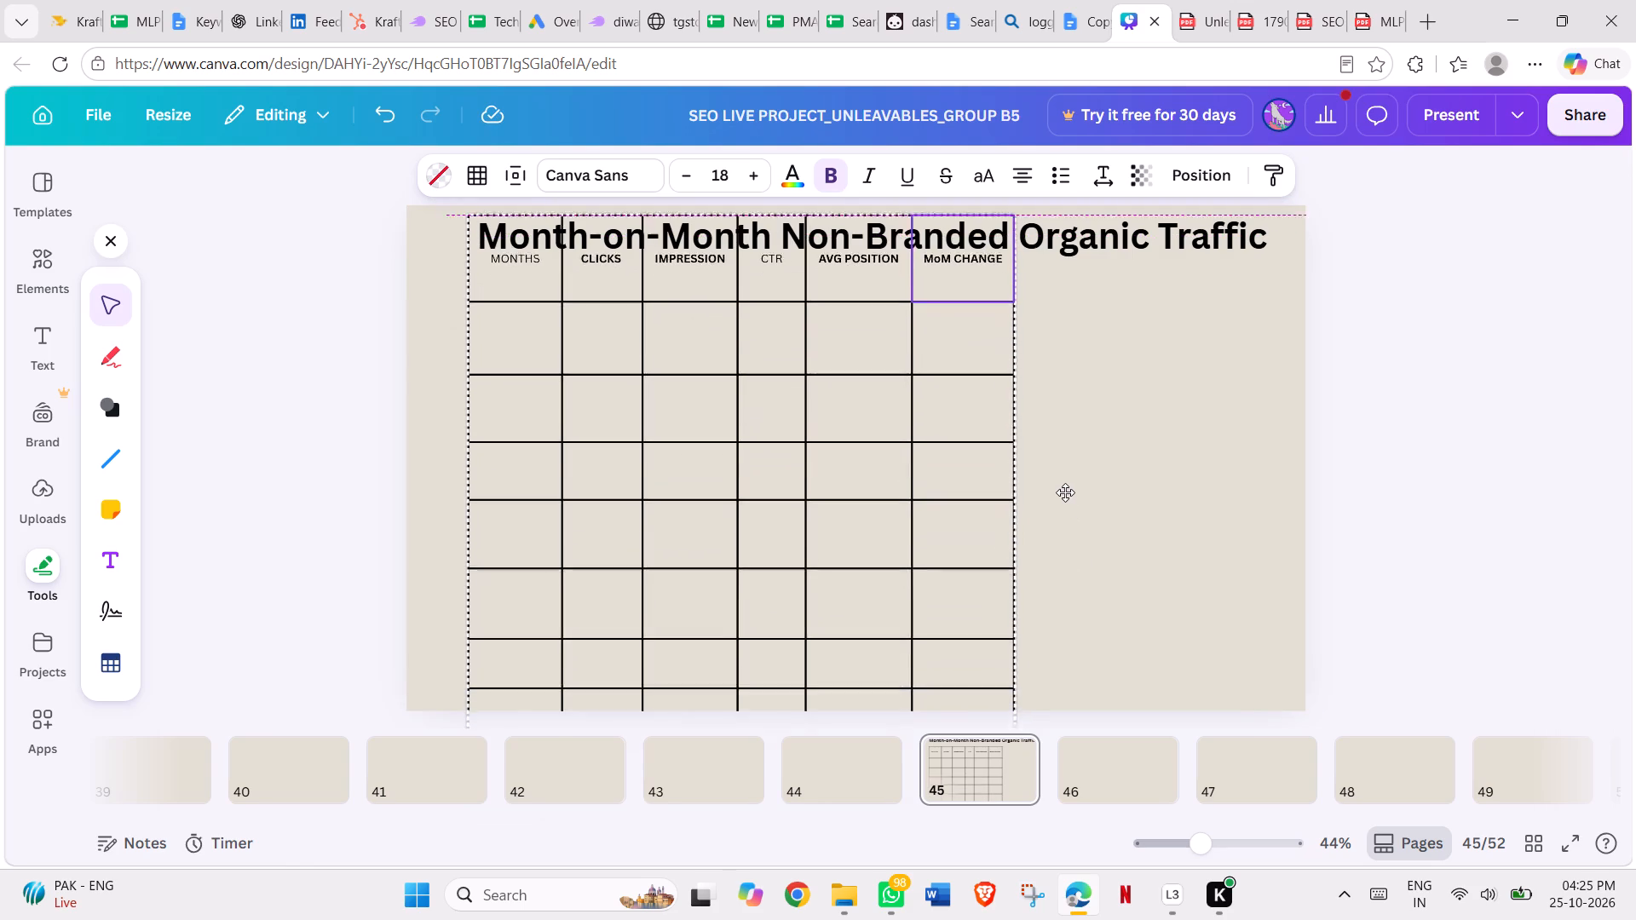
{"action": "left_click_drag", "start_coordinate": [1065, 492], "coordinate": [1062, 434]}
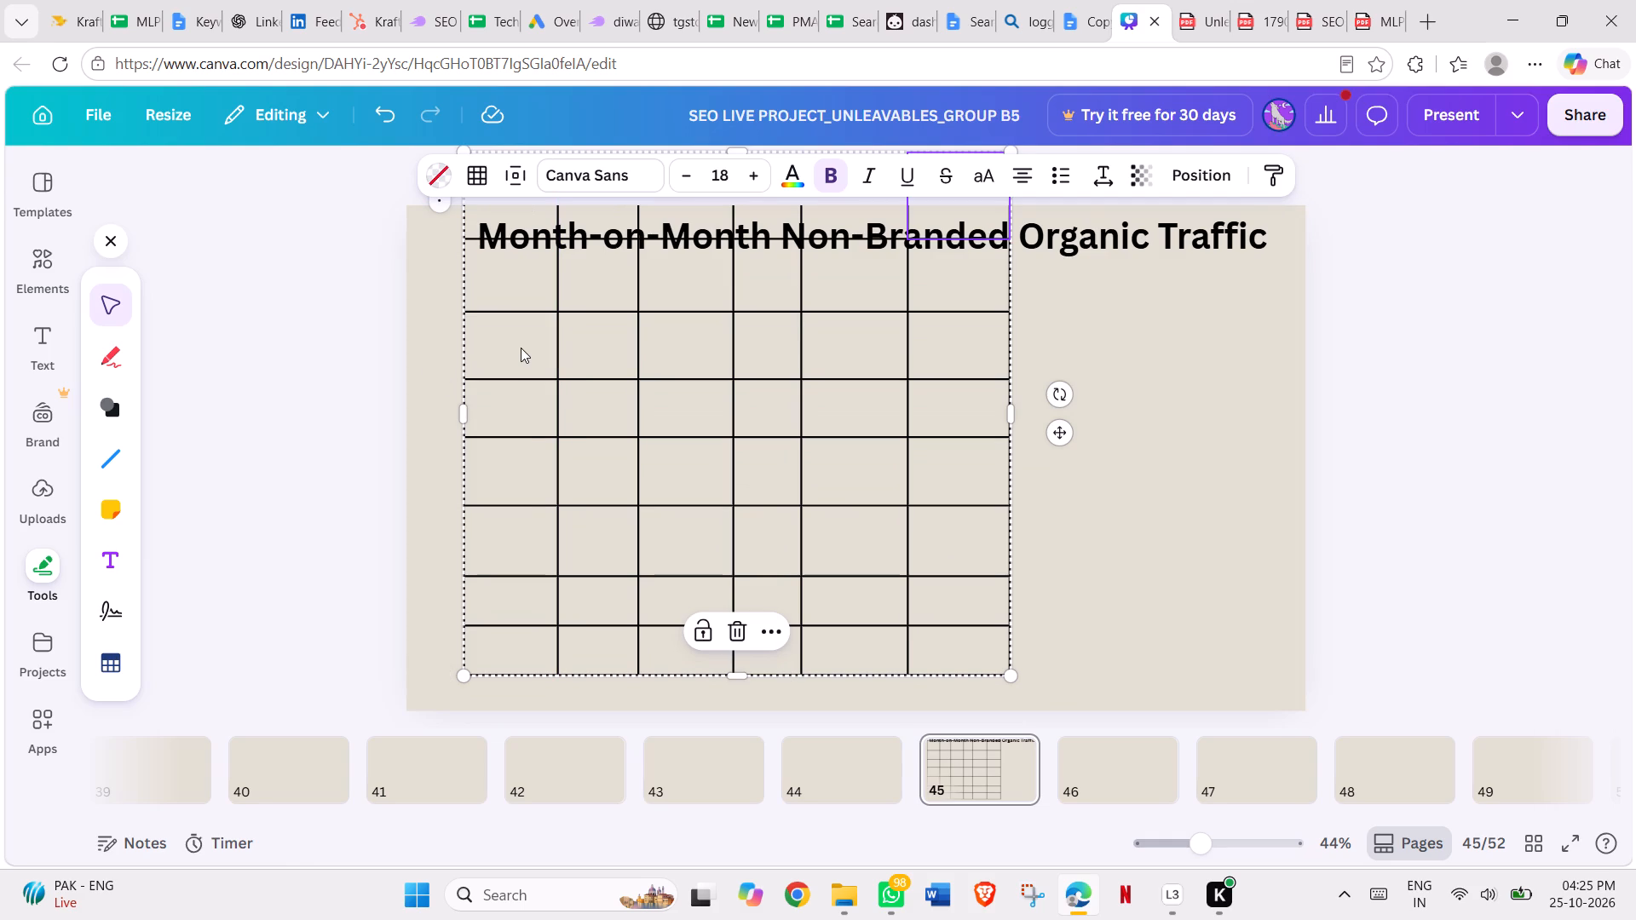
{"action": "left_click_drag", "start_coordinate": [521, 348], "coordinate": [530, 318]}
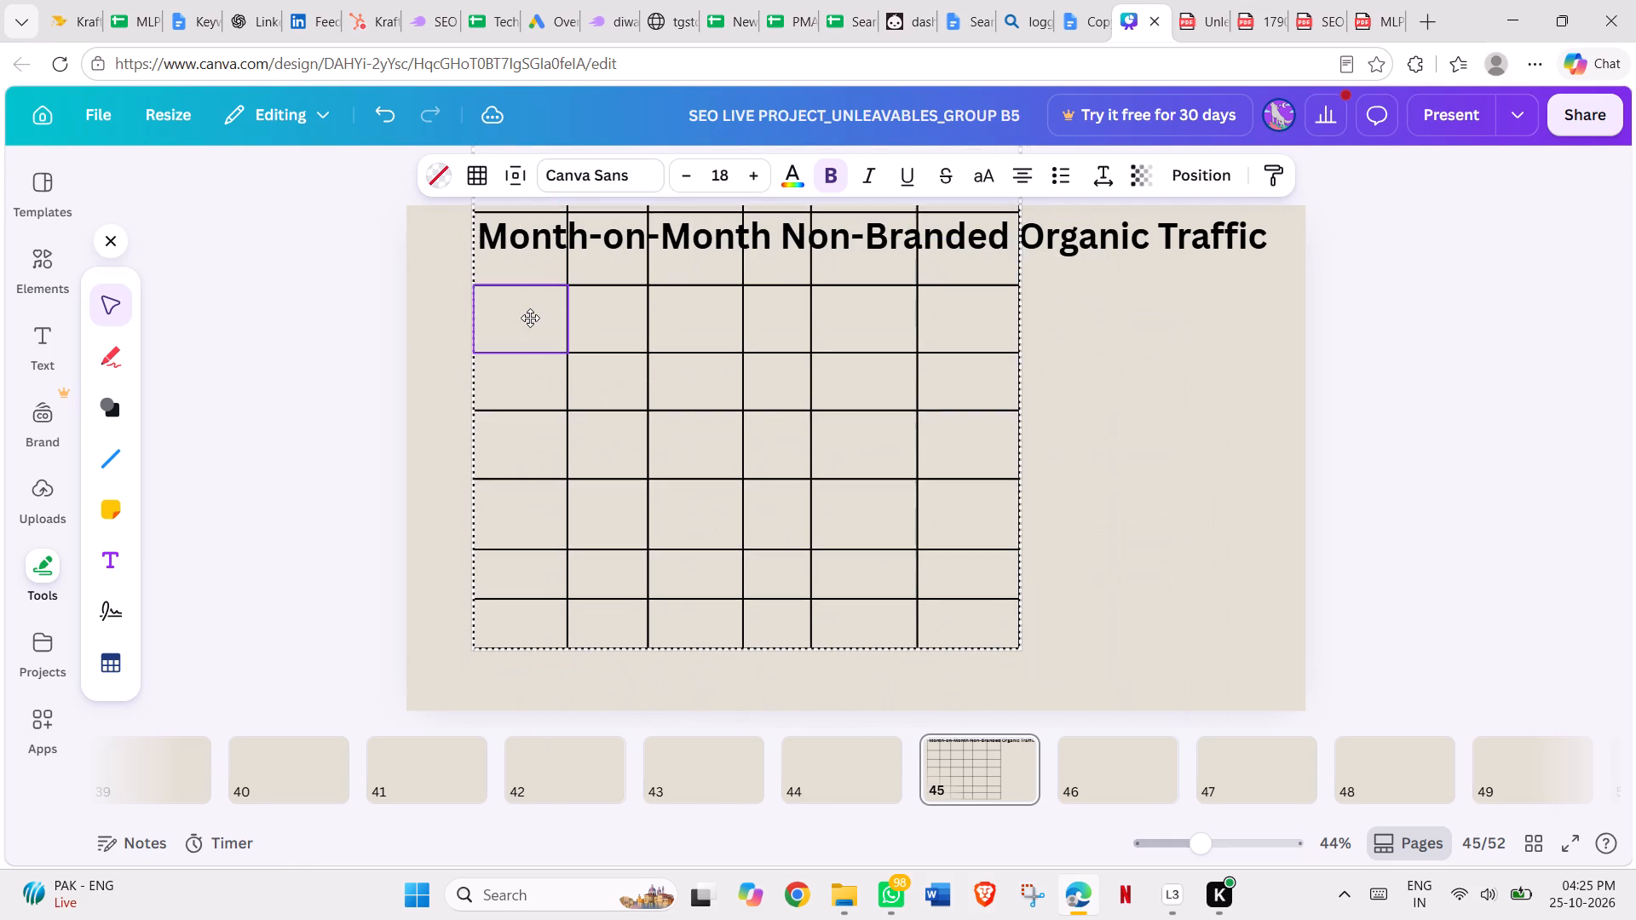
{"action": "left_click_drag", "start_coordinate": [530, 318], "coordinate": [556, 376]}
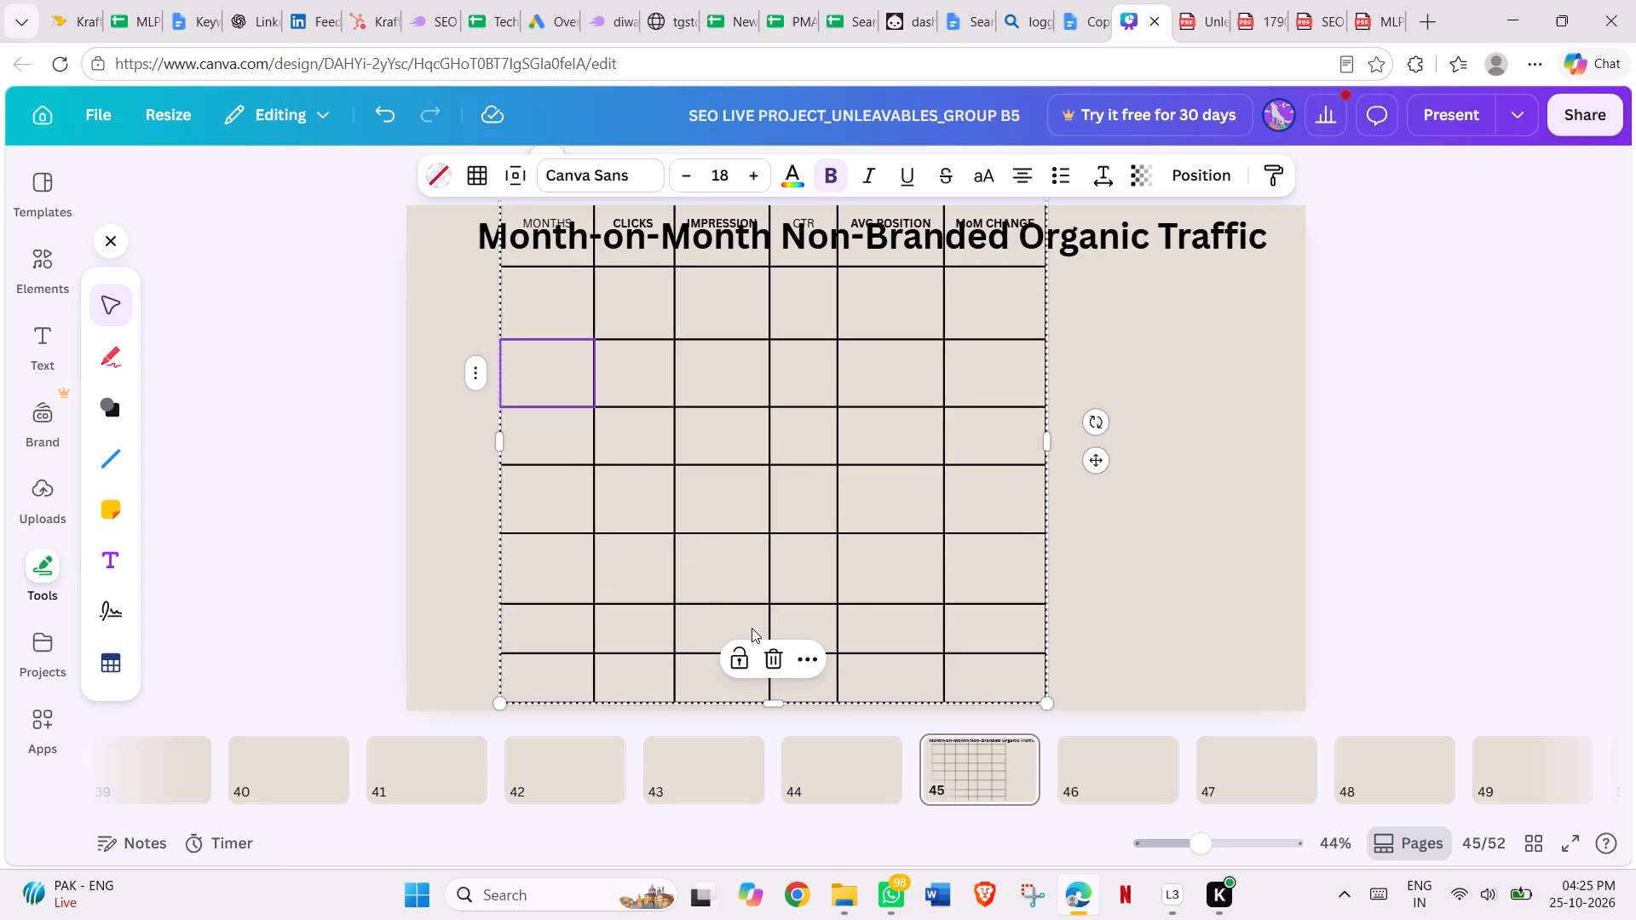
{"action": "left_click_drag", "start_coordinate": [734, 606], "coordinate": [733, 597]}
{"action": "left_click", "coordinate": [712, 650]}
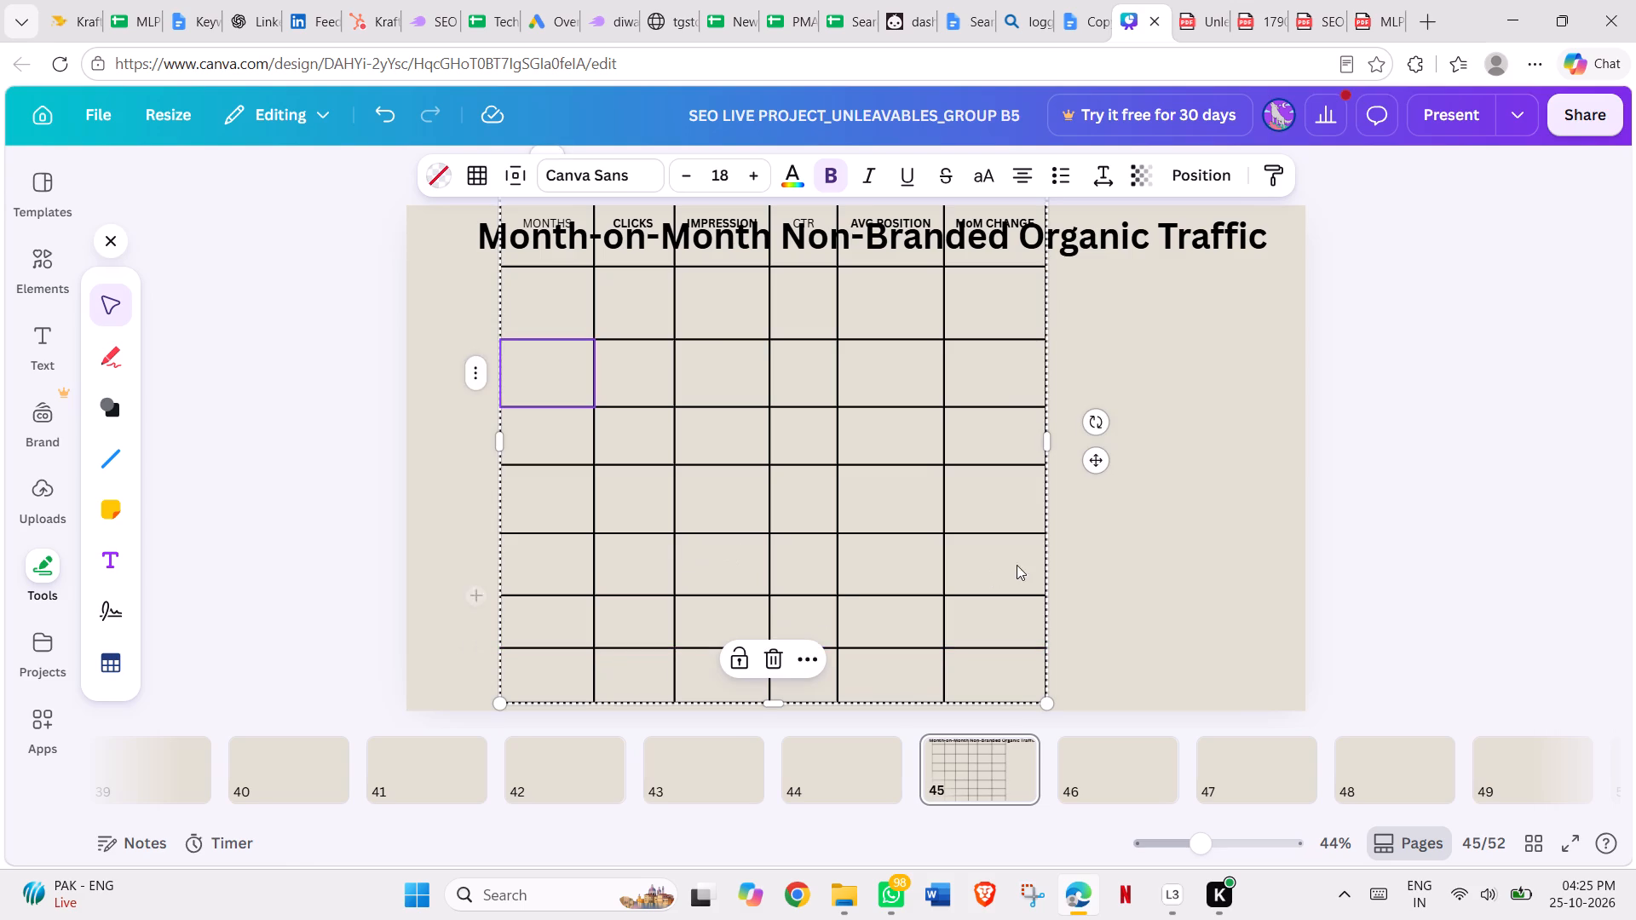
{"action": "left_click_drag", "start_coordinate": [740, 532], "coordinate": [740, 520]}
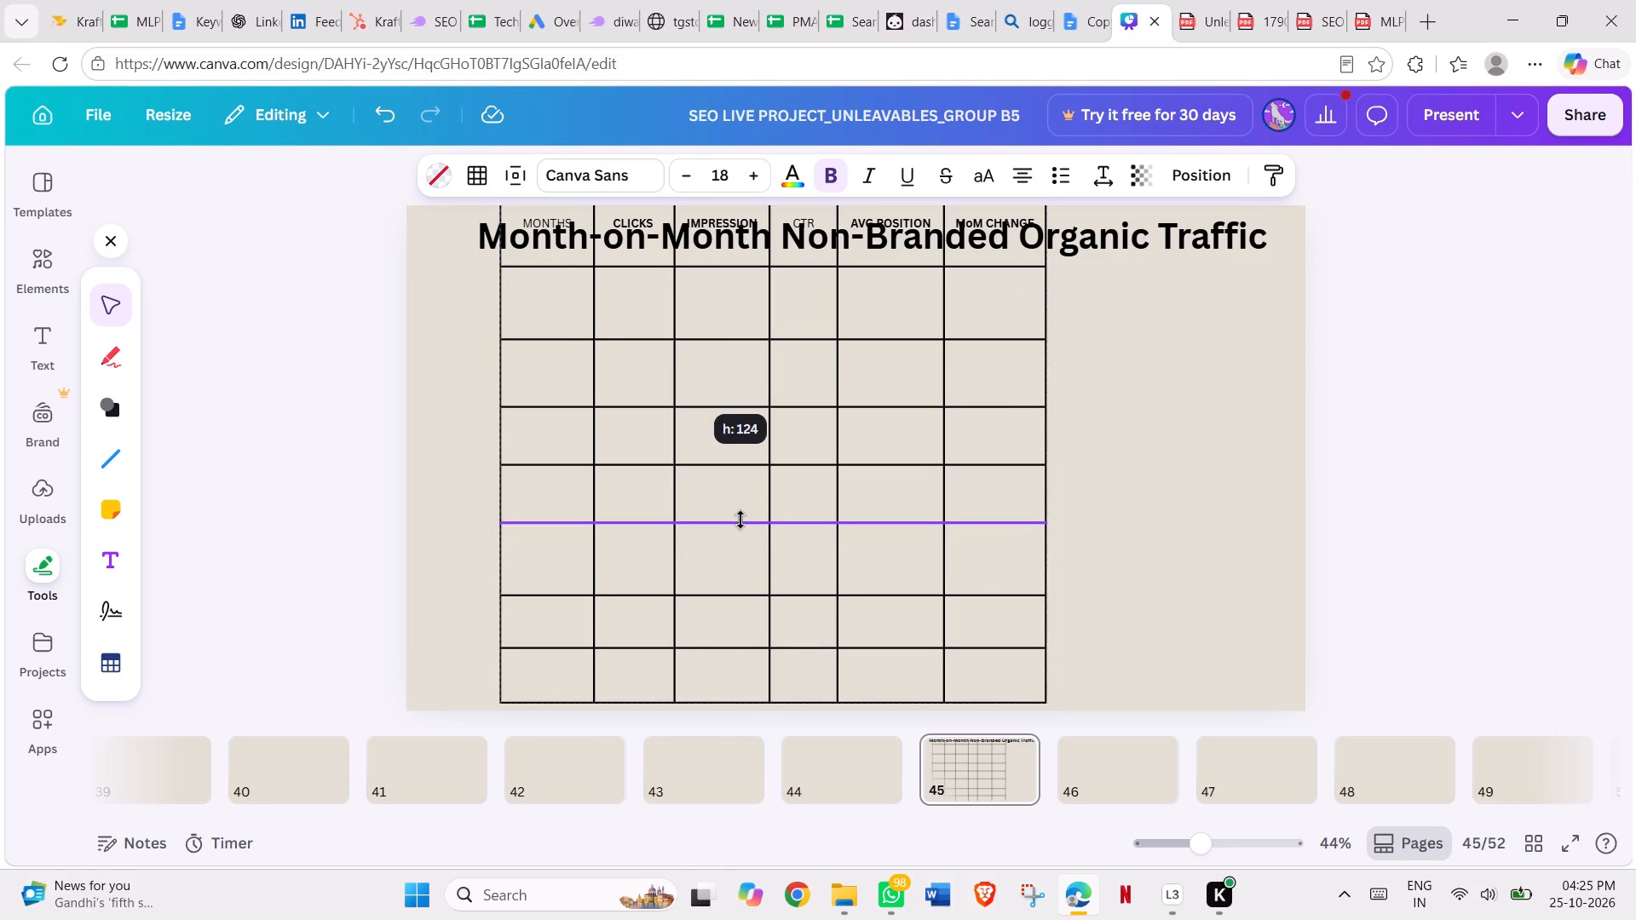
{"action": "left_click_drag", "start_coordinate": [740, 520], "coordinate": [740, 521]}
{"action": "left_click_drag", "start_coordinate": [738, 589], "coordinate": [738, 577]}
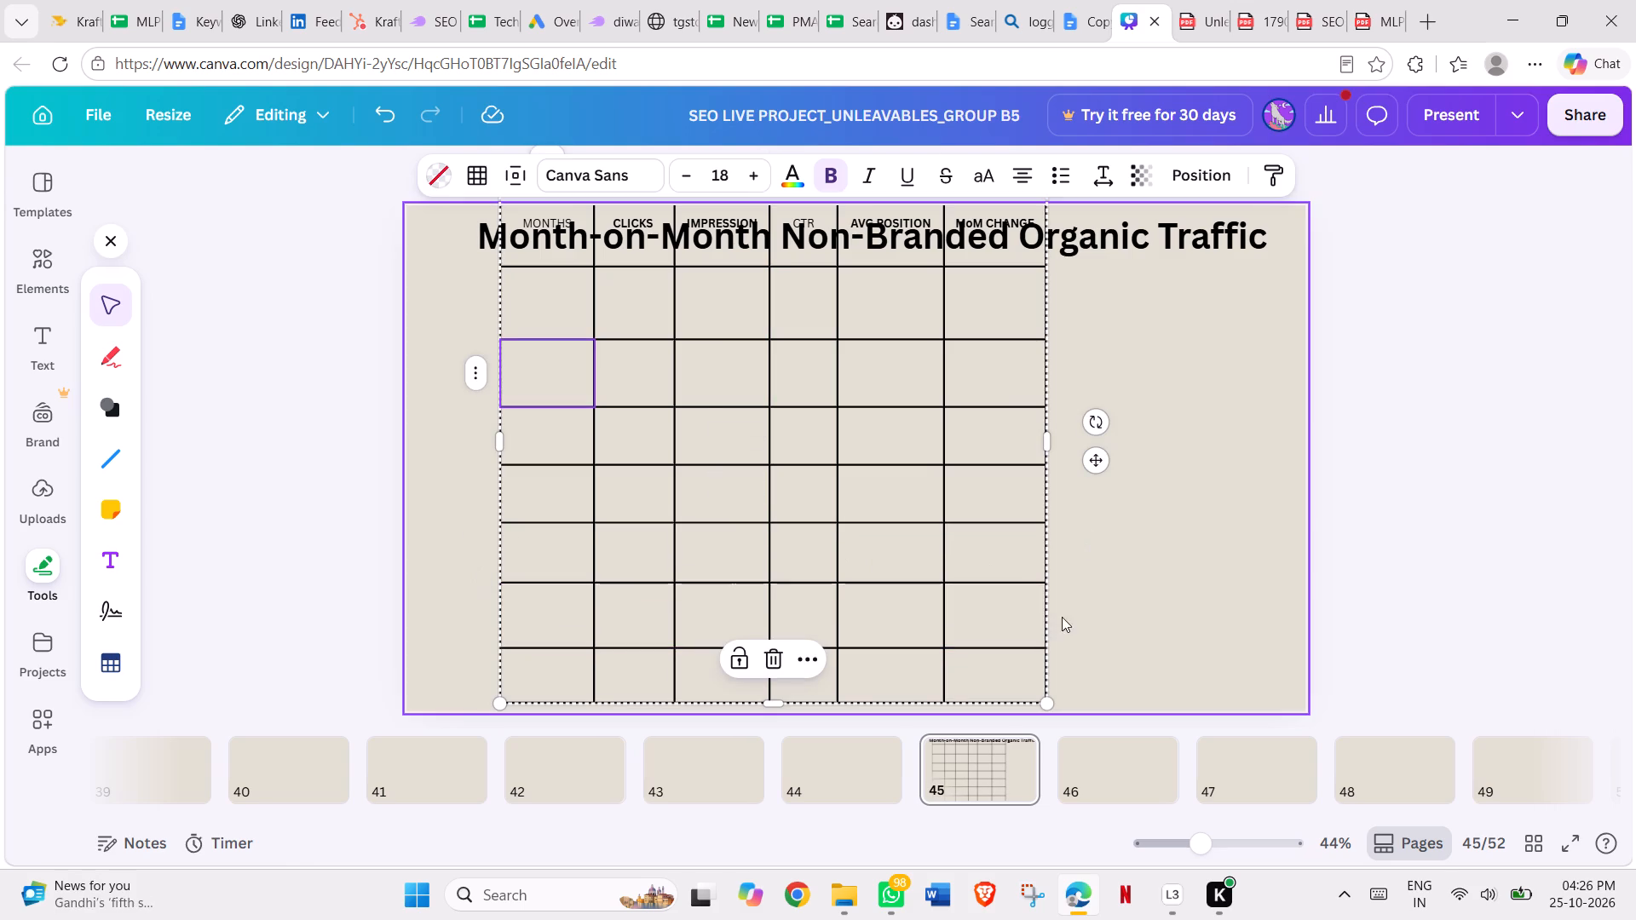
Shrink the table from its lower-right corner and move it directly below the title so all rows fit on the page.
{"action": "left_click_drag", "start_coordinate": [1051, 710], "coordinate": [1026, 678]}
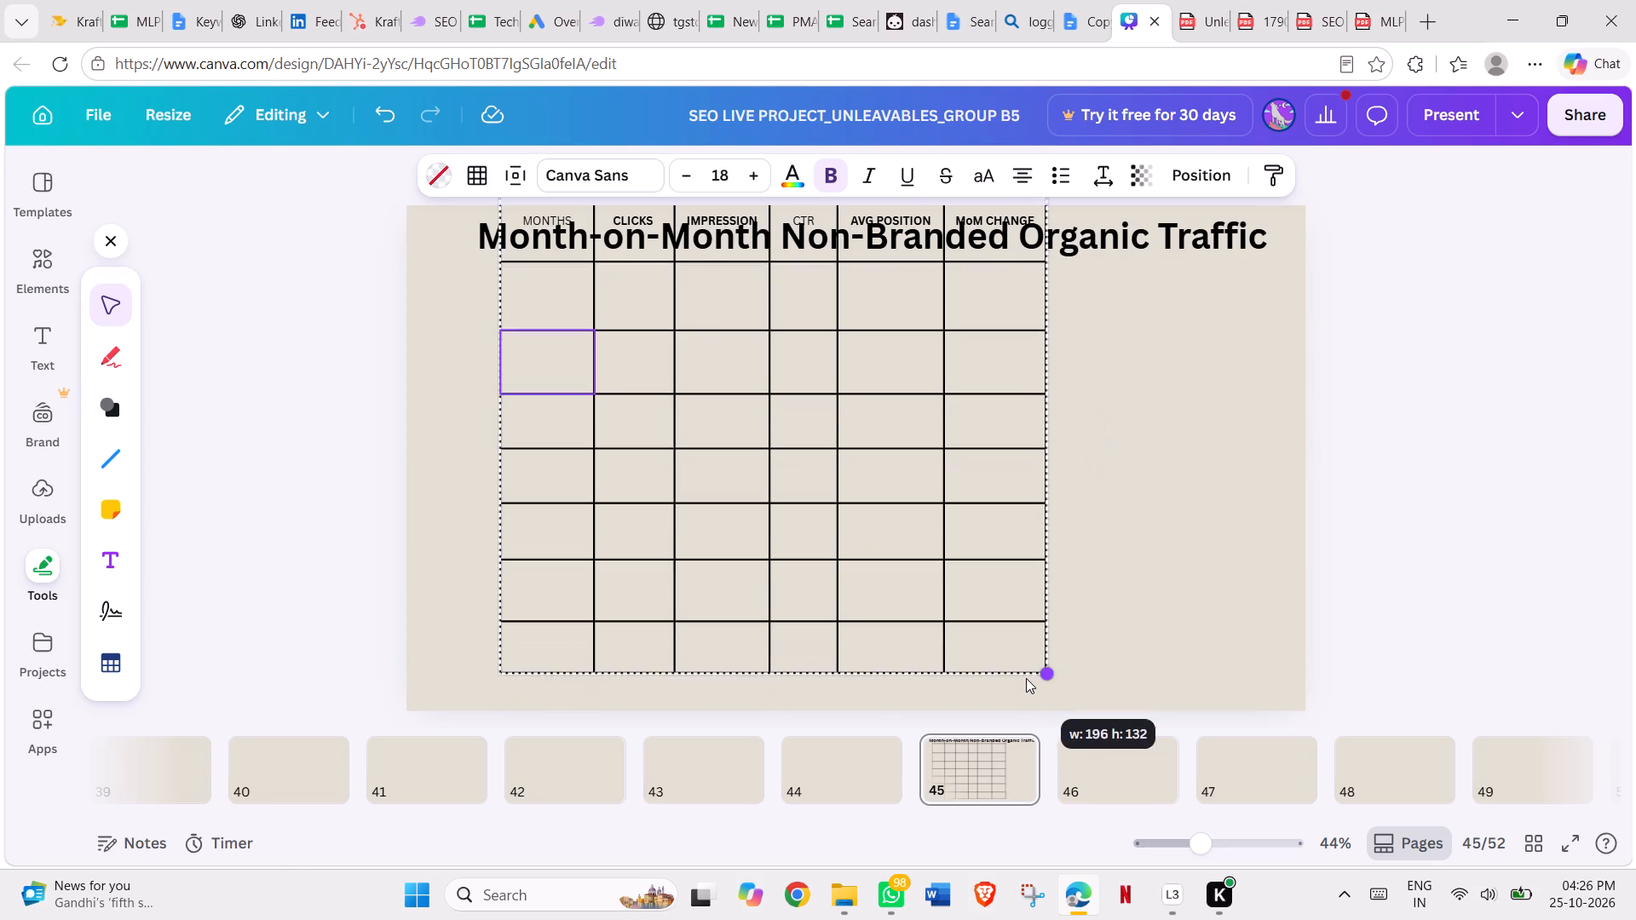
{"action": "left_click_drag", "start_coordinate": [1026, 678], "coordinate": [1009, 664]}
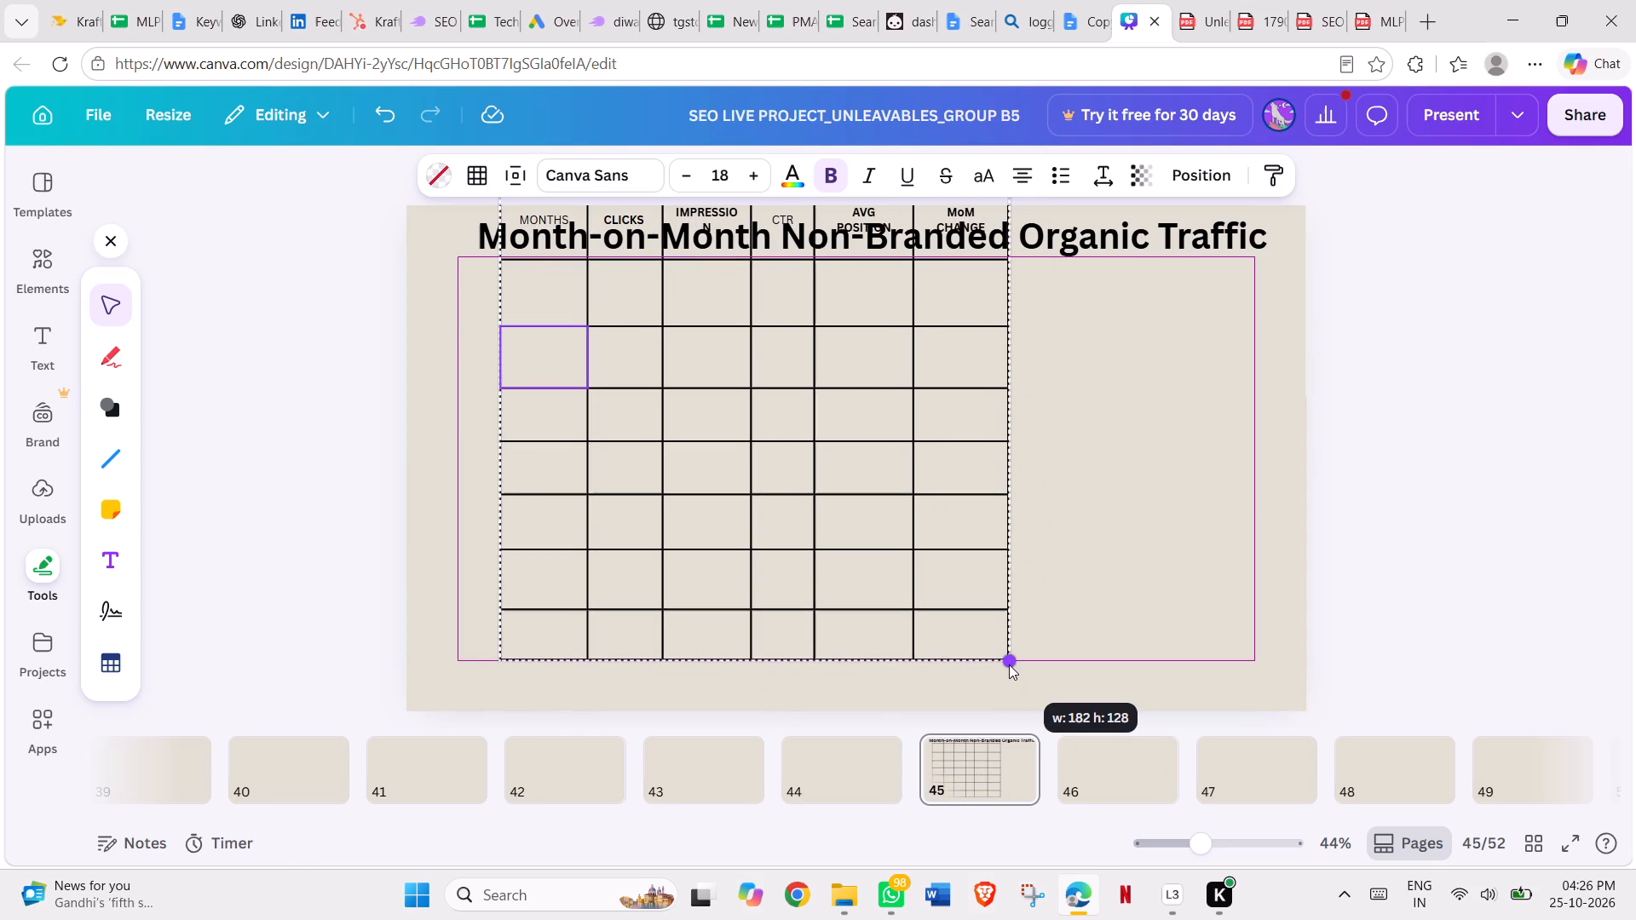
{"action": "left_click_drag", "start_coordinate": [1009, 664], "coordinate": [984, 637]}
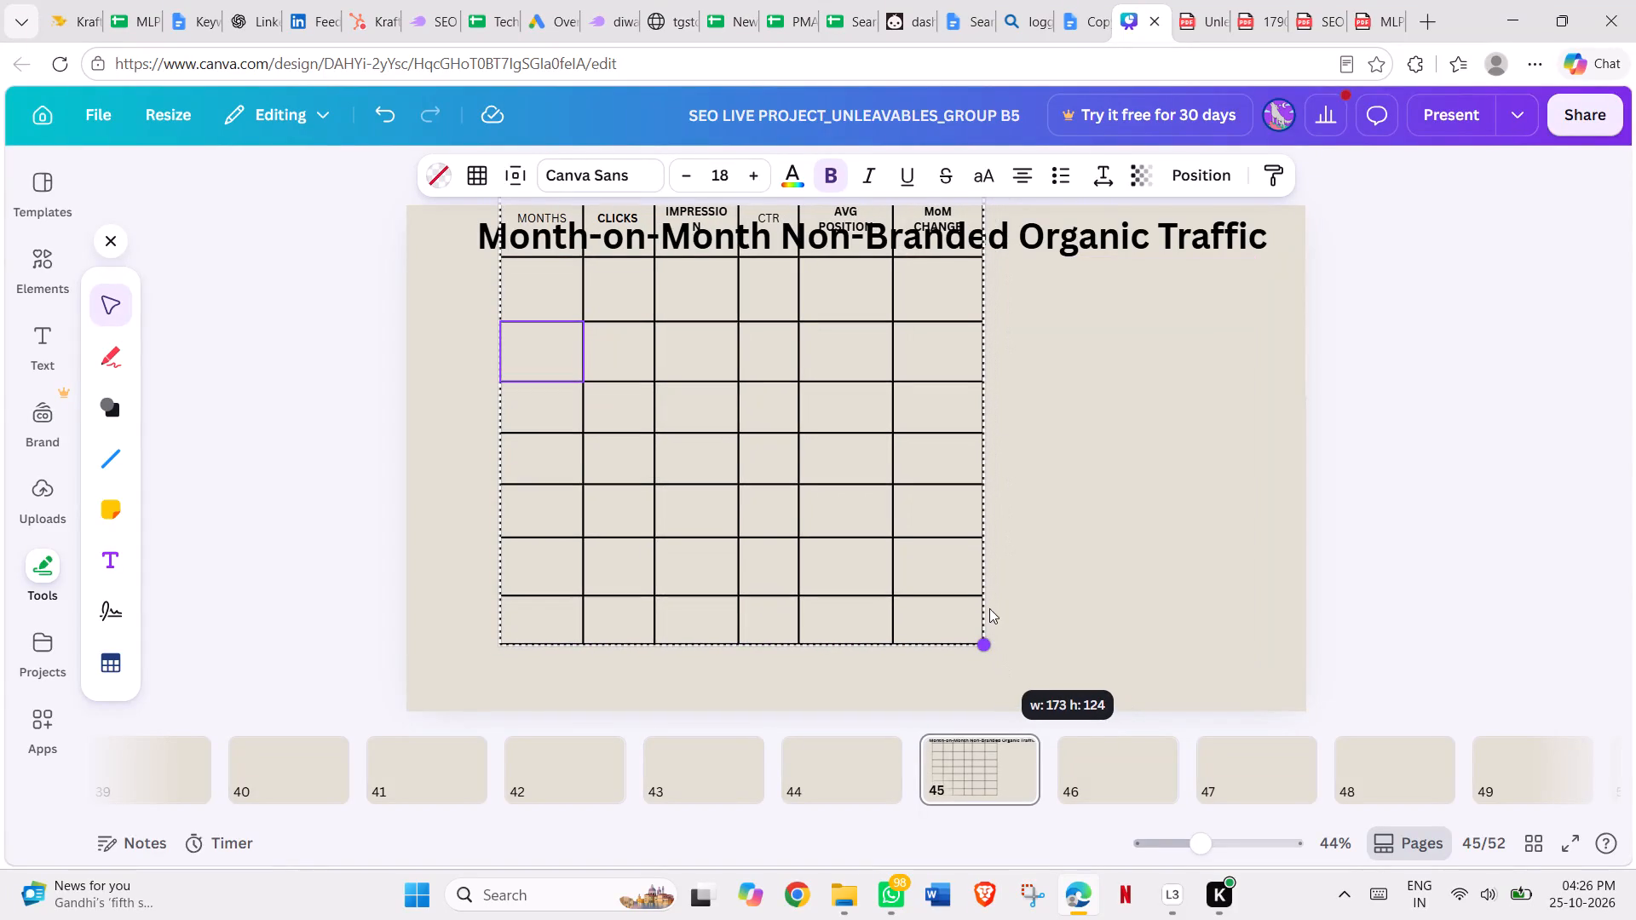
{"action": "left_click", "coordinate": [1077, 588]}
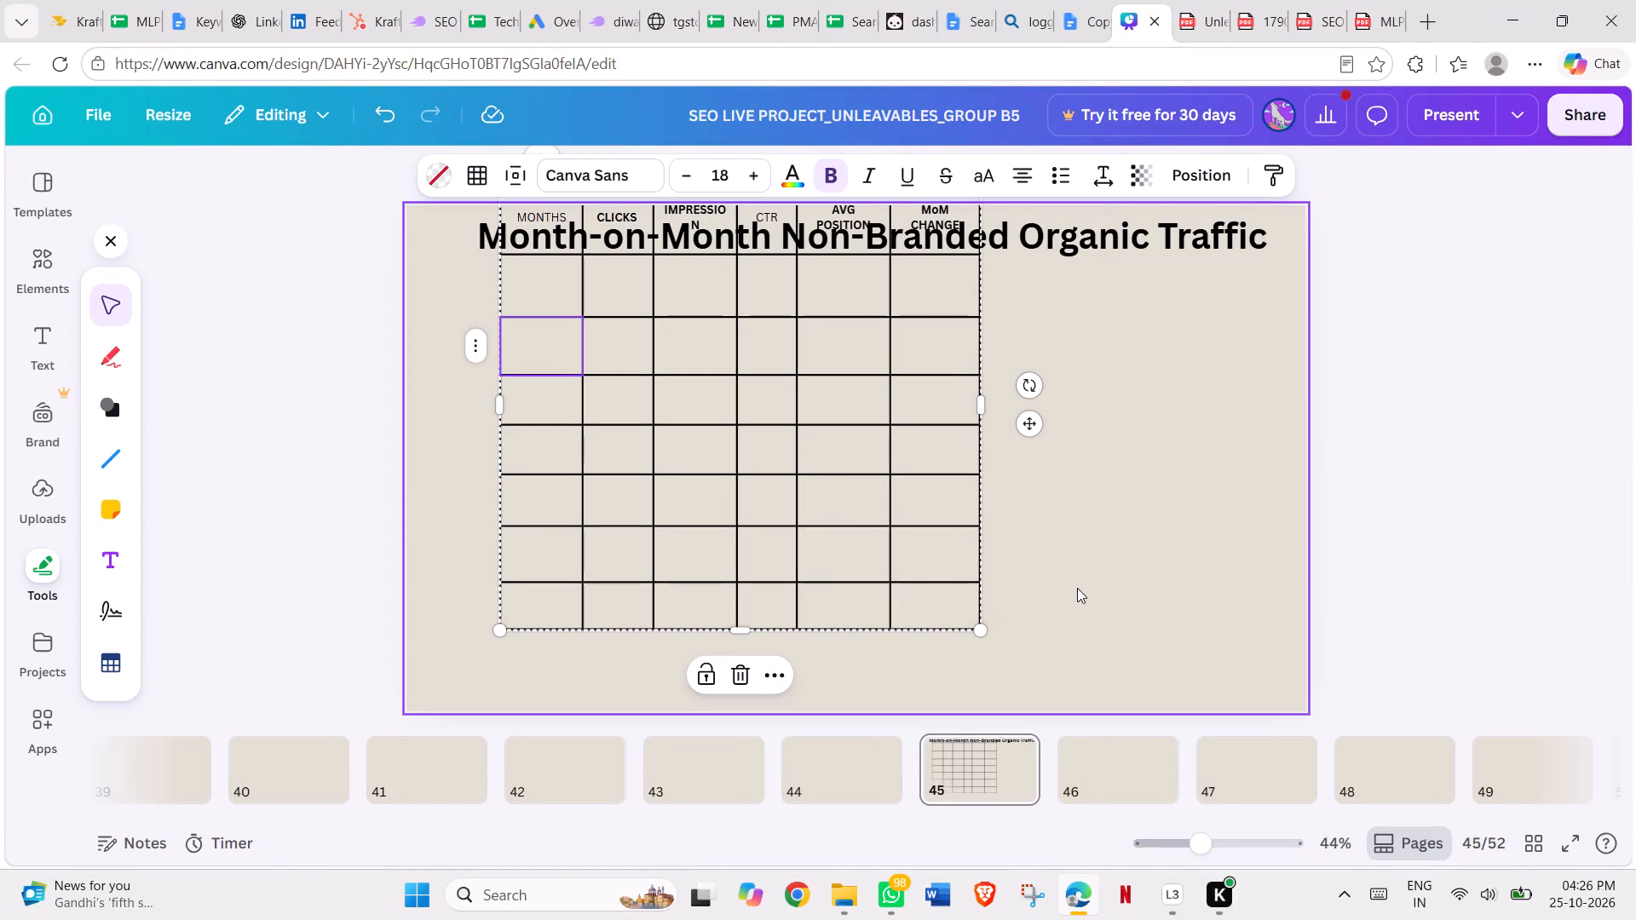
{"action": "left_click", "coordinate": [899, 459]}
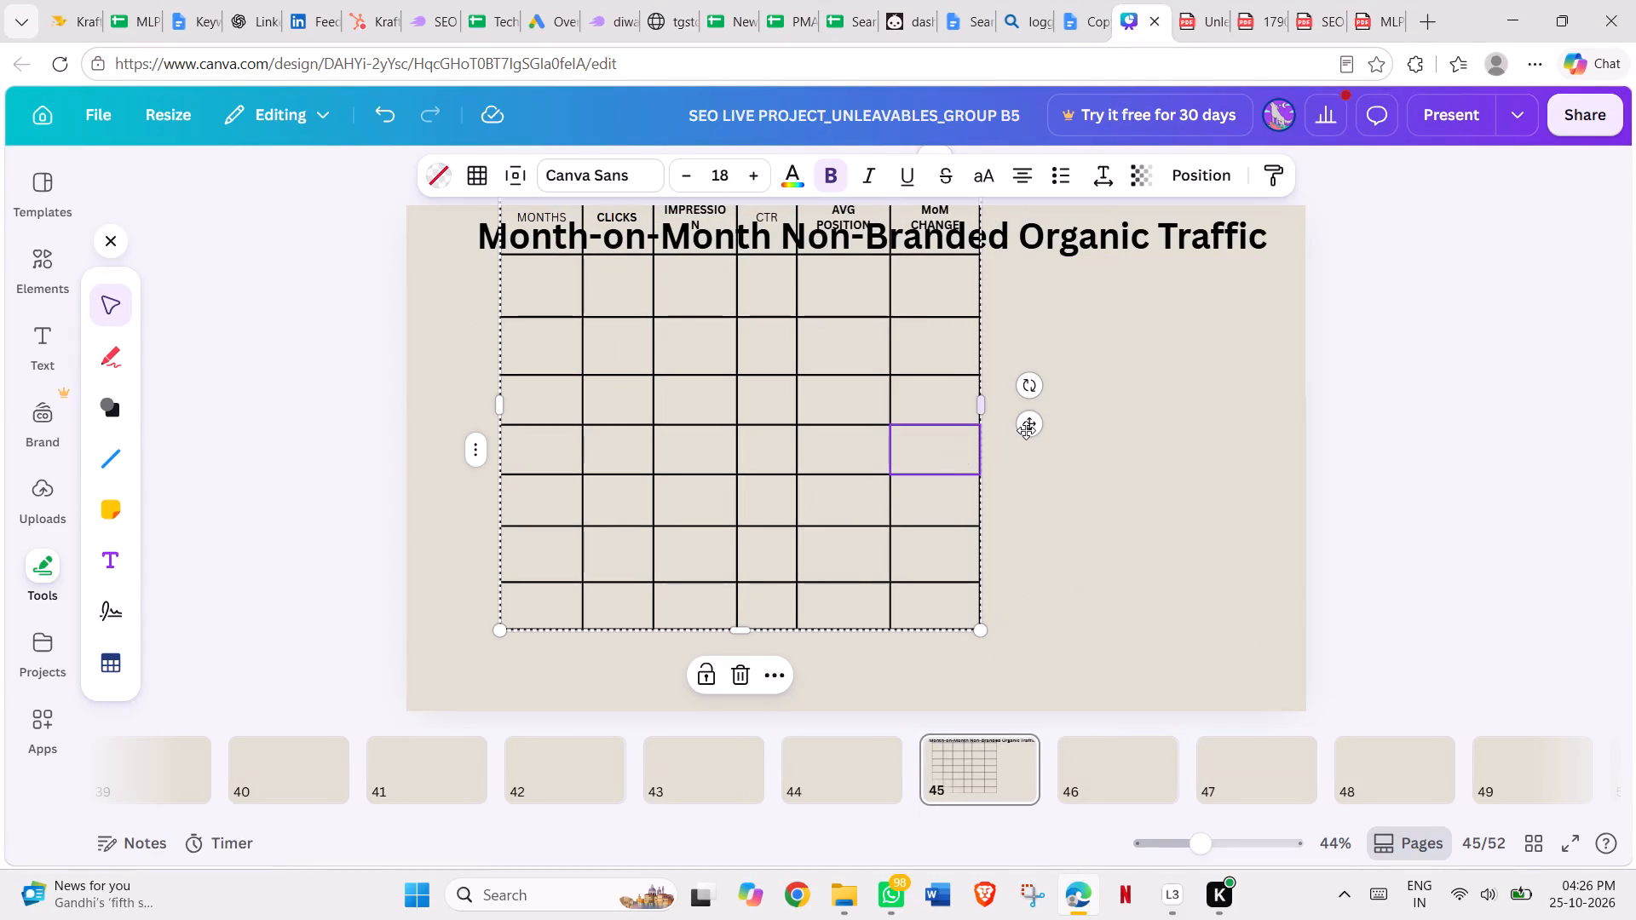
{"action": "left_click_drag", "start_coordinate": [1031, 425], "coordinate": [1092, 504]}
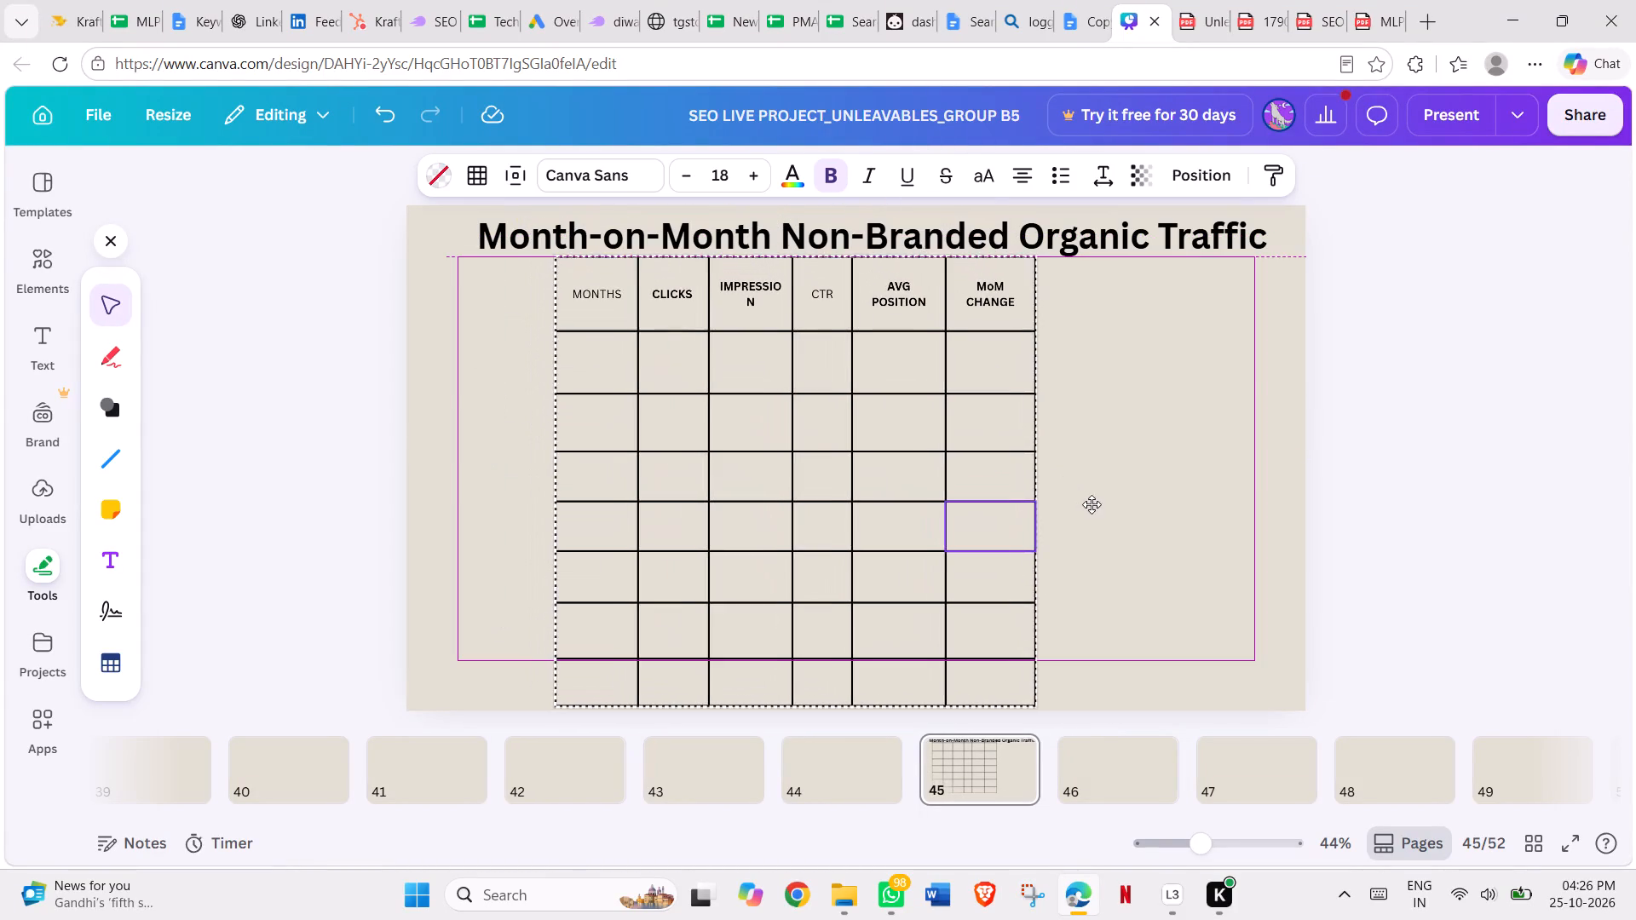
Move the table sideways so it sits nearer the page's centre, directly below the title.
{"action": "left_click_drag", "start_coordinate": [1092, 504], "coordinate": [1123, 491]}
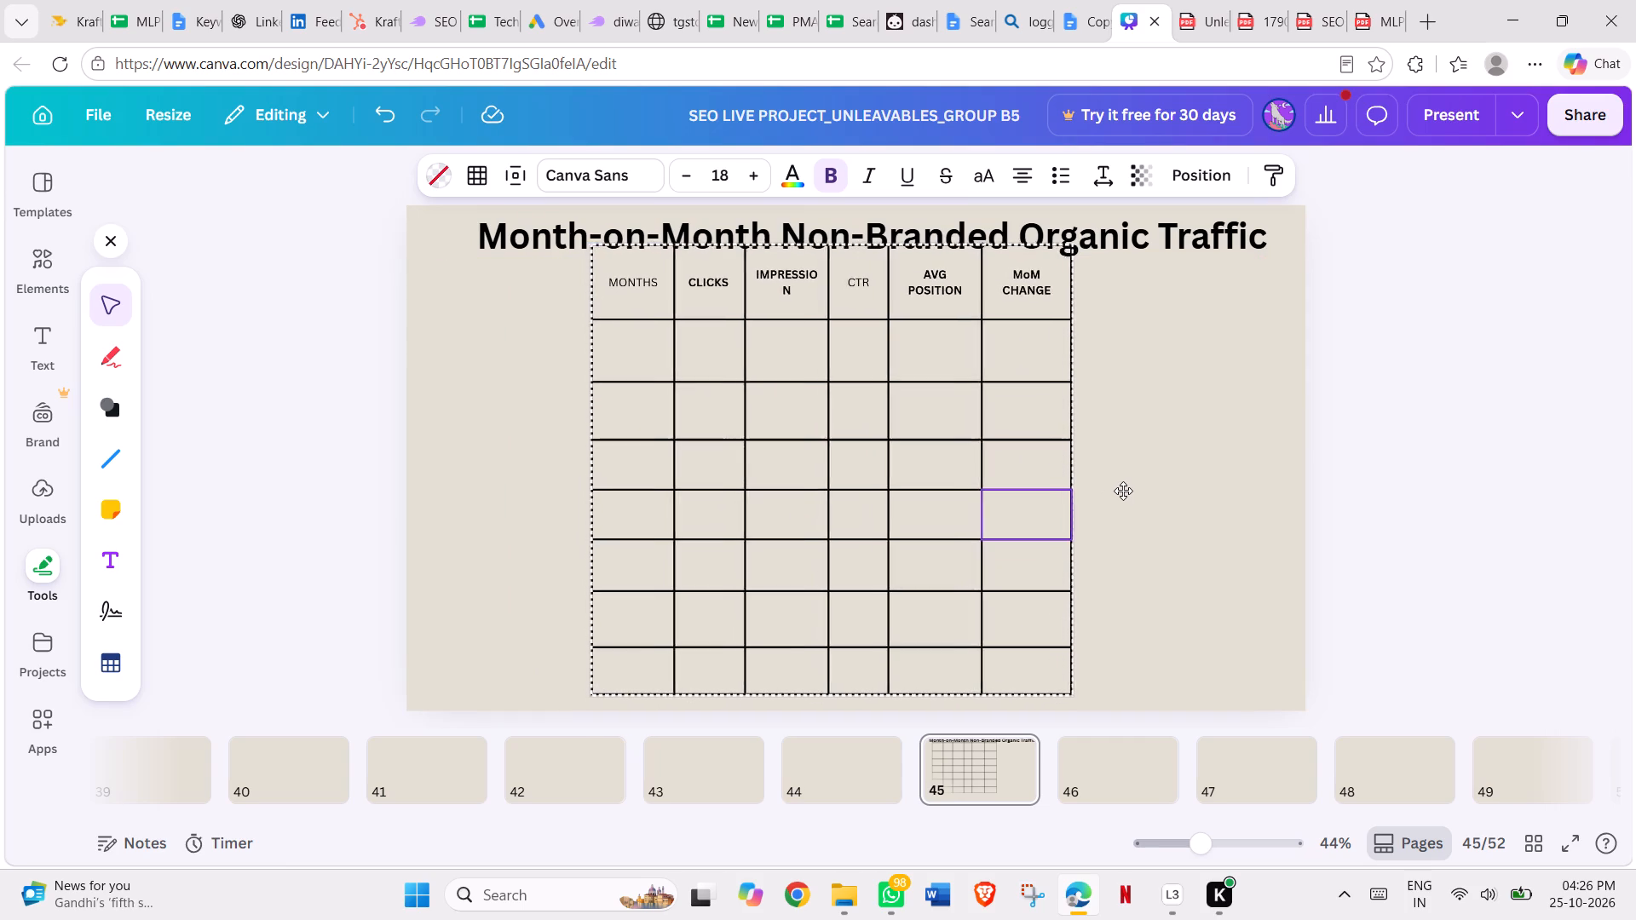
{"action": "left_click_drag", "start_coordinate": [1123, 491], "coordinate": [1128, 498]}
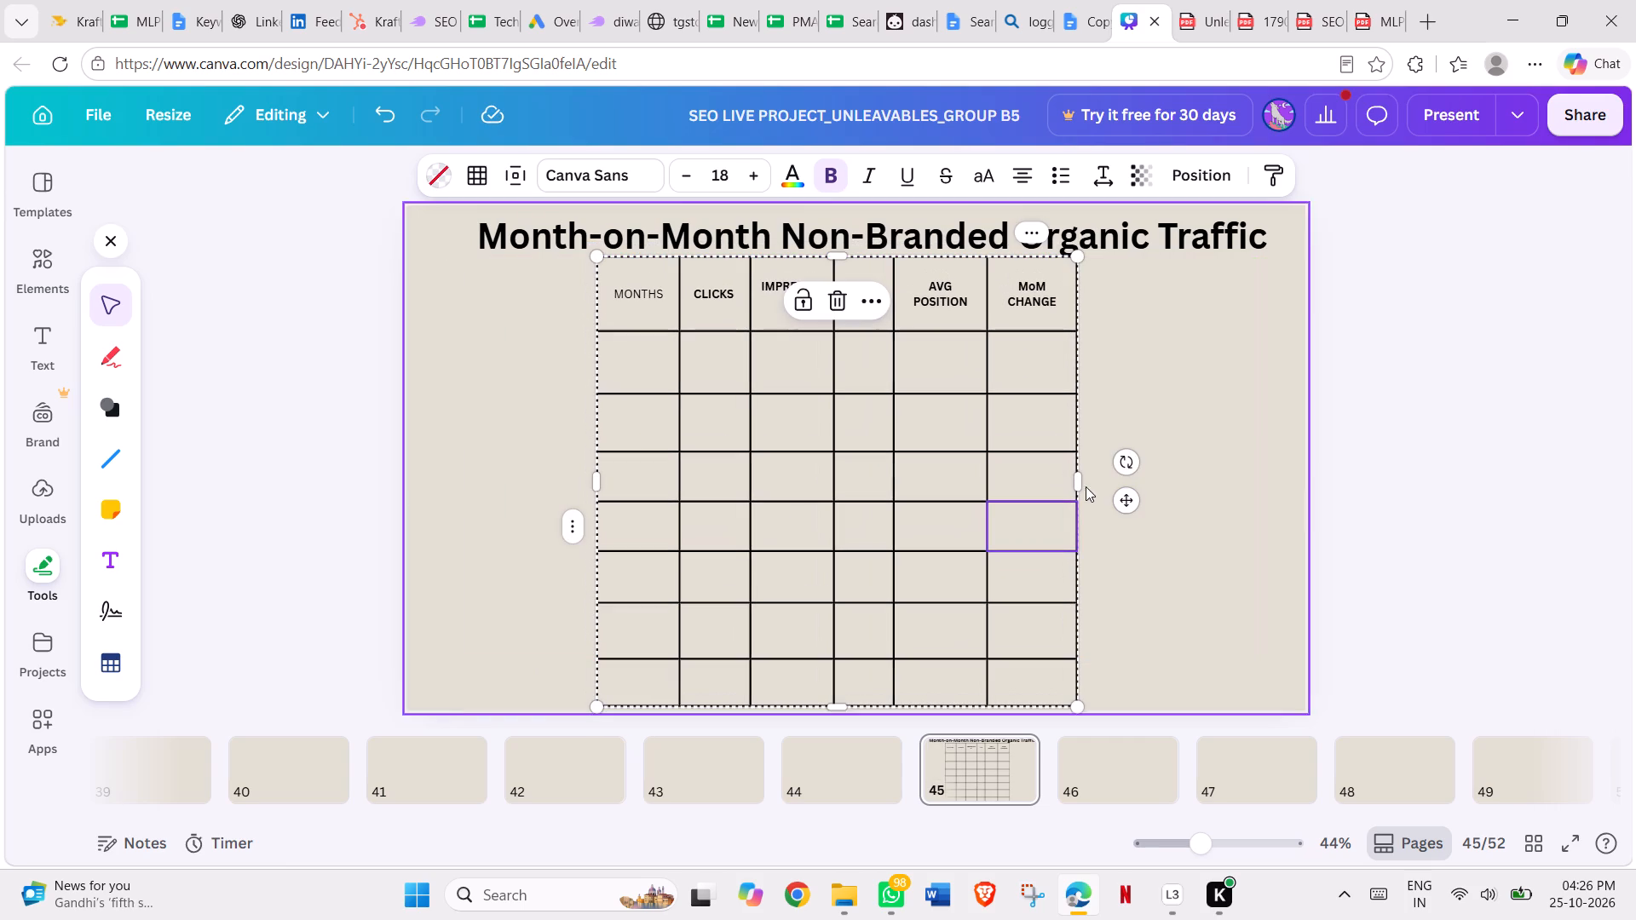
Widen the table and rebalance its columns so IMPRESSION, CTR, AVG POSITION and MoM CHANGE each fit on one line.
{"action": "left_click_drag", "start_coordinate": [1077, 484], "coordinate": [1138, 484]}
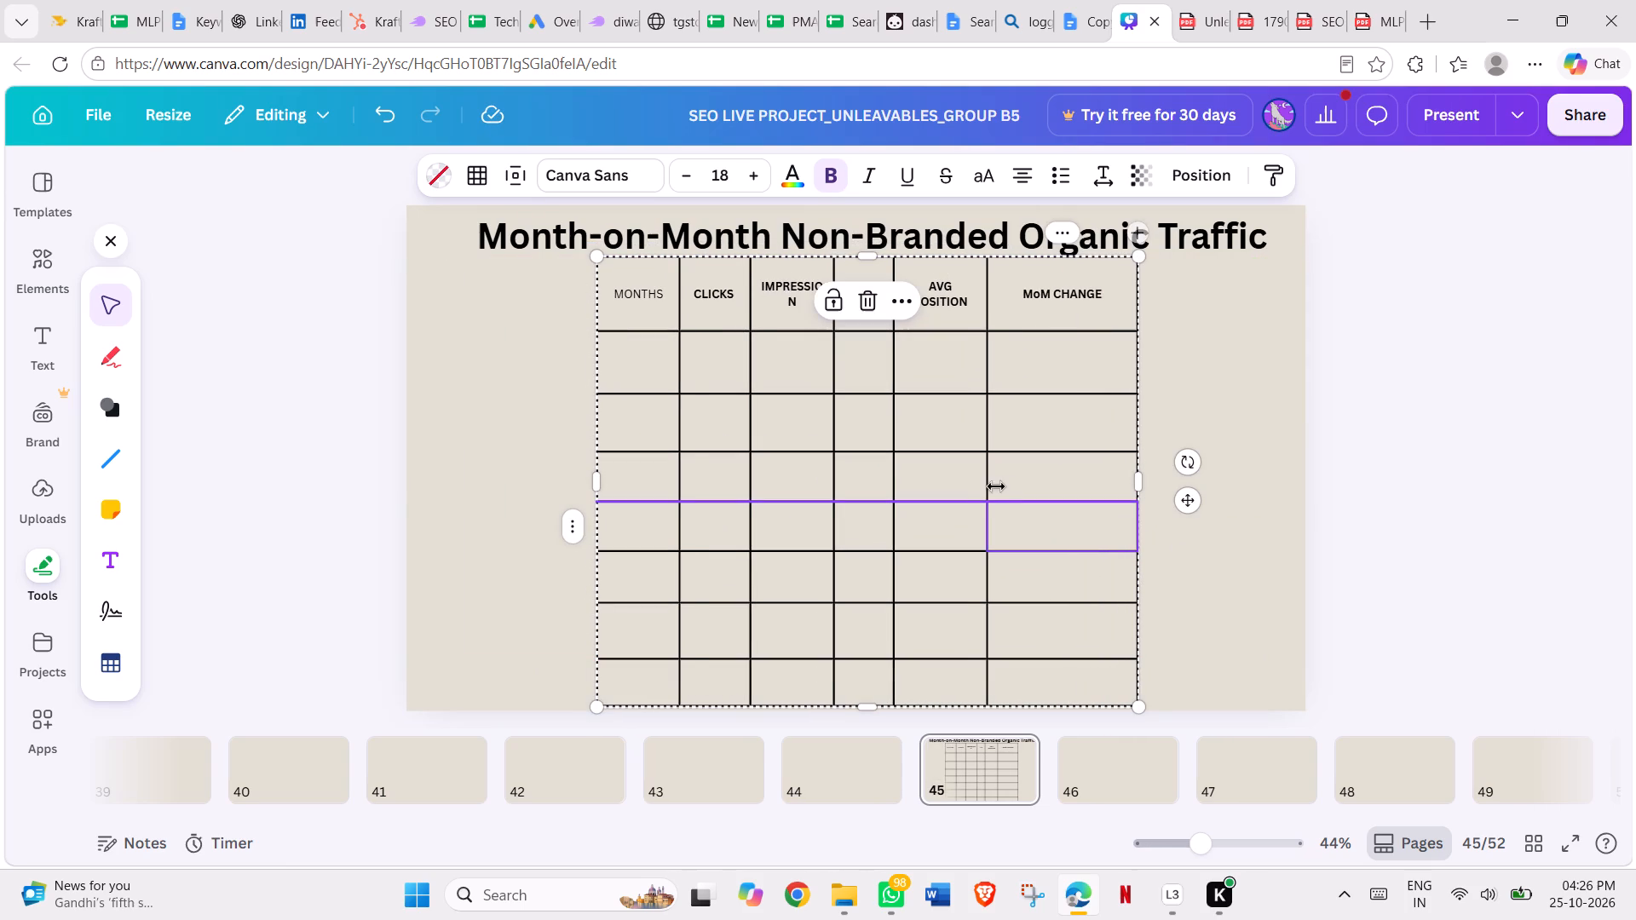
{"action": "left_click_drag", "start_coordinate": [994, 486], "coordinate": [1041, 486]}
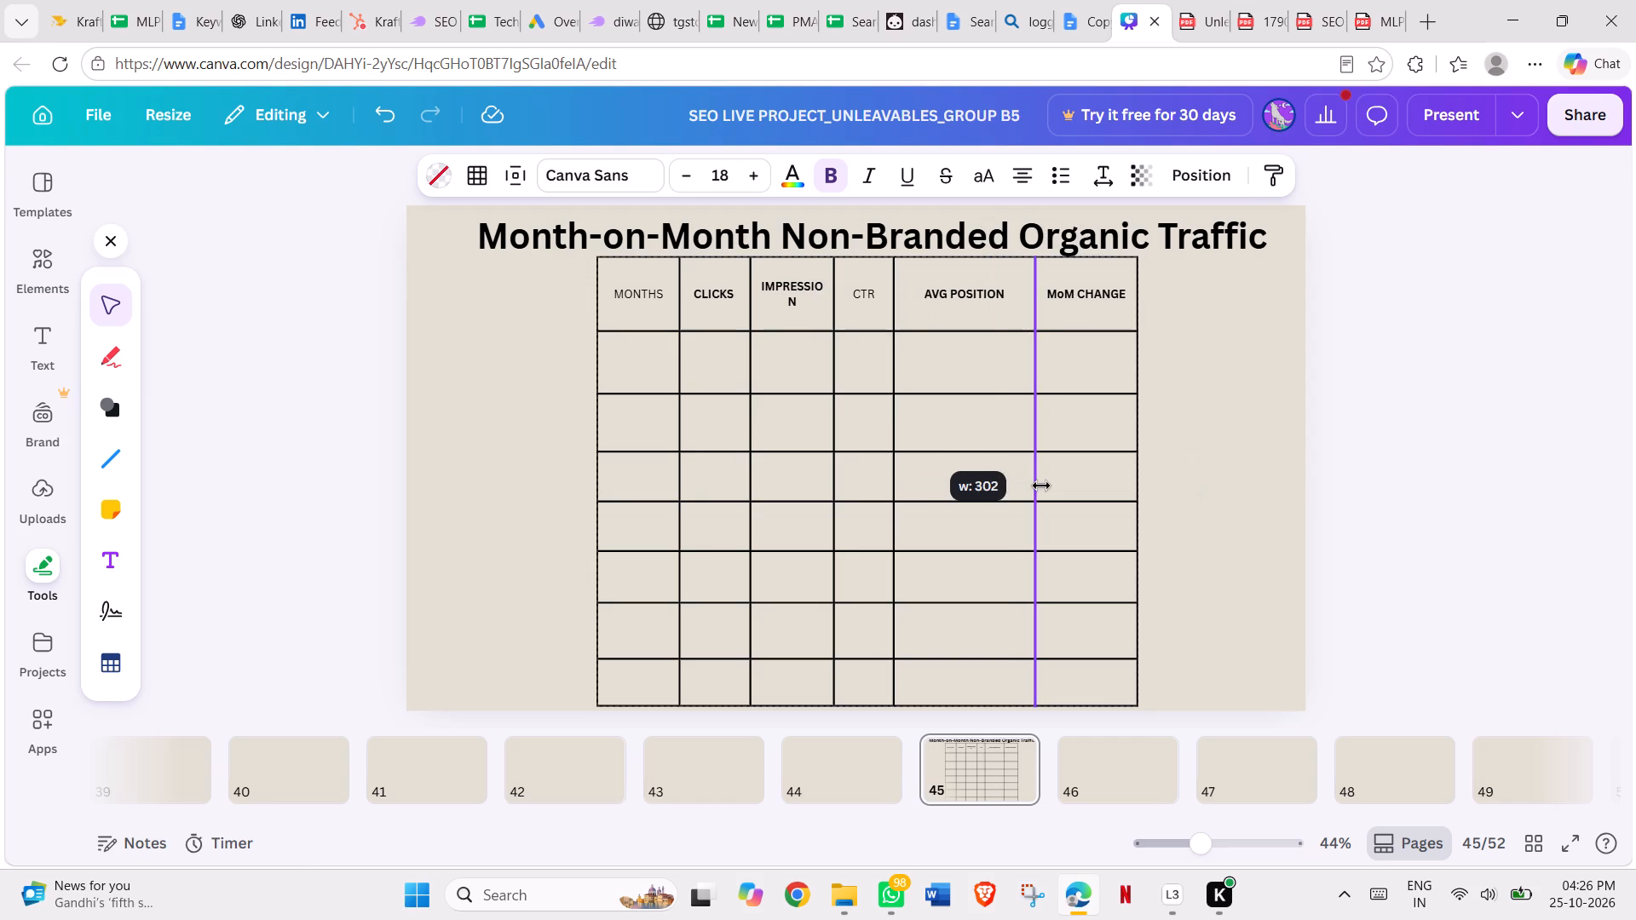
{"action": "left_click_drag", "start_coordinate": [1041, 486], "coordinate": [1025, 486]}
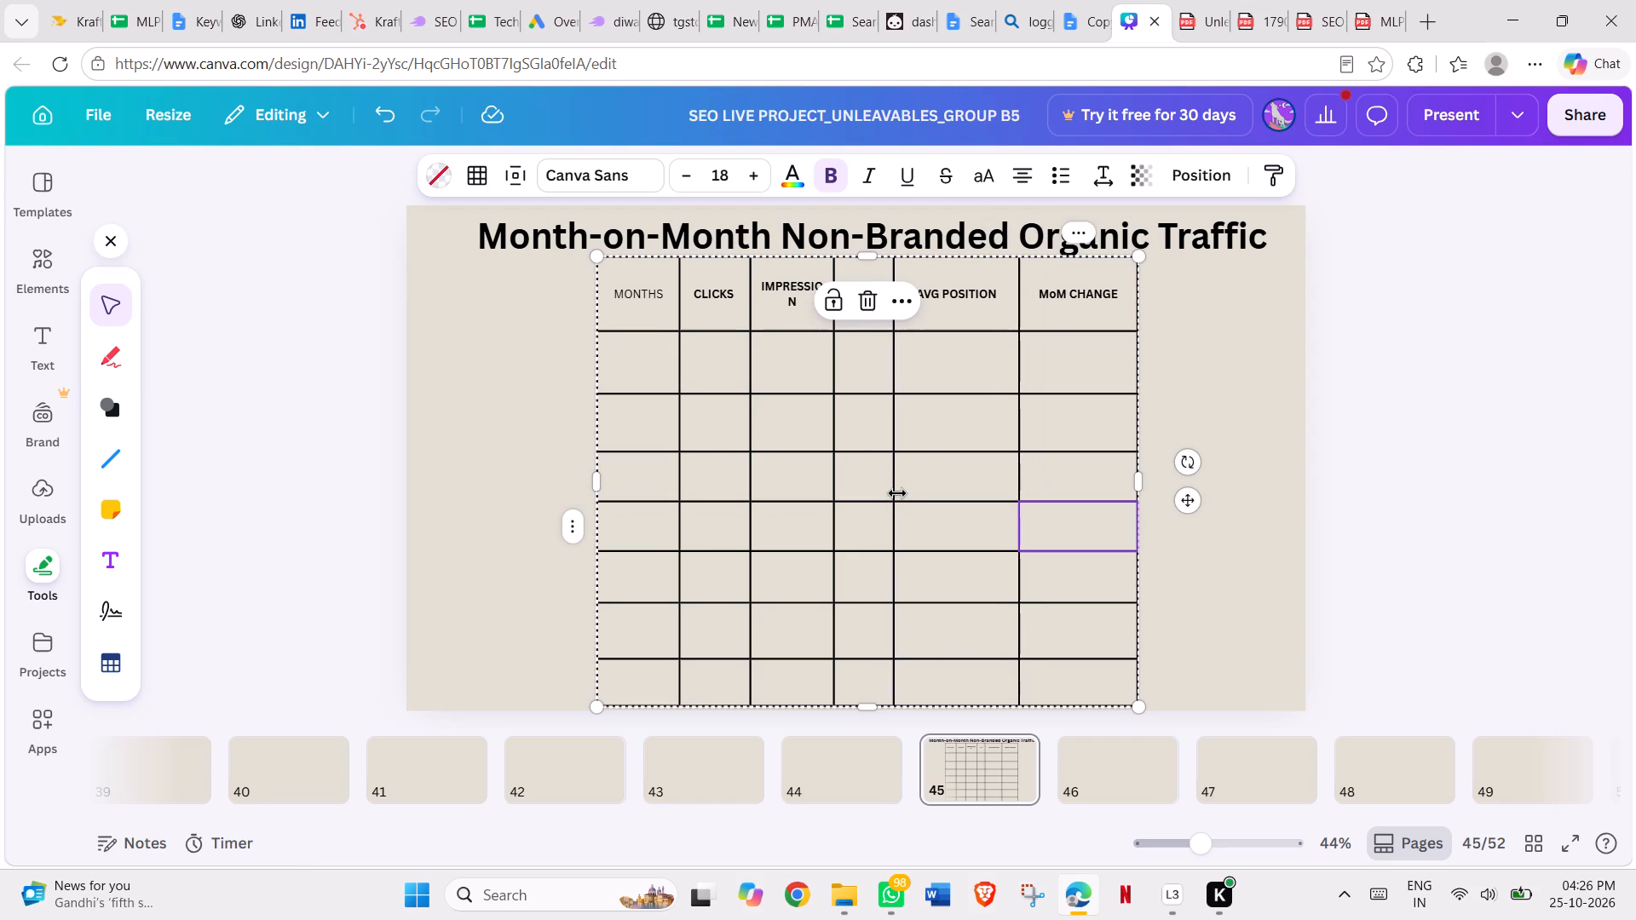
{"action": "left_click_drag", "start_coordinate": [896, 492], "coordinate": [915, 492]}
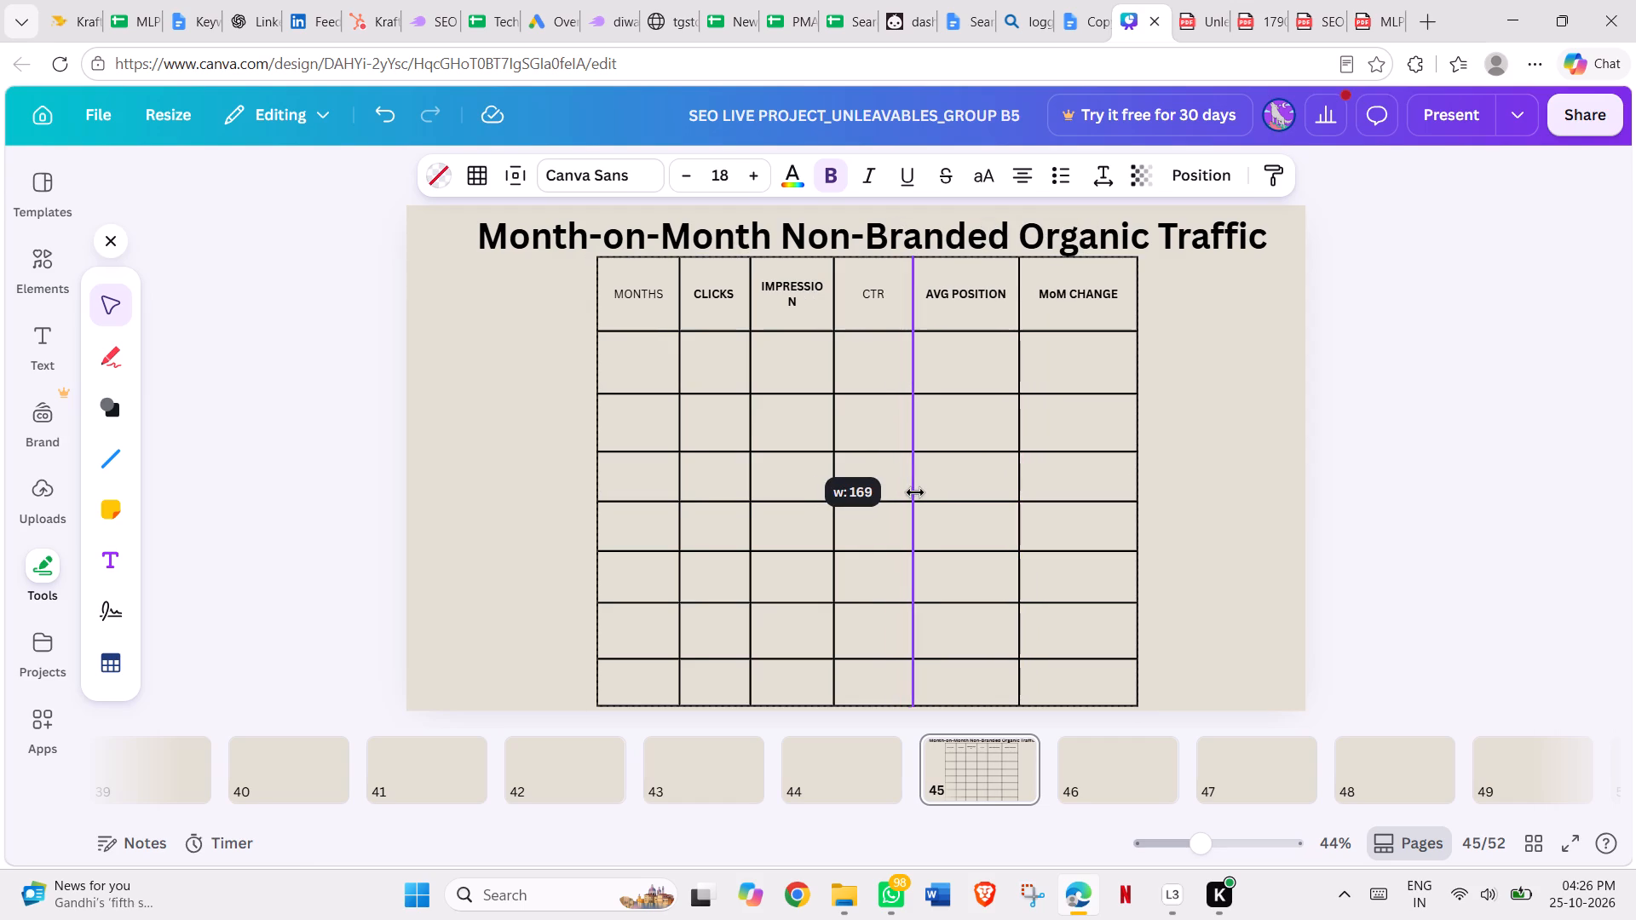
{"action": "left_click_drag", "start_coordinate": [915, 492], "coordinate": [913, 494]}
{"action": "left_click_drag", "start_coordinate": [832, 488], "coordinate": [837, 488]}
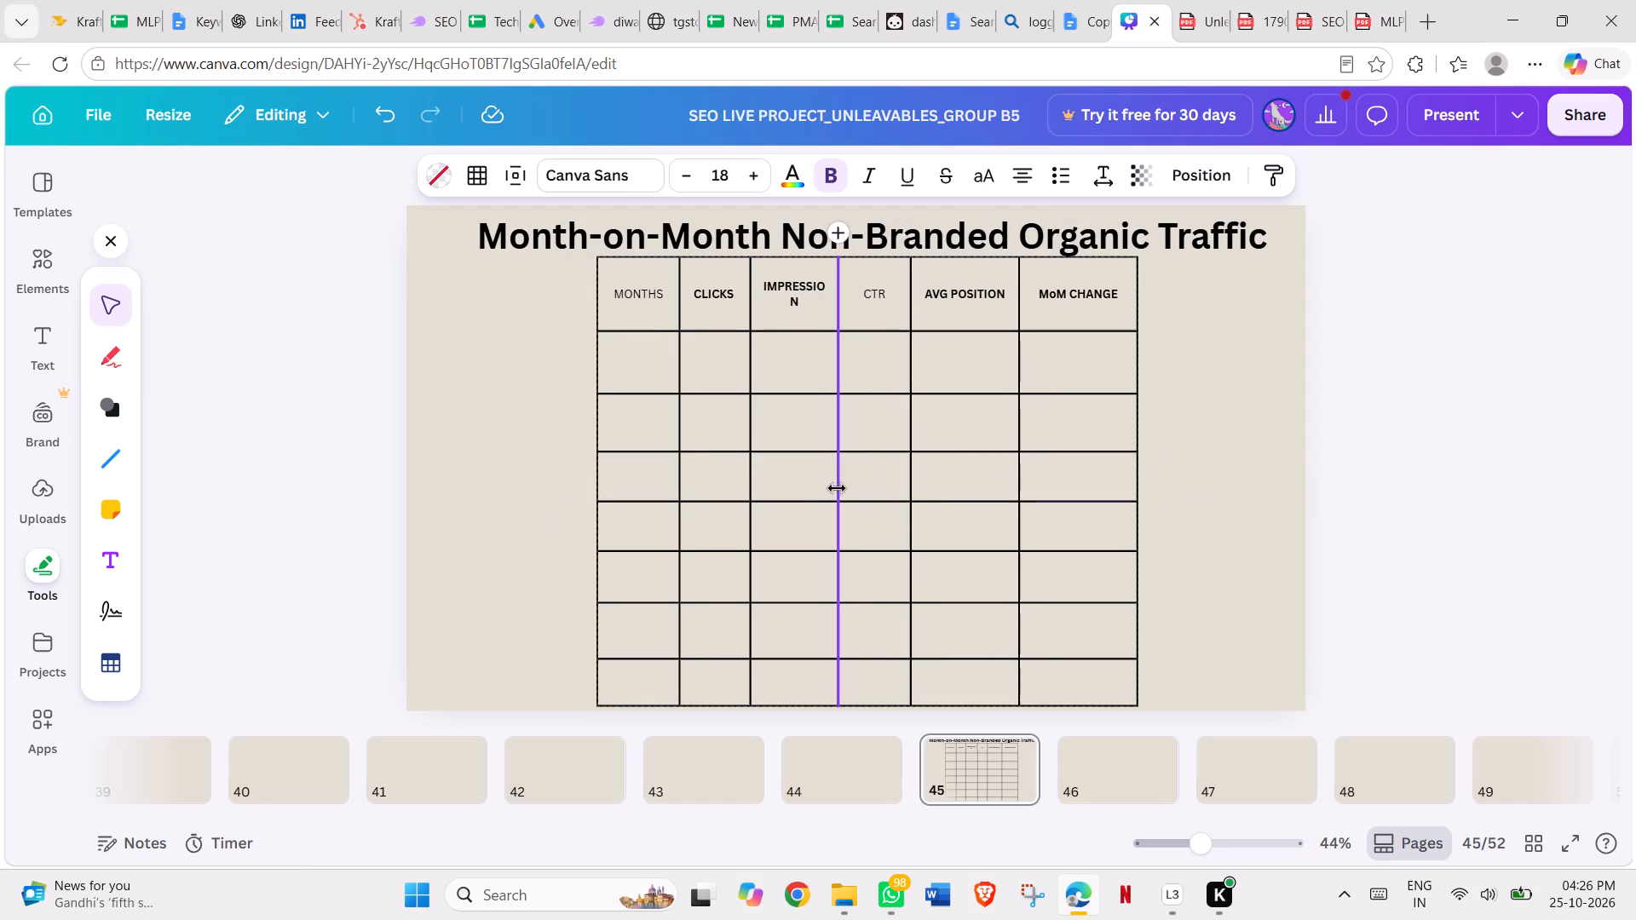
{"action": "left_click_drag", "start_coordinate": [837, 488], "coordinate": [843, 488]}
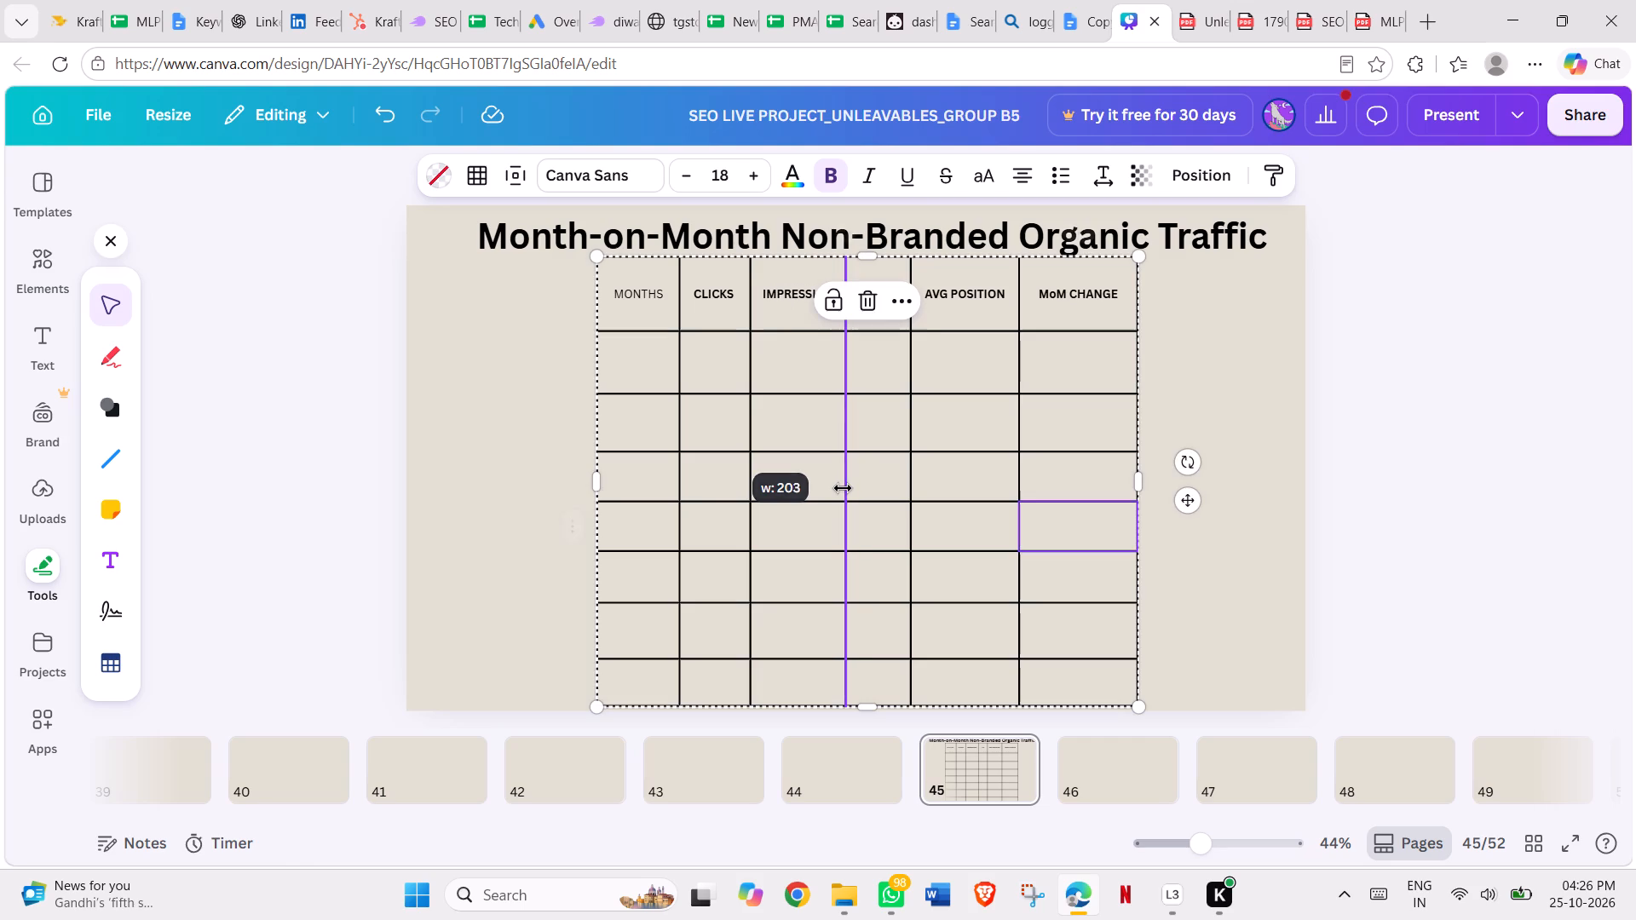
{"action": "left_click", "coordinate": [1167, 572]}
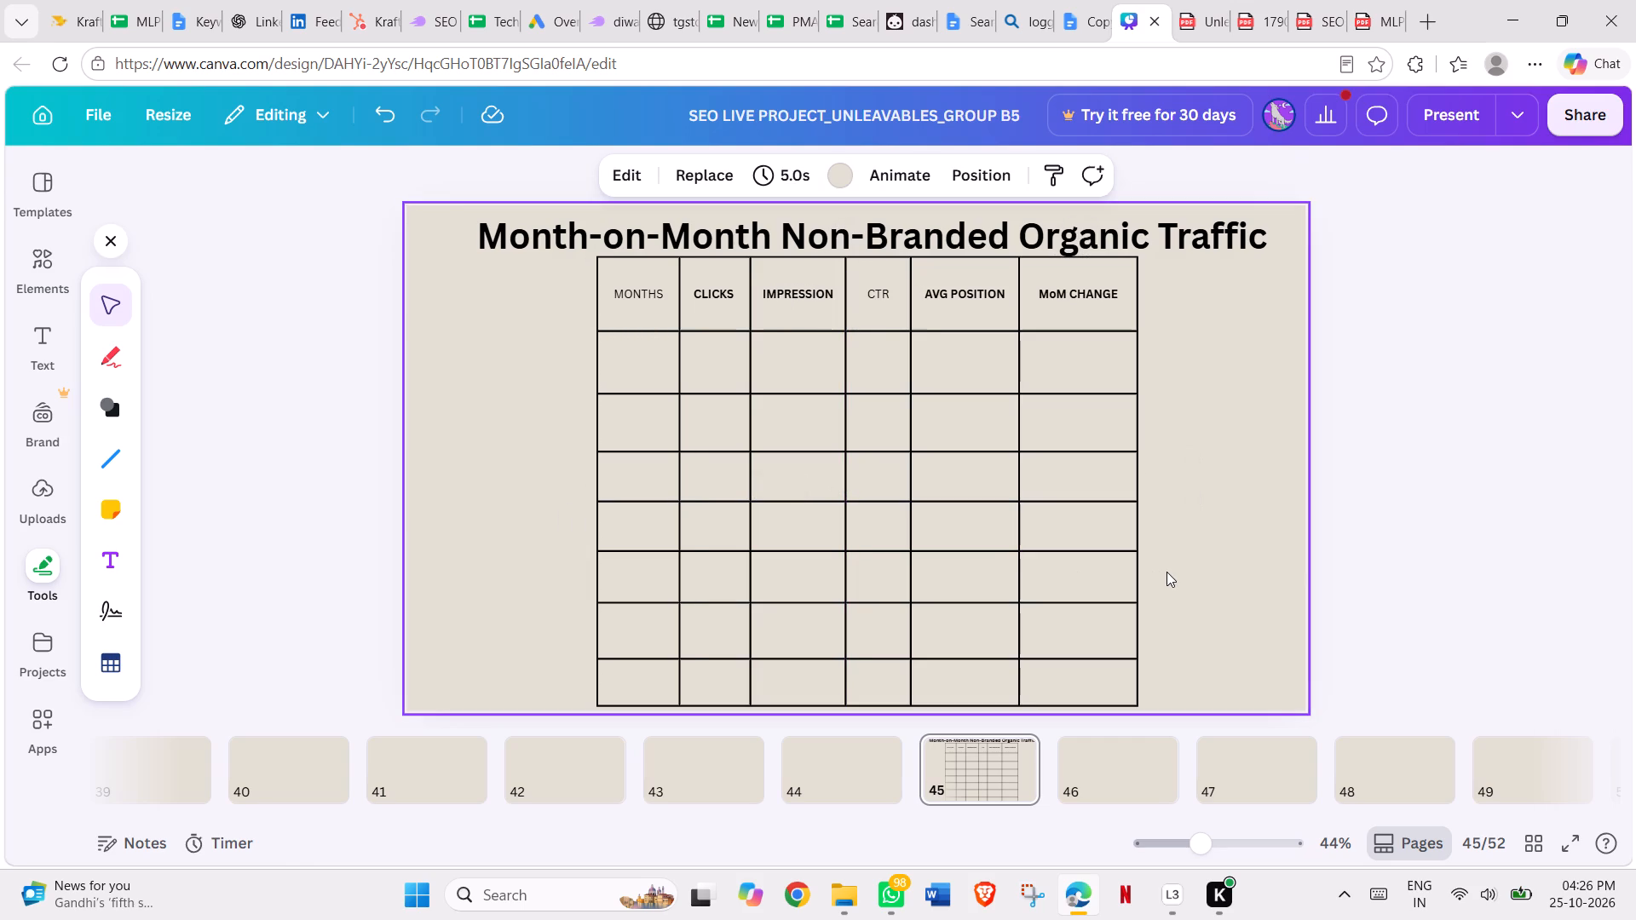
Copy Feb 2026 from the PDF's traffic table into the first body cell under MONTHS in Canva.
{"action": "left_click", "coordinate": [1190, 17]}
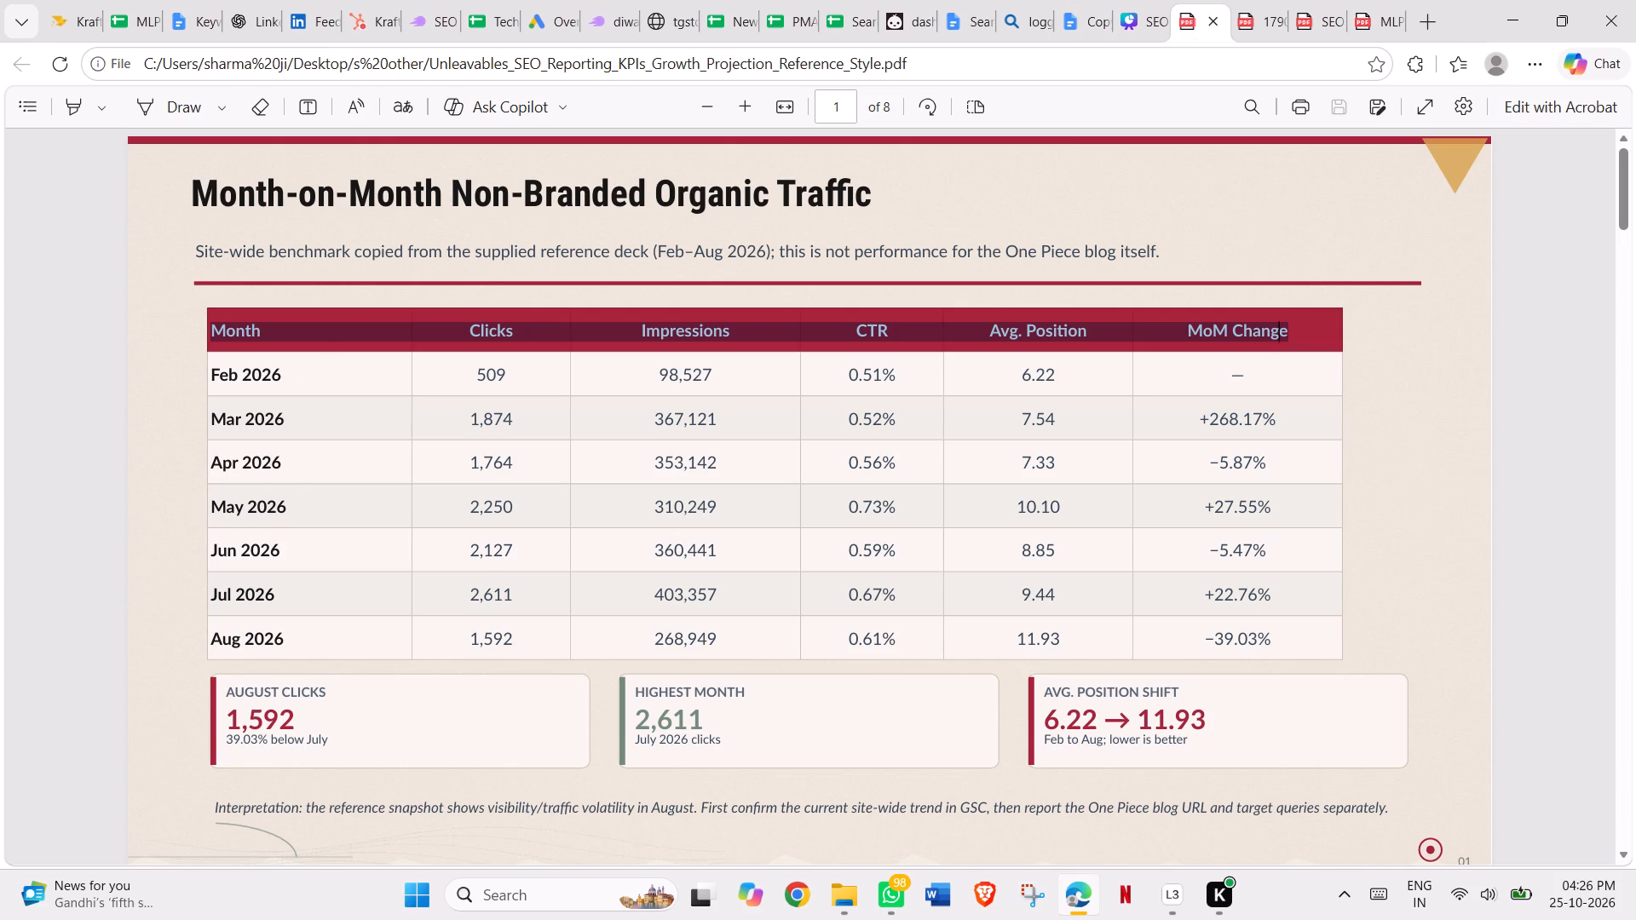
{"action": "left_click_drag", "start_coordinate": [210, 371], "coordinate": [274, 595]}
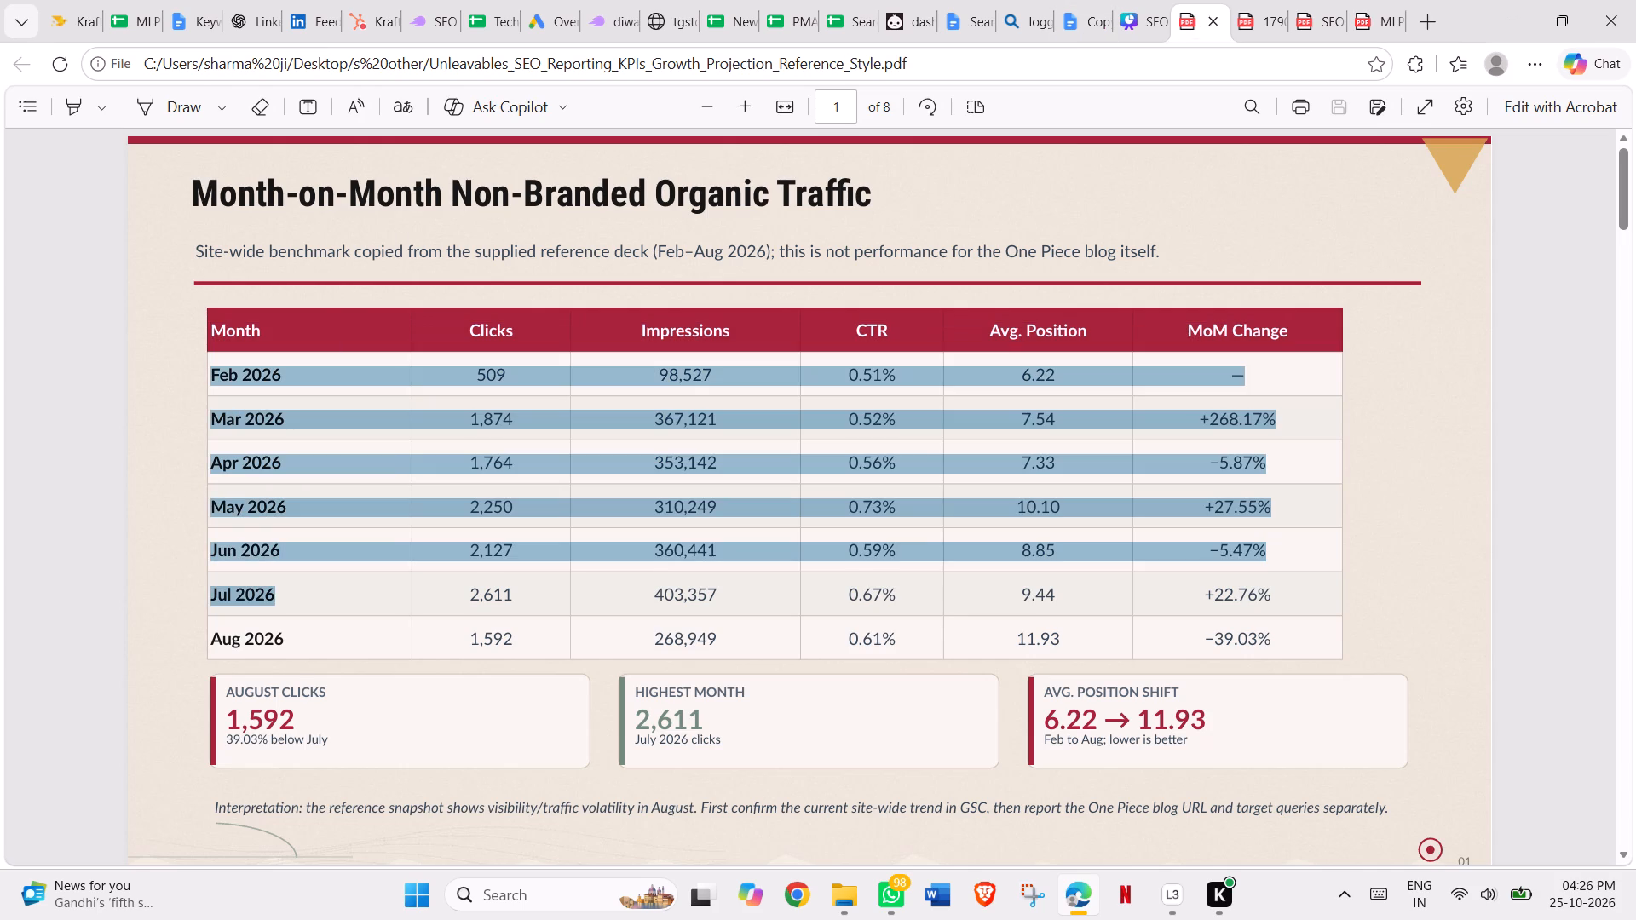
{"action": "left_click_drag", "start_coordinate": [274, 595], "coordinate": [304, 650]}
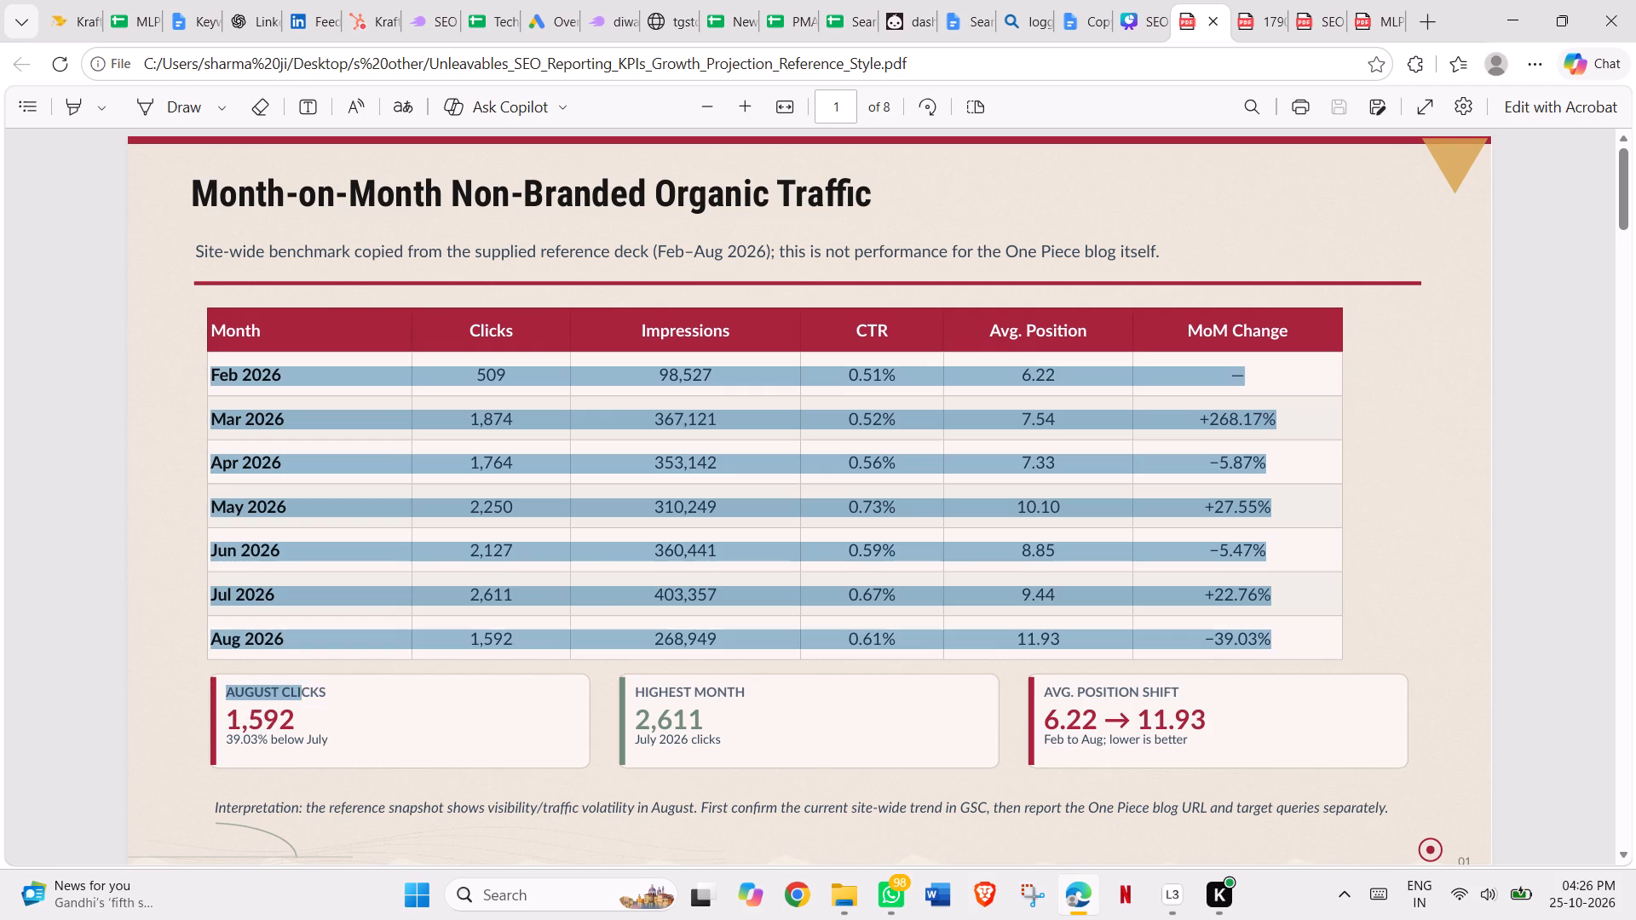
{"action": "left_click_drag", "start_coordinate": [304, 650], "coordinate": [297, 635]}
{"action": "left_click", "coordinate": [297, 635]}
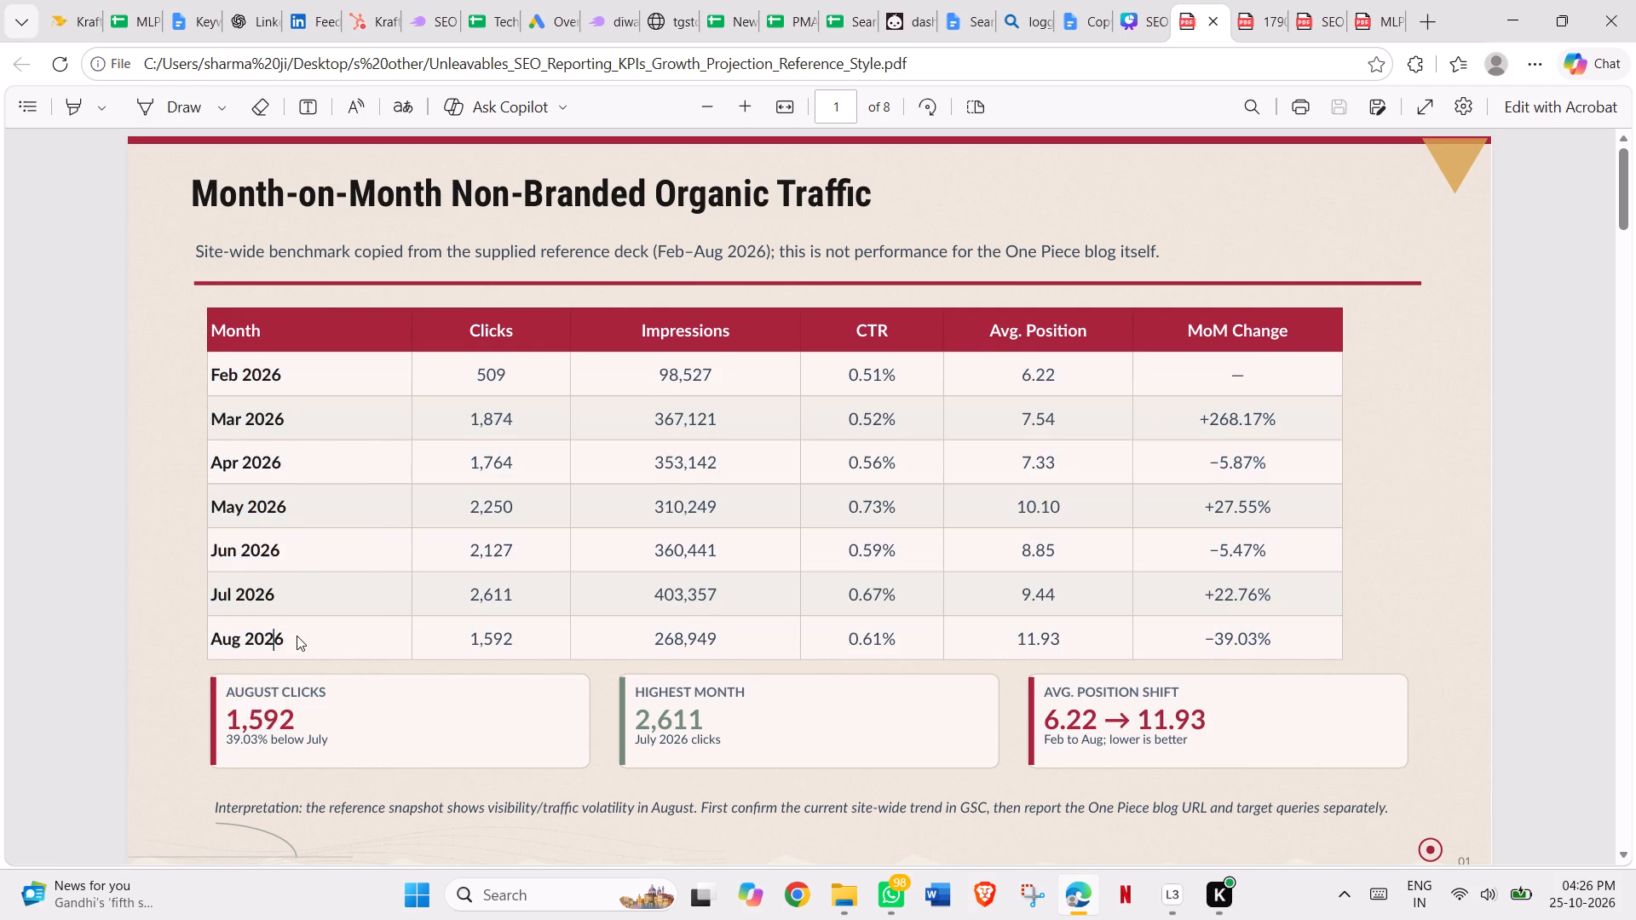
{"action": "left_click_drag", "start_coordinate": [281, 377], "coordinate": [240, 375]}
{"action": "left_click_drag", "start_coordinate": [240, 375], "coordinate": [213, 370]}
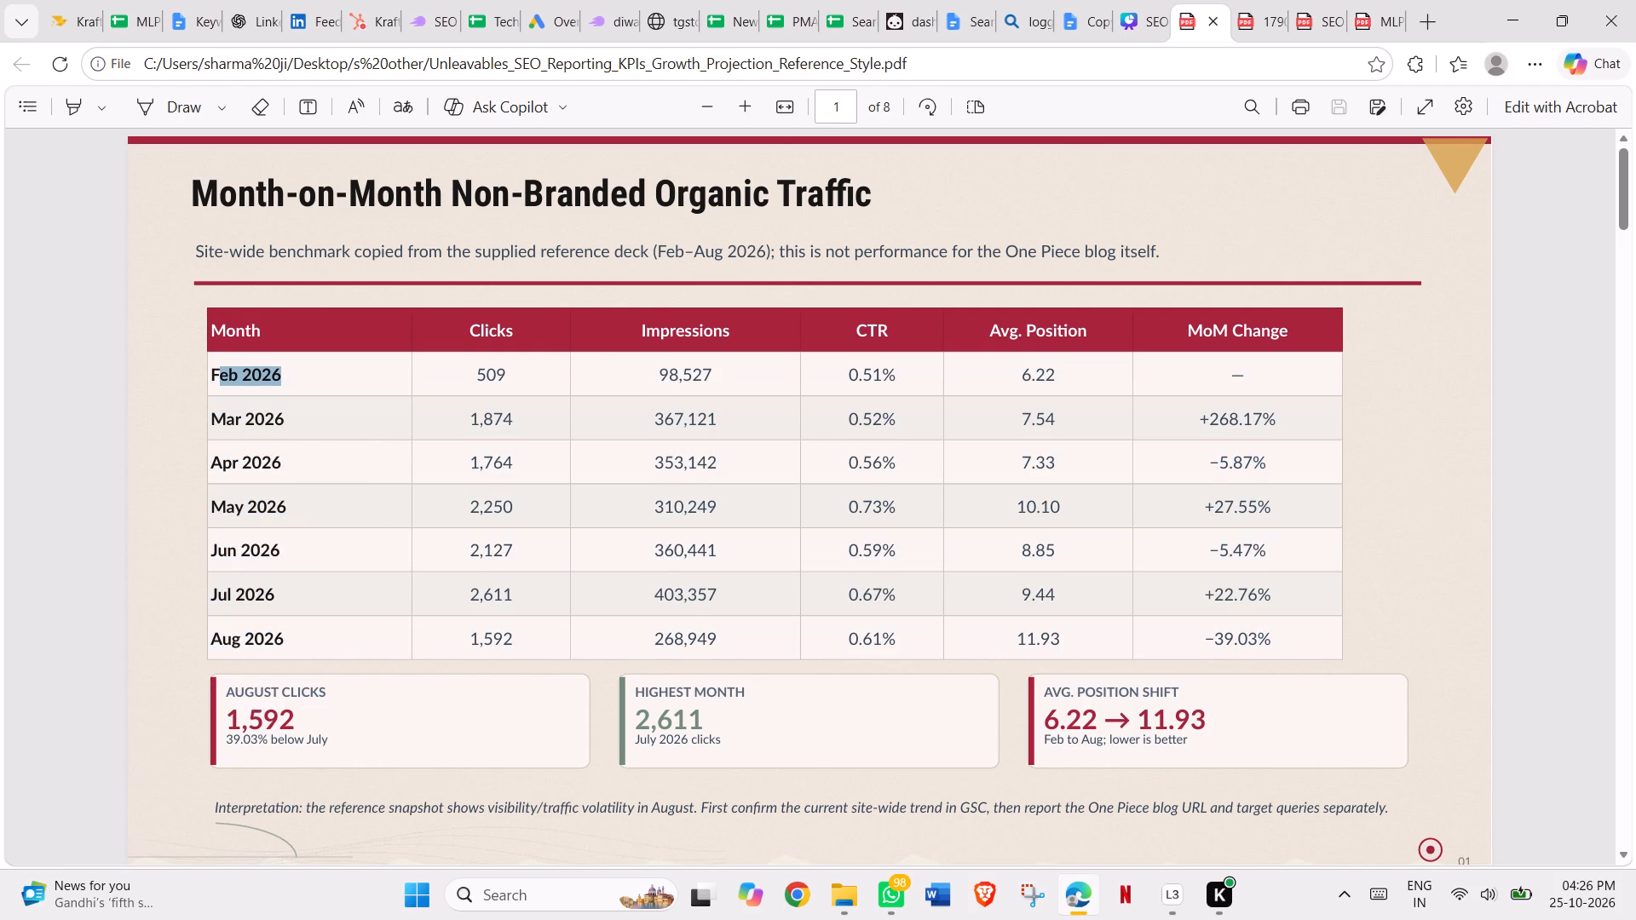
{"action": "left_click_drag", "start_coordinate": [213, 370], "coordinate": [207, 369]}
{"action": "left_click", "coordinate": [207, 369]}
{"action": "left_click_drag", "start_coordinate": [207, 369], "coordinate": [212, 369]}
{"action": "left_click_drag", "start_coordinate": [212, 369], "coordinate": [285, 377]}
{"action": "key", "text": "ctrl+c"}
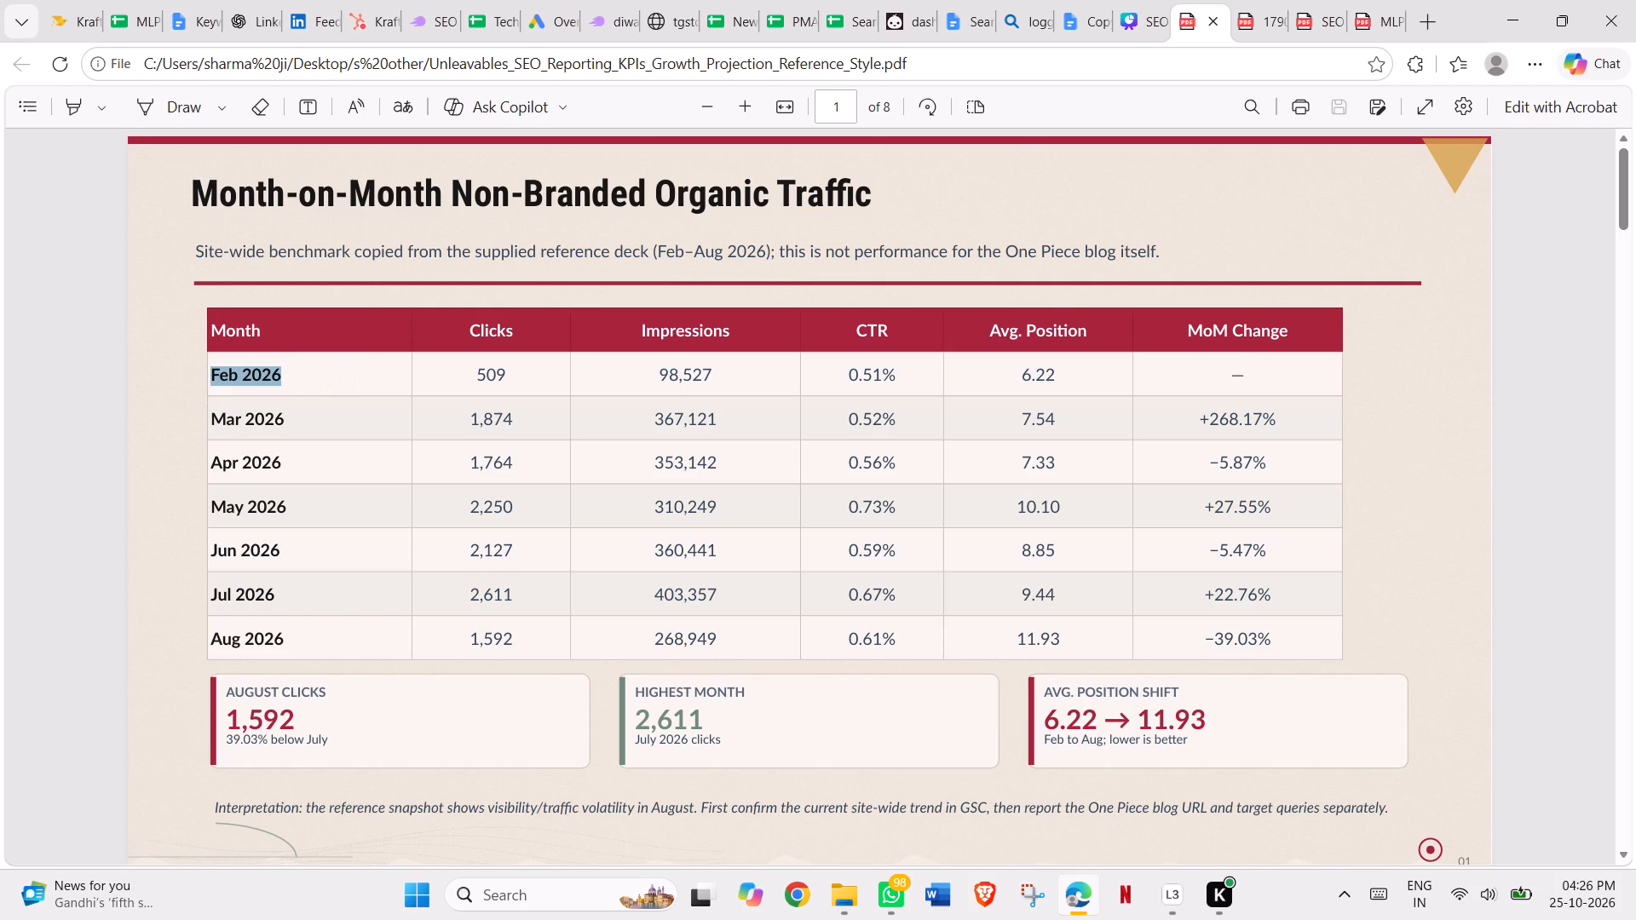
{"action": "key", "text": "alt+Tab"}
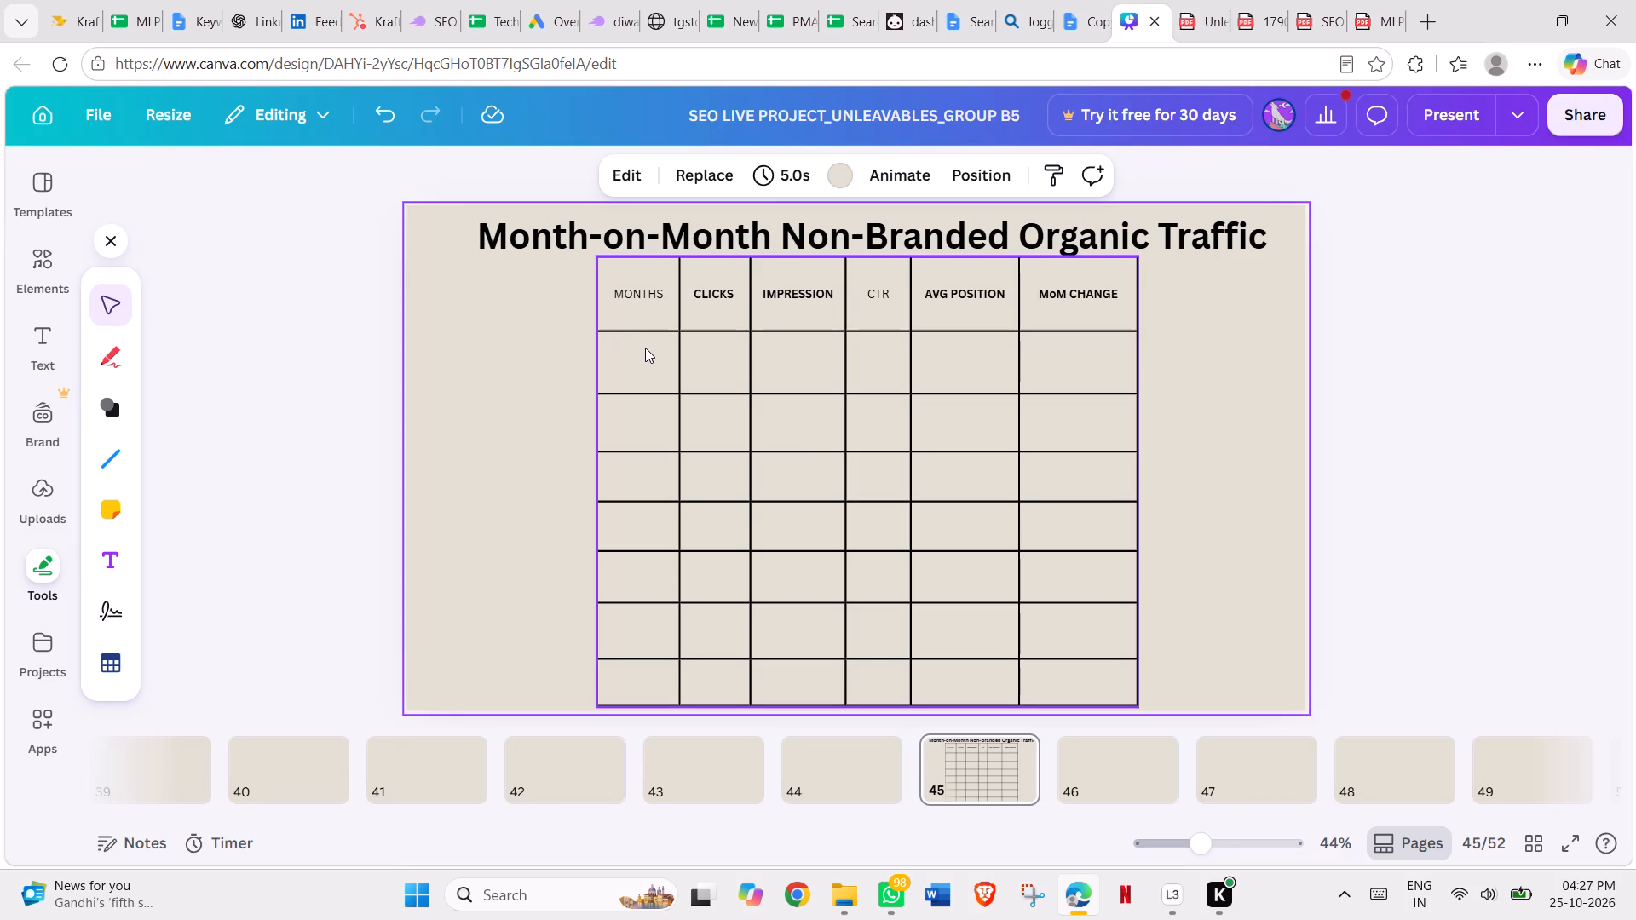
{"action": "double_click", "coordinate": [645, 348]}
{"action": "key", "text": "ctrl+v"}
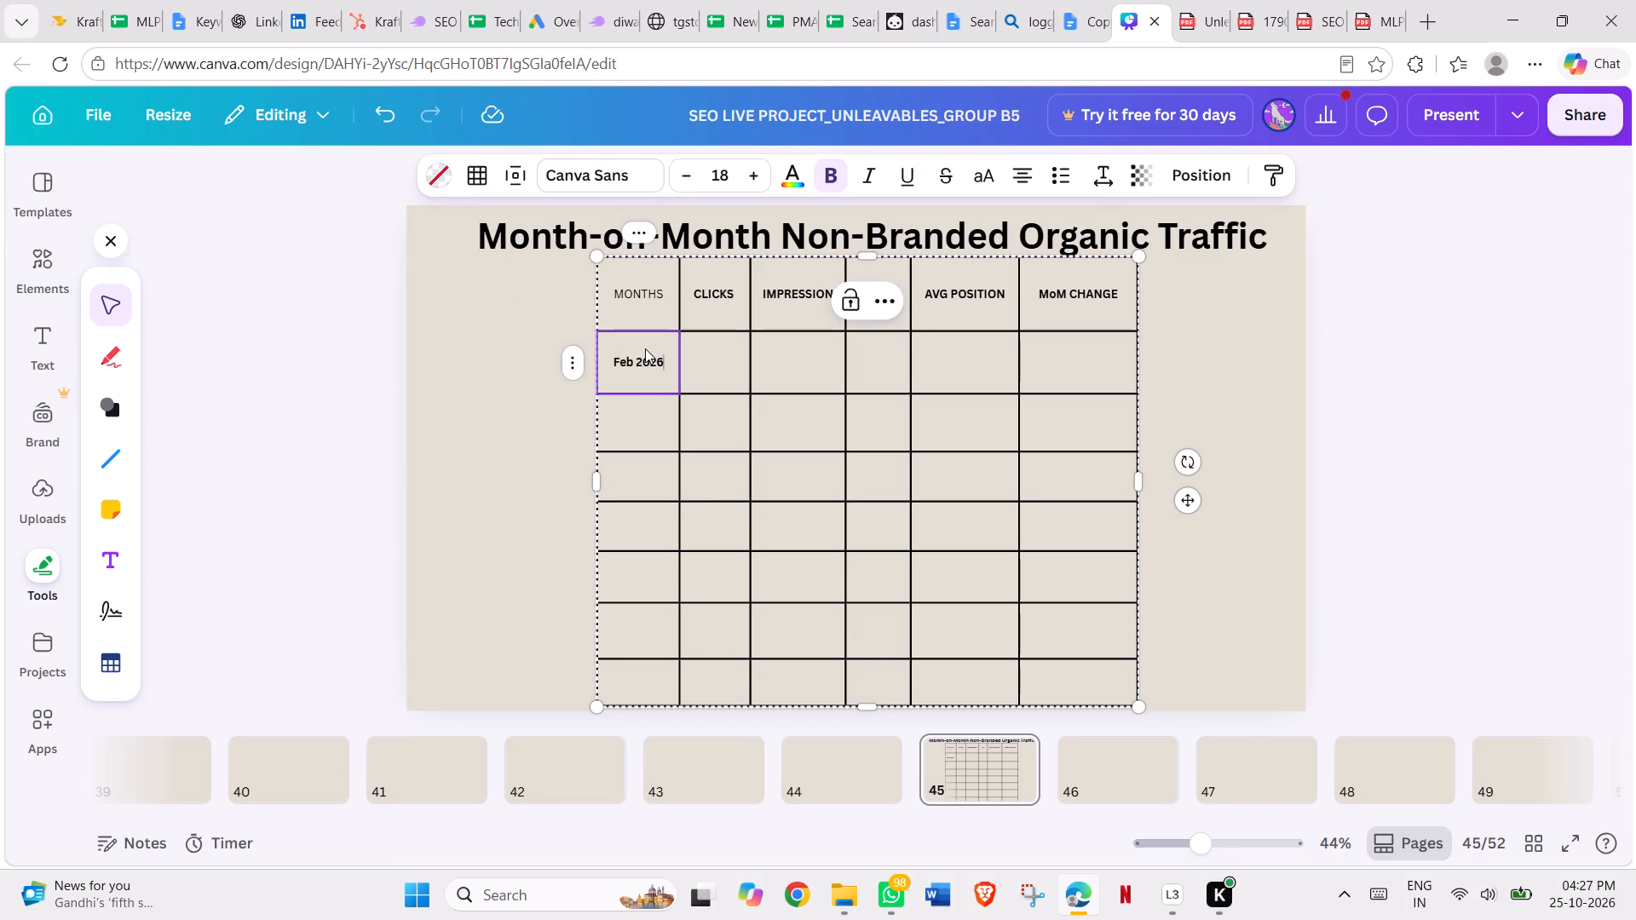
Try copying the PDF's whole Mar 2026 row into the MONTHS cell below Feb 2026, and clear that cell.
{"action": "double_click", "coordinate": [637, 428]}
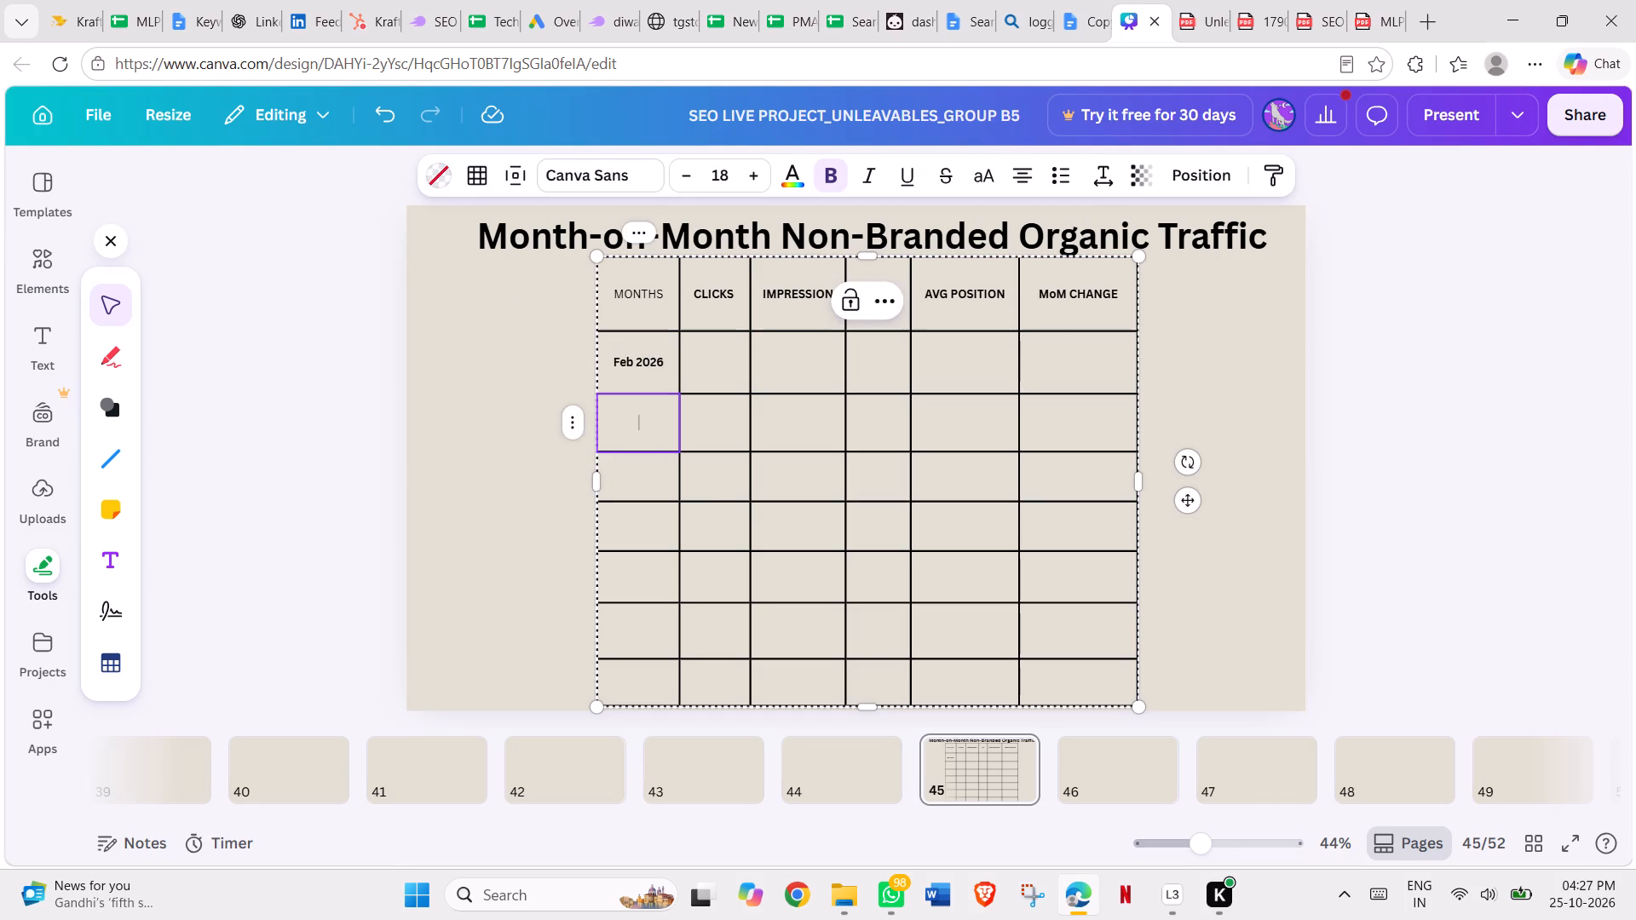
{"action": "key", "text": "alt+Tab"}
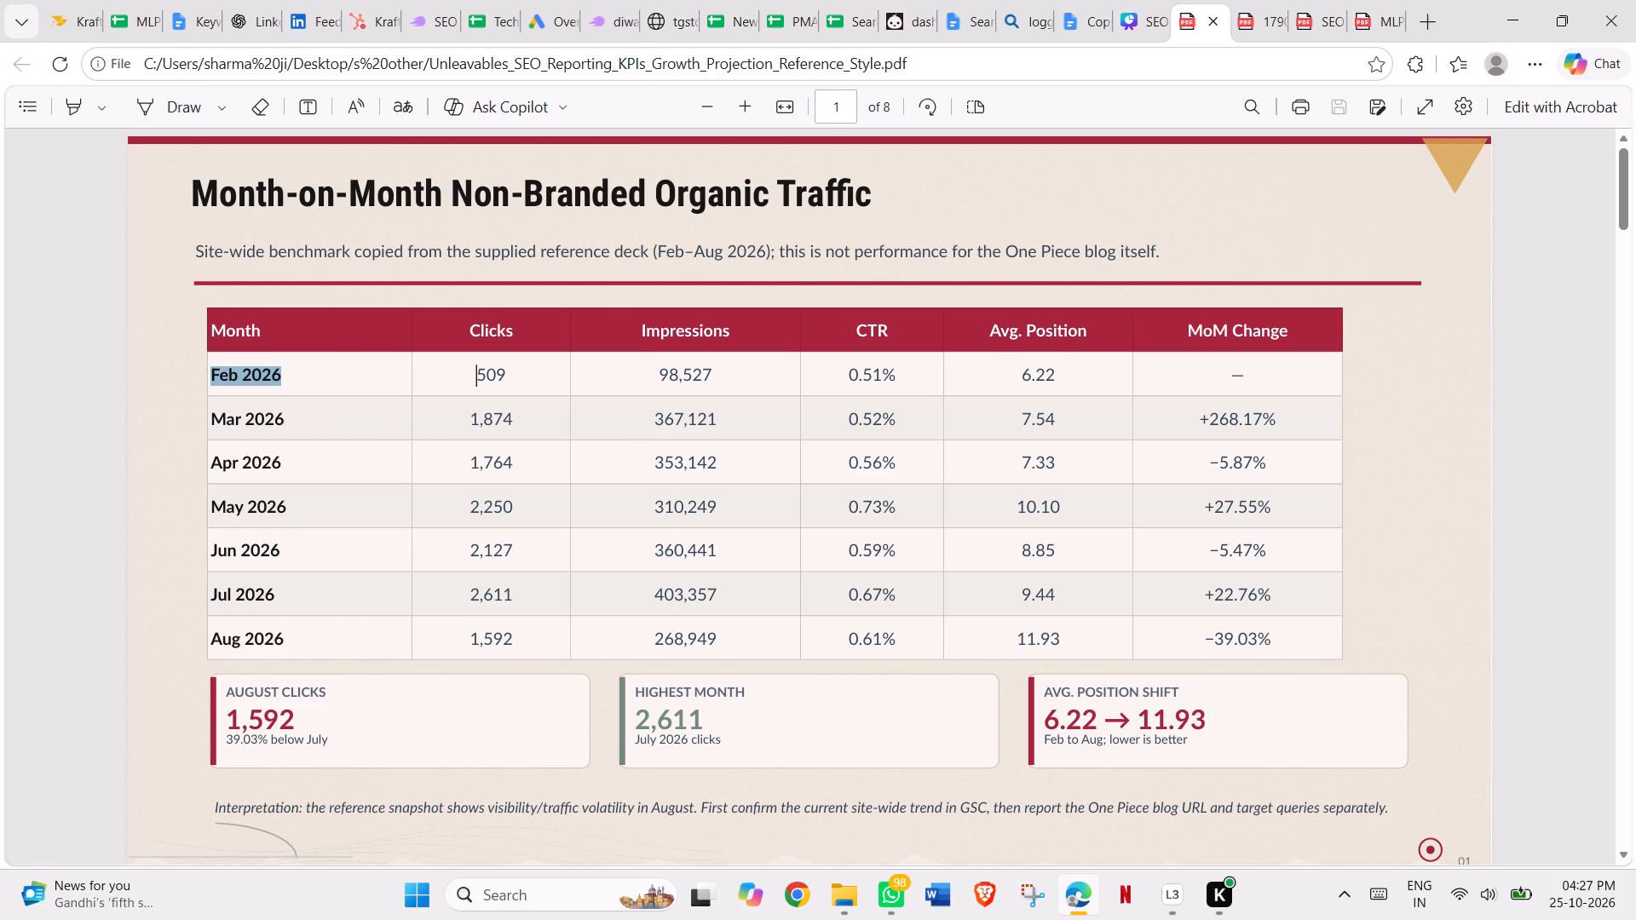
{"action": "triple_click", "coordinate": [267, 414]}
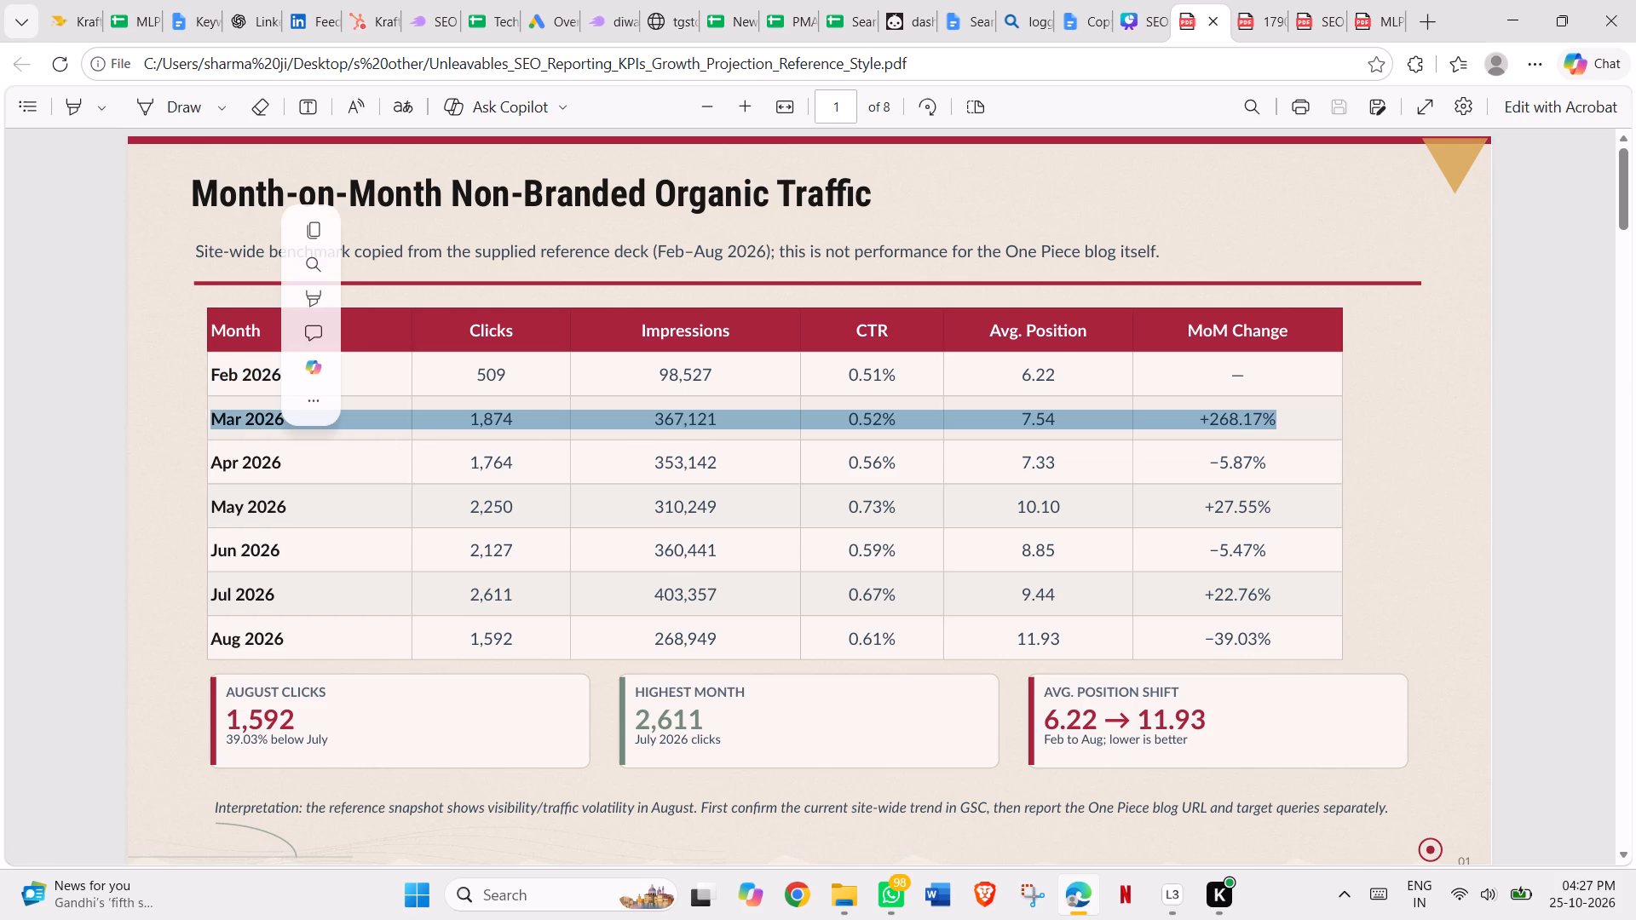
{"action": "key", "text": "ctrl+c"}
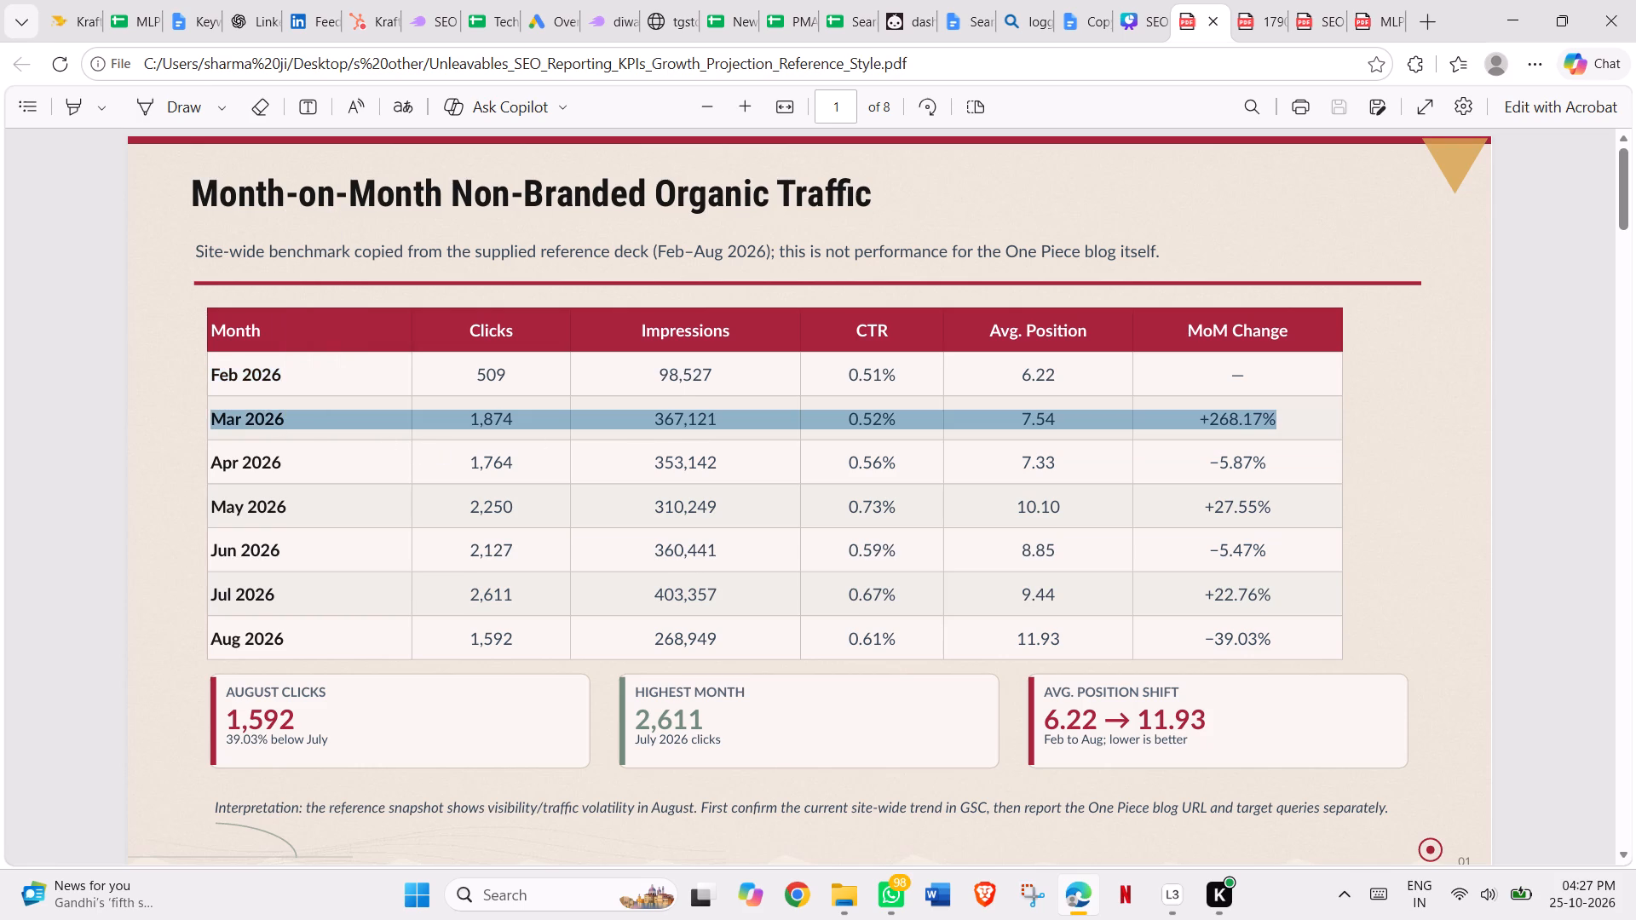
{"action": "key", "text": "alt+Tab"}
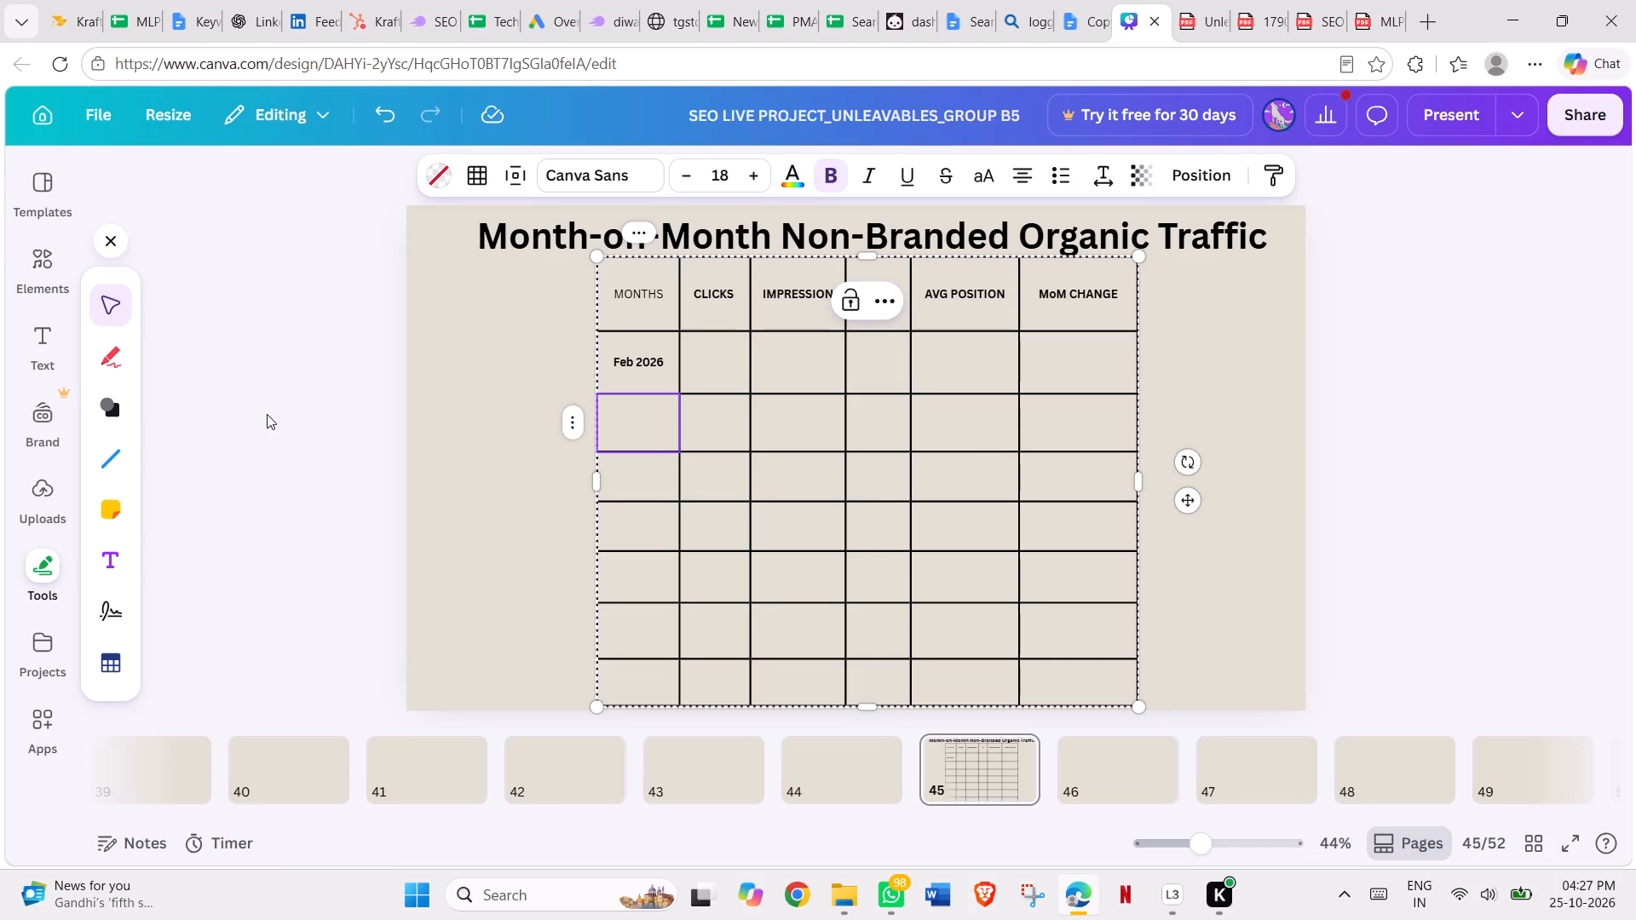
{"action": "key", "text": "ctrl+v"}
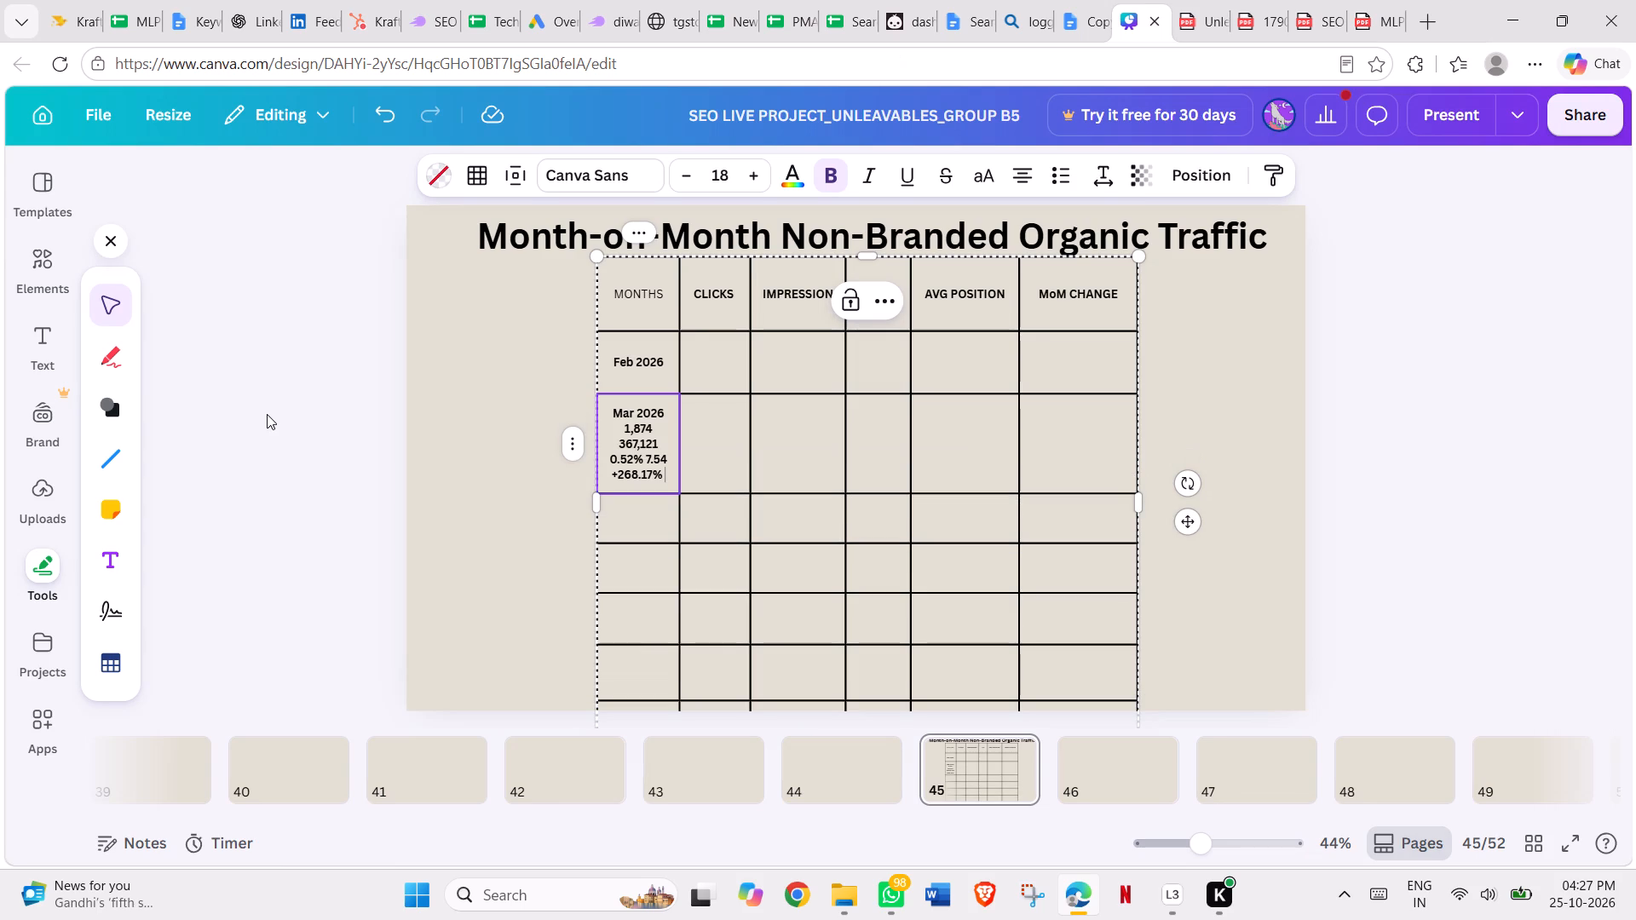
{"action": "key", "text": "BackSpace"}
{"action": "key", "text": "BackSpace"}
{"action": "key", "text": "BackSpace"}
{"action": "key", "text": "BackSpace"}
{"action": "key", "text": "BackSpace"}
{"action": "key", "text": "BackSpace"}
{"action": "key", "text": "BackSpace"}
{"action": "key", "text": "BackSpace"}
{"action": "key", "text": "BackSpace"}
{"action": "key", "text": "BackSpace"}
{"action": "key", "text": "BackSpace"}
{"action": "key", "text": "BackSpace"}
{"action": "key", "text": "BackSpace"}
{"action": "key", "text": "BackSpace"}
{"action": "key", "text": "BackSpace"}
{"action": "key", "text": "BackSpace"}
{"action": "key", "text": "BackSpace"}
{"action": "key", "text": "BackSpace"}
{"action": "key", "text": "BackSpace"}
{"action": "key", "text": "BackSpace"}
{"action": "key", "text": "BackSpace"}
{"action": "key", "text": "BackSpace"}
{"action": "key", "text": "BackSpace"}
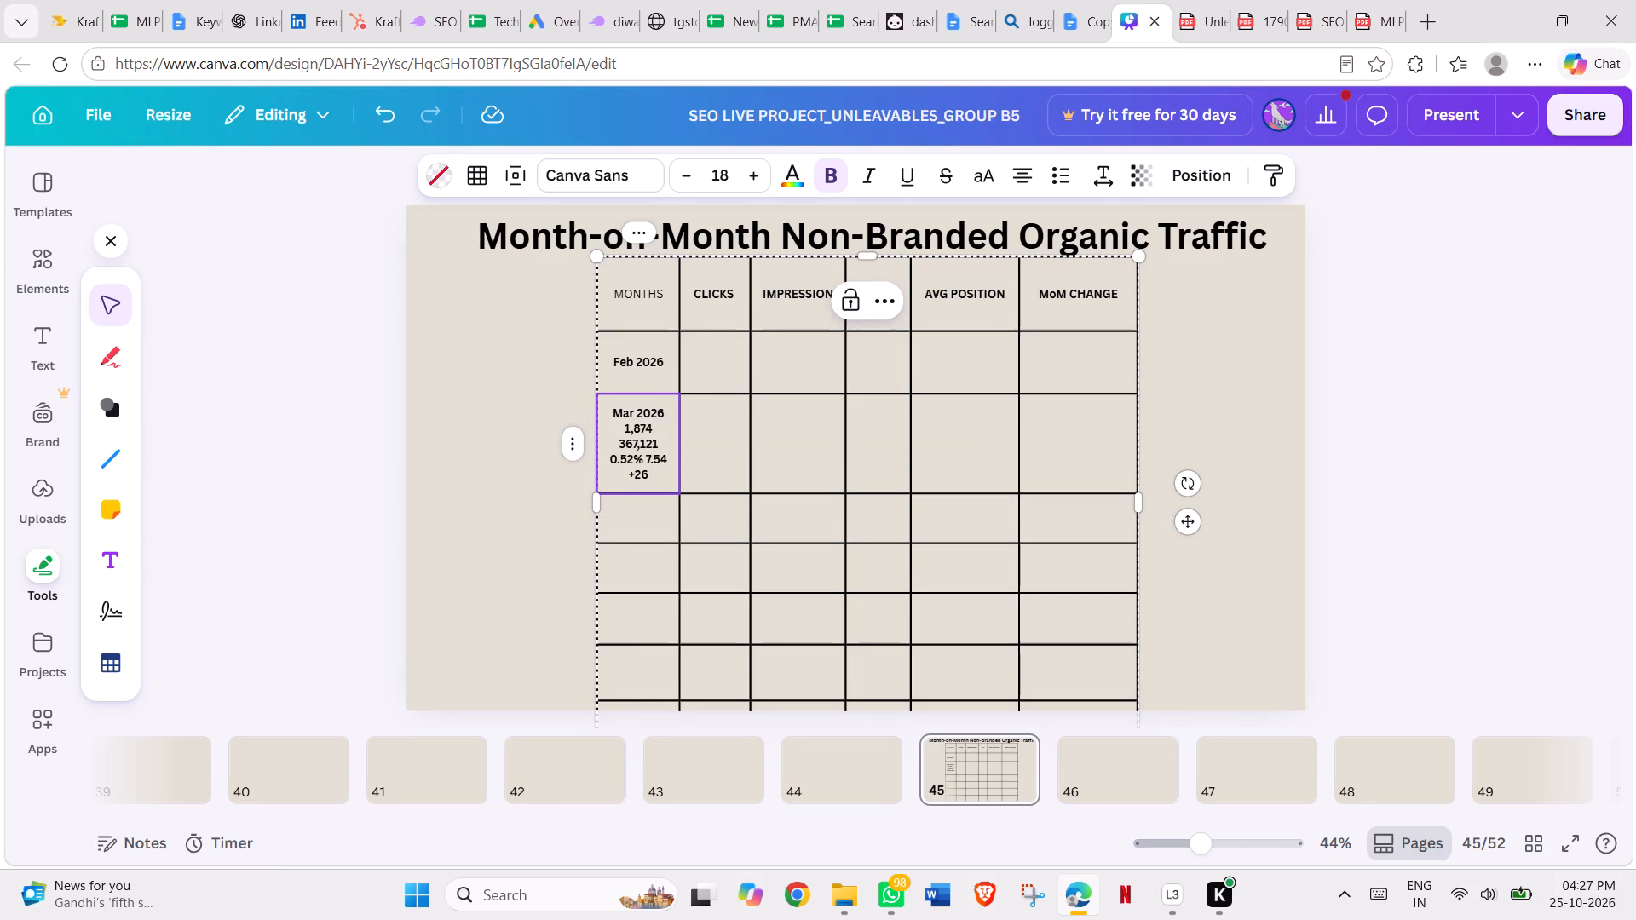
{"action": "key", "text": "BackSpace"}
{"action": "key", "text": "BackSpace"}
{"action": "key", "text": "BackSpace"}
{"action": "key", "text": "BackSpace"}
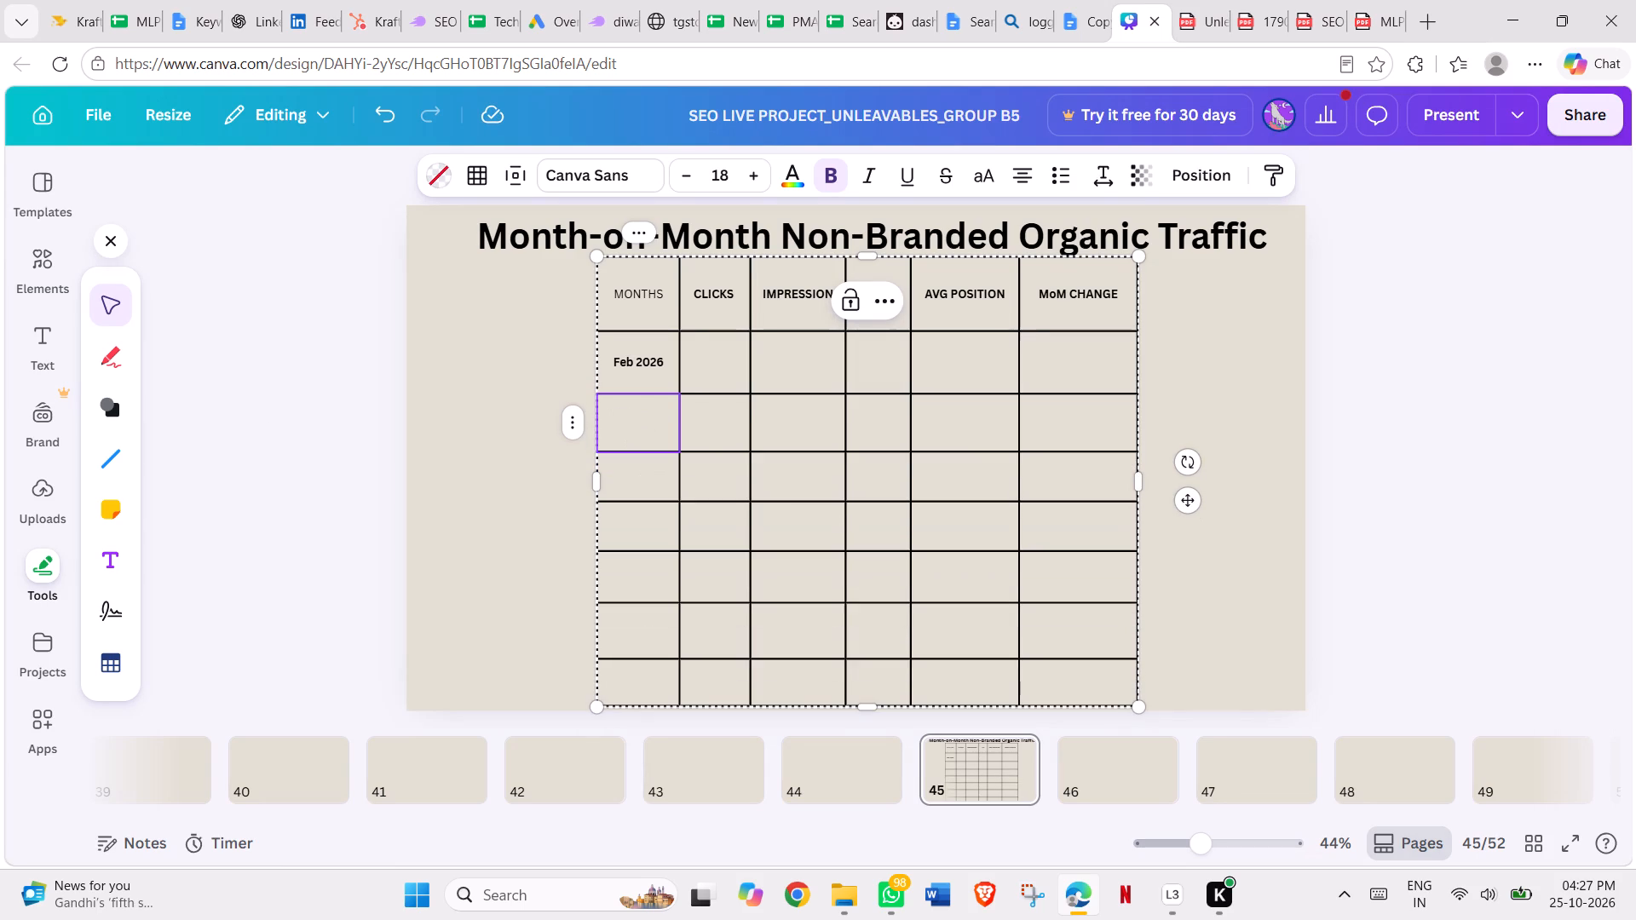
Shift the table slightly left and up beneath the title.
{"action": "left_click", "coordinate": [484, 457]}
{"action": "left_click_drag", "start_coordinate": [635, 425], "coordinate": [767, 431]}
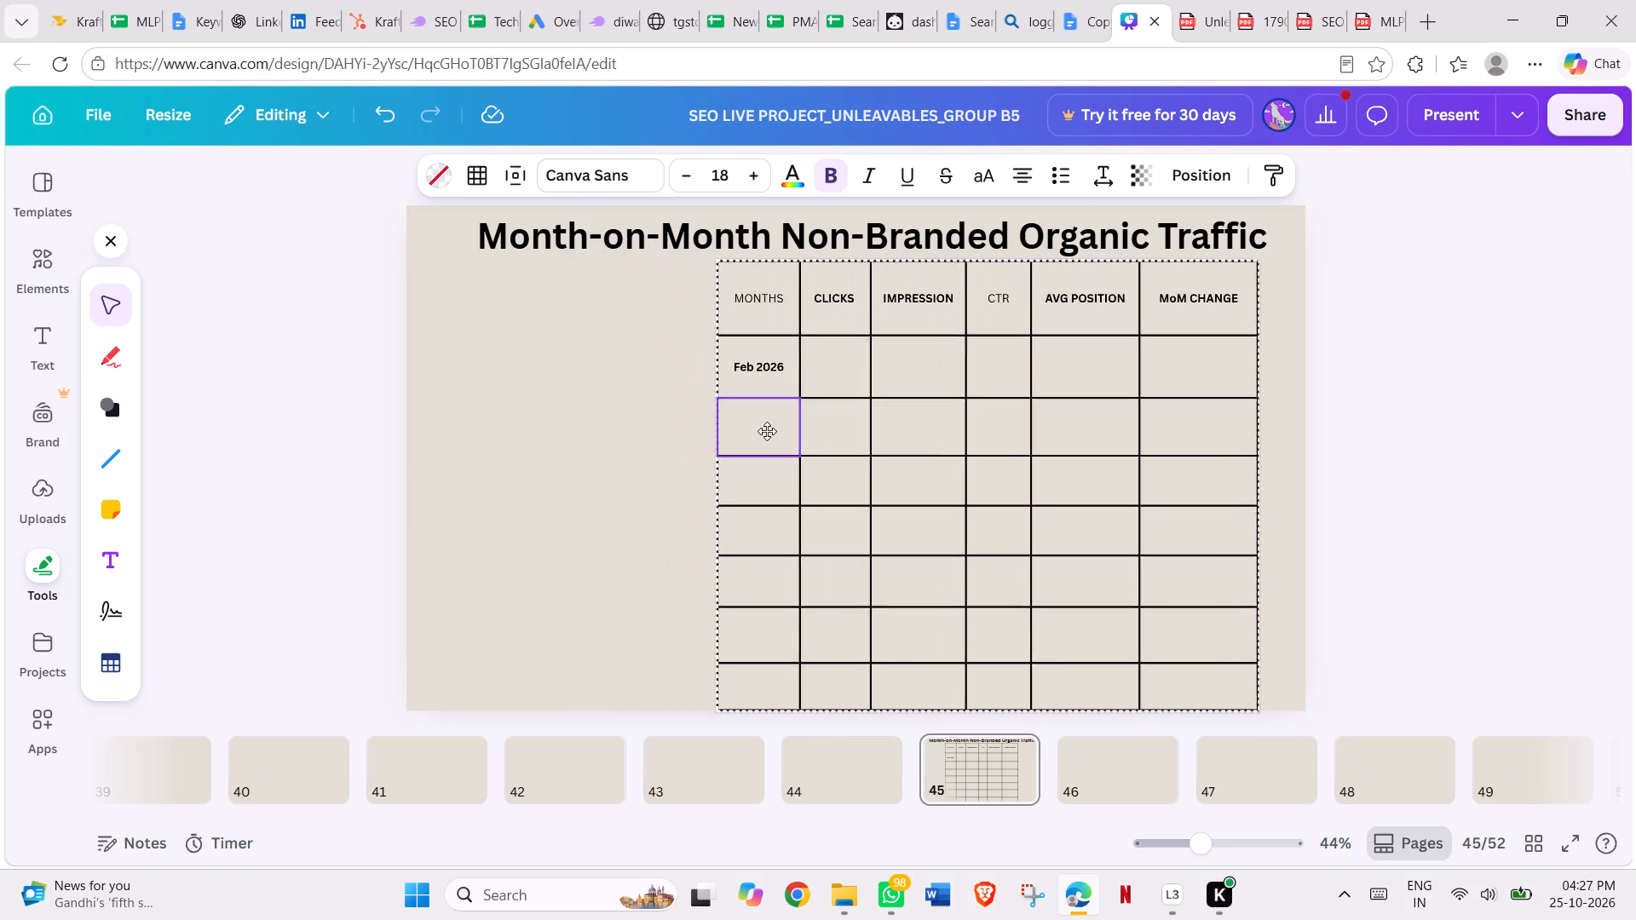
{"action": "left_click_drag", "start_coordinate": [767, 431], "coordinate": [617, 417]}
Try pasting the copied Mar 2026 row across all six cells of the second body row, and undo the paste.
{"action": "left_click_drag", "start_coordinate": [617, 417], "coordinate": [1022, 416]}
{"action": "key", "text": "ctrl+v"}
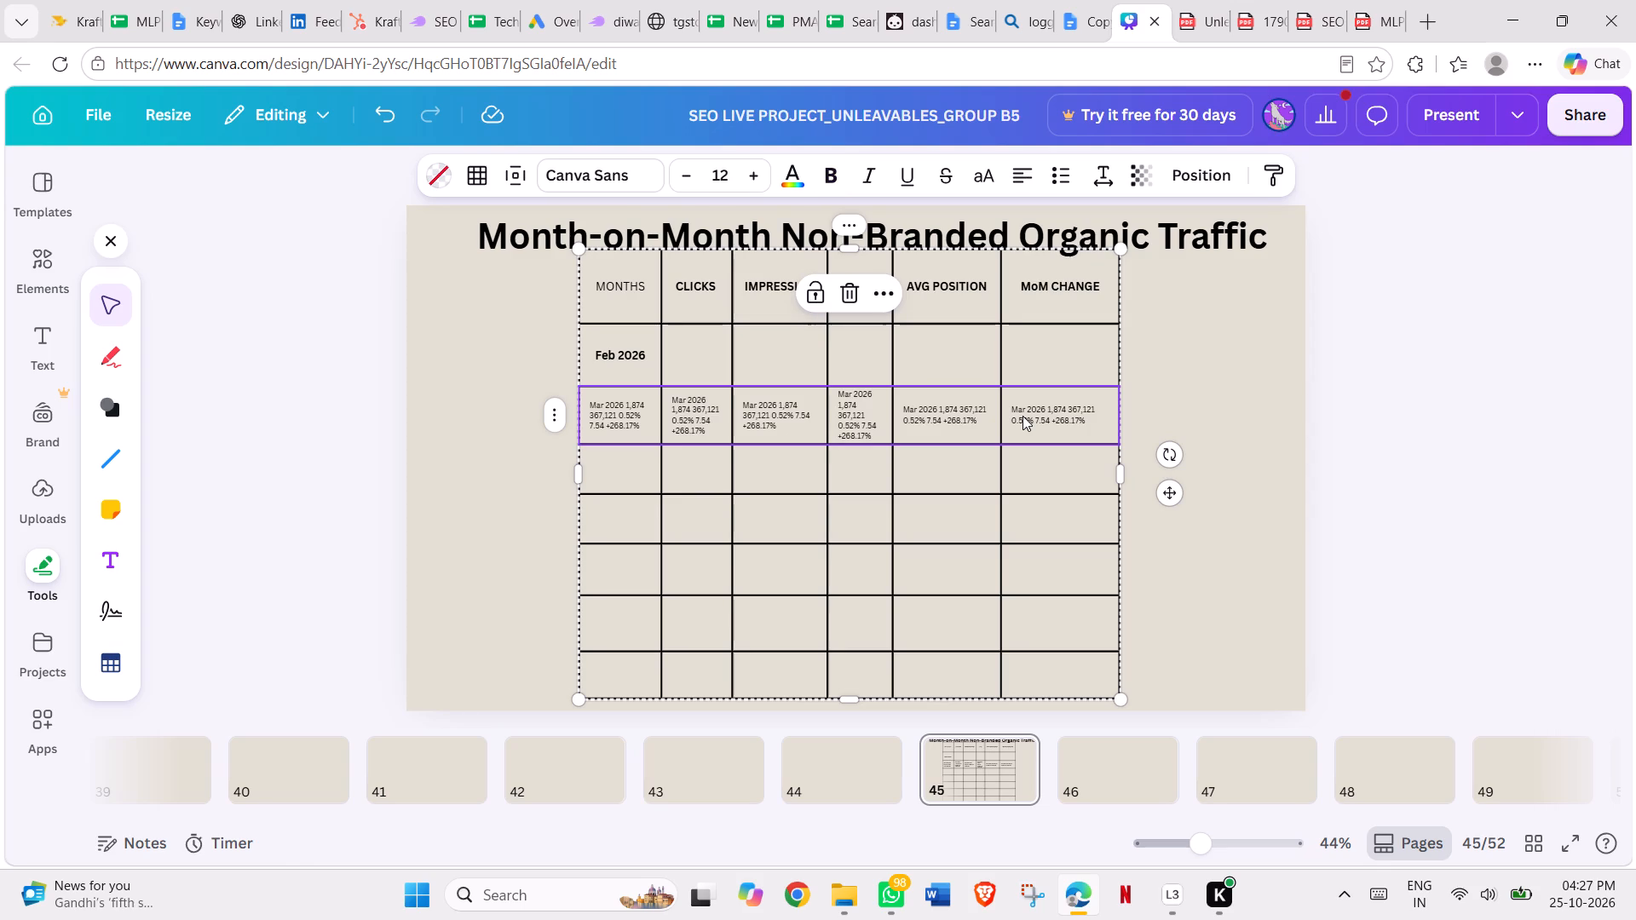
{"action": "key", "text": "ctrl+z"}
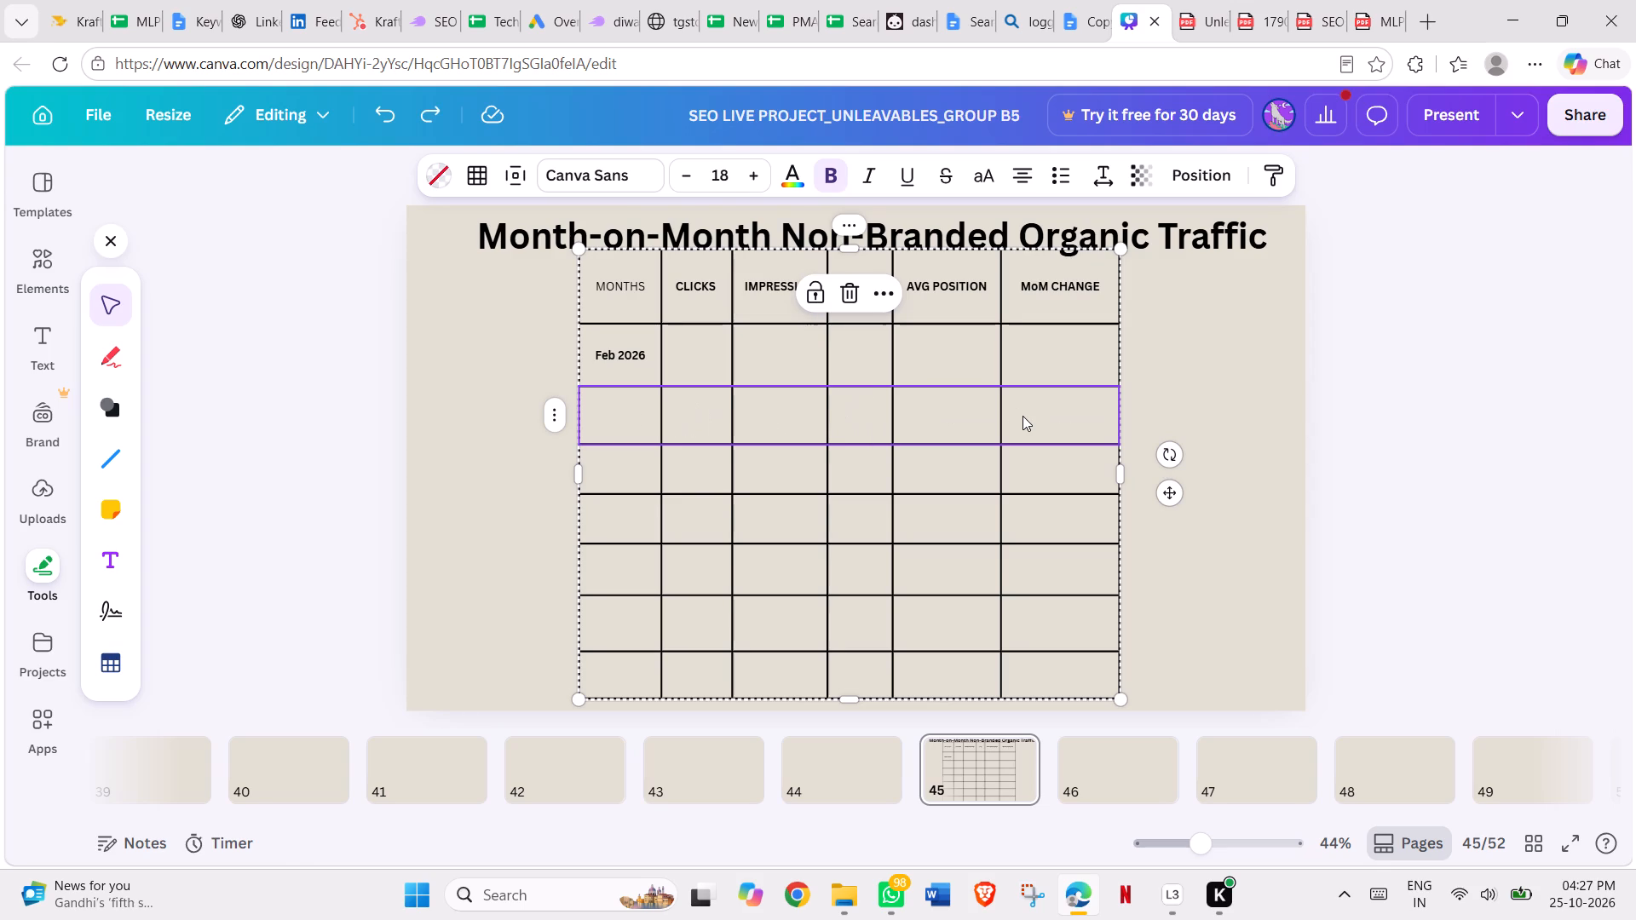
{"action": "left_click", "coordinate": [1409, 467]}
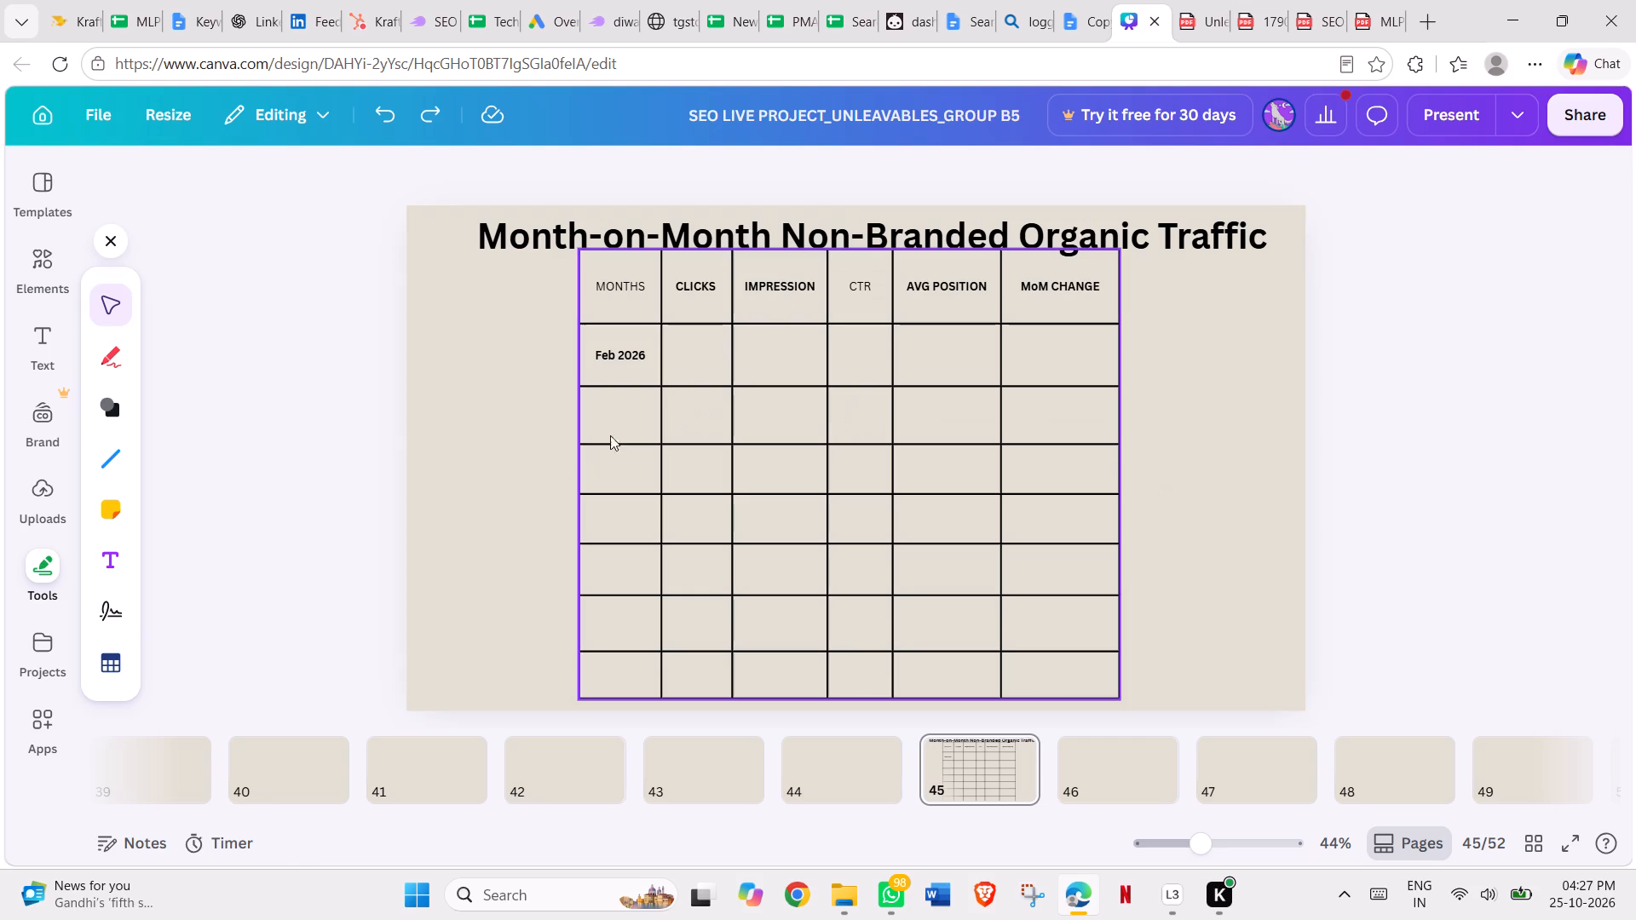
Enter Mar 2026 in the MONTHS cell directly below Feb 2026, checking the month against the PDF's traffic table.
{"action": "double_click", "coordinate": [620, 406]}
{"action": "key", "text": "alt+Tab"}
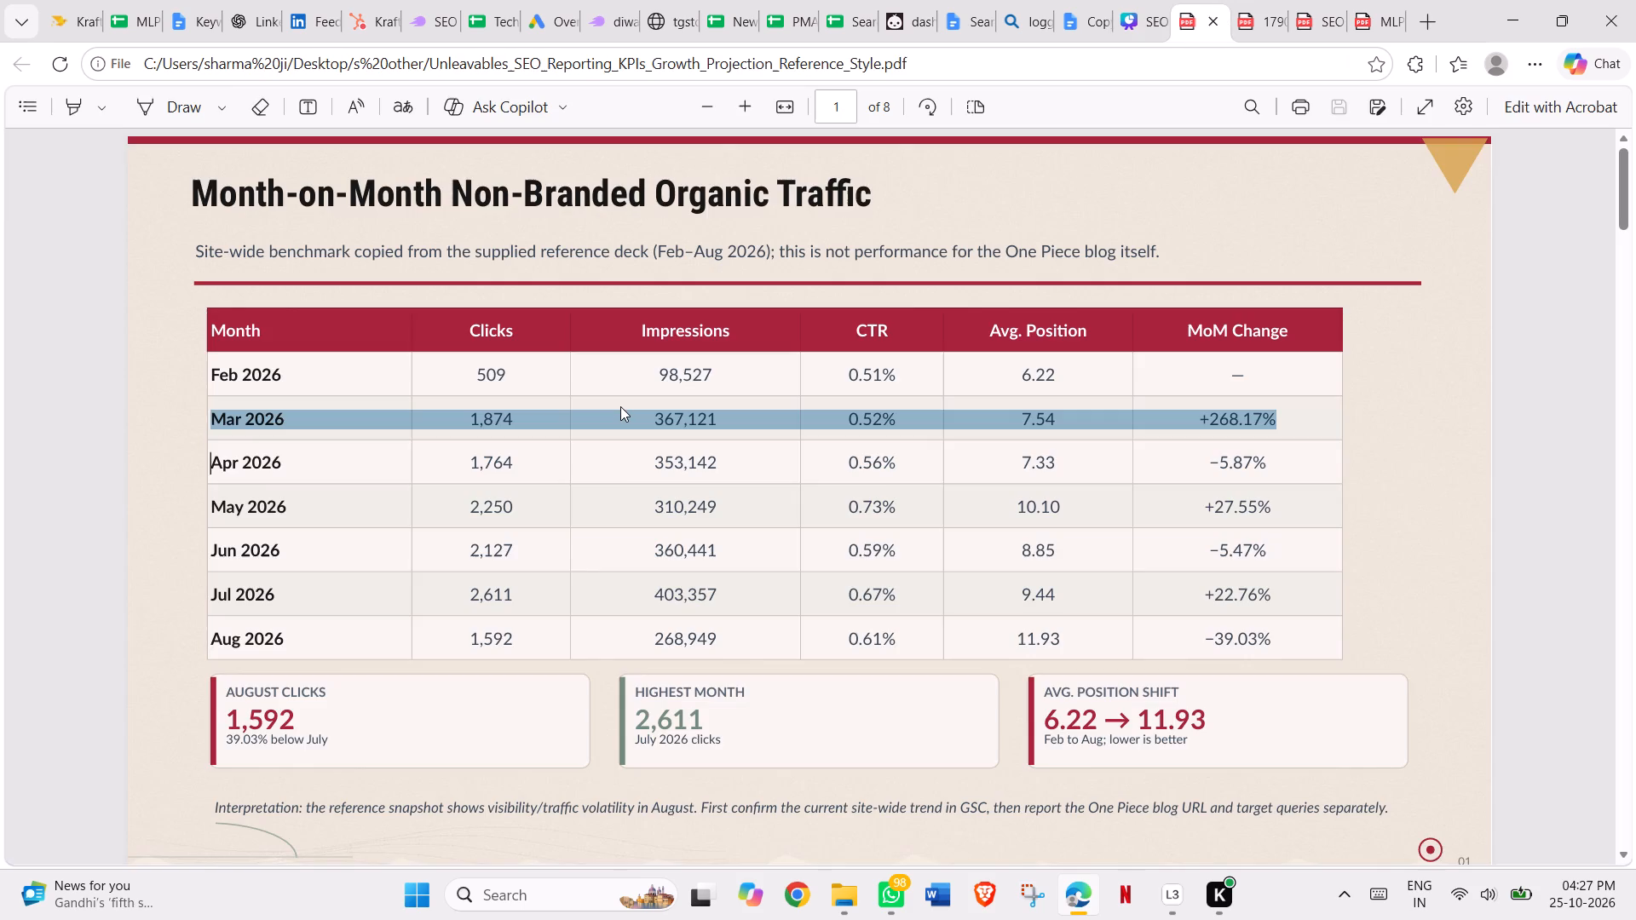
{"action": "key", "text": "alt+Tab"}
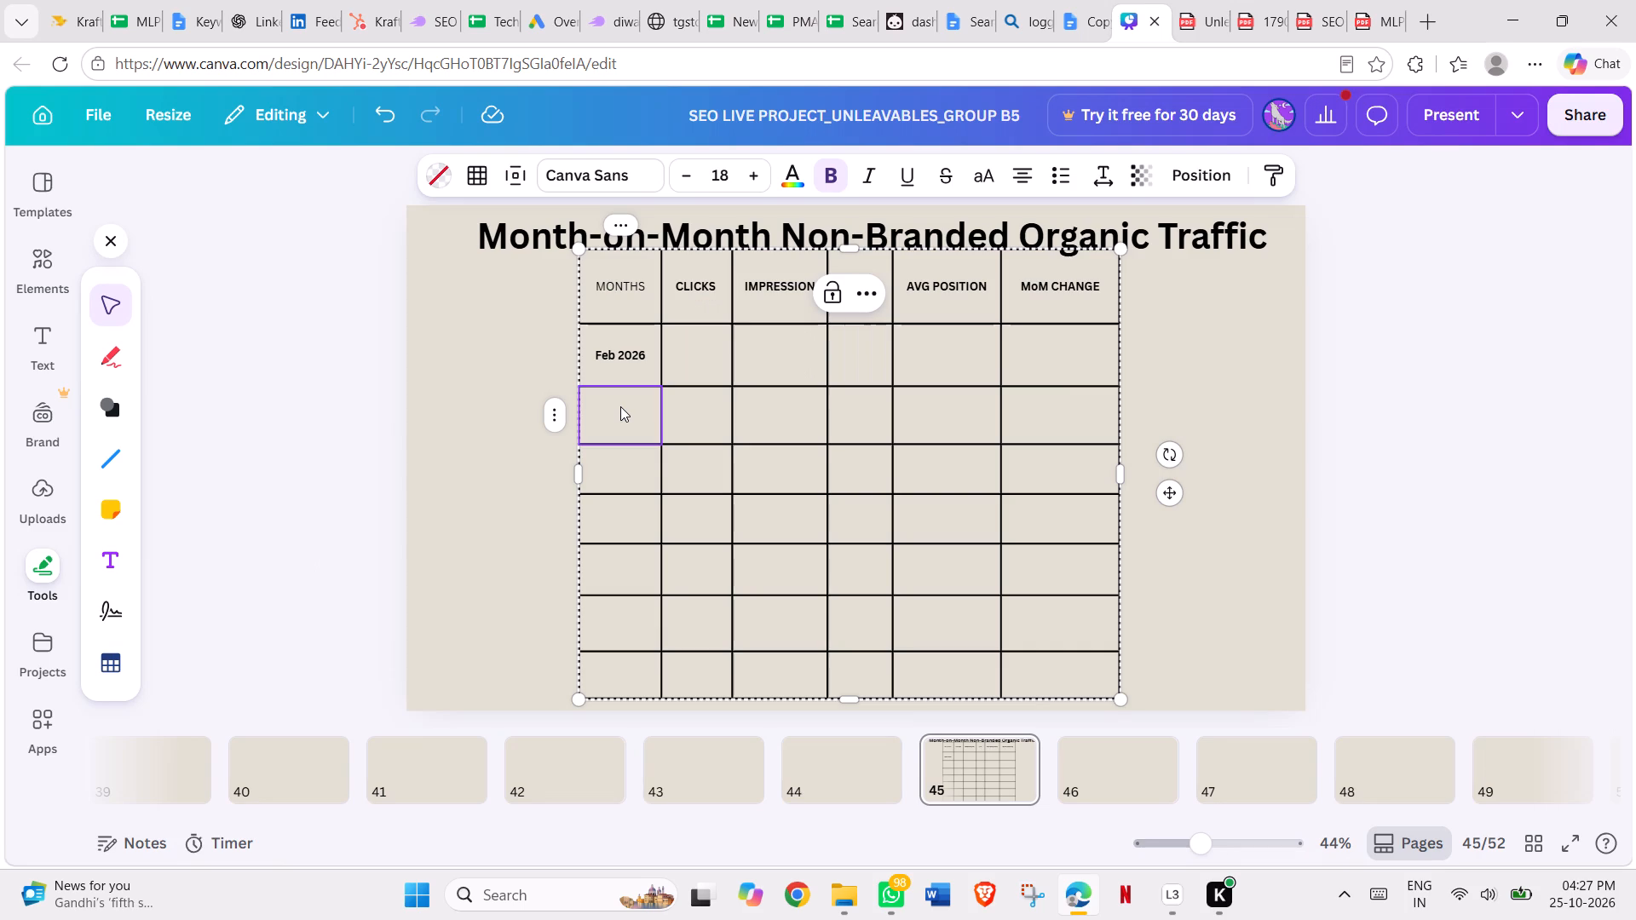
{"action": "key", "text": "m"}
{"action": "key", "text": "a"}
{"action": "type", "text": "r"}
{"action": "key", "text": "space"}
{"action": "type", "text": "2026"}
{"action": "key", "text": "alt+Tab"}
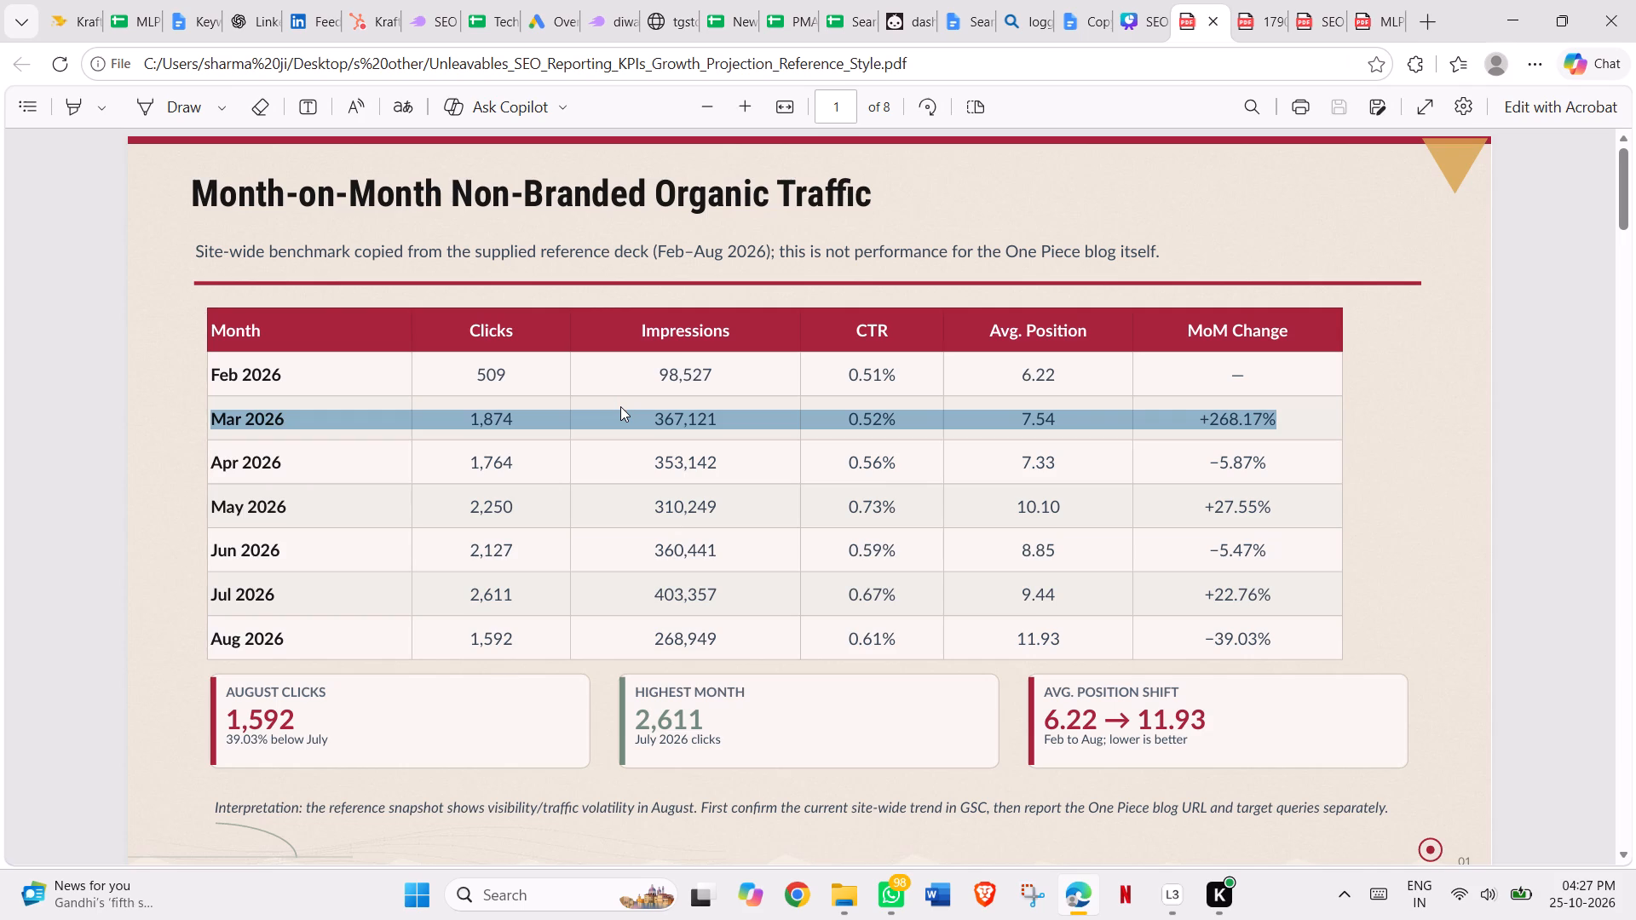
{"action": "key", "text": "alt+Tab"}
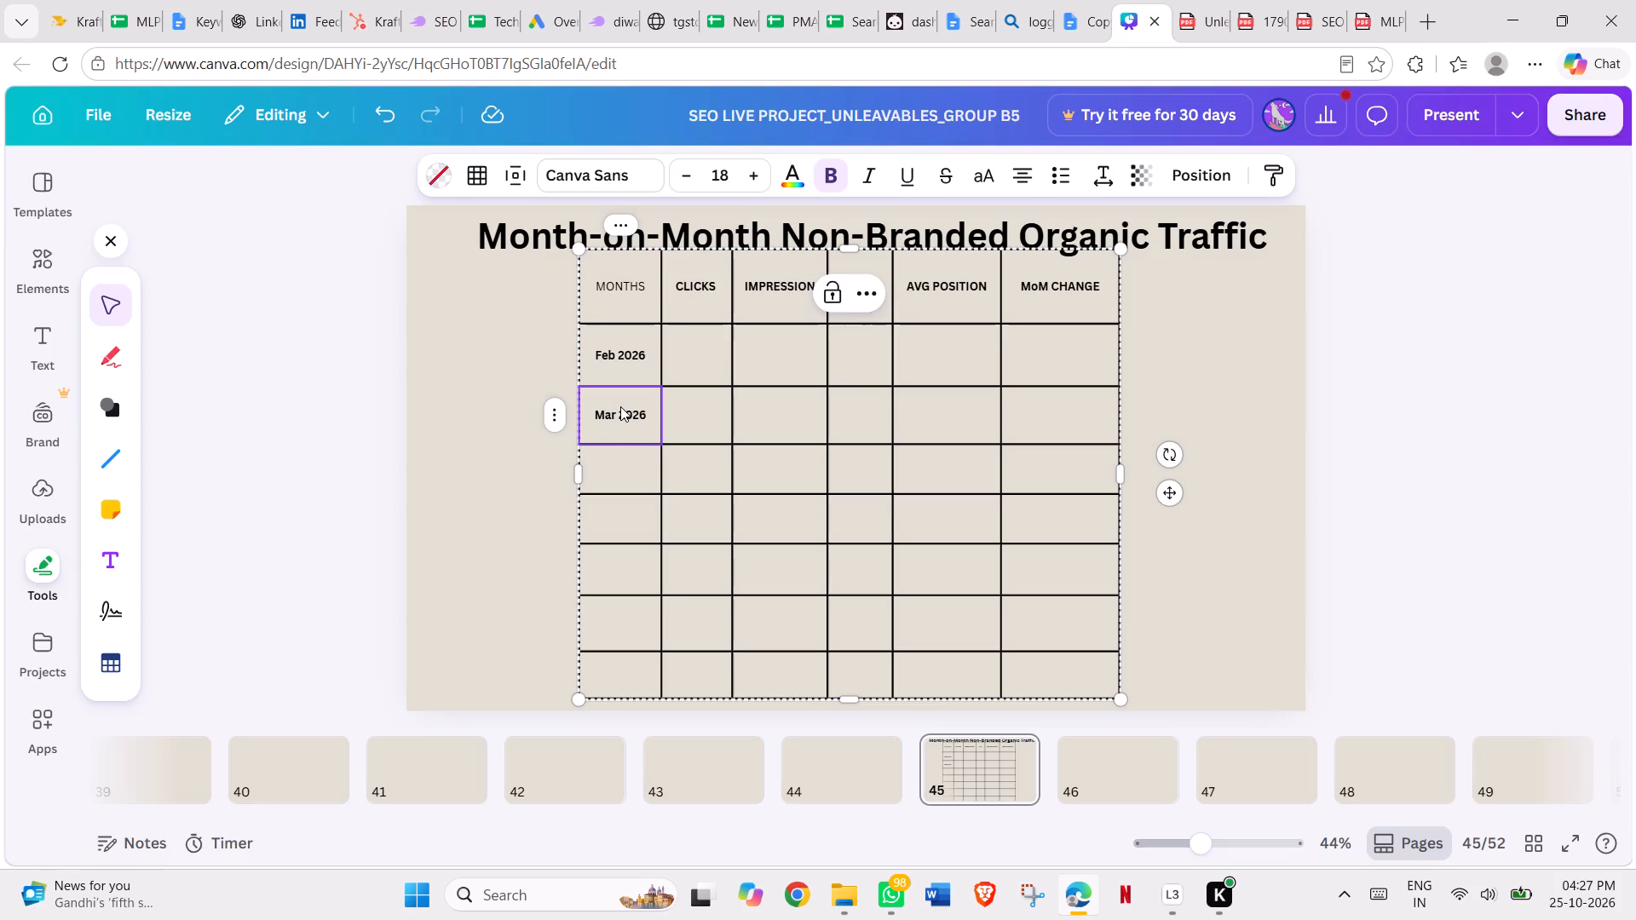
Enter Apr and May in the two MONTHS cells below Mar 2026.
{"action": "double_click", "coordinate": [602, 463]}
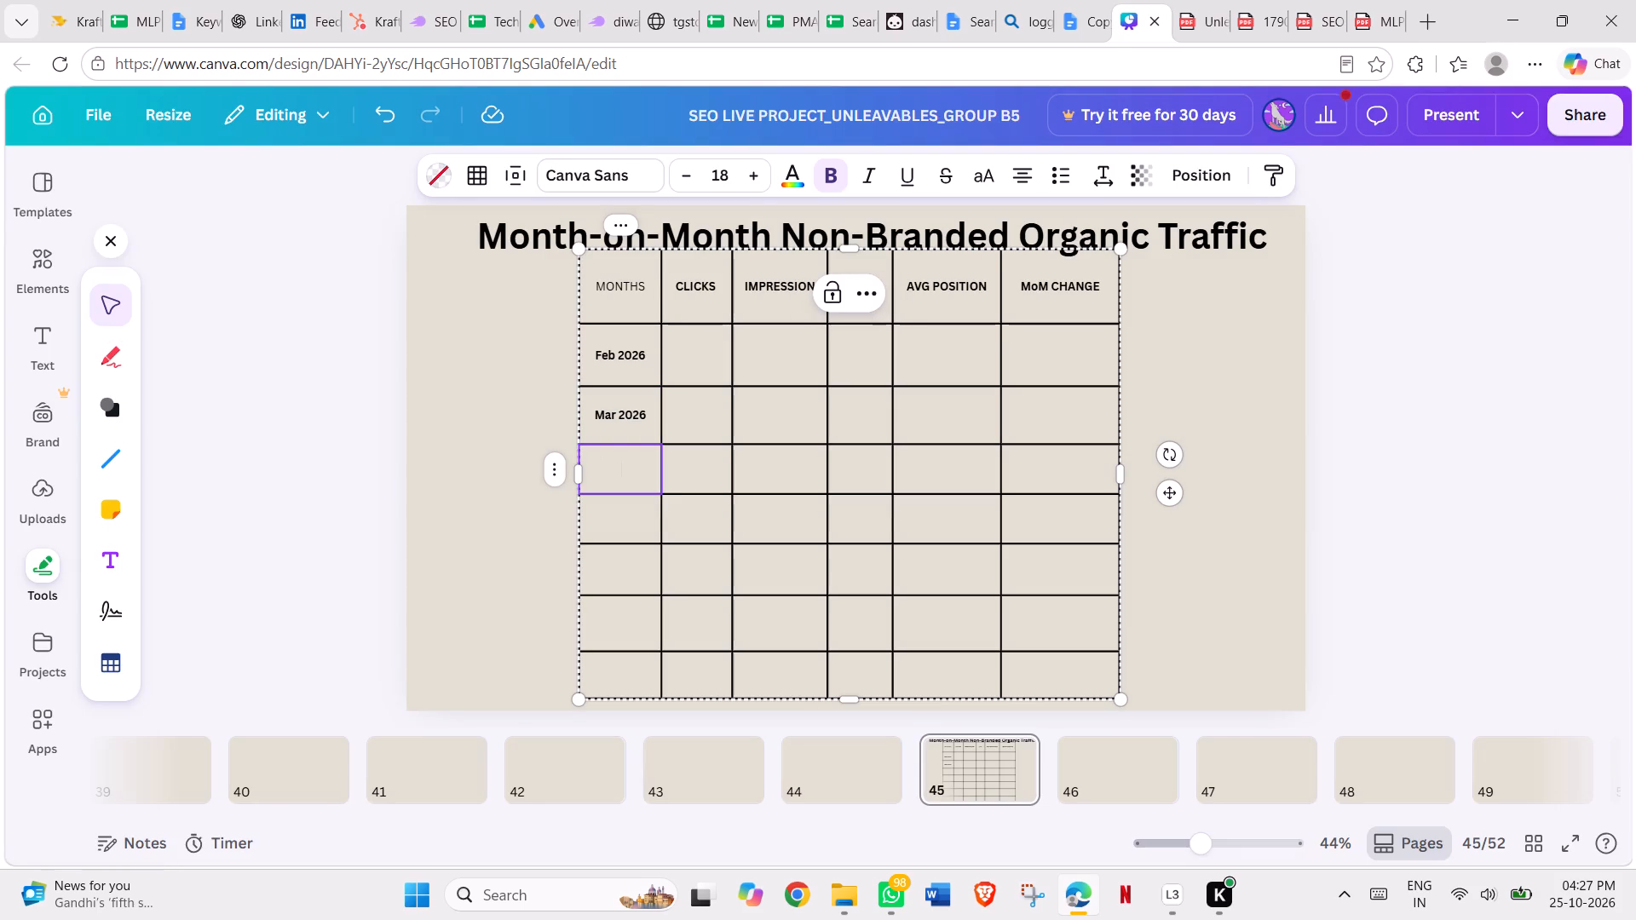
{"action": "key", "text": "a"}
{"action": "type", "text": "PR"}
{"action": "key", "text": "BackSpace"}
{"action": "key", "text": "BackSpace"}
{"action": "type", "text": "pr"}
{"action": "key", "text": "Down"}
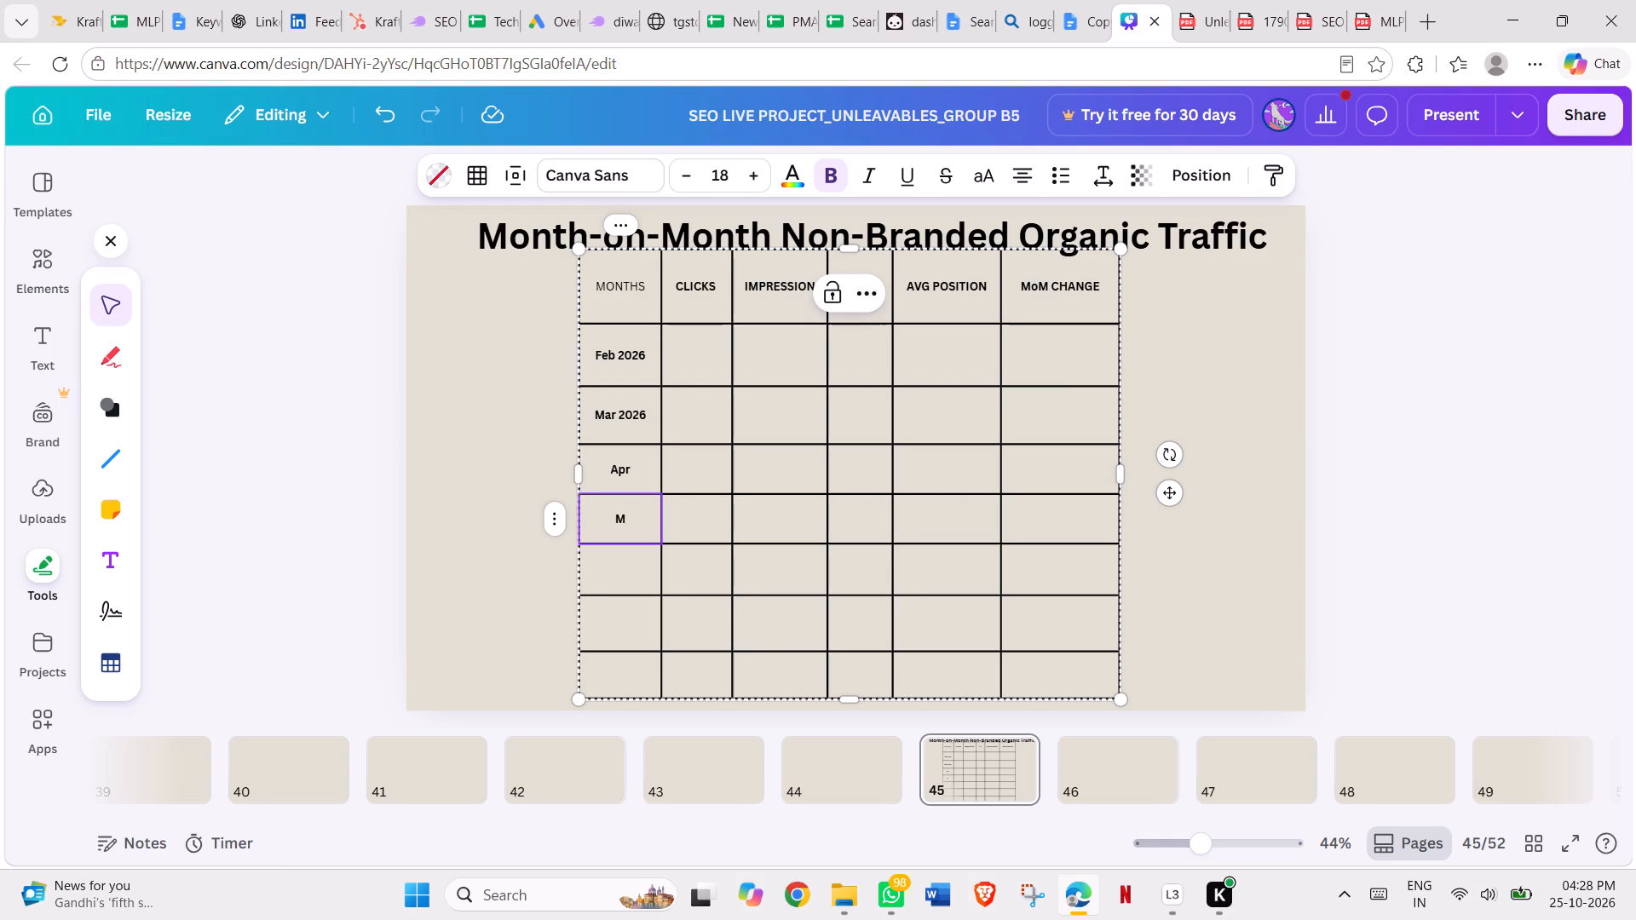
{"action": "type", "text": "ay"}
{"action": "key", "text": "Down"}
{"action": "key", "text": "Up"}
Enter June, July and Aug in the last three cells of the MONTHS column.
{"action": "key", "text": "Down"}
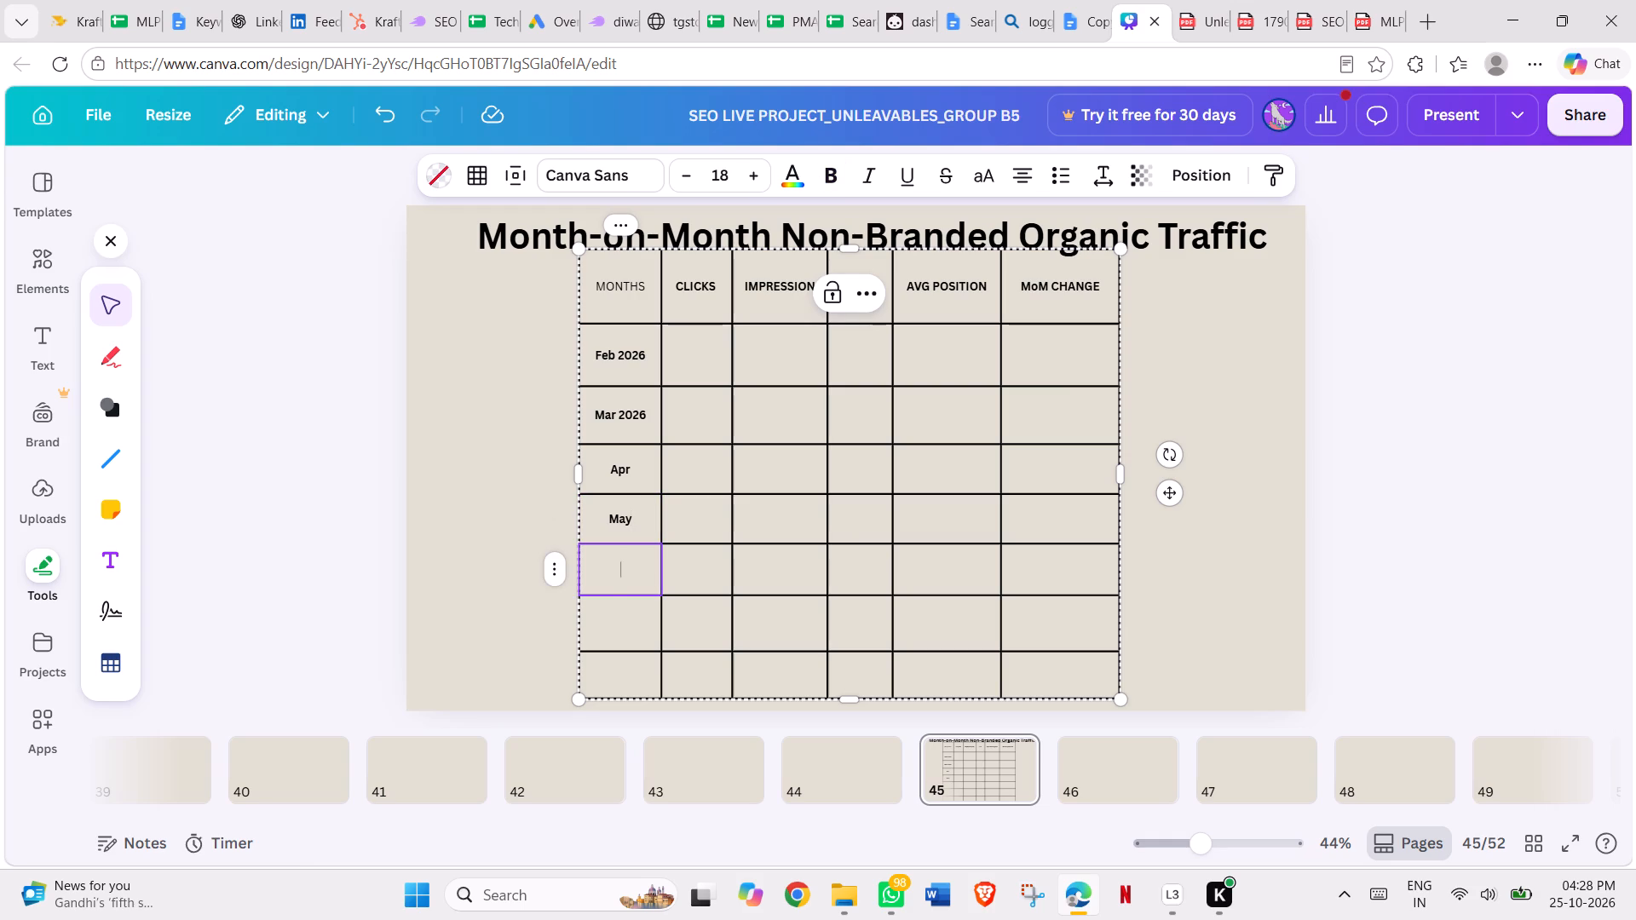
{"action": "key", "text": "u"}
{"action": "type", "text": "ne"}
{"action": "key", "text": "Down"}
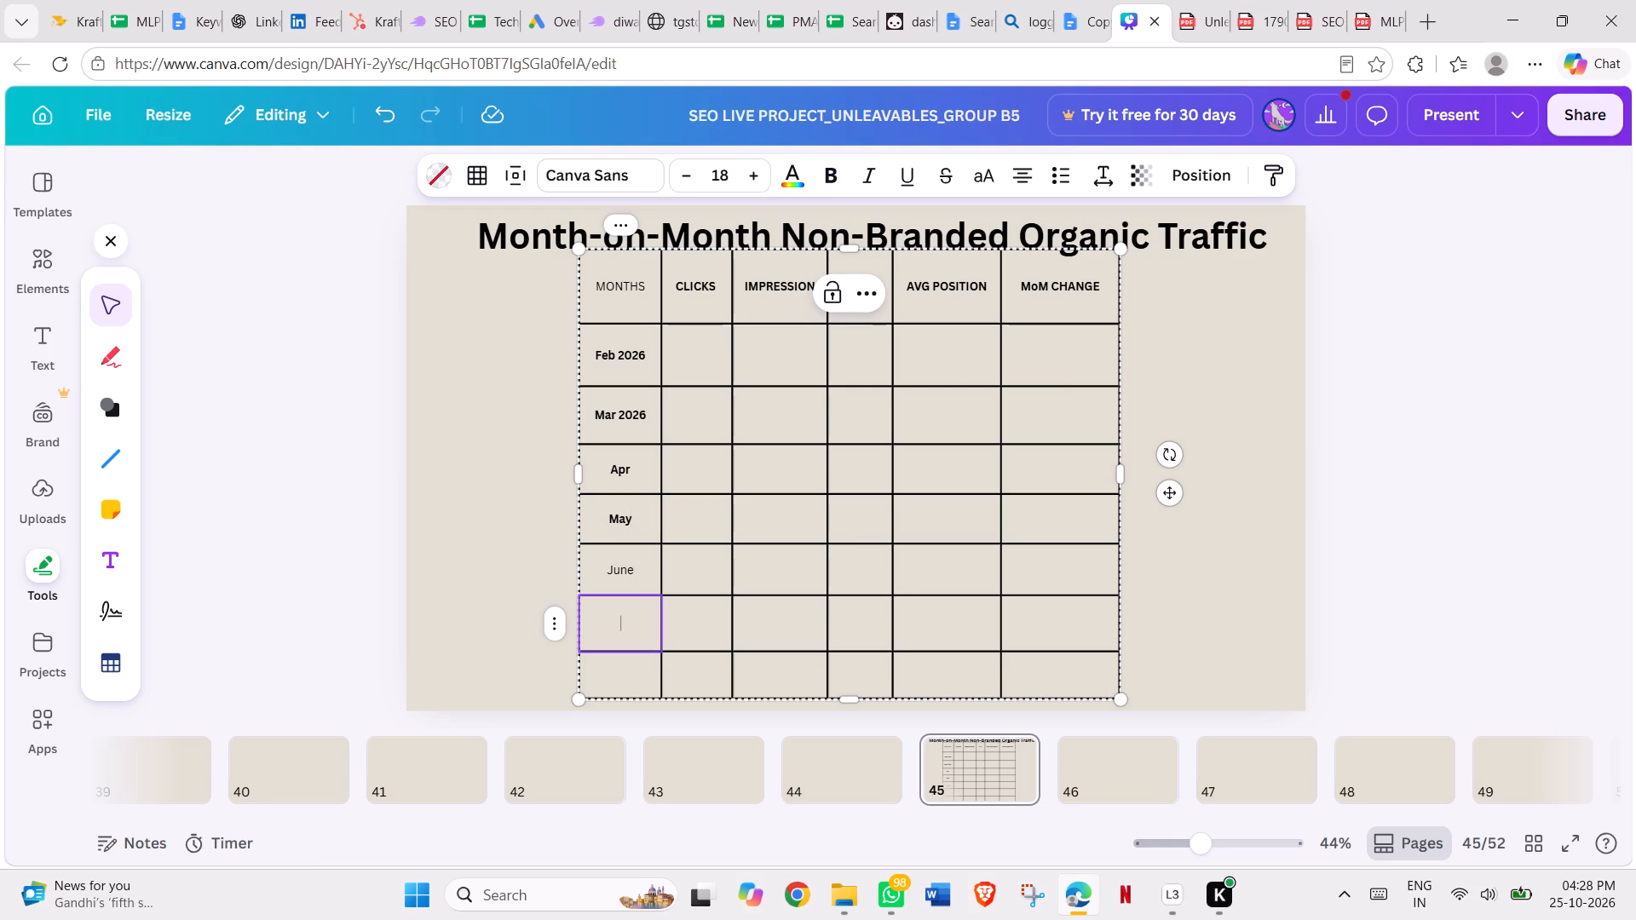
{"action": "key", "text": "j"}
{"action": "type", "text": "uly"}
{"action": "key", "text": "Down"}
{"action": "type", "text": "AUG"}
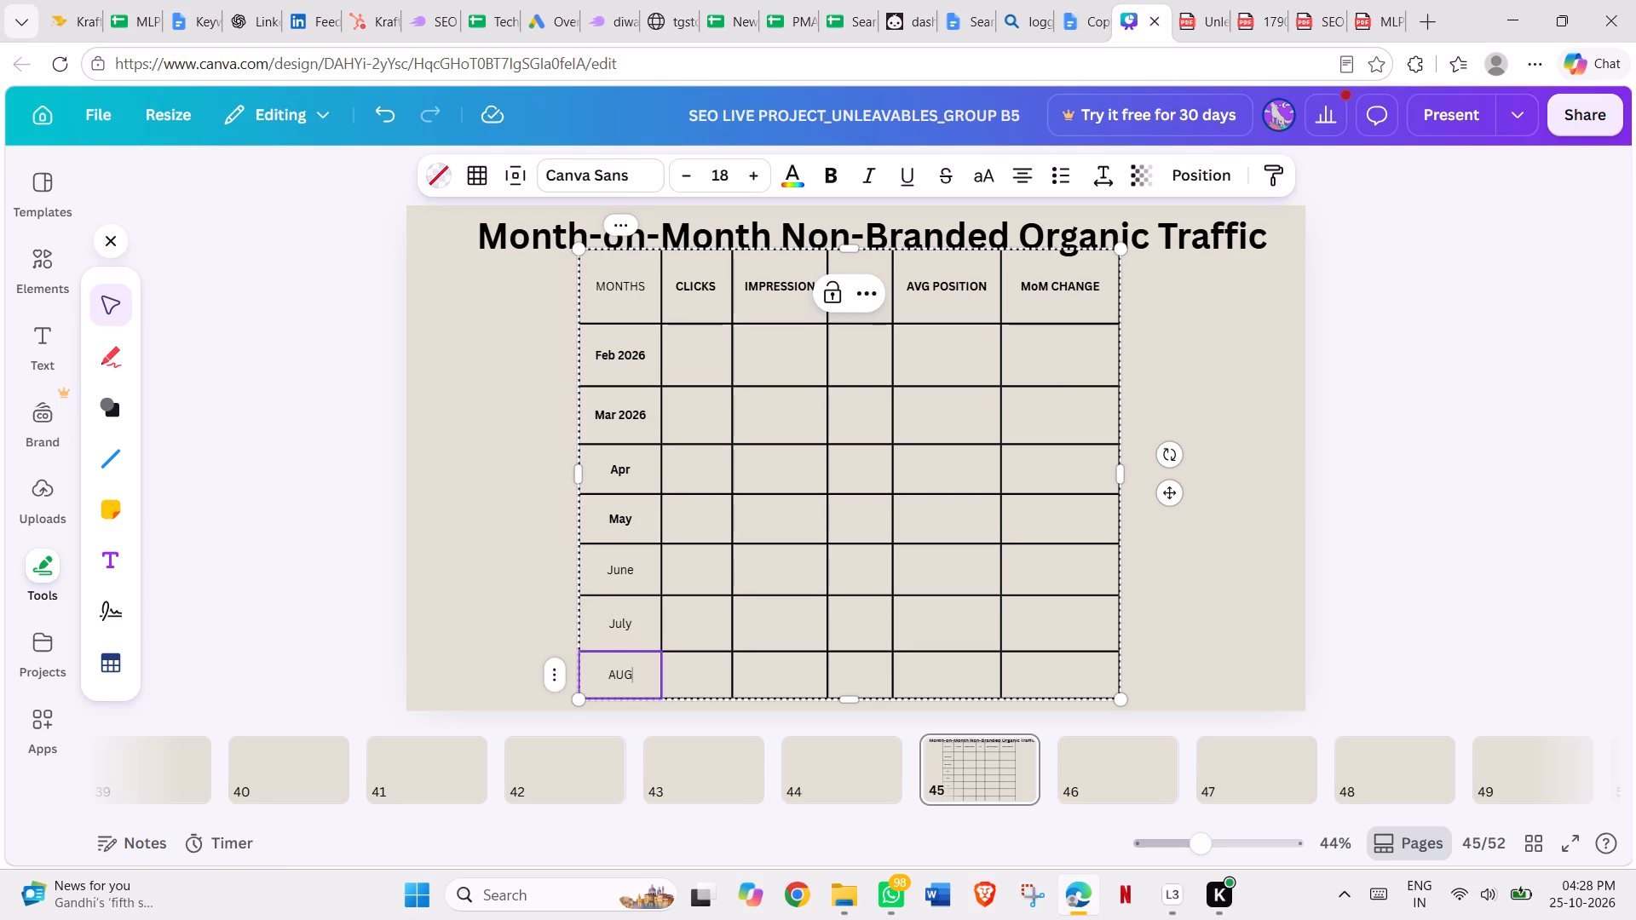
{"action": "key", "text": "BackSpace"}
{"action": "key", "text": "BackSpace"}
{"action": "type", "text": "ug"}
Switch to the SEO reporting PDF and print it using Microsoft XPS Document Writer as the printer.
{"action": "double_click", "coordinate": [686, 359]}
{"action": "key", "text": "alt+Tab"}
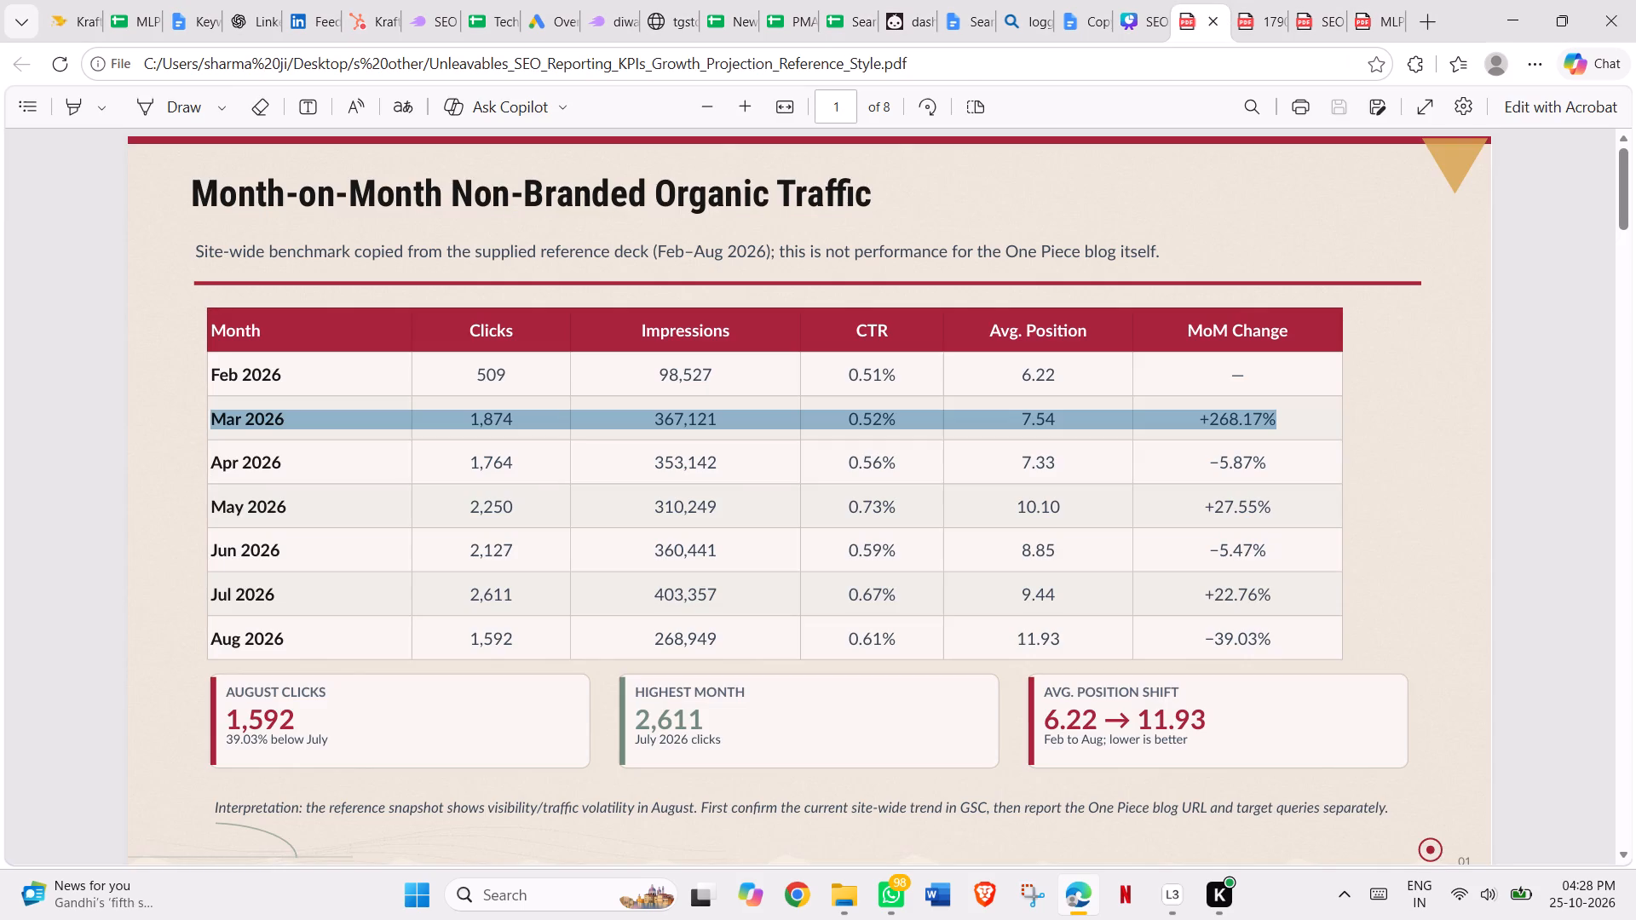
{"action": "left_click", "coordinate": [530, 376]}
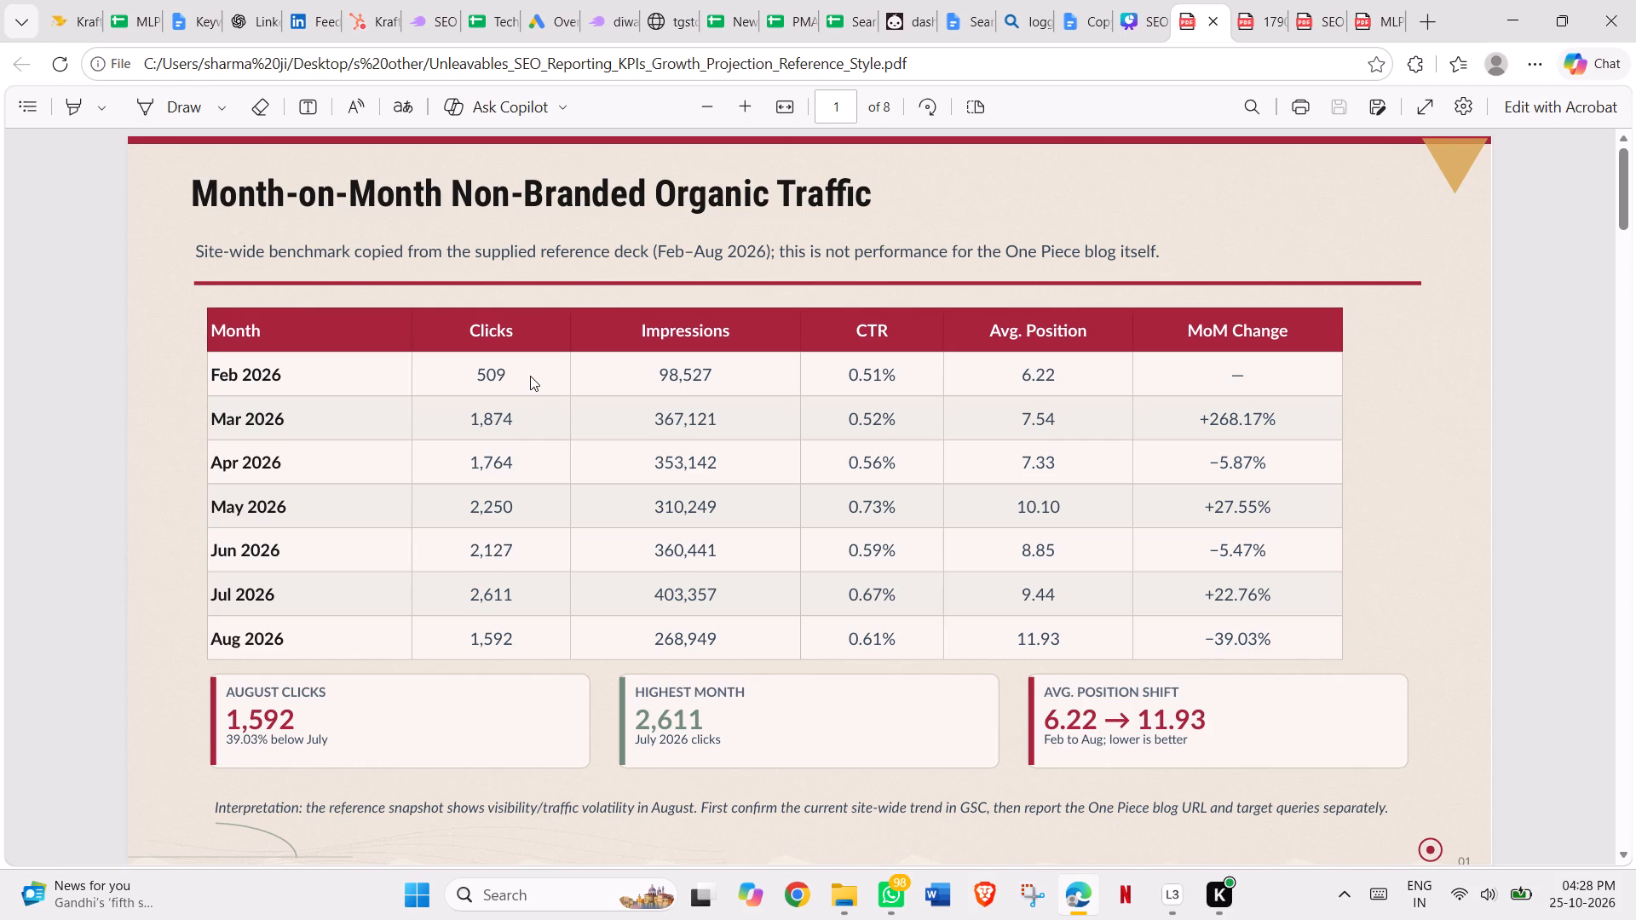
{"action": "left_click", "coordinate": [1296, 102]}
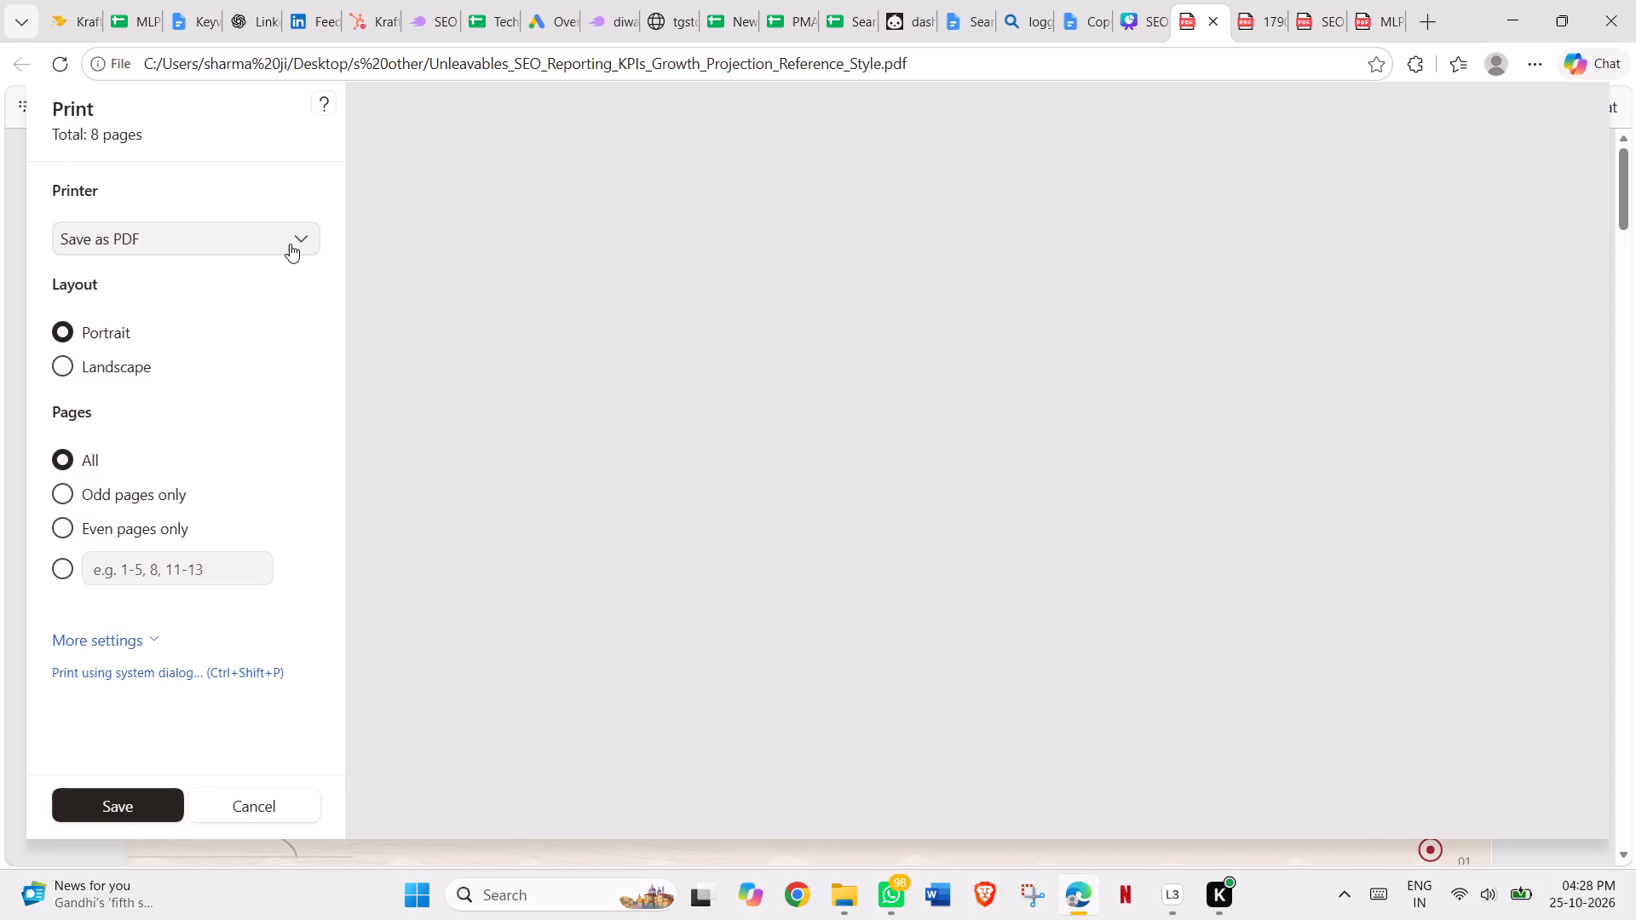
{"action": "left_click", "coordinate": [290, 244]}
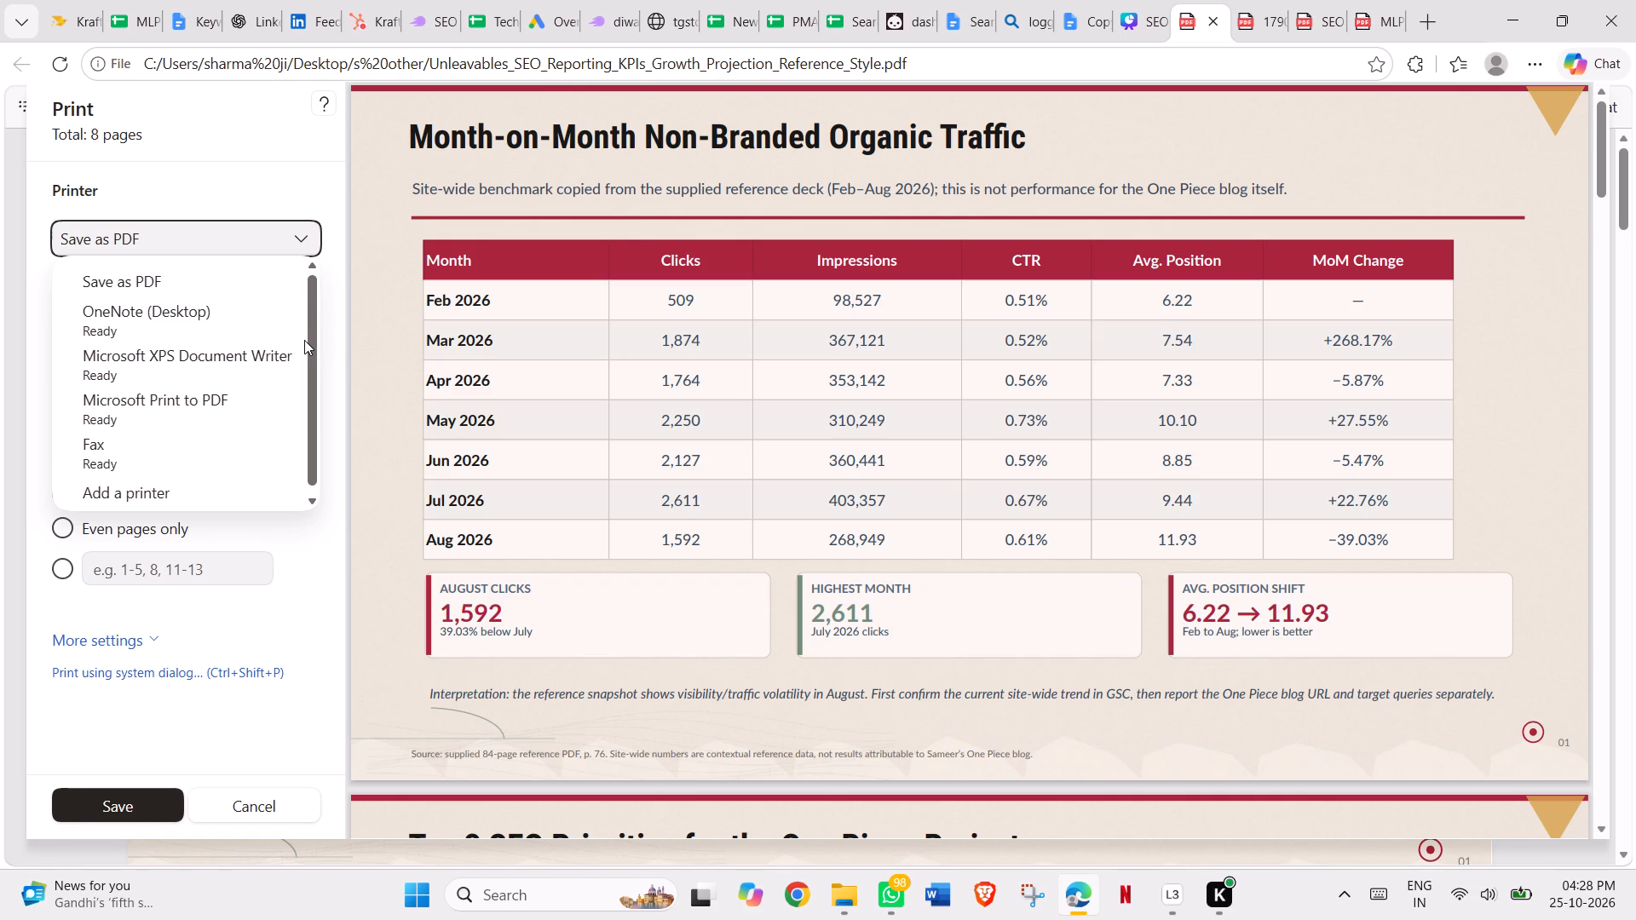
{"action": "left_click_drag", "start_coordinate": [316, 336], "coordinate": [315, 366]}
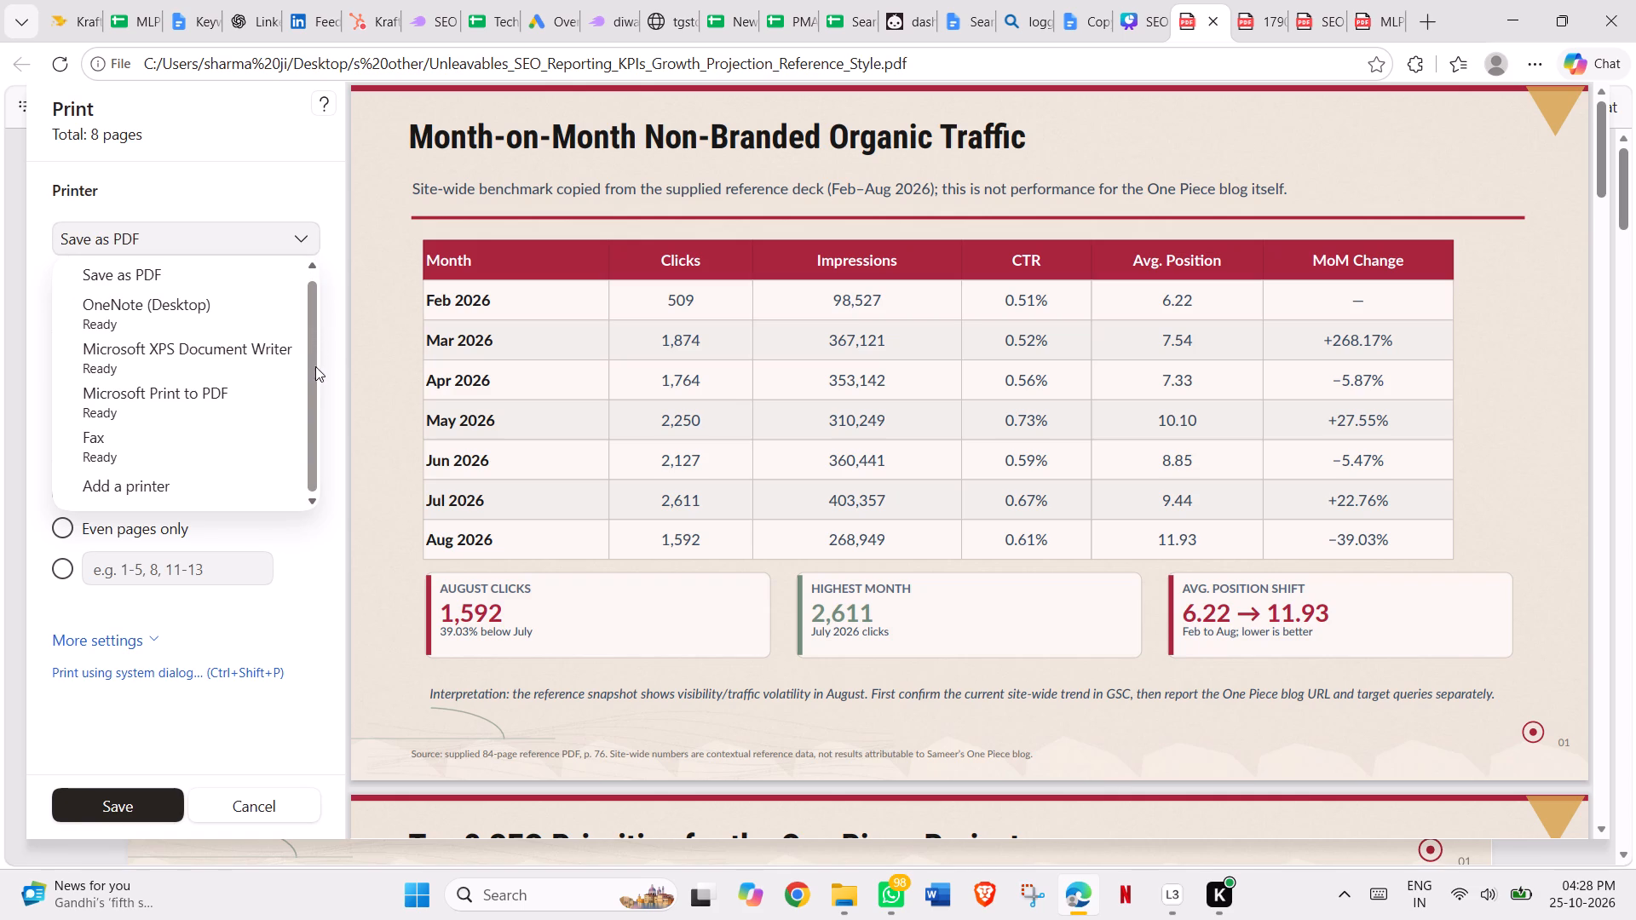
{"action": "left_click_drag", "start_coordinate": [315, 366], "coordinate": [308, 317]}
{"action": "left_click", "coordinate": [189, 368]}
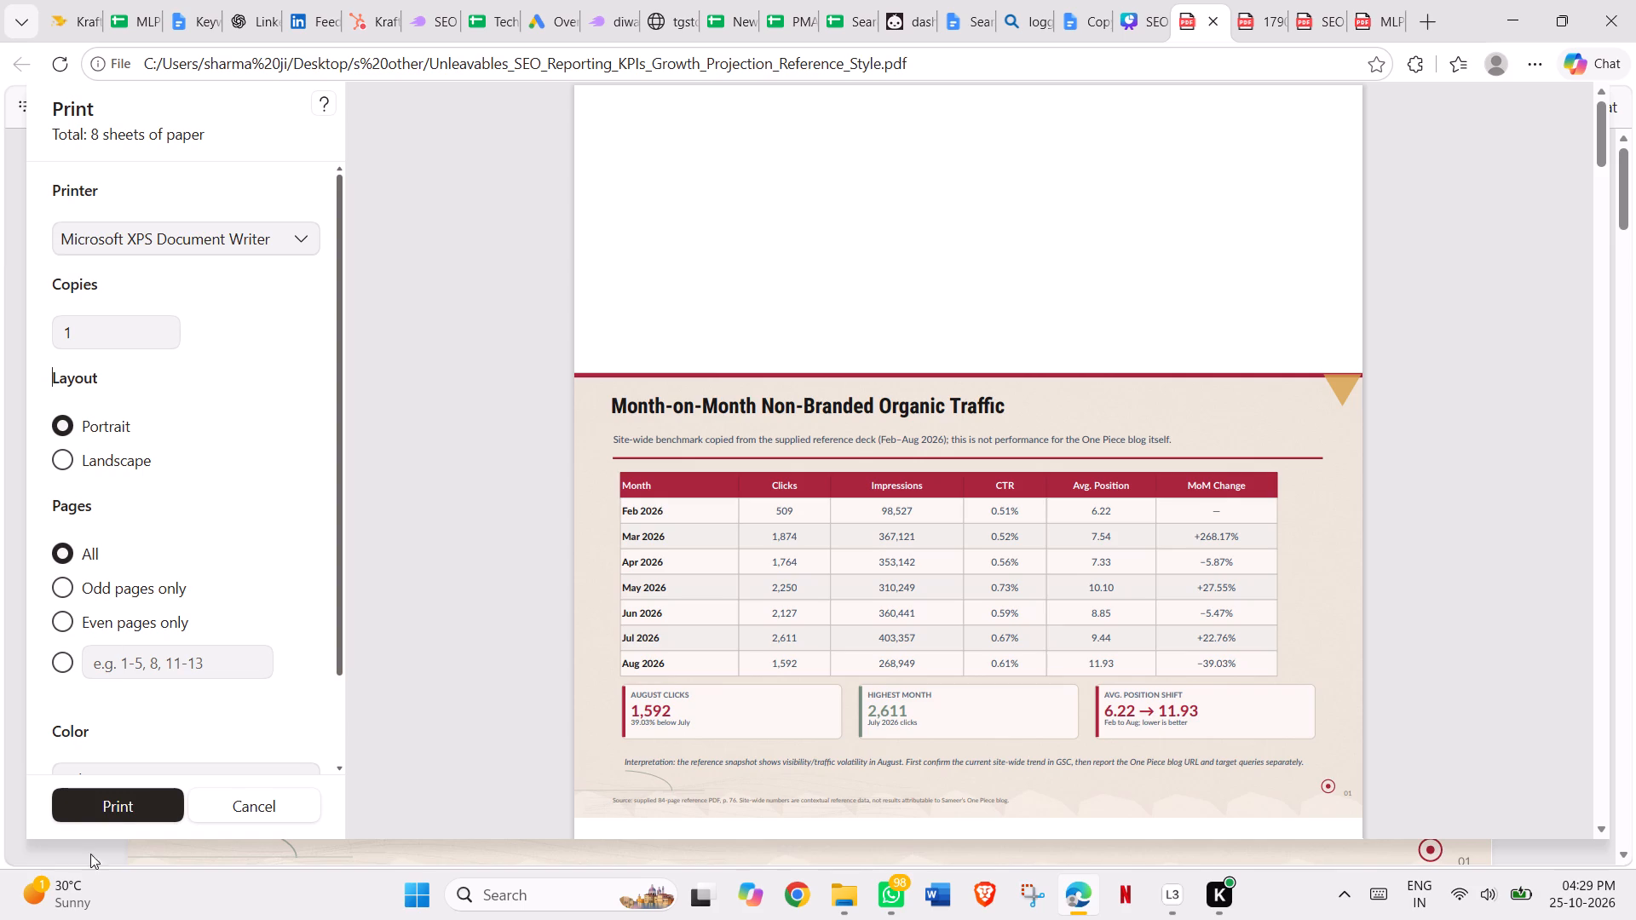
{"action": "left_click", "coordinate": [115, 804]}
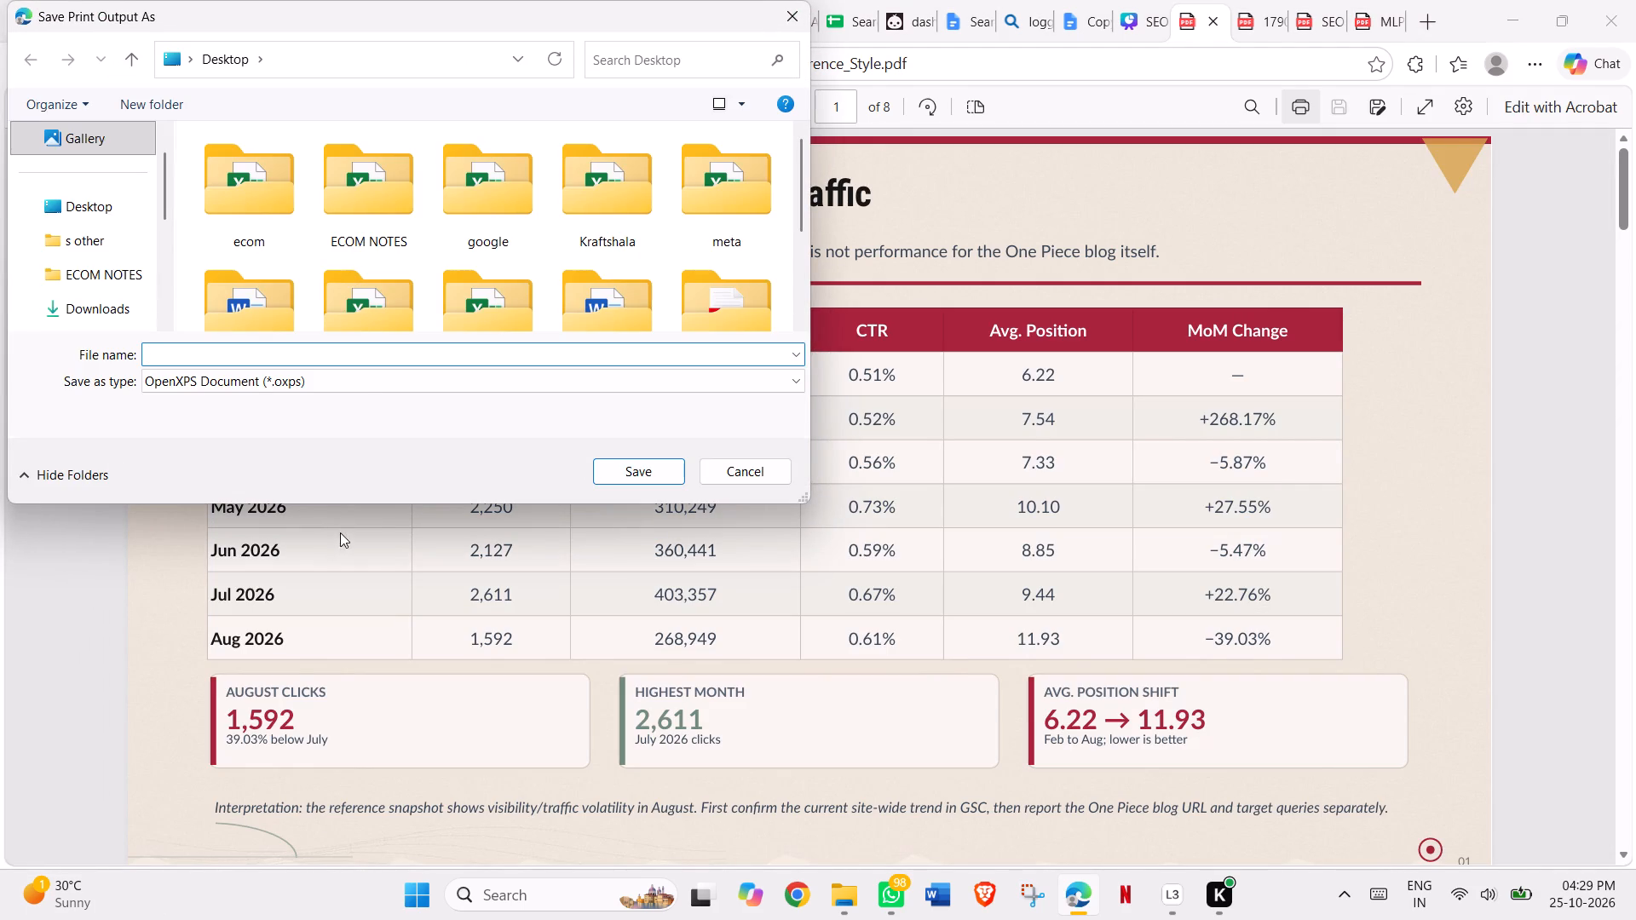
Save the print output to the Desktop as an OpenXPS document named jhjhjh.
{"action": "left_click", "coordinate": [357, 380]}
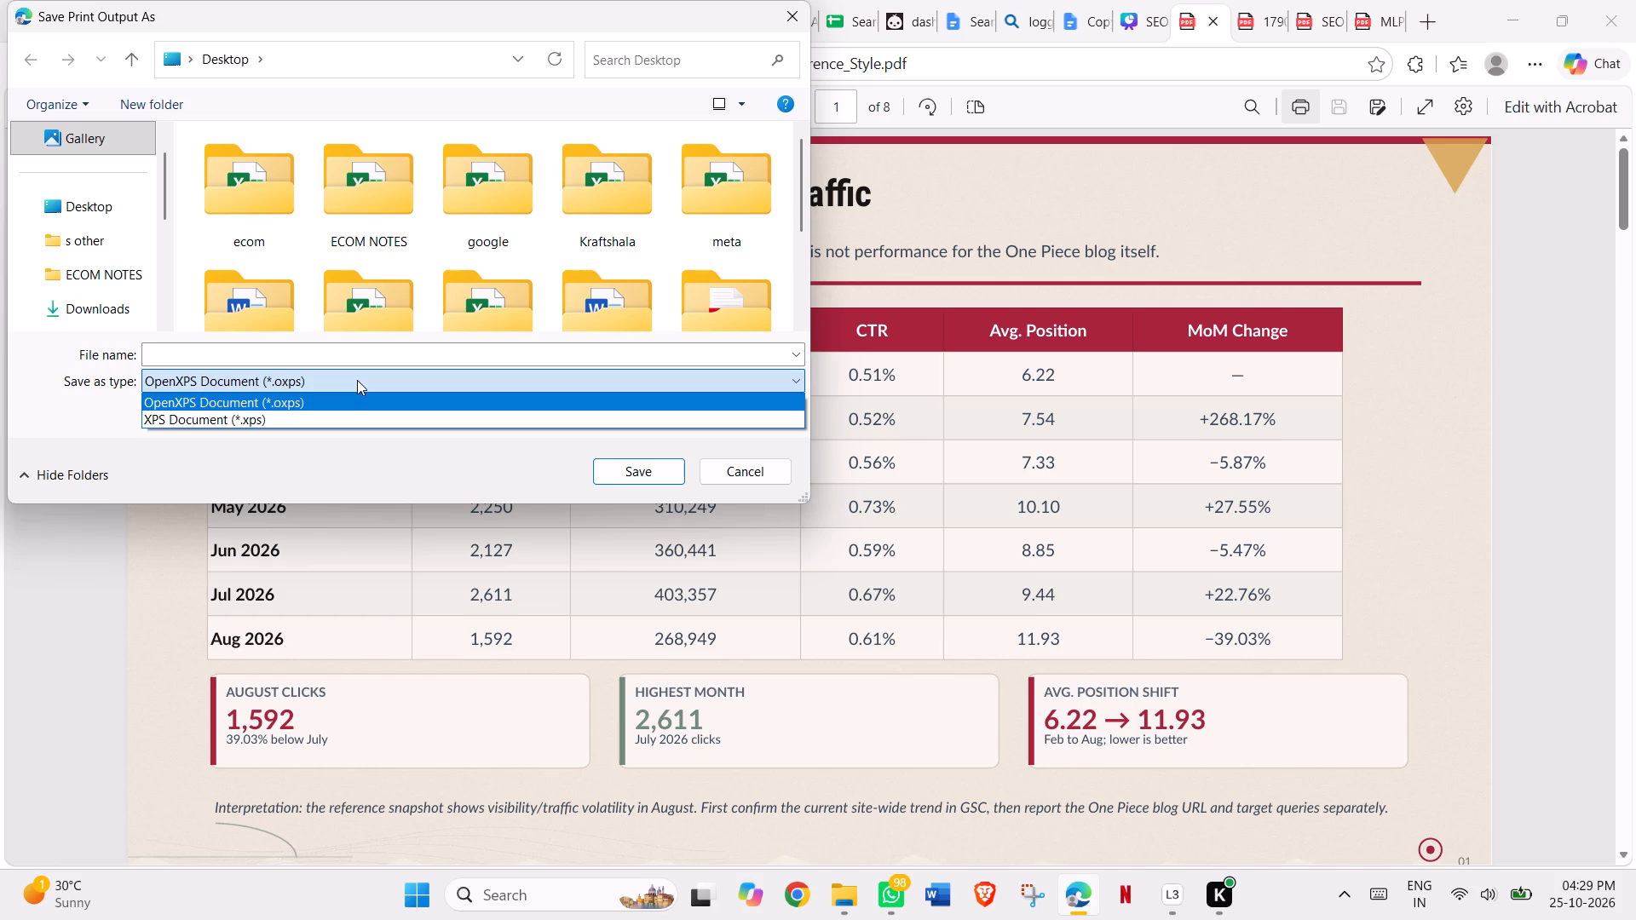
{"action": "left_click", "coordinate": [357, 380]}
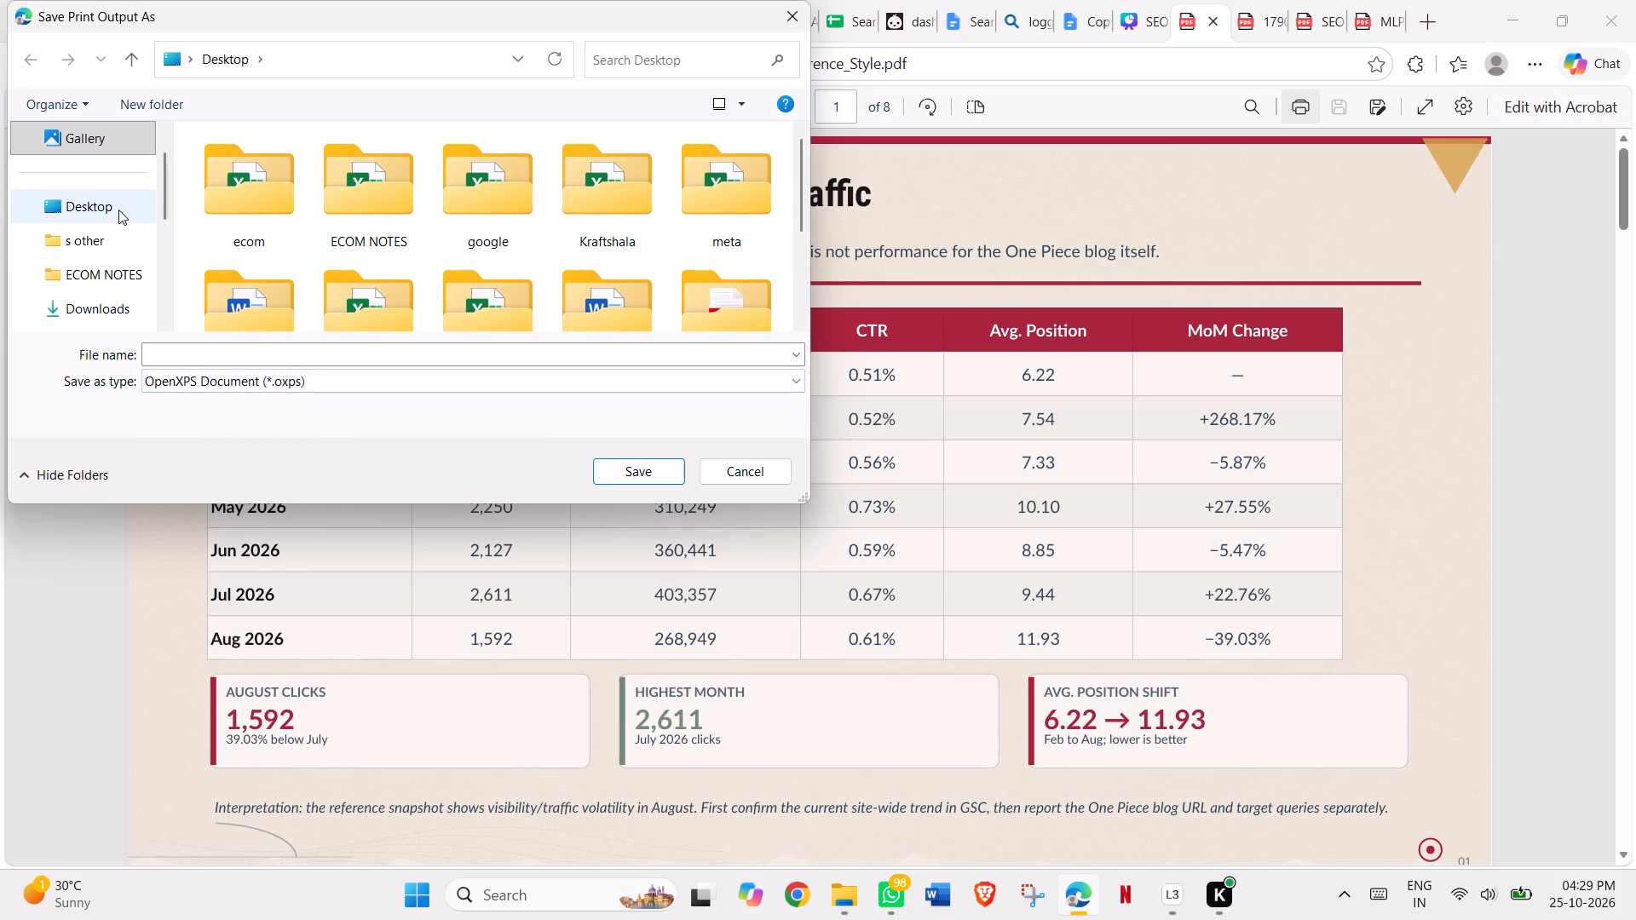
{"action": "left_click", "coordinate": [118, 210]}
{"action": "left_click", "coordinate": [626, 479]}
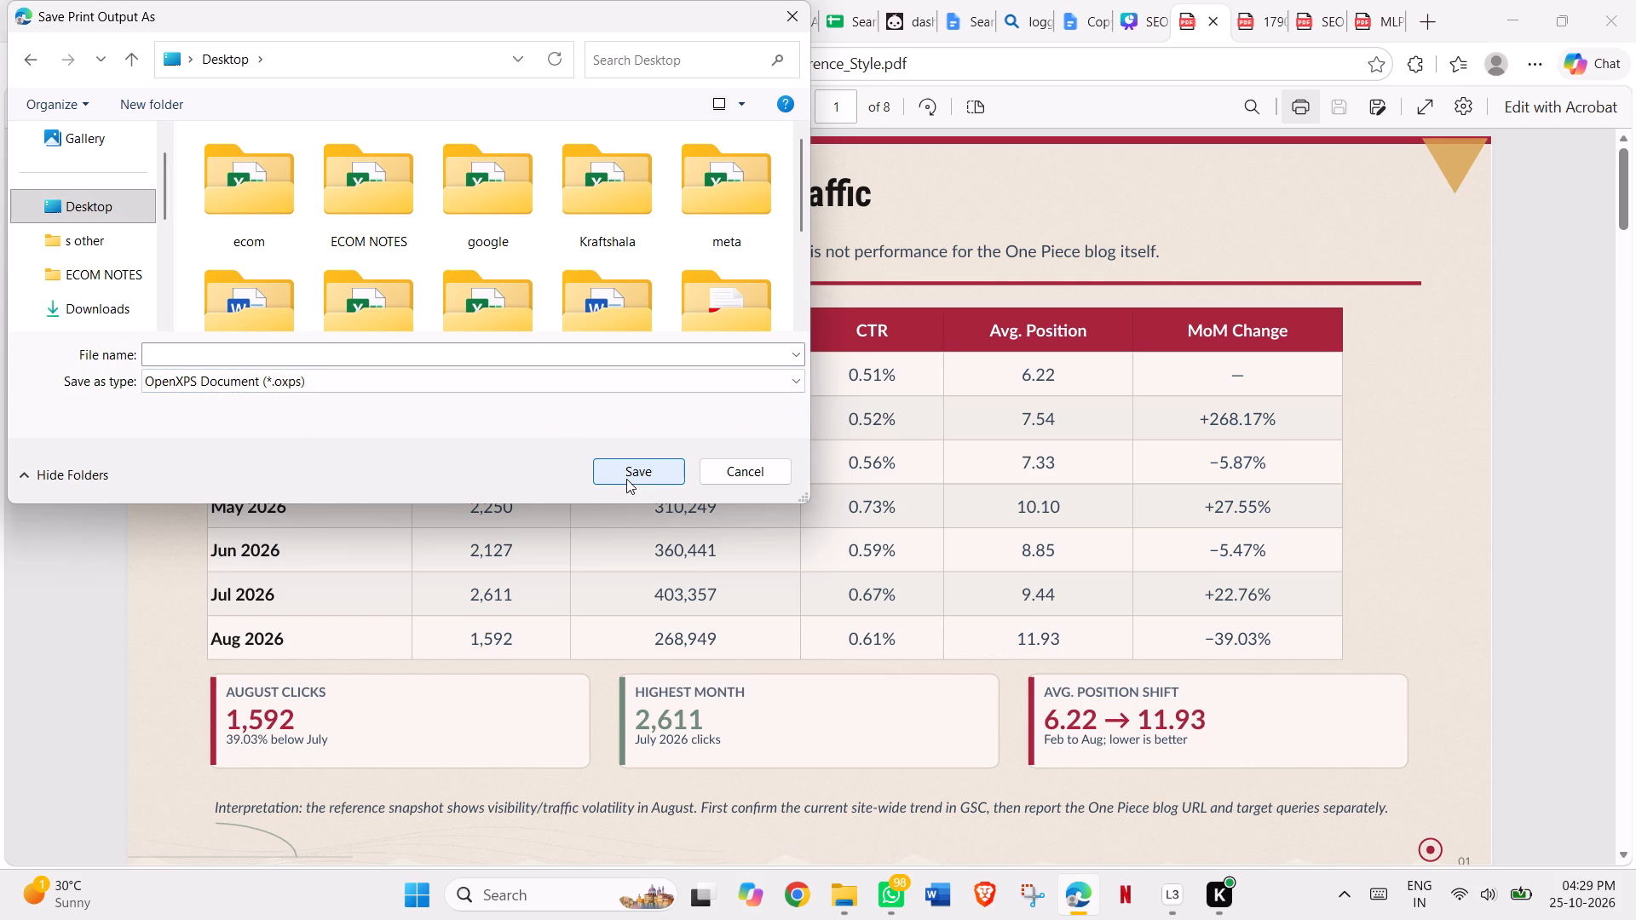
{"action": "left_click", "coordinate": [626, 479]}
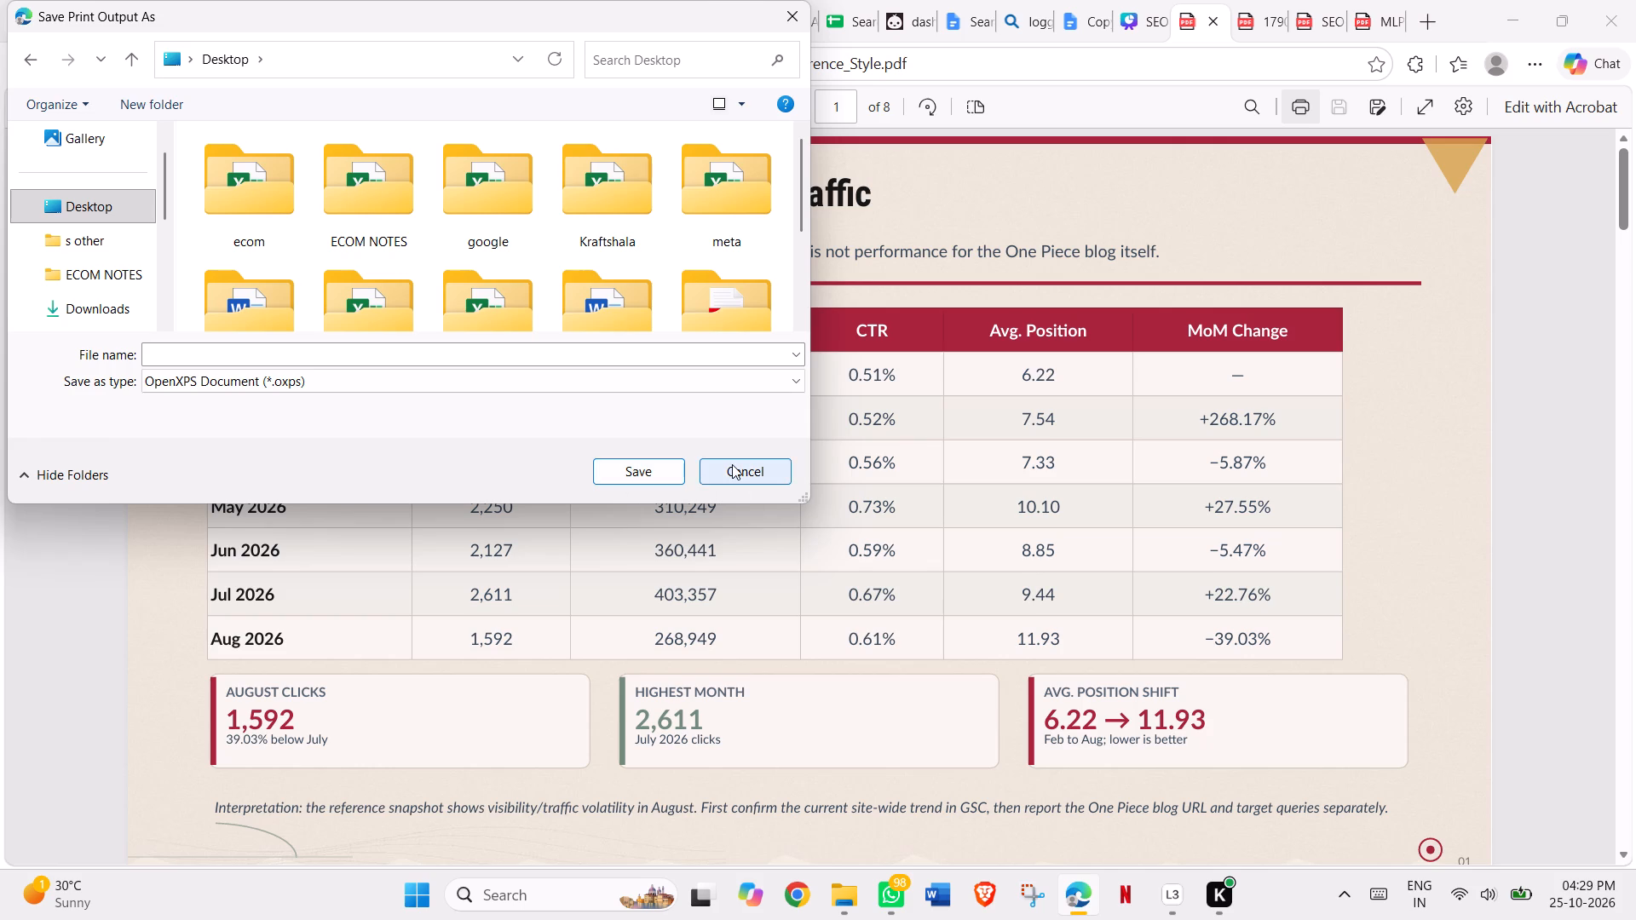
{"action": "left_click", "coordinate": [659, 471]}
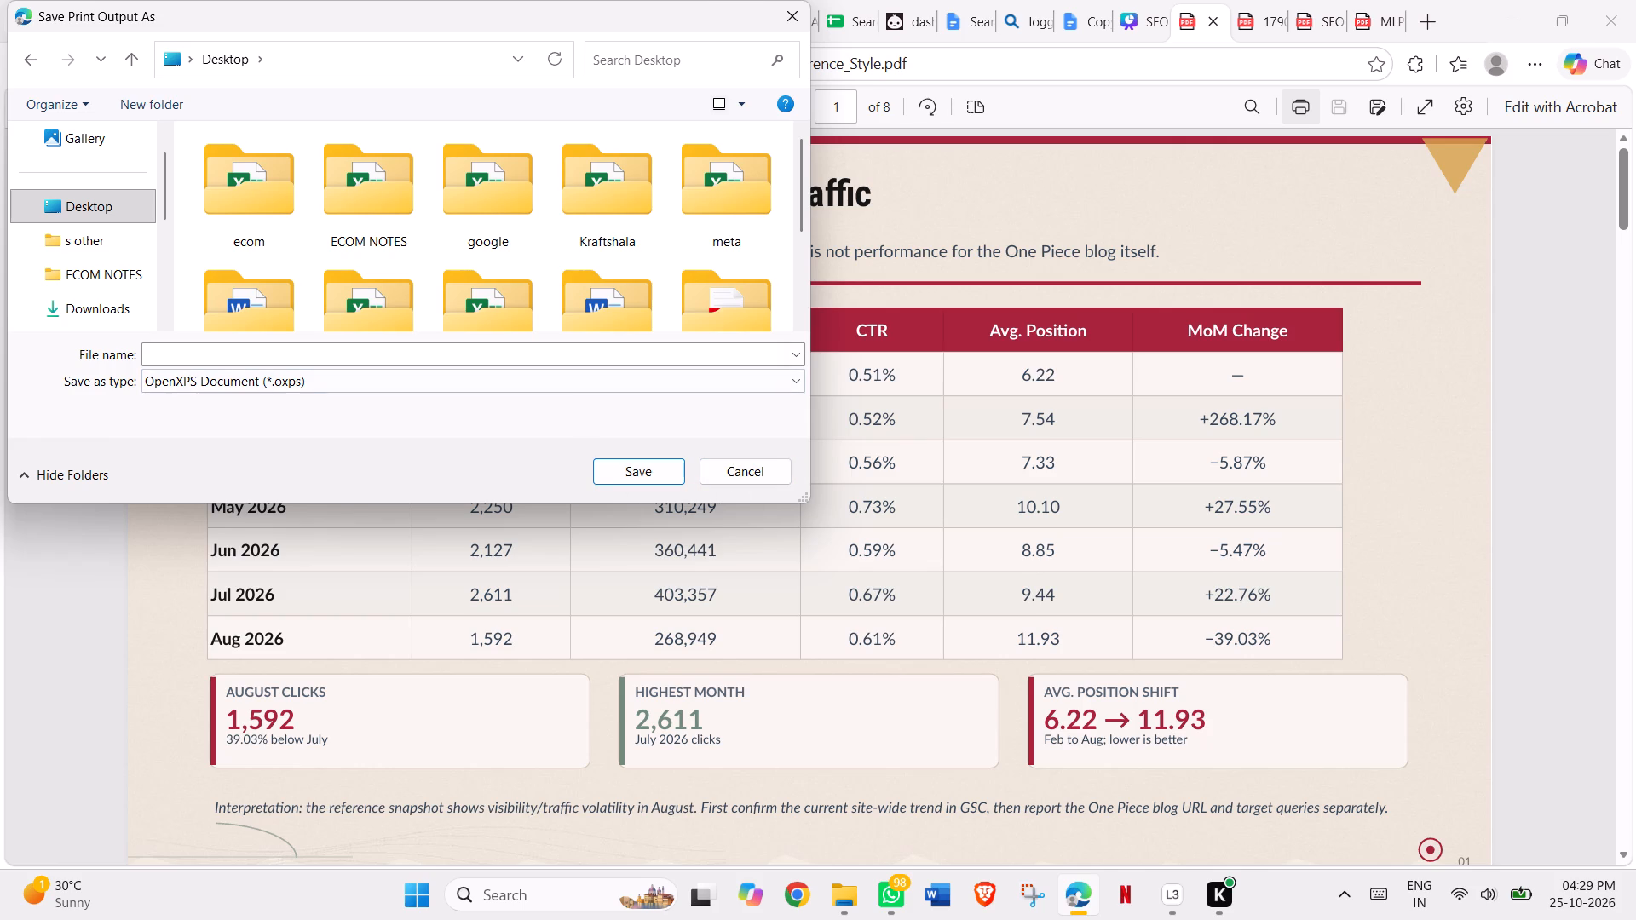
{"action": "left_click", "coordinate": [486, 351]}
{"action": "type", "text": "jhjhjh"}
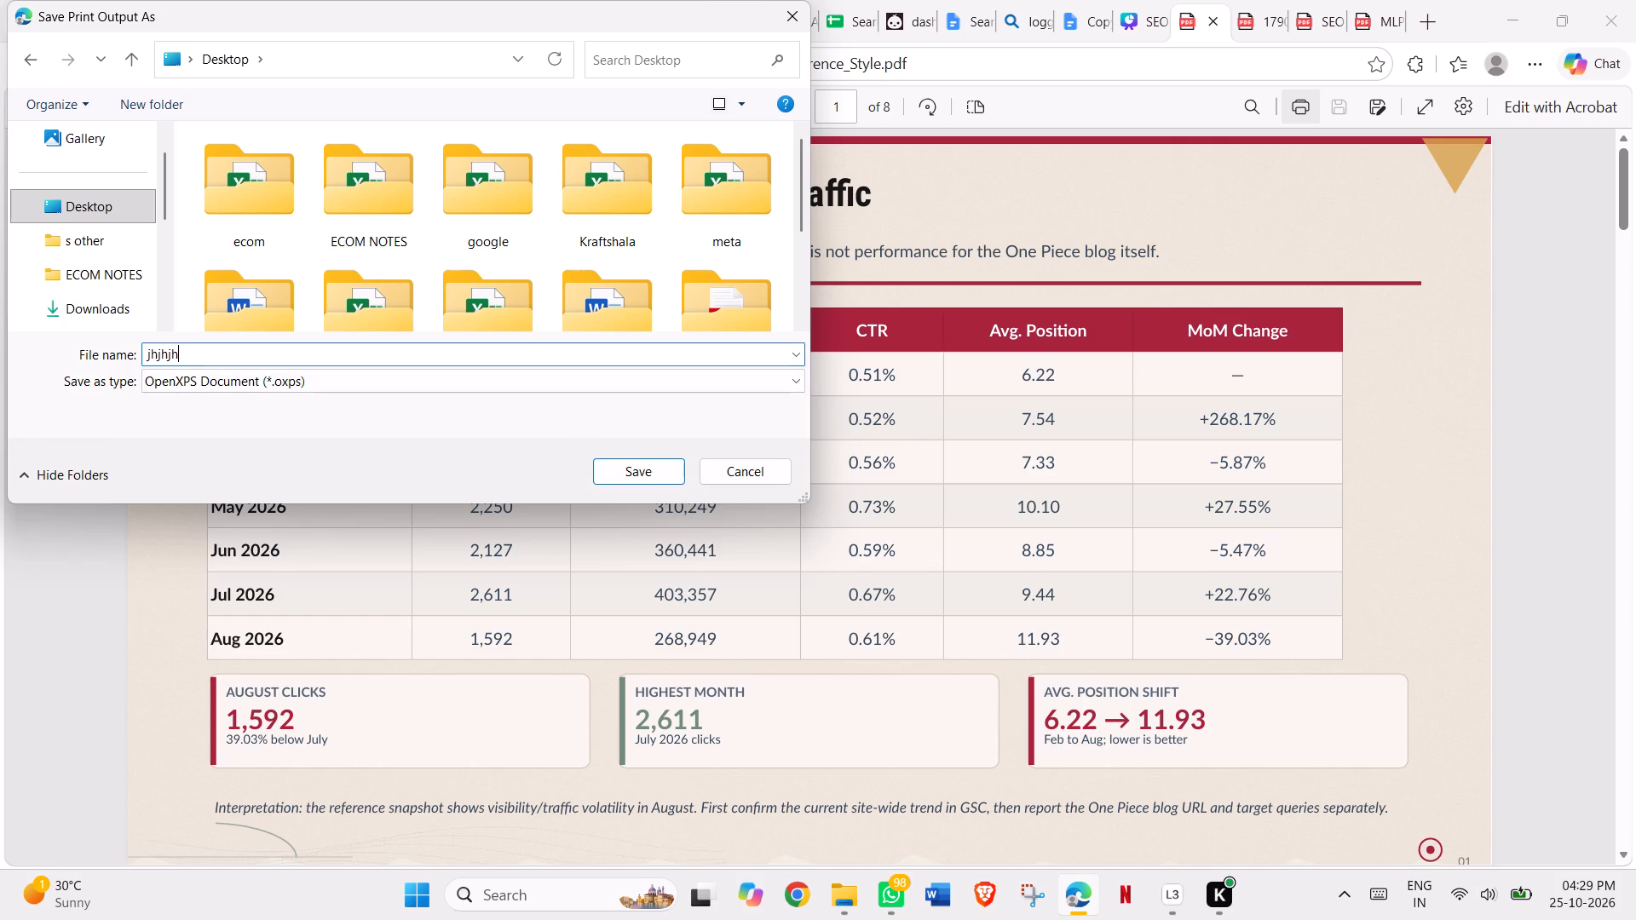
{"action": "left_click", "coordinate": [630, 467]}
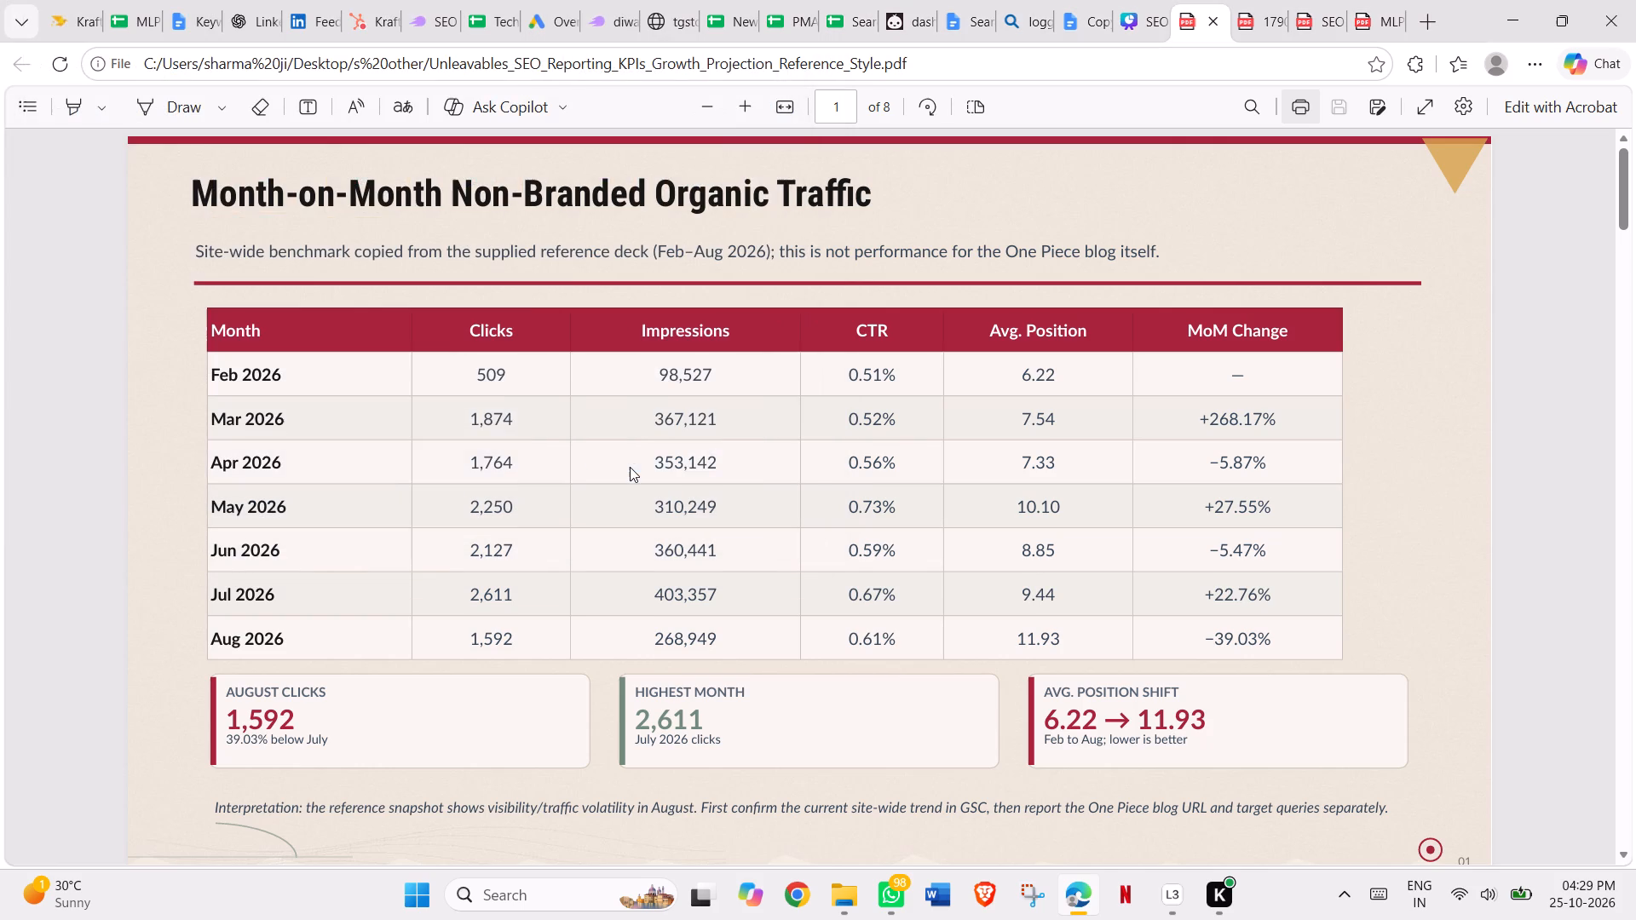
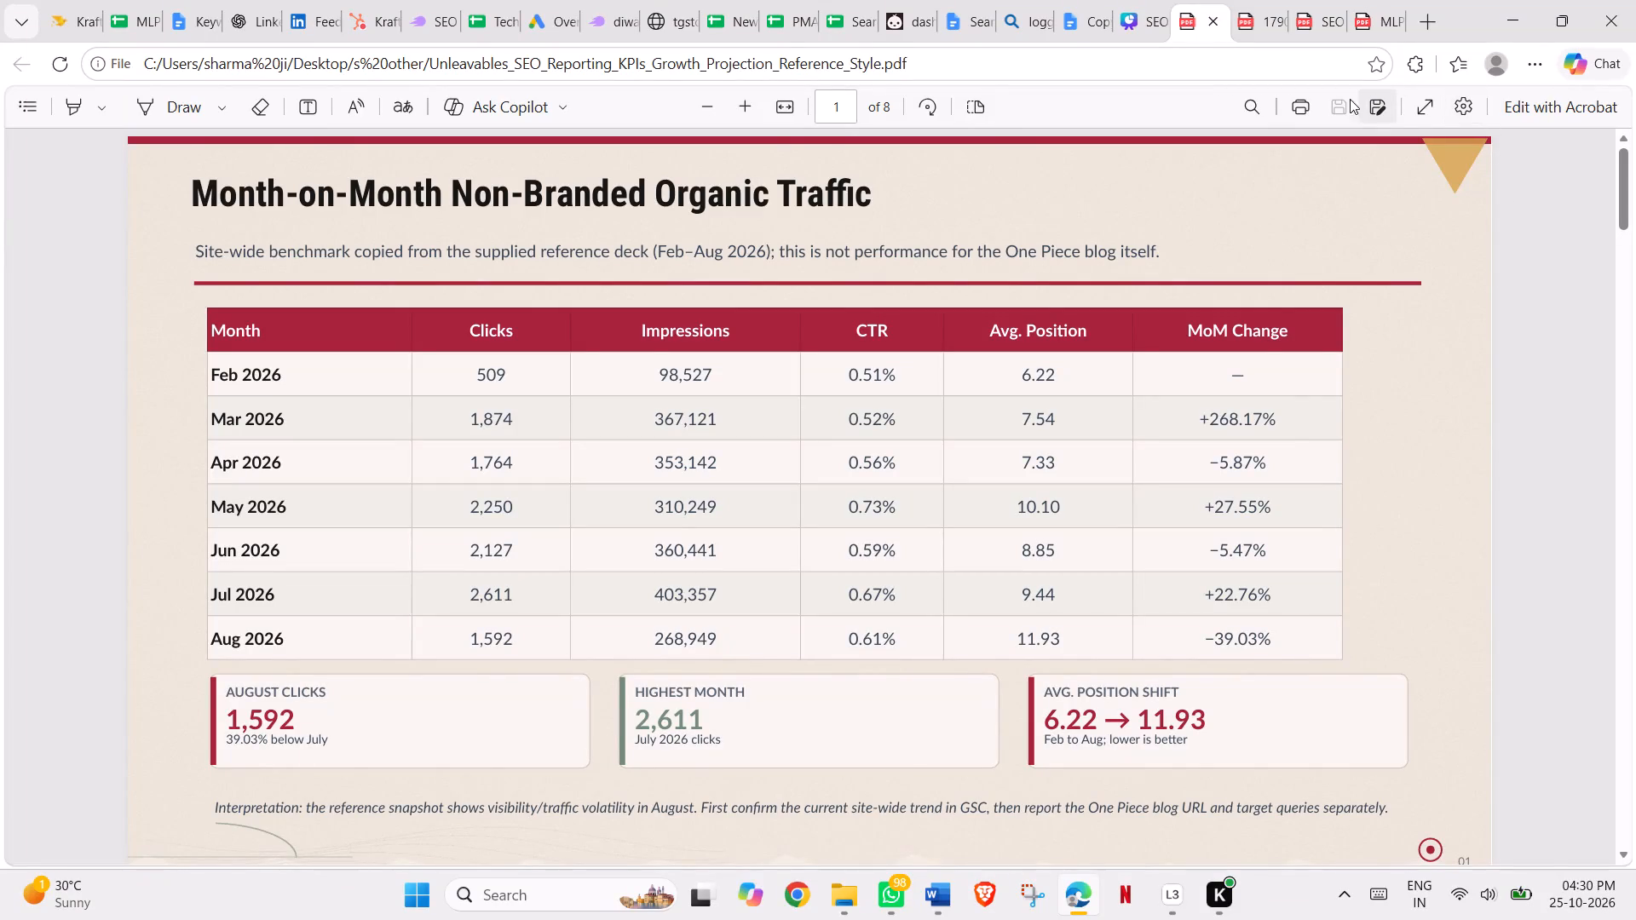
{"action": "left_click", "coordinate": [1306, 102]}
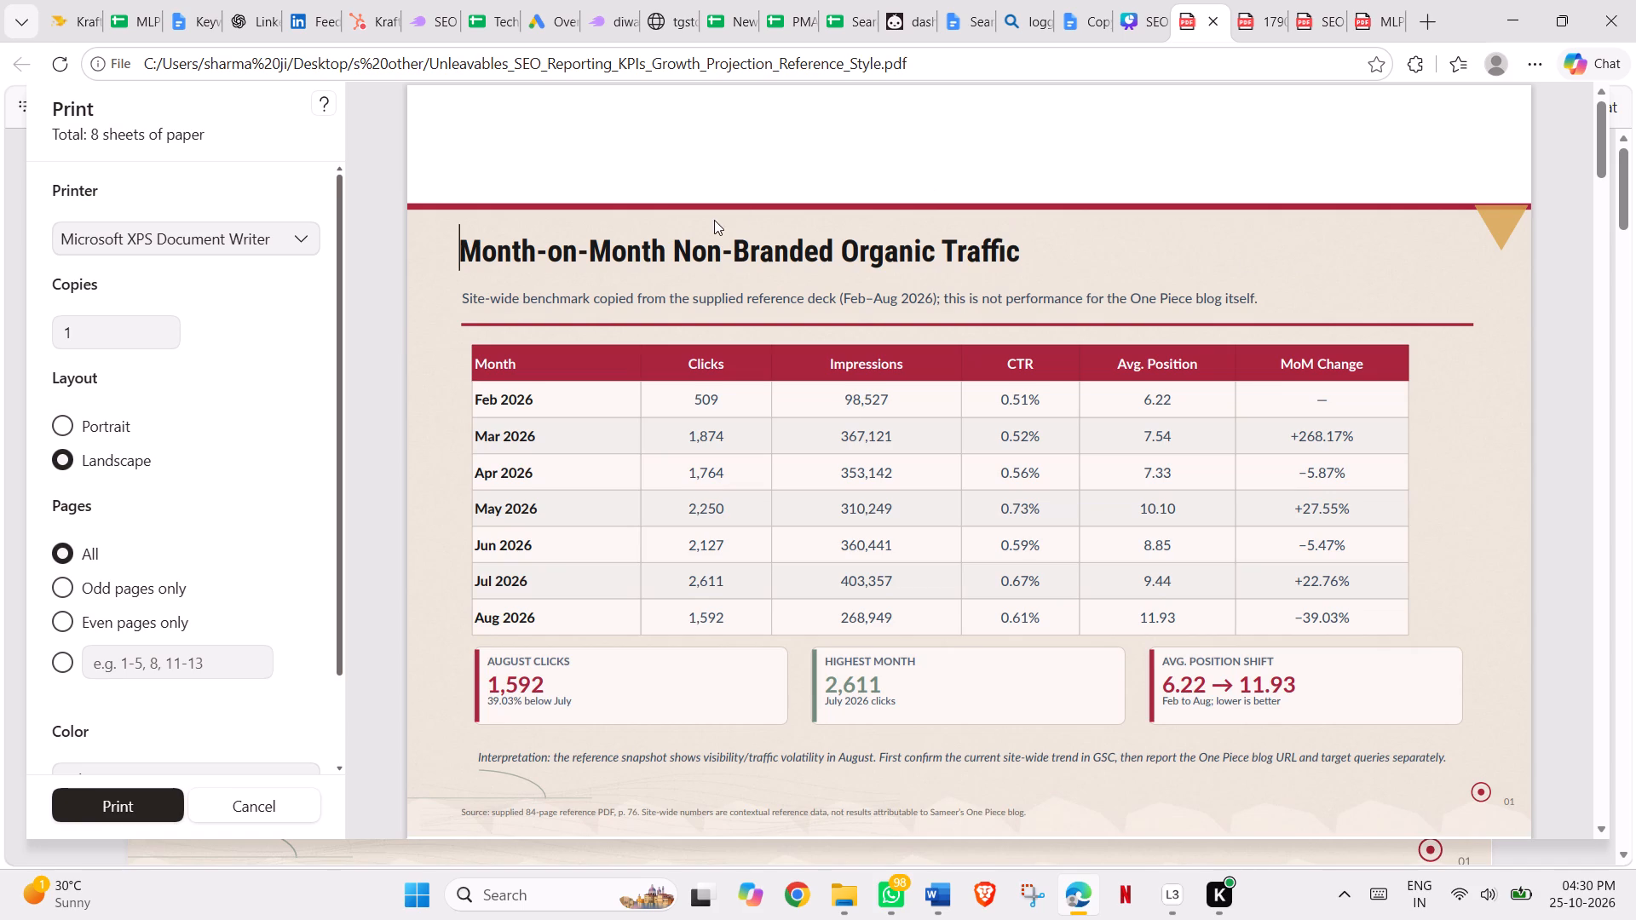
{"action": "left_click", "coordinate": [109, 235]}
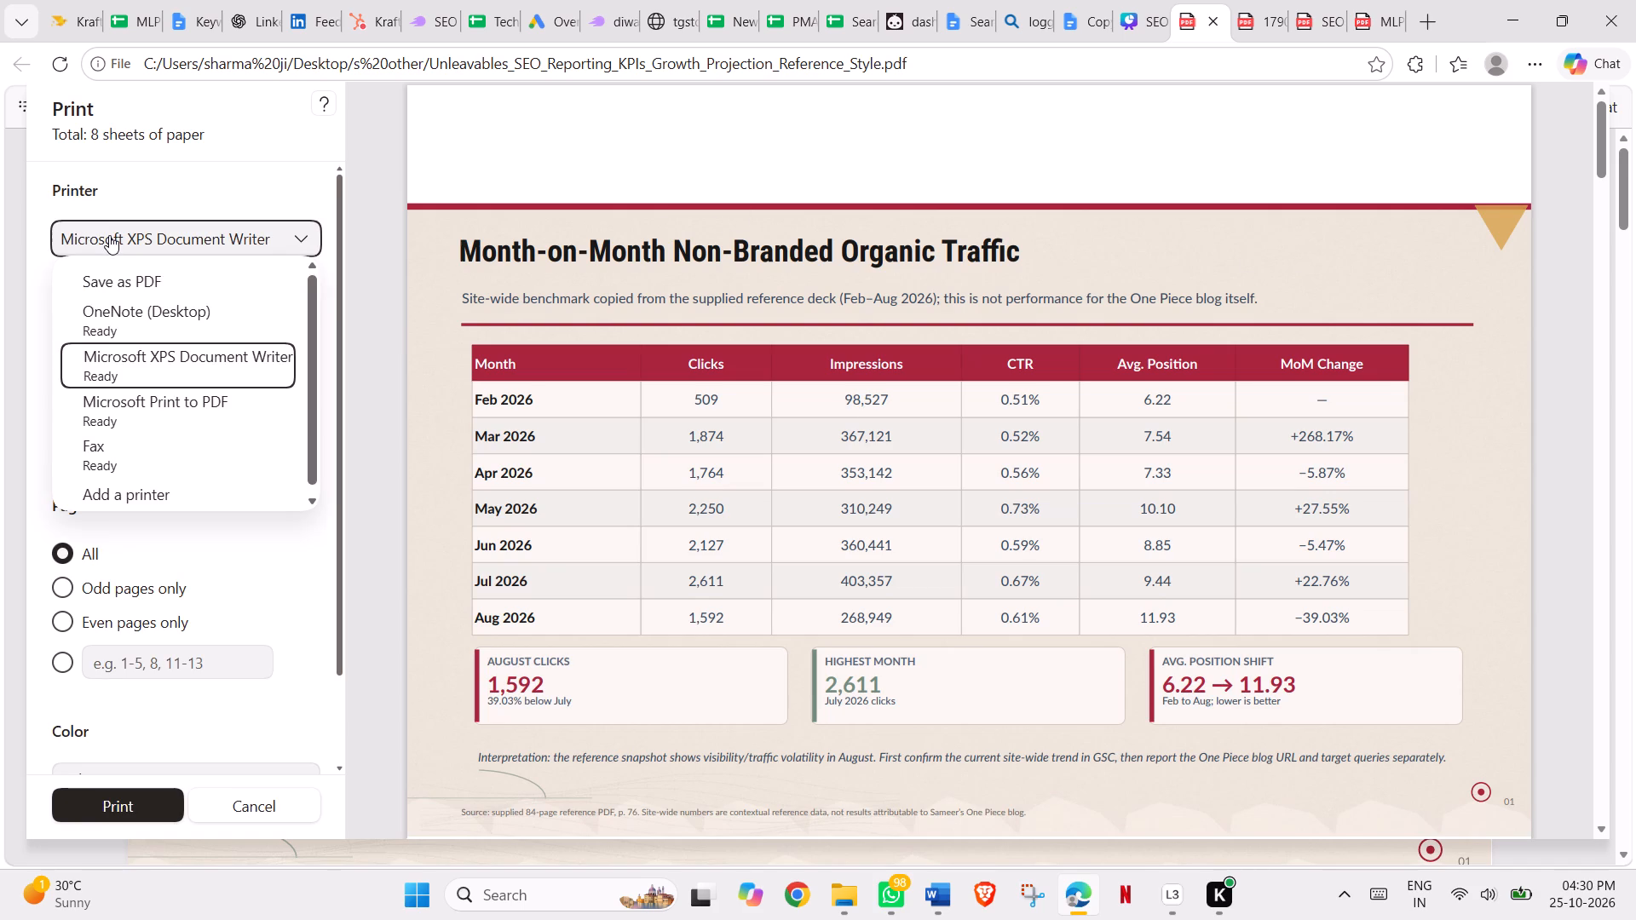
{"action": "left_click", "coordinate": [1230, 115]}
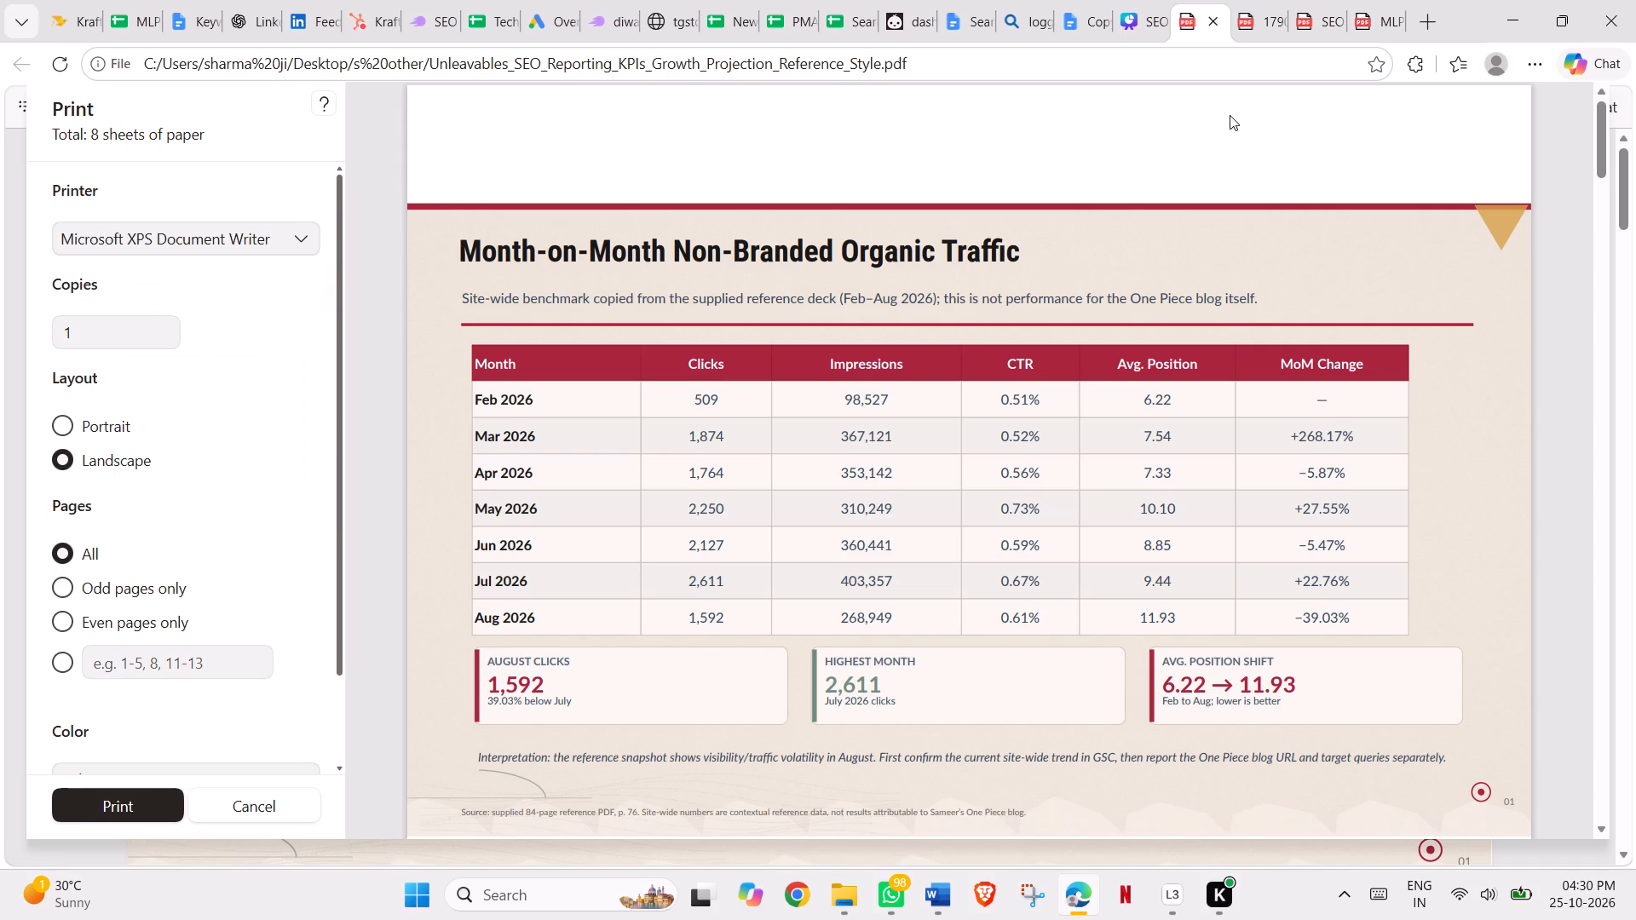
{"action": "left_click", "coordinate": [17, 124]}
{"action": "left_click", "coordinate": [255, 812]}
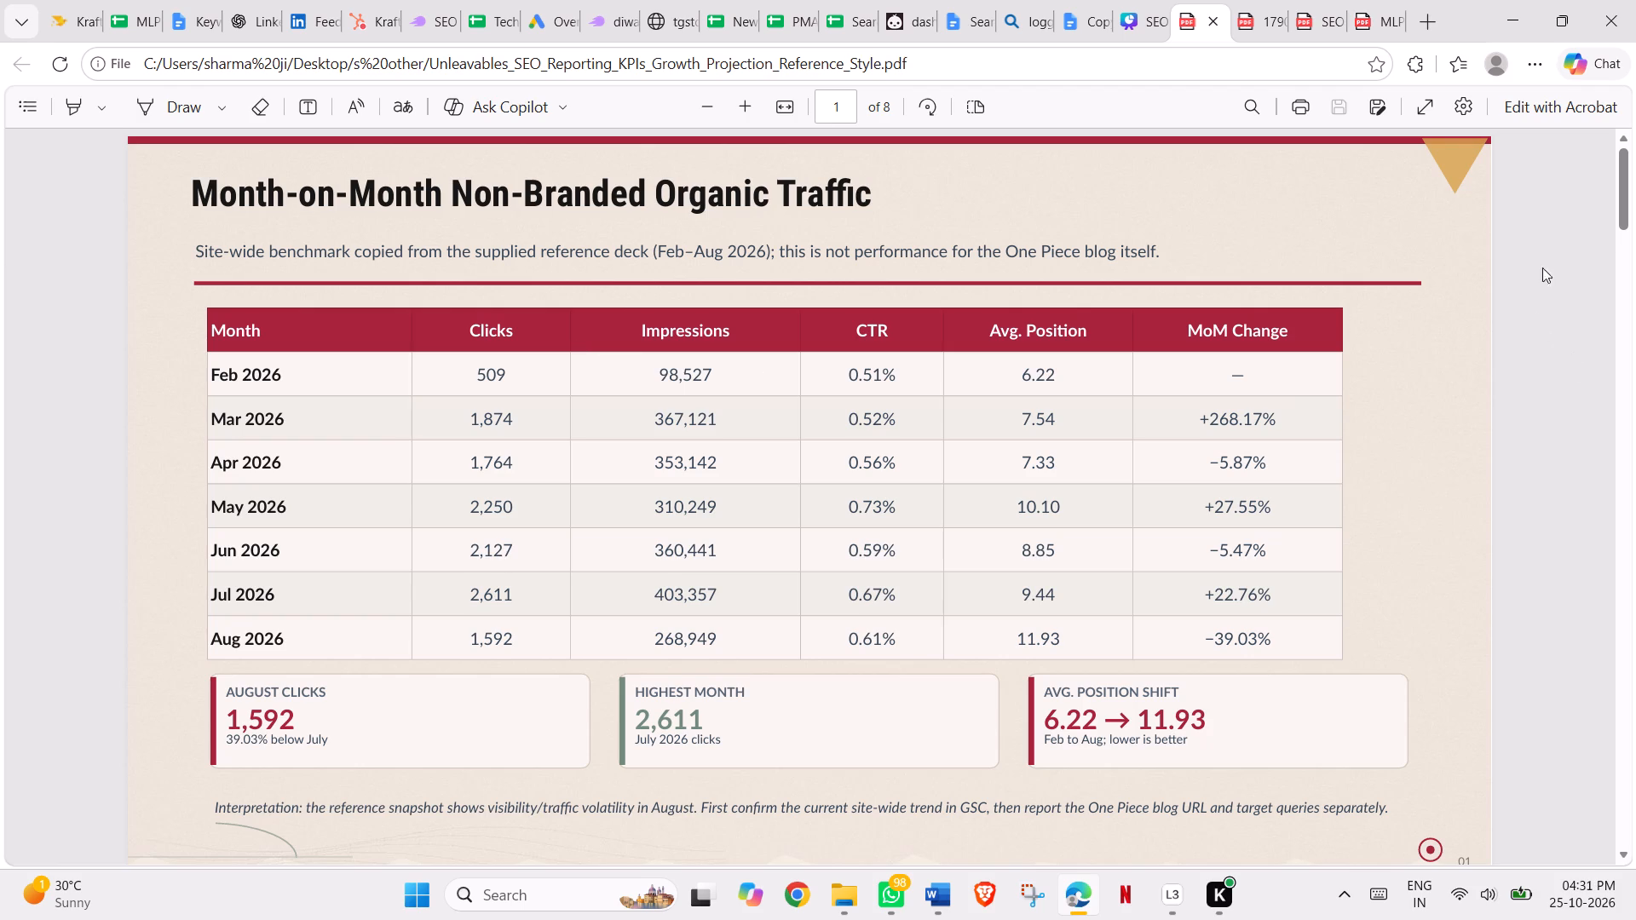
Search the web in a new tab for a pdf to excel converter and open the PDFSimpli result.
{"action": "left_click", "coordinate": [1427, 20]}
{"action": "left_click", "coordinate": [1185, 64]}
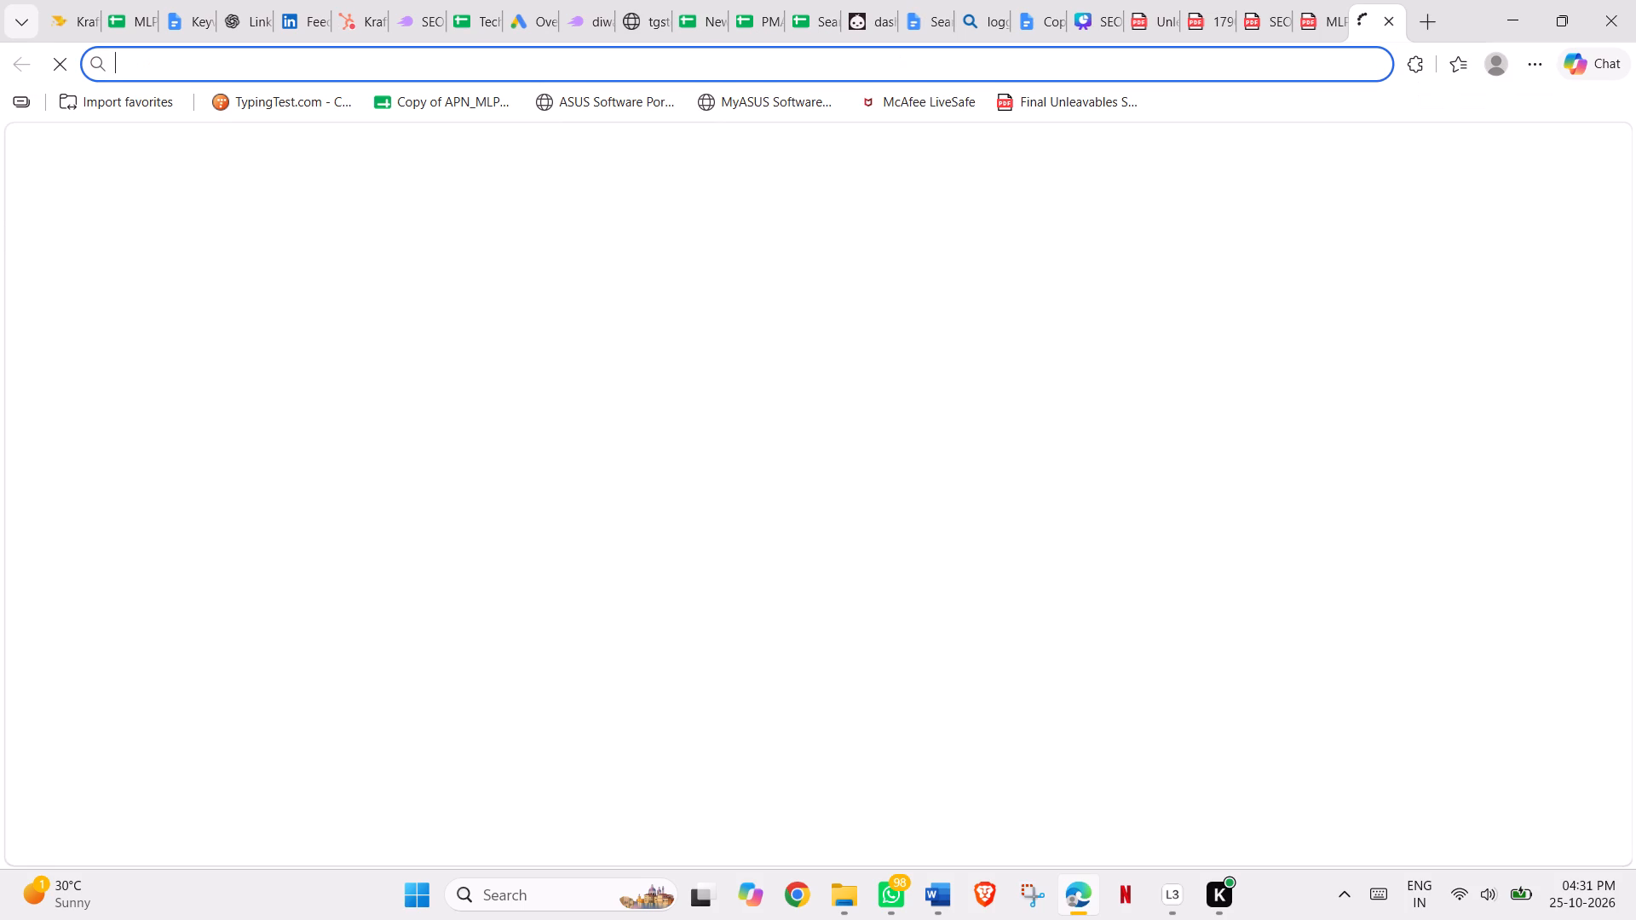
{"action": "type", "text": "pdf to excw"}
{"action": "key", "text": "BackSpace"}
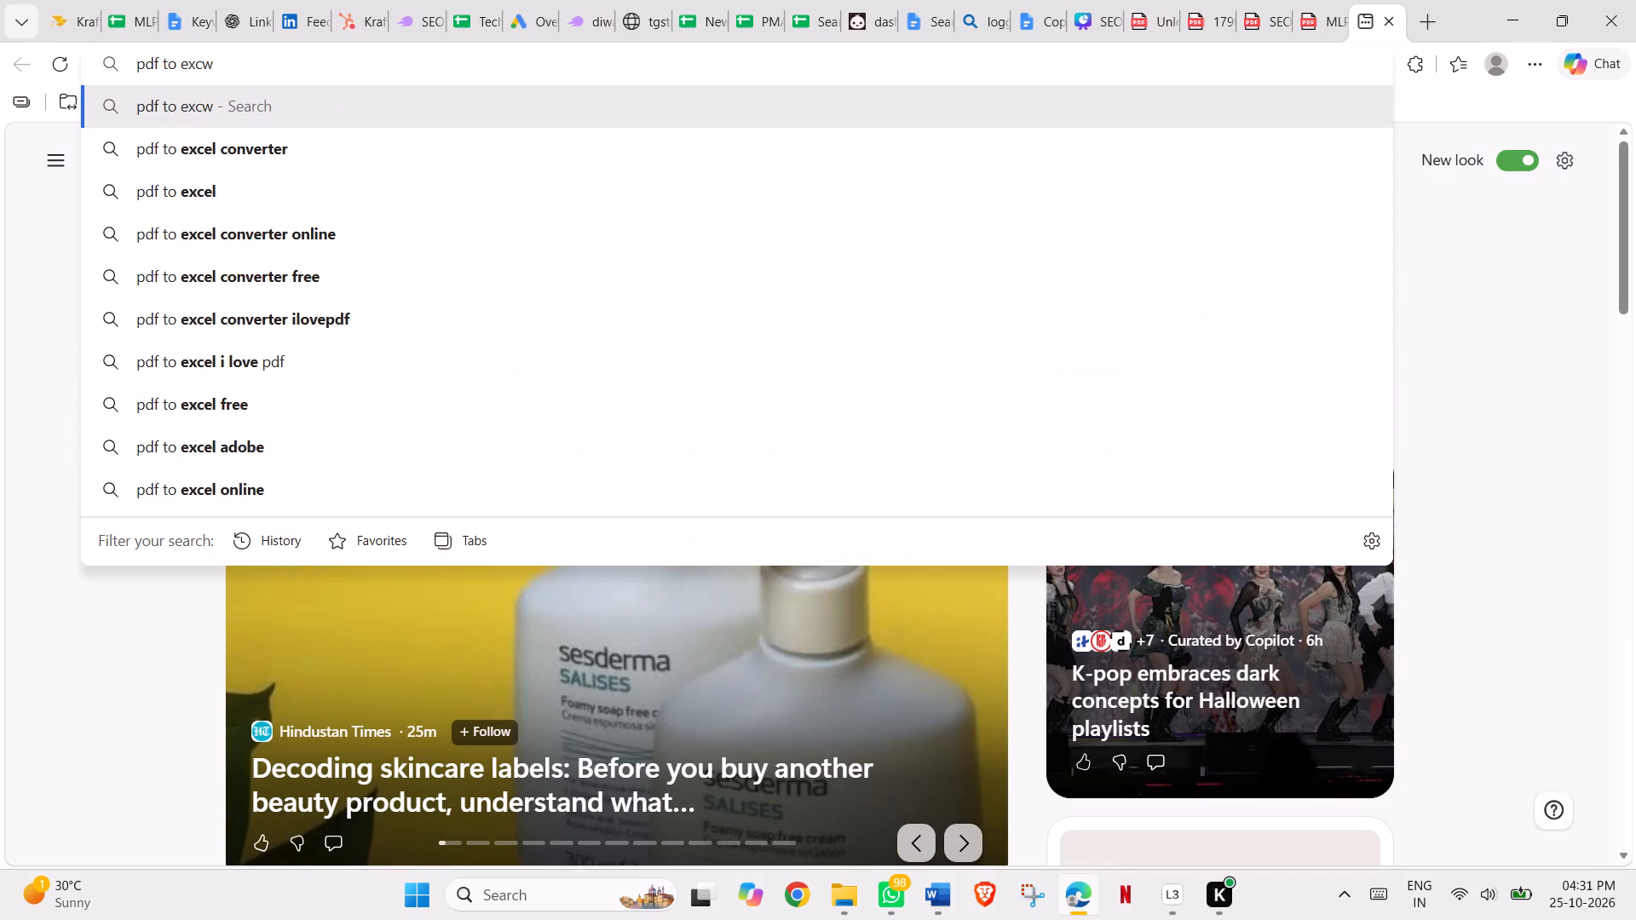
{"action": "type", "text": "el"}
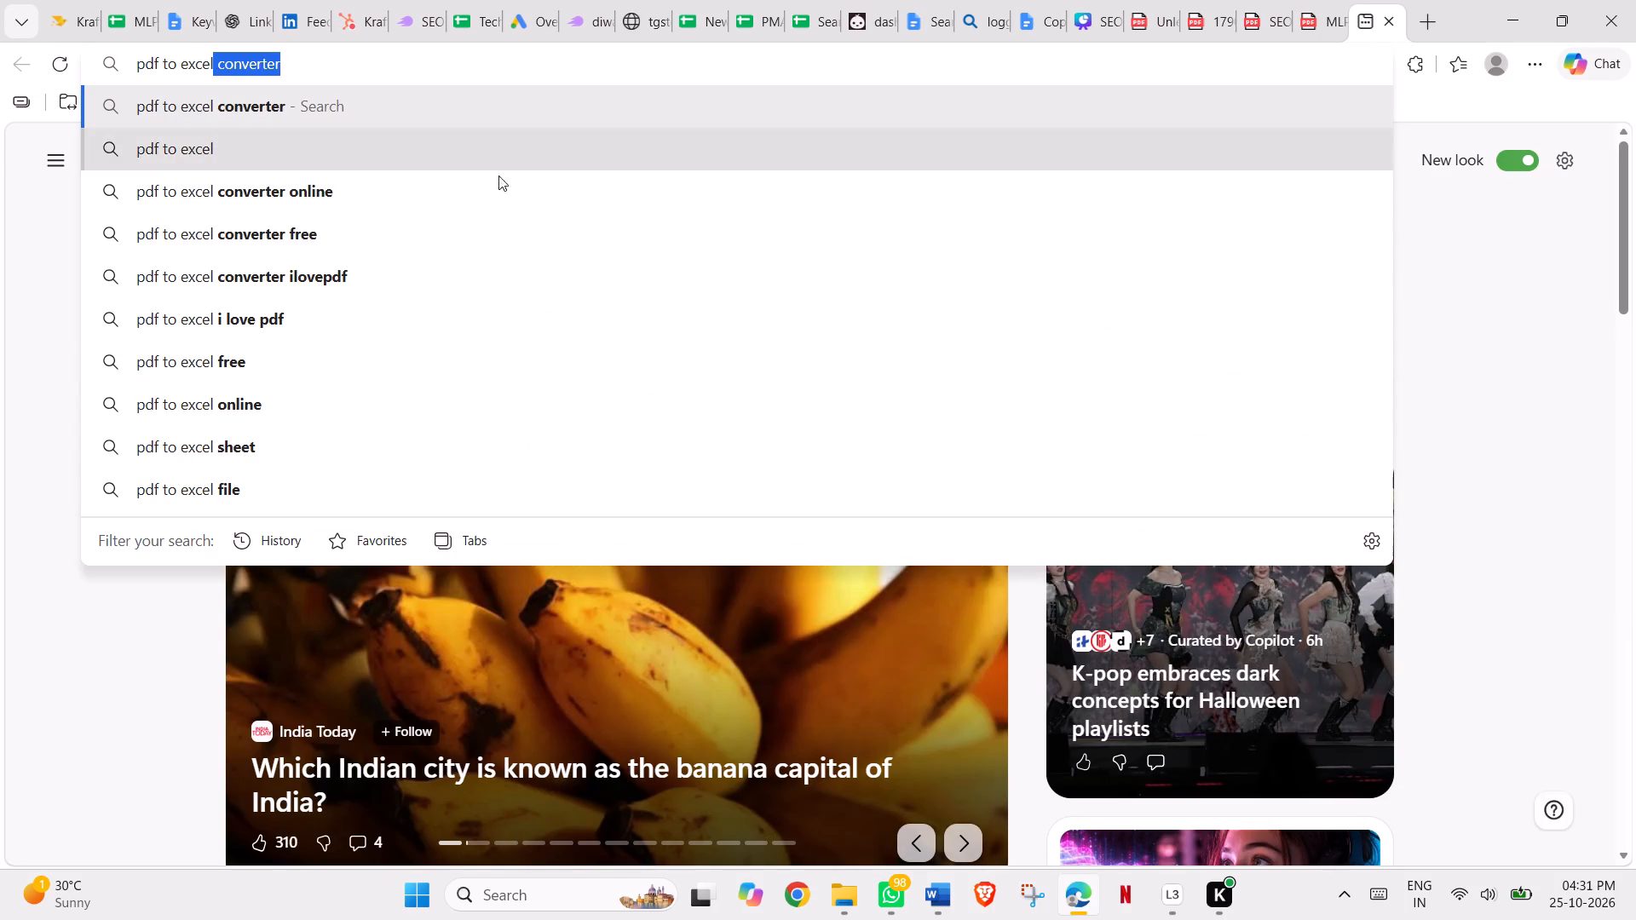
{"action": "left_click", "coordinate": [238, 108]}
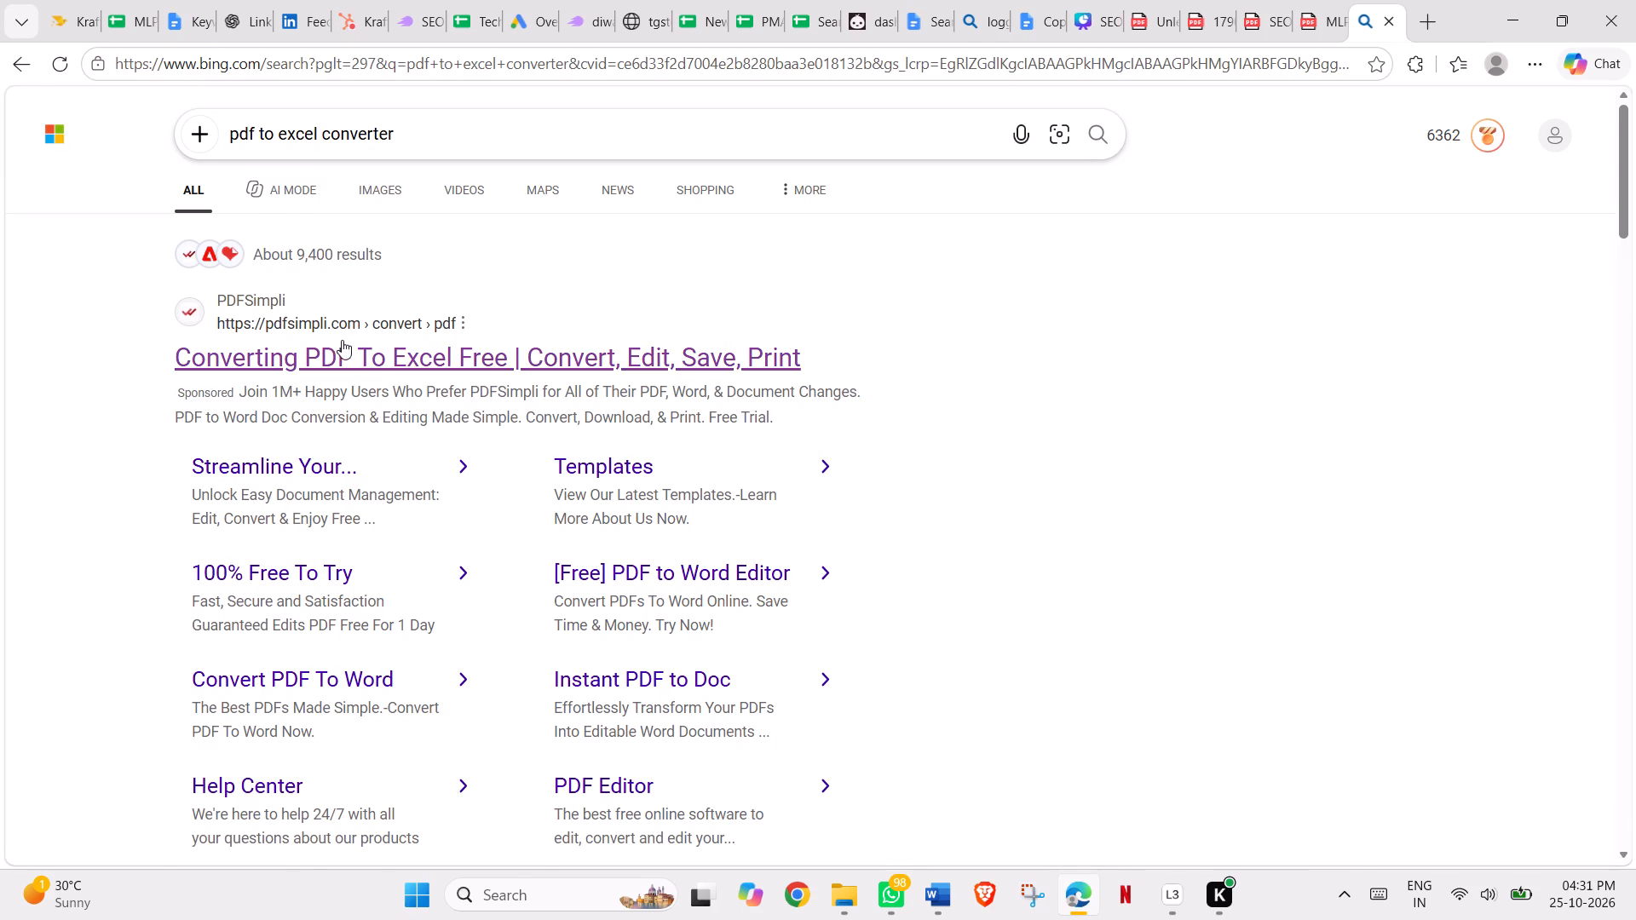
{"action": "left_click", "coordinate": [372, 354]}
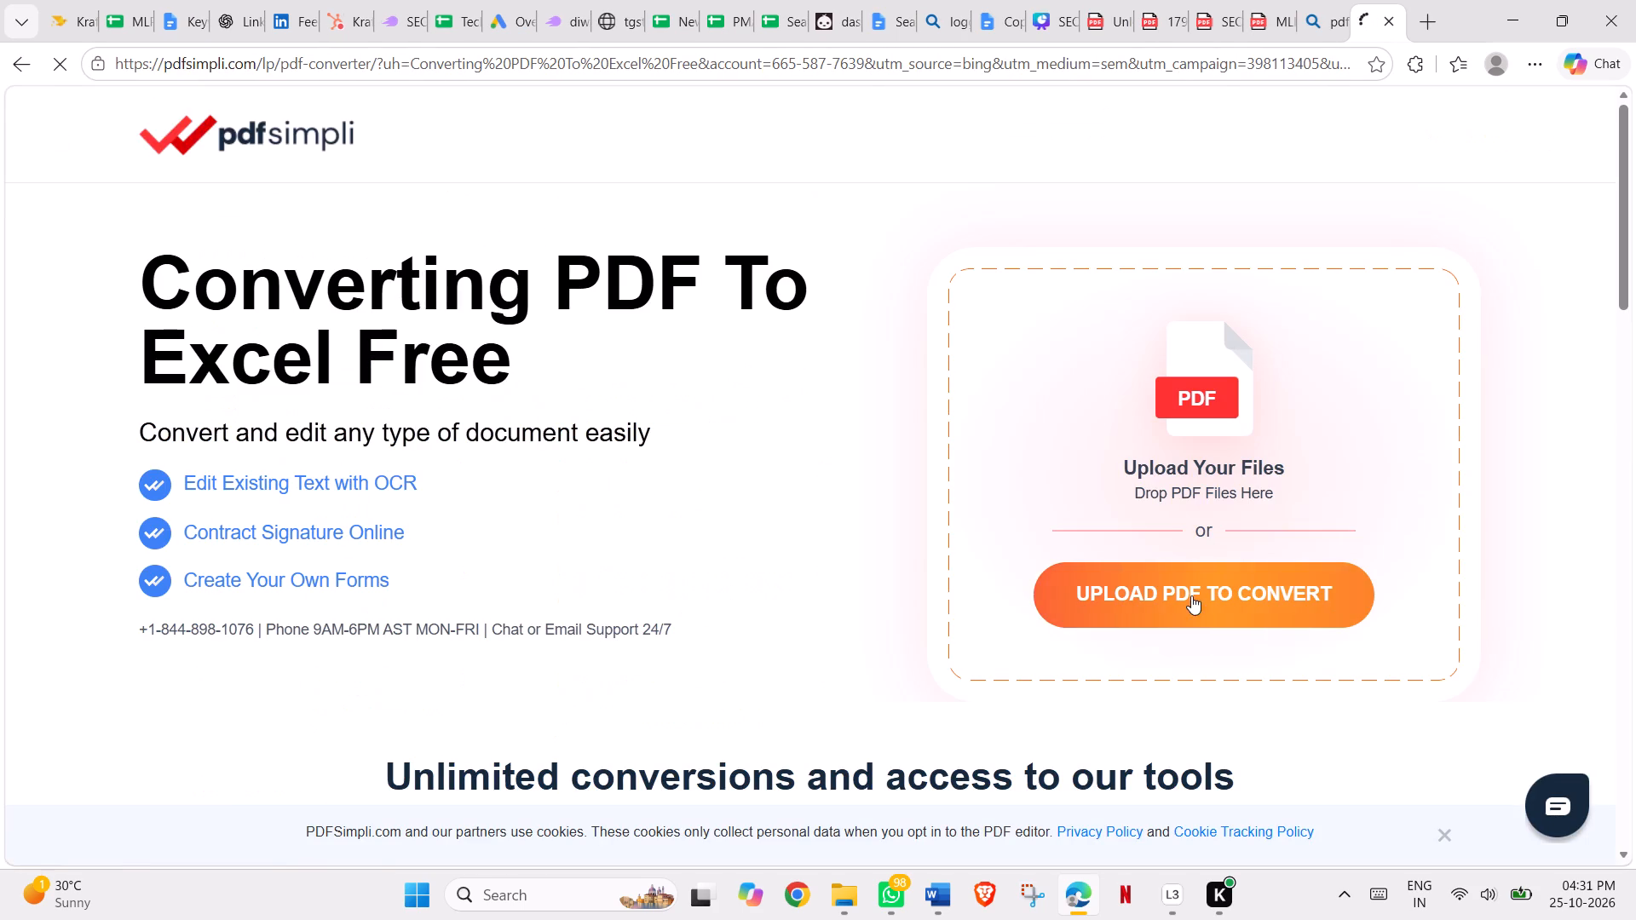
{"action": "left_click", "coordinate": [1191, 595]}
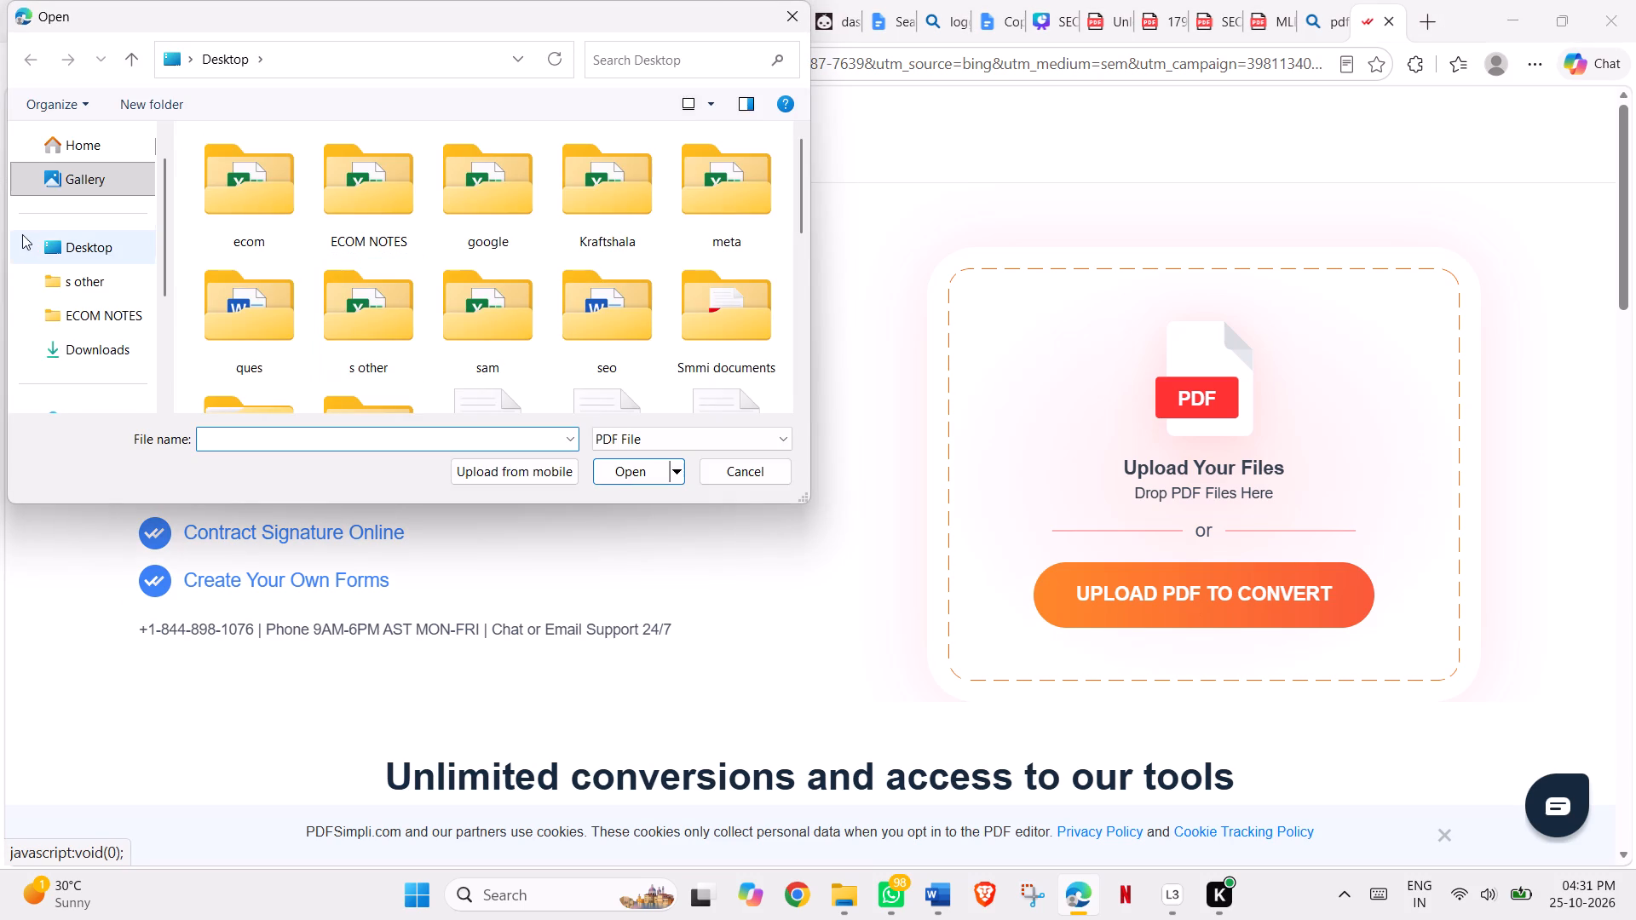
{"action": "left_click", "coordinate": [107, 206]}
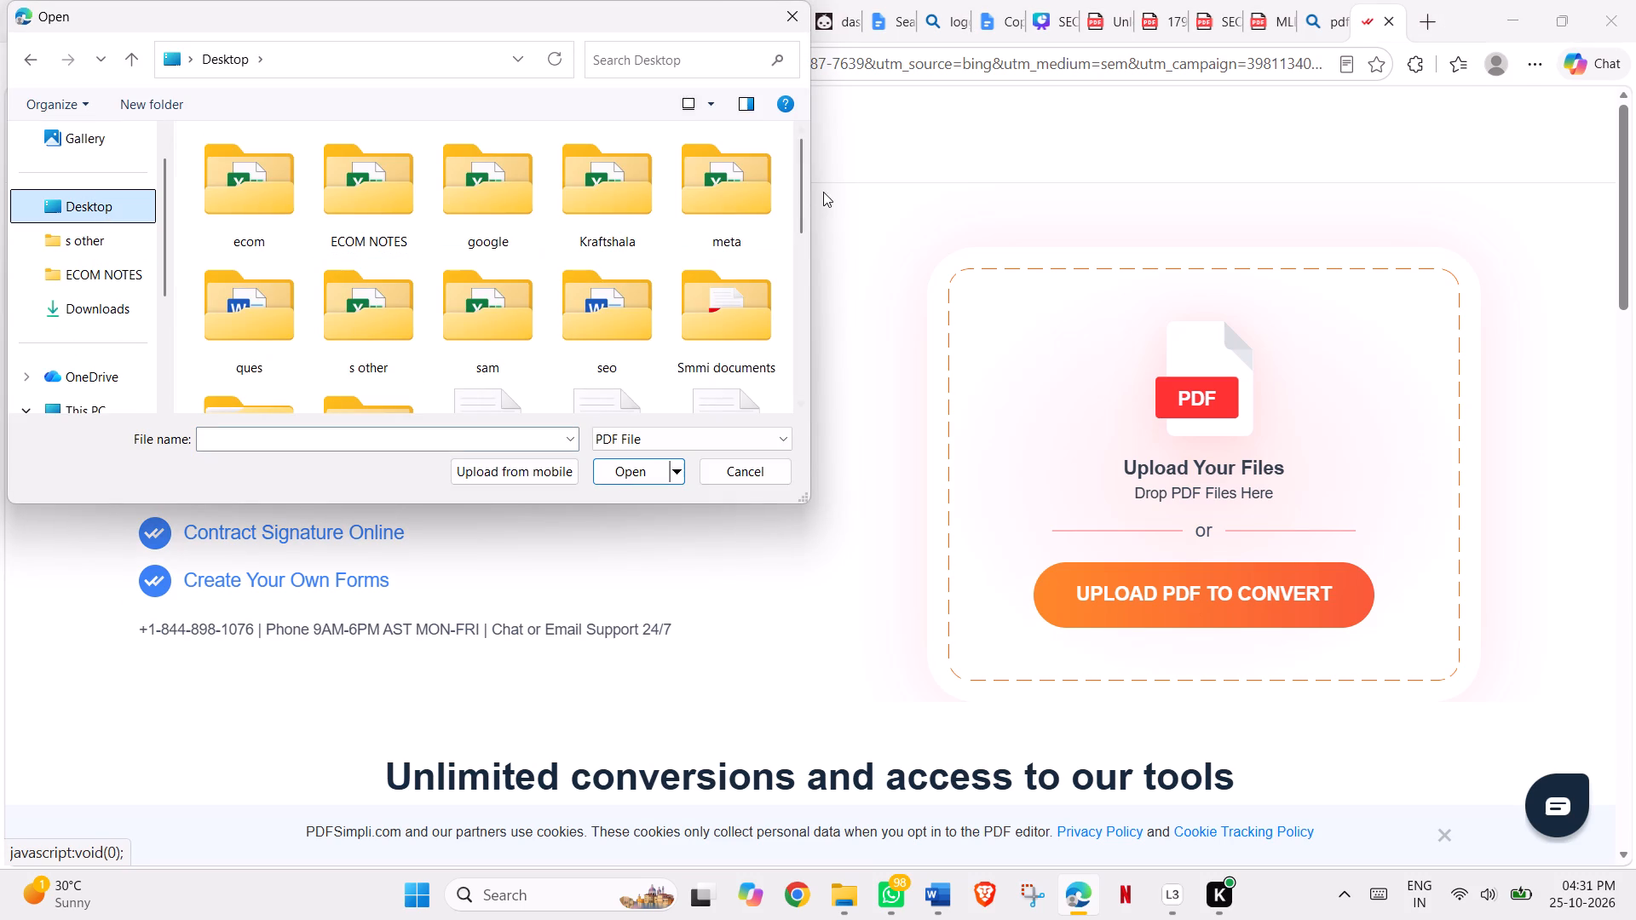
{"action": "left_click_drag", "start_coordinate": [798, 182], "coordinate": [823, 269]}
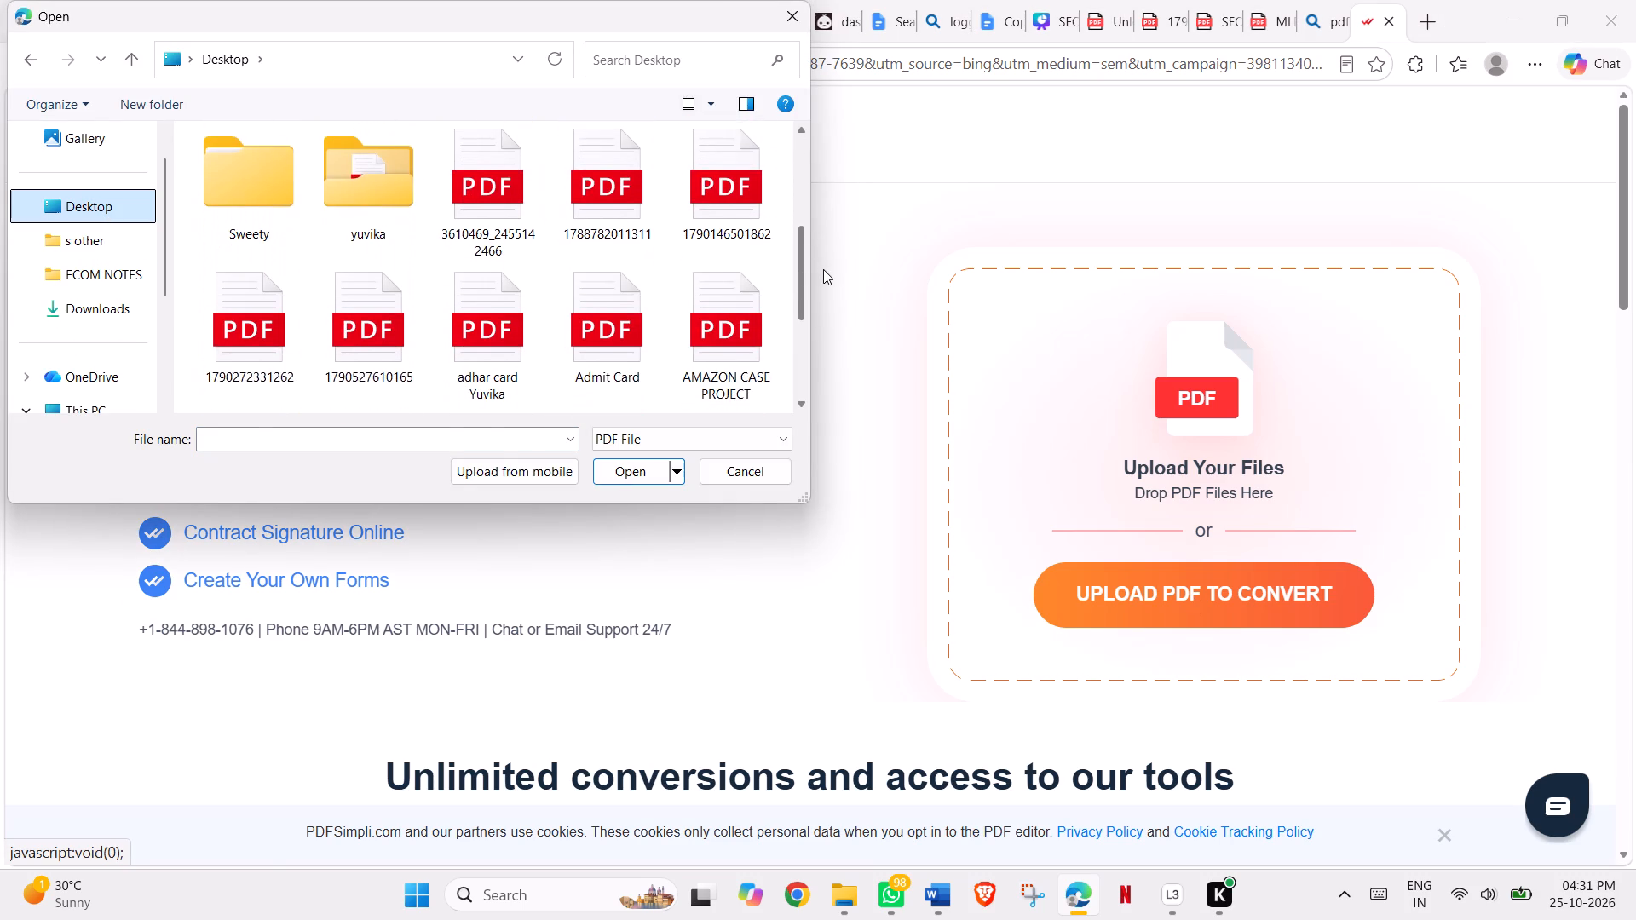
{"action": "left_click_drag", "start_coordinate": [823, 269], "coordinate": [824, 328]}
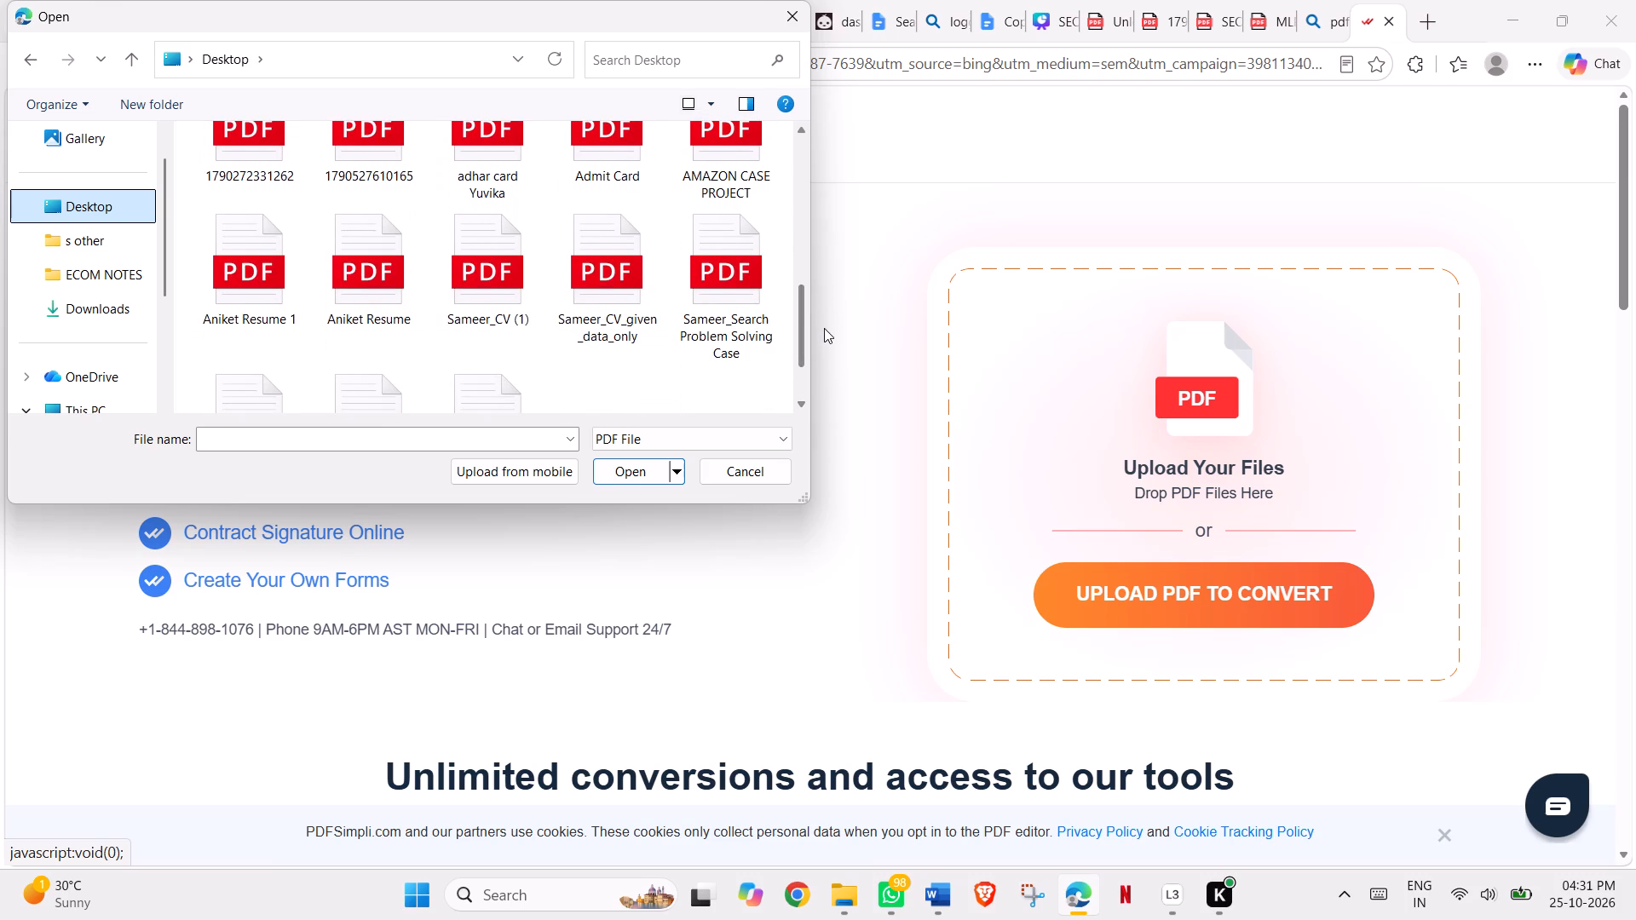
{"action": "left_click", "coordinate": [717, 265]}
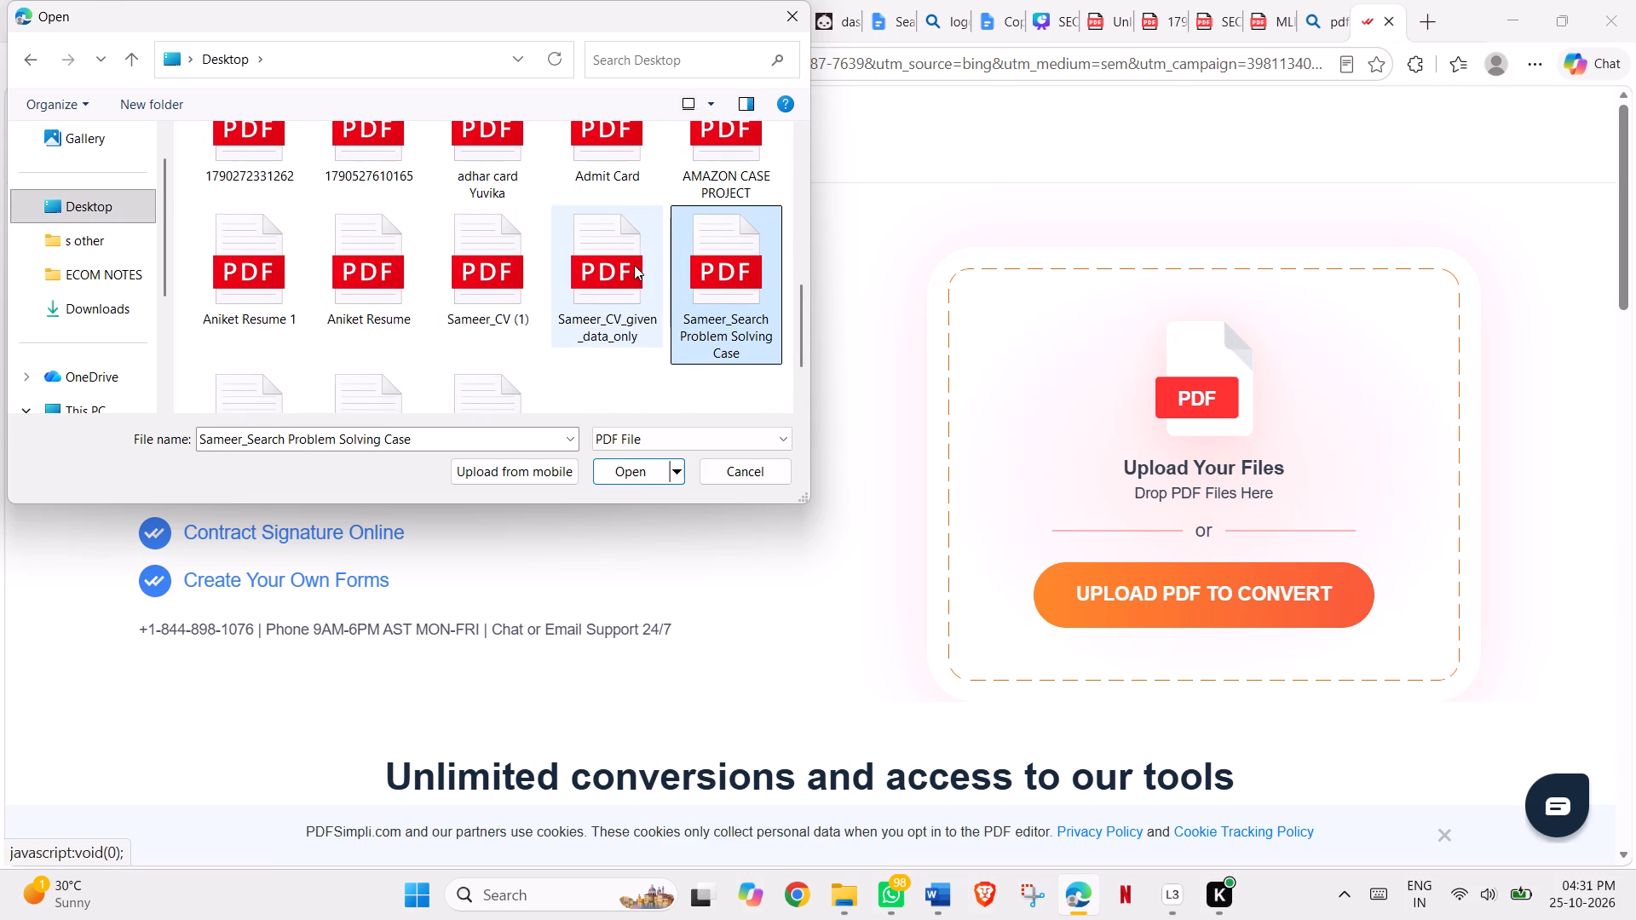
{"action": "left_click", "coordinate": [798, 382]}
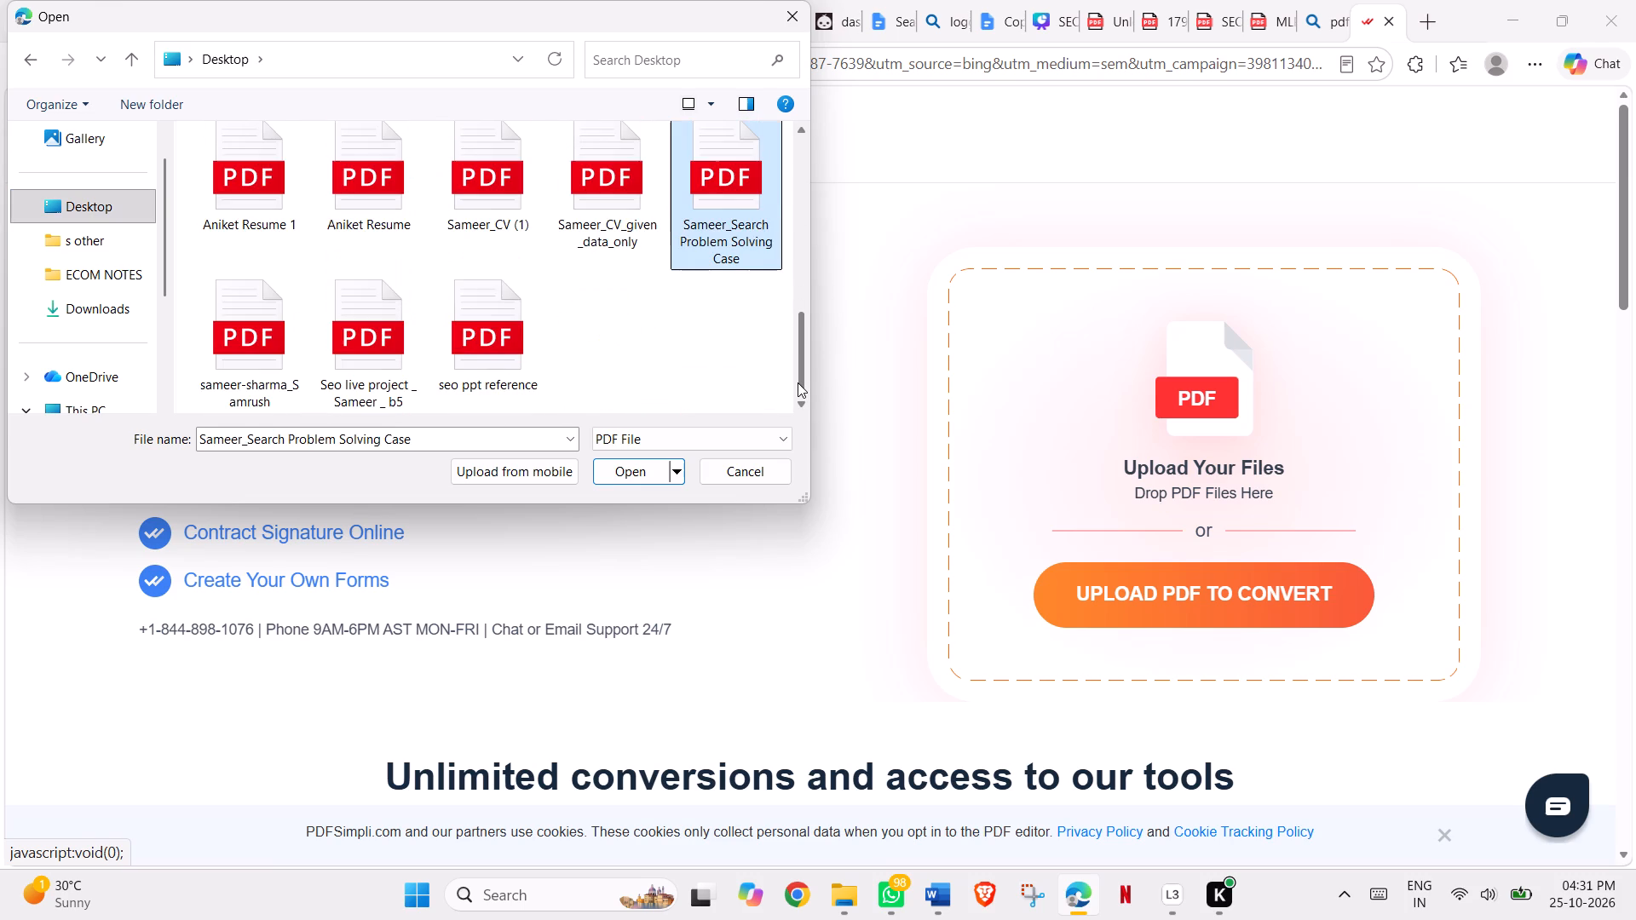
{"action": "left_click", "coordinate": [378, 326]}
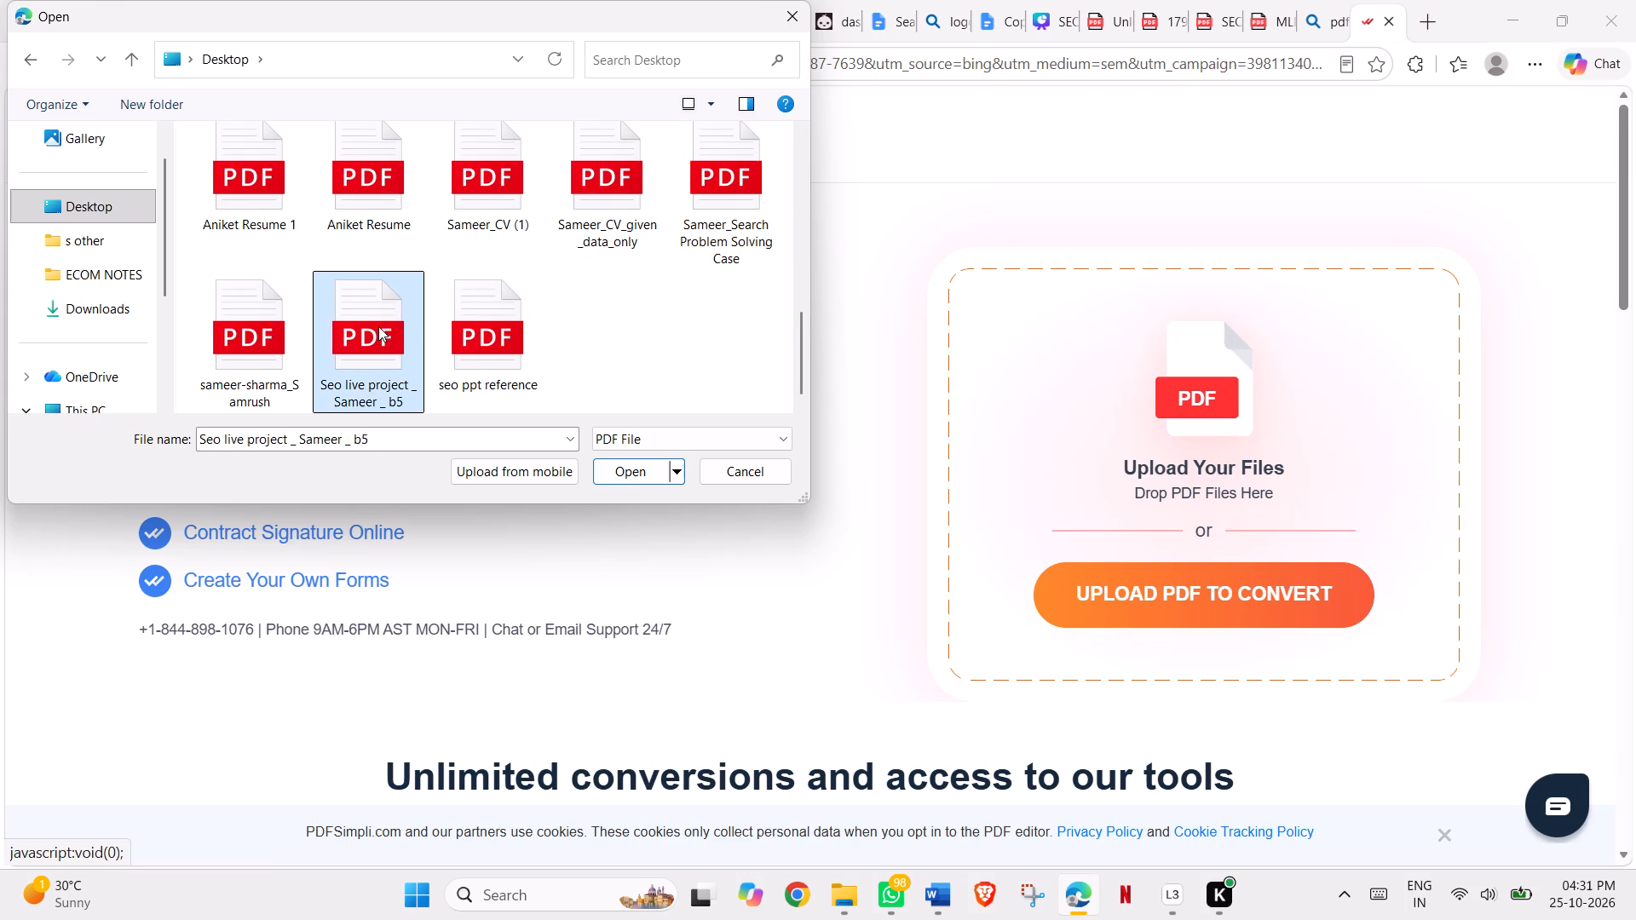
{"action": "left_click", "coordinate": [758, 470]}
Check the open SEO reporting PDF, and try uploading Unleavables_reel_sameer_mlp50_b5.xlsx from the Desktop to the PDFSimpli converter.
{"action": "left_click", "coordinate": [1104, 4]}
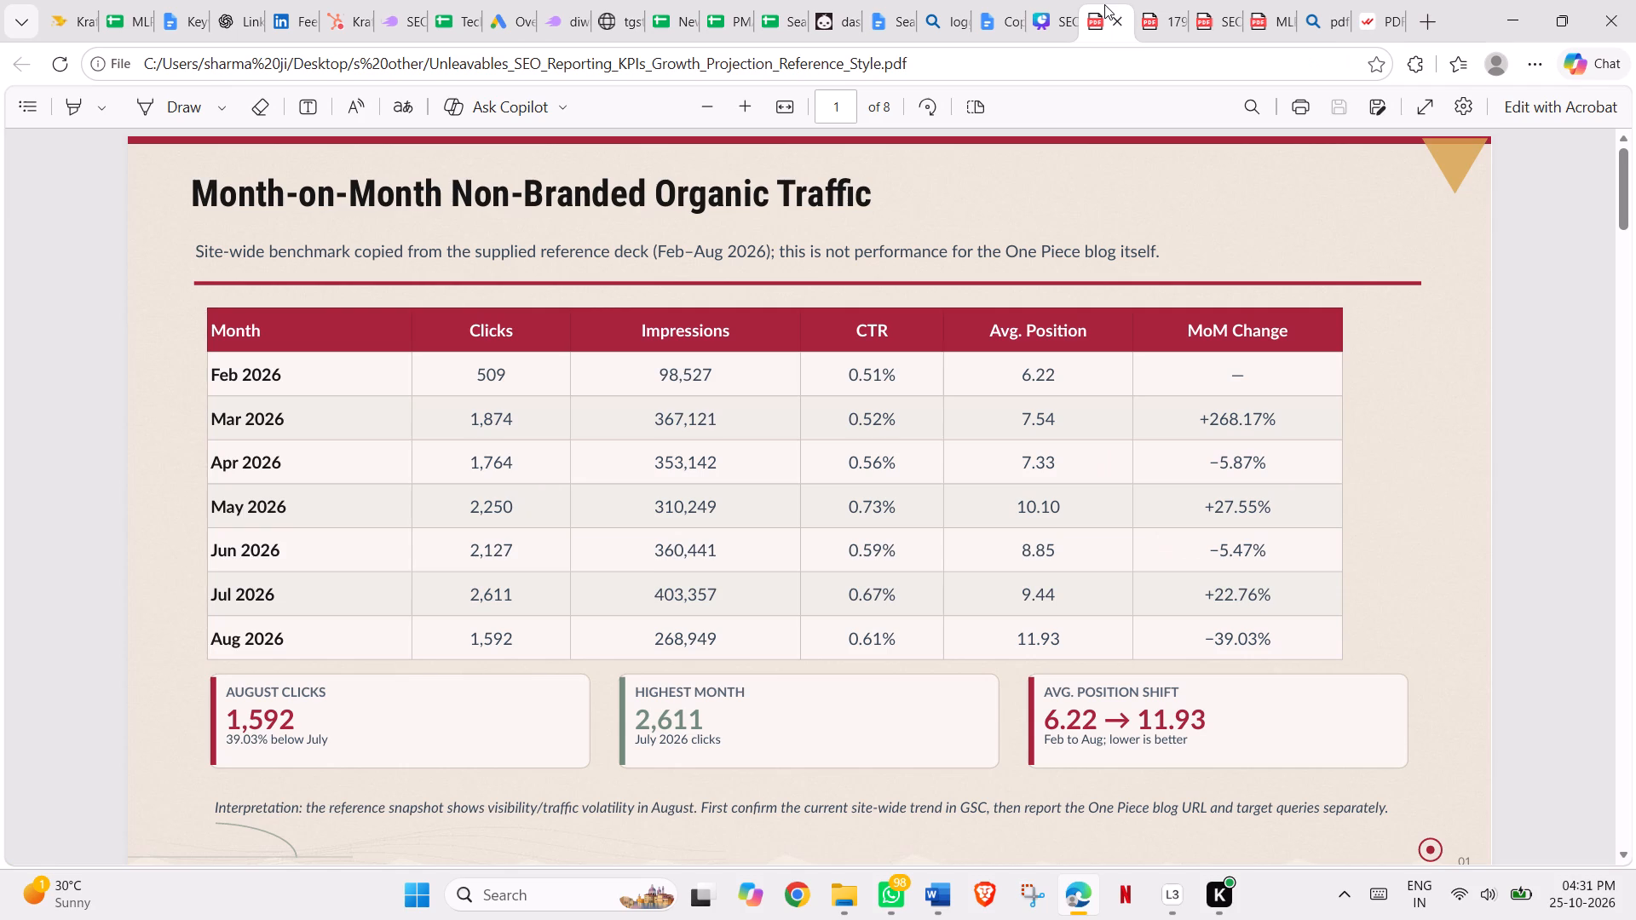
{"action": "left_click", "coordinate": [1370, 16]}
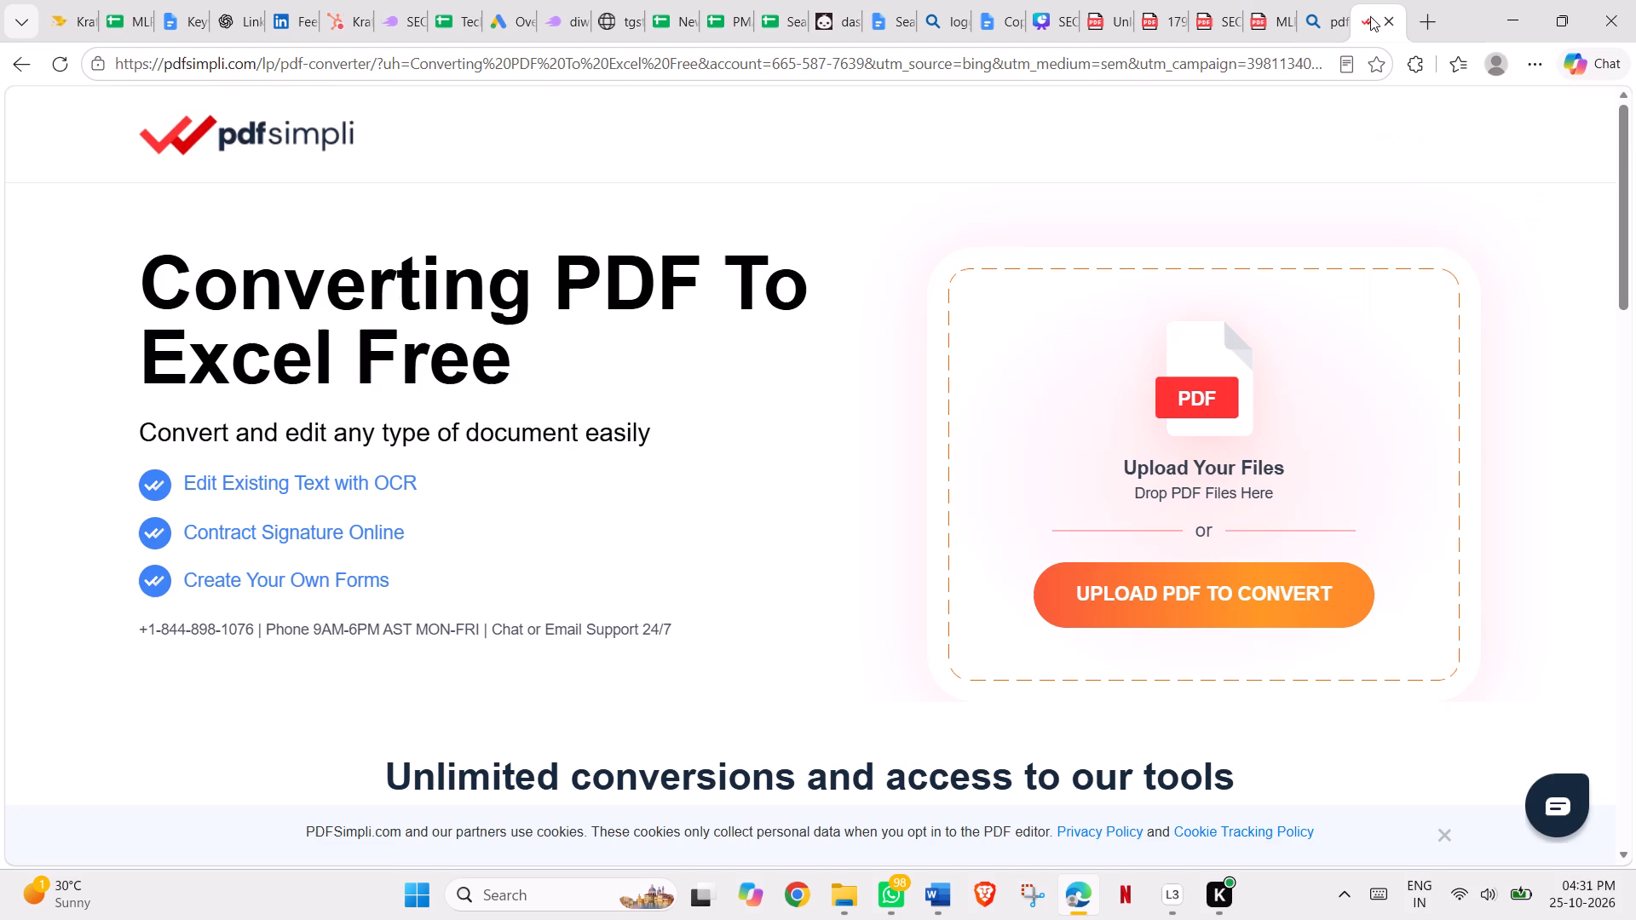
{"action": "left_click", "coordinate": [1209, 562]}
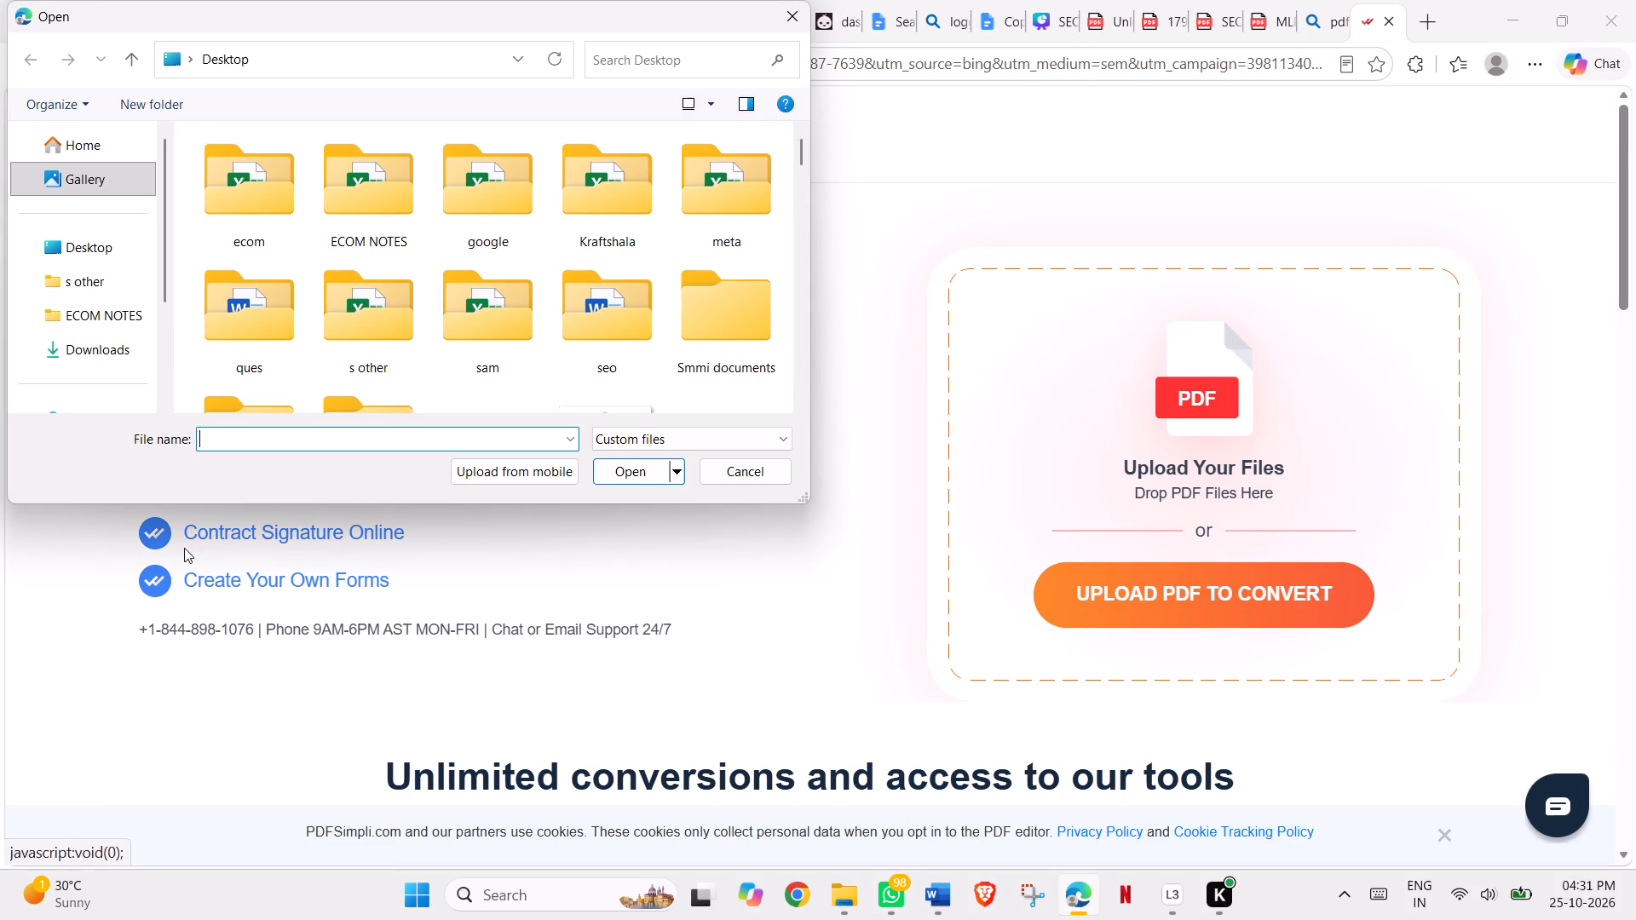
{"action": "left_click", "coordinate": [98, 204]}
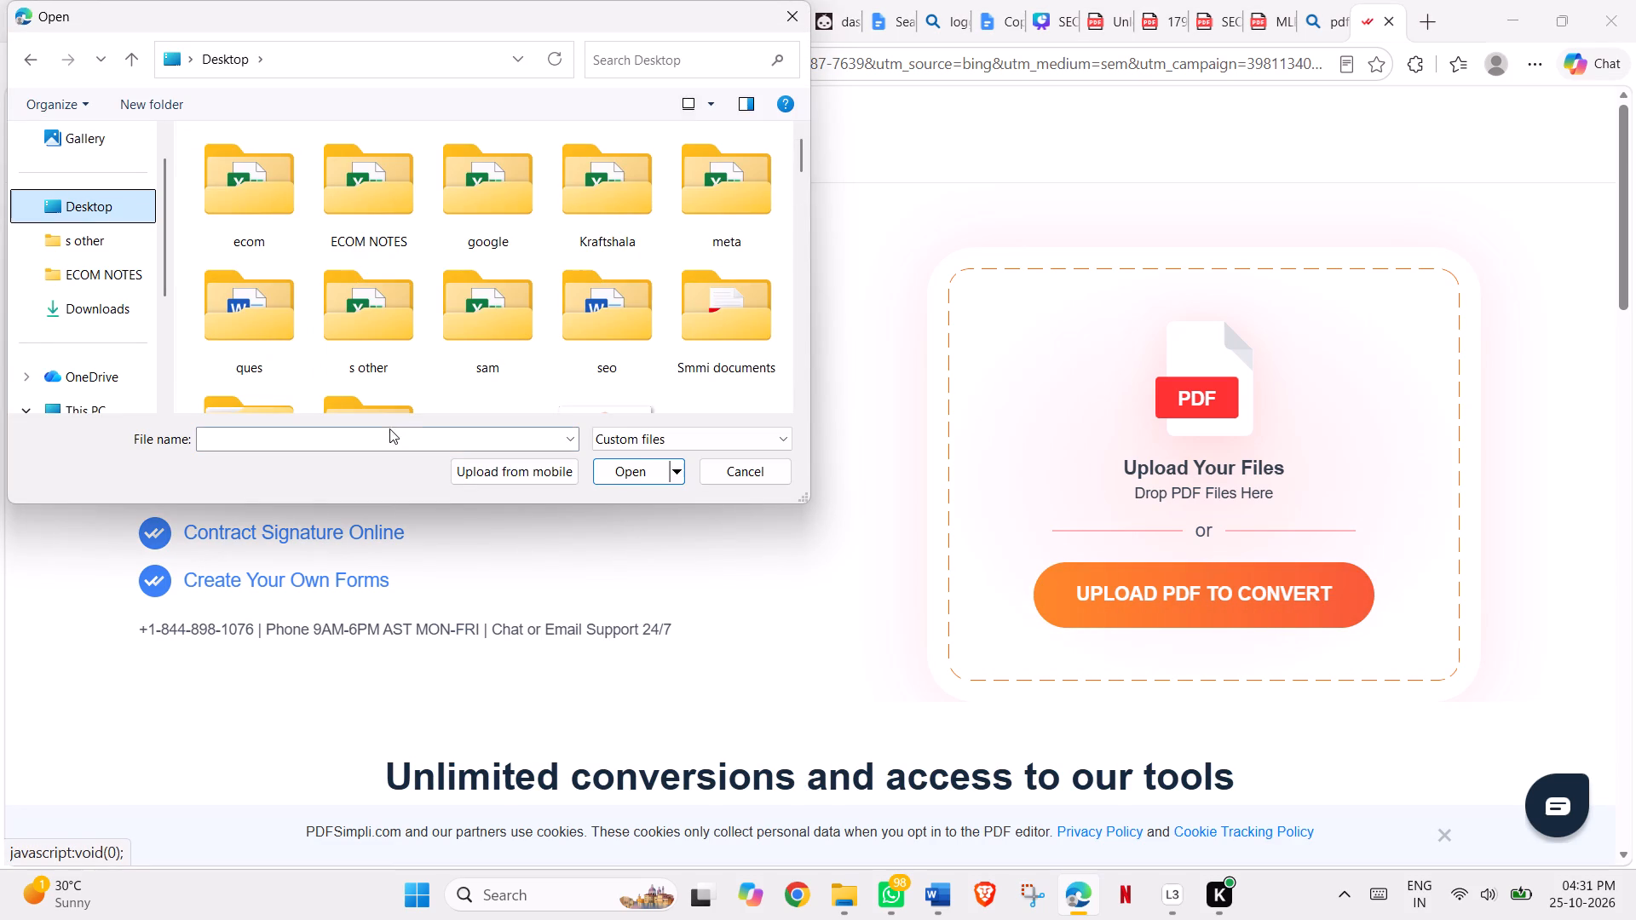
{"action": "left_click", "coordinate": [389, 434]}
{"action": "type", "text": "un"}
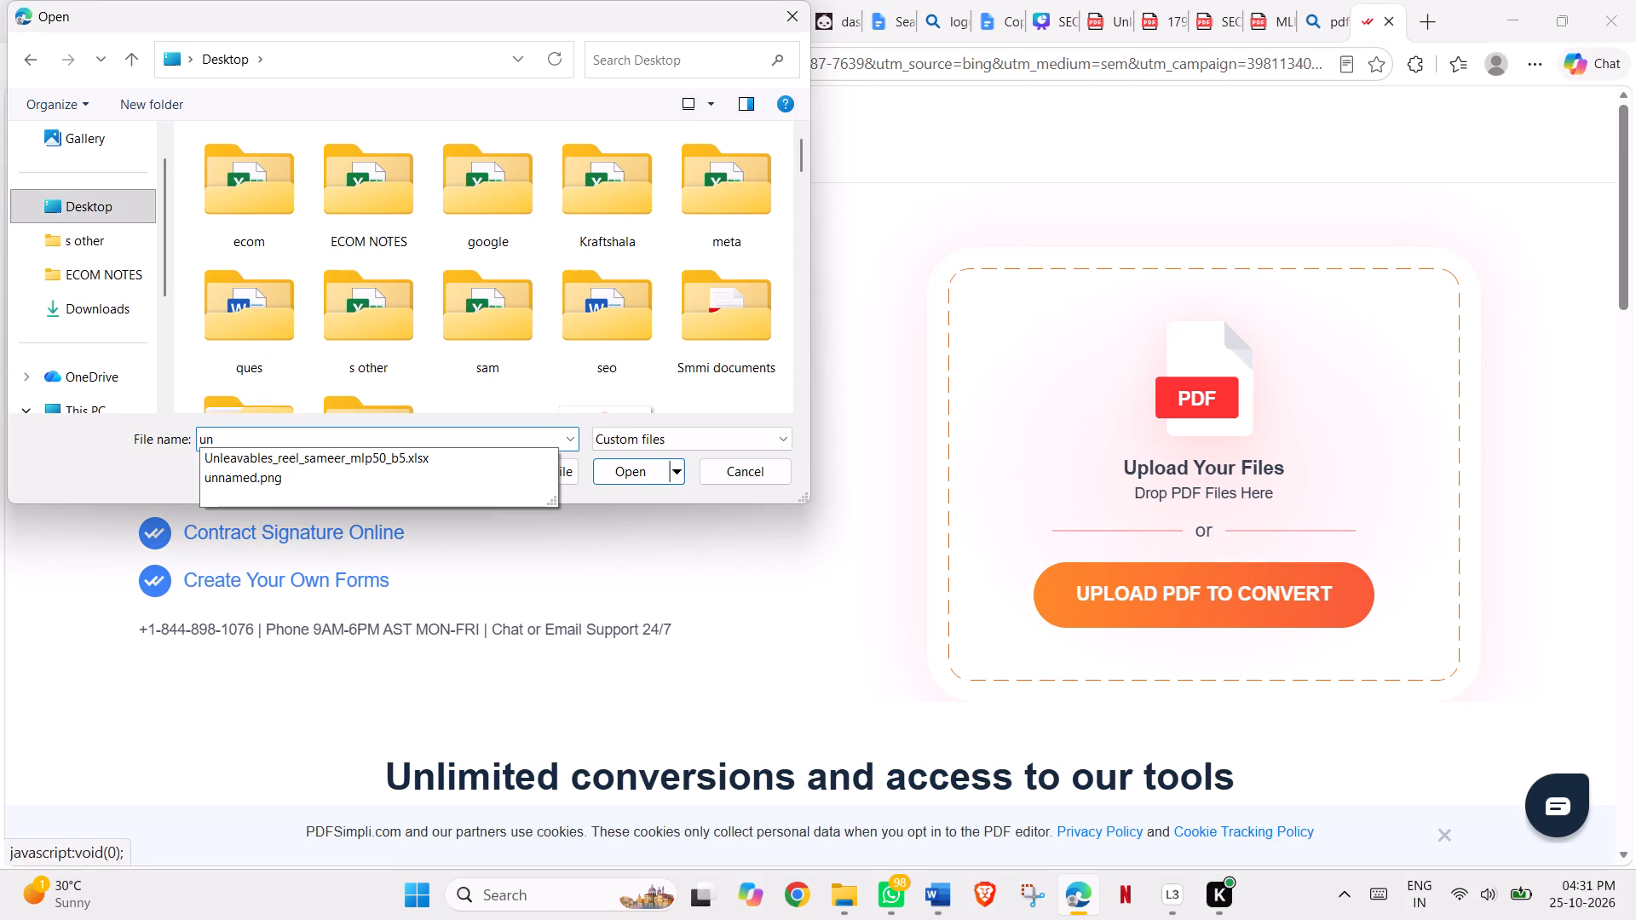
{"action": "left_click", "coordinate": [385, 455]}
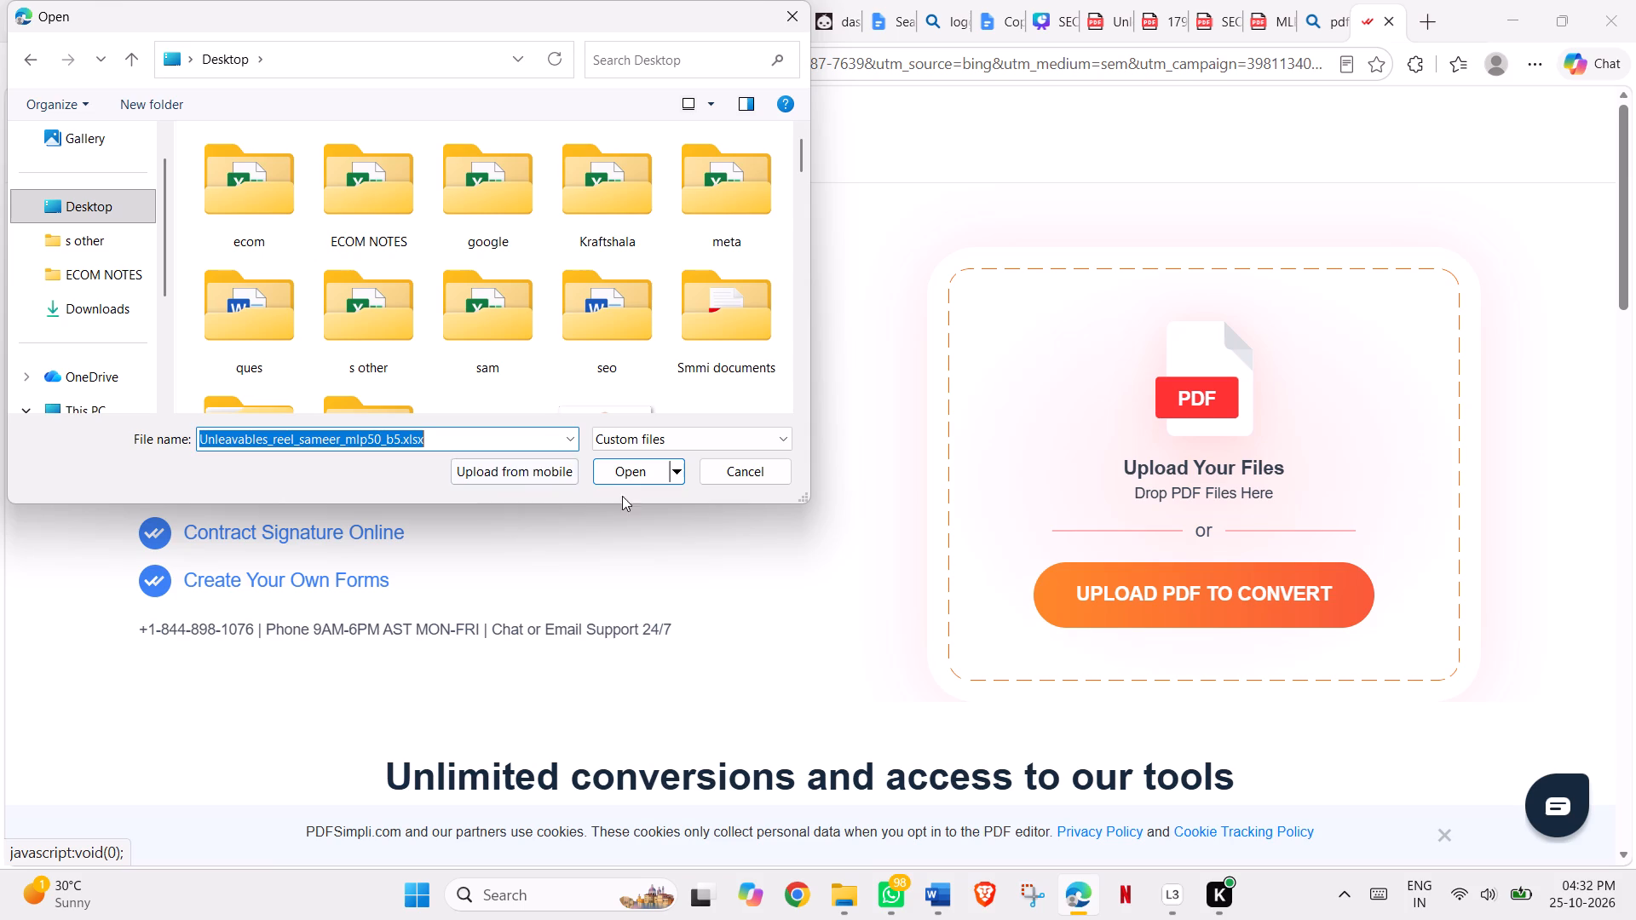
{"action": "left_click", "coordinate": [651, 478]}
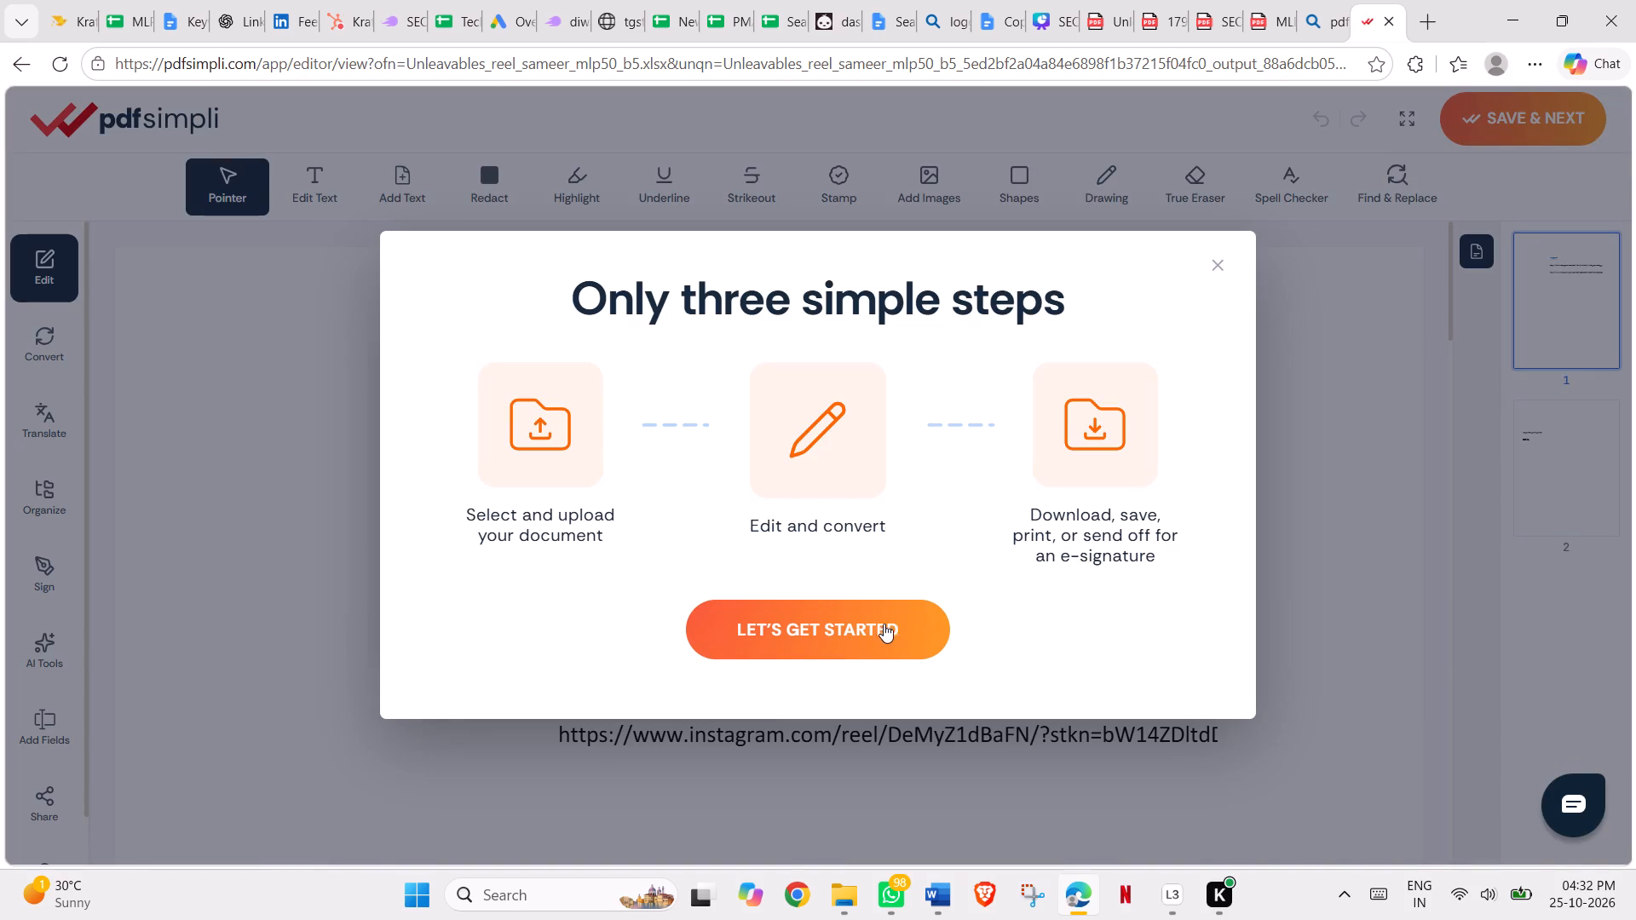
Dismiss the three-step introduction and look through both pages of the uploaded Unleavables_reel_sameer_mlp50_b5 document in the PDFSimpli editor.
{"action": "left_click", "coordinate": [1218, 272]}
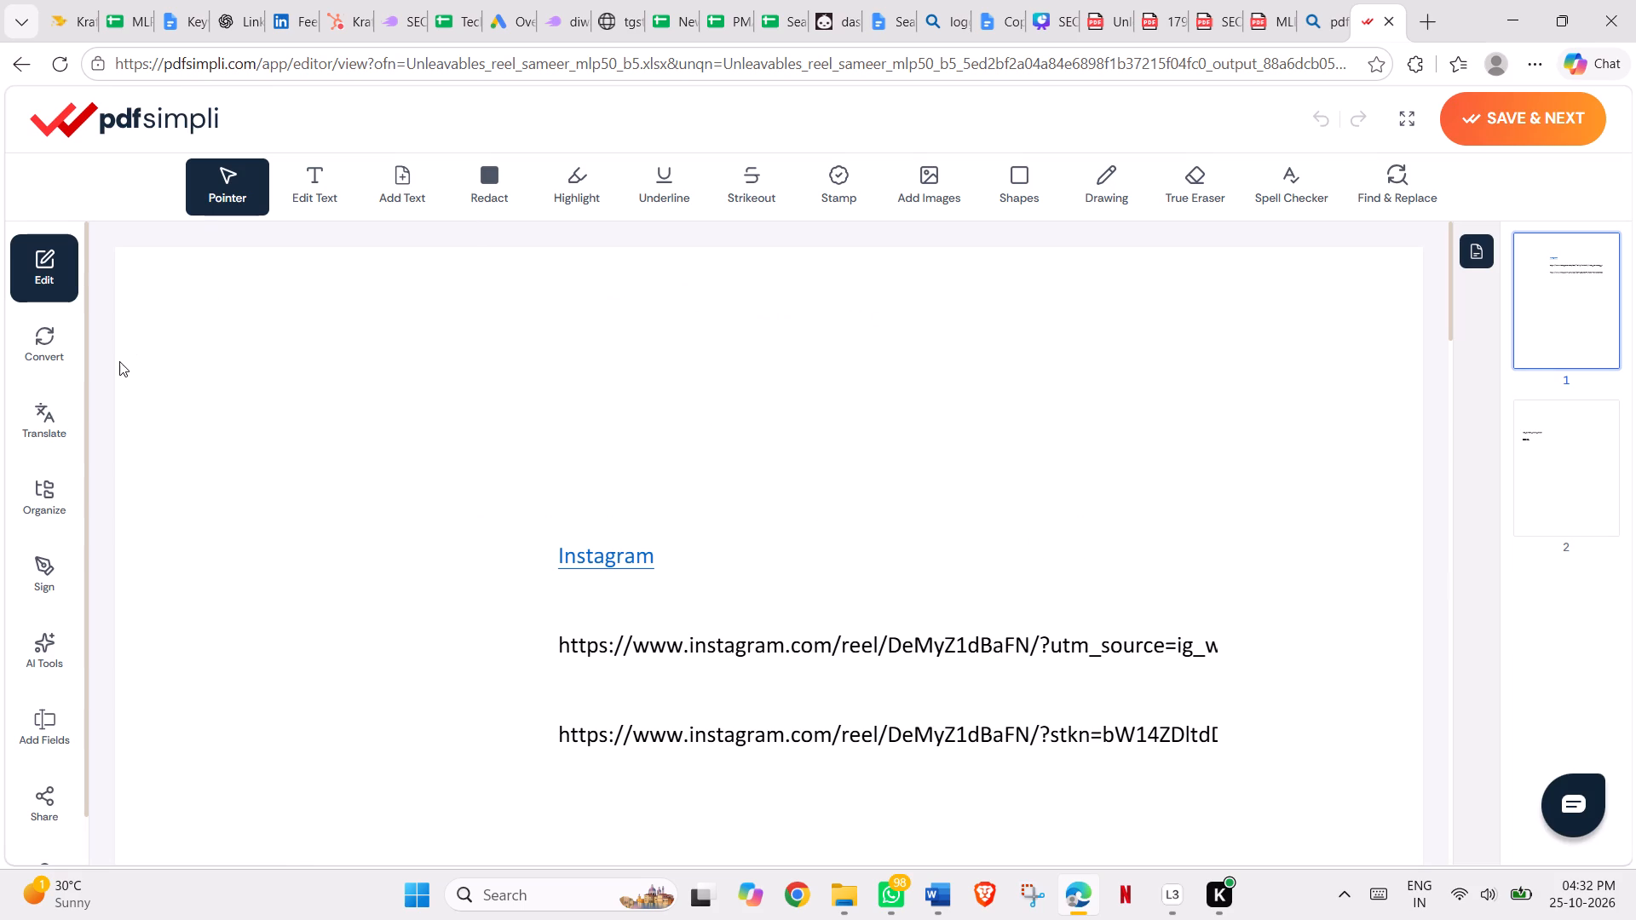
{"action": "left_click_drag", "start_coordinate": [237, 433], "coordinate": [315, 501]}
{"action": "left_click_drag", "start_coordinate": [1449, 287], "coordinate": [1449, 566]}
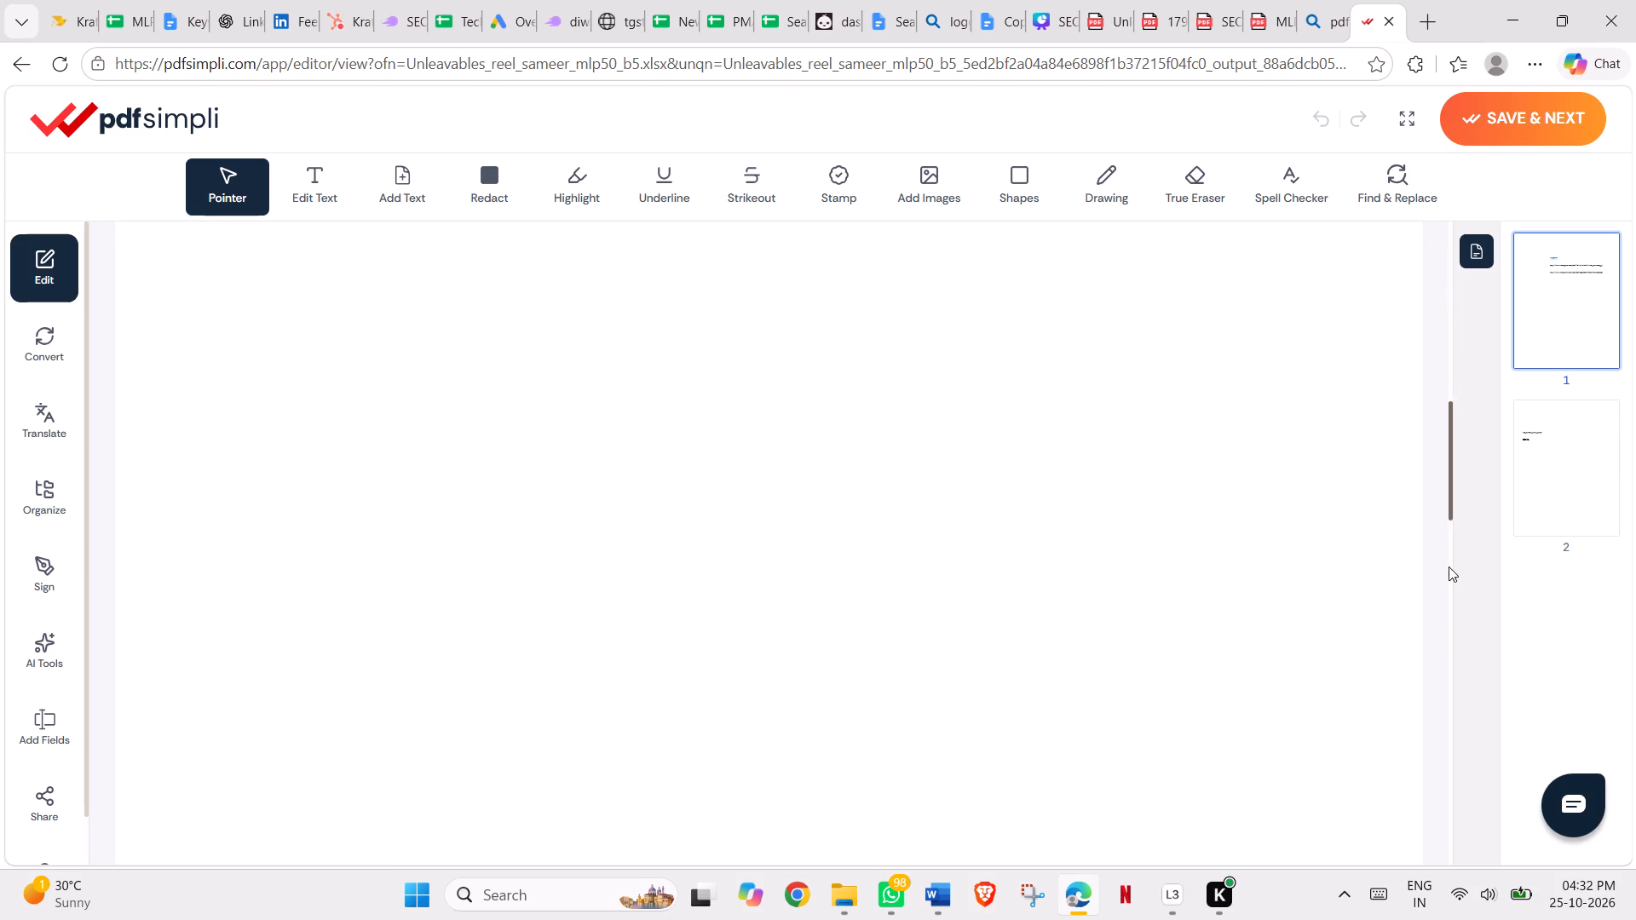
{"action": "left_click_drag", "start_coordinate": [1449, 566], "coordinate": [1460, 676]}
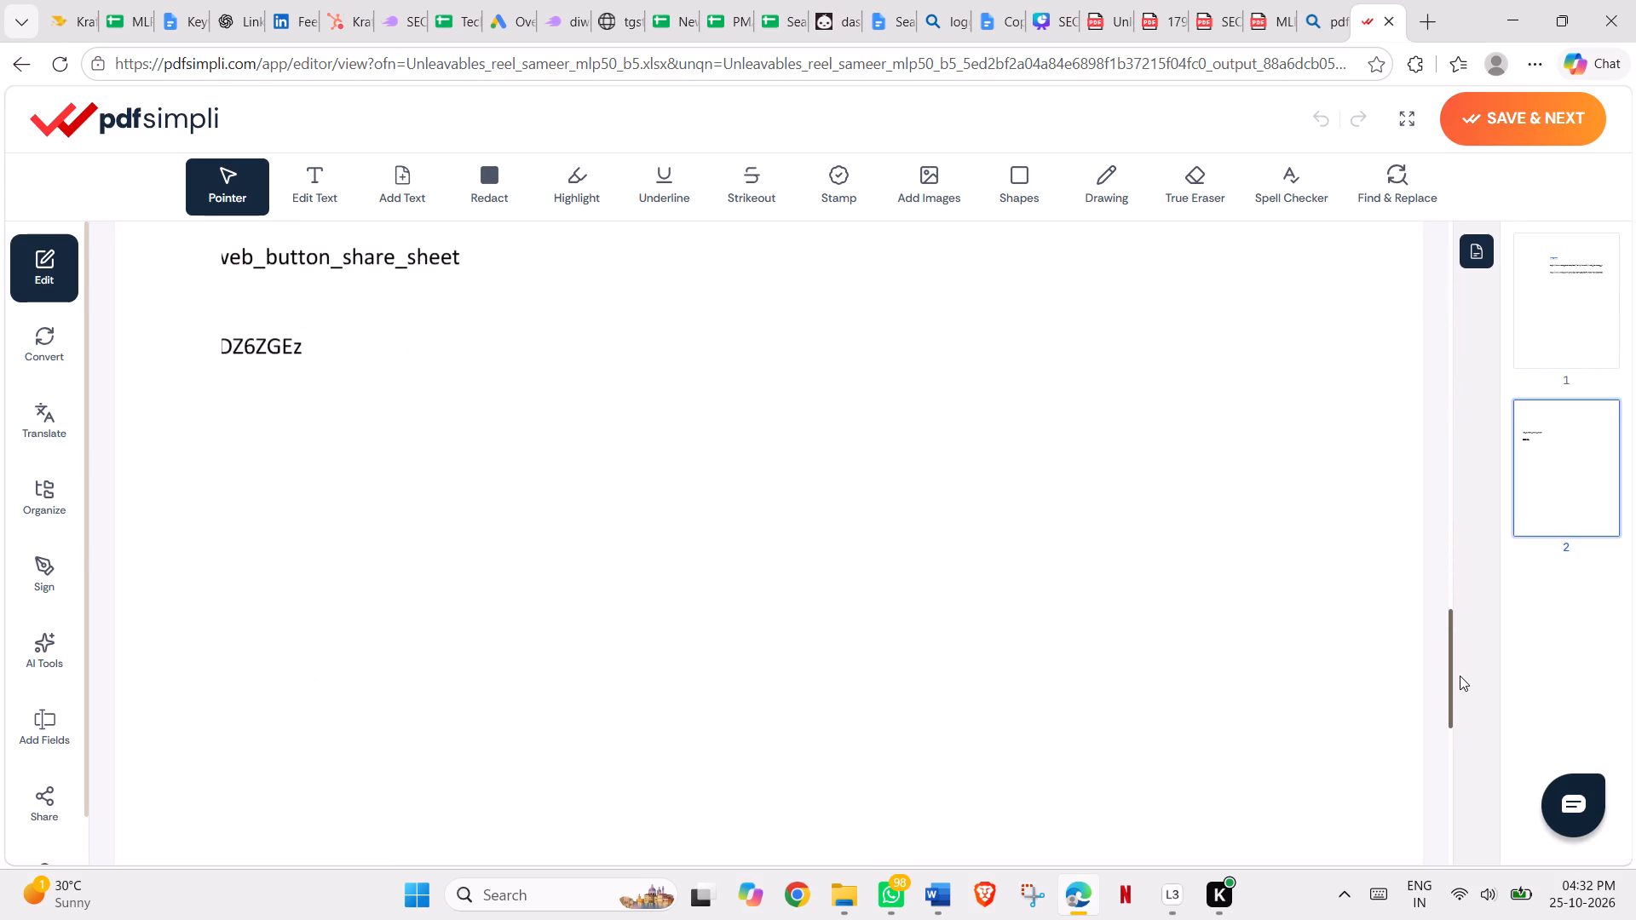
{"action": "left_click_drag", "start_coordinate": [1460, 676], "coordinate": [1454, 323]}
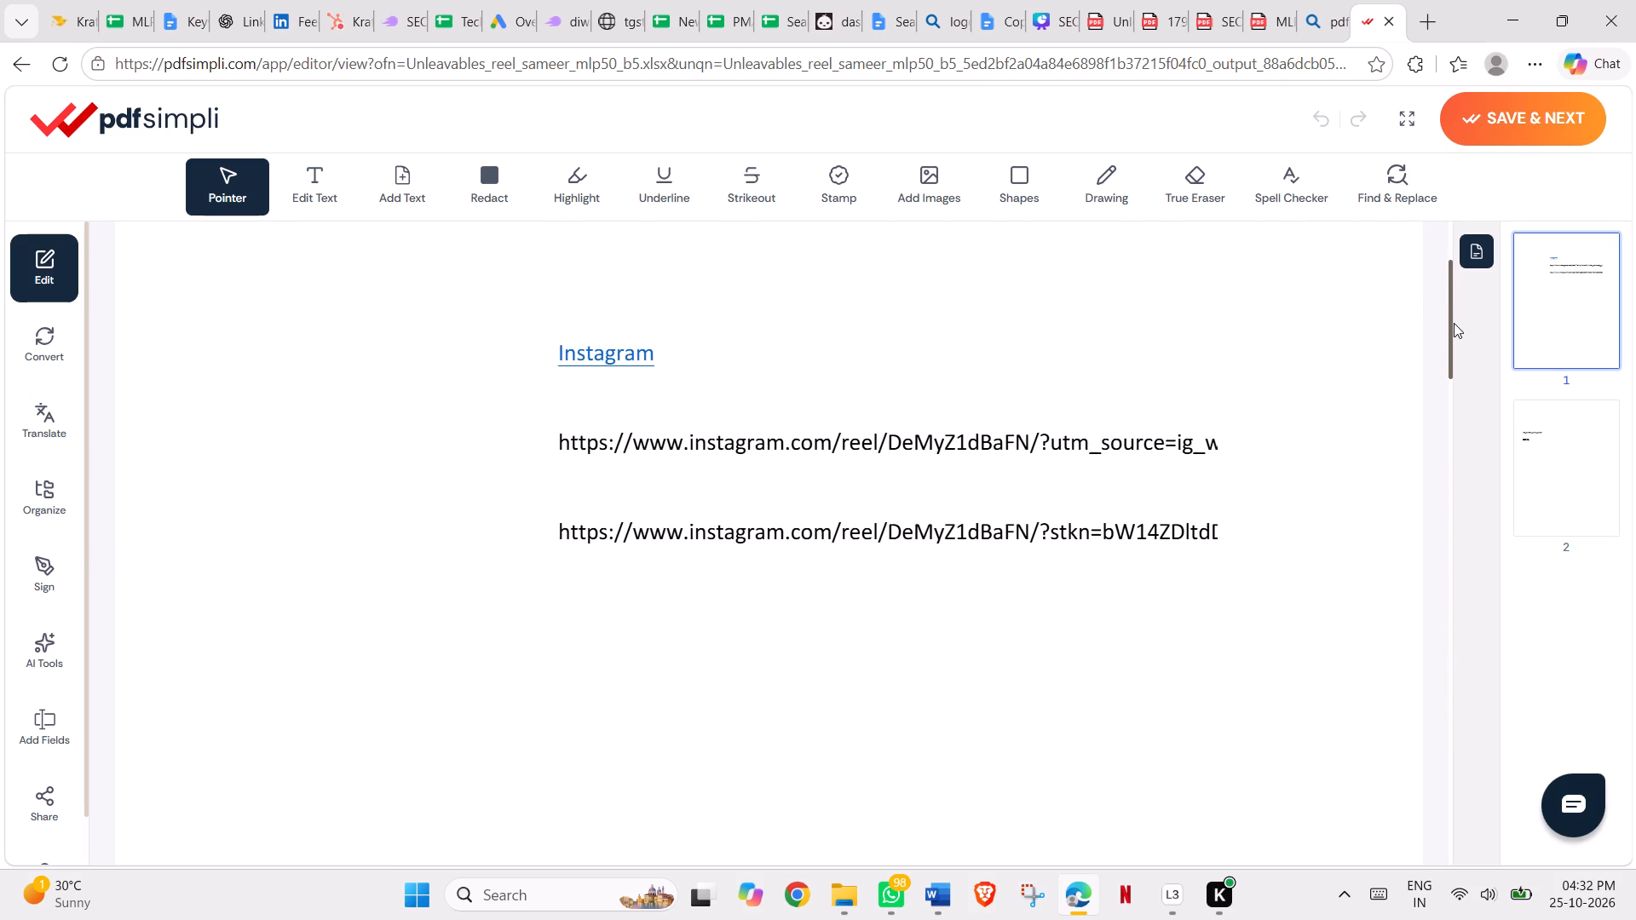
{"action": "left_click_drag", "start_coordinate": [1454, 323], "coordinate": [1488, 61]}
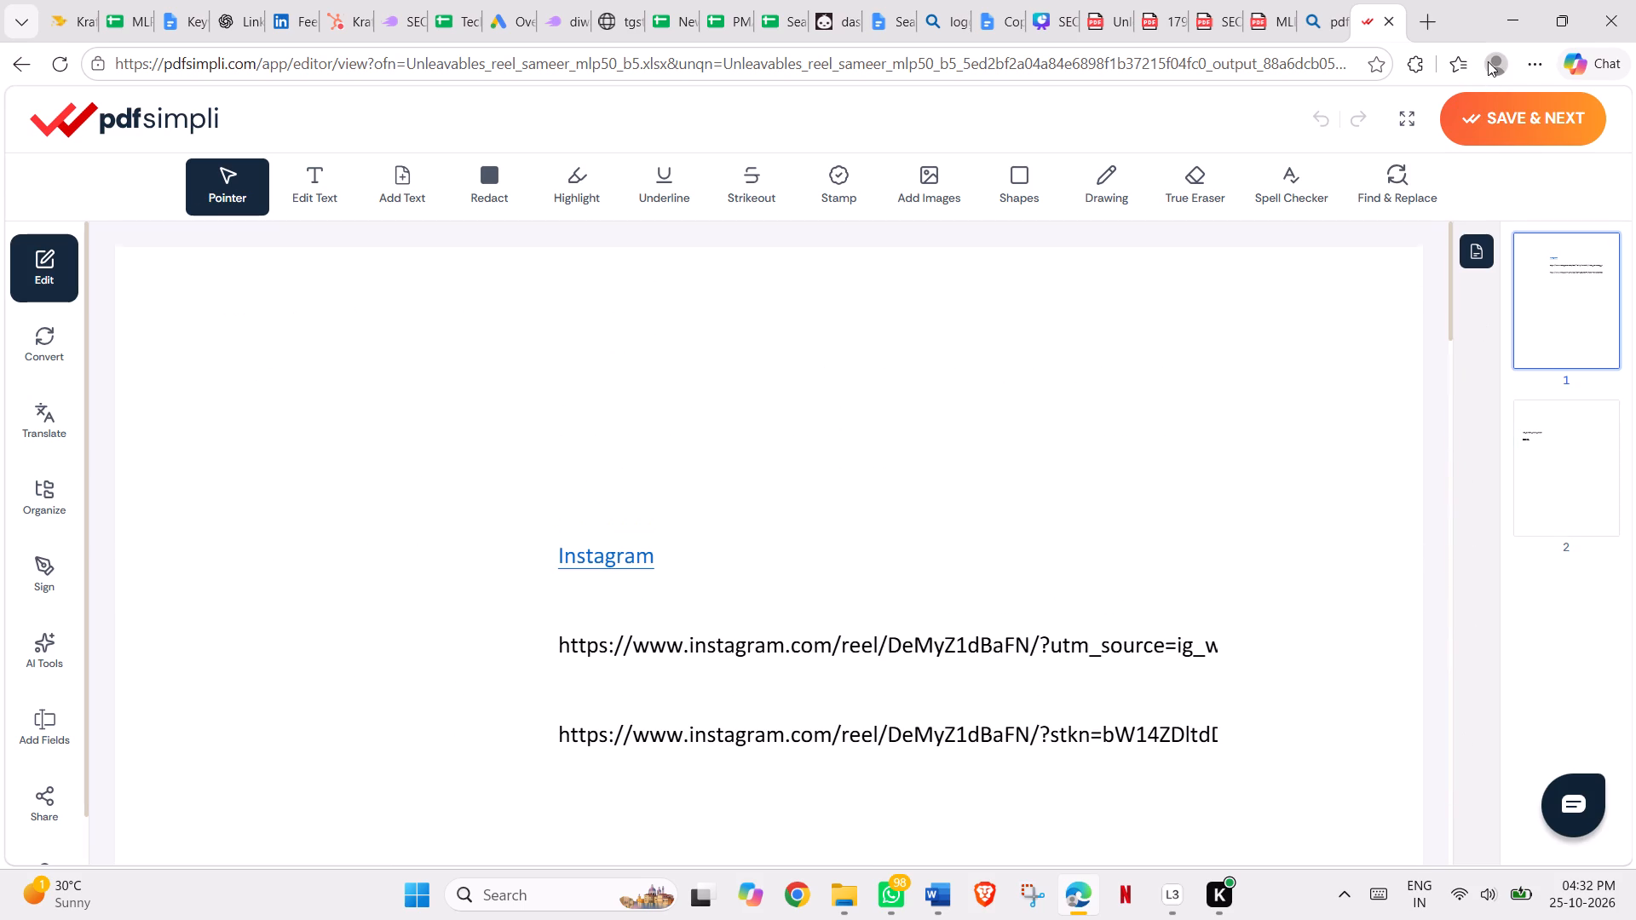
Leave the PDFSimpli editor and return to the web search results for pdf to excel converter.
{"action": "left_click", "coordinate": [18, 71]}
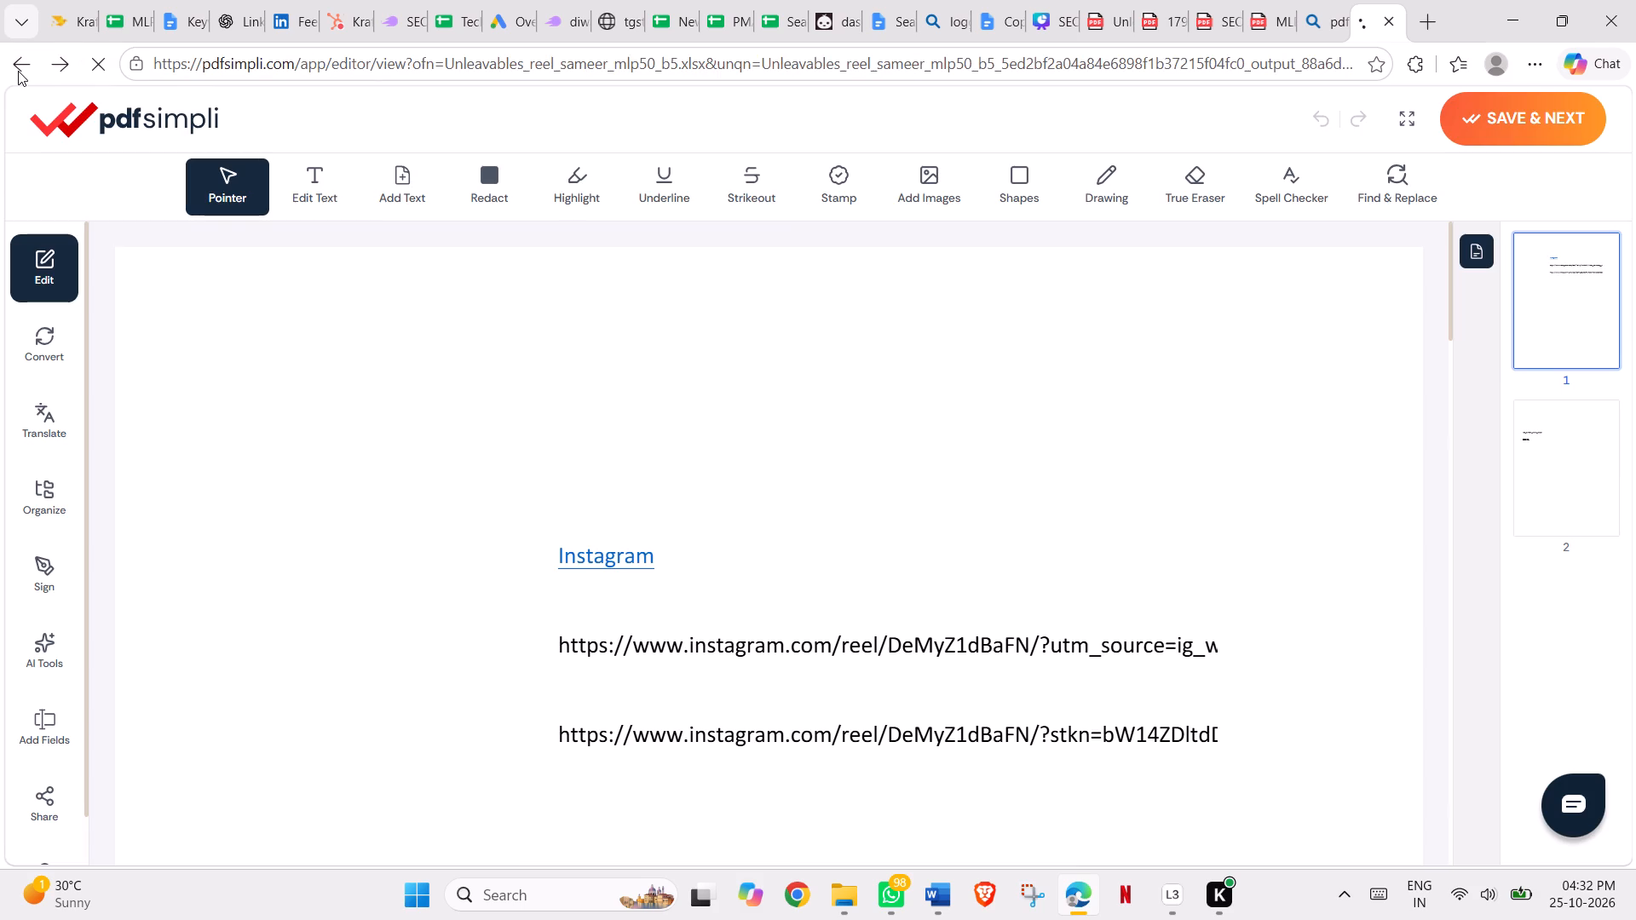
{"action": "left_click", "coordinate": [18, 71]}
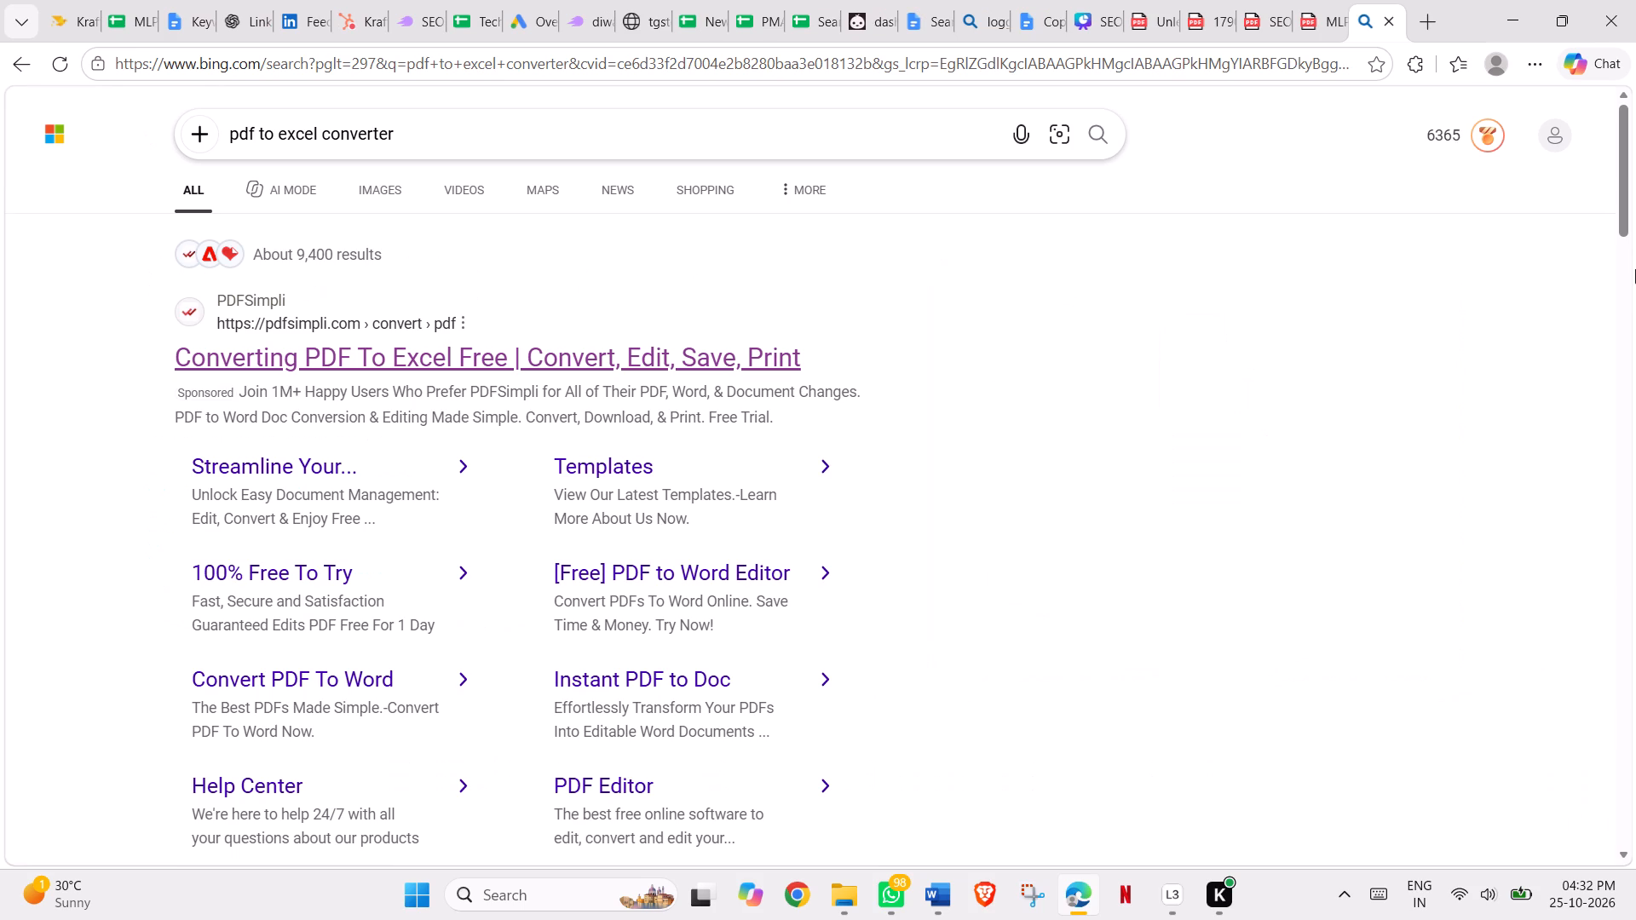
Open iLovePDF's PDF to Excel converter from the search results.
{"action": "left_click_drag", "start_coordinate": [1622, 211], "coordinate": [1635, 336]}
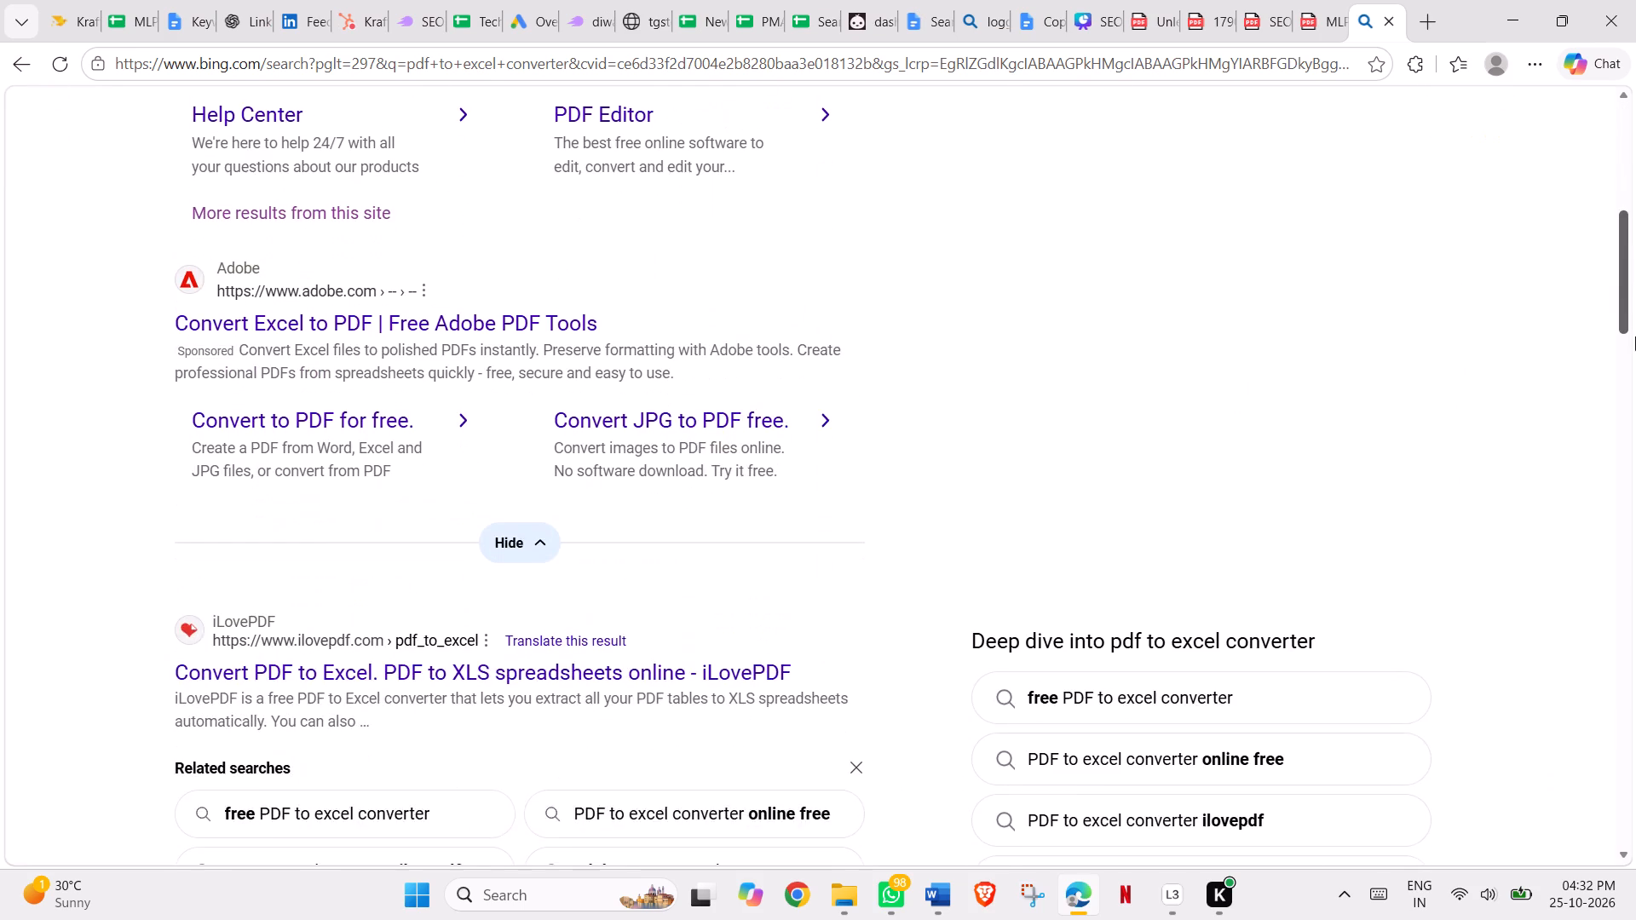
{"action": "left_click_drag", "start_coordinate": [1635, 336], "coordinate": [1635, 380]}
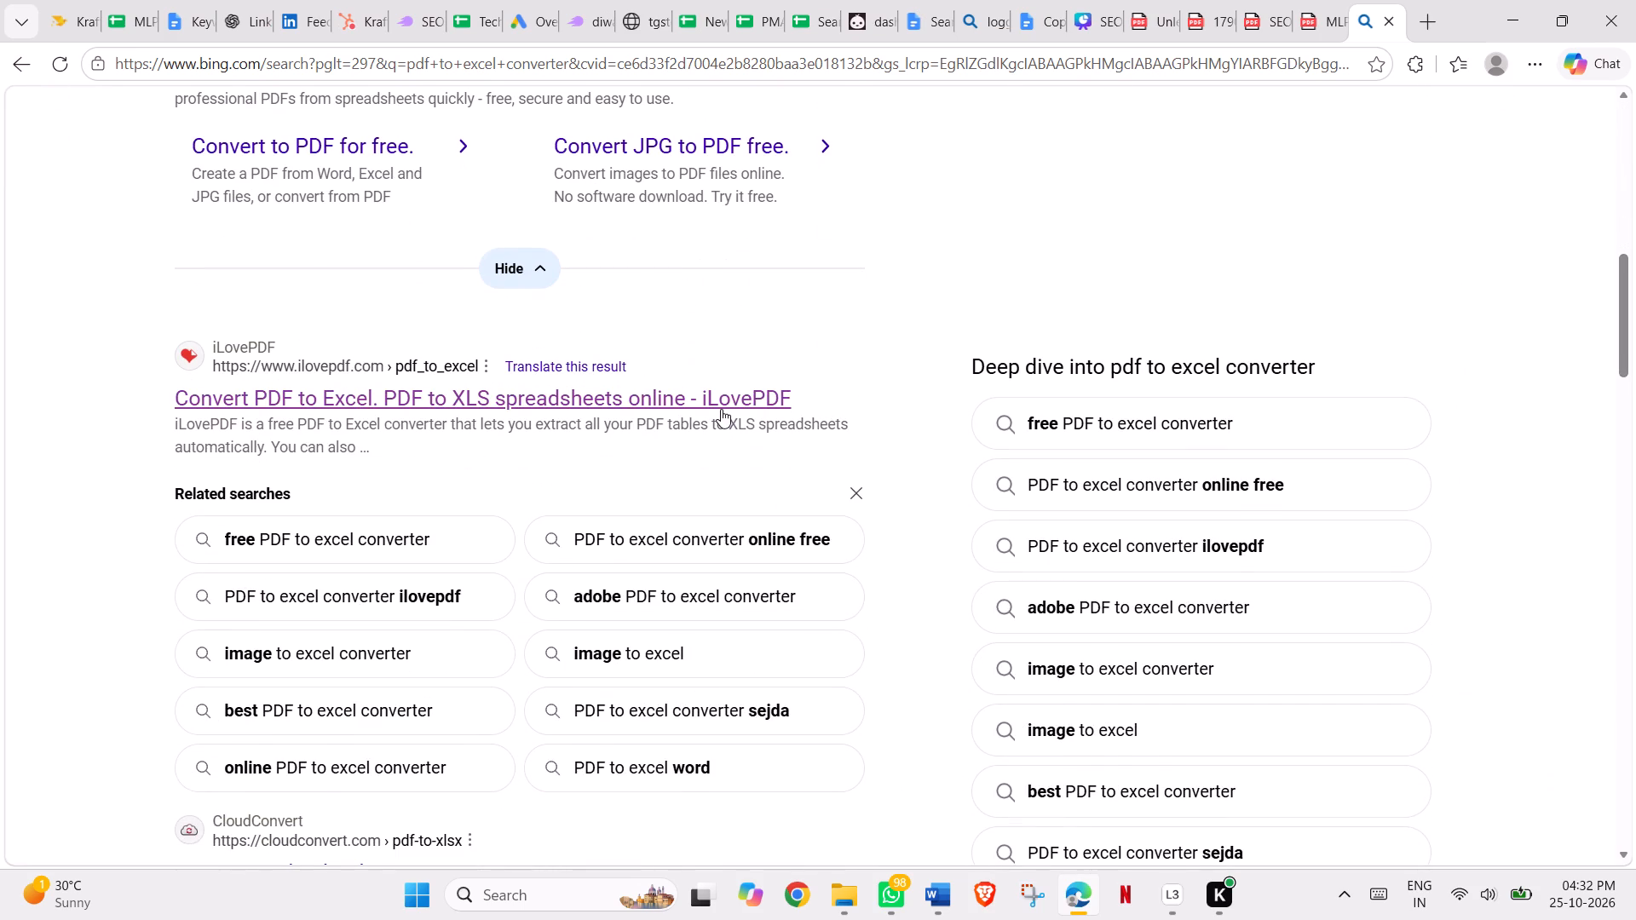
{"action": "left_click", "coordinate": [721, 405]}
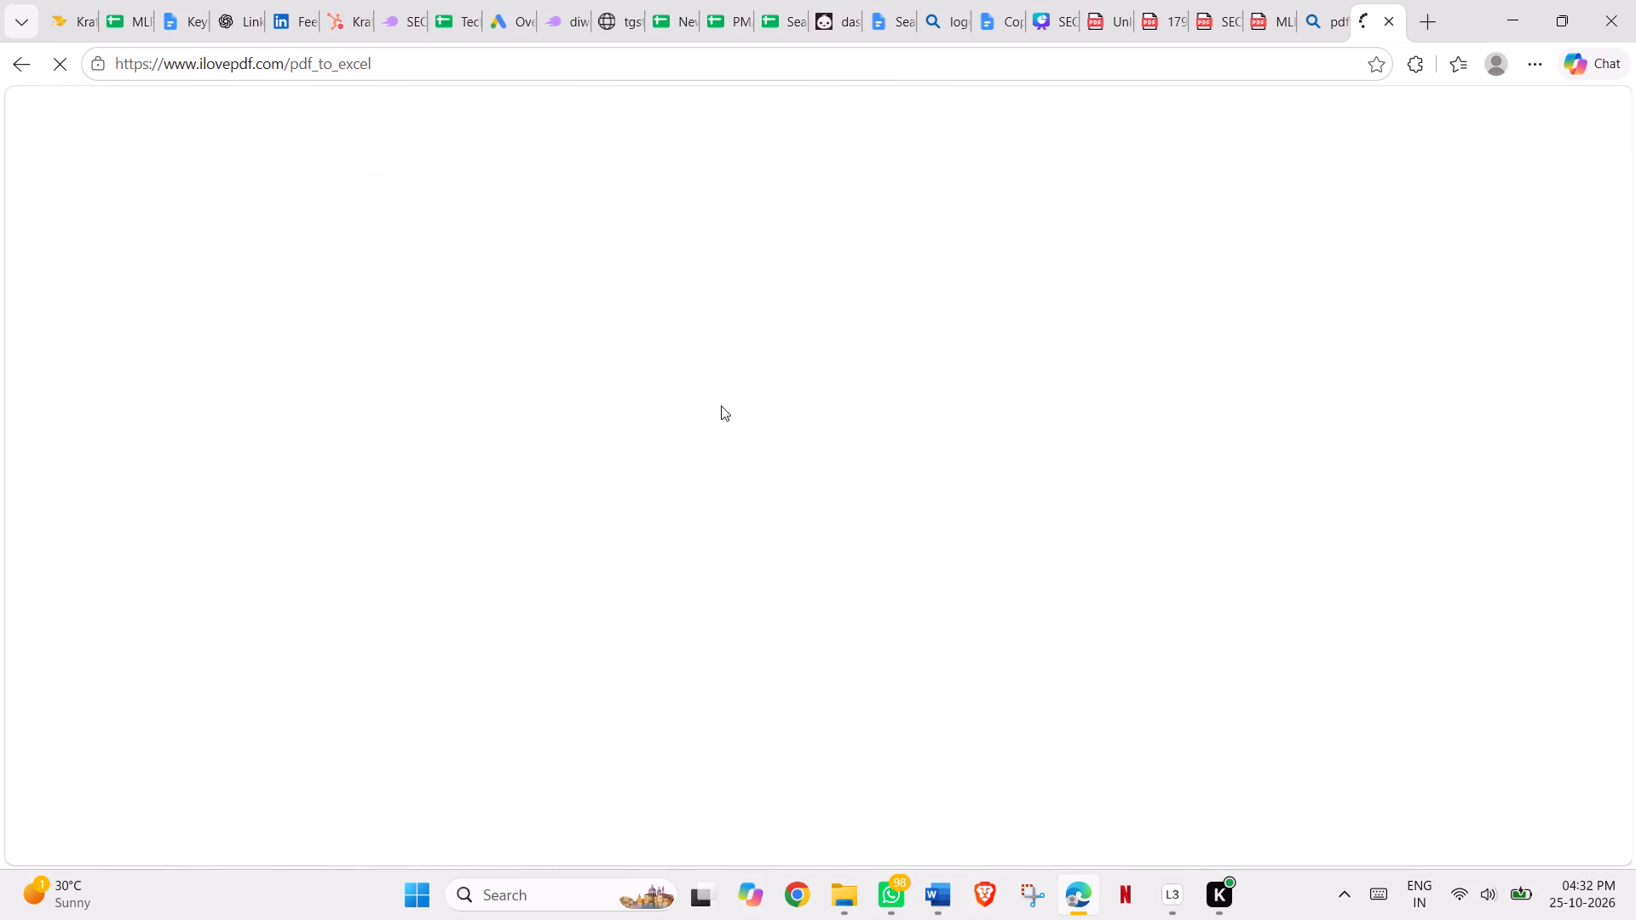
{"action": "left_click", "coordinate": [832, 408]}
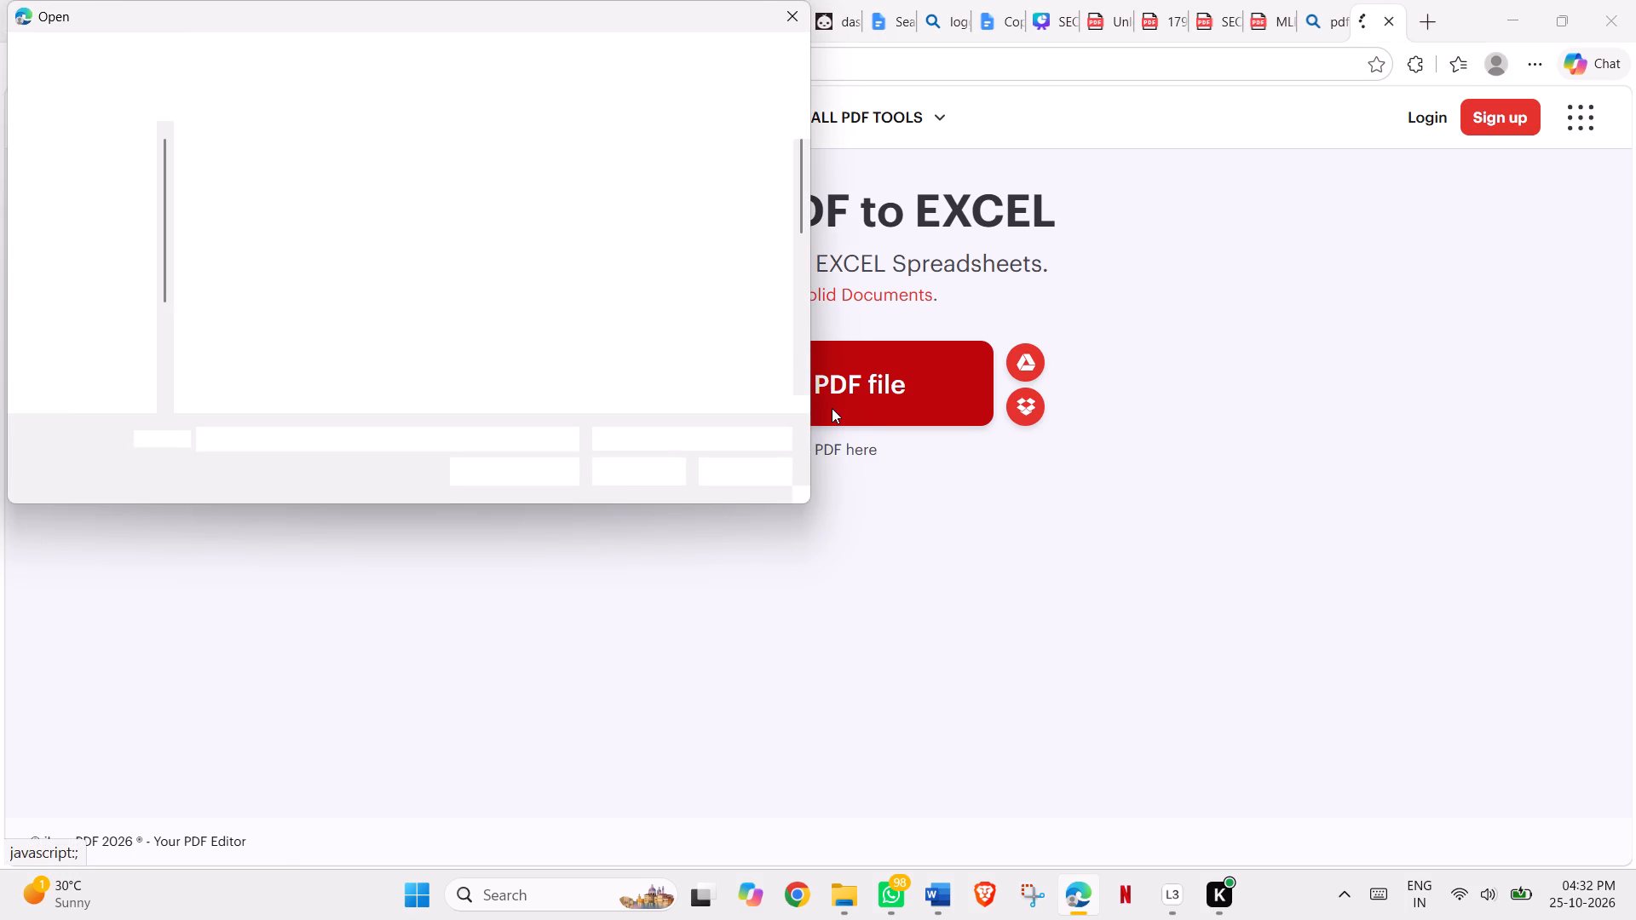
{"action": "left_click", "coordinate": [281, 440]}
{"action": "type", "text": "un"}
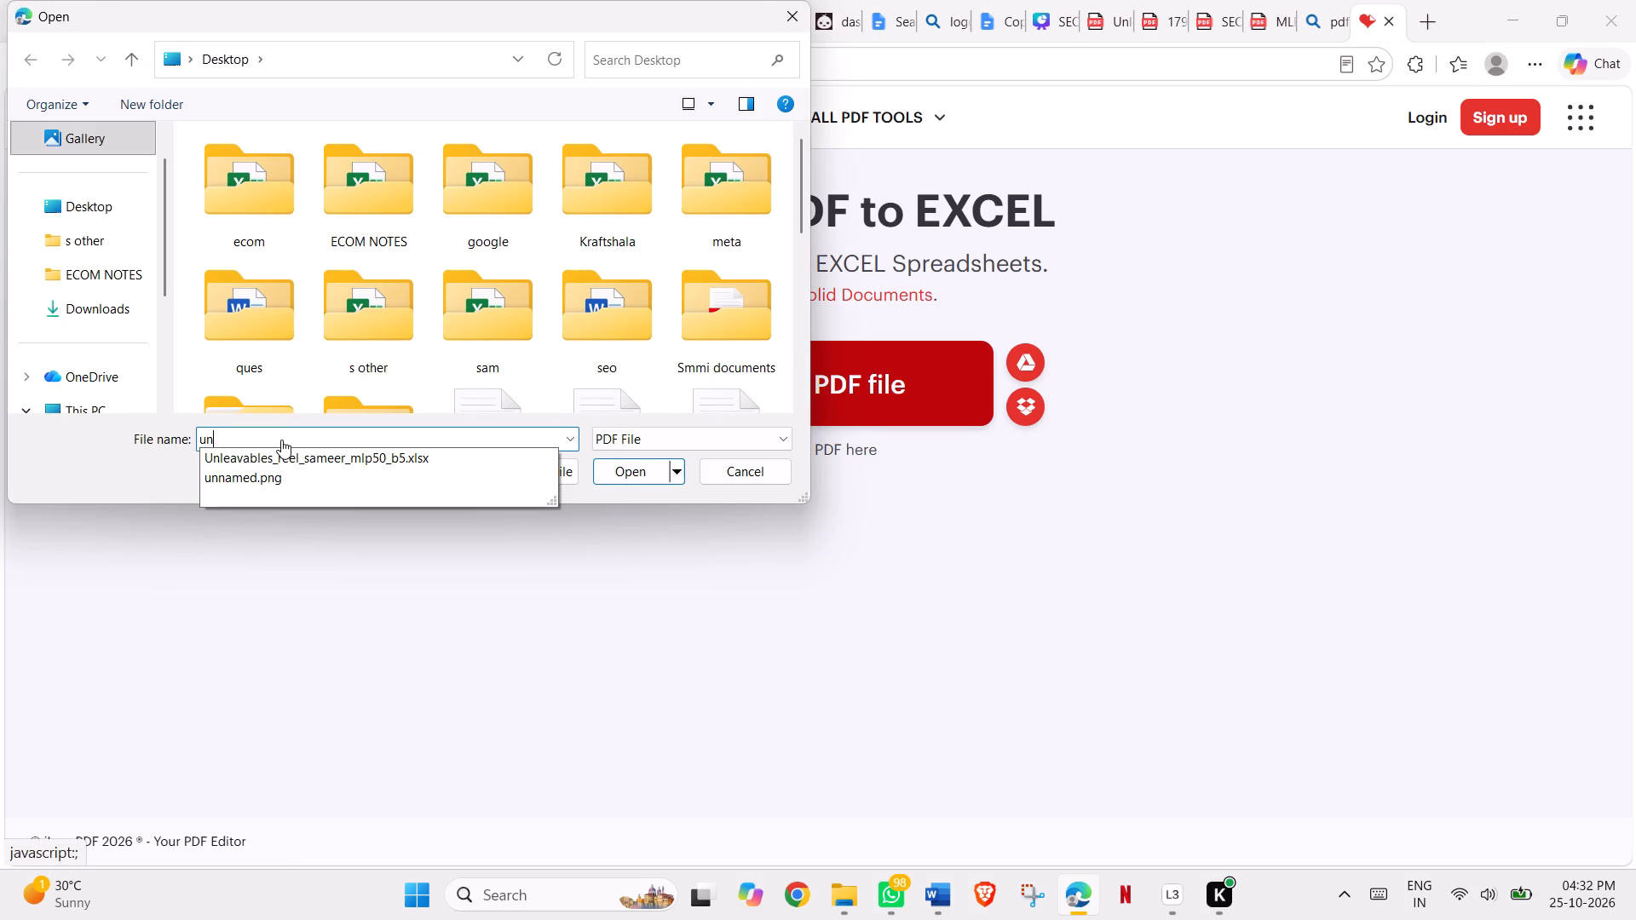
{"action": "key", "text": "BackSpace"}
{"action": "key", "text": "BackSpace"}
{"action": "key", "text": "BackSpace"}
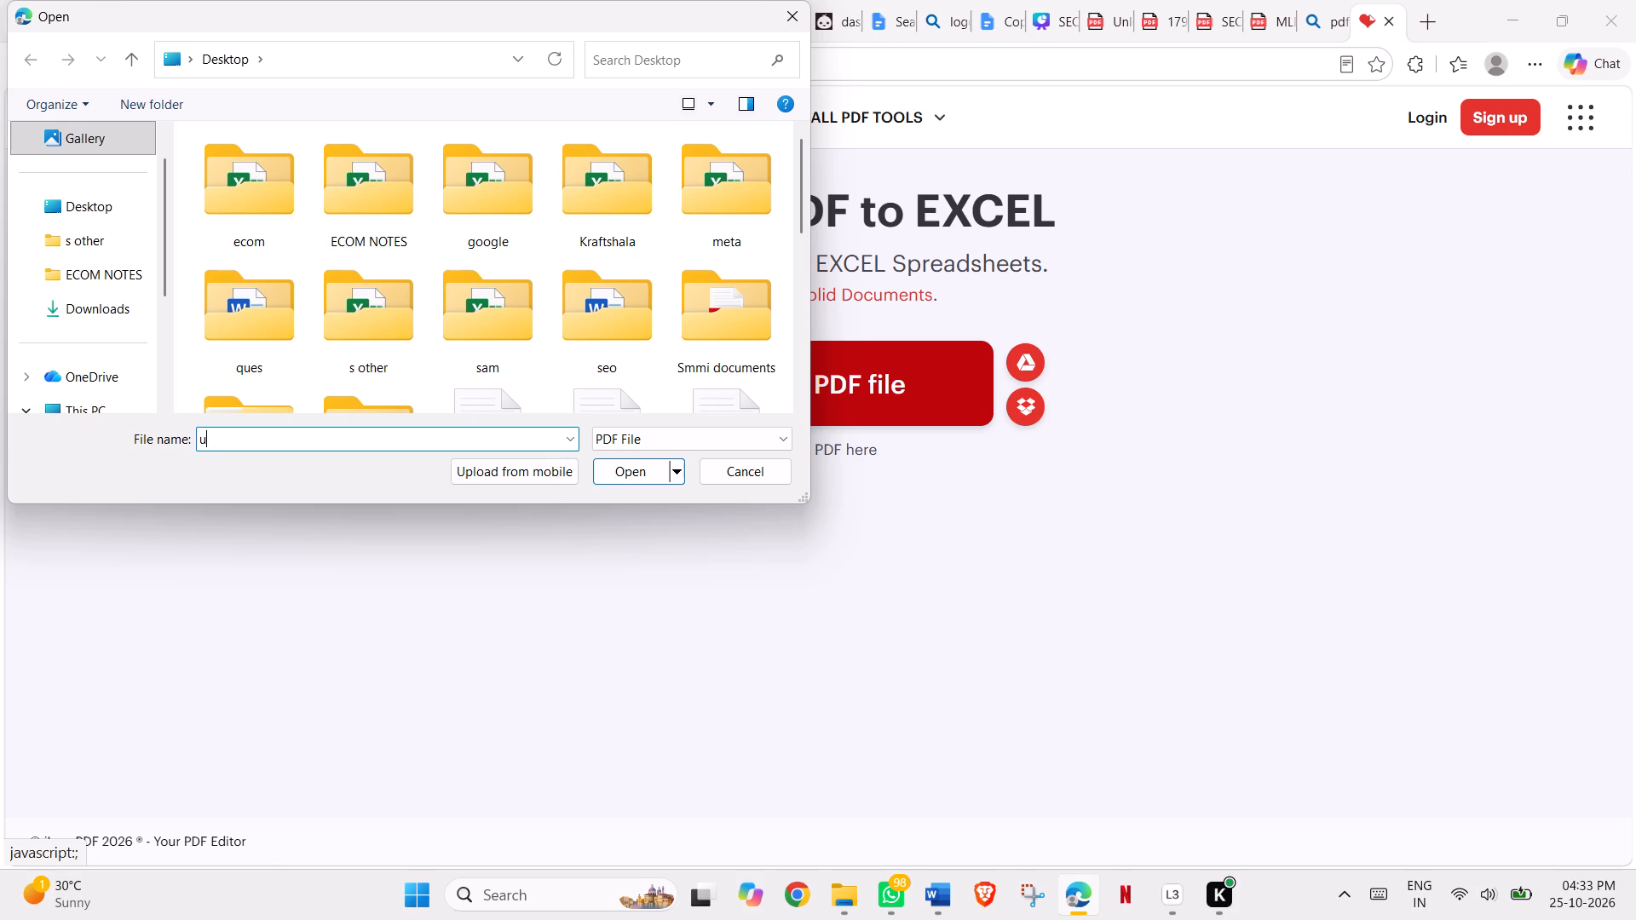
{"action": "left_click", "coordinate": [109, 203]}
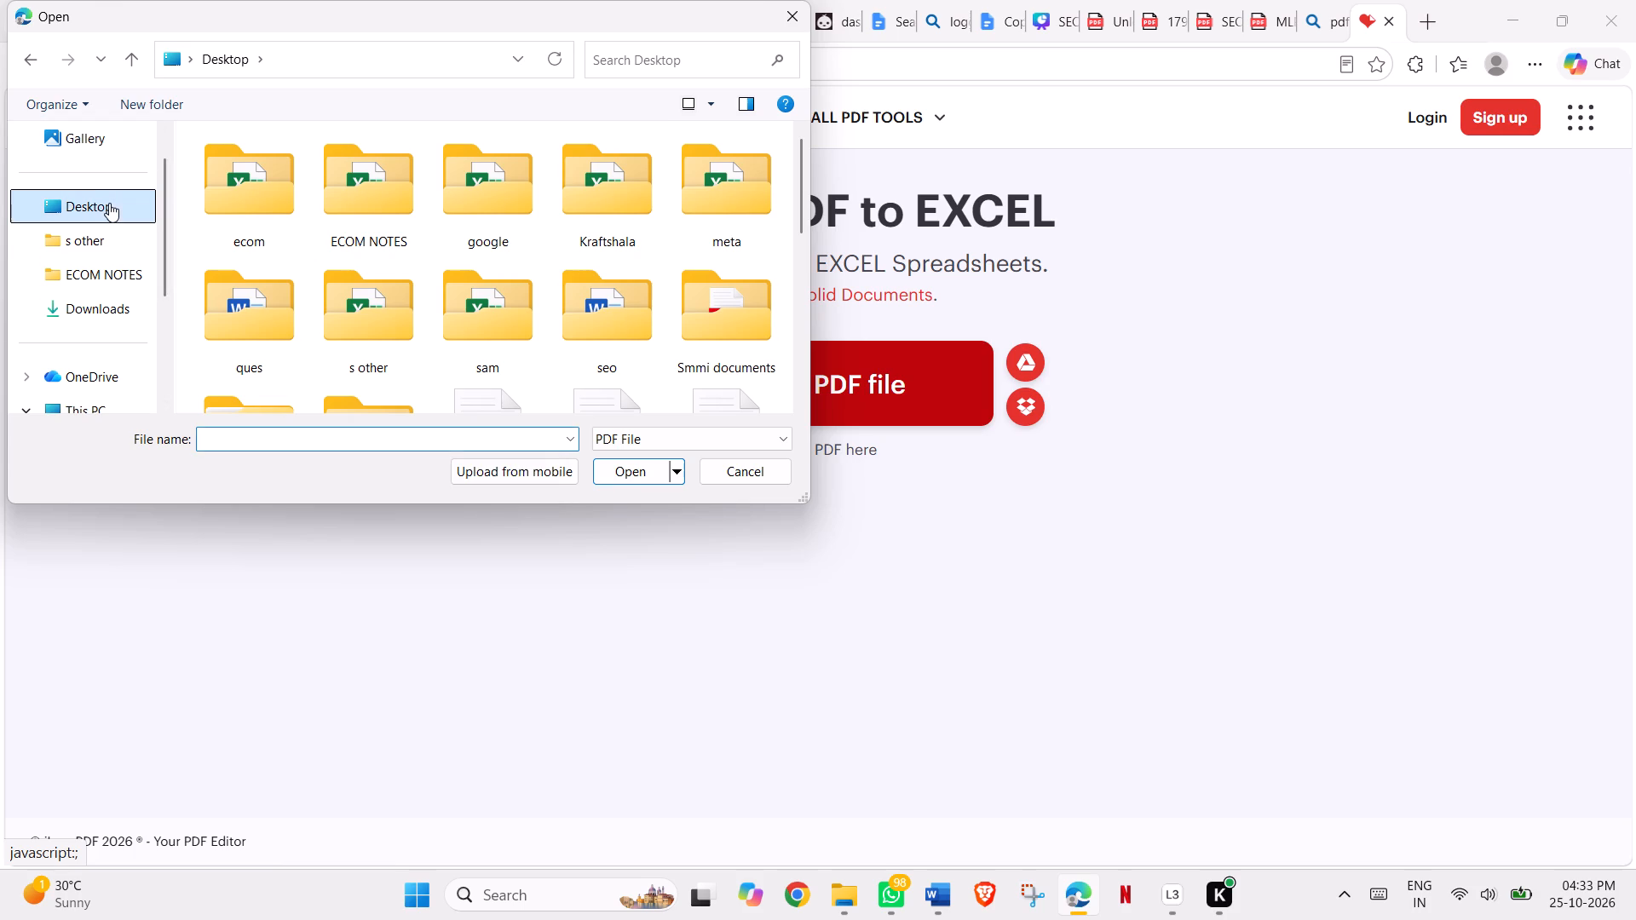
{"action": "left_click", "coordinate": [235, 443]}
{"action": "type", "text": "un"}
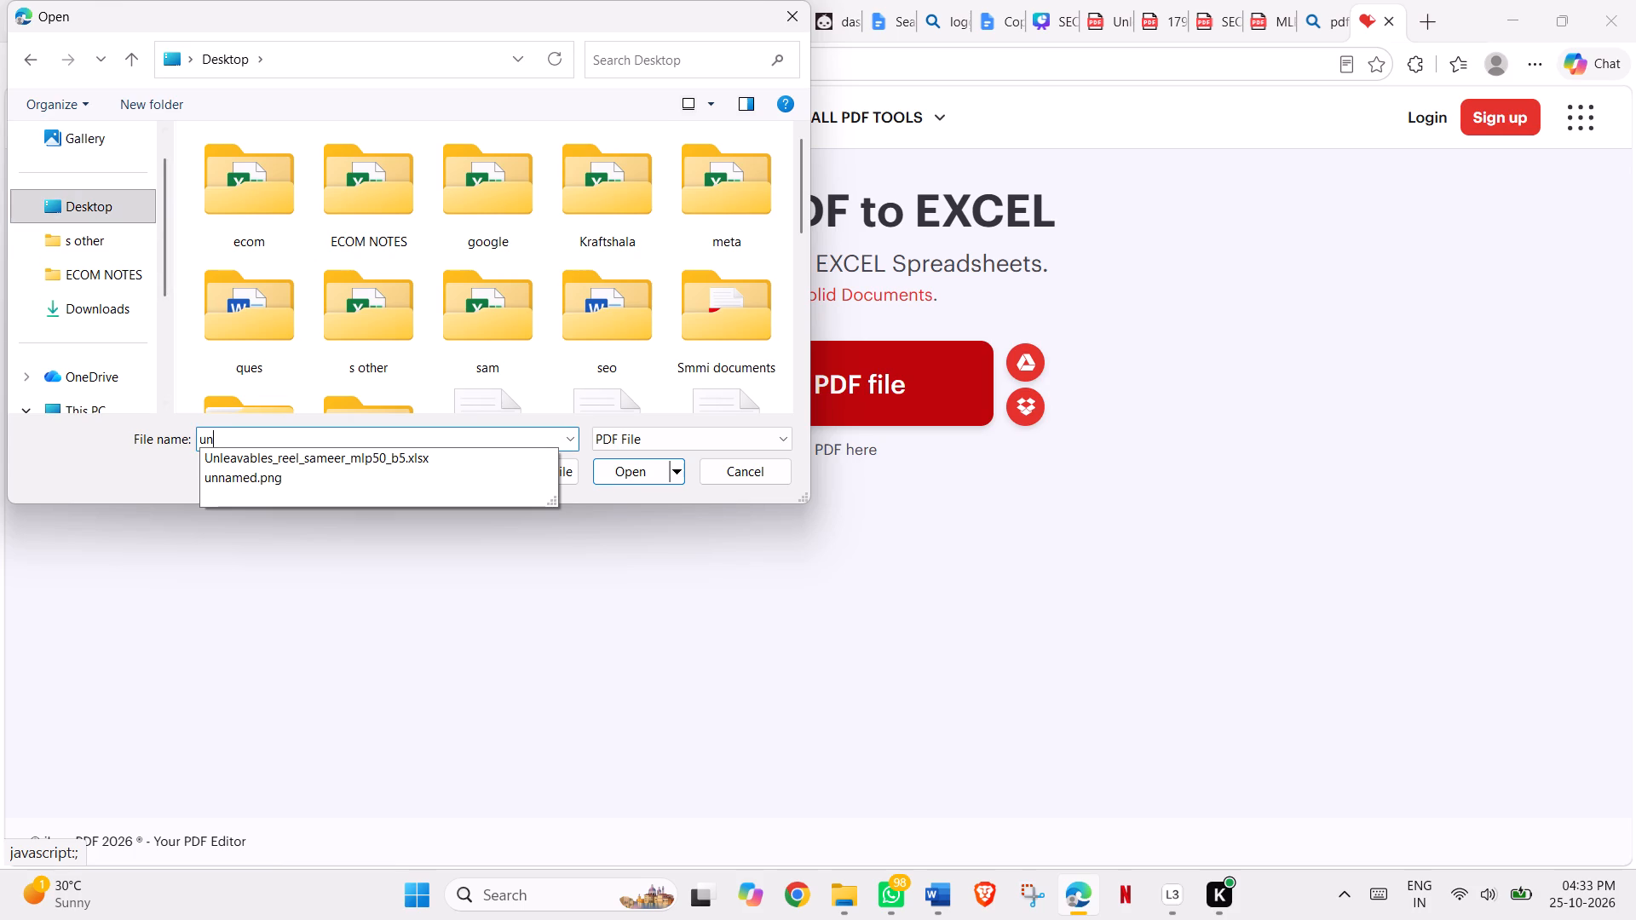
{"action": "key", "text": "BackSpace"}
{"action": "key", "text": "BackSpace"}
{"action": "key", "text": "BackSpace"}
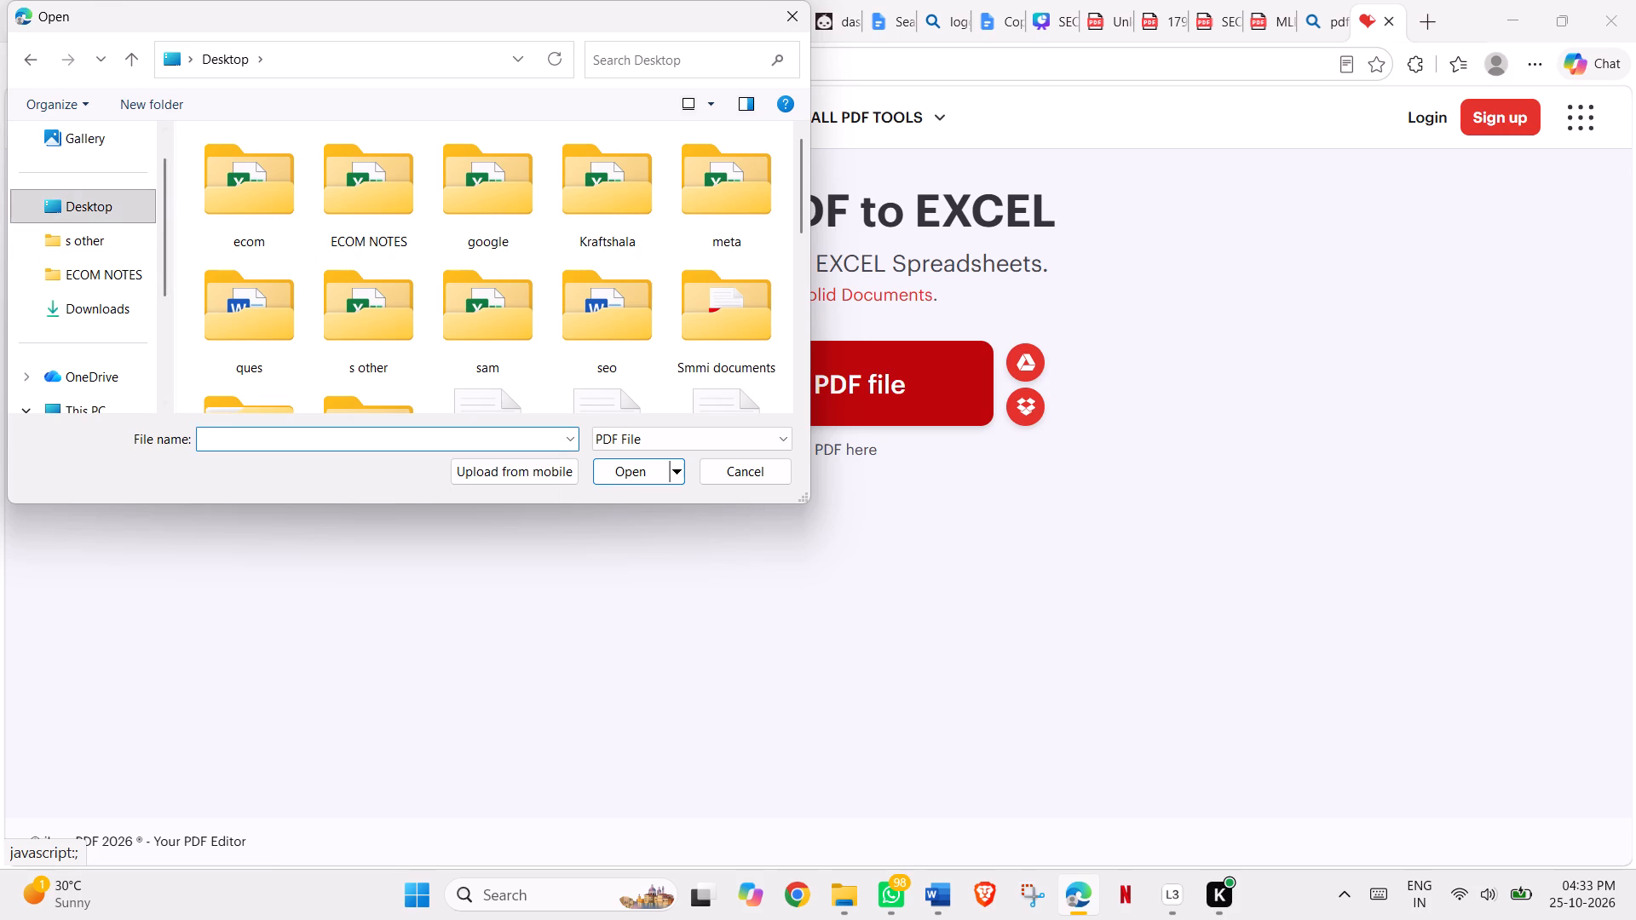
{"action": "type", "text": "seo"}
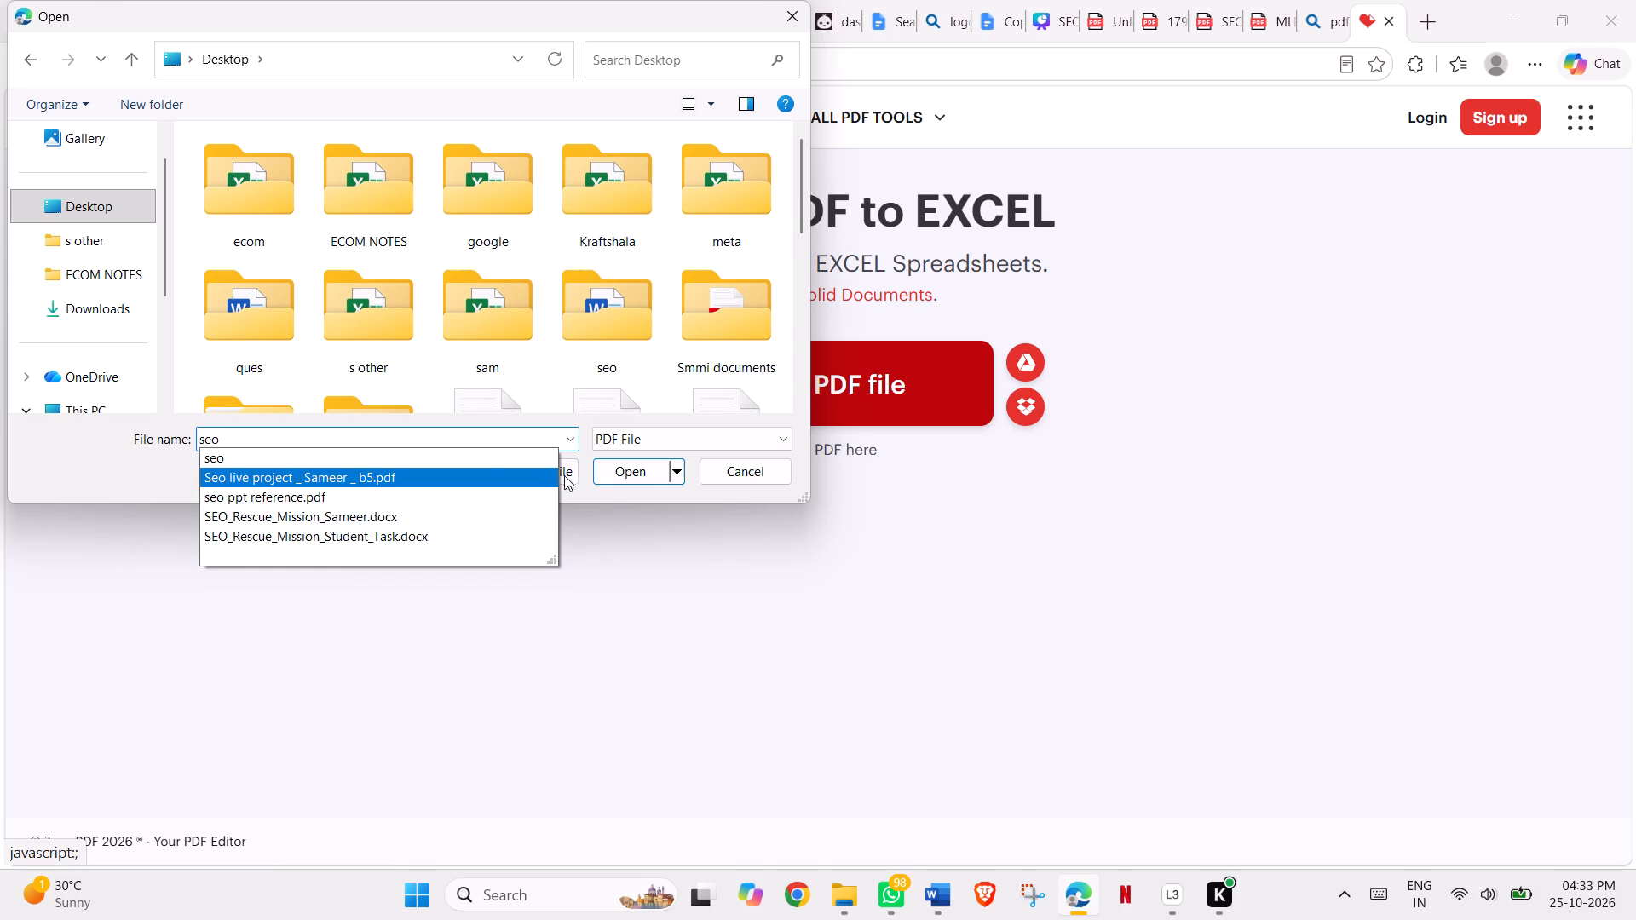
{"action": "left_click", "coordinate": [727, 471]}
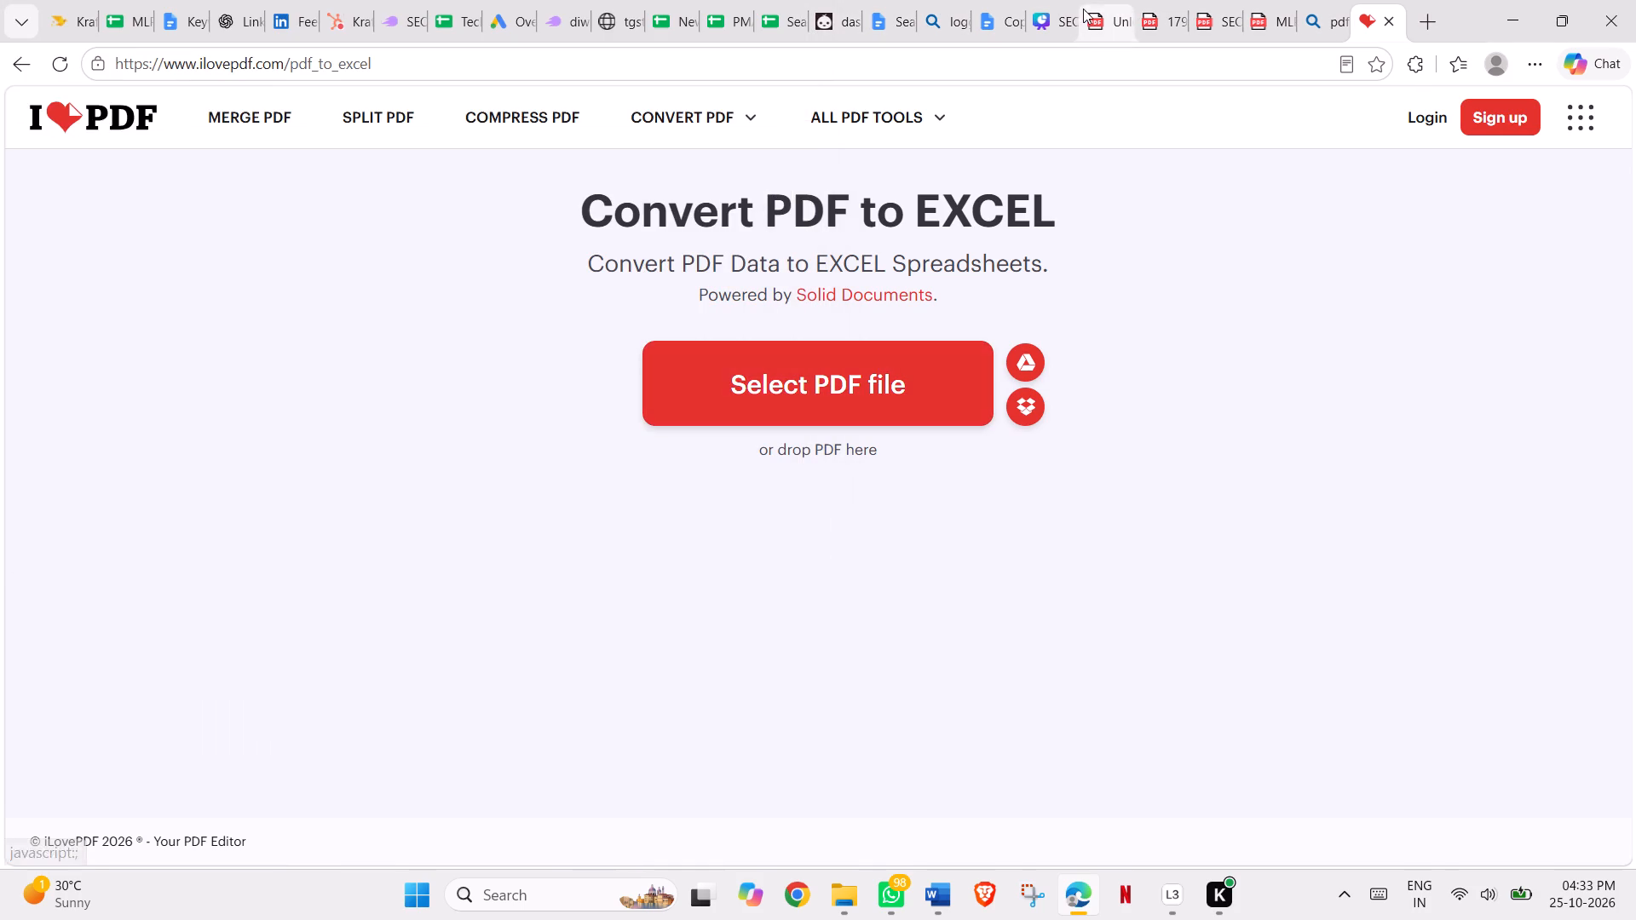
Check the open report PDF's file path and upload Unleavables_SEO_Reporting_KPIs_Growth_Projection_Reference_Style.pdf from the Desktop's s other folder to iLovePDF.
{"action": "left_click", "coordinate": [1098, 9]}
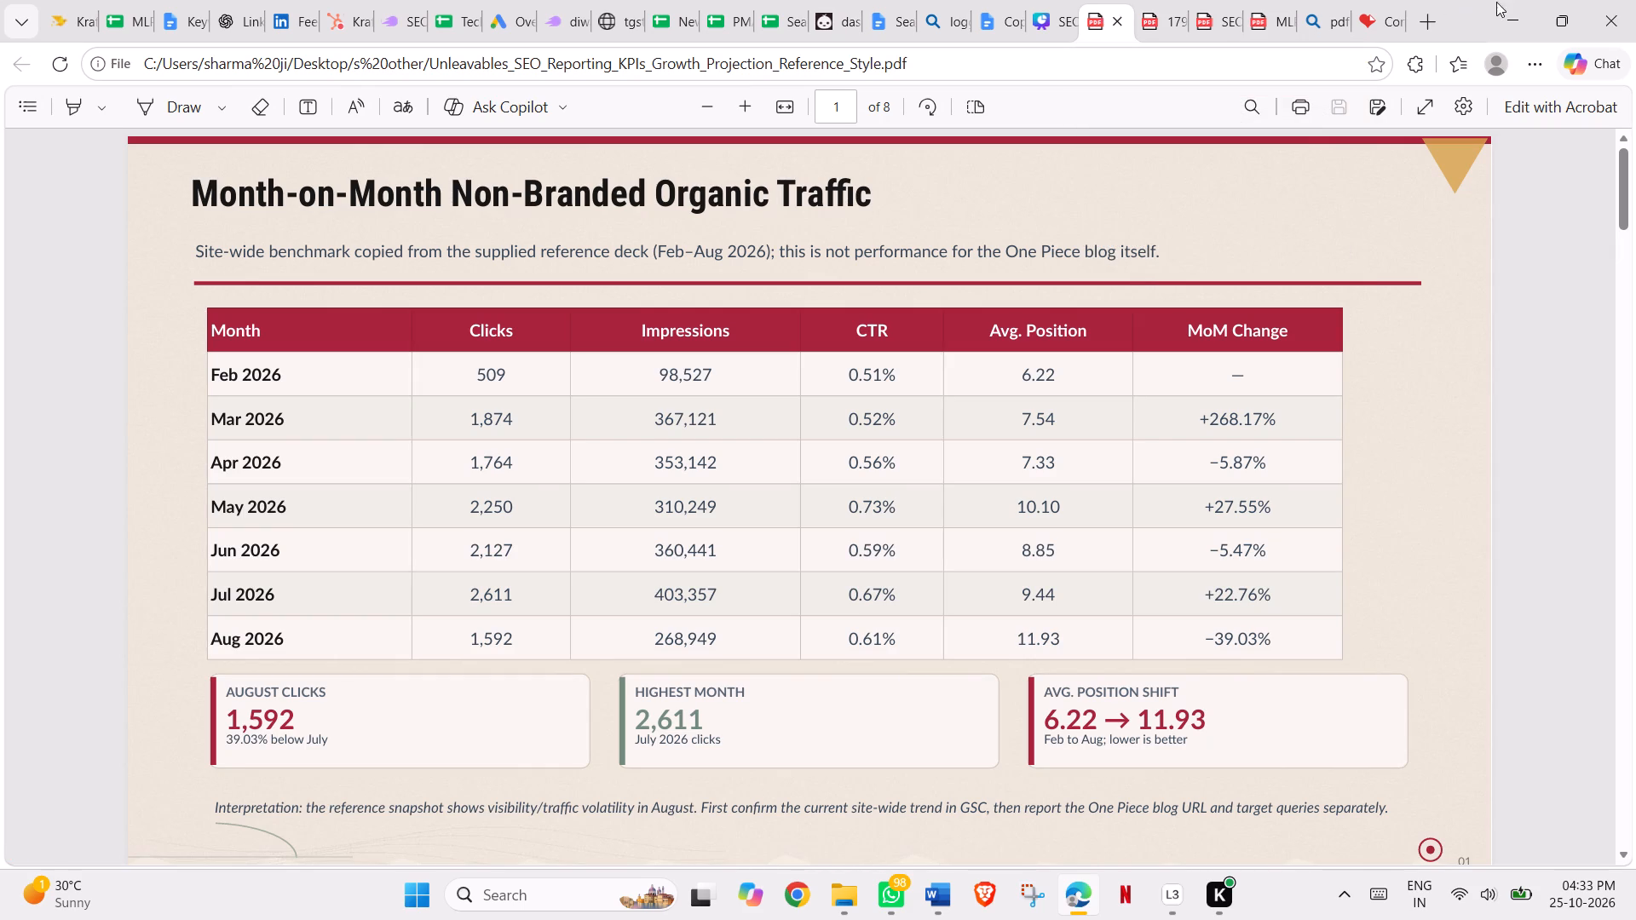
{"action": "left_click", "coordinate": [1385, 14]}
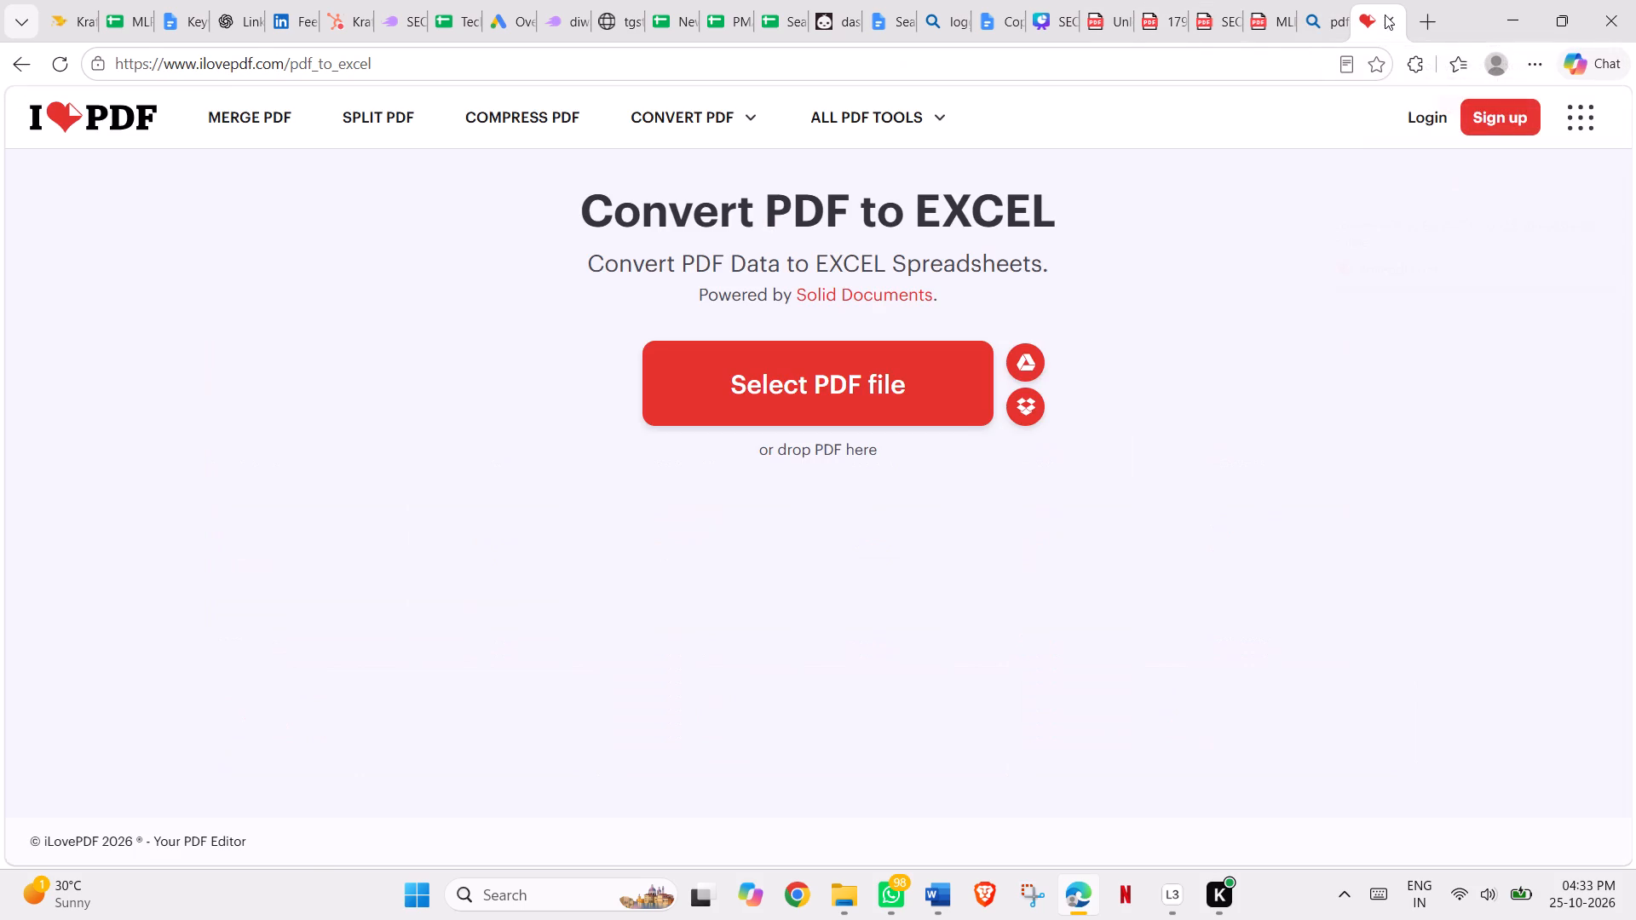
{"action": "left_click", "coordinate": [791, 398]}
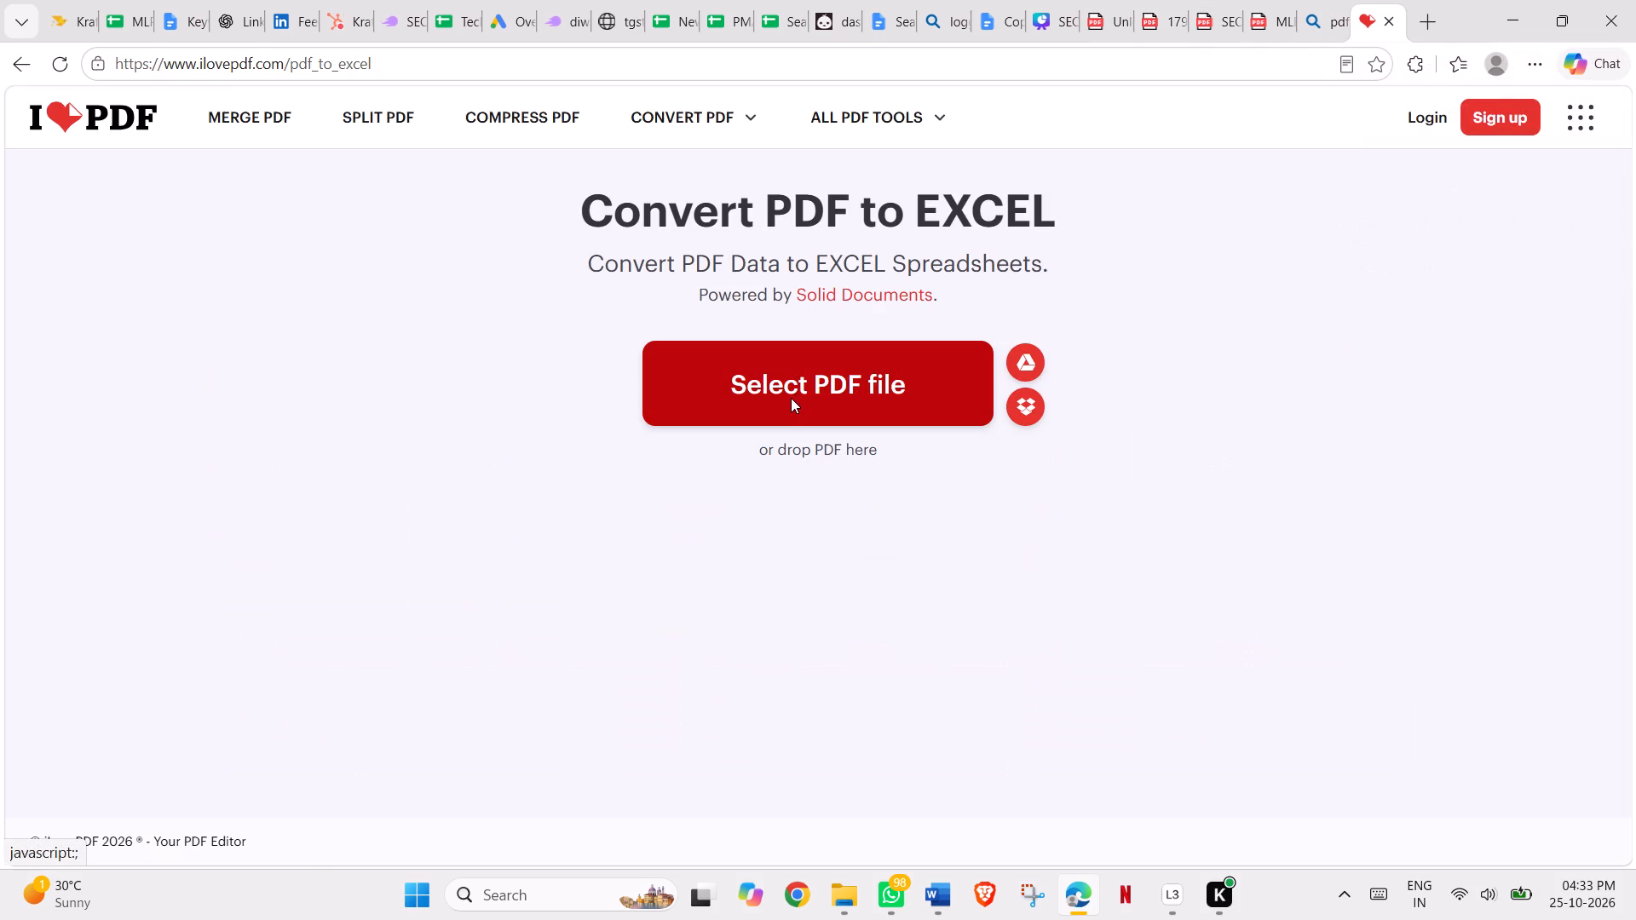
{"action": "left_click", "coordinate": [124, 205]}
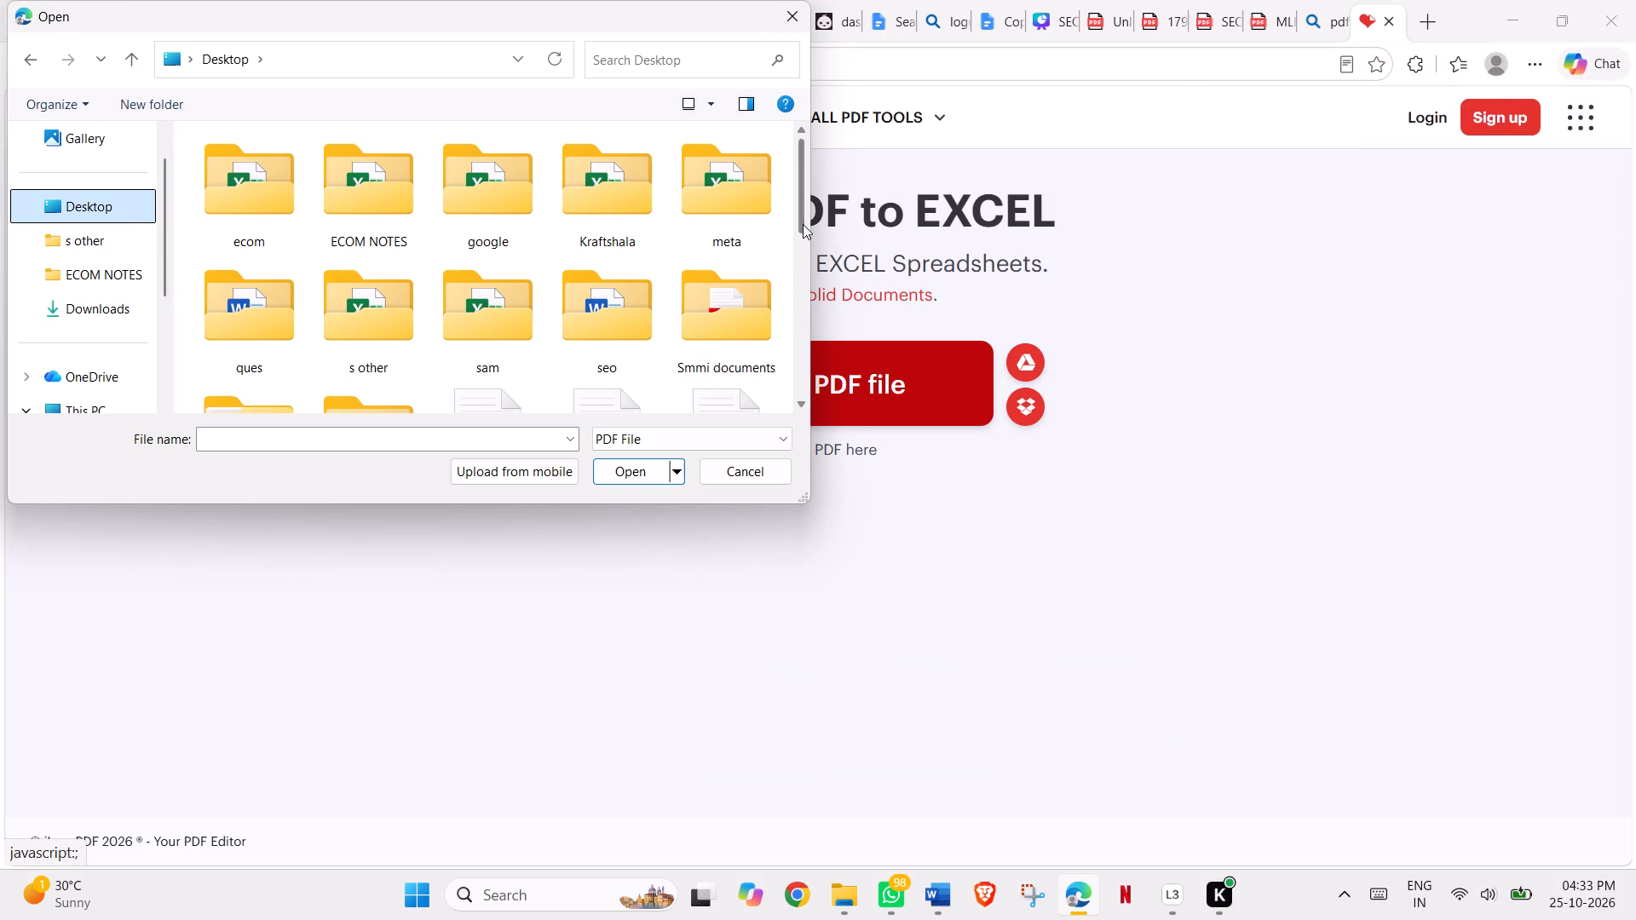
{"action": "left_click_drag", "start_coordinate": [802, 192], "coordinate": [802, 204]}
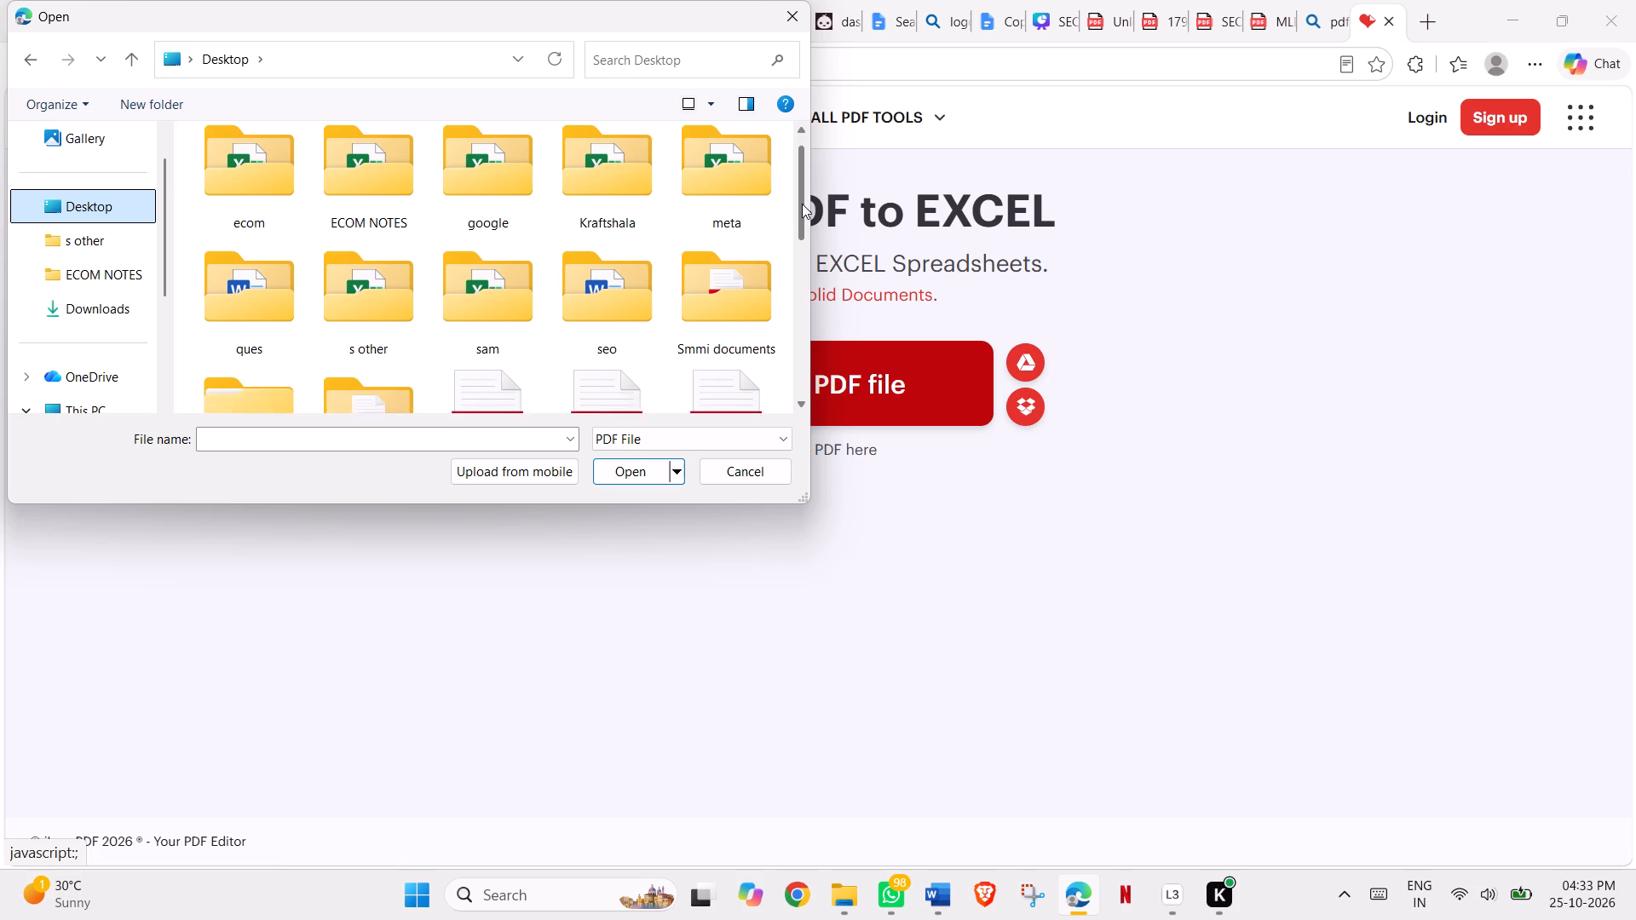
{"action": "left_click_drag", "start_coordinate": [802, 204], "coordinate": [800, 195]}
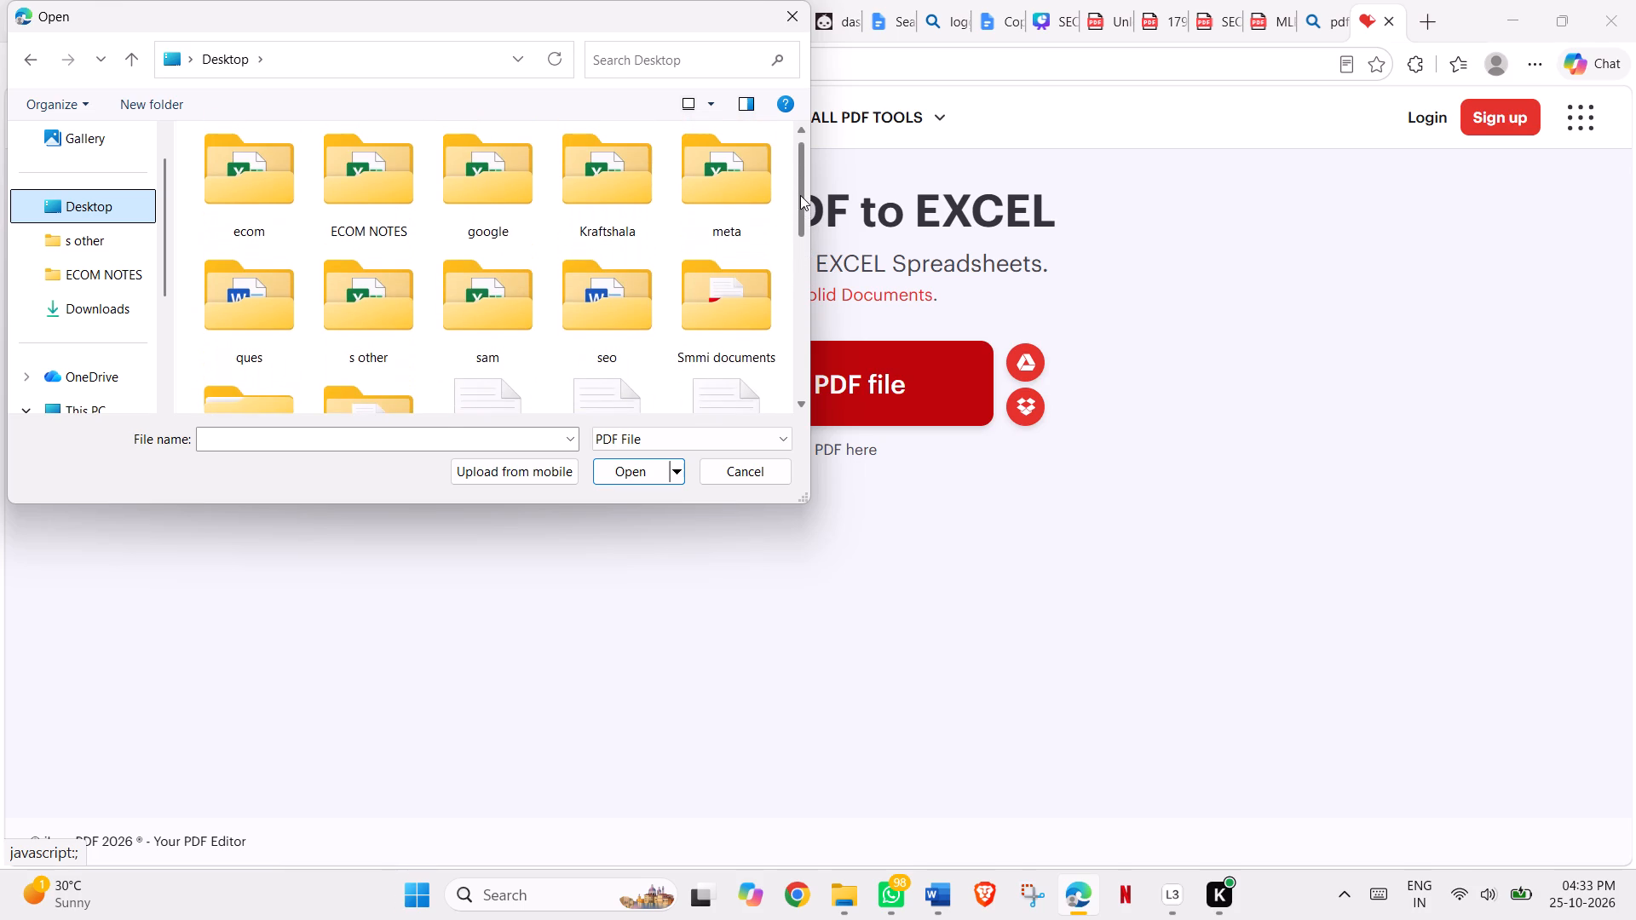
{"action": "left_click_drag", "start_coordinate": [800, 195], "coordinate": [800, 206]}
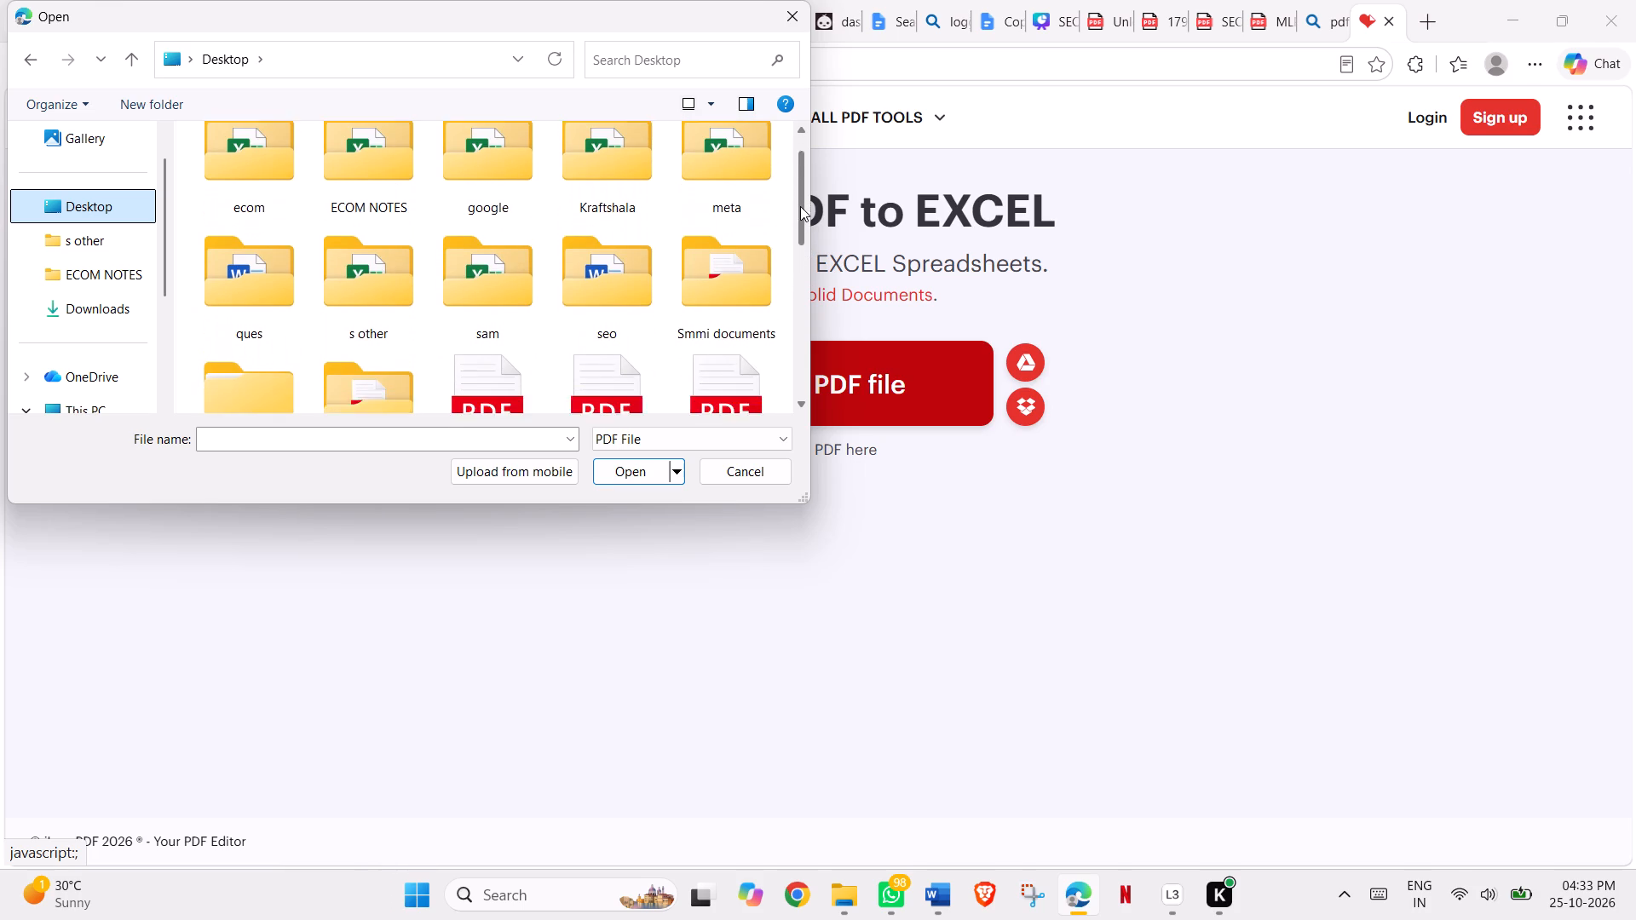
{"action": "left_click_drag", "start_coordinate": [800, 206], "coordinate": [801, 396]}
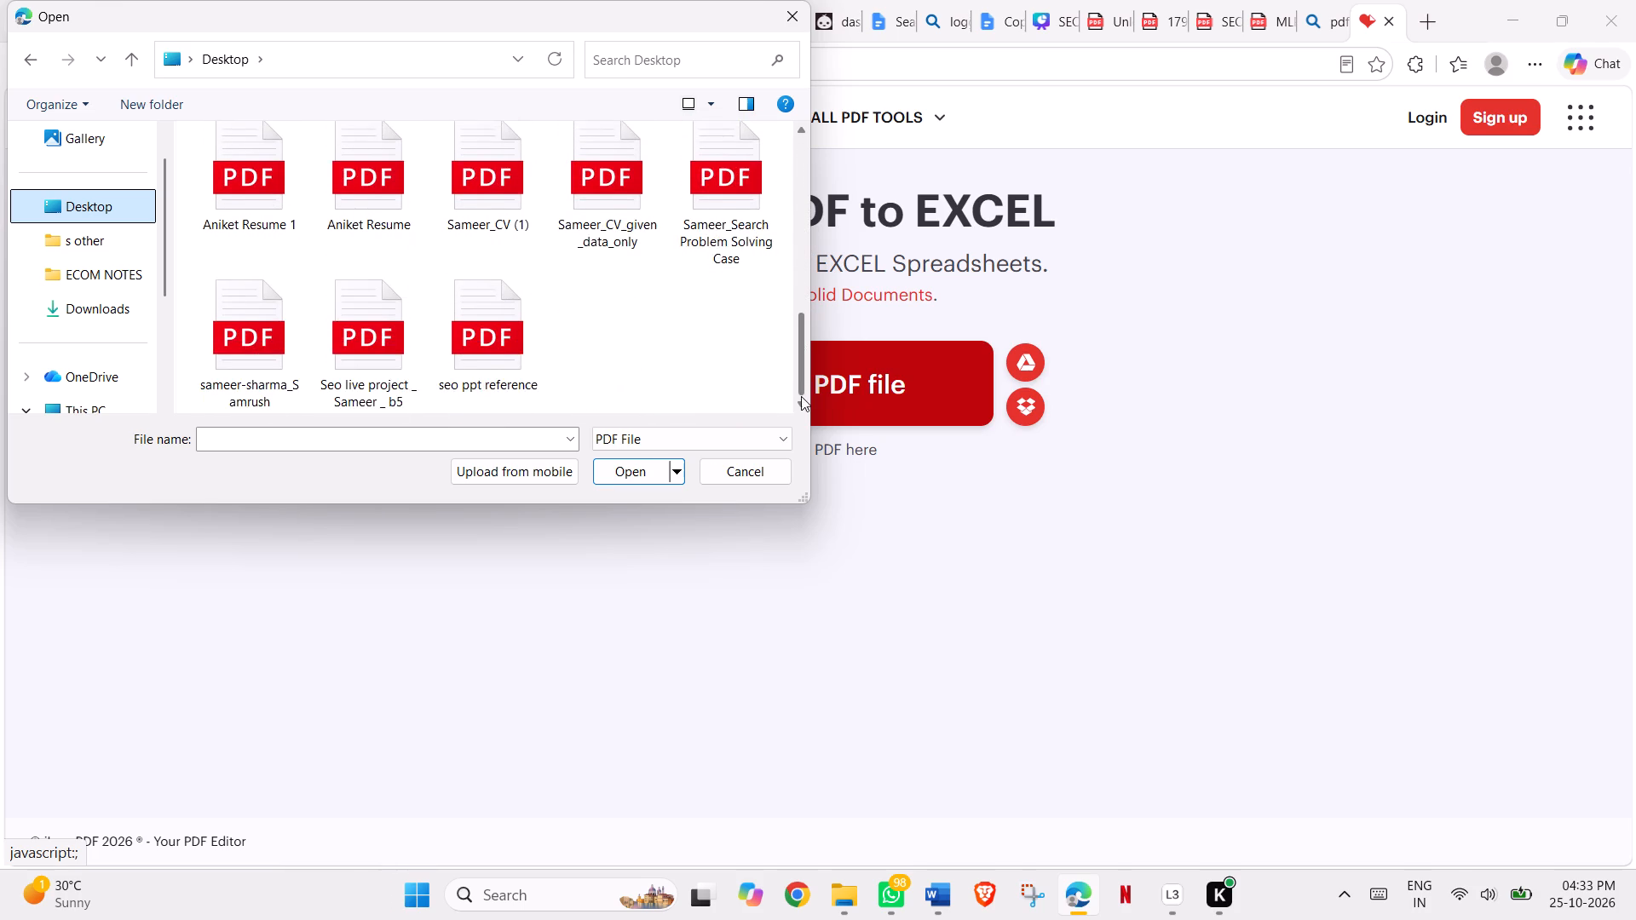
{"action": "left_click_drag", "start_coordinate": [801, 396], "coordinate": [804, 162]}
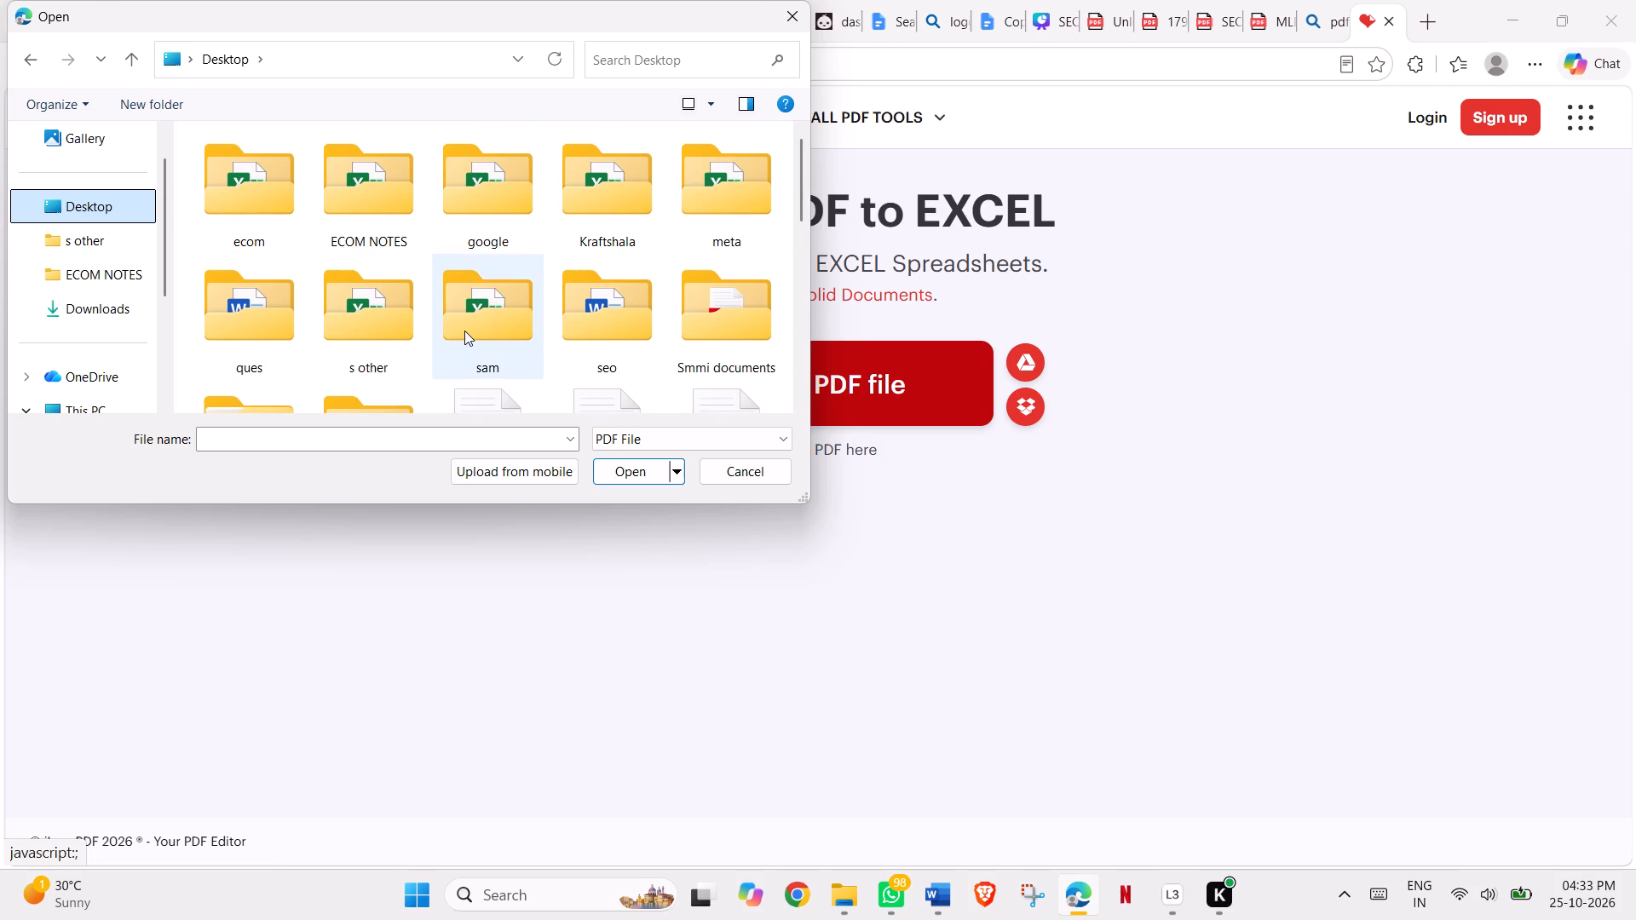
{"action": "double_click", "coordinate": [388, 303]}
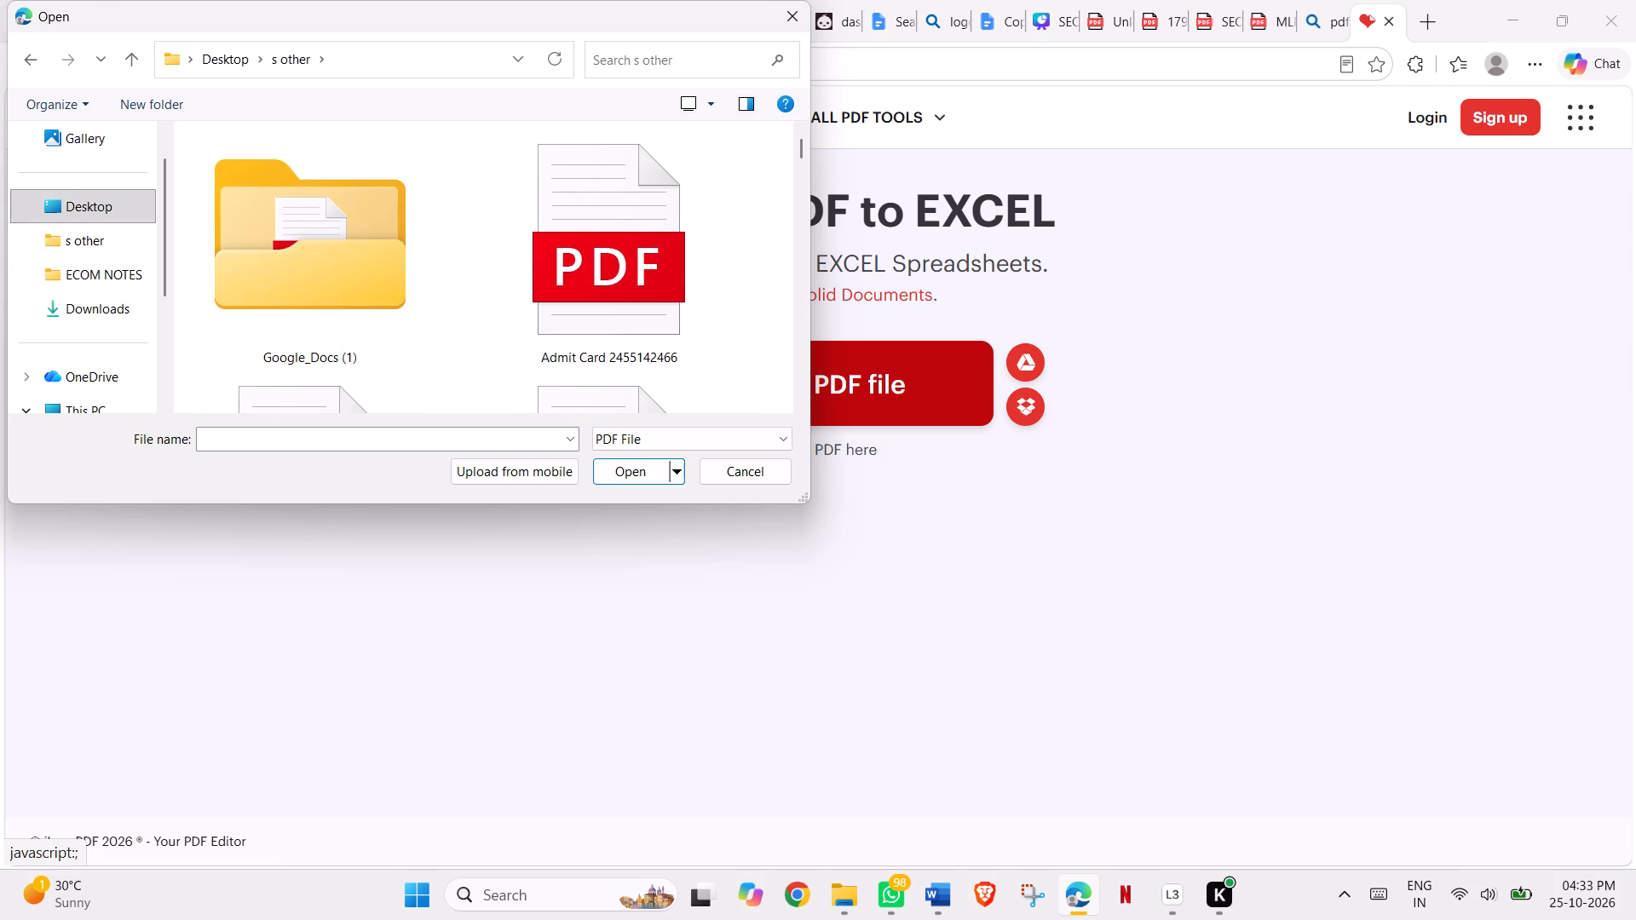
{"action": "left_click", "coordinate": [359, 444]}
{"action": "type", "text": "unl"}
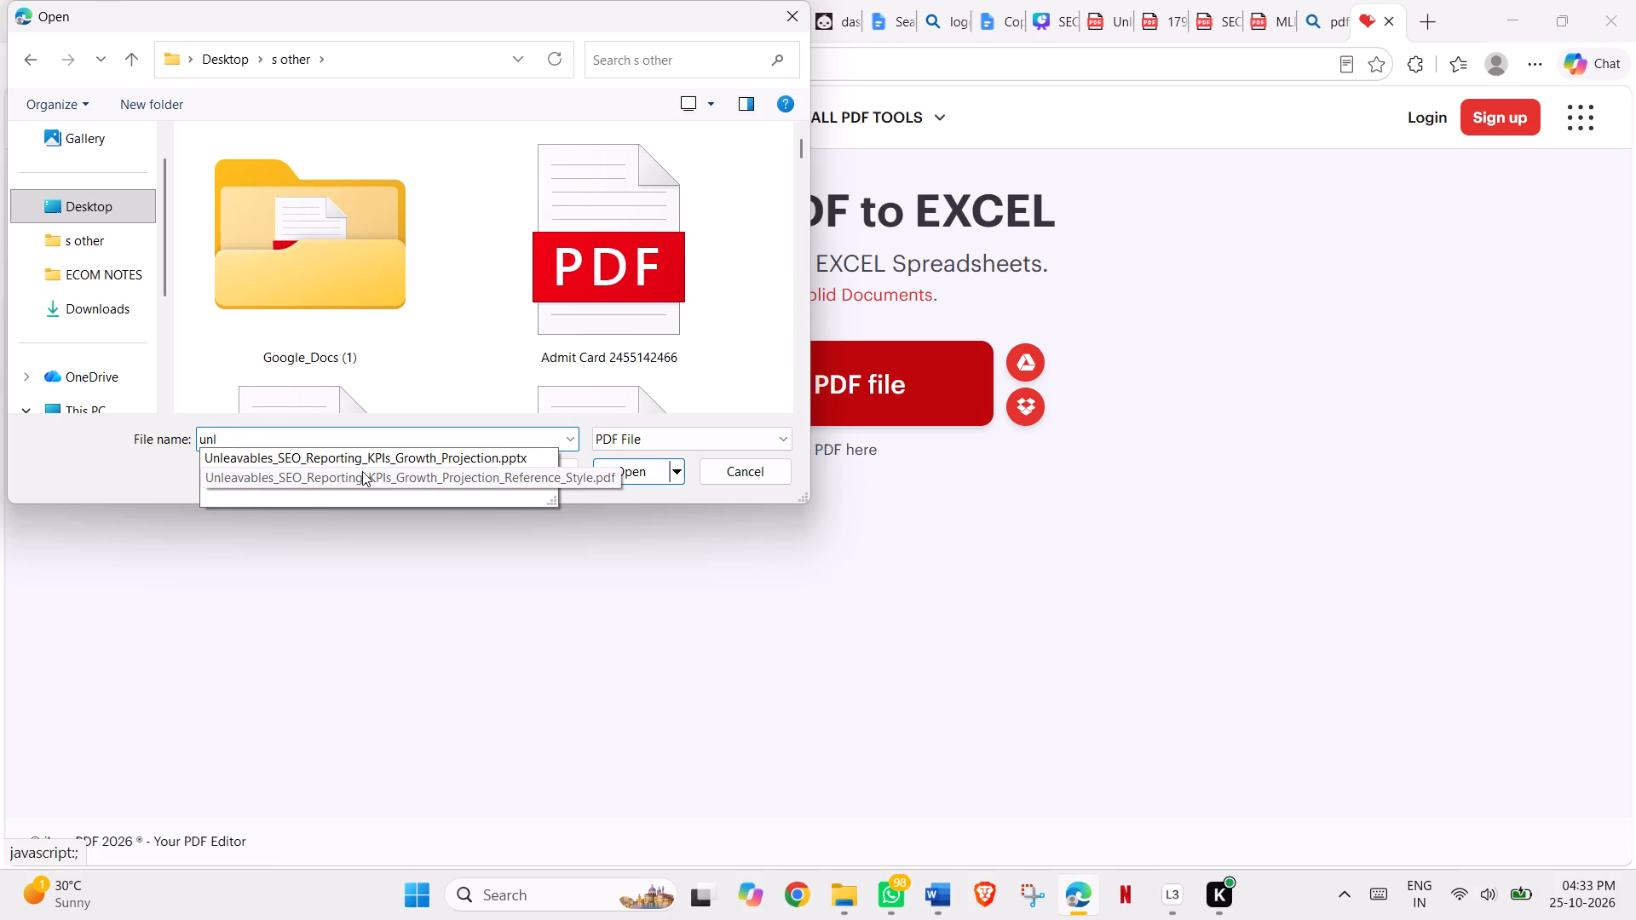
{"action": "left_click", "coordinate": [362, 471]}
{"action": "left_click", "coordinate": [625, 473]}
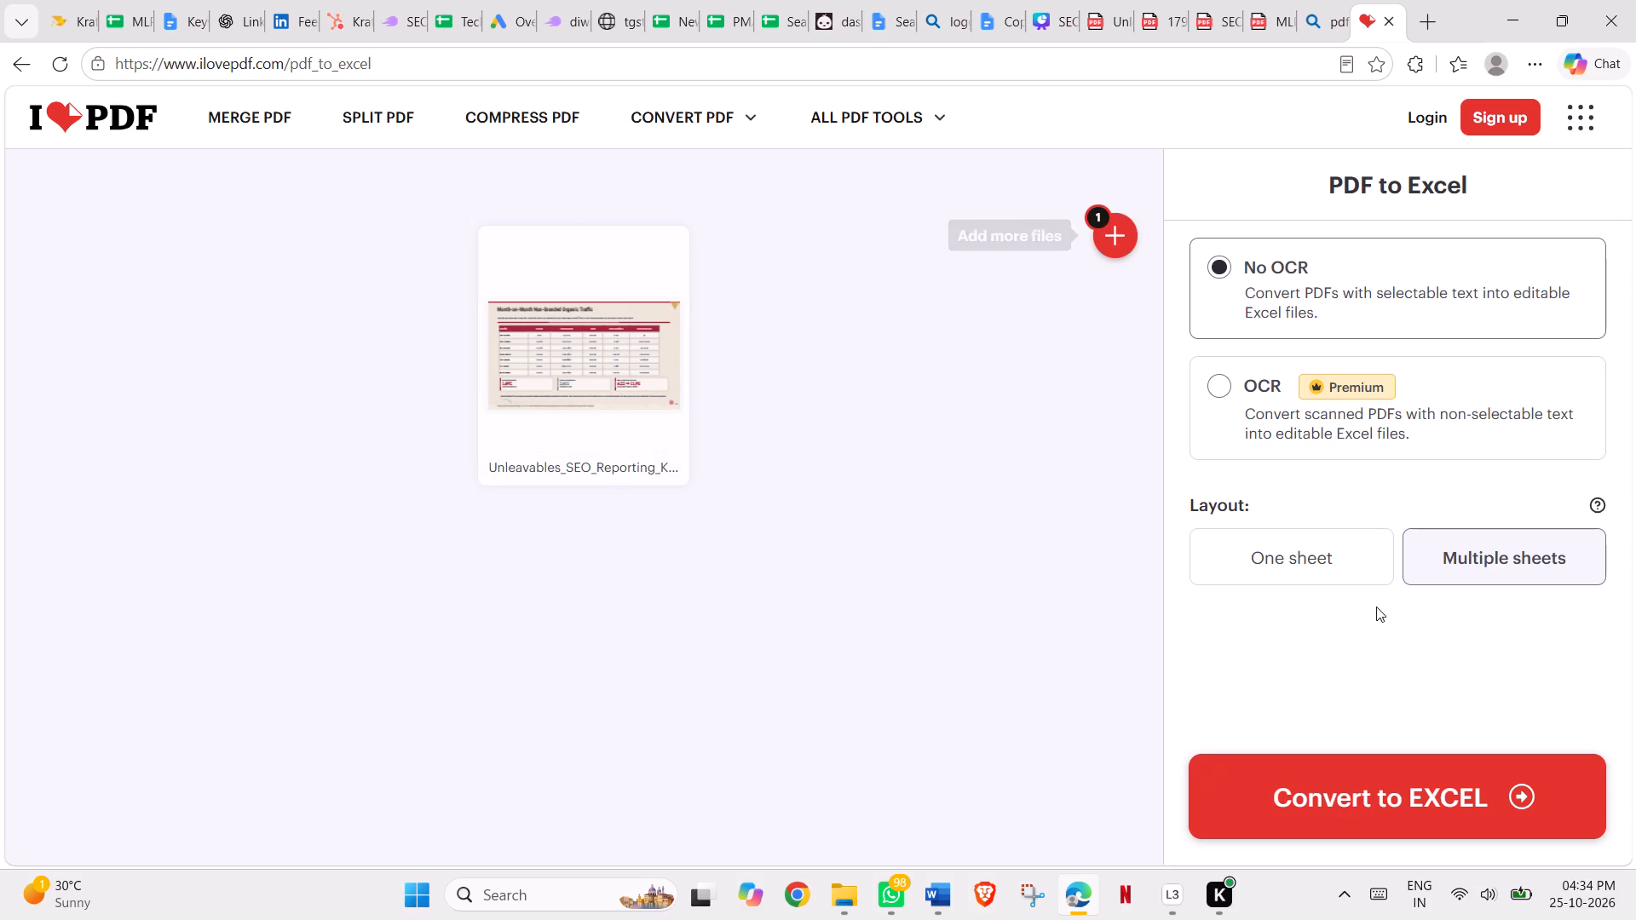
Convert the uploaded PDF to Excel with No OCR and the Multiple sheets layout, and download the spreadsheet.
{"action": "left_click", "coordinate": [1402, 811]}
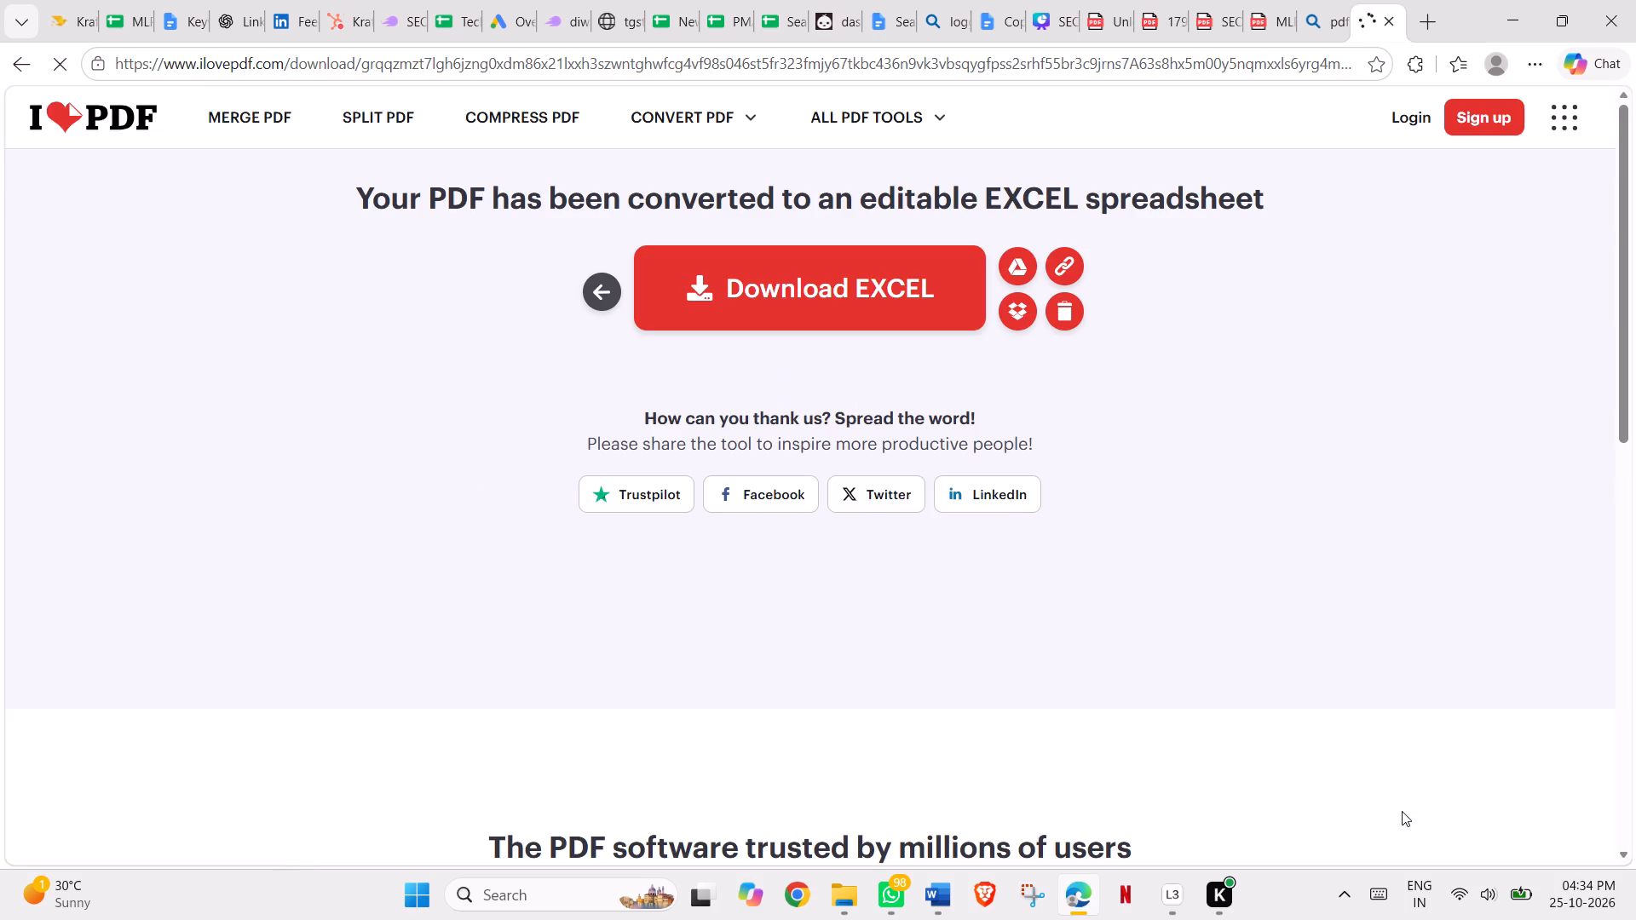
{"action": "left_click", "coordinate": [884, 307]}
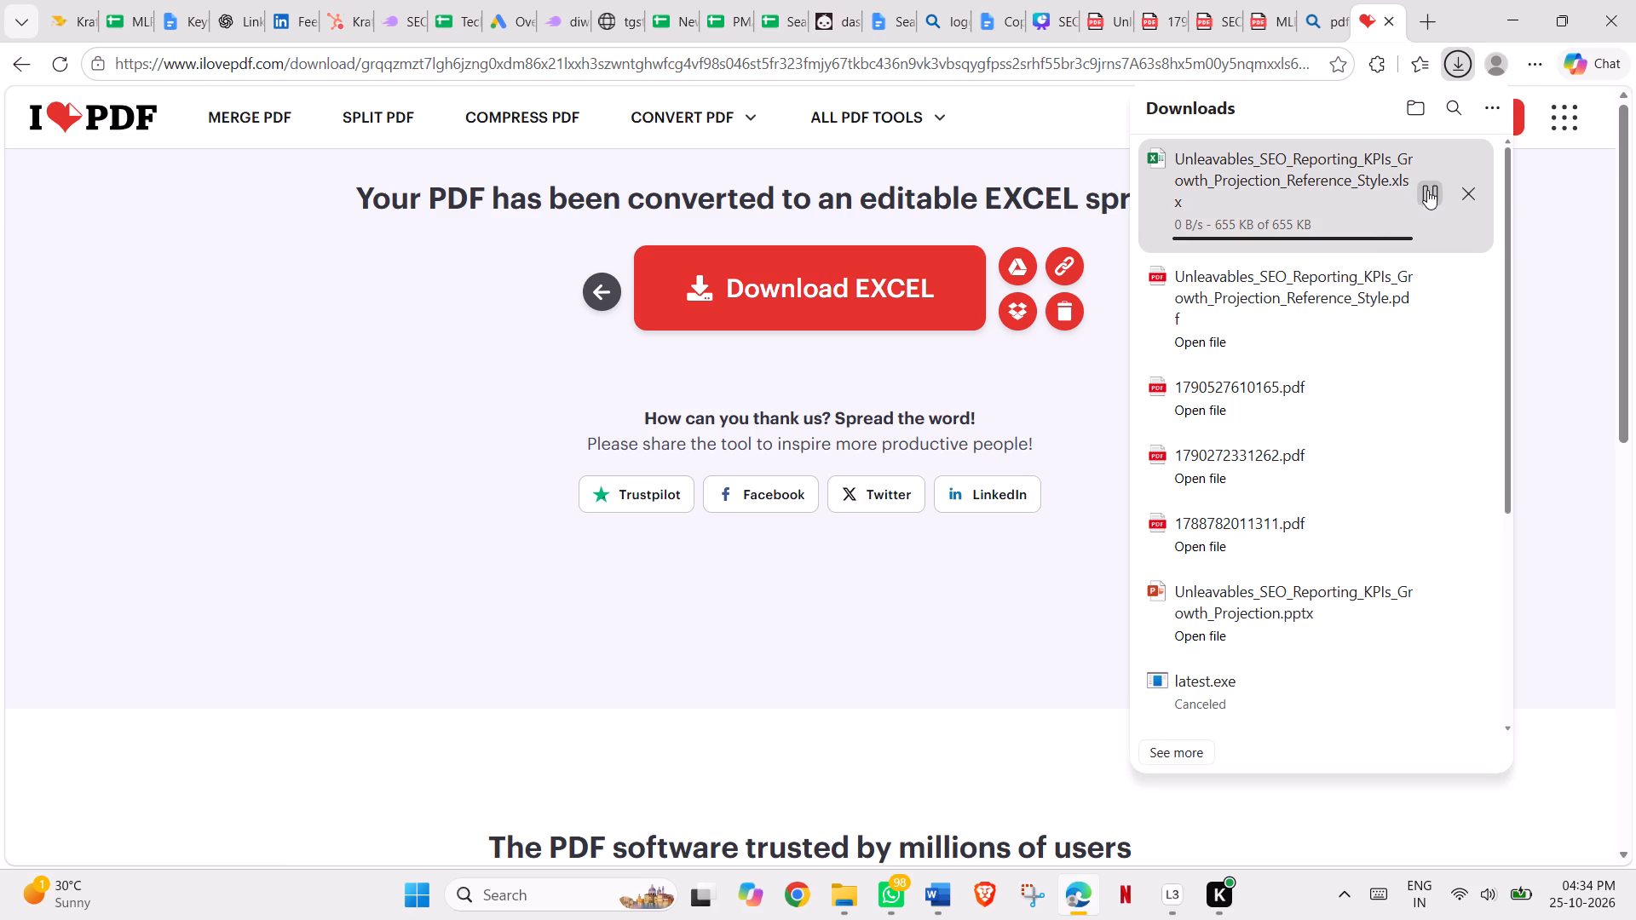
Open the downloaded Unleavables SEO reporting spreadsheet in Excel, maximize its window and enable editing.
{"action": "left_click", "coordinate": [1213, 227]}
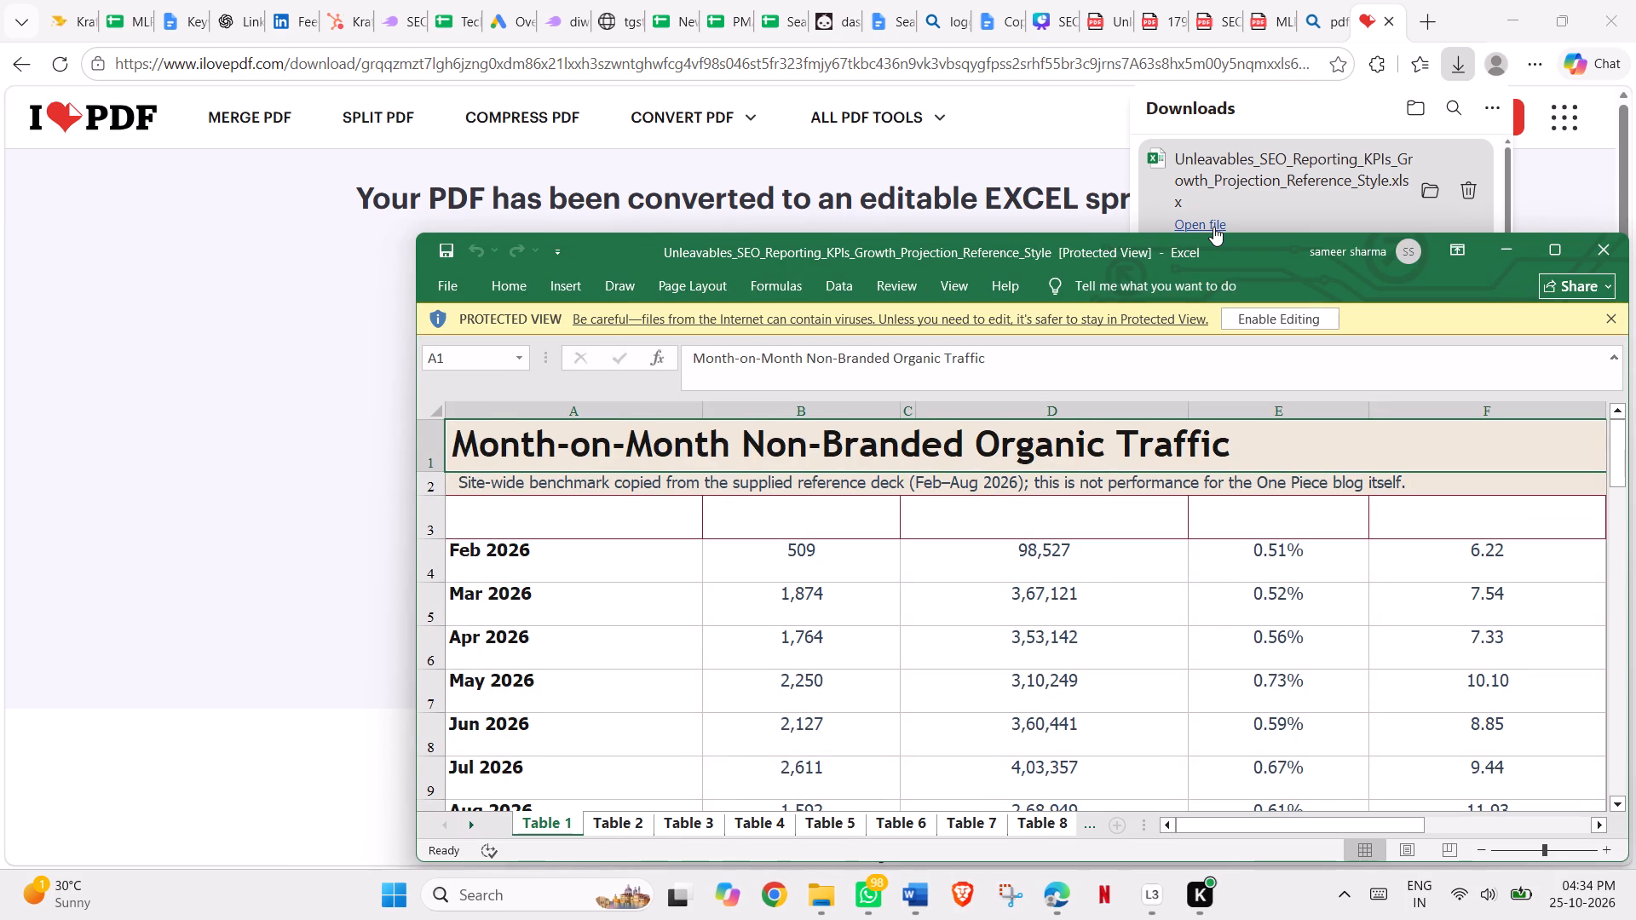
{"action": "left_click", "coordinate": [1551, 255]}
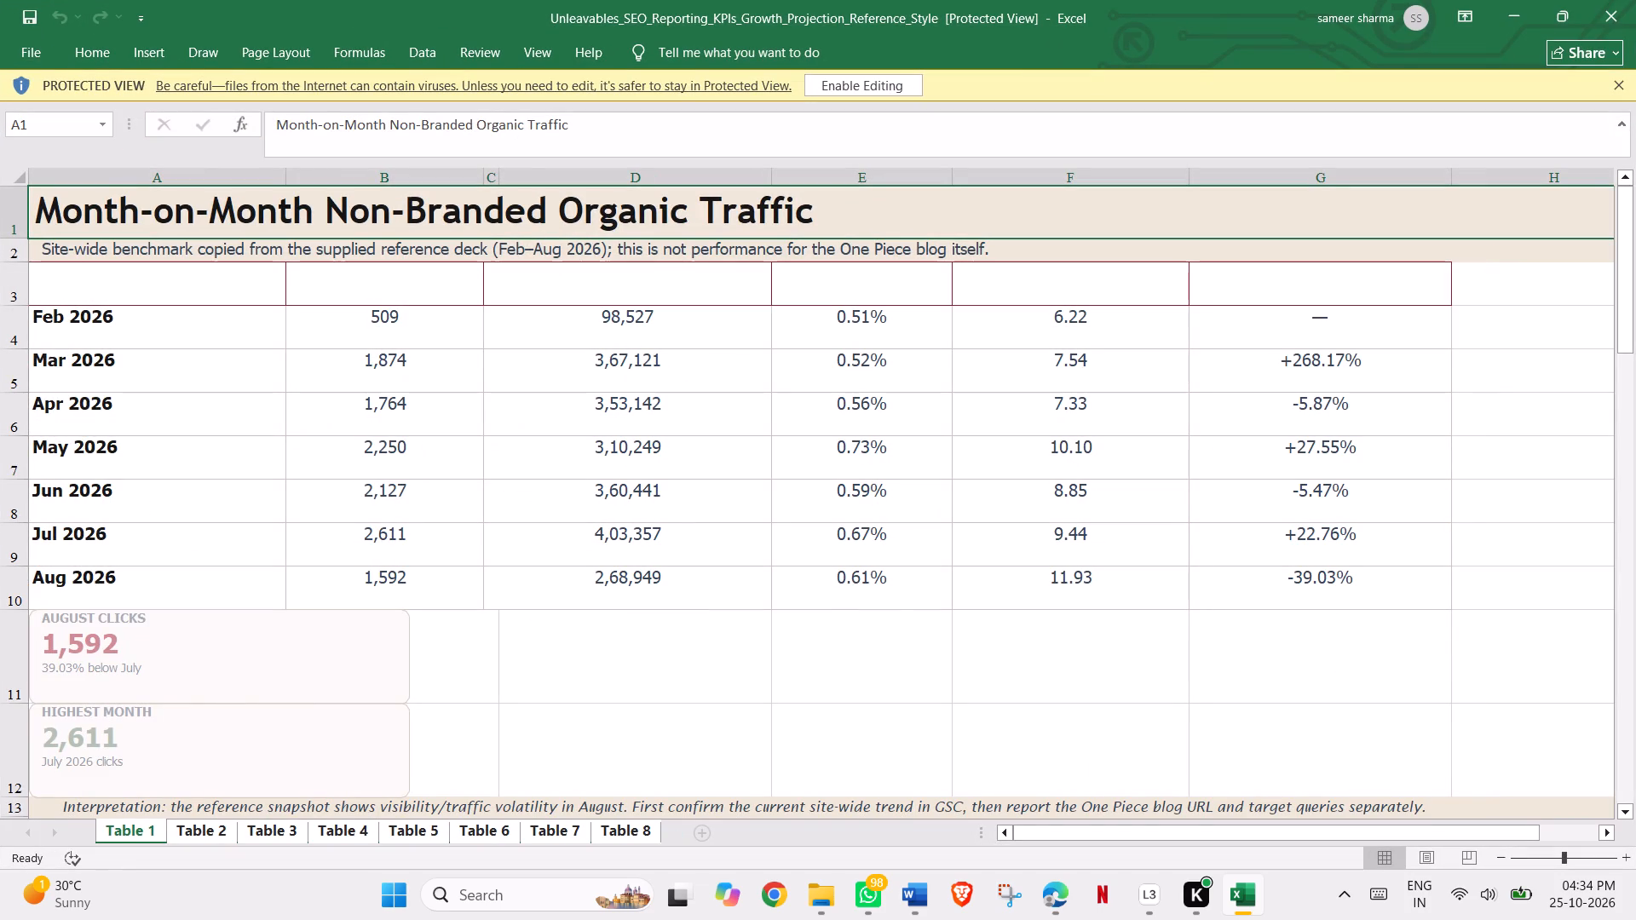
{"action": "left_click", "coordinate": [862, 86]}
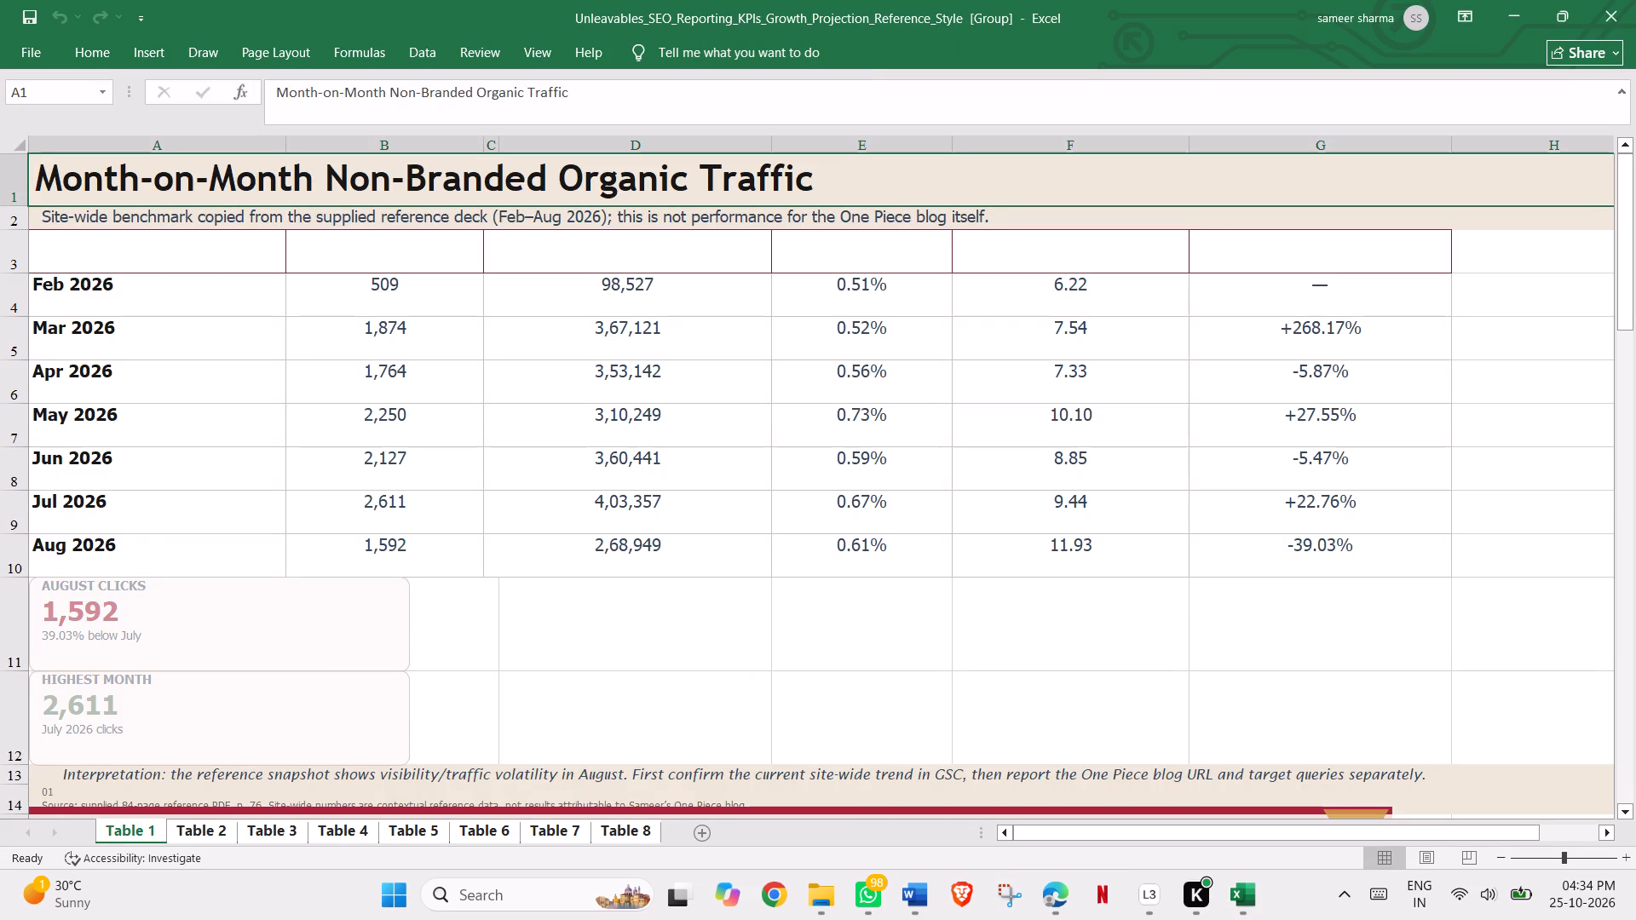
Copy the Feb 2026 to Aug 2026 traffic rows, columns A to G, on the Table 1 sheet.
{"action": "left_click_drag", "start_coordinate": [37, 288], "coordinate": [585, 306]}
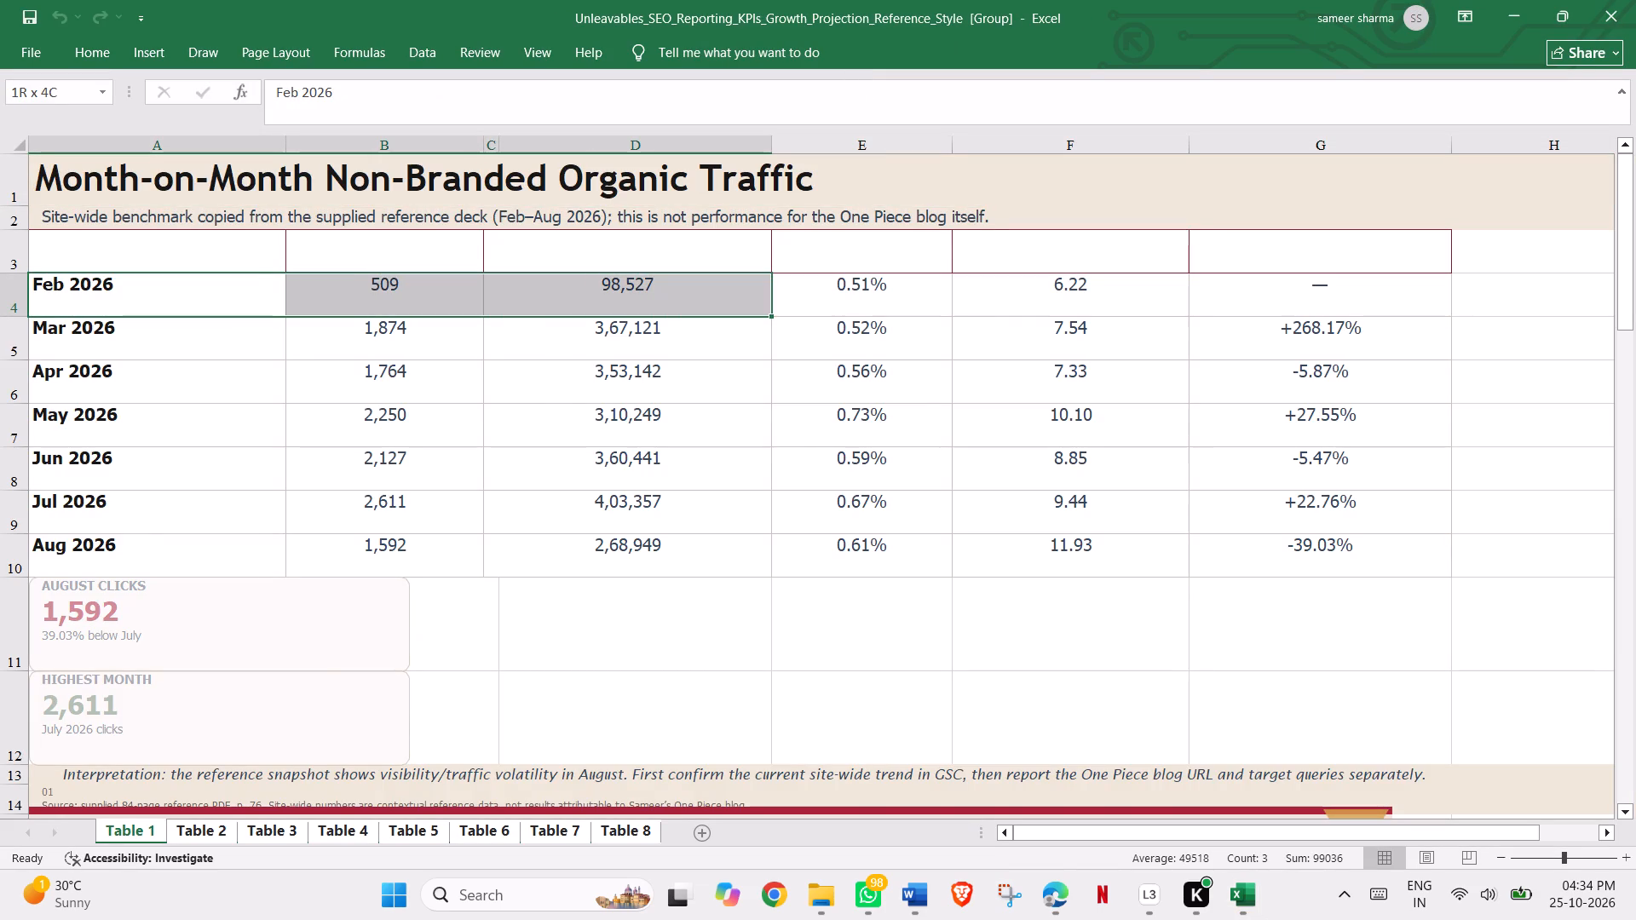
{"action": "left_click_drag", "start_coordinate": [585, 306], "coordinate": [1261, 440]}
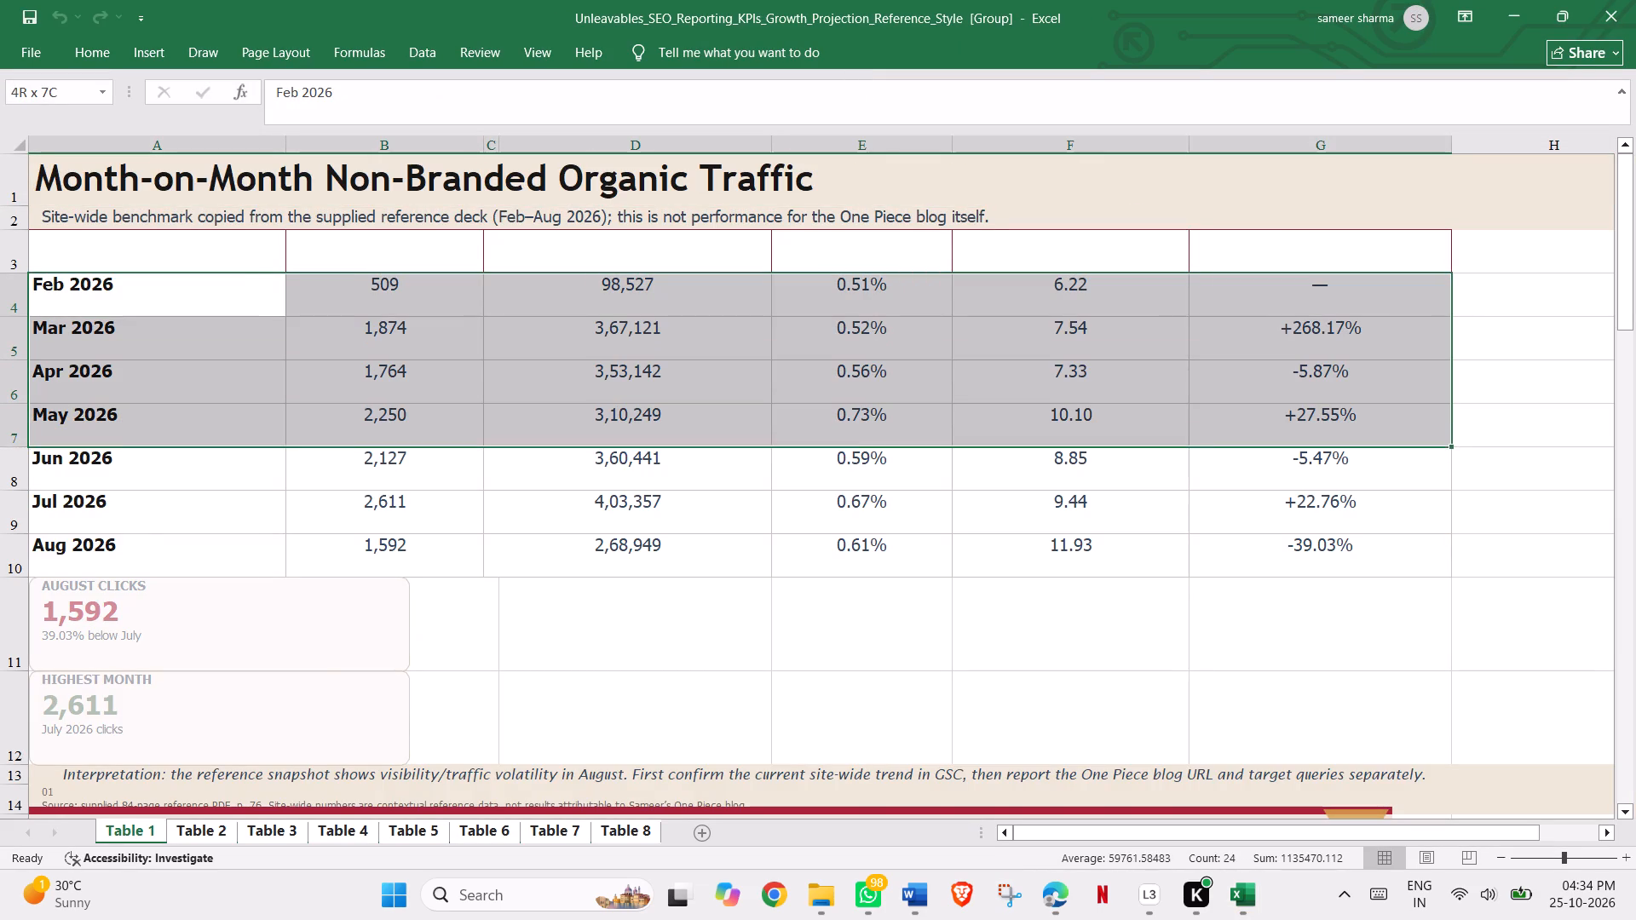
{"action": "left_click_drag", "start_coordinate": [1261, 440], "coordinate": [1244, 553]}
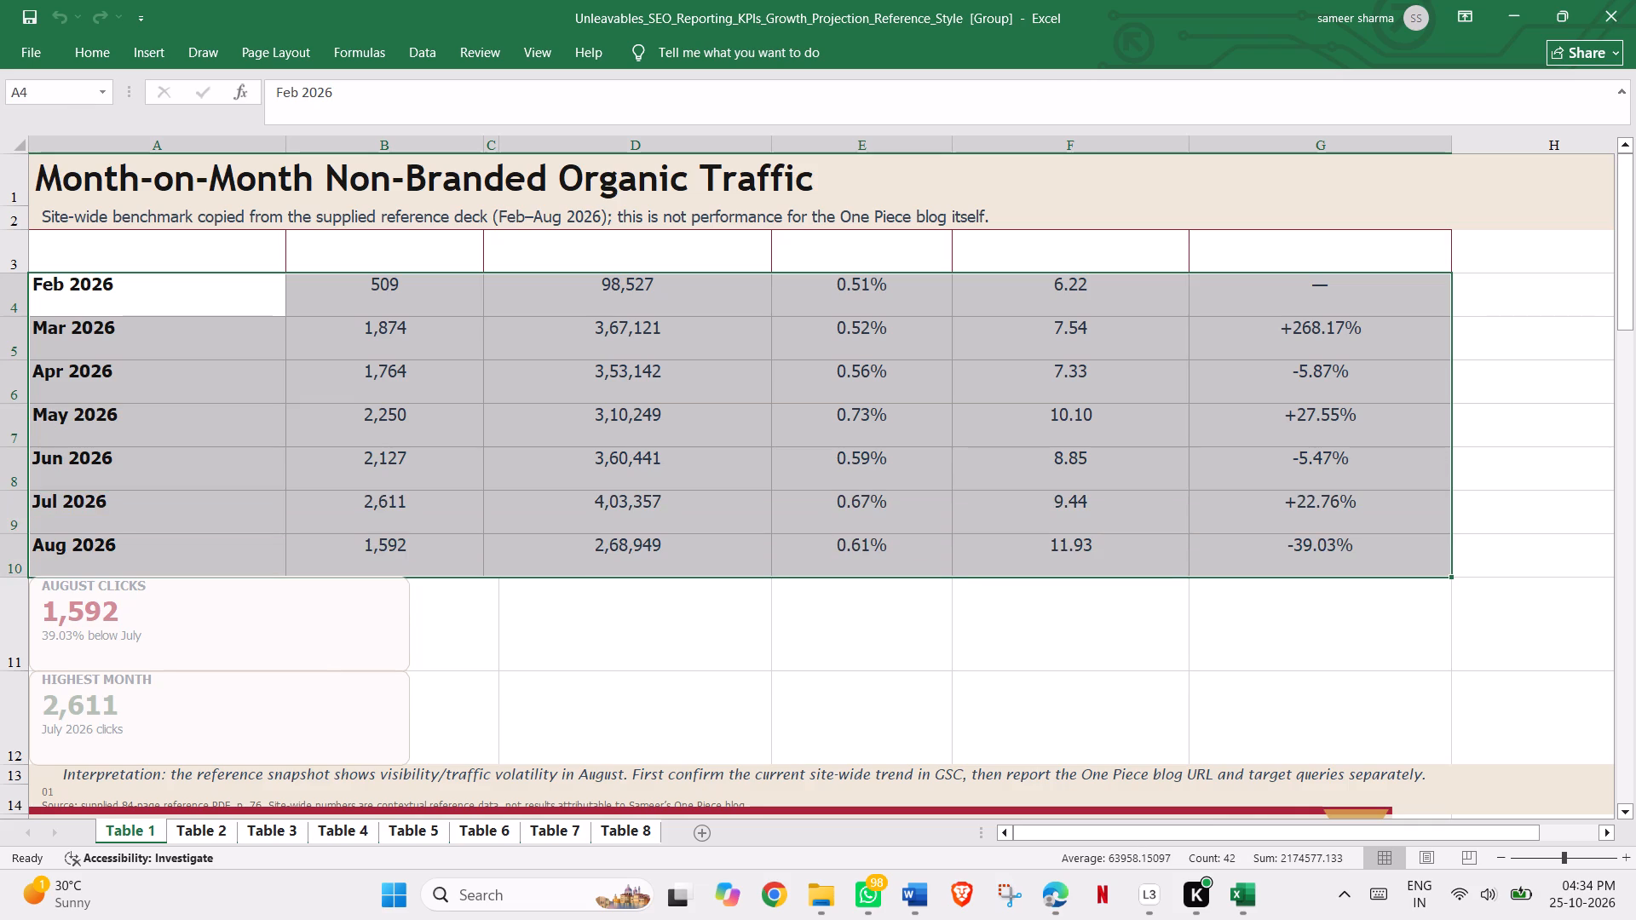
{"action": "key", "text": "ctrl+c"}
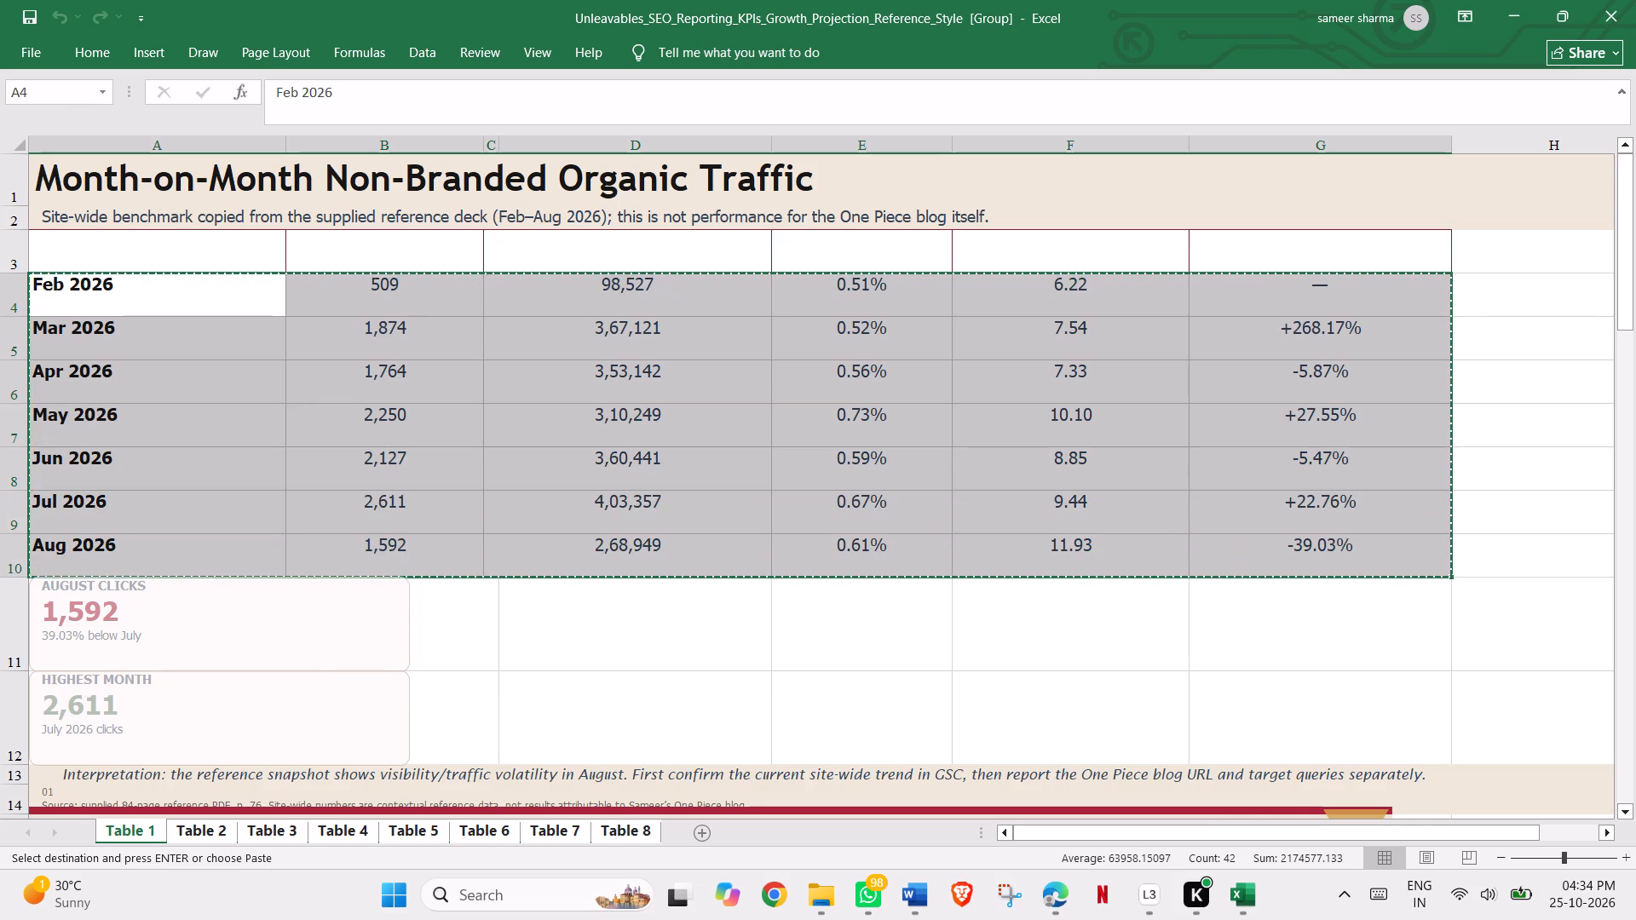
Switch to the Canva design and reposition page 45's table just below the Month-on-Month Non-Branded Organic Traffic title.
{"action": "left_click", "coordinate": [1518, 11]}
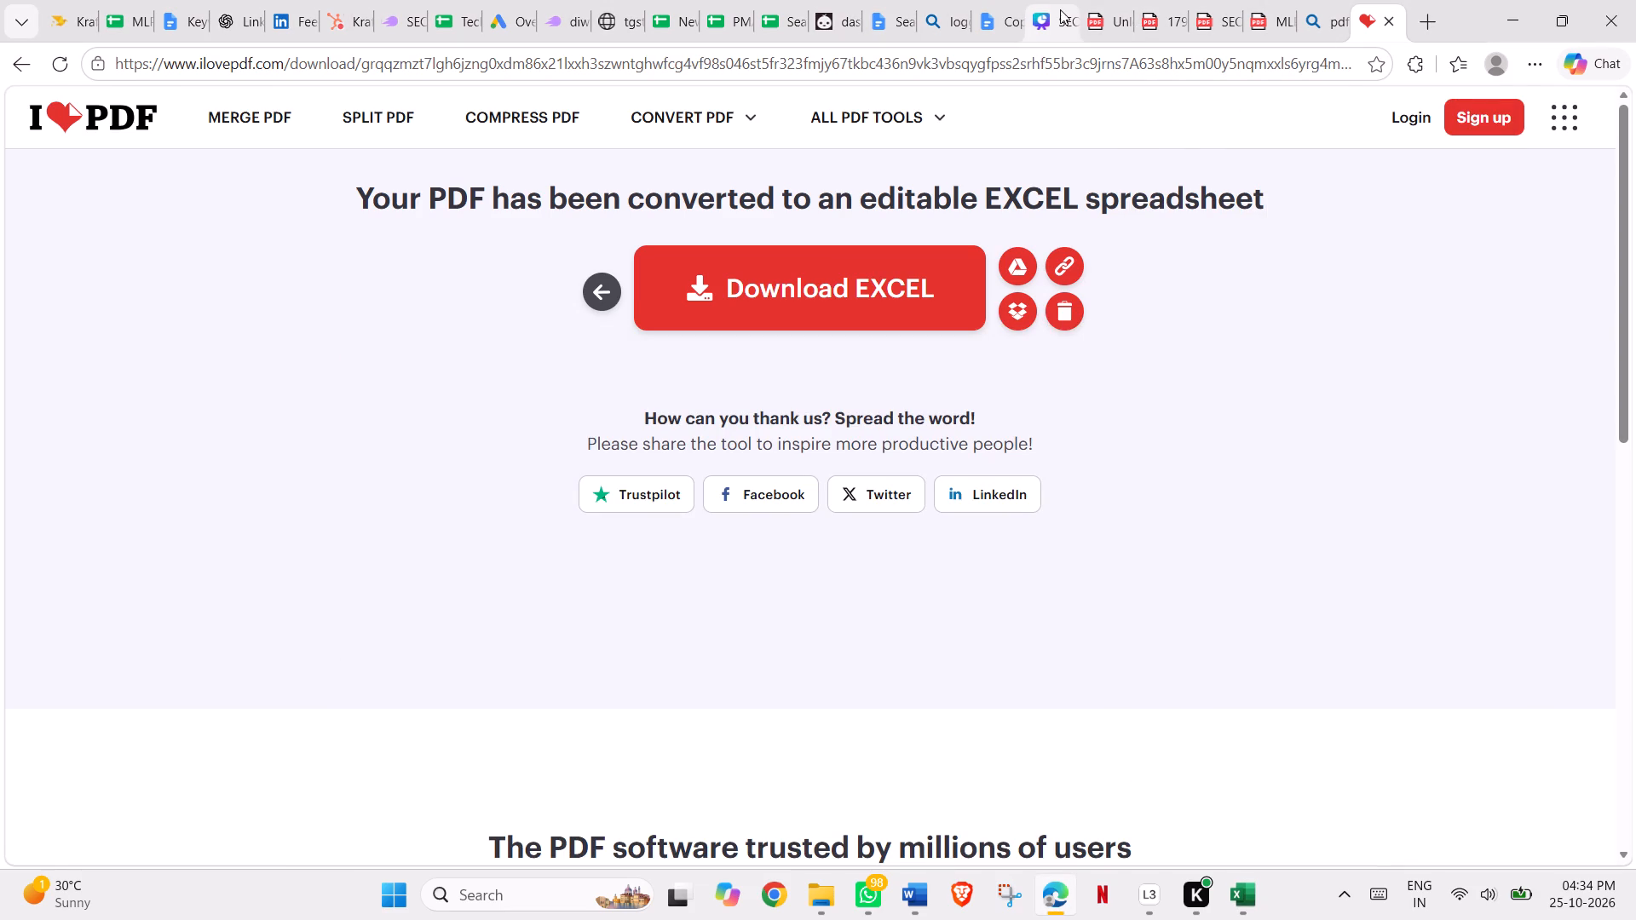
{"action": "left_click", "coordinate": [1059, 9]}
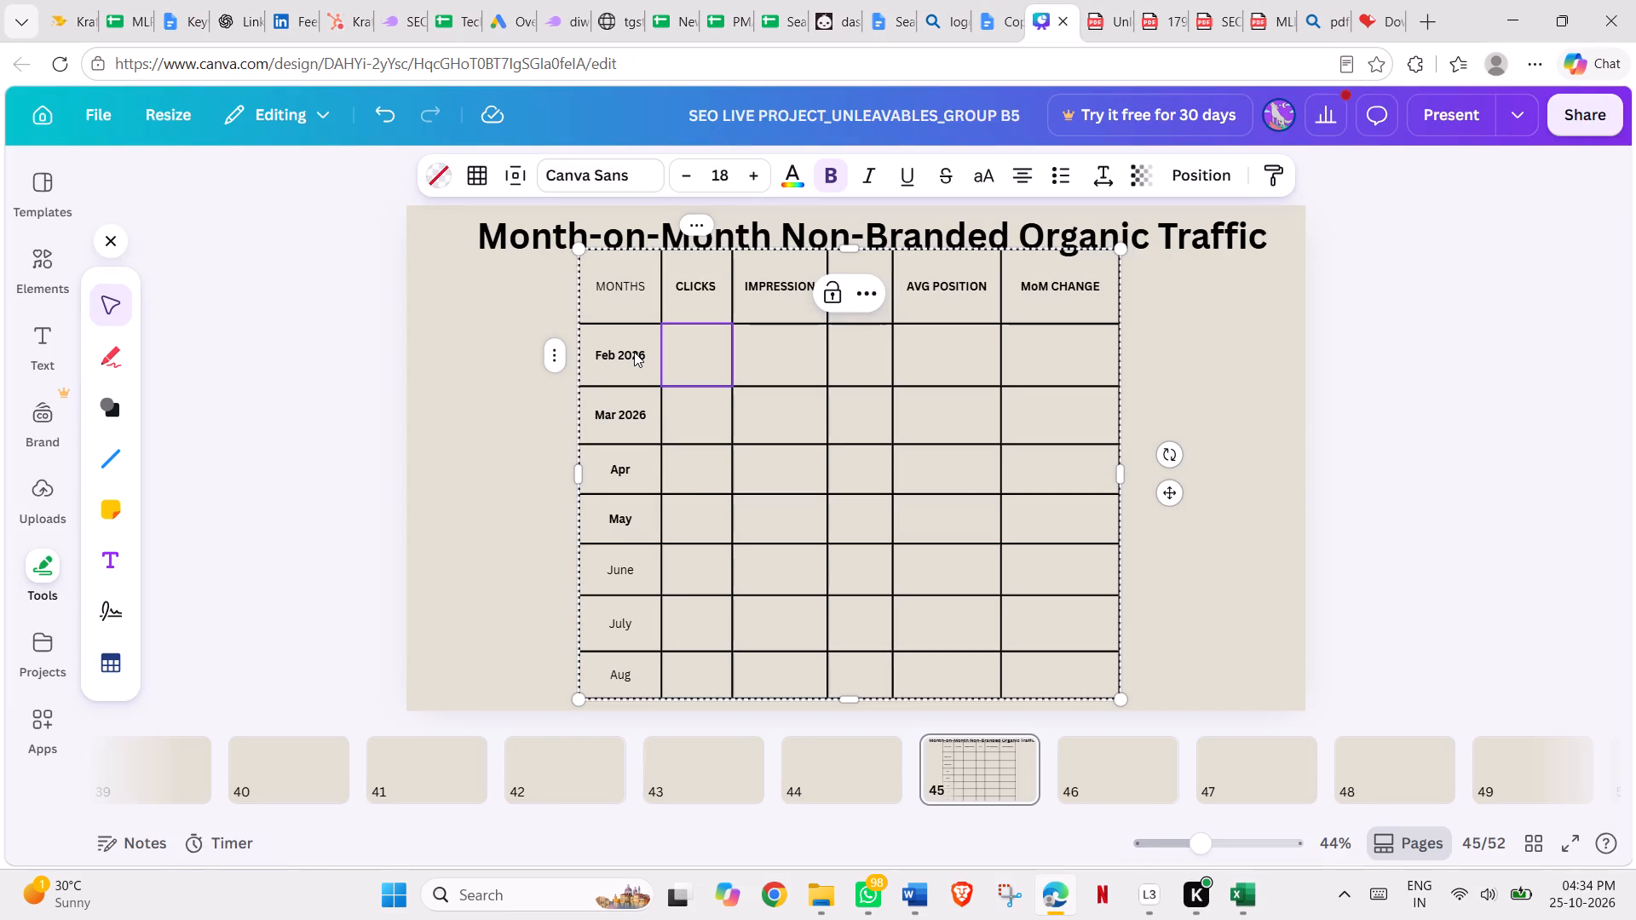
{"action": "left_click_drag", "start_coordinate": [617, 288], "coordinate": [656, 311]}
{"action": "left_click_drag", "start_coordinate": [656, 311], "coordinate": [955, 619]}
{"action": "left_click_drag", "start_coordinate": [955, 619], "coordinate": [1004, 653]}
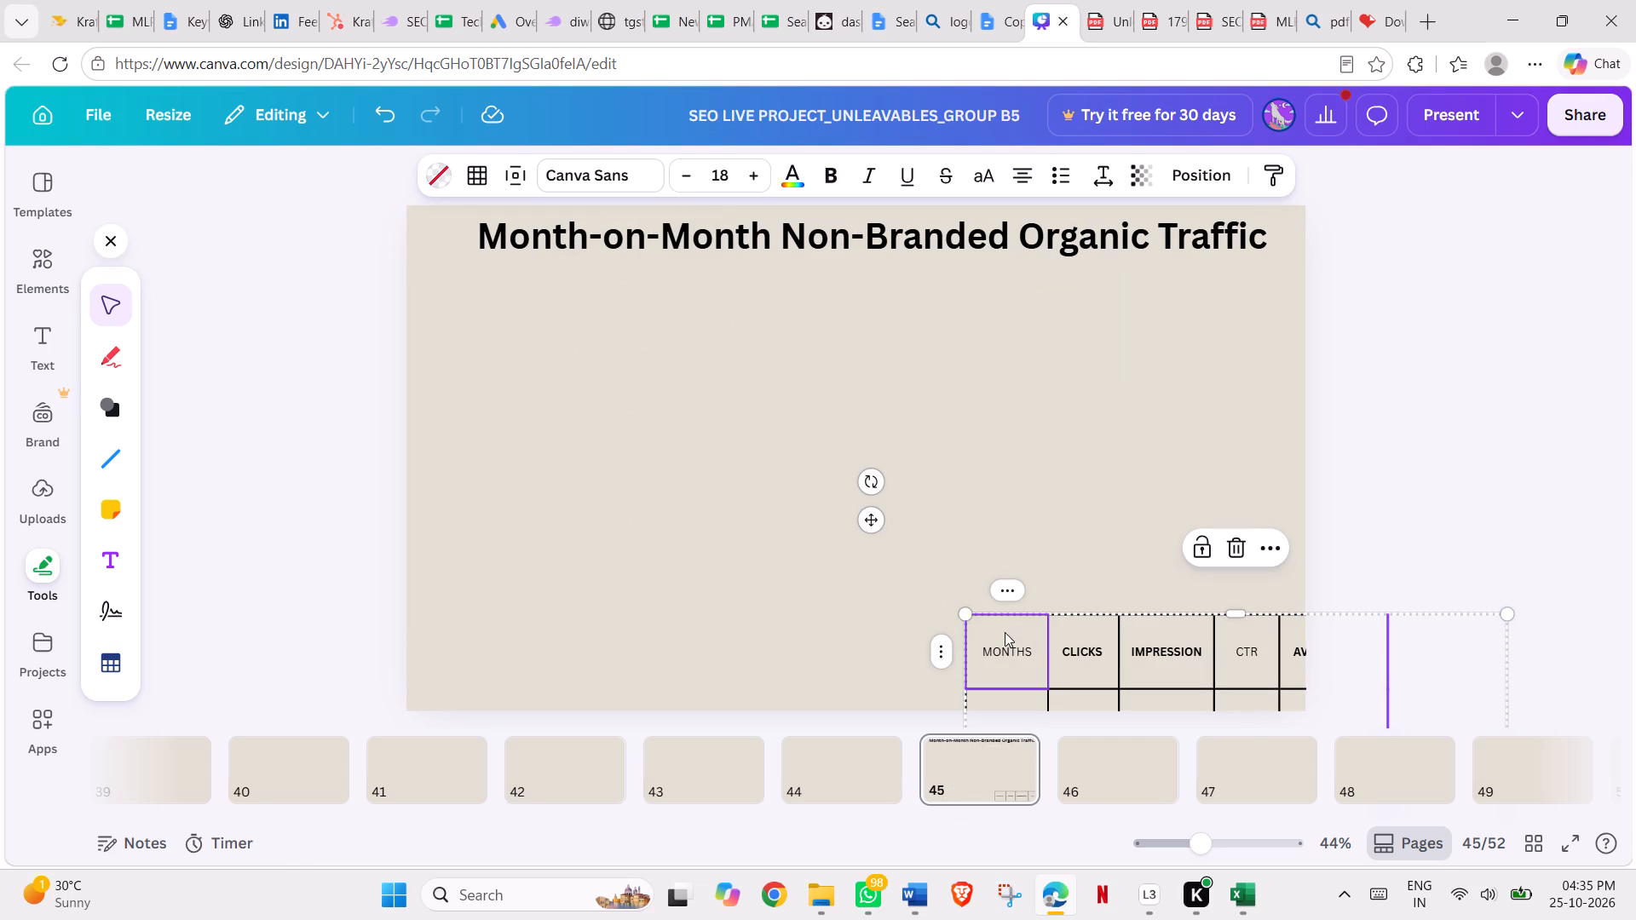
{"action": "left_click_drag", "start_coordinate": [1005, 660], "coordinate": [709, 400]}
{"action": "left_click_drag", "start_coordinate": [709, 400], "coordinate": [696, 387]}
{"action": "left_click_drag", "start_coordinate": [867, 522], "coordinate": [669, 365]}
{"action": "left_click_drag", "start_coordinate": [669, 365], "coordinate": [605, 314]}
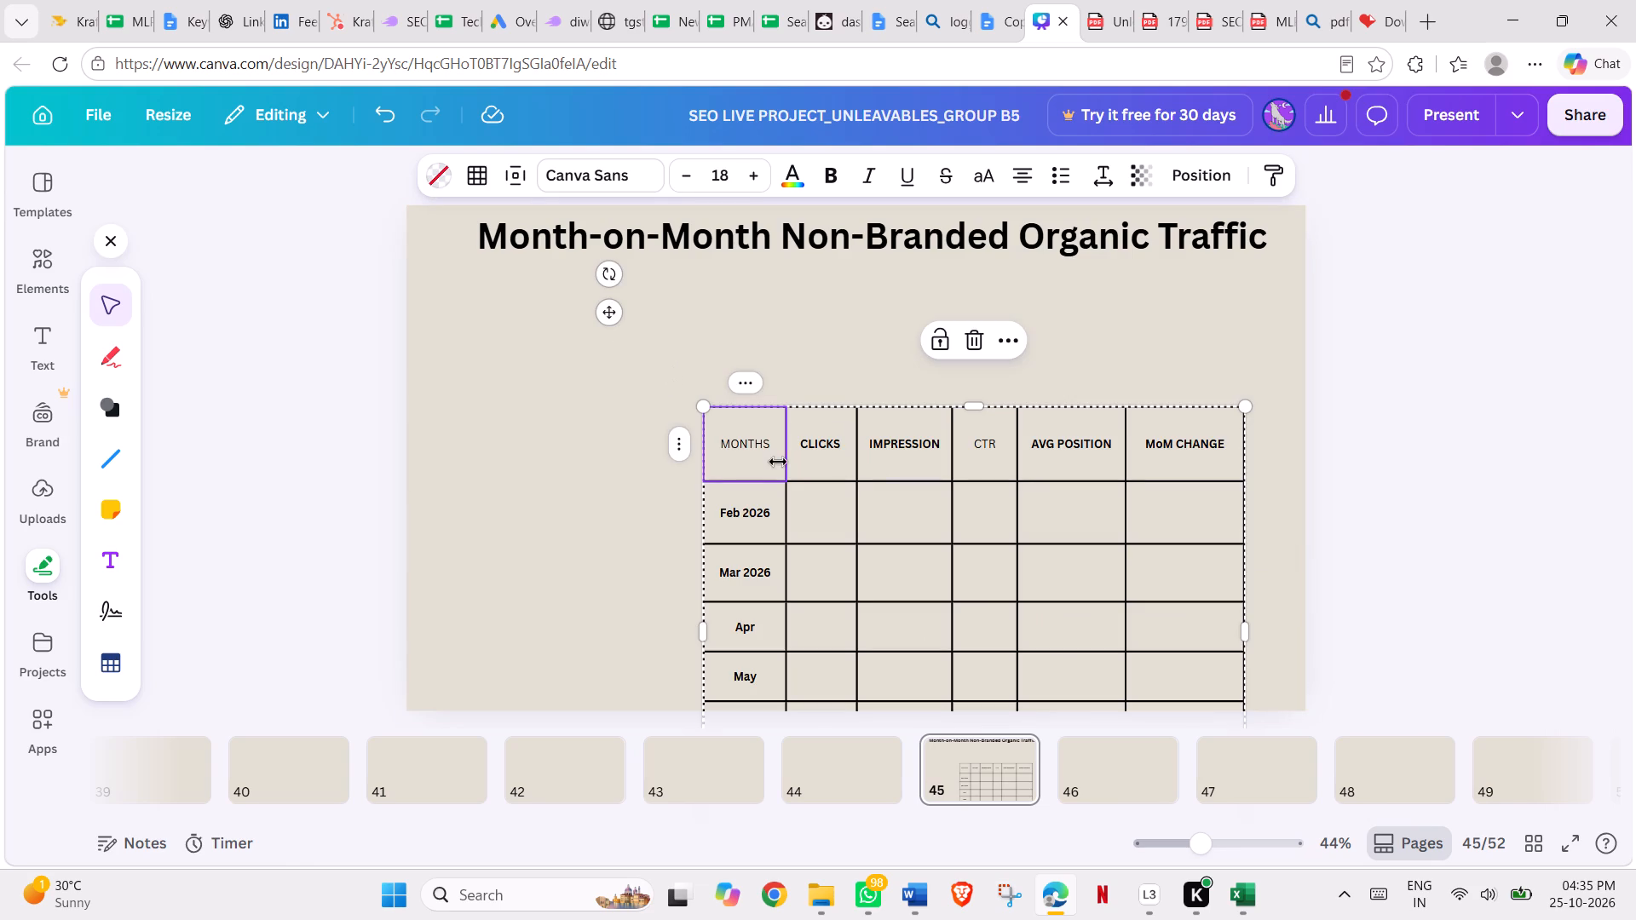
{"action": "left_click_drag", "start_coordinate": [608, 313], "coordinate": [470, 198]}
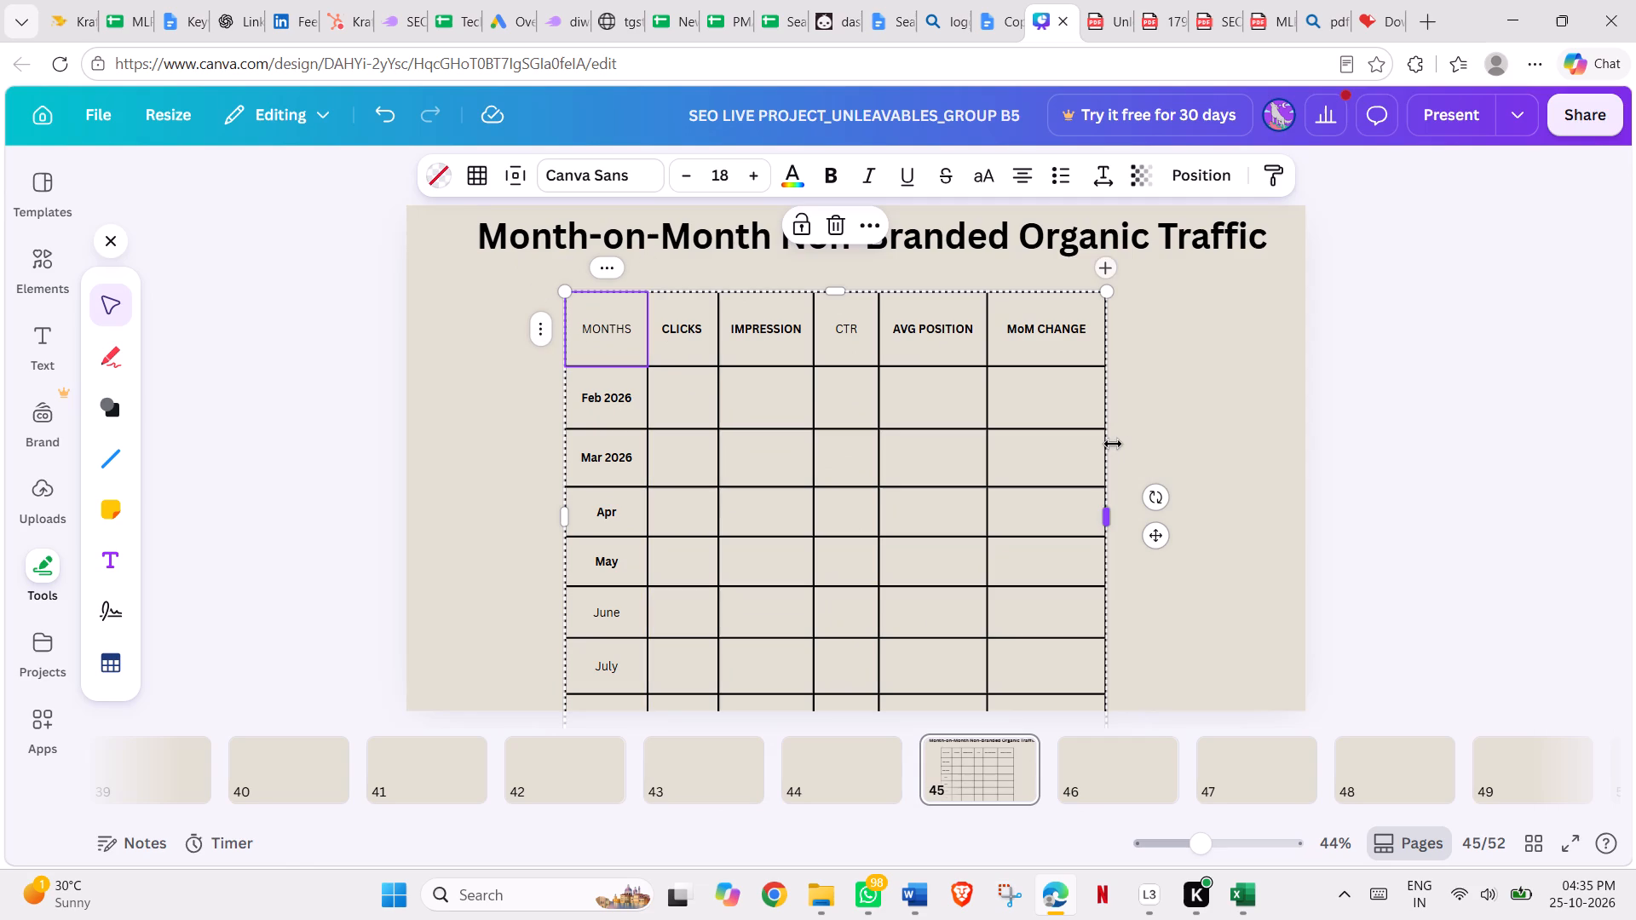
{"action": "left_click_drag", "start_coordinate": [1158, 534], "coordinate": [1149, 509]}
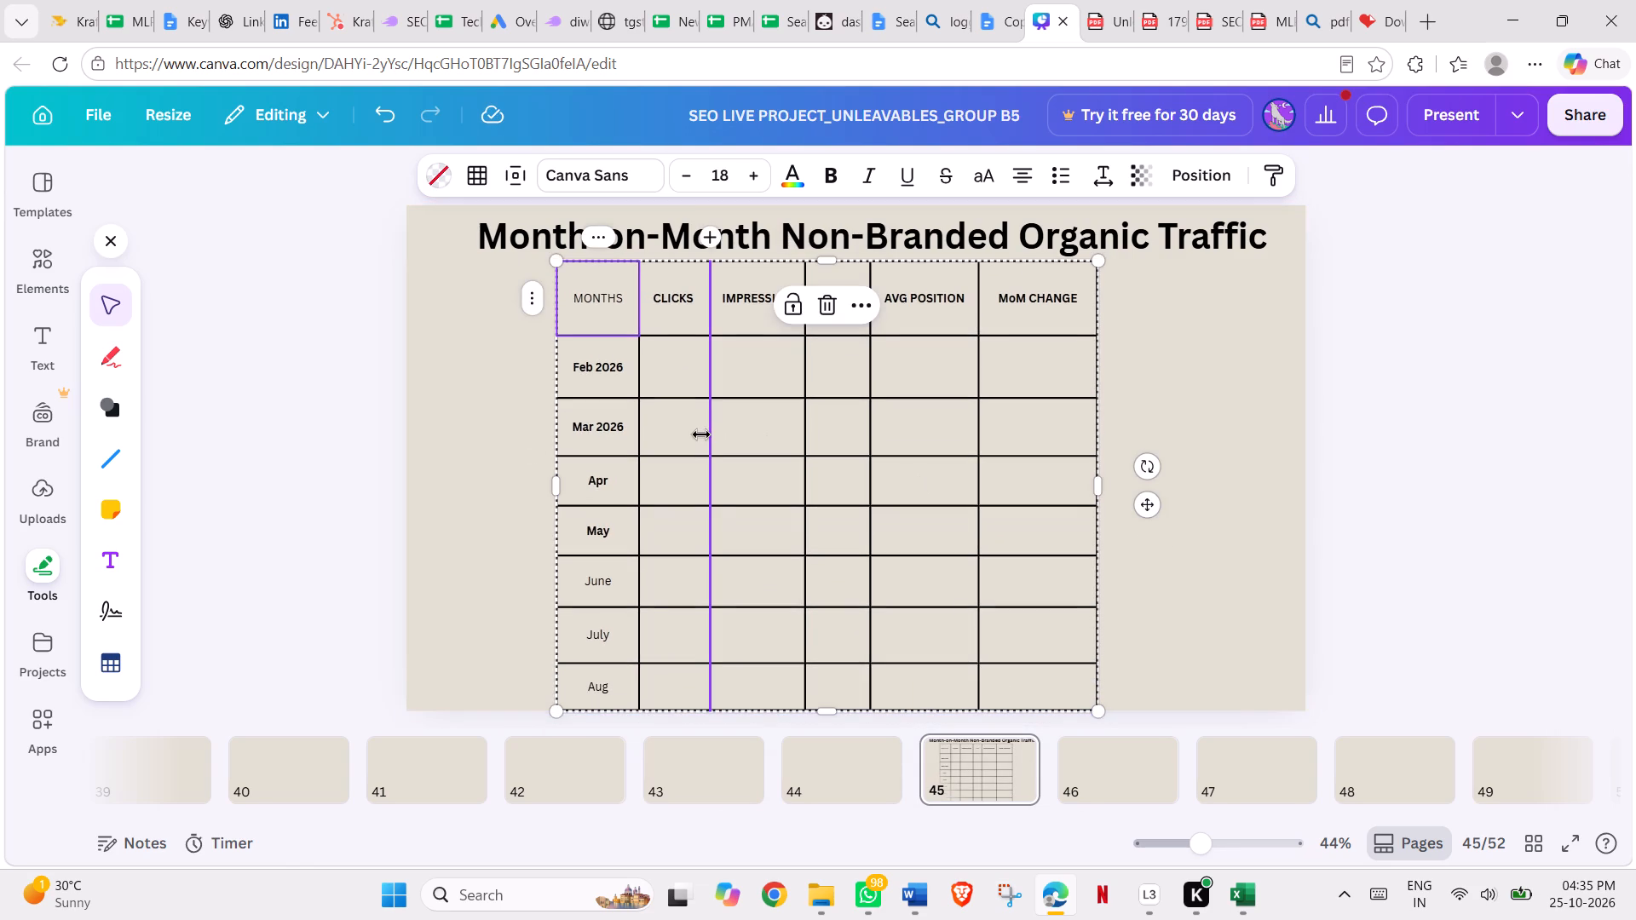
Clear the contents of every cell in page 45's table.
{"action": "key", "text": "ctrl+a"}
{"action": "key", "text": "Delete"}
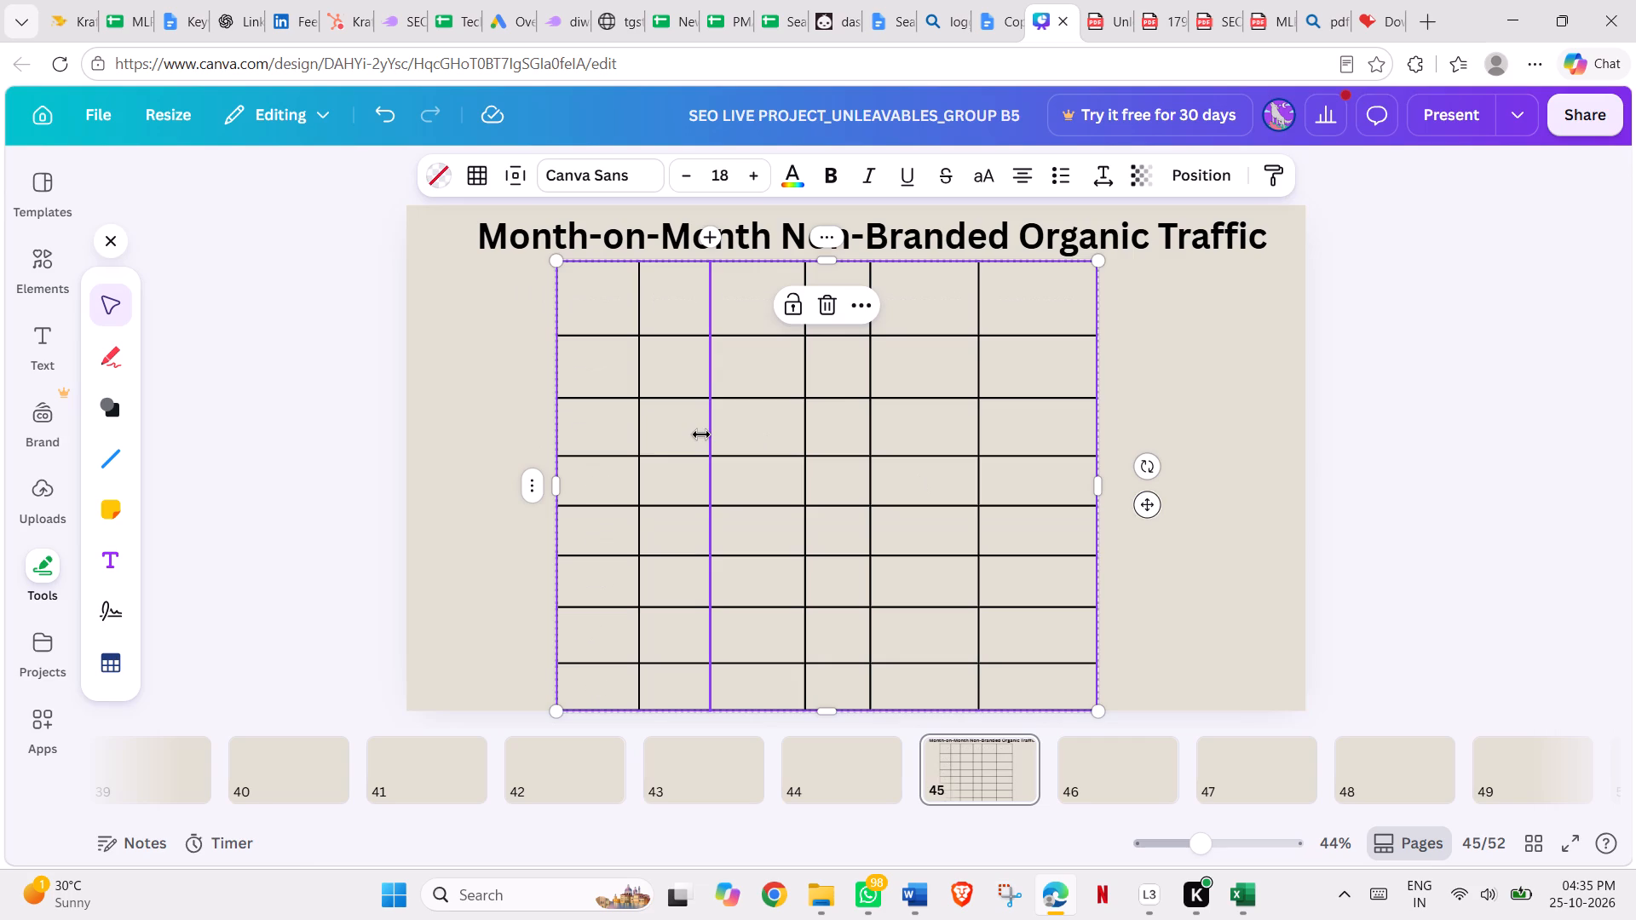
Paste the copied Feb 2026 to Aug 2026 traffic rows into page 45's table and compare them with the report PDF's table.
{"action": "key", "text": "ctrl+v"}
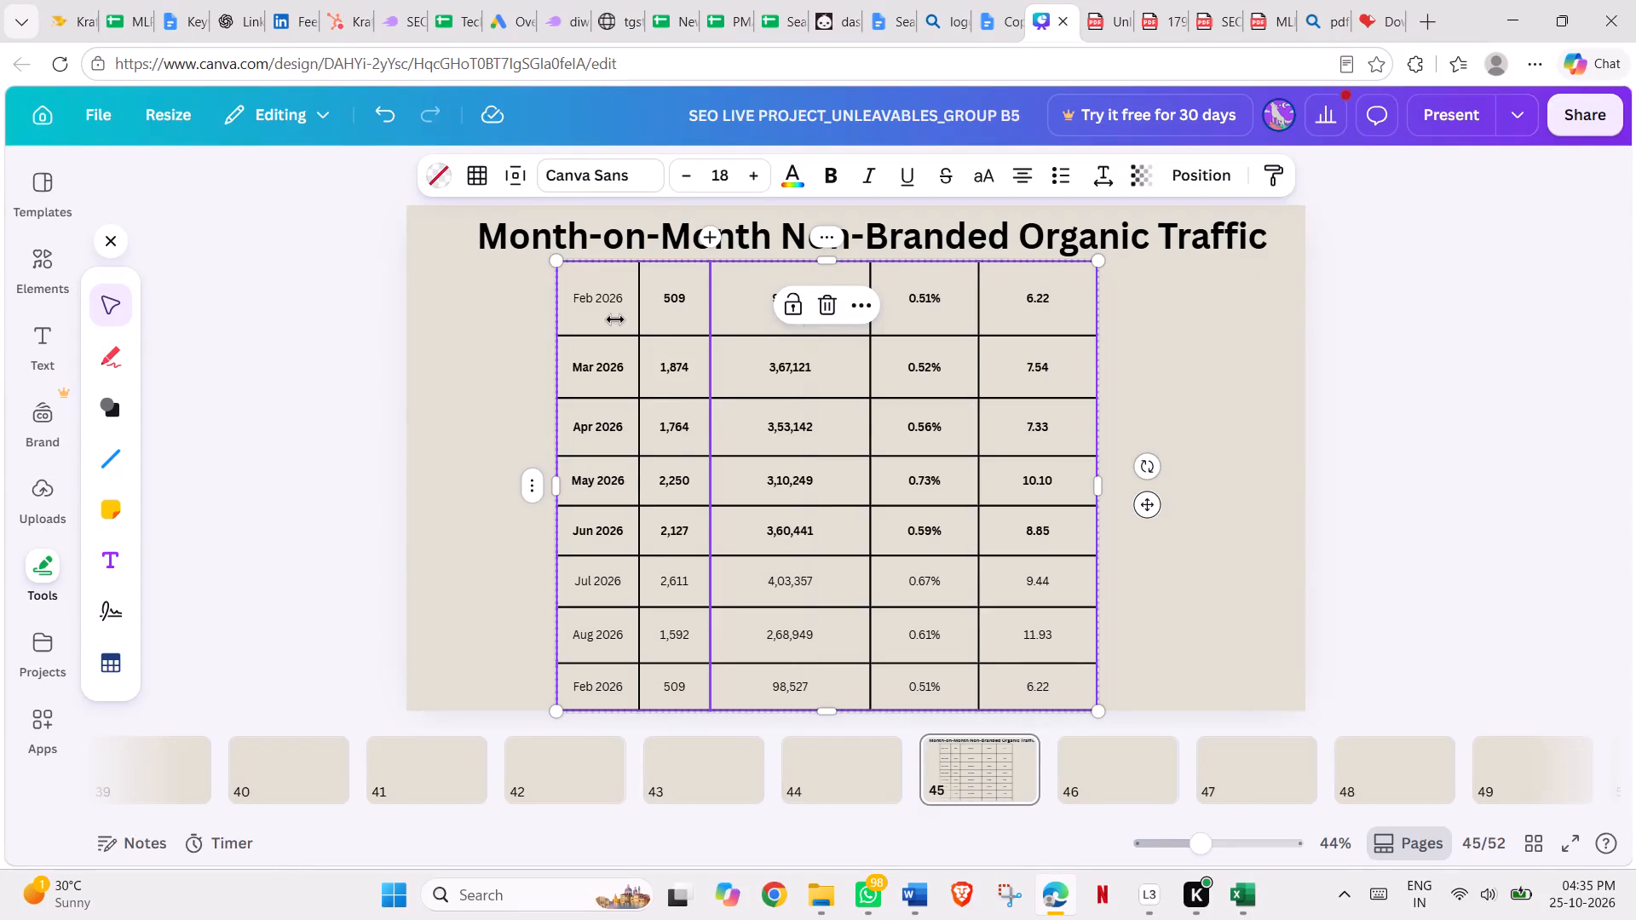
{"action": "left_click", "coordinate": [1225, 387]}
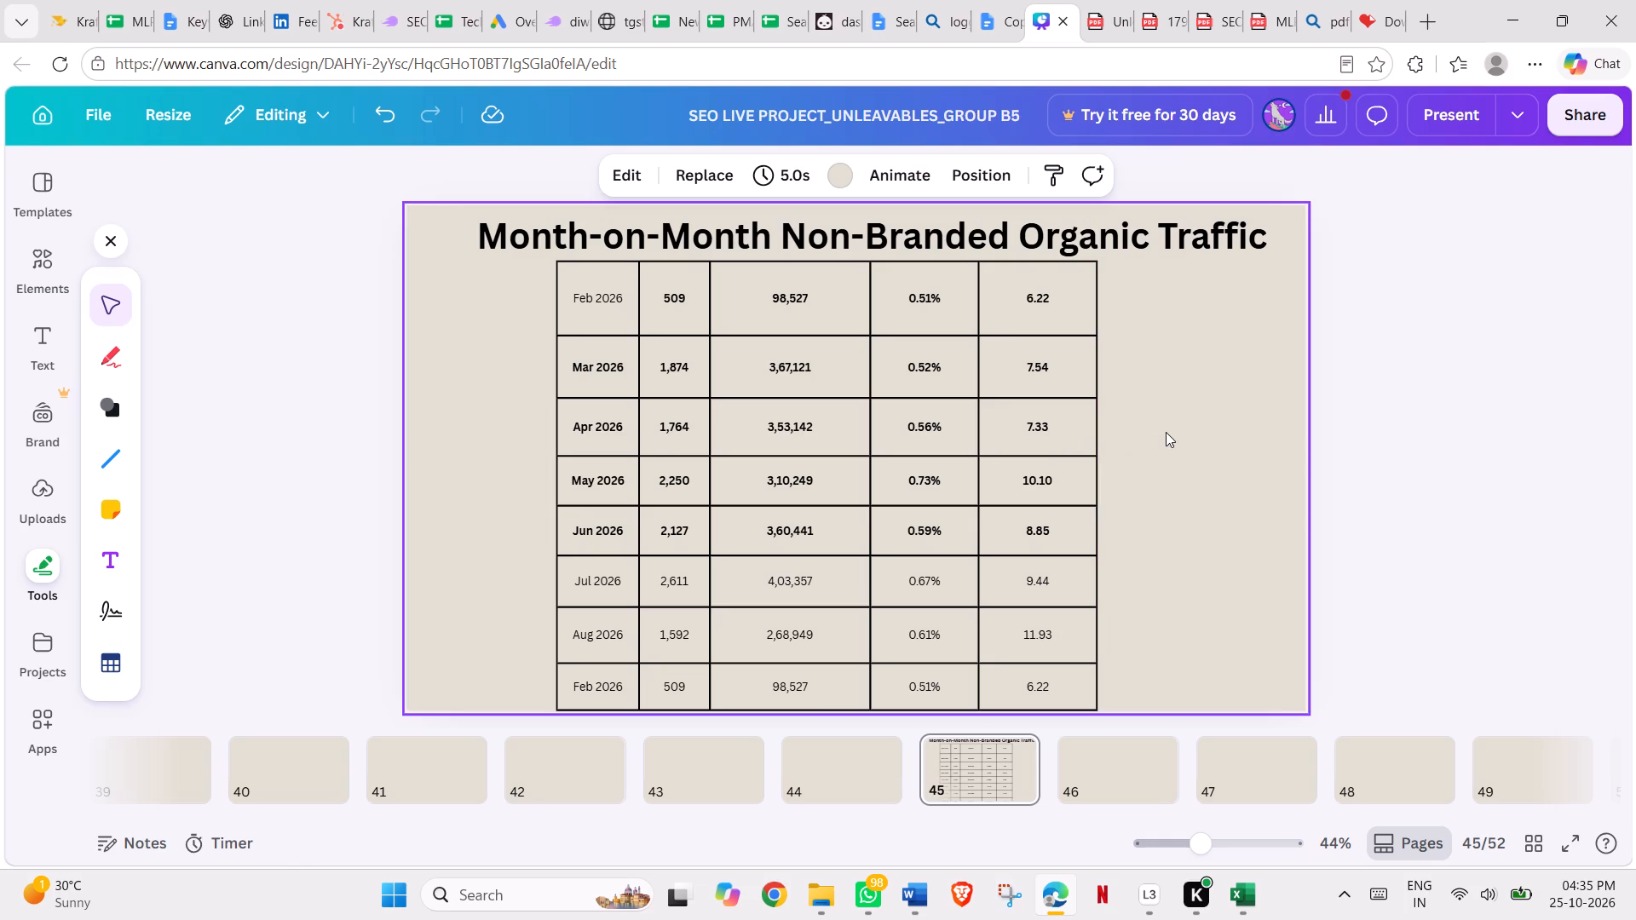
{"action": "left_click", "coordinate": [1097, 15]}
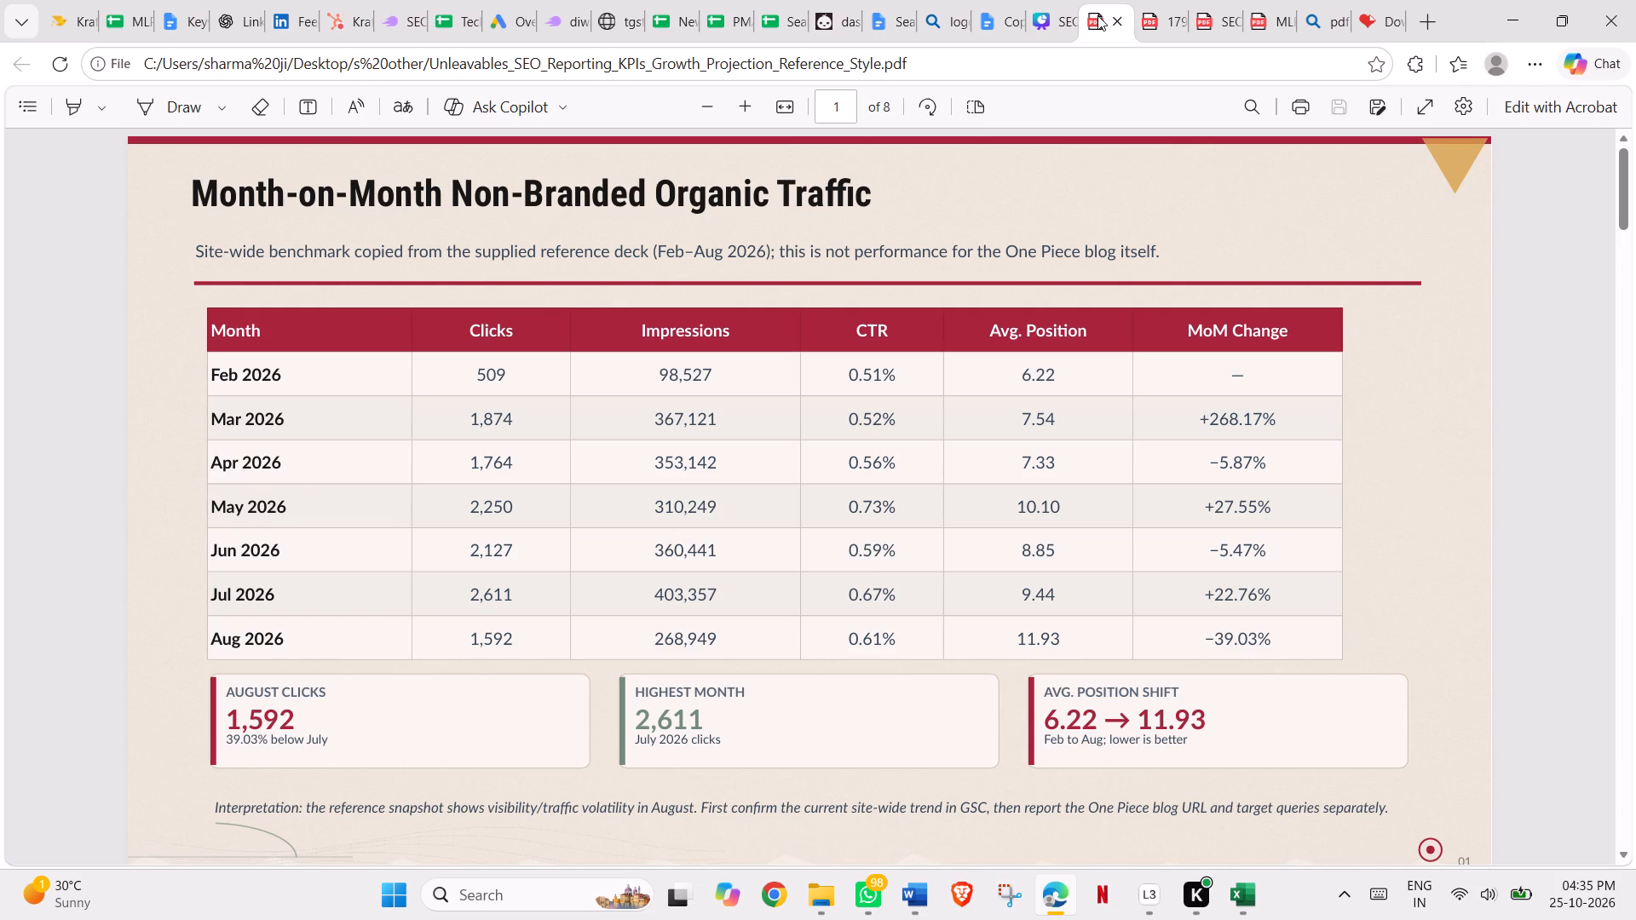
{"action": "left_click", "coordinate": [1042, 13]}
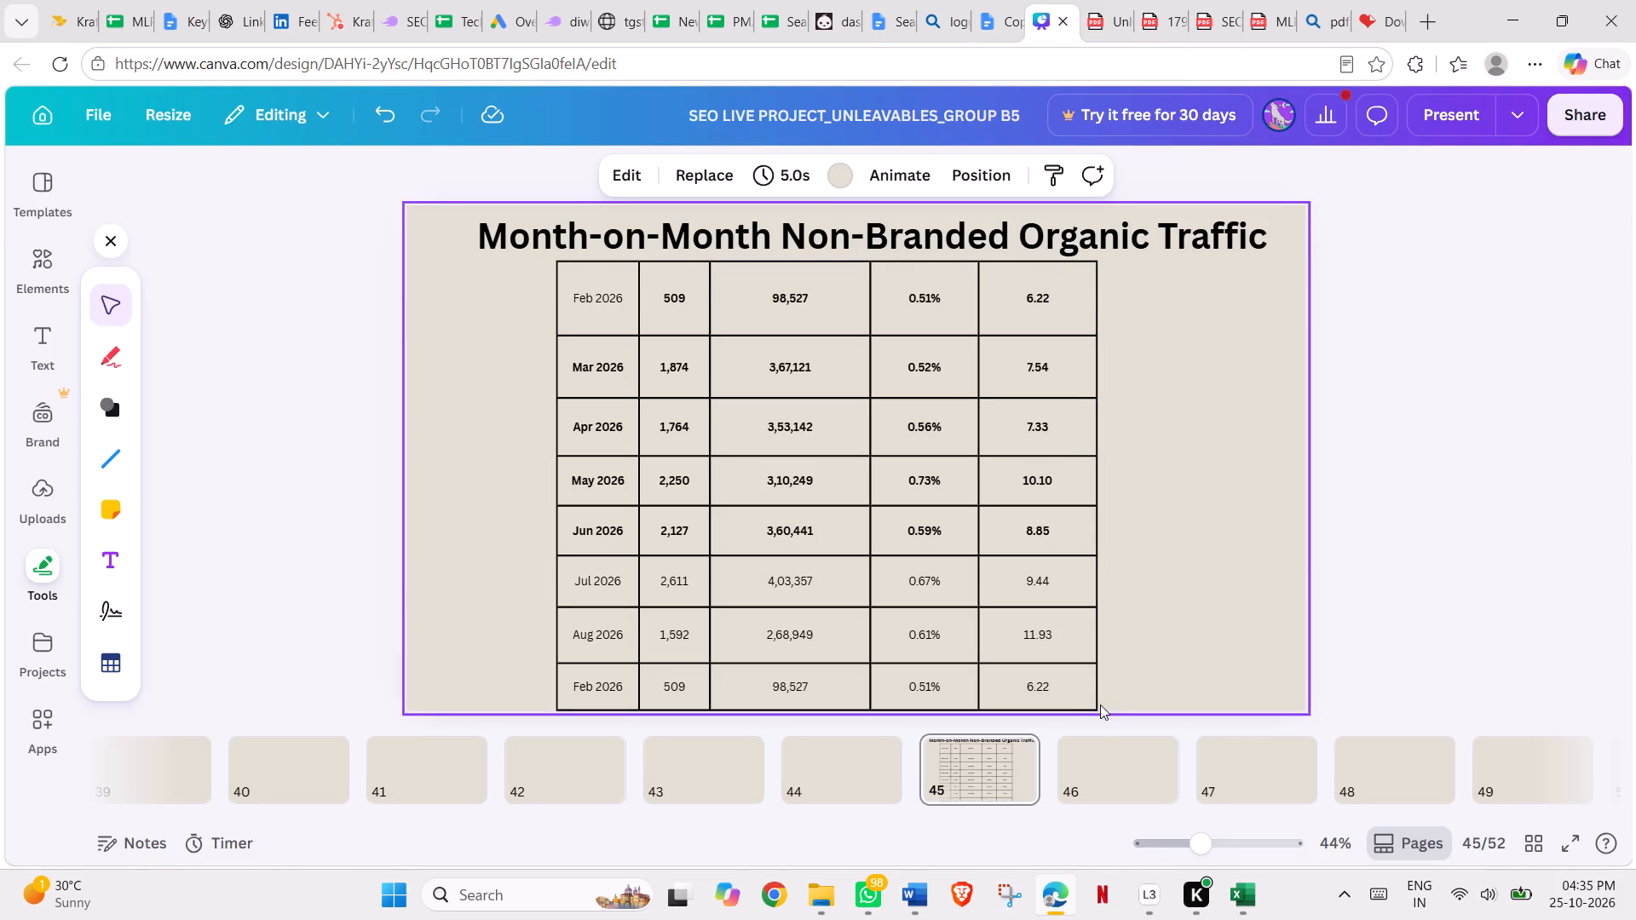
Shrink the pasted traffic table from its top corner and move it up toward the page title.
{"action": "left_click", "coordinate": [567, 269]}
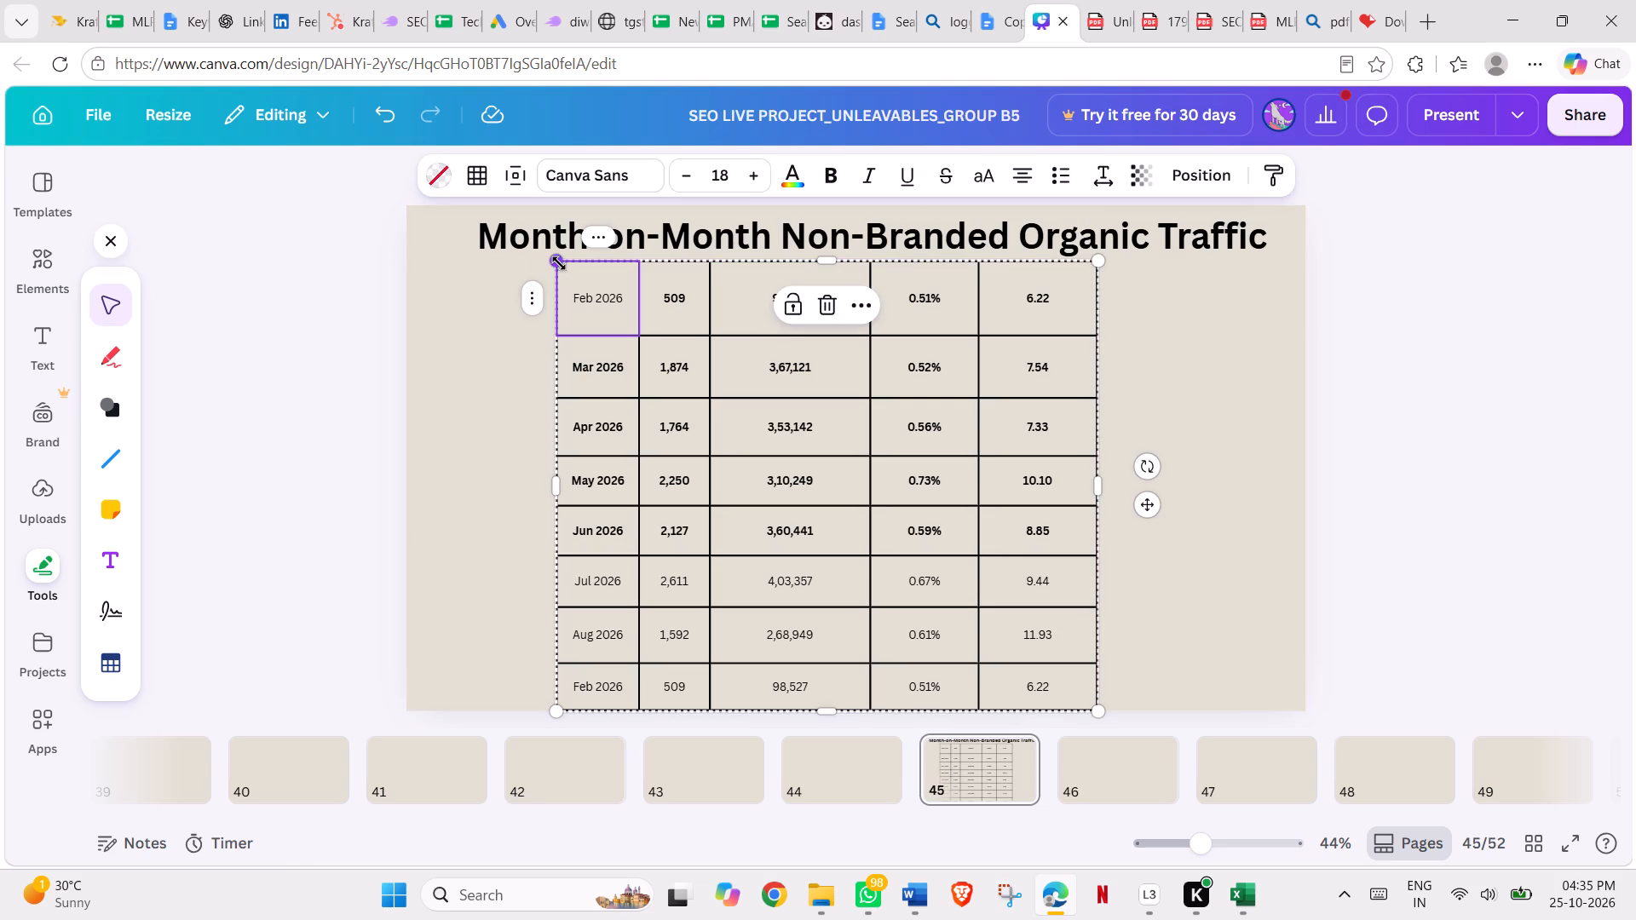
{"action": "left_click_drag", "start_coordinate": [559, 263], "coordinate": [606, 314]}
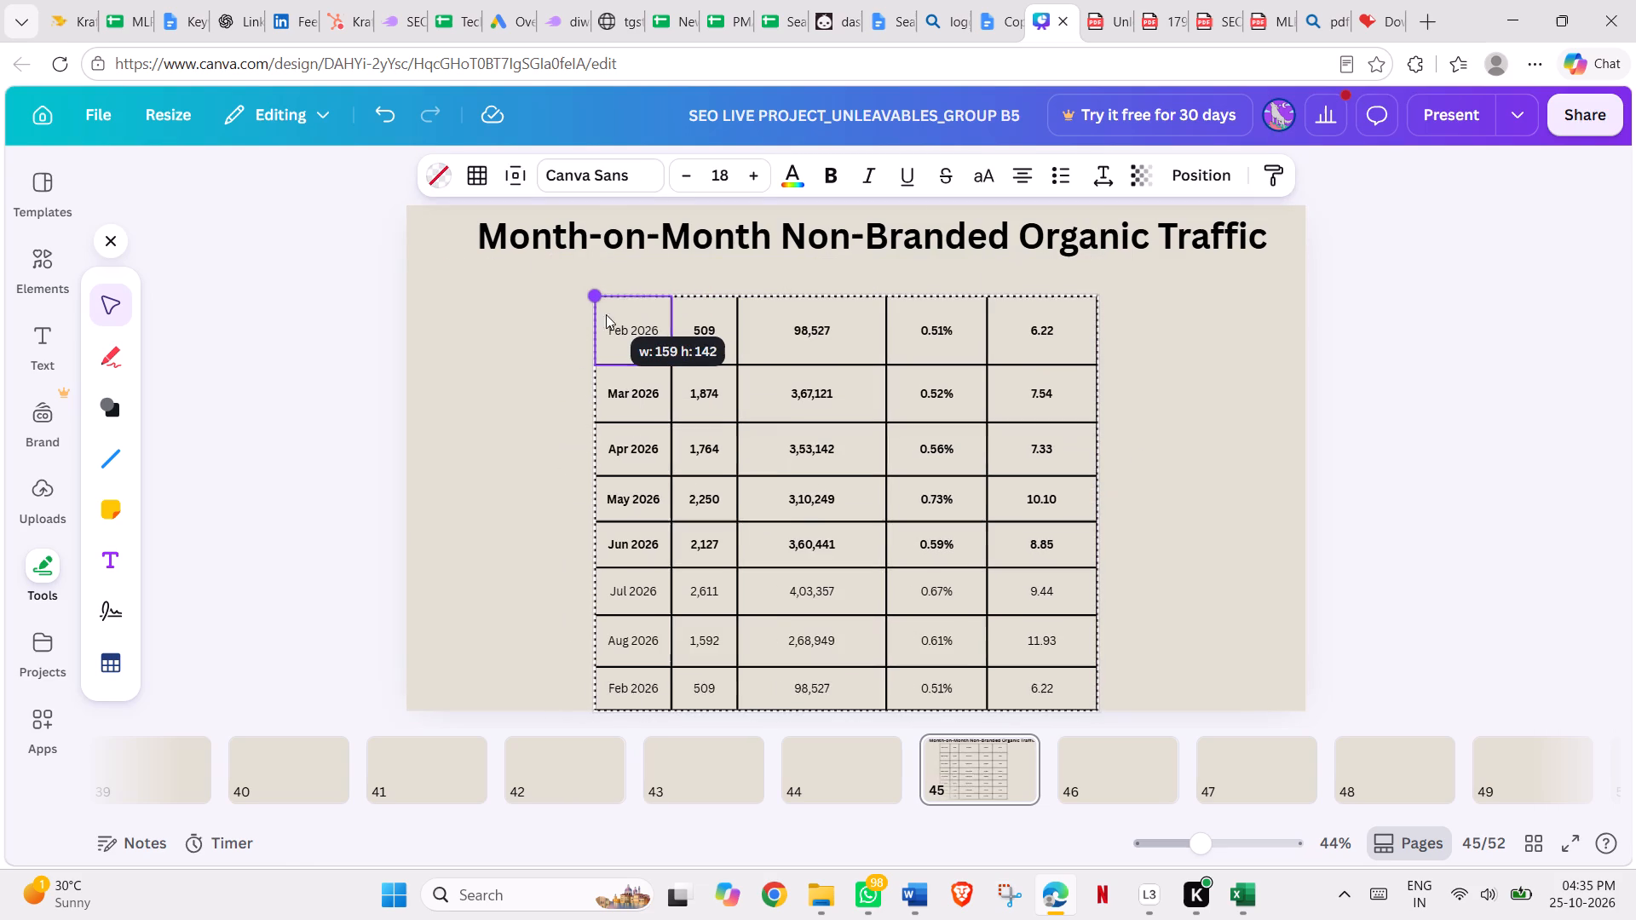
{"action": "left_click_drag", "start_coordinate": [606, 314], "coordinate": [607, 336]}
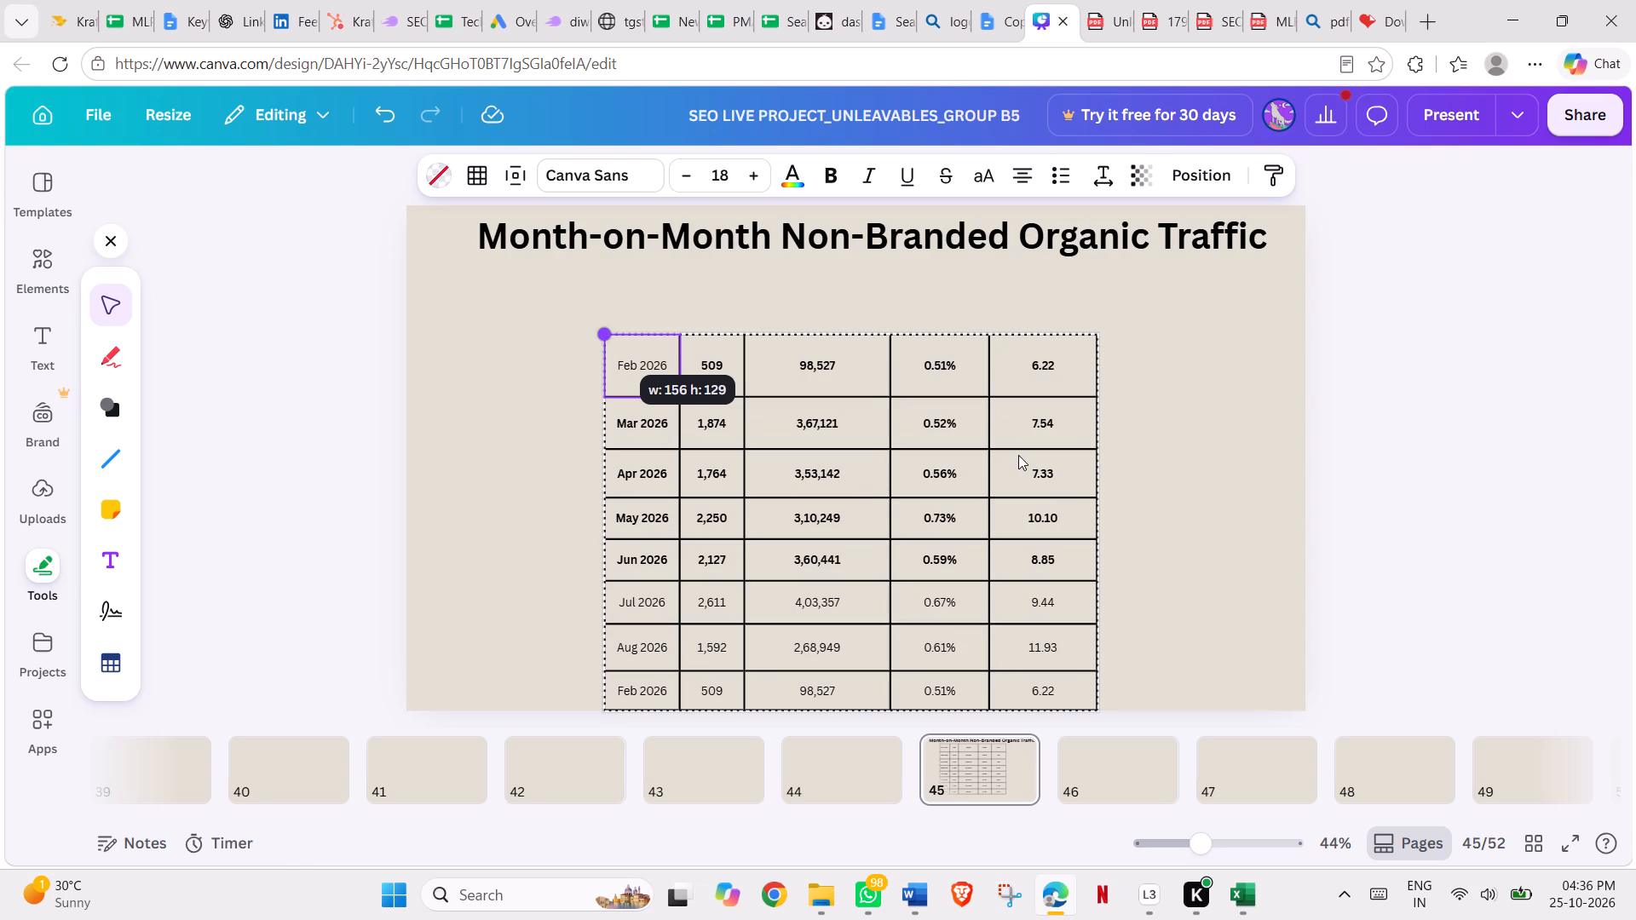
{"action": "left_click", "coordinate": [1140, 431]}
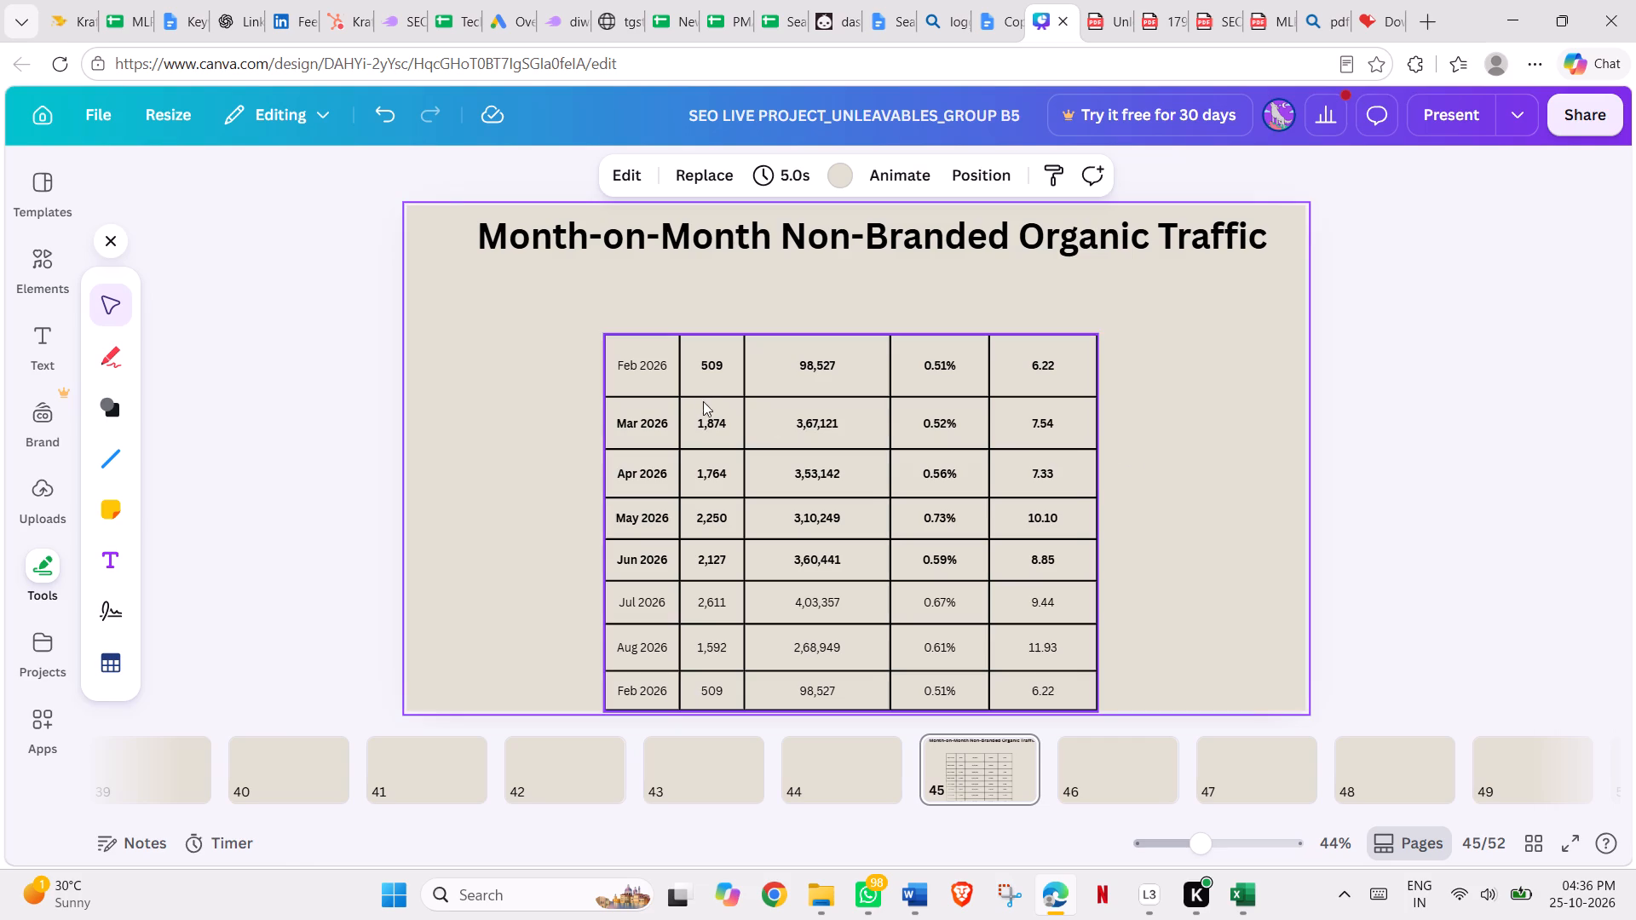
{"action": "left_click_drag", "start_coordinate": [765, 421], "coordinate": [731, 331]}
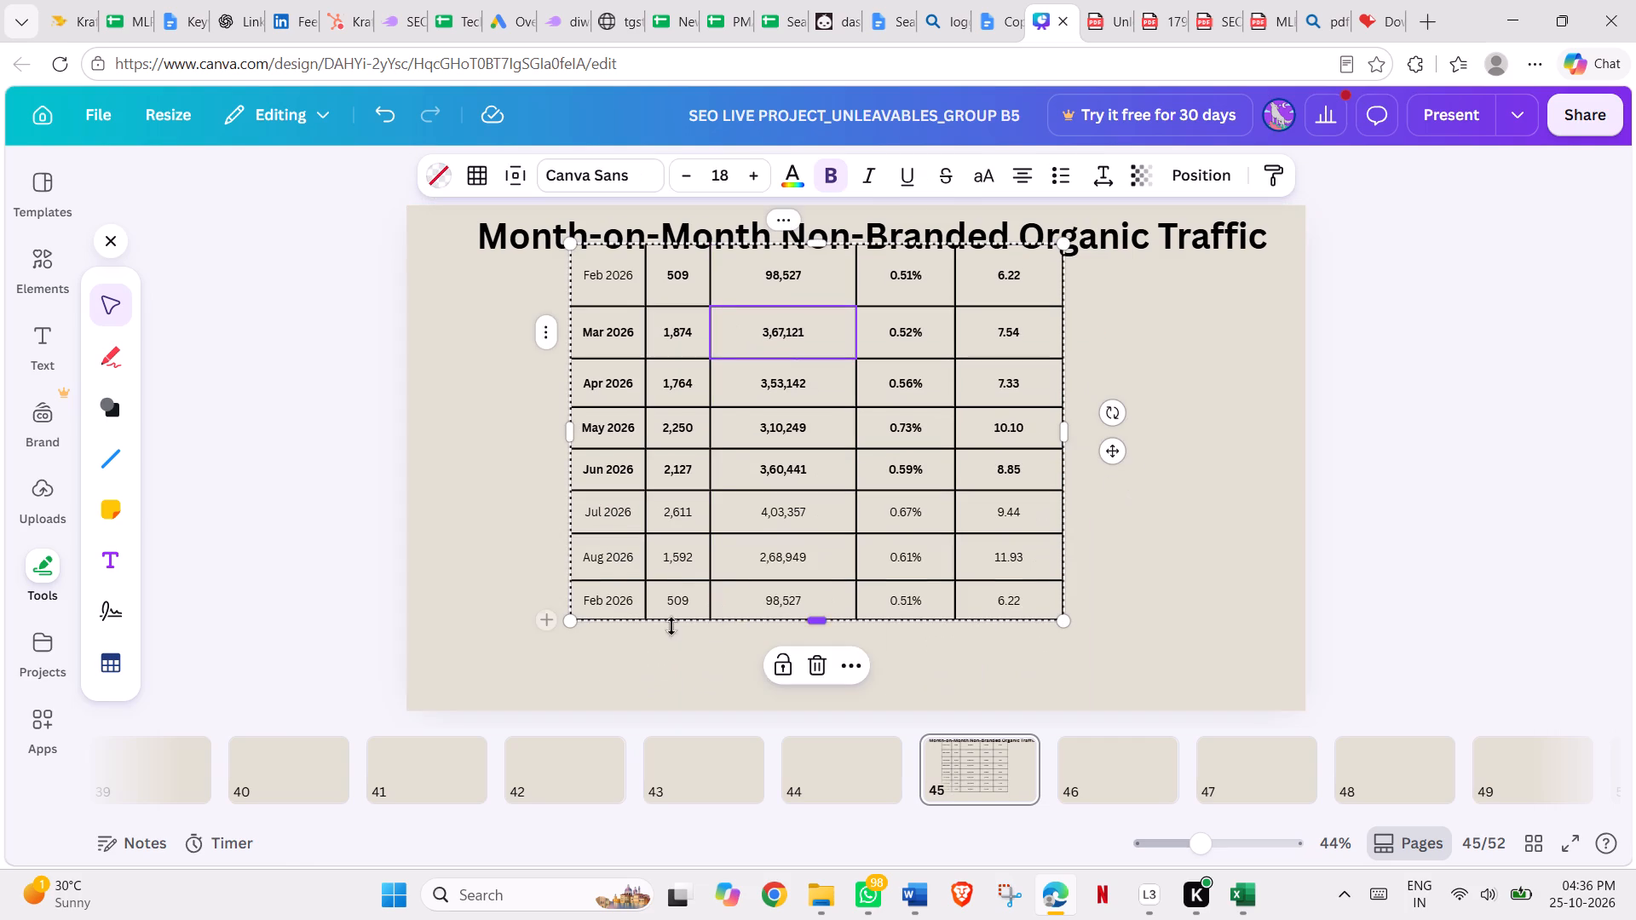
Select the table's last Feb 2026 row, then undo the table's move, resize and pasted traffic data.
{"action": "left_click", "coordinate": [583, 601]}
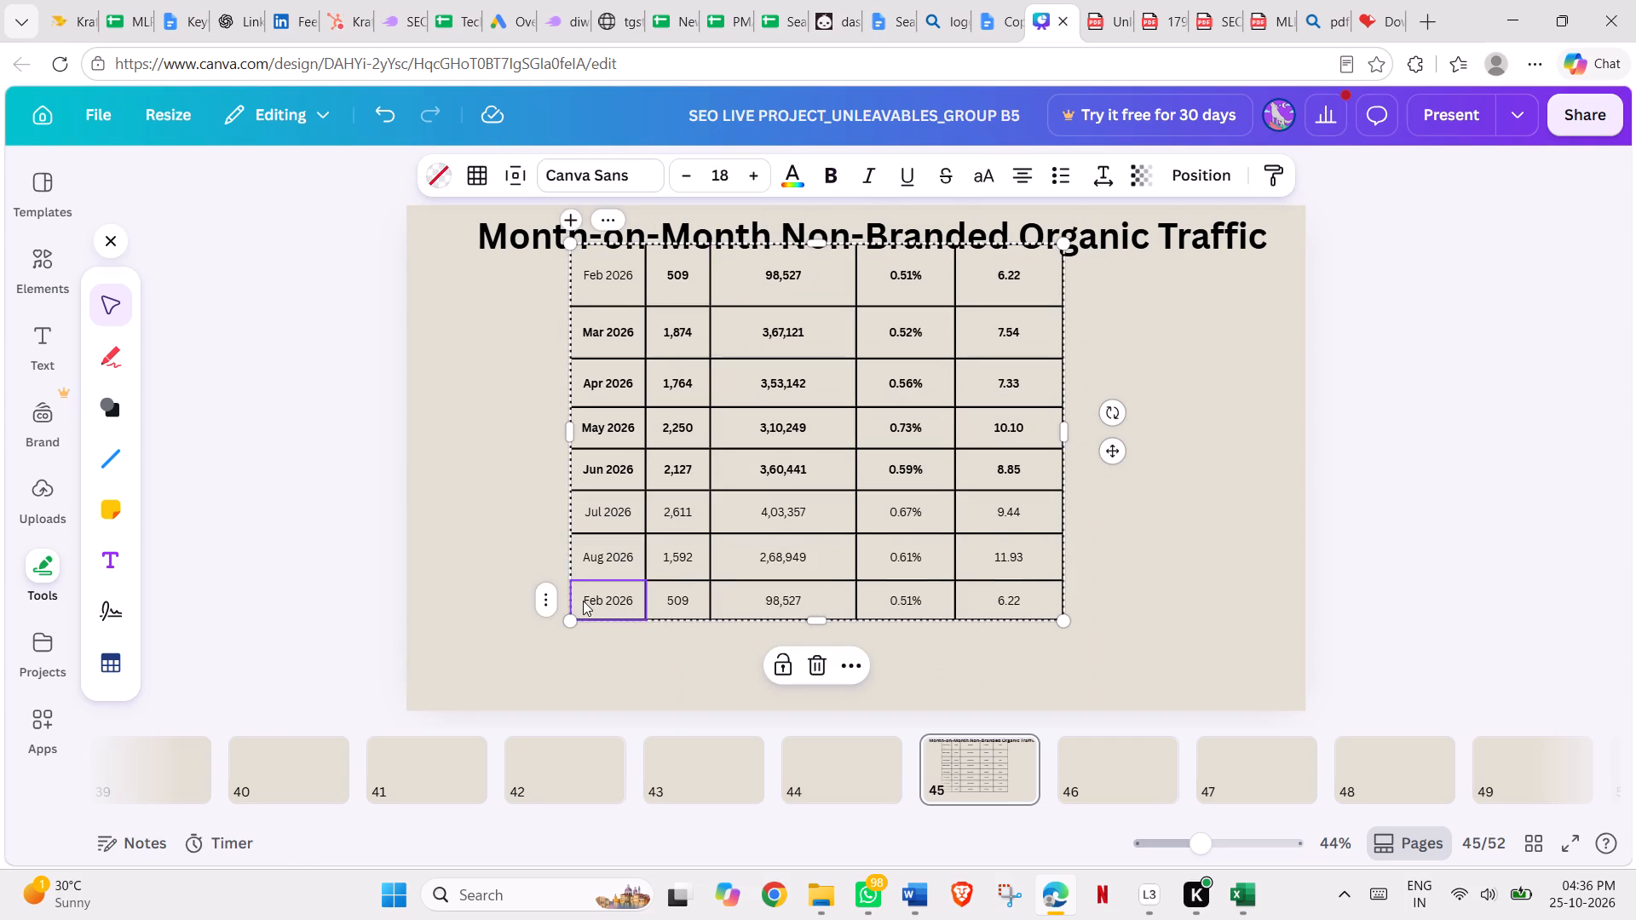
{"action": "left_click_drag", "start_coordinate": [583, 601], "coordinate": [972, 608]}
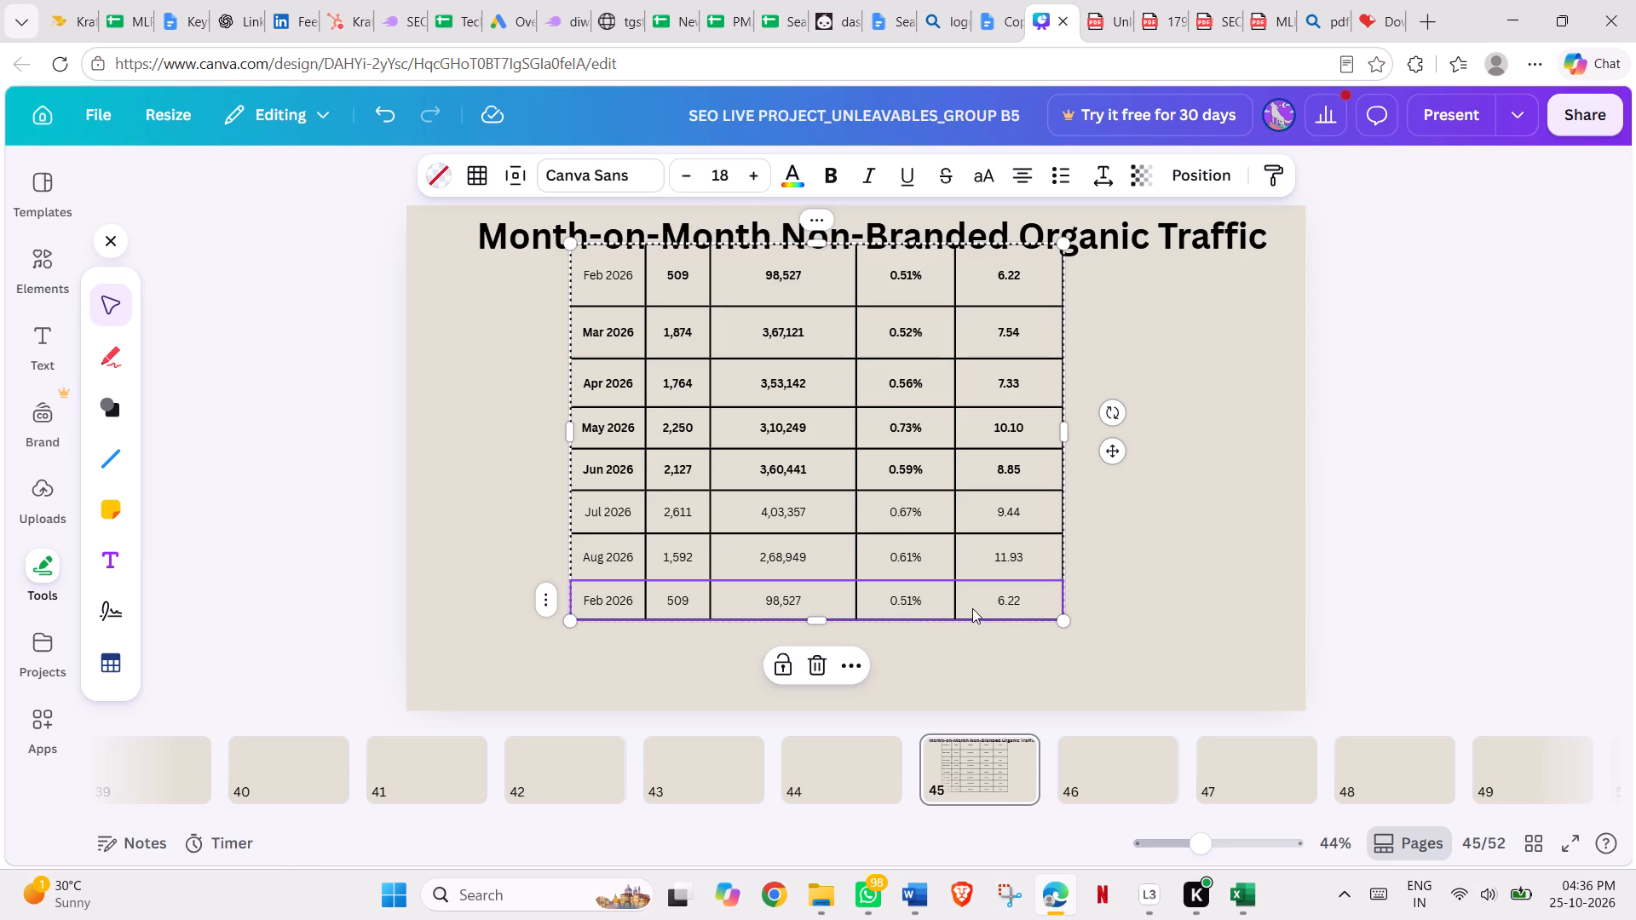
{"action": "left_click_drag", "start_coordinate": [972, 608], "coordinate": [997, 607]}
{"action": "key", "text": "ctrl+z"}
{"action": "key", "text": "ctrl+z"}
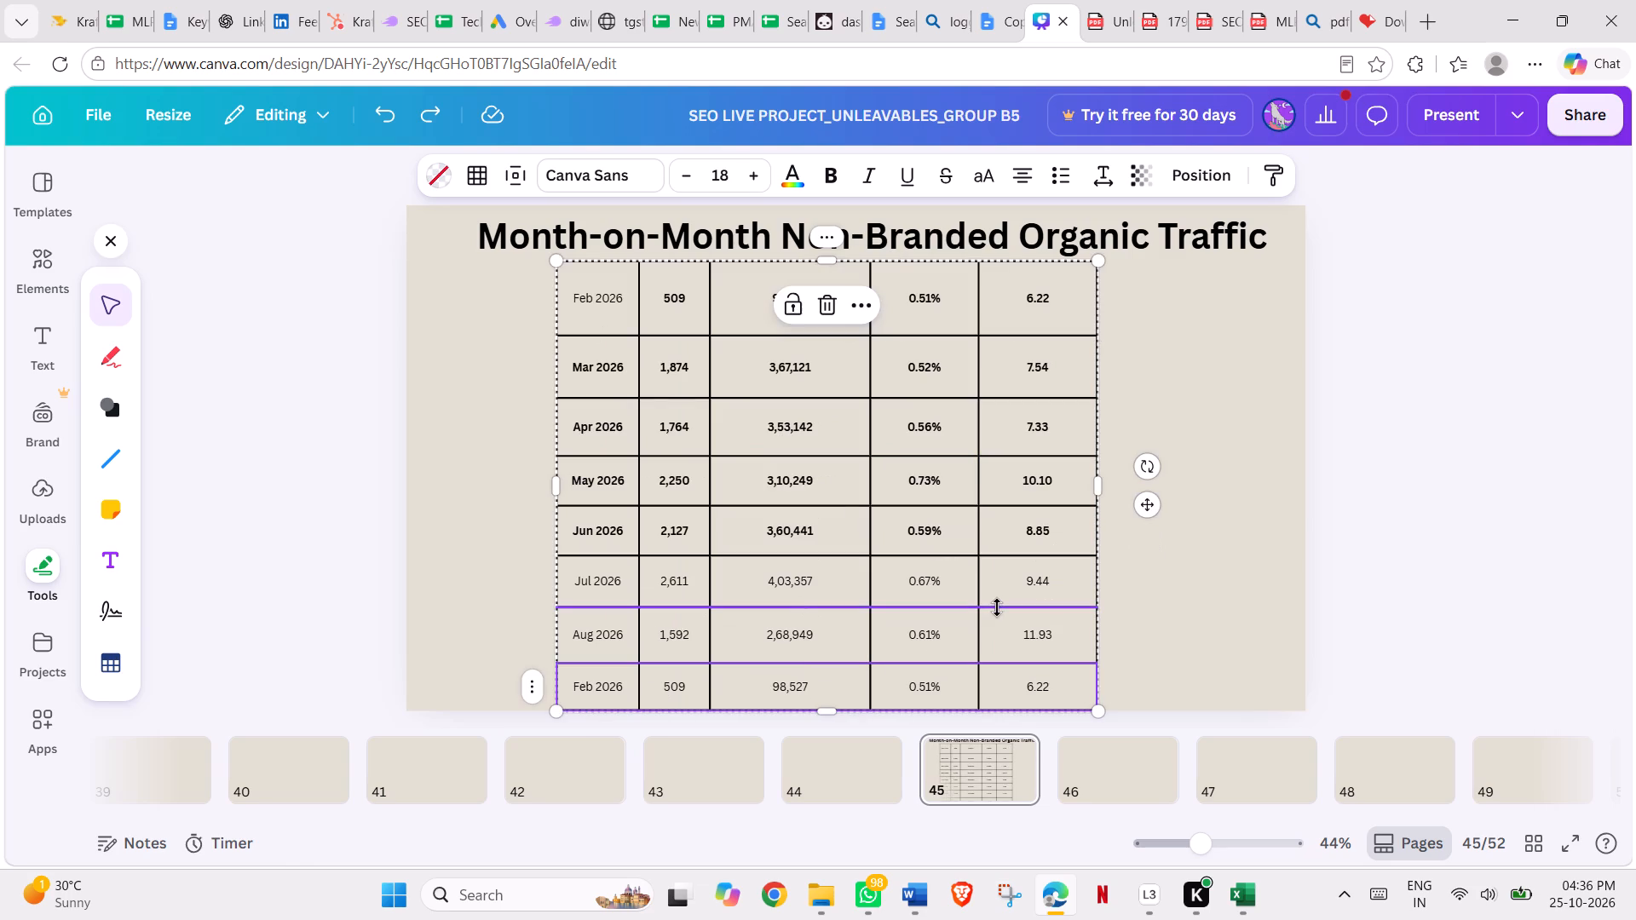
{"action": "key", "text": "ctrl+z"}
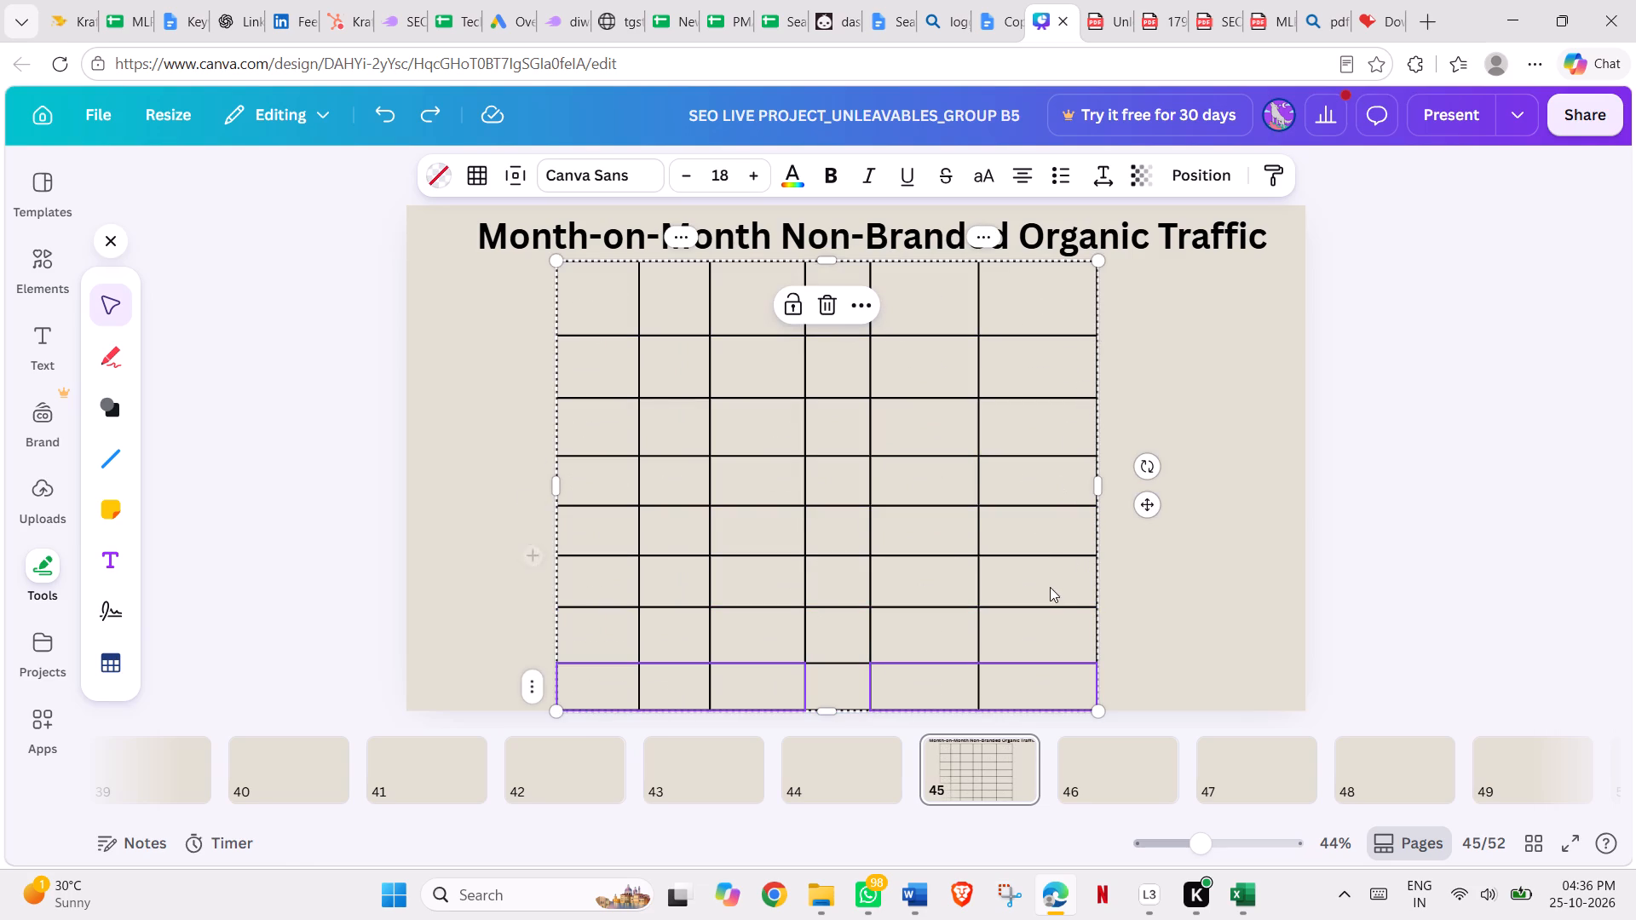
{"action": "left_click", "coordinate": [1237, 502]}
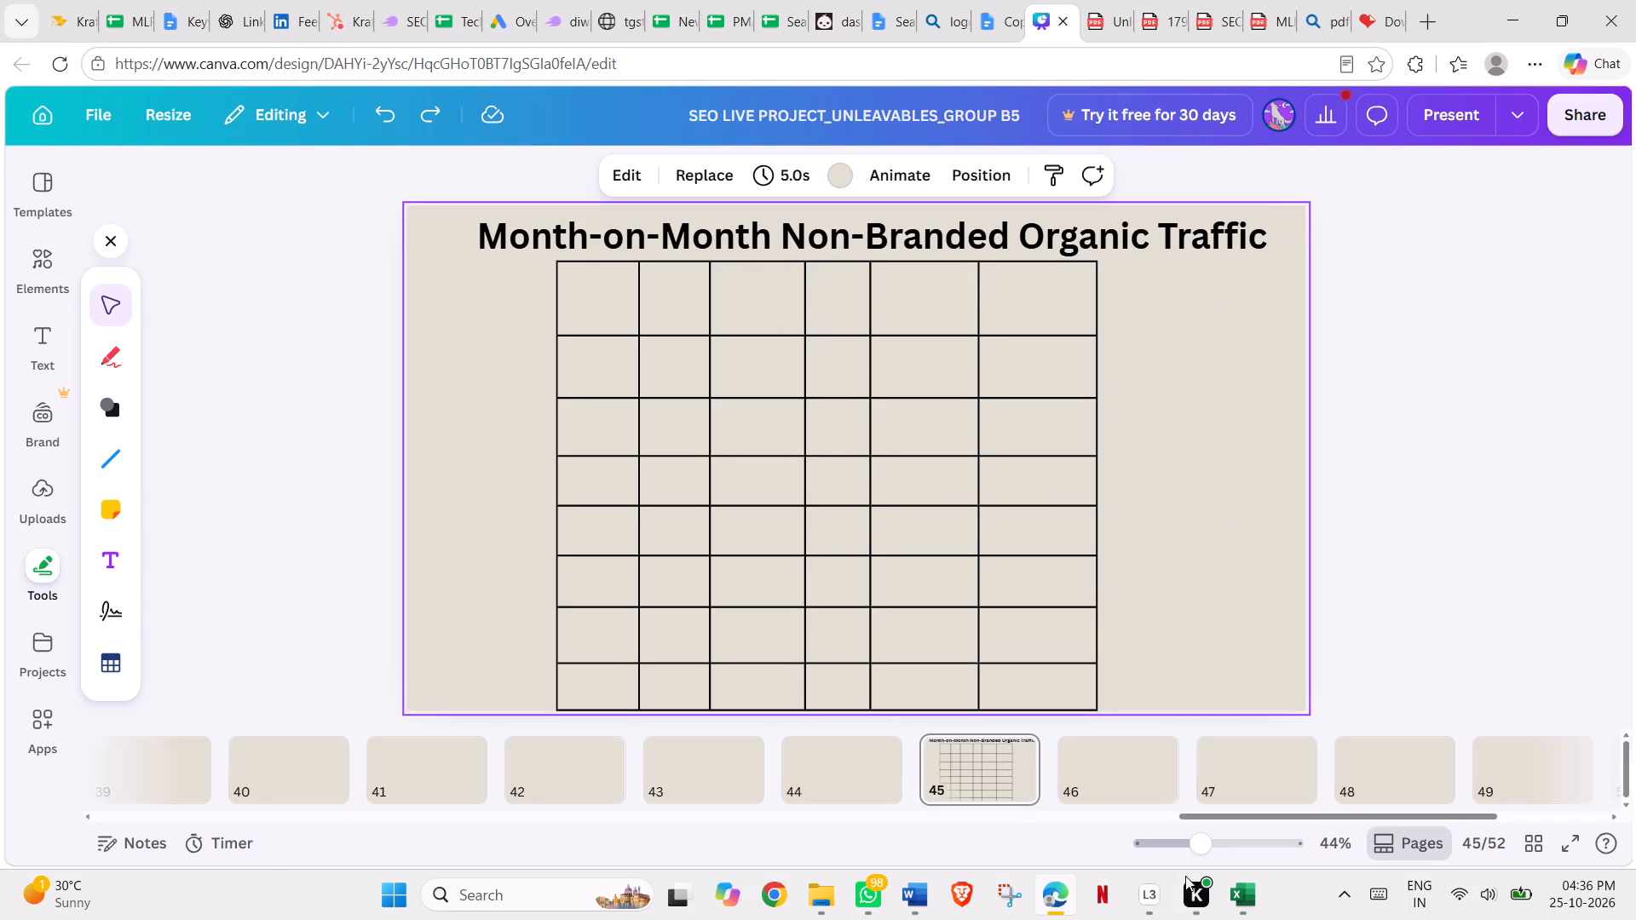
Switch to Excel and copy the traffic table on the Table 1 sheet, from the Month header row through Aug 2026, columns A to G.
{"action": "left_click", "coordinate": [1247, 888]}
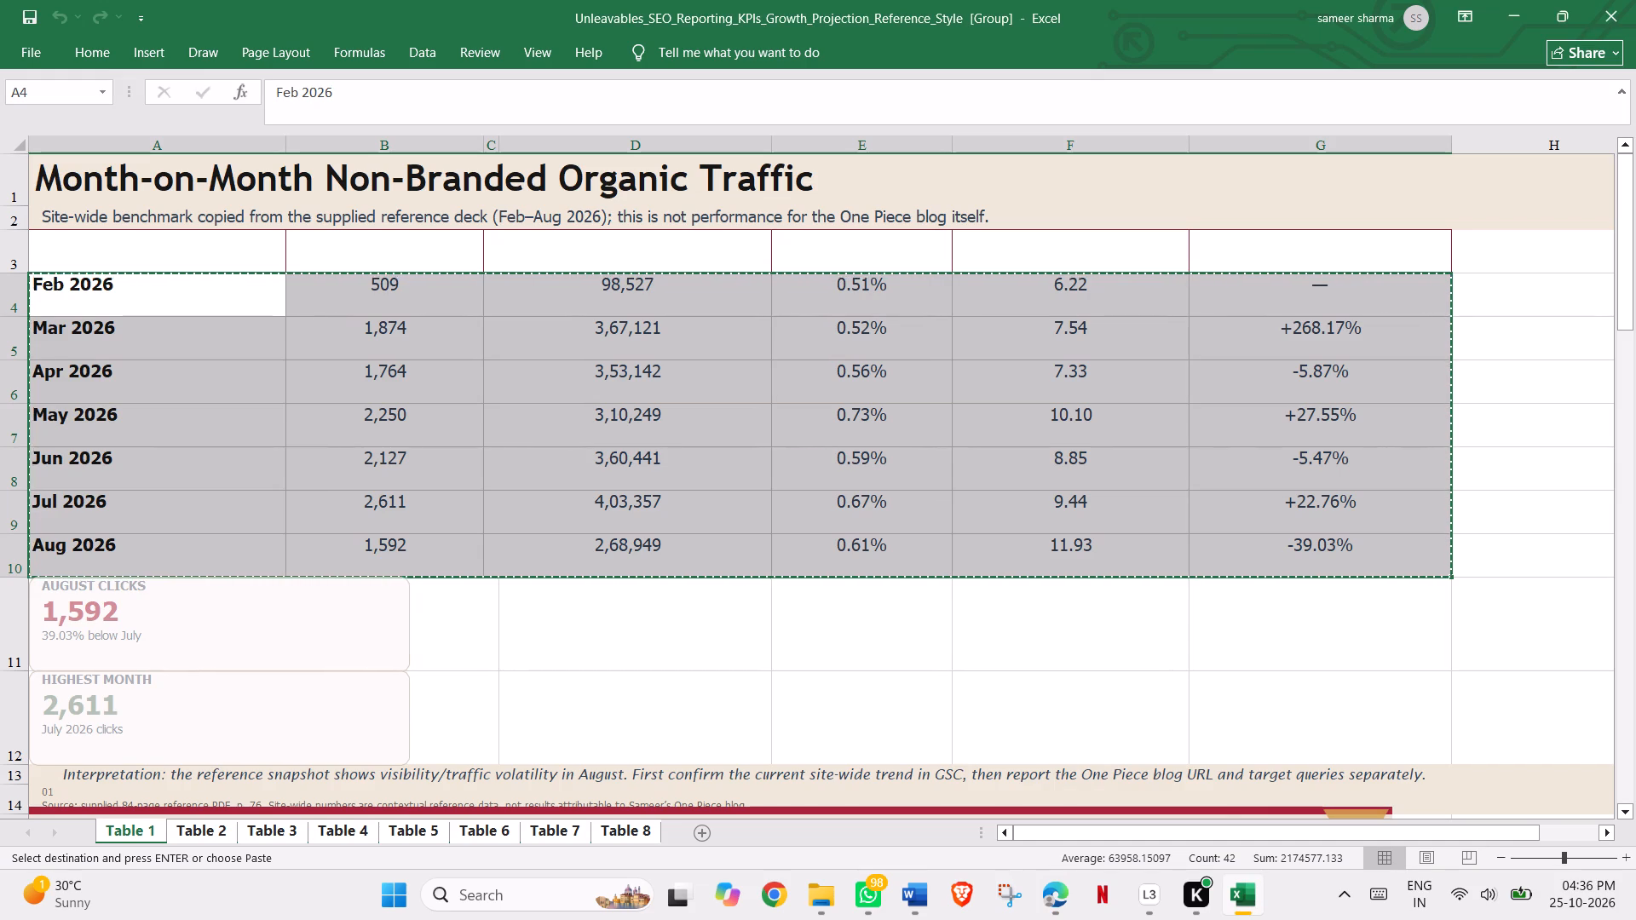
{"action": "left_click", "coordinate": [619, 655]}
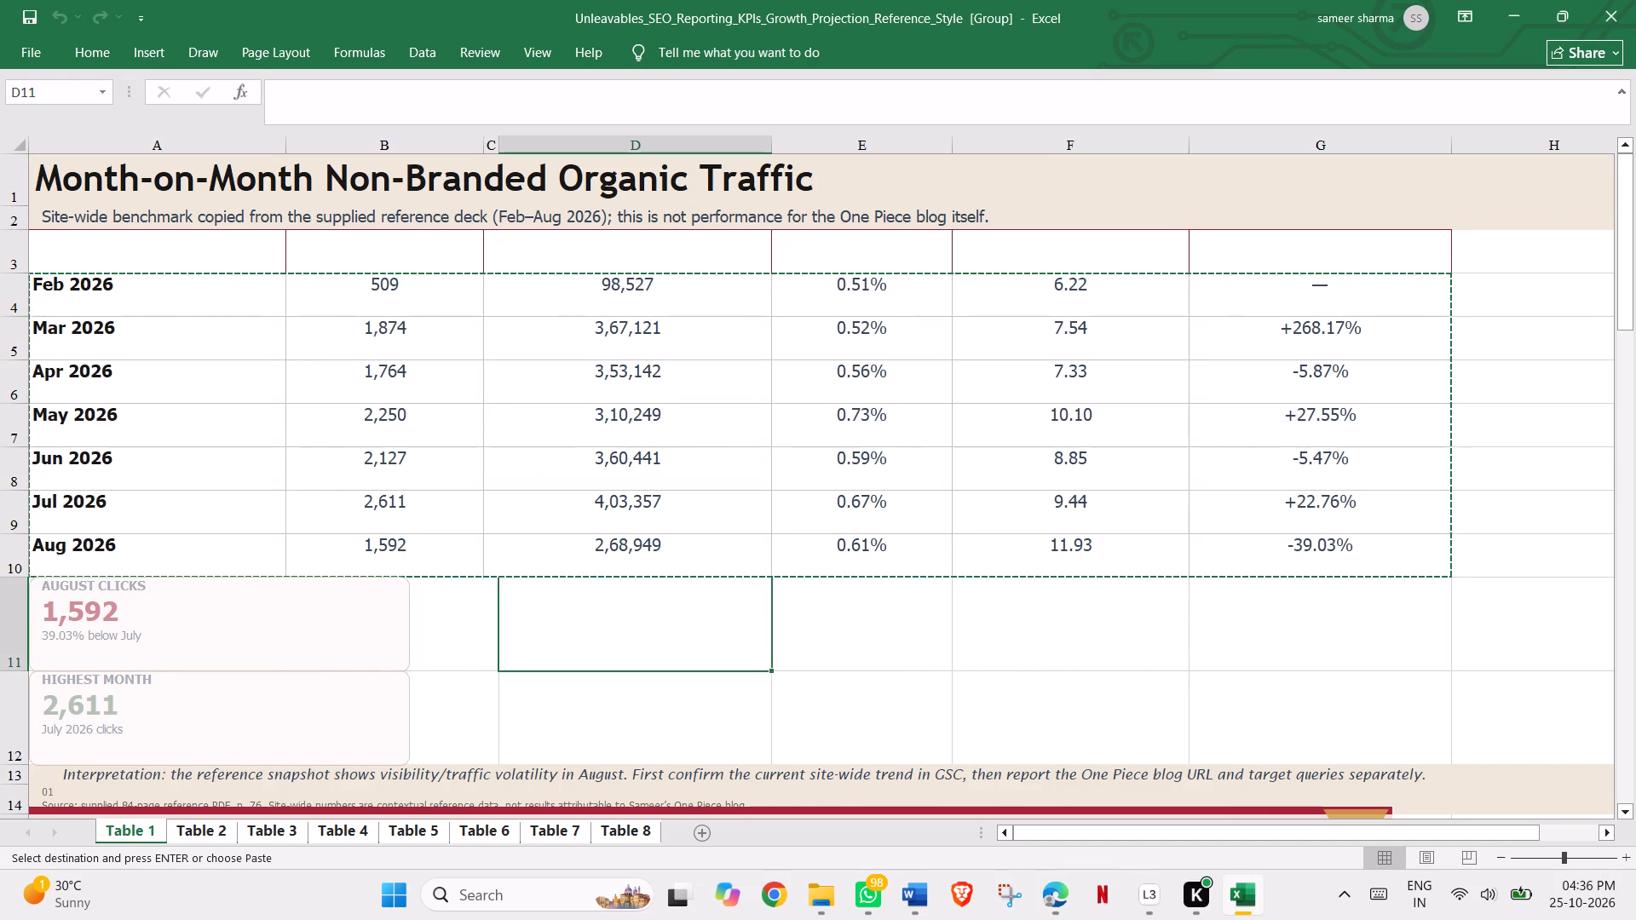
{"action": "left_click", "coordinate": [168, 259]}
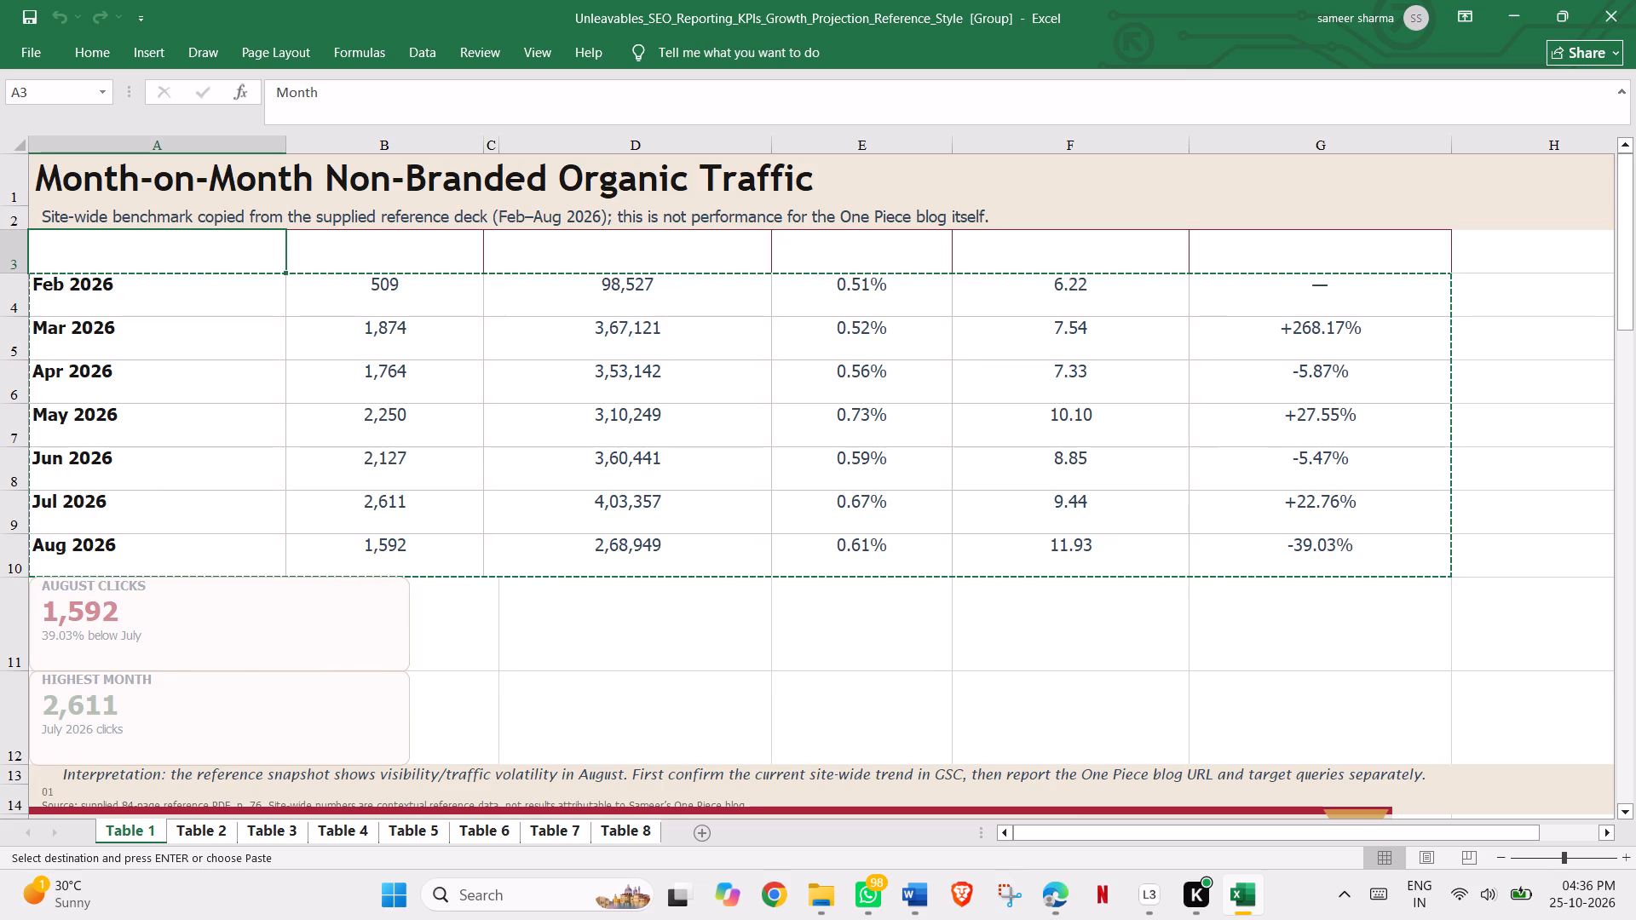
{"action": "left_click", "coordinate": [1557, 856]}
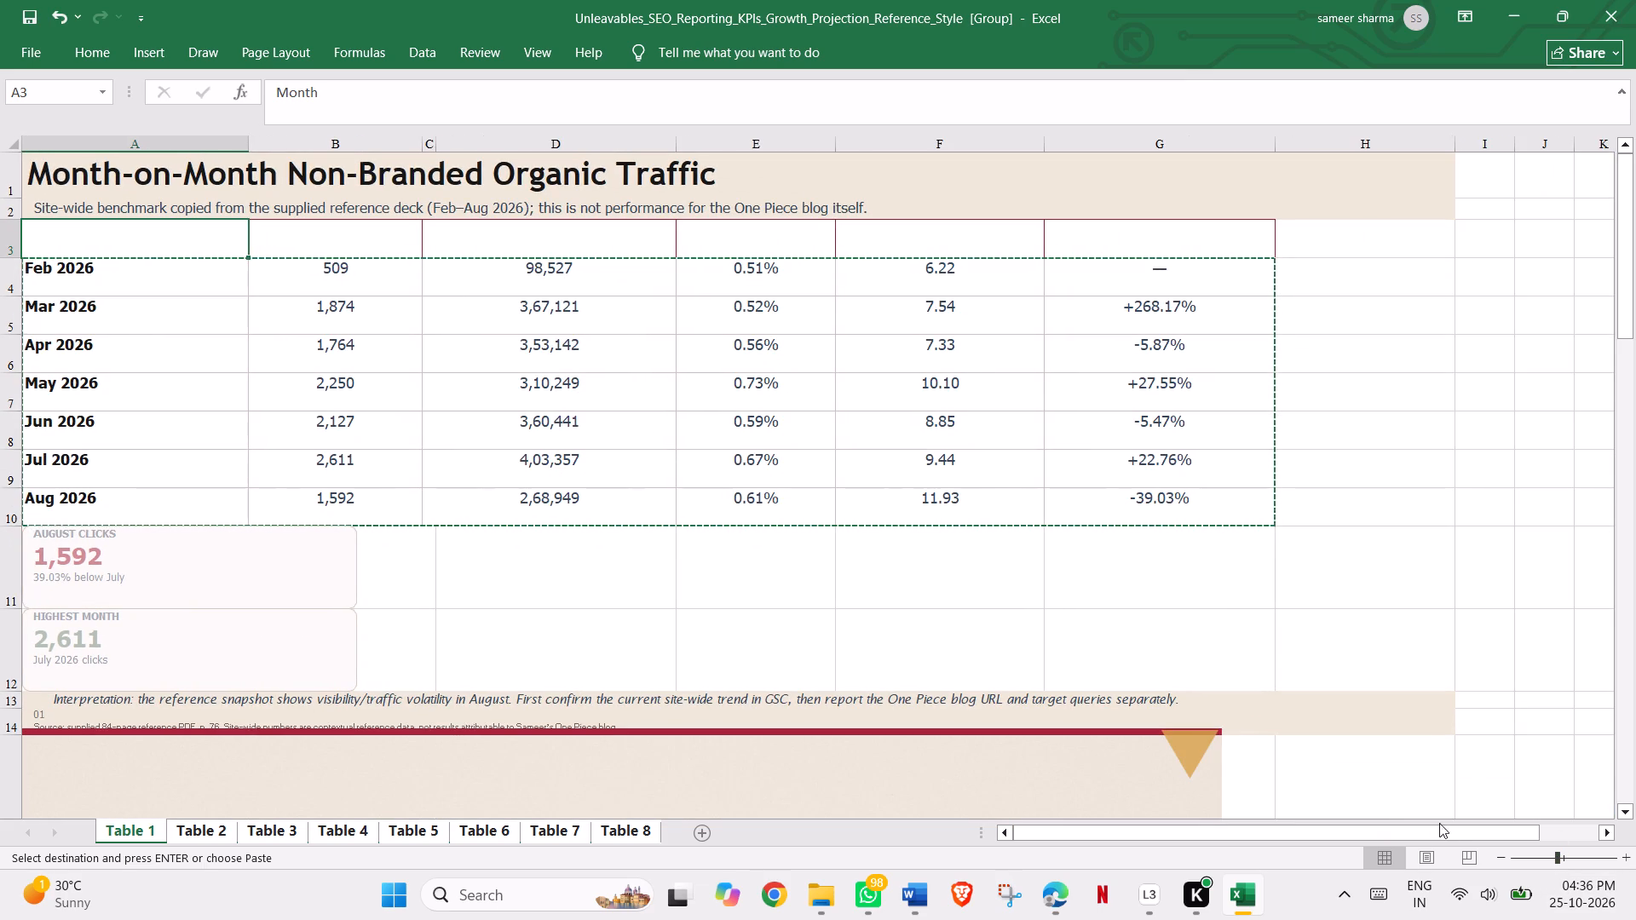
{"action": "left_click", "coordinate": [208, 825]}
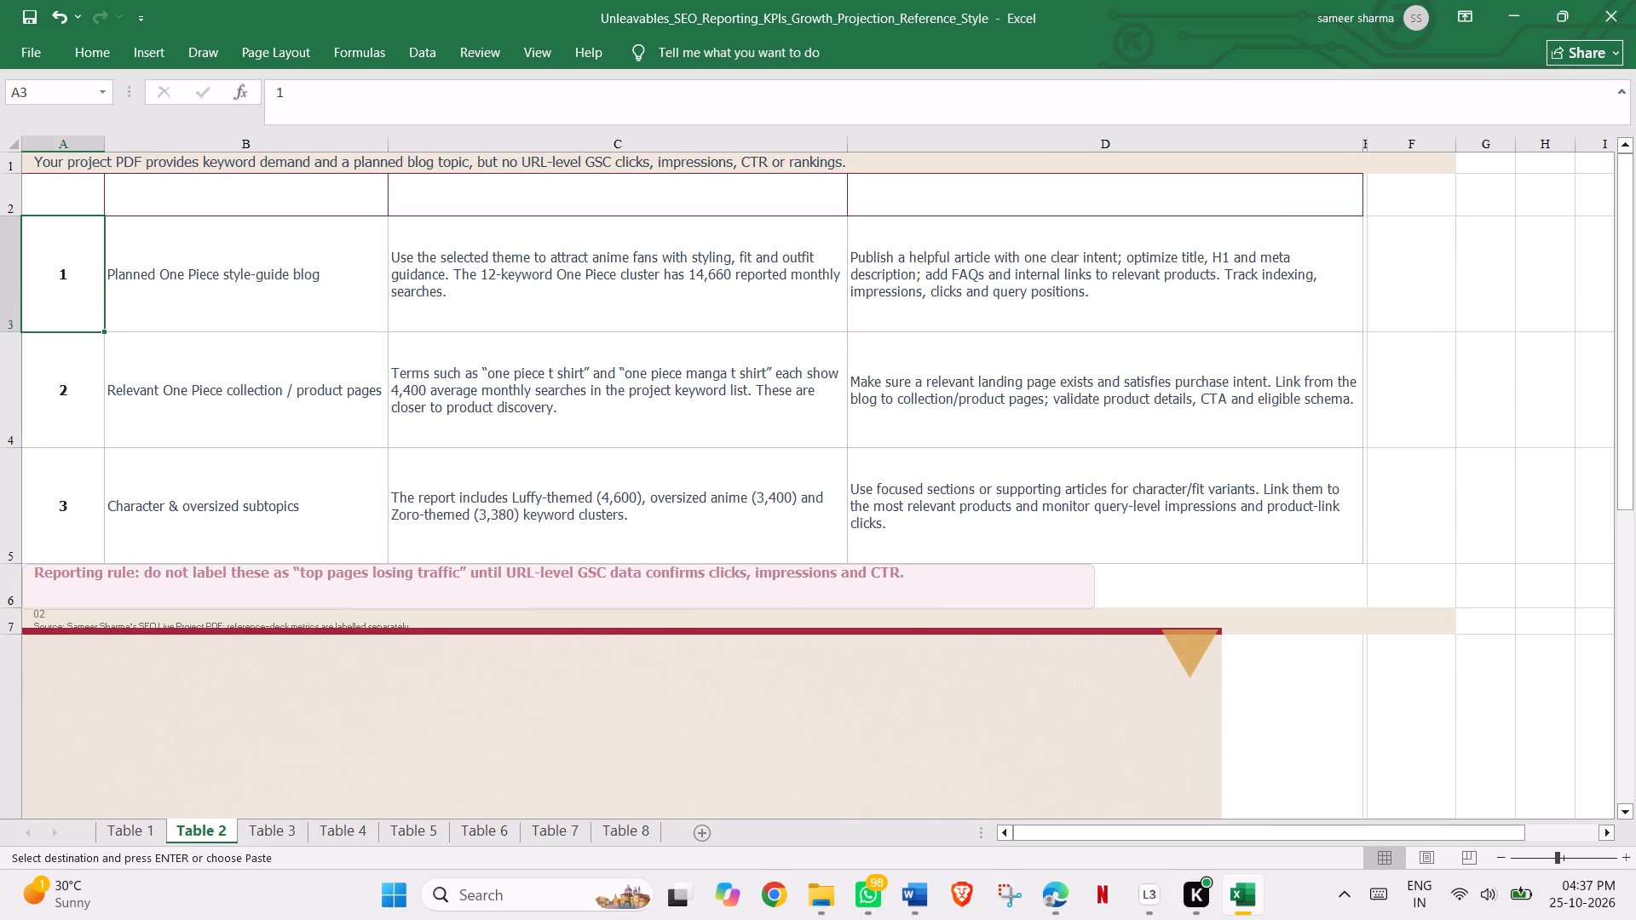
{"action": "left_click", "coordinate": [1539, 854]}
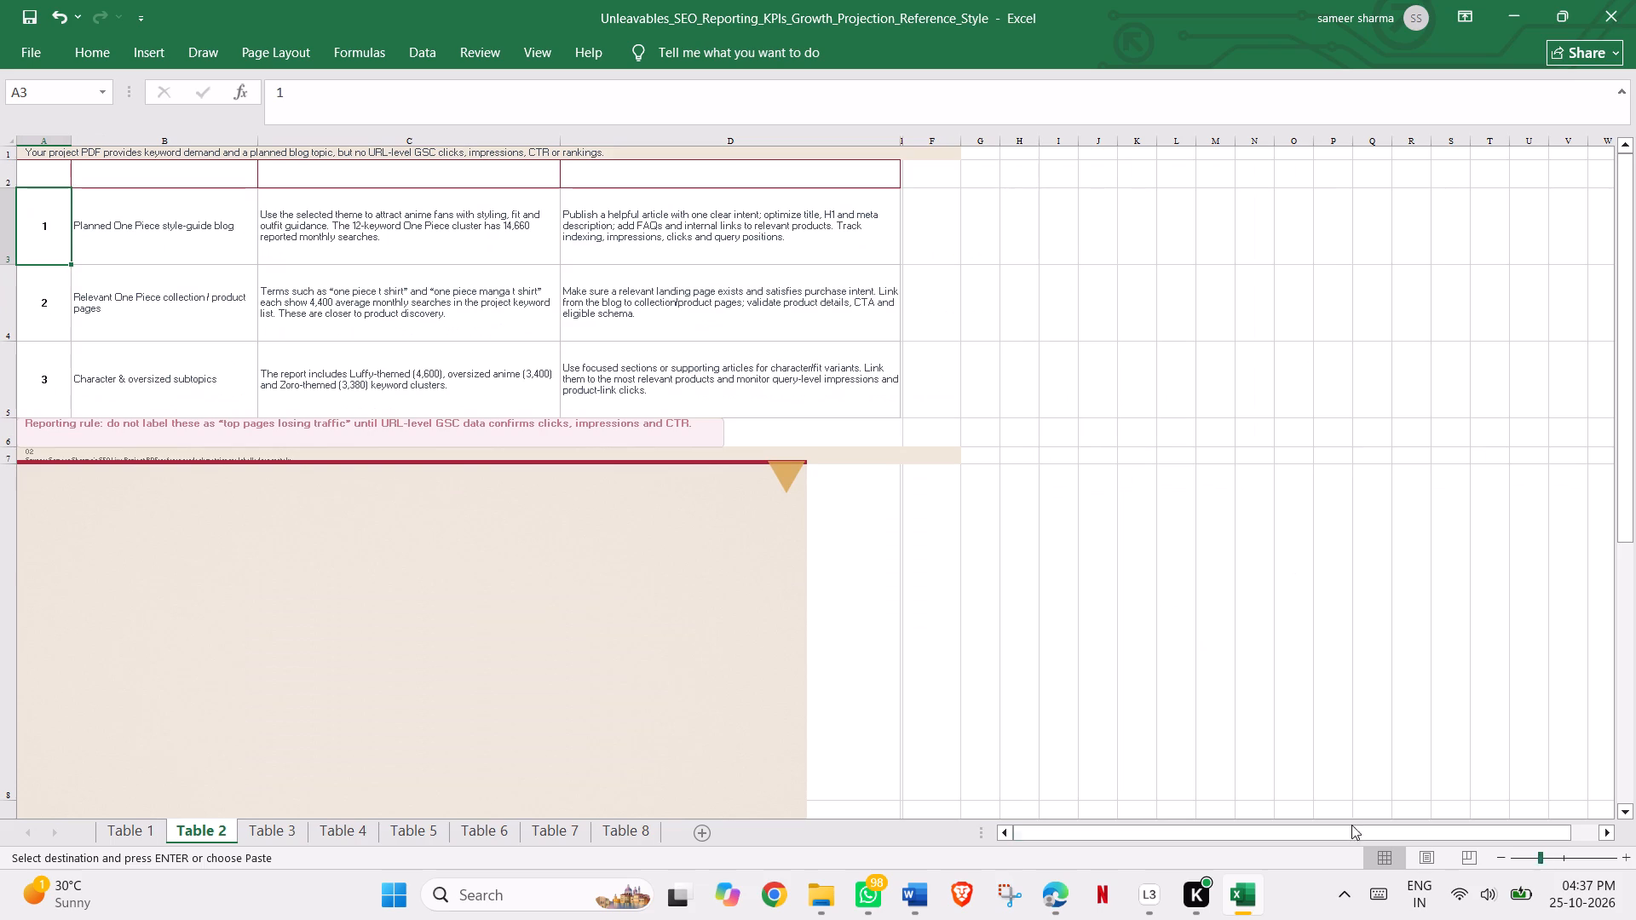
{"action": "left_click", "coordinate": [130, 830]}
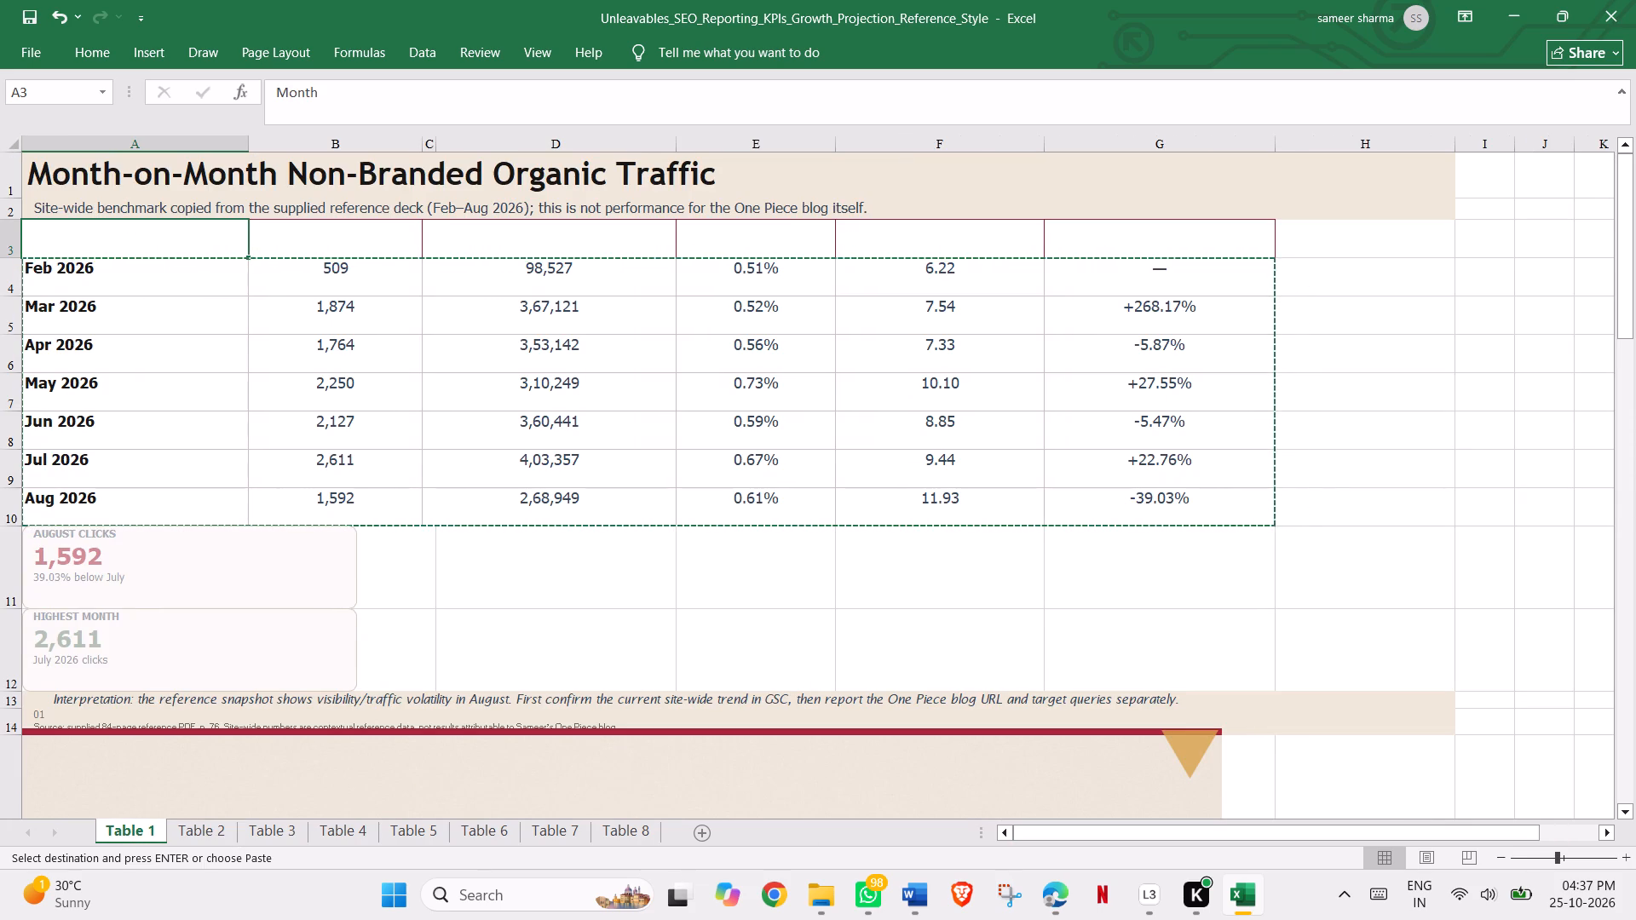
{"action": "left_click_drag", "start_coordinate": [159, 243], "coordinate": [746, 396]}
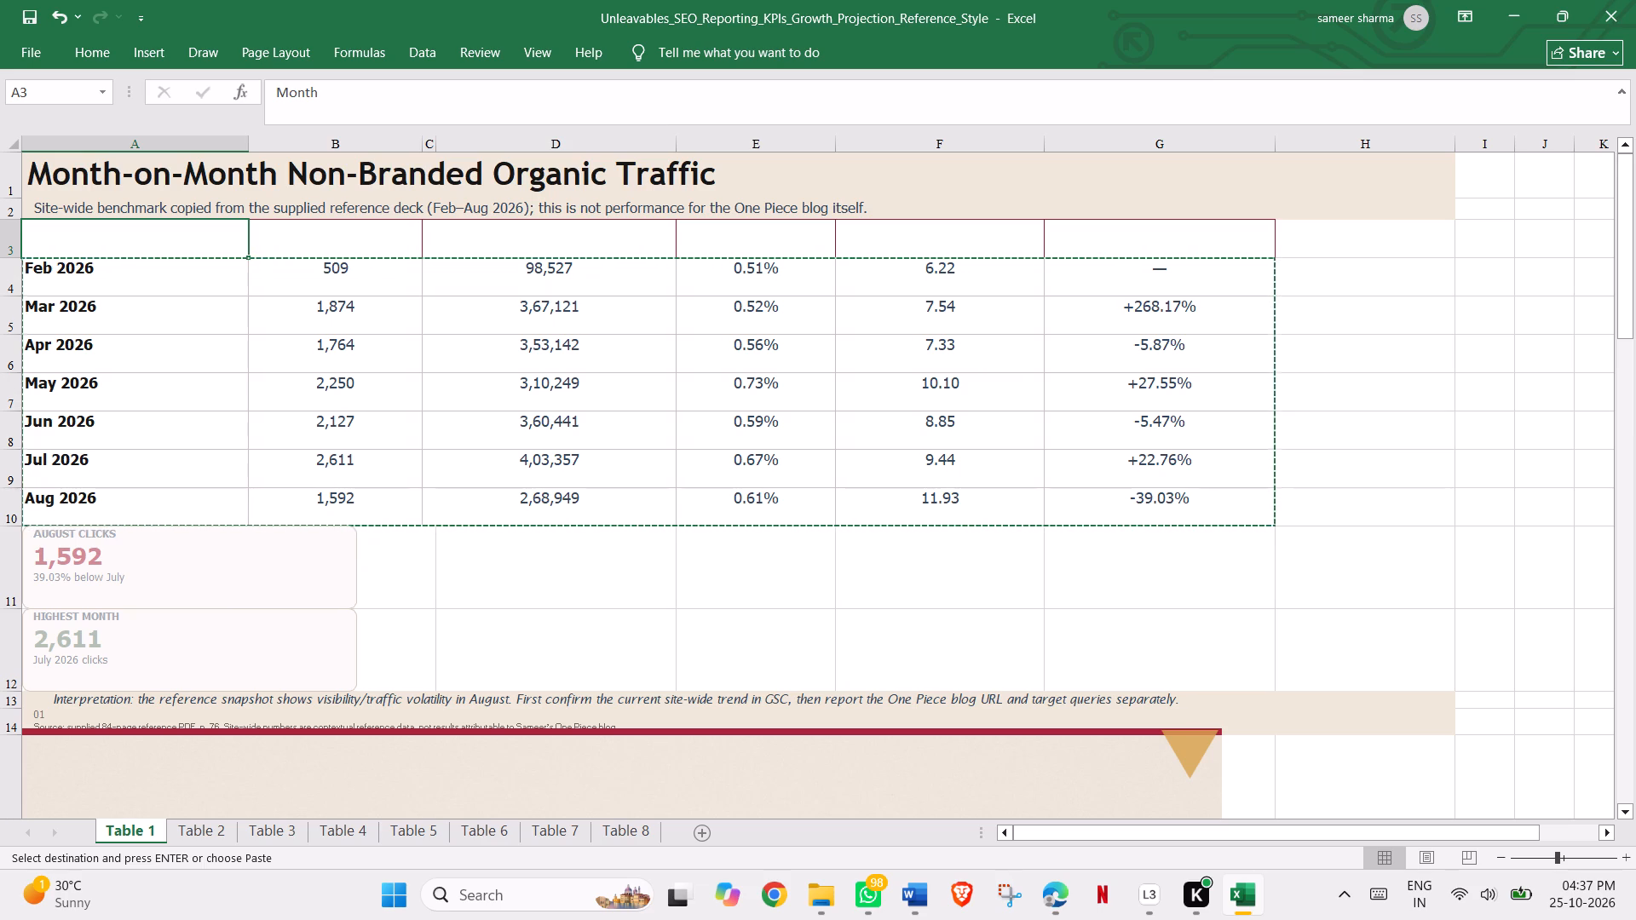
{"action": "left_click_drag", "start_coordinate": [746, 396], "coordinate": [814, 438]}
{"action": "key", "text": "Escape"}
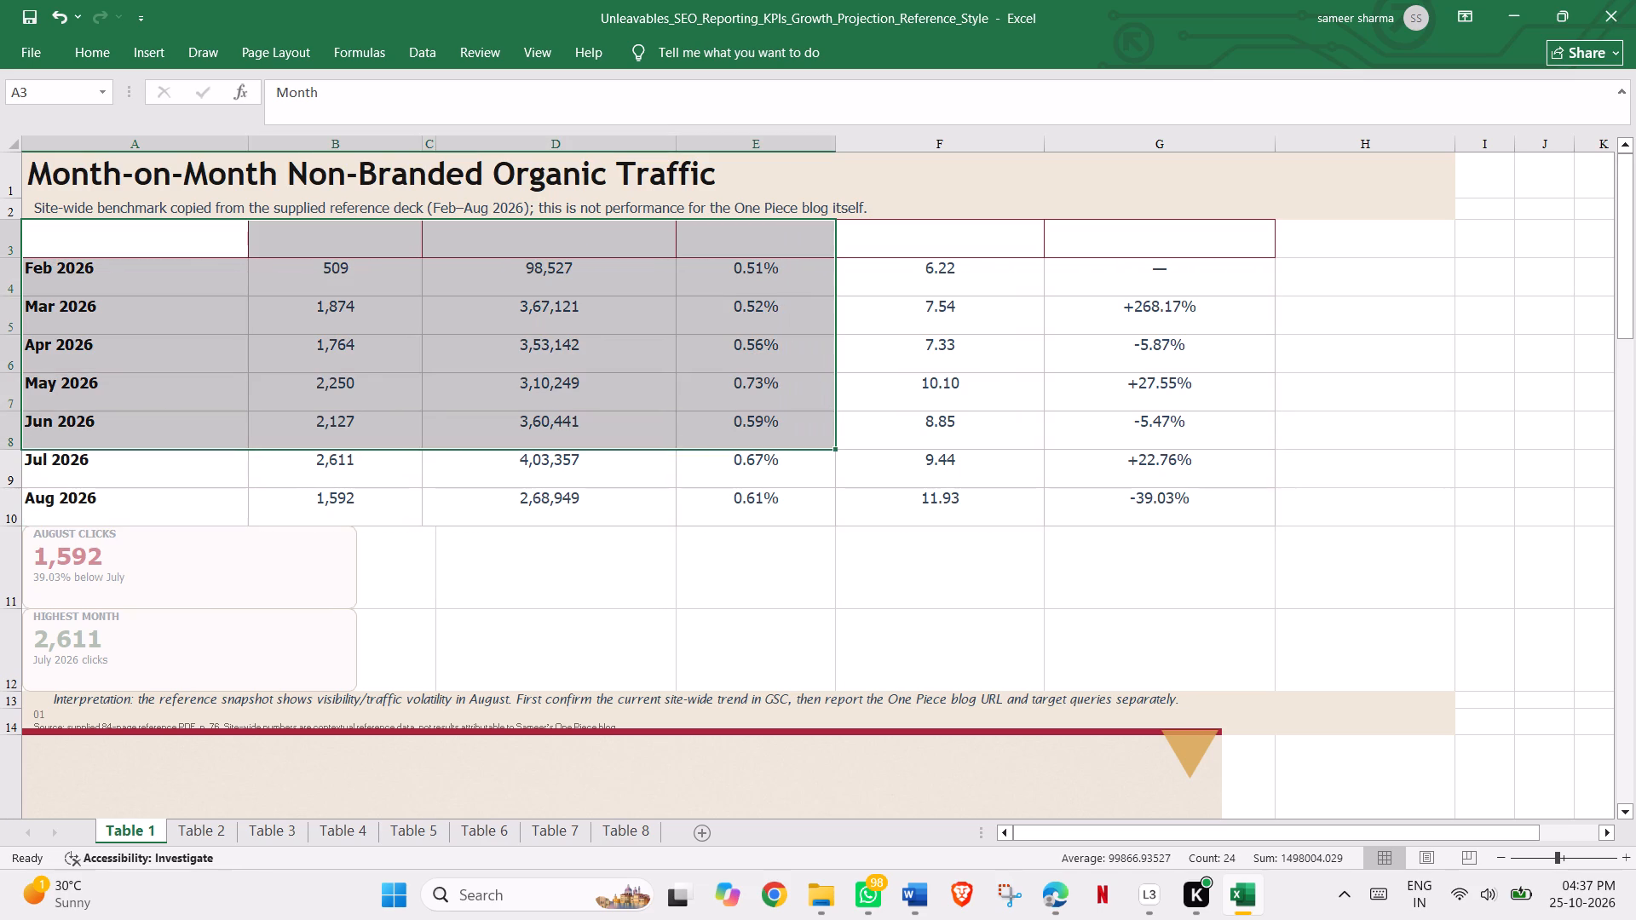
{"action": "left_click", "coordinate": [663, 544]}
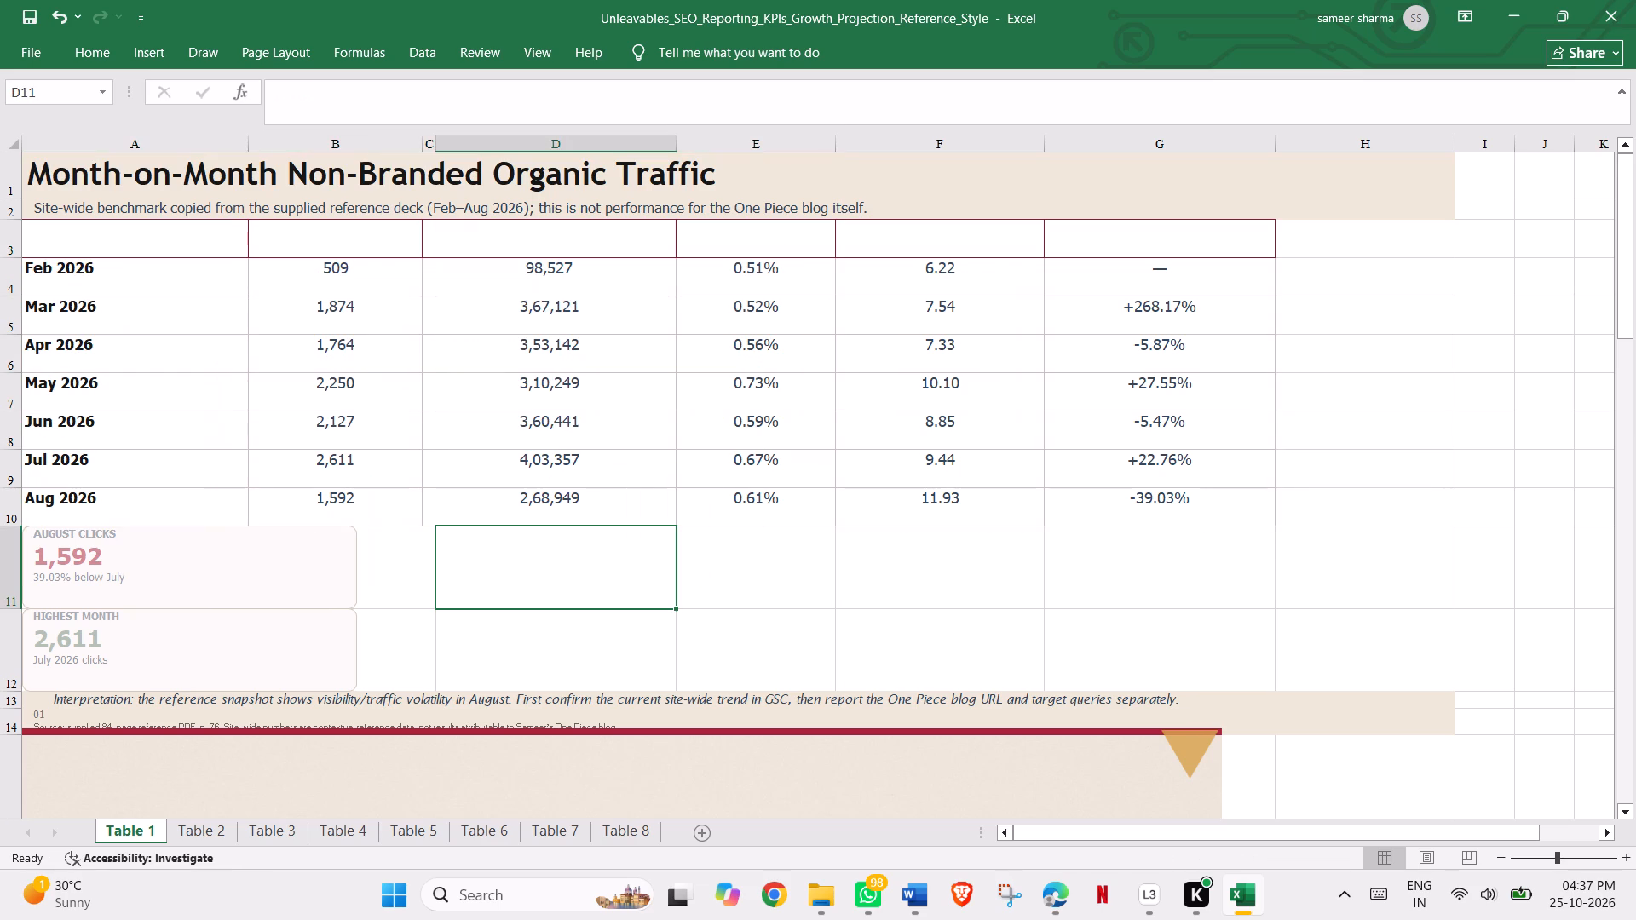
{"action": "left_click_drag", "start_coordinate": [130, 241], "coordinate": [996, 491]}
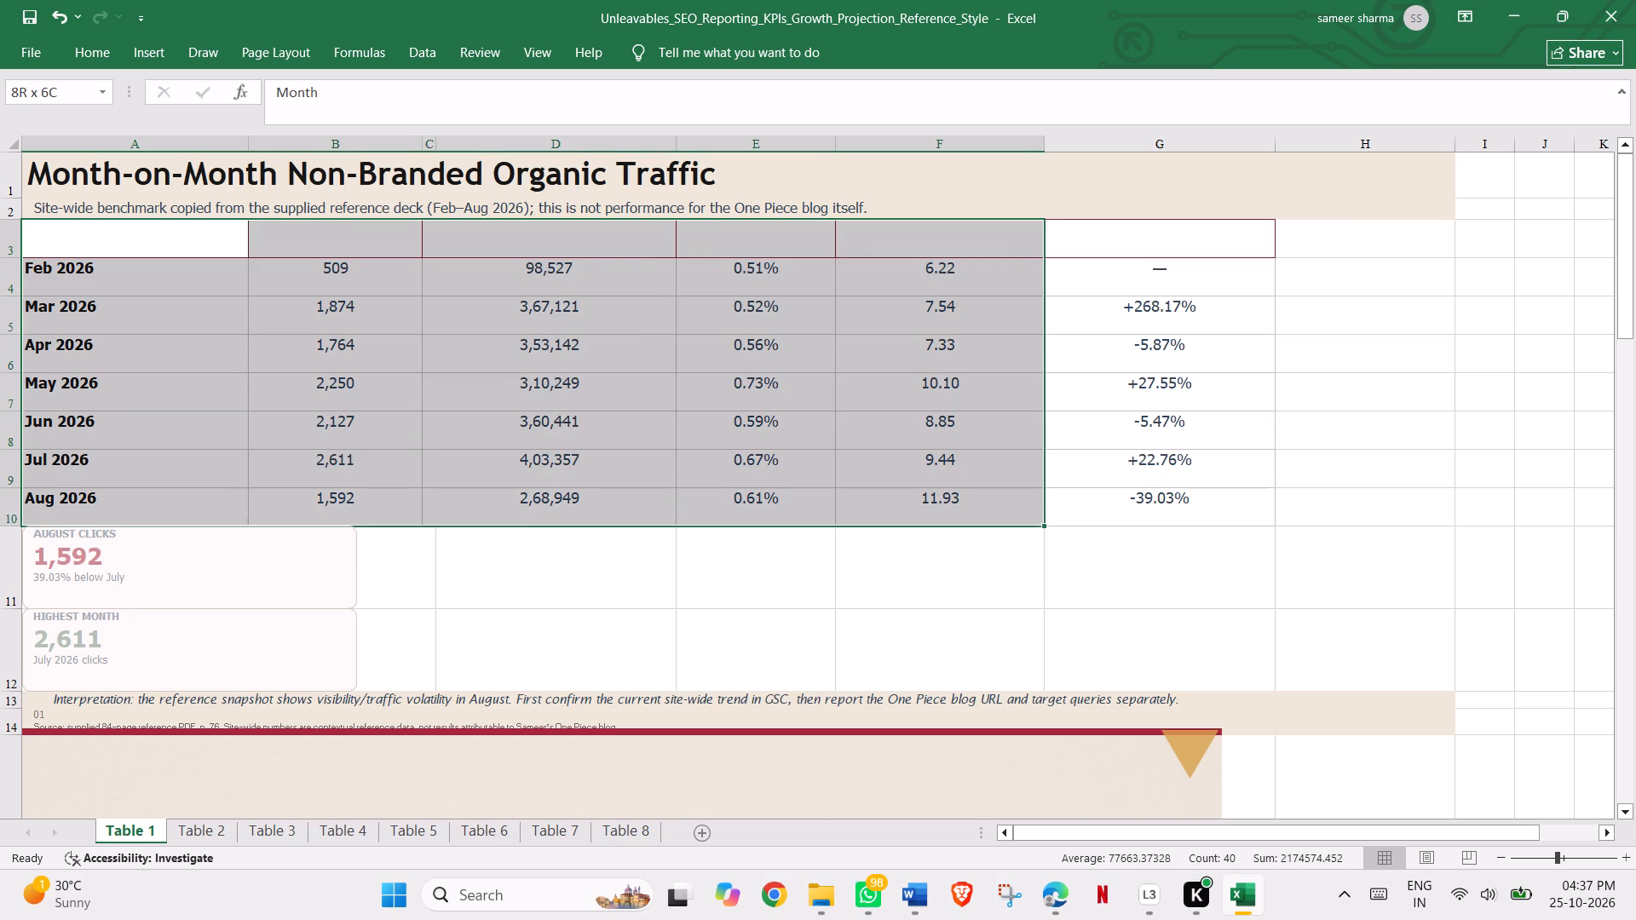
{"action": "left_click_drag", "start_coordinate": [996, 491], "coordinate": [1125, 507]}
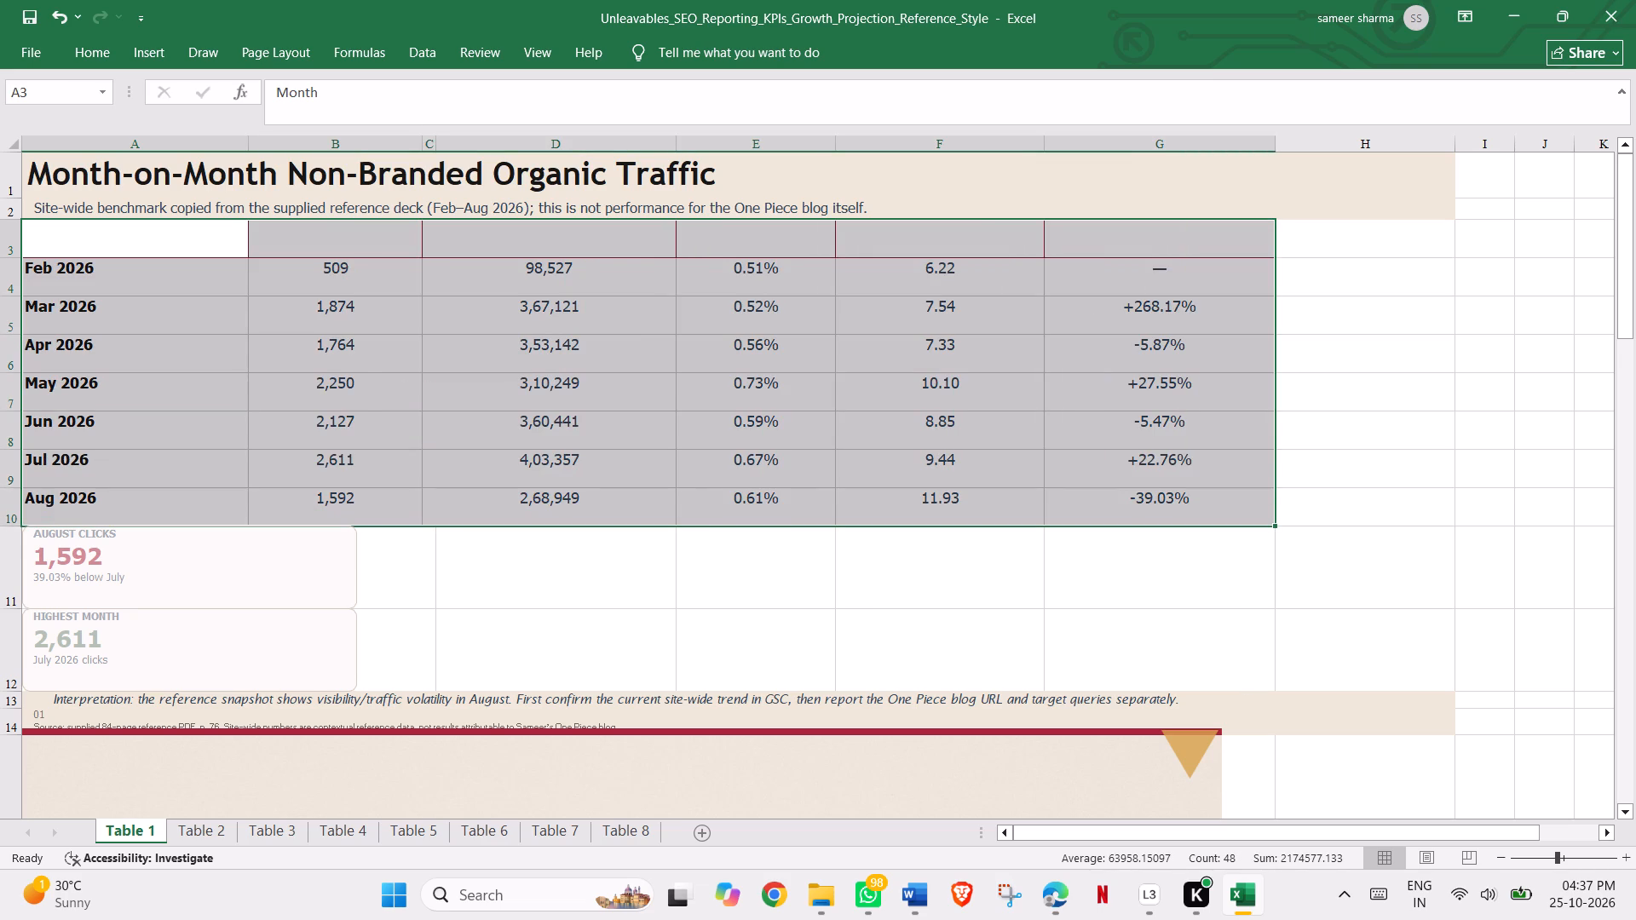
{"action": "key", "text": "ctrl+c"}
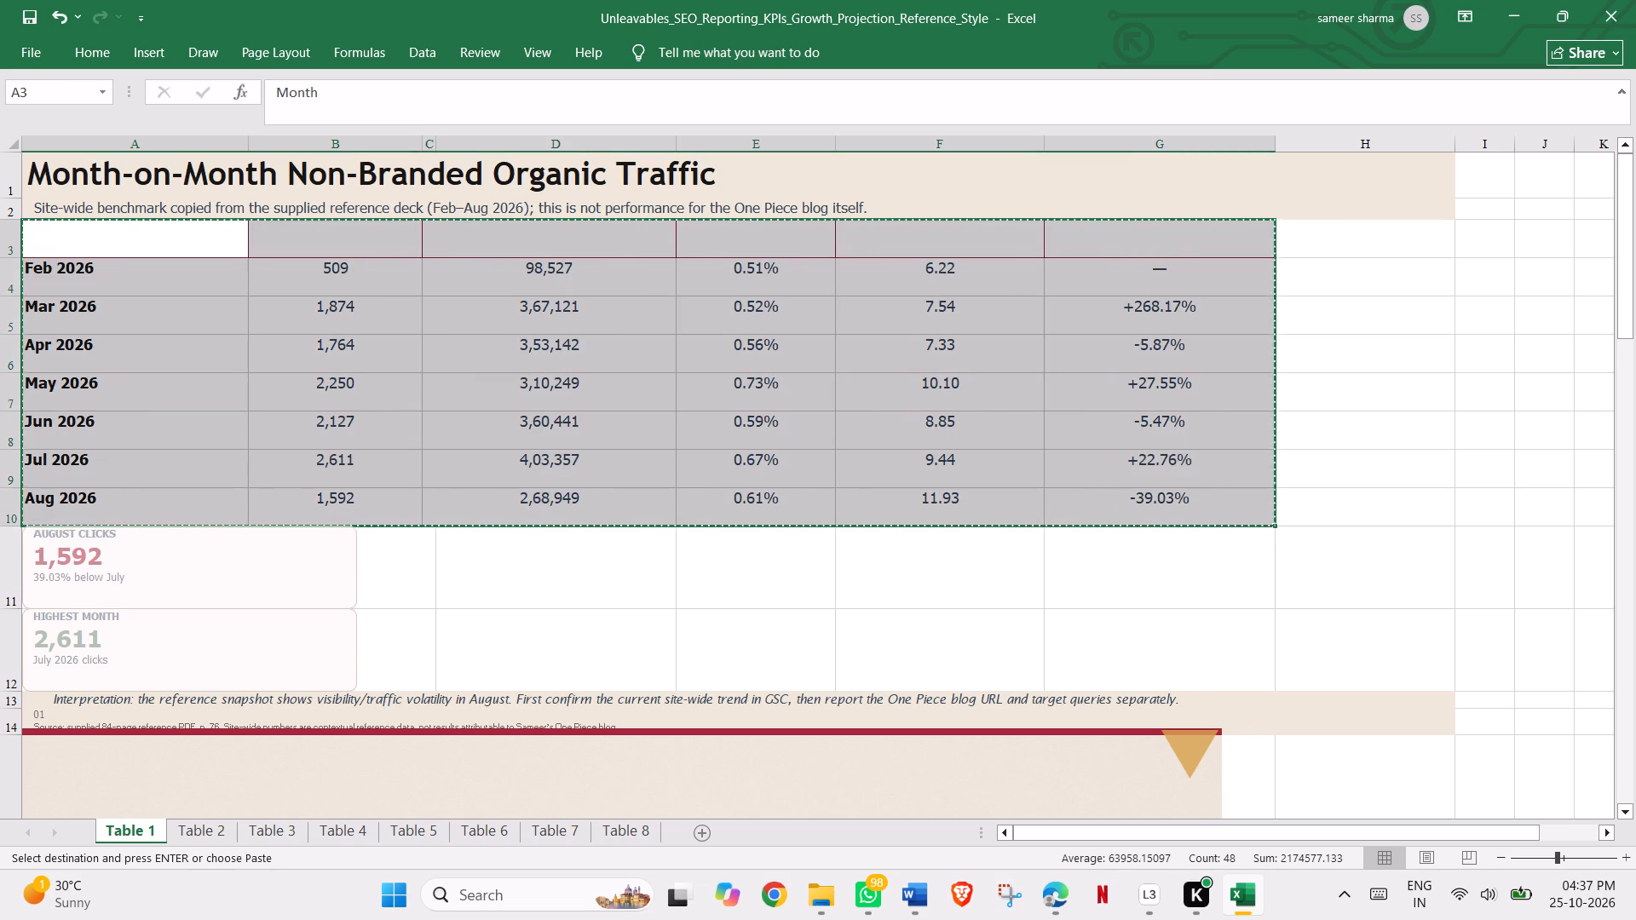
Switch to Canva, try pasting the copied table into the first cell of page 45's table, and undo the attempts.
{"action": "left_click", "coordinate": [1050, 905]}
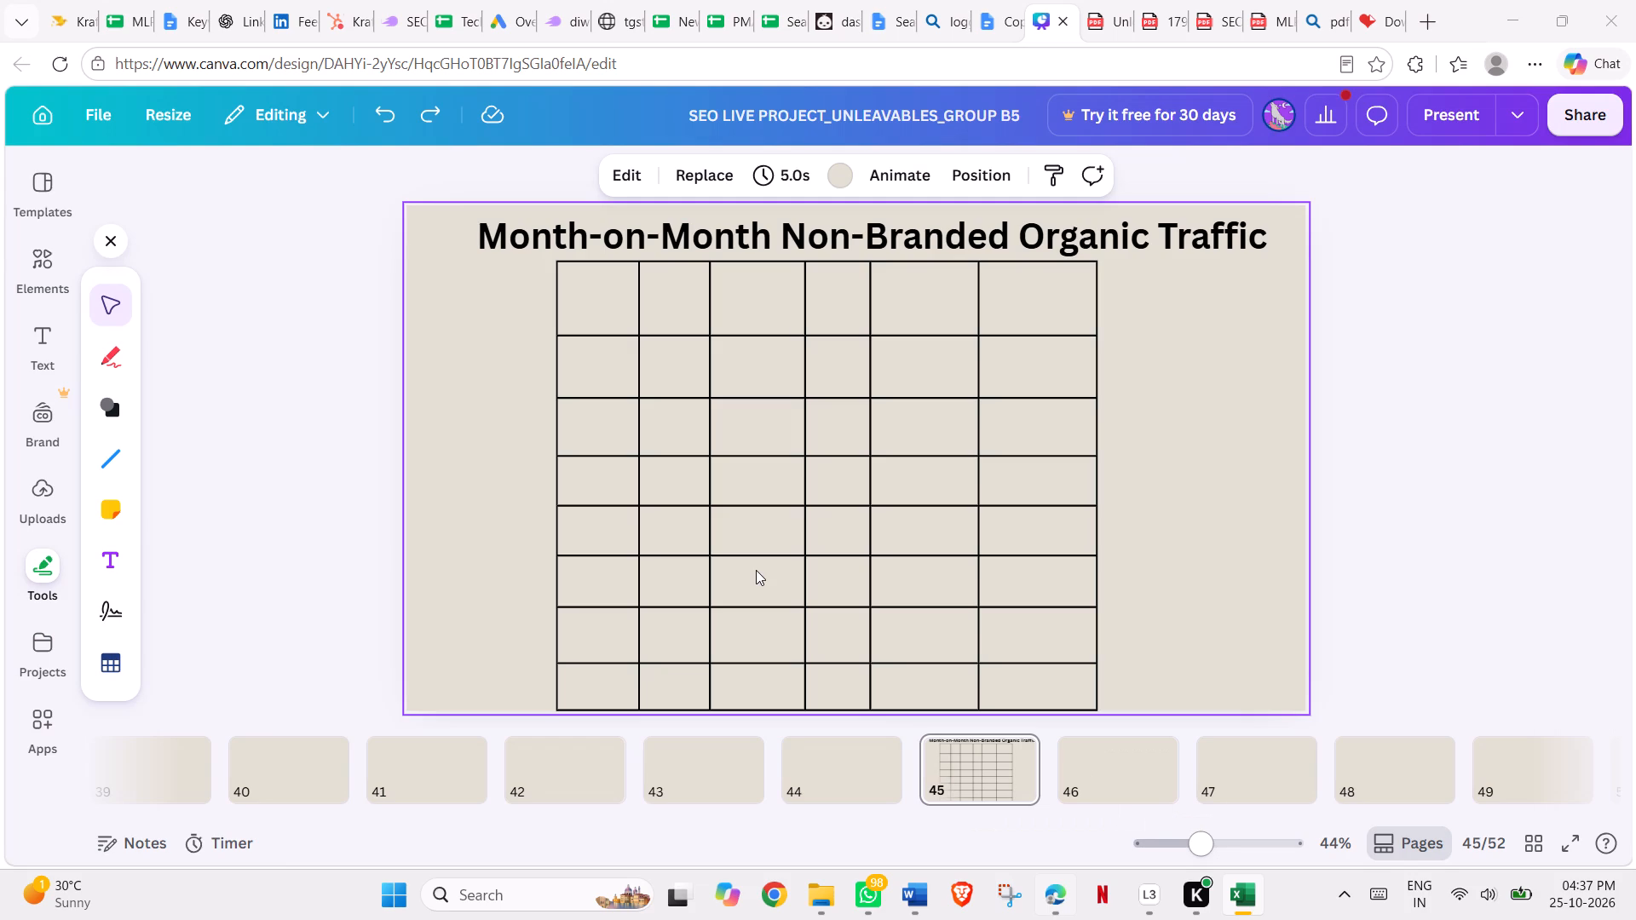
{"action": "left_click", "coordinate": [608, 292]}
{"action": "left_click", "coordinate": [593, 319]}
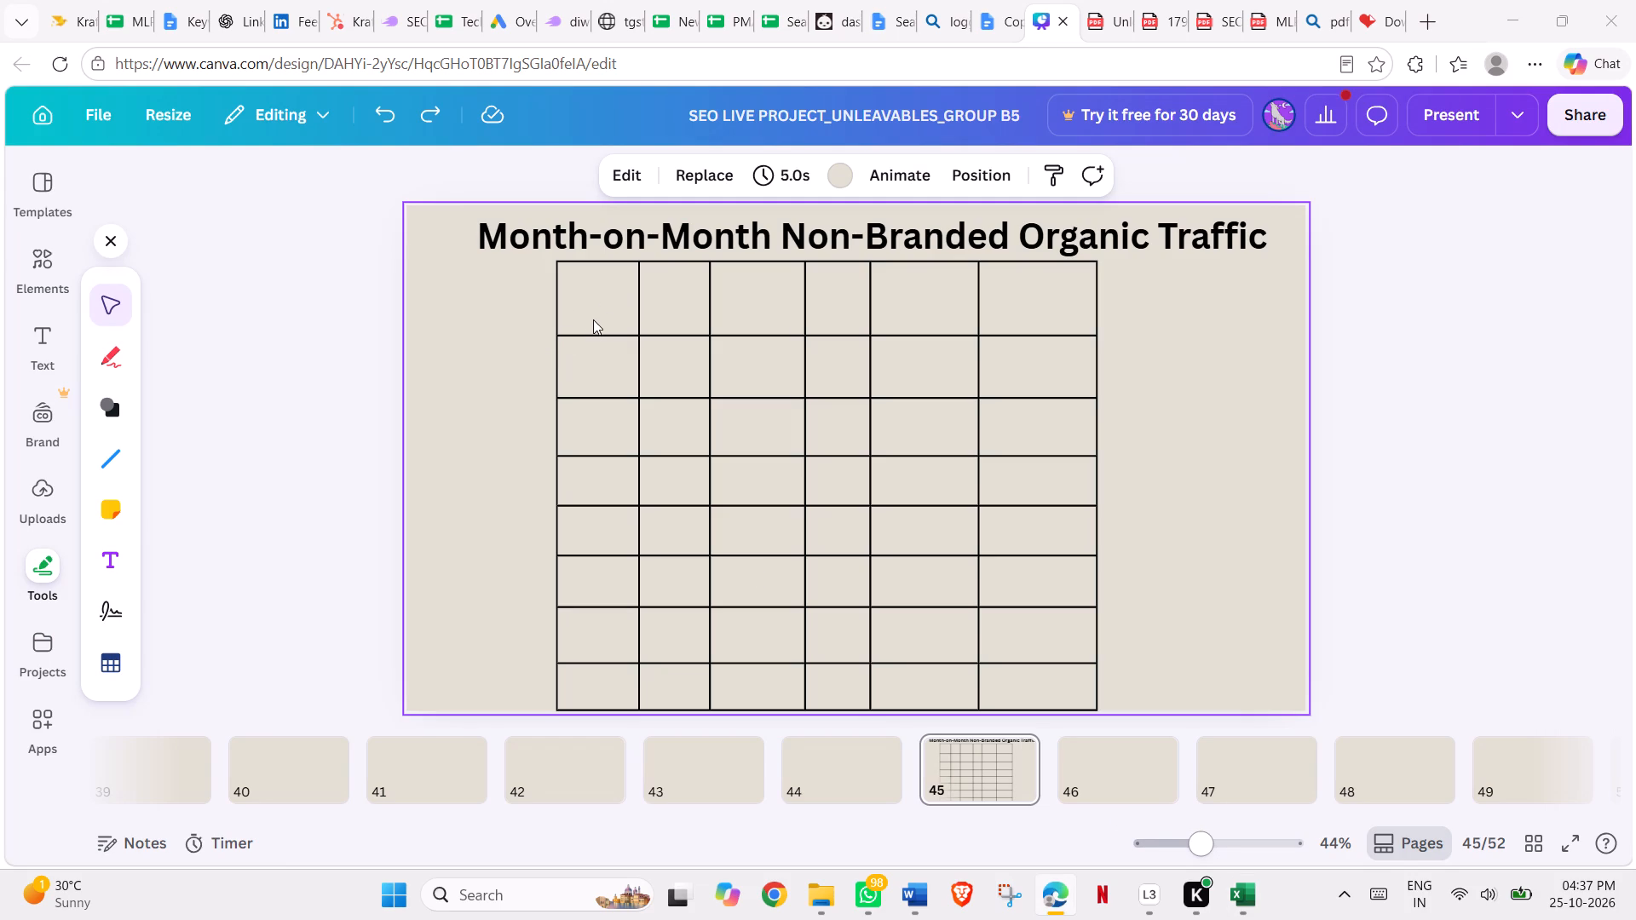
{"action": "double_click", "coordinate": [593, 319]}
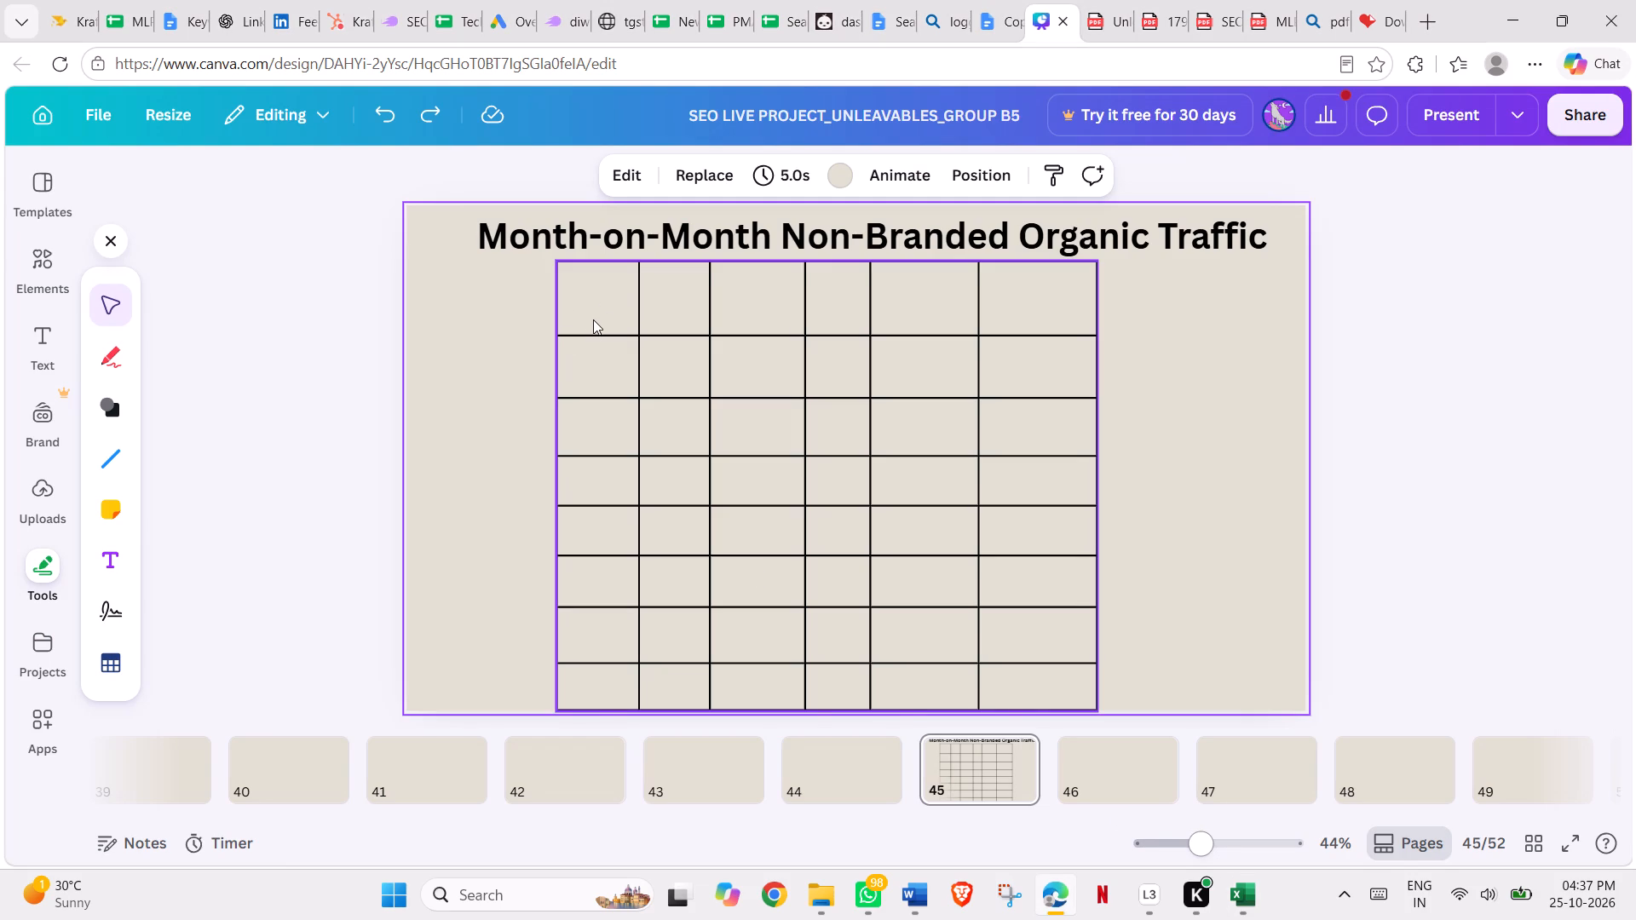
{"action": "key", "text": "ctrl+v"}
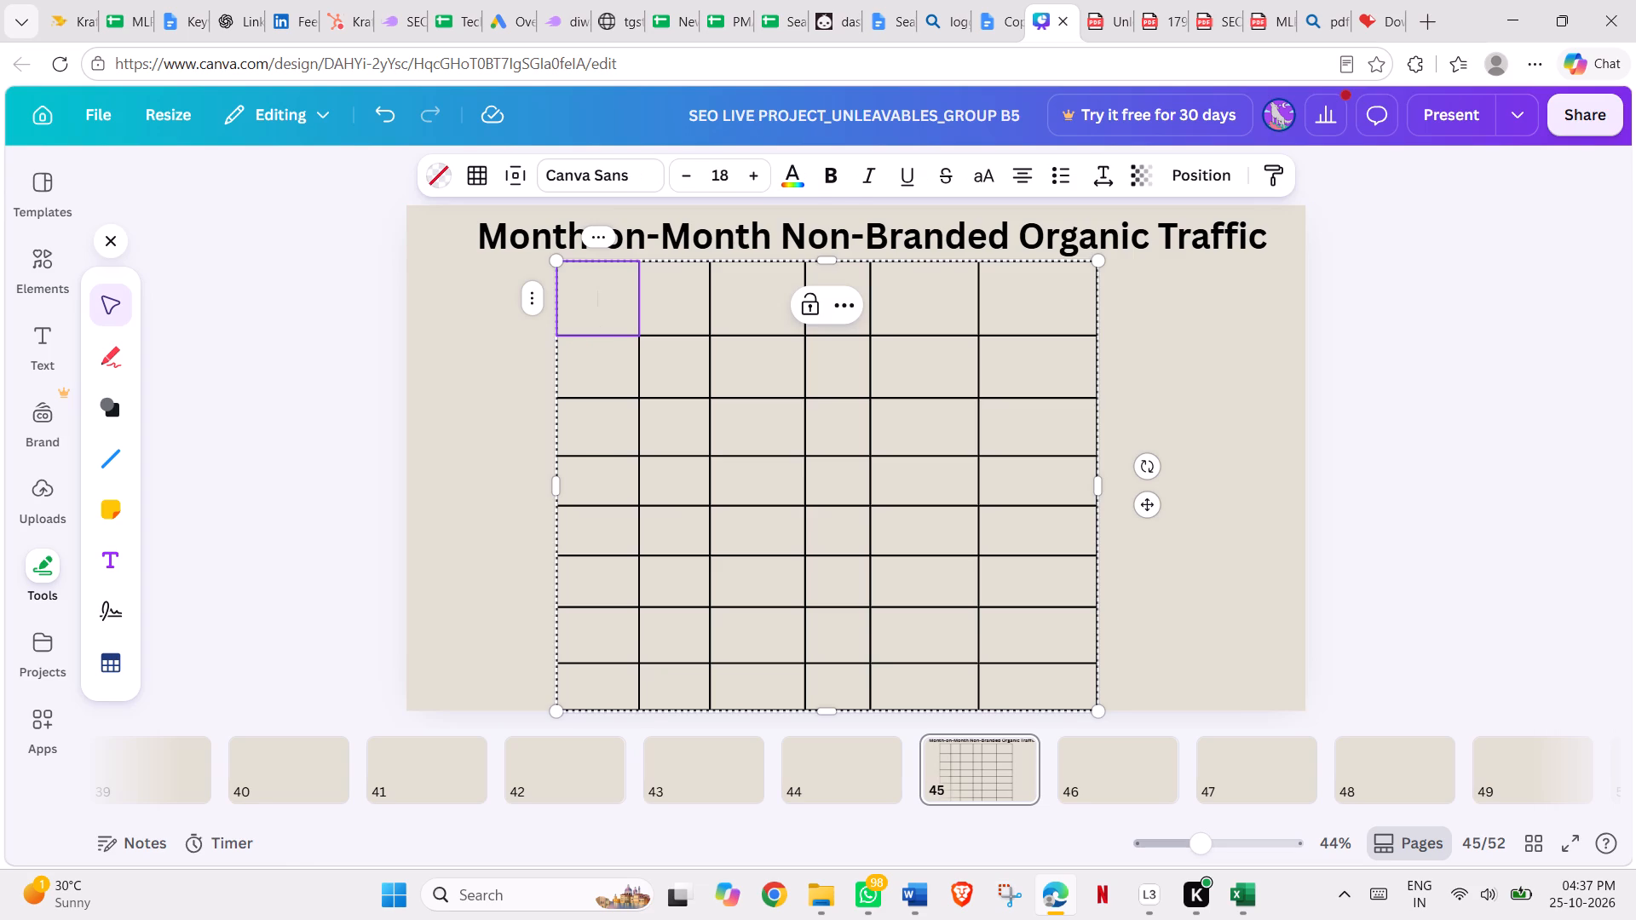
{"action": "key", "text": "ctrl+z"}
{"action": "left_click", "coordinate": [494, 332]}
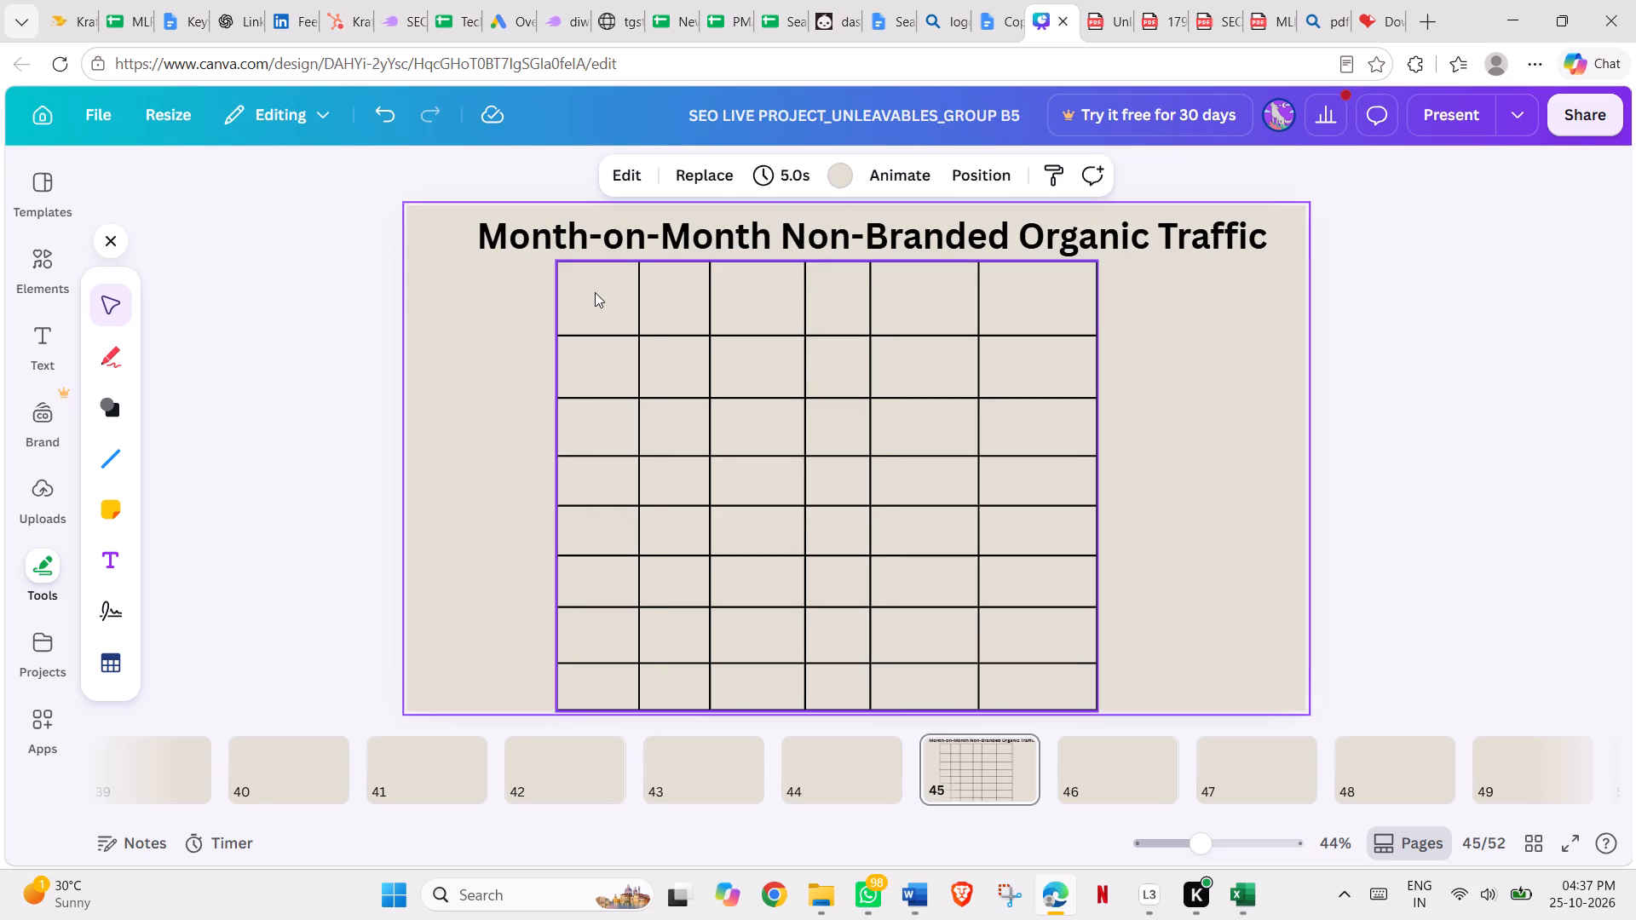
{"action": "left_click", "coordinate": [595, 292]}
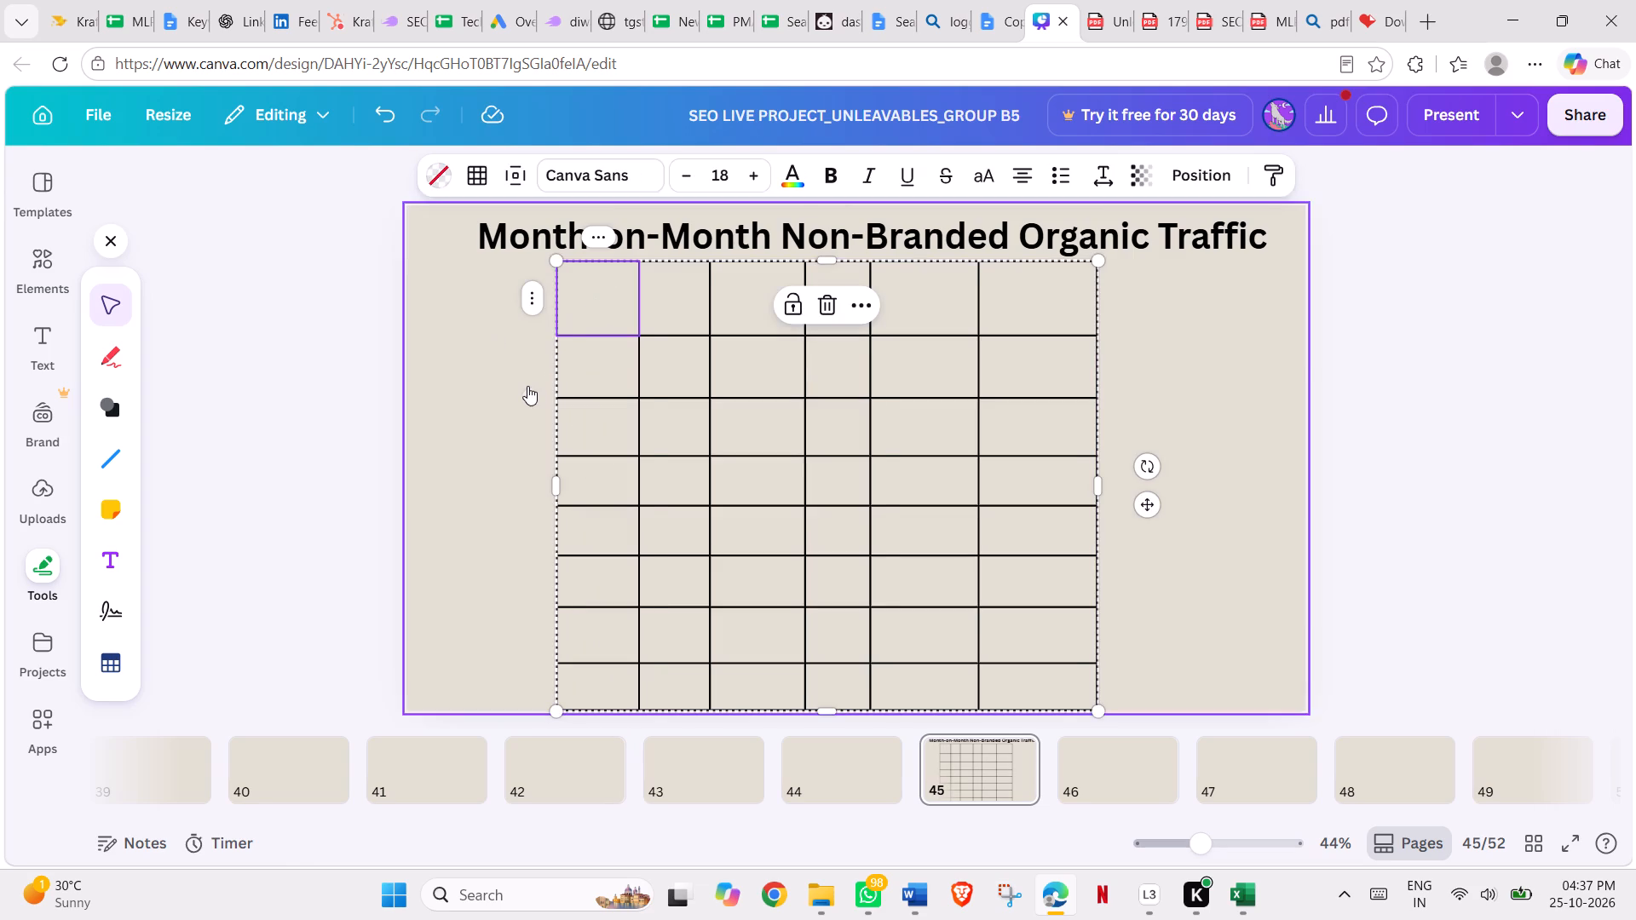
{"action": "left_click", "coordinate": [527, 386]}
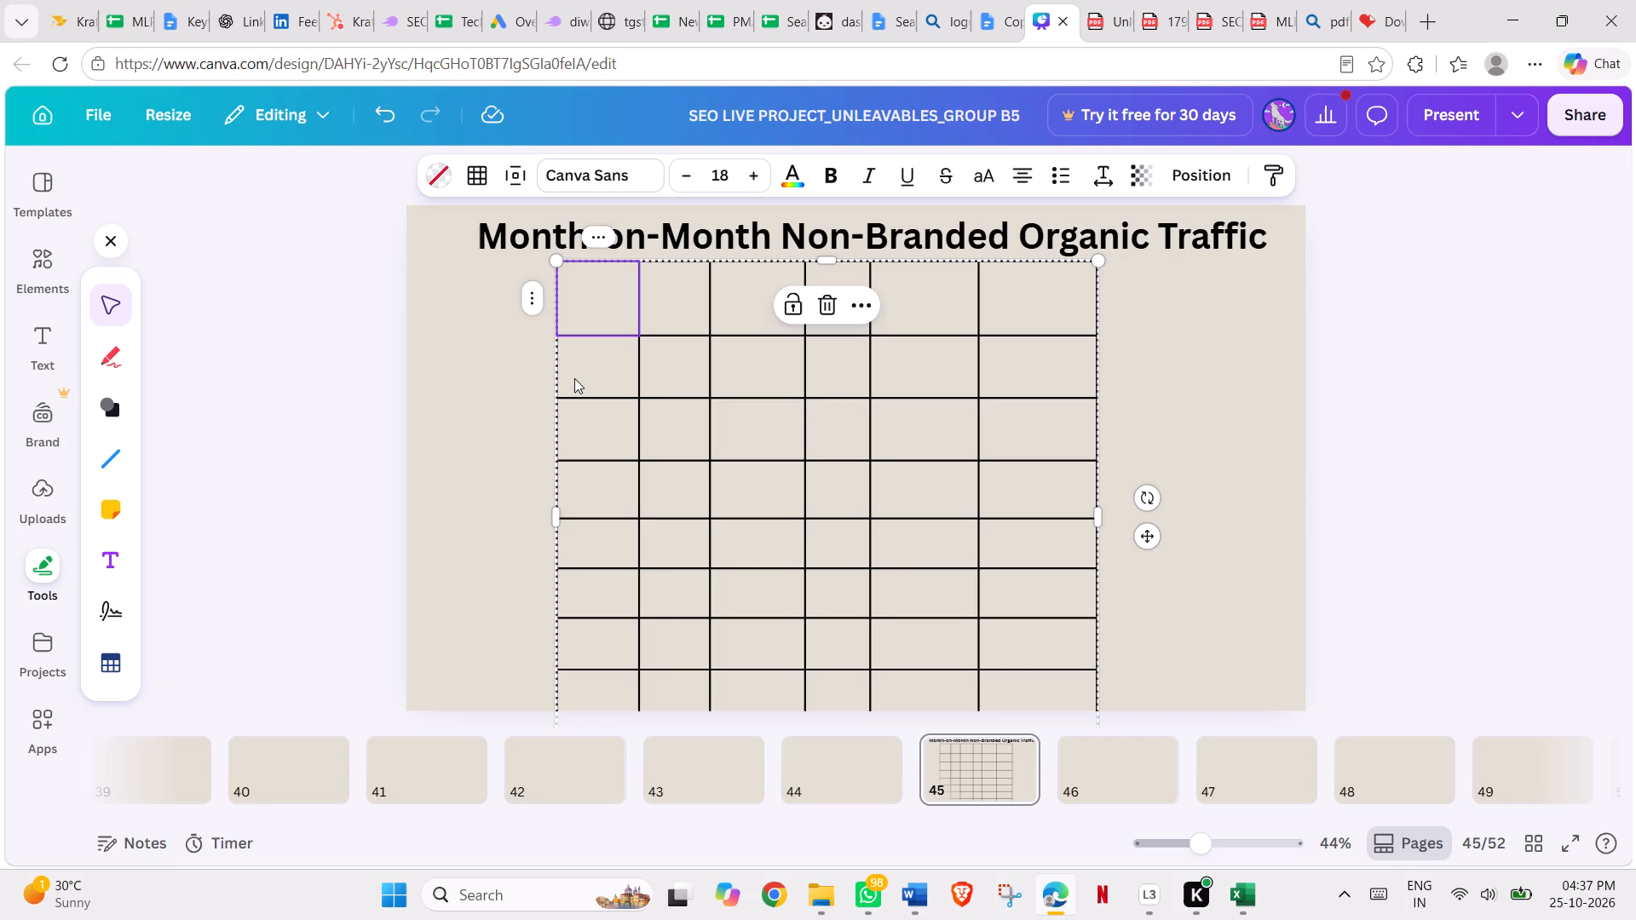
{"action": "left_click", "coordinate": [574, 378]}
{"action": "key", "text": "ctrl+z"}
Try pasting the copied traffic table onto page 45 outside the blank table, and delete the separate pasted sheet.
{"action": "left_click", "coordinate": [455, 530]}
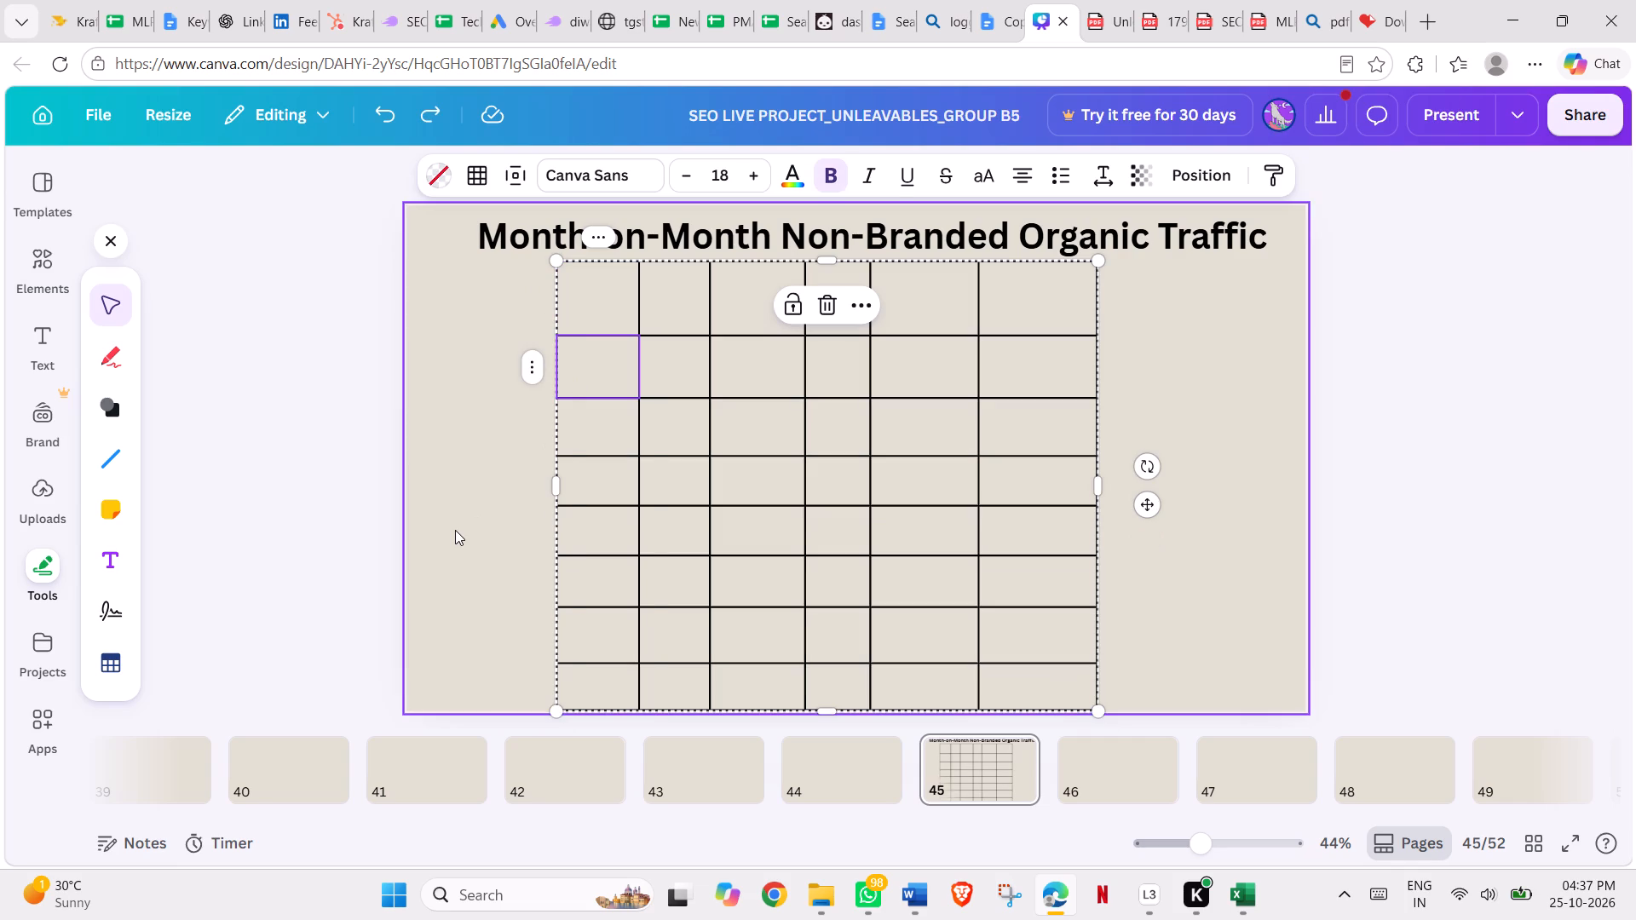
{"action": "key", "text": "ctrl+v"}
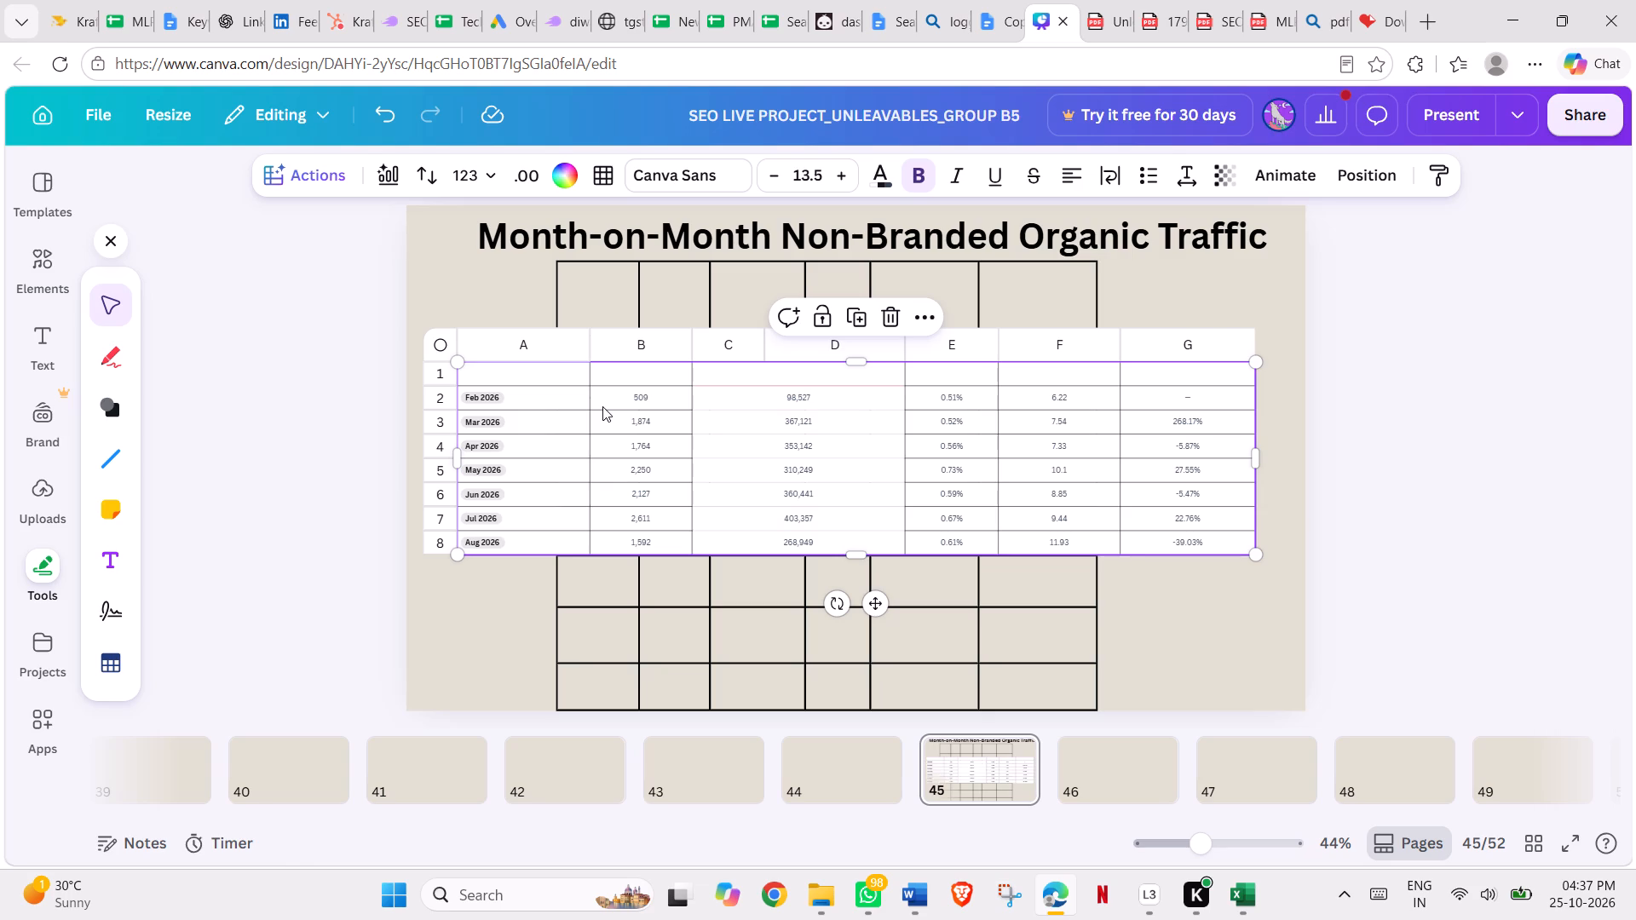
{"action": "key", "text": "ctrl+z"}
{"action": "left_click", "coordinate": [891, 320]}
Select every cell of page 45's blank table and paste the copied traffic data with its headers, nudging the table slightly sideways.
{"action": "left_click_drag", "start_coordinate": [619, 297], "coordinate": [701, 417]}
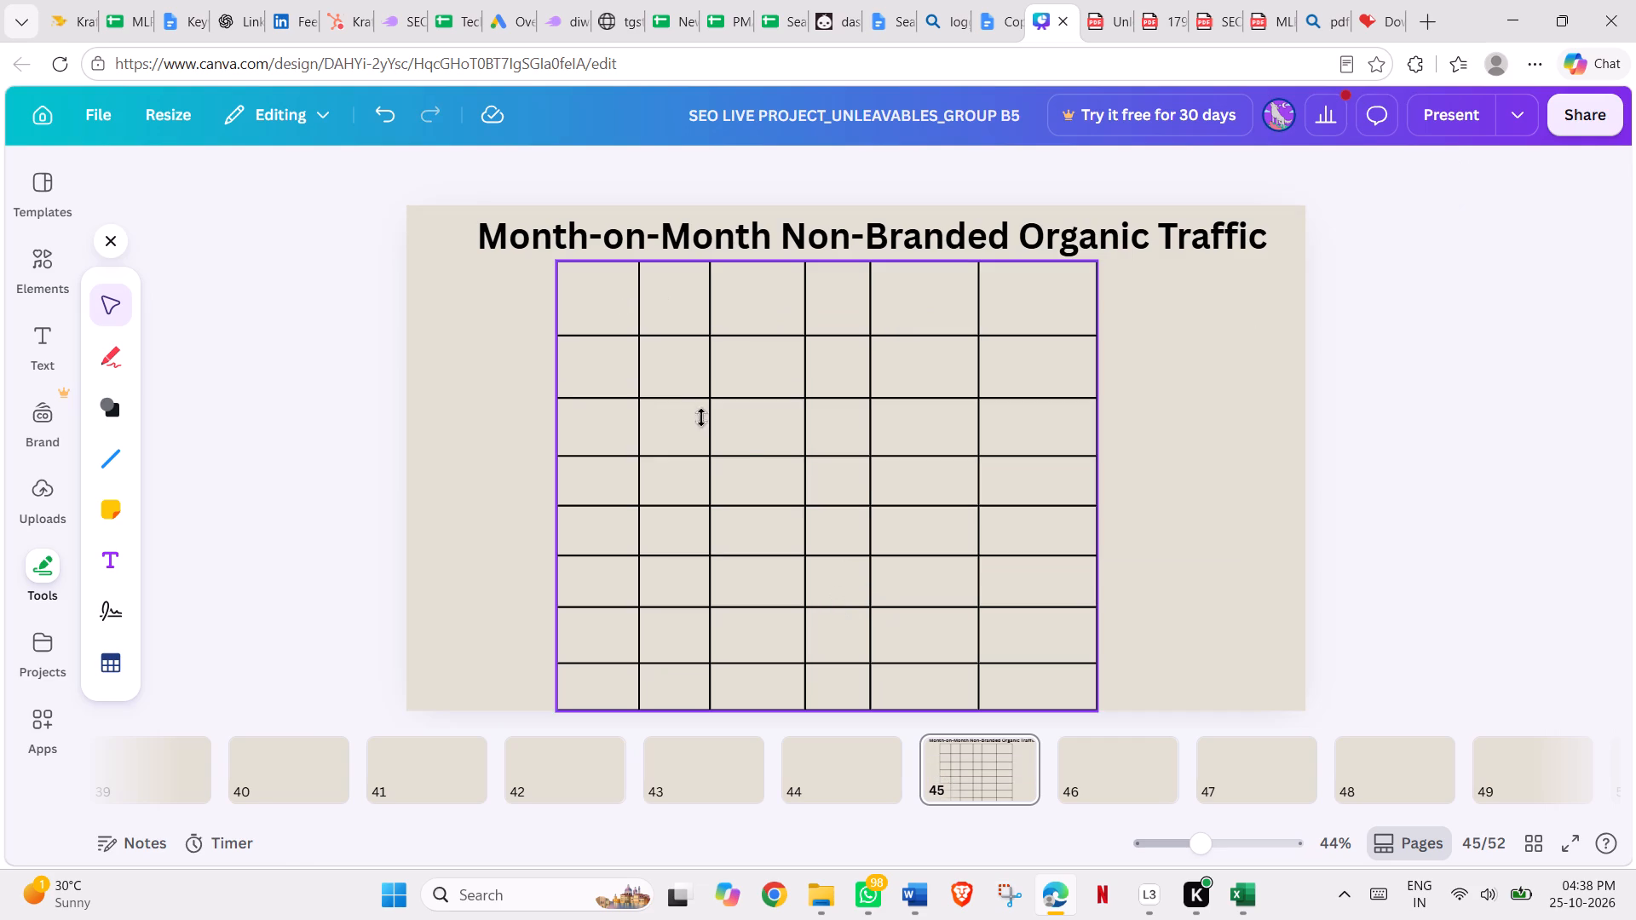
{"action": "left_click_drag", "start_coordinate": [701, 417], "coordinate": [593, 314]}
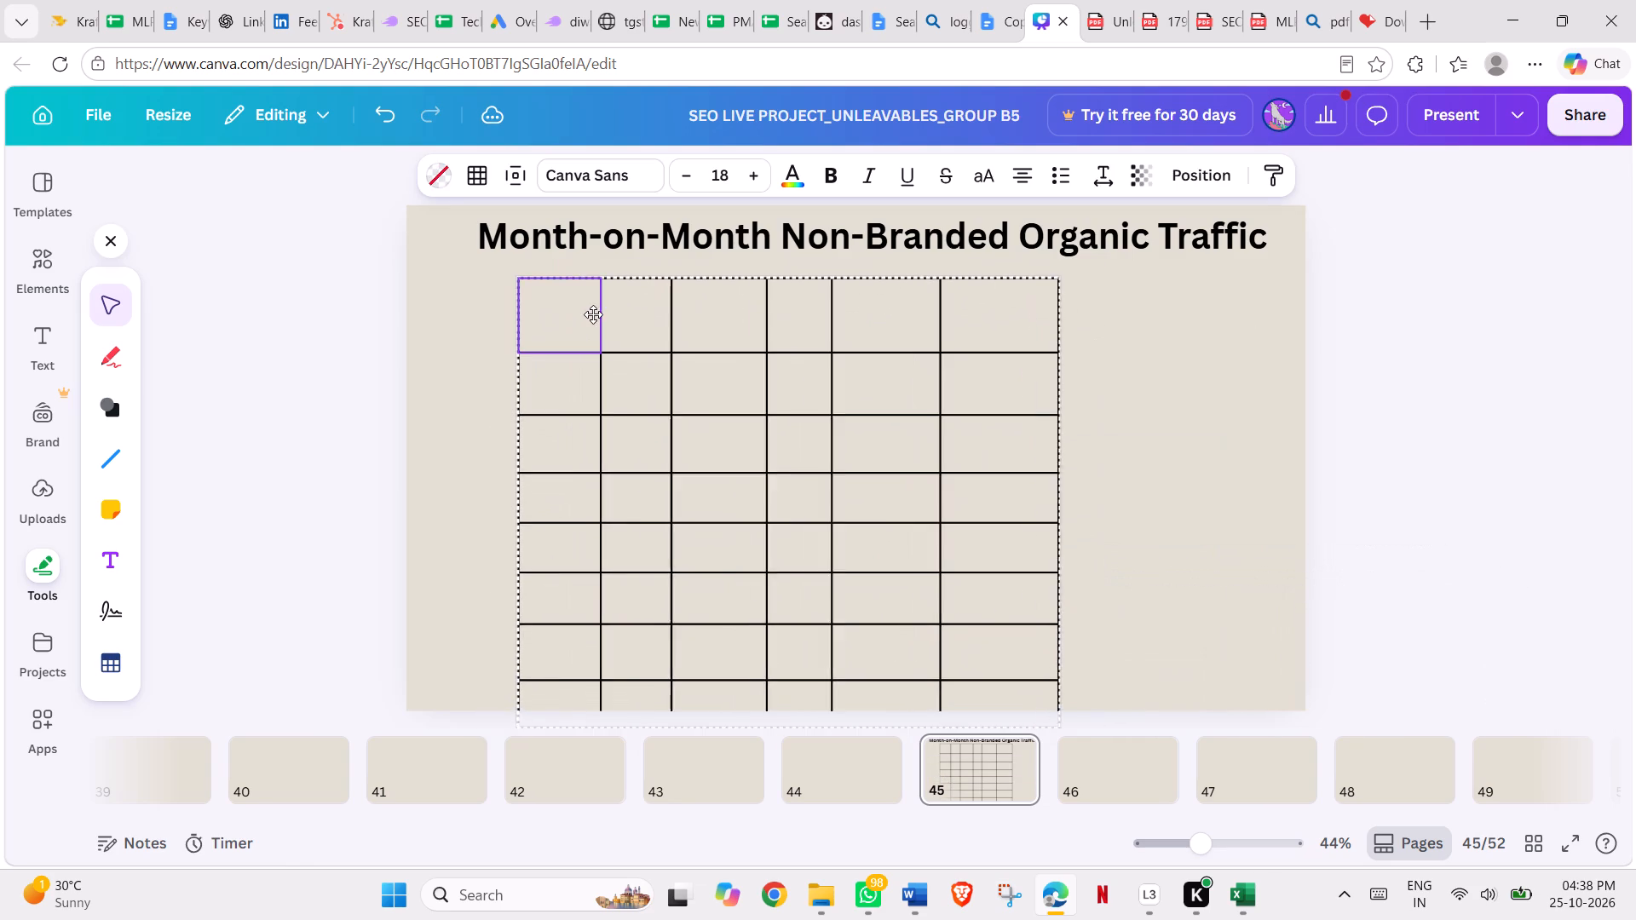
{"action": "left_click_drag", "start_coordinate": [593, 314], "coordinate": [608, 299]}
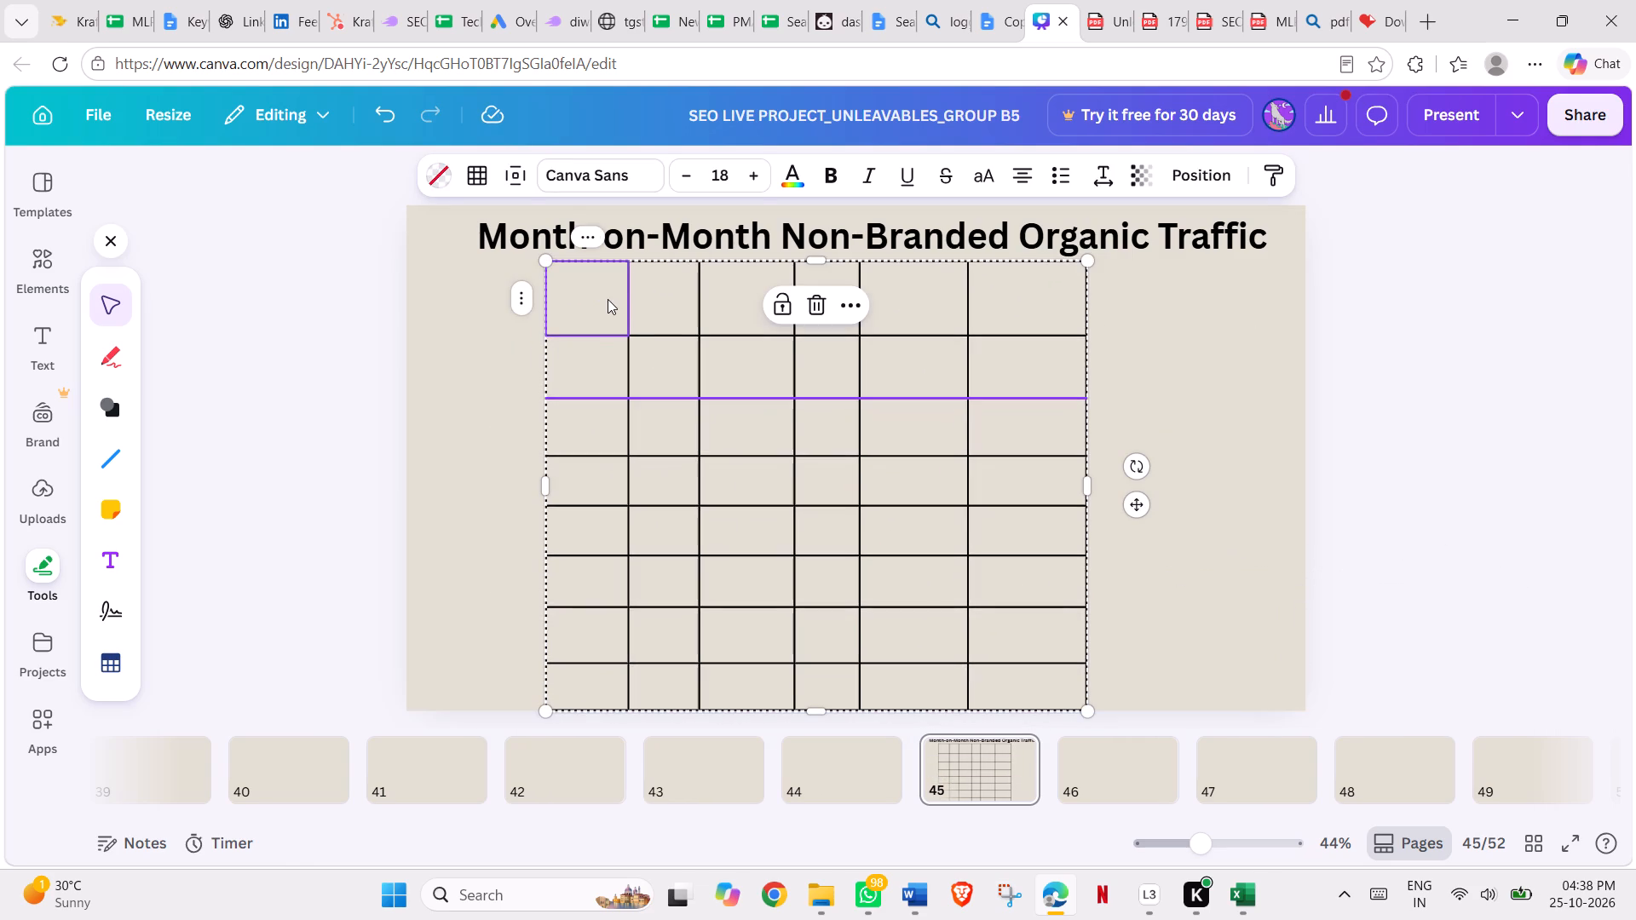
{"action": "key", "text": "ctrl+a"}
{"action": "key", "text": "ctrl+v"}
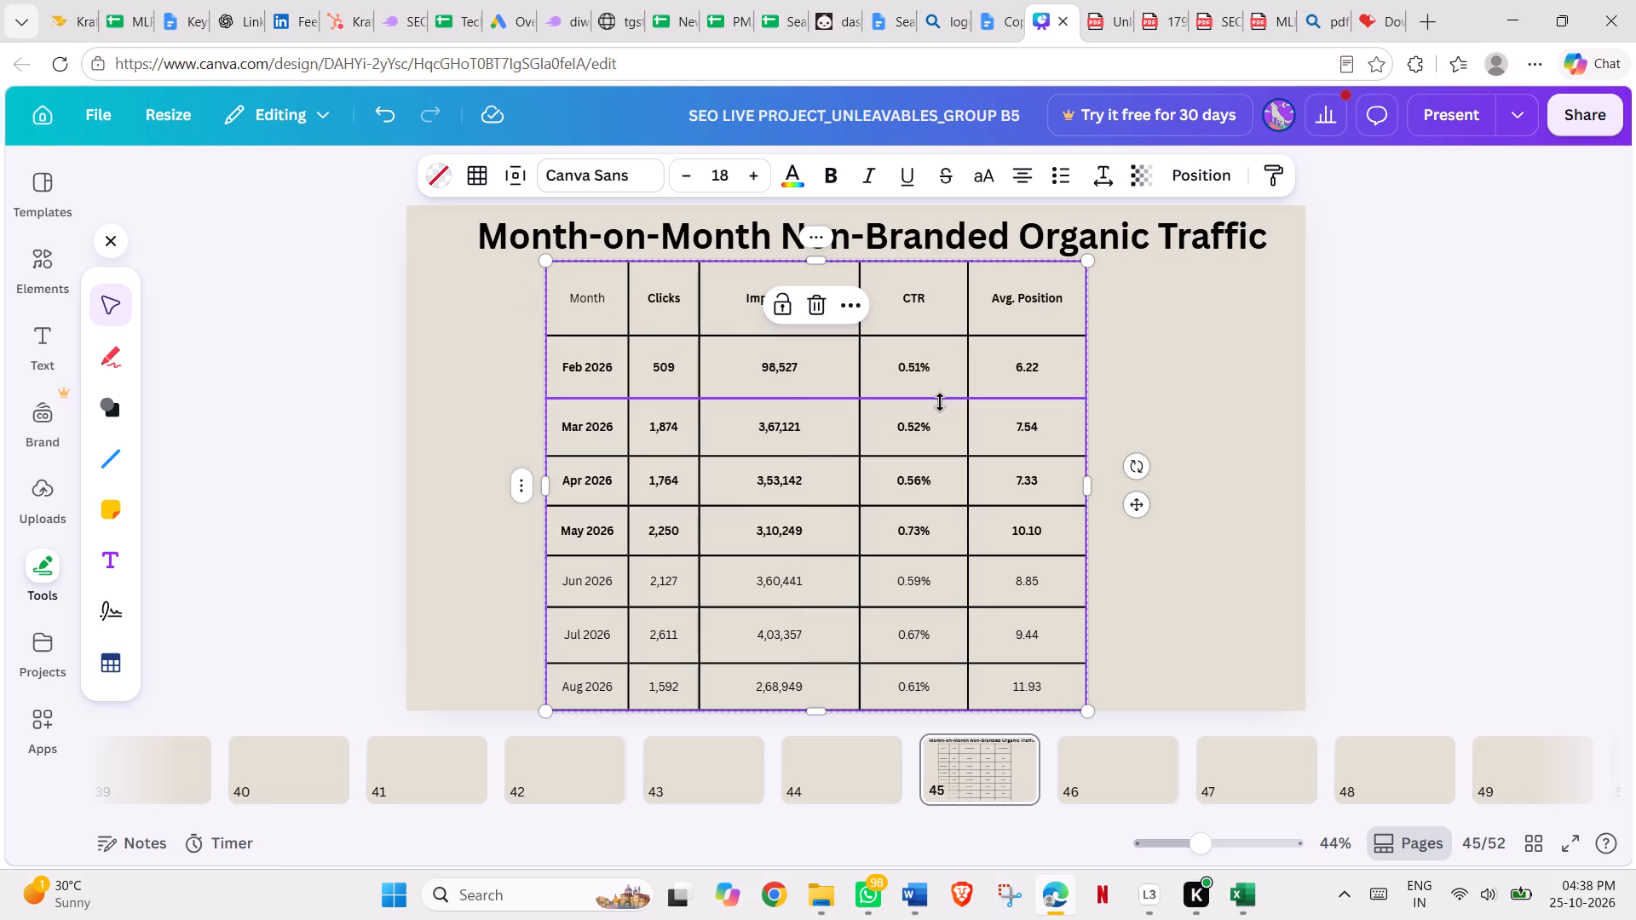
{"action": "left_click", "coordinate": [1168, 426]}
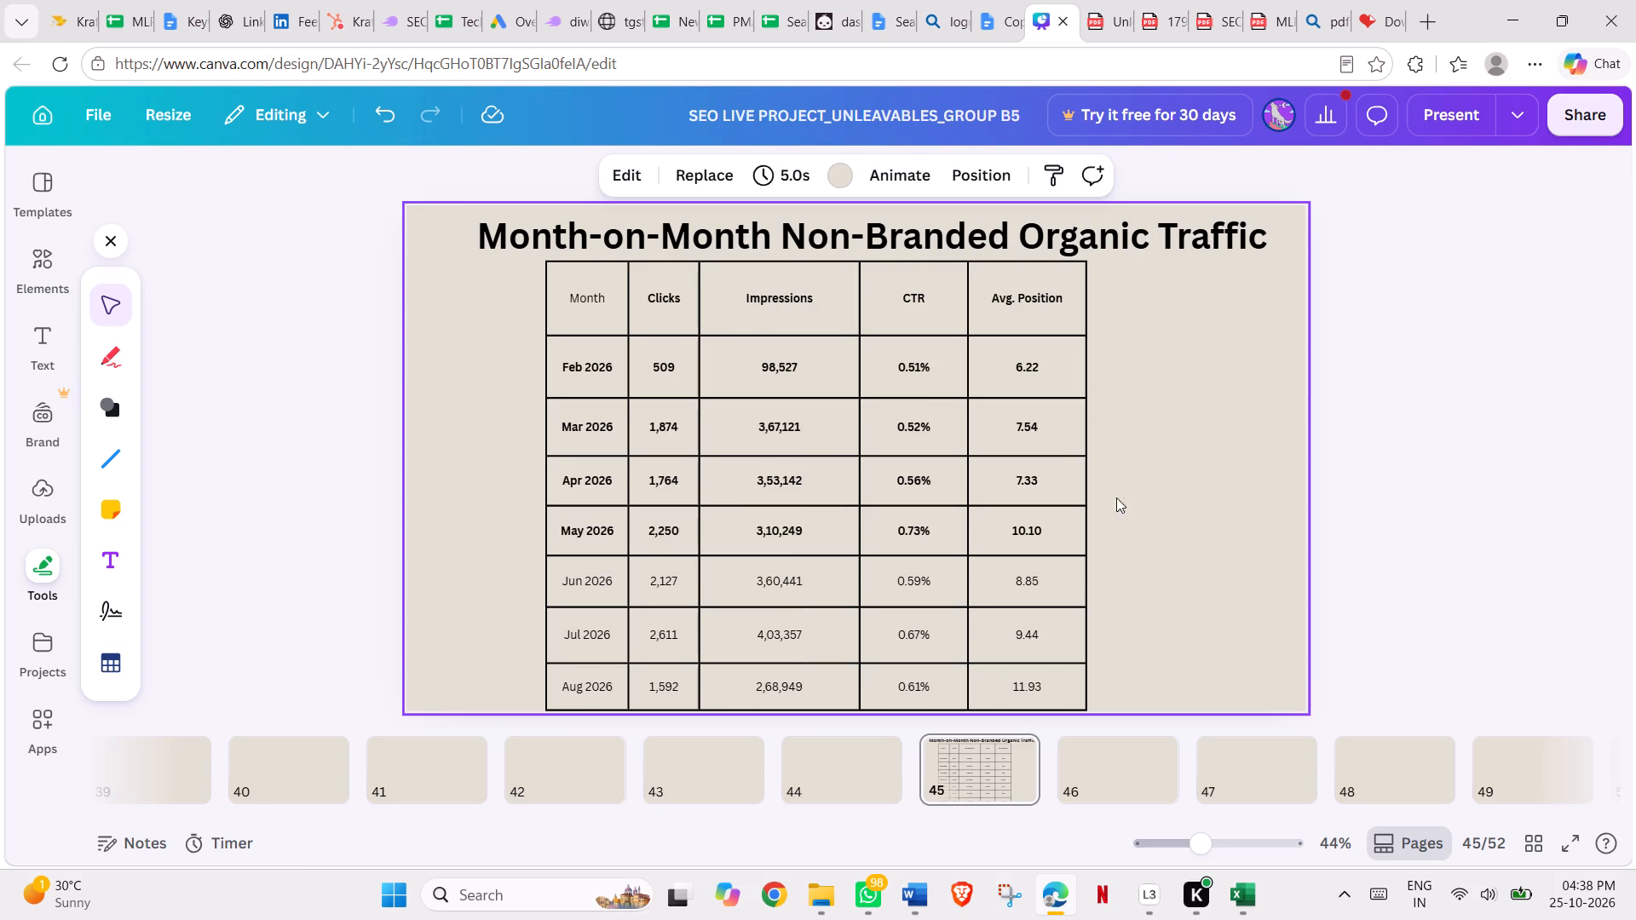
{"action": "left_click", "coordinate": [1040, 533]}
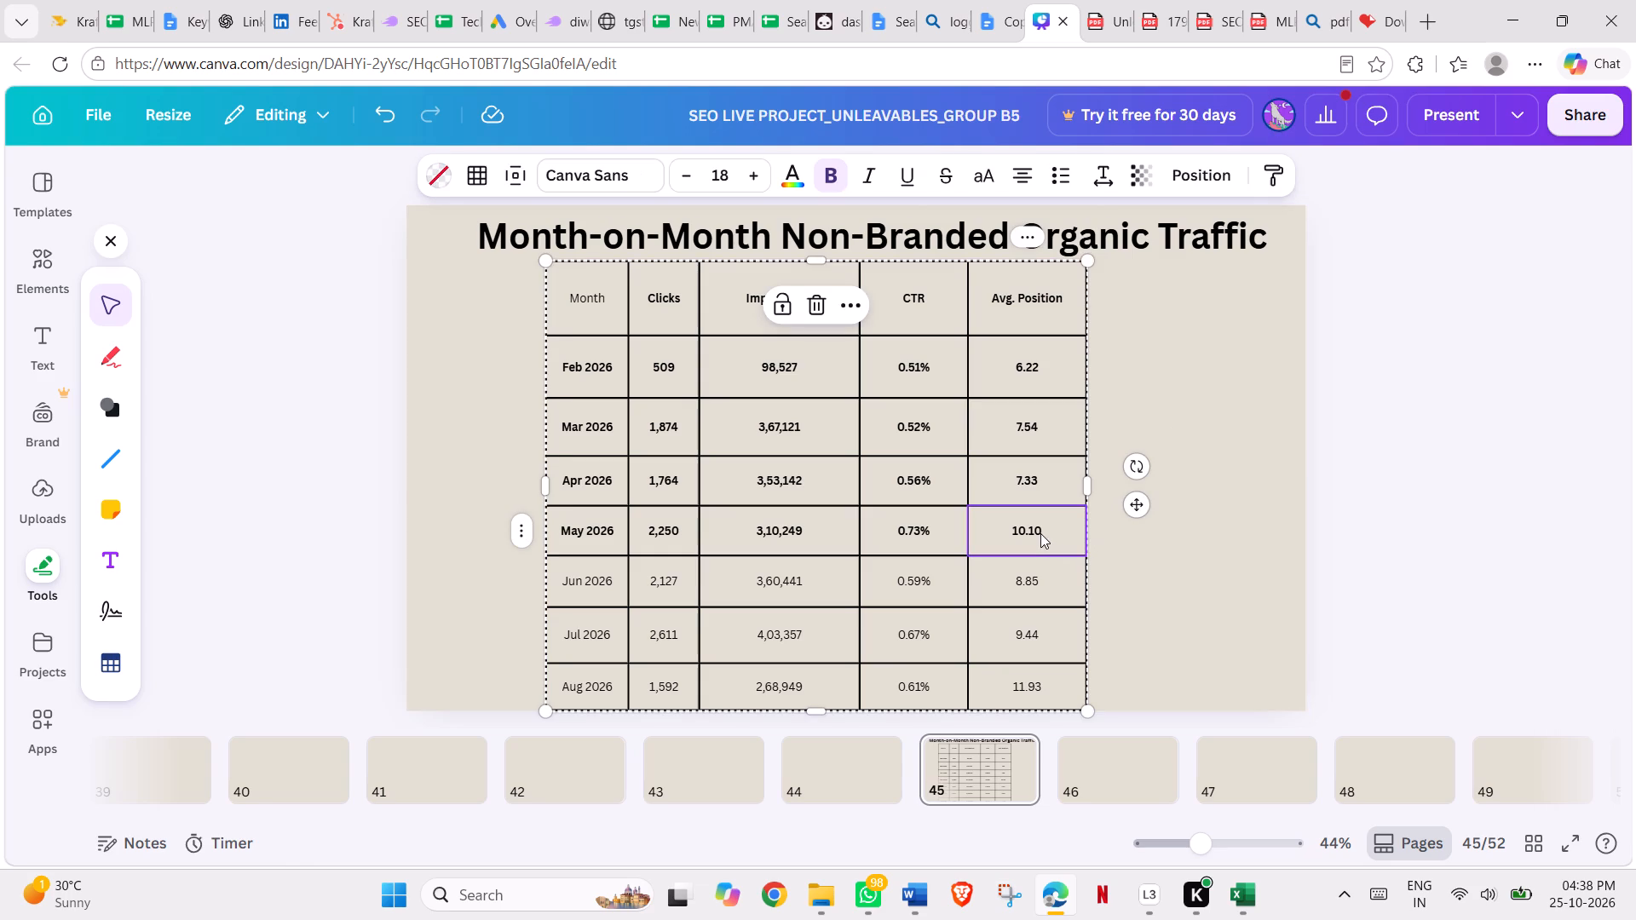
{"action": "left_click", "coordinate": [1129, 509]}
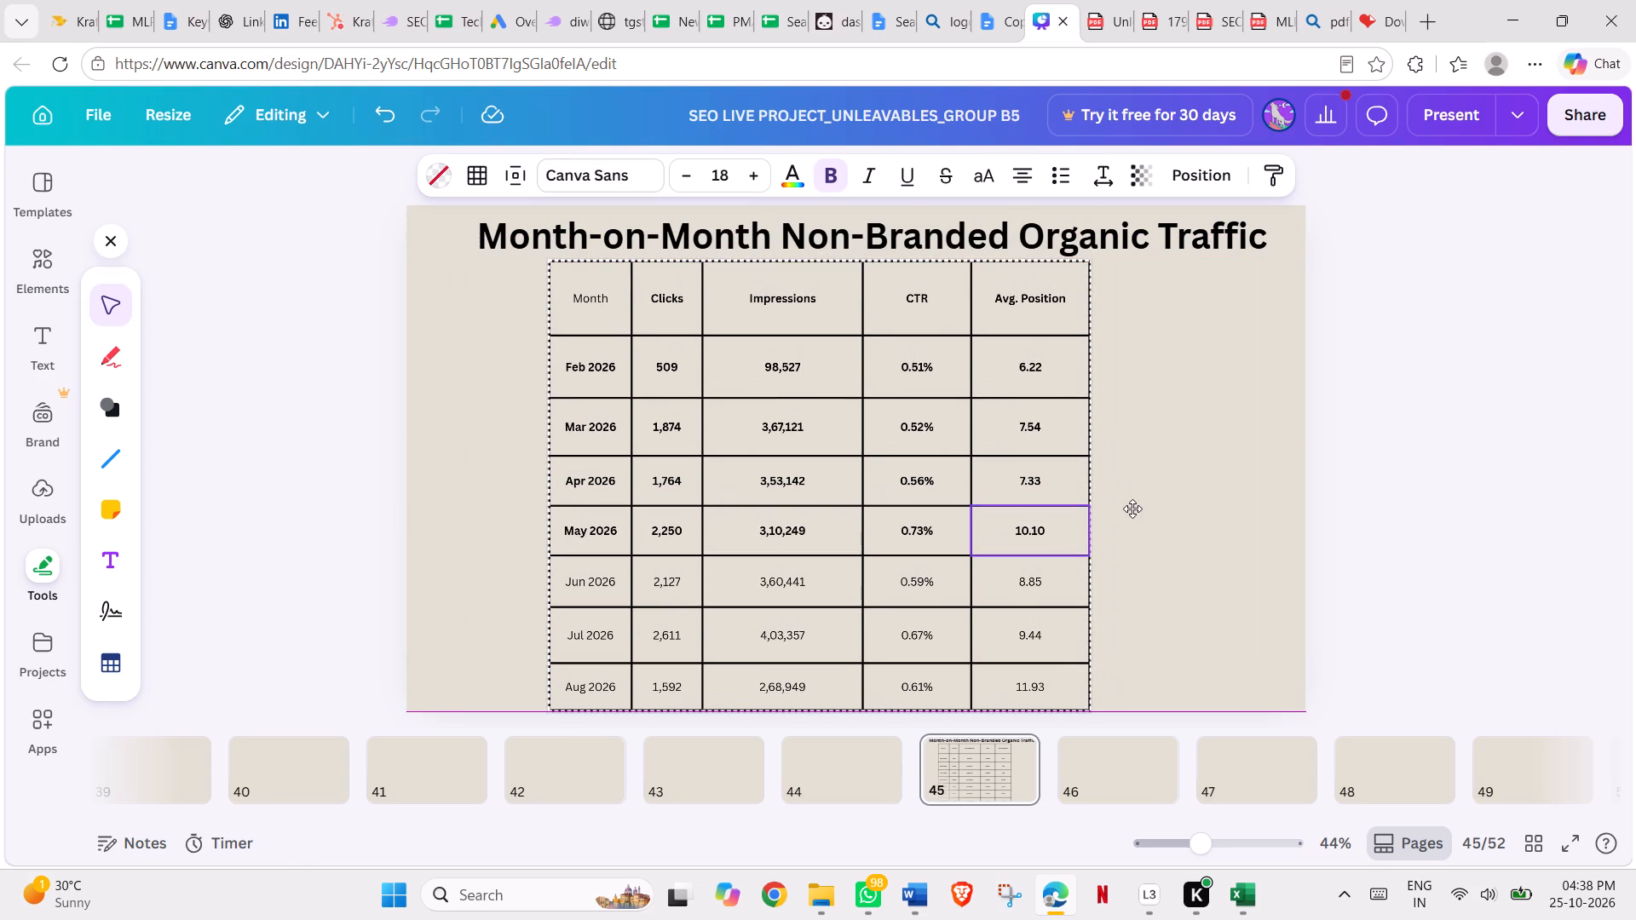
{"action": "left_click", "coordinate": [1178, 552]}
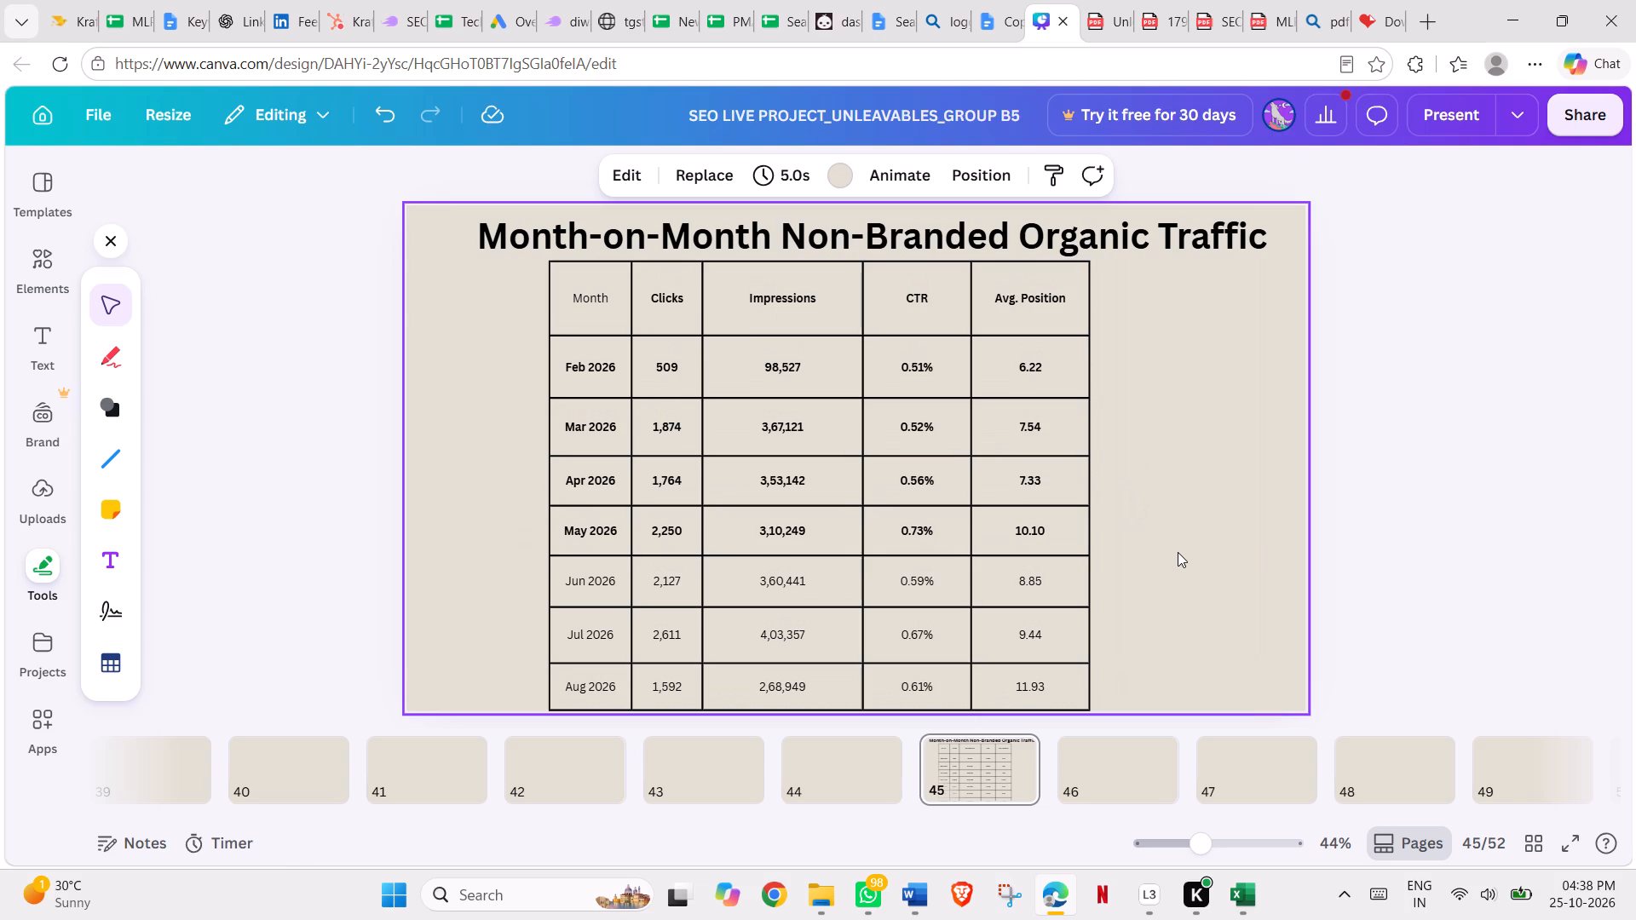
Compare page 45's pasted columns with the traffic table on page 1 of the report PDF.
{"action": "left_click", "coordinate": [1105, 18]}
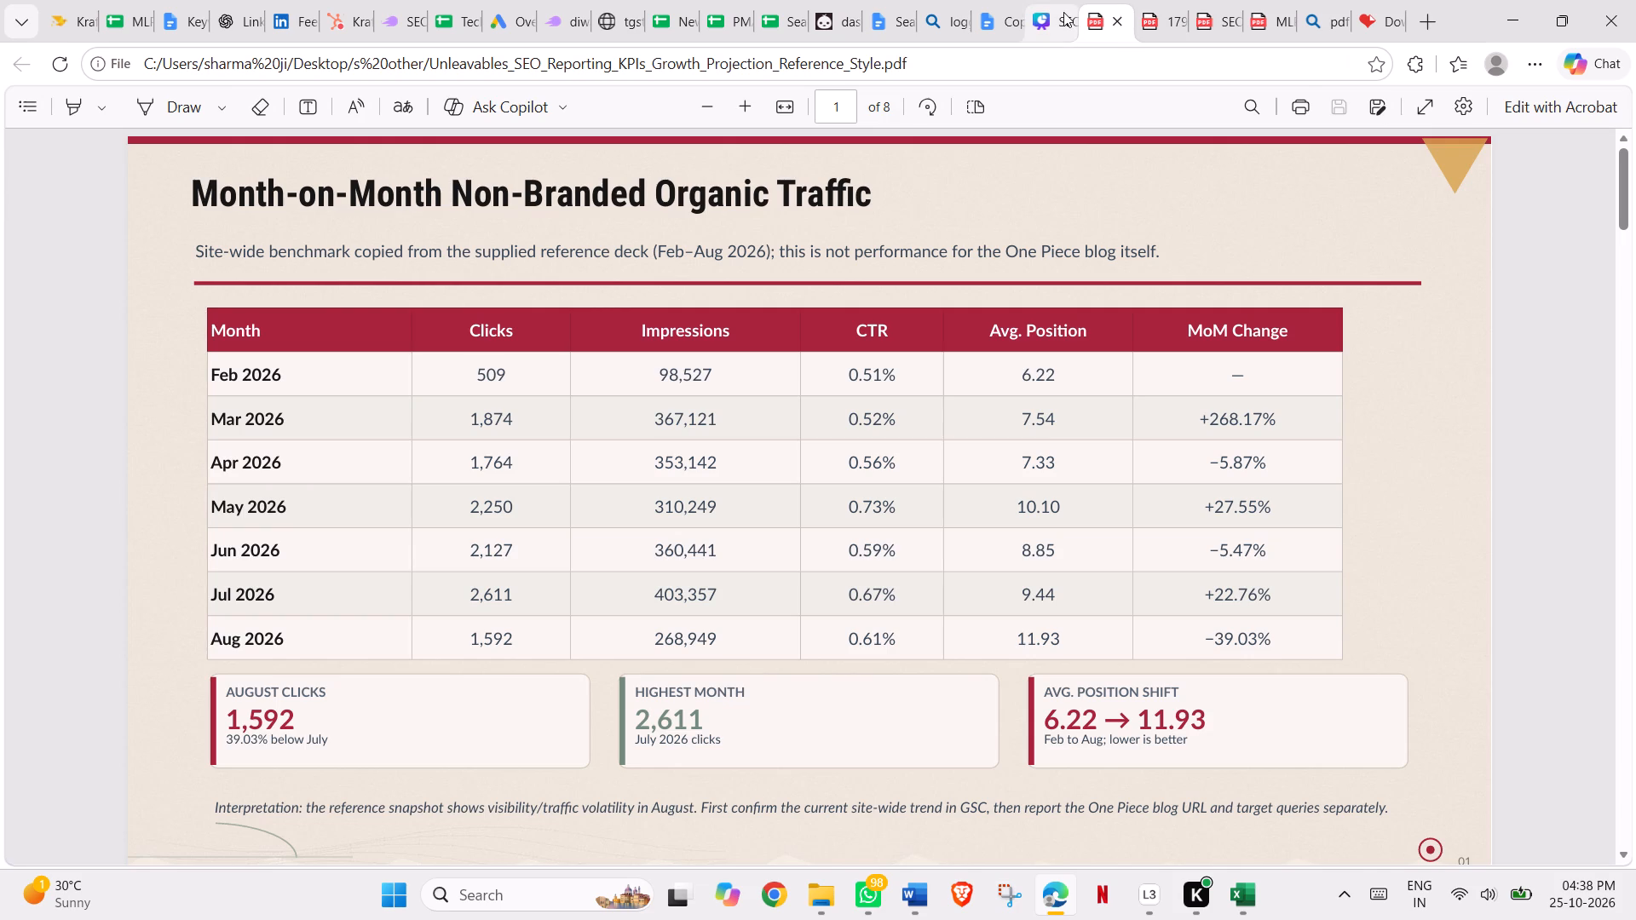
{"action": "left_click", "coordinate": [1050, 12]}
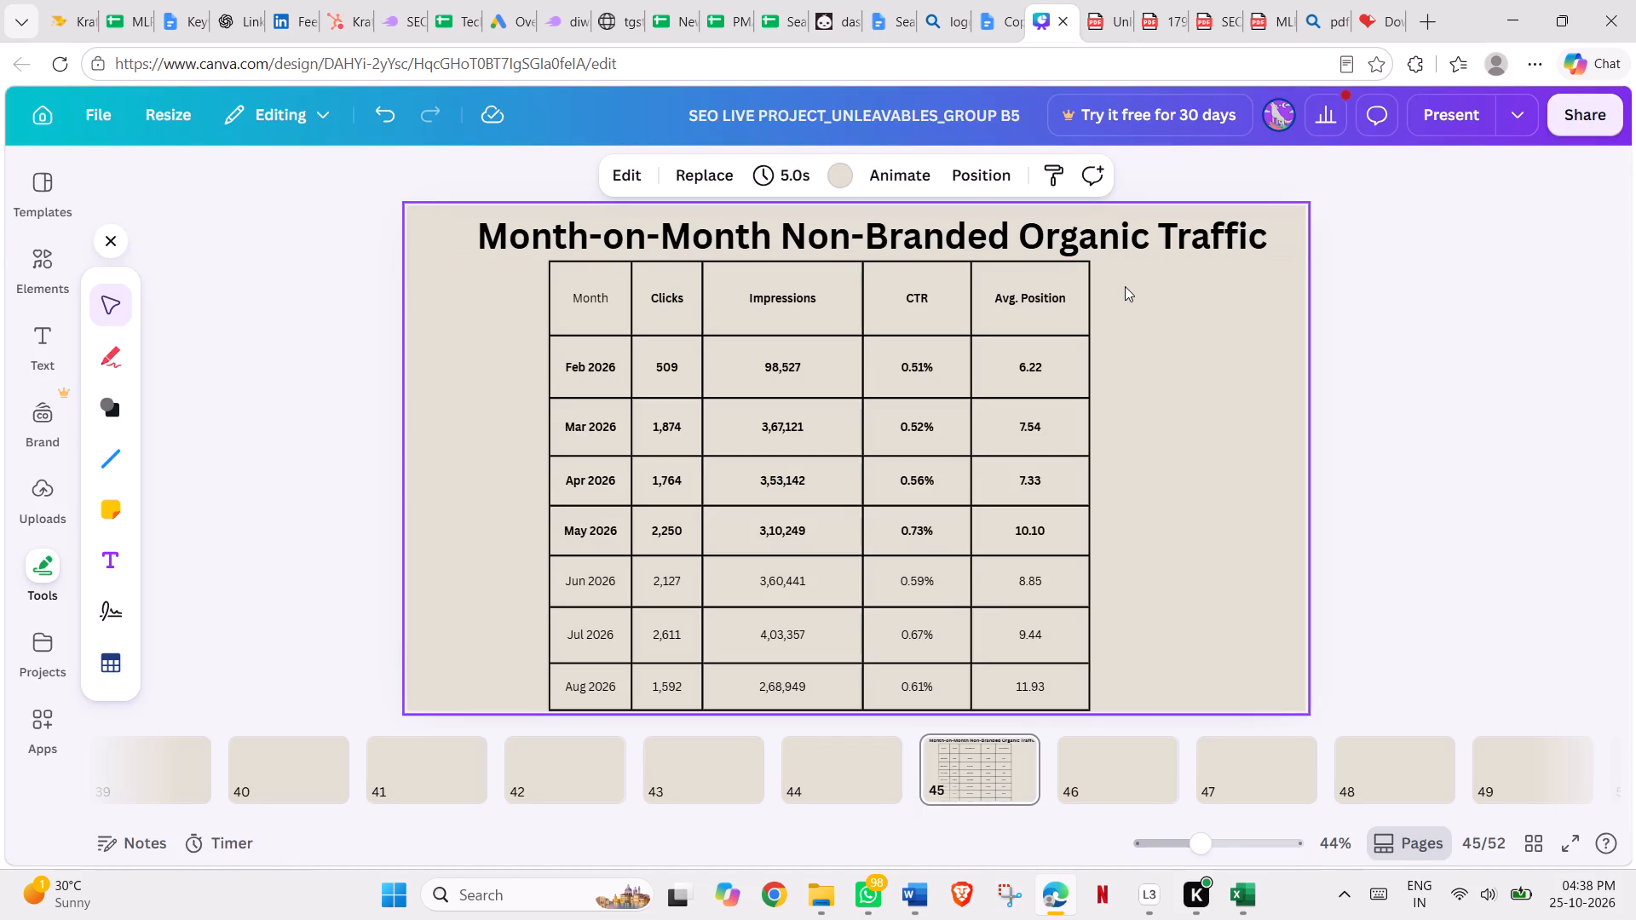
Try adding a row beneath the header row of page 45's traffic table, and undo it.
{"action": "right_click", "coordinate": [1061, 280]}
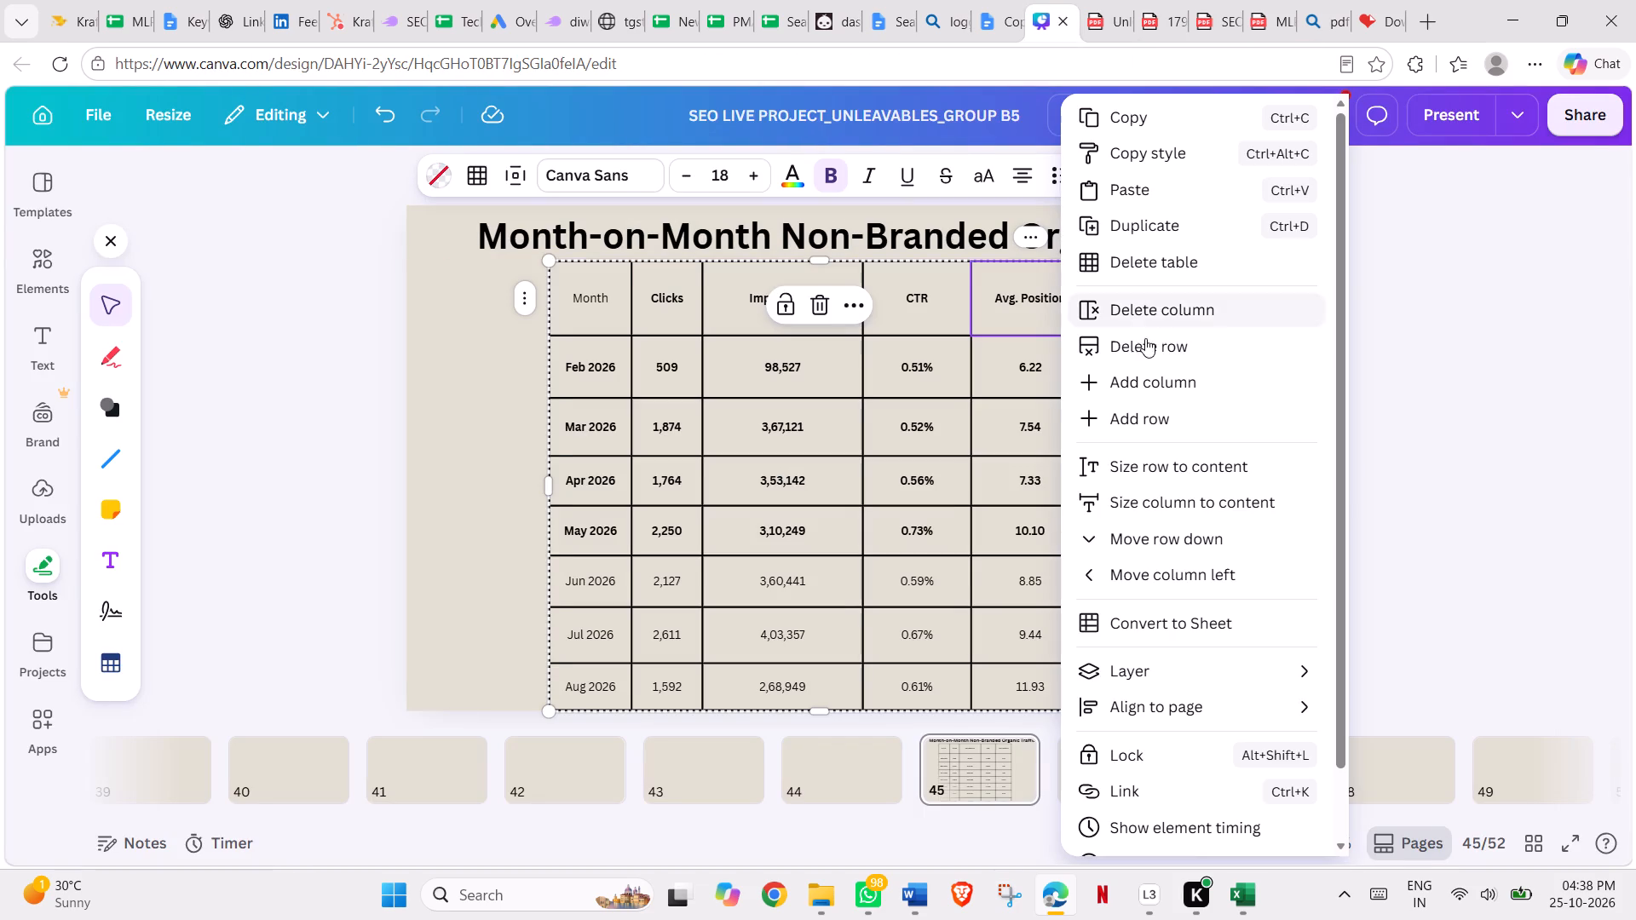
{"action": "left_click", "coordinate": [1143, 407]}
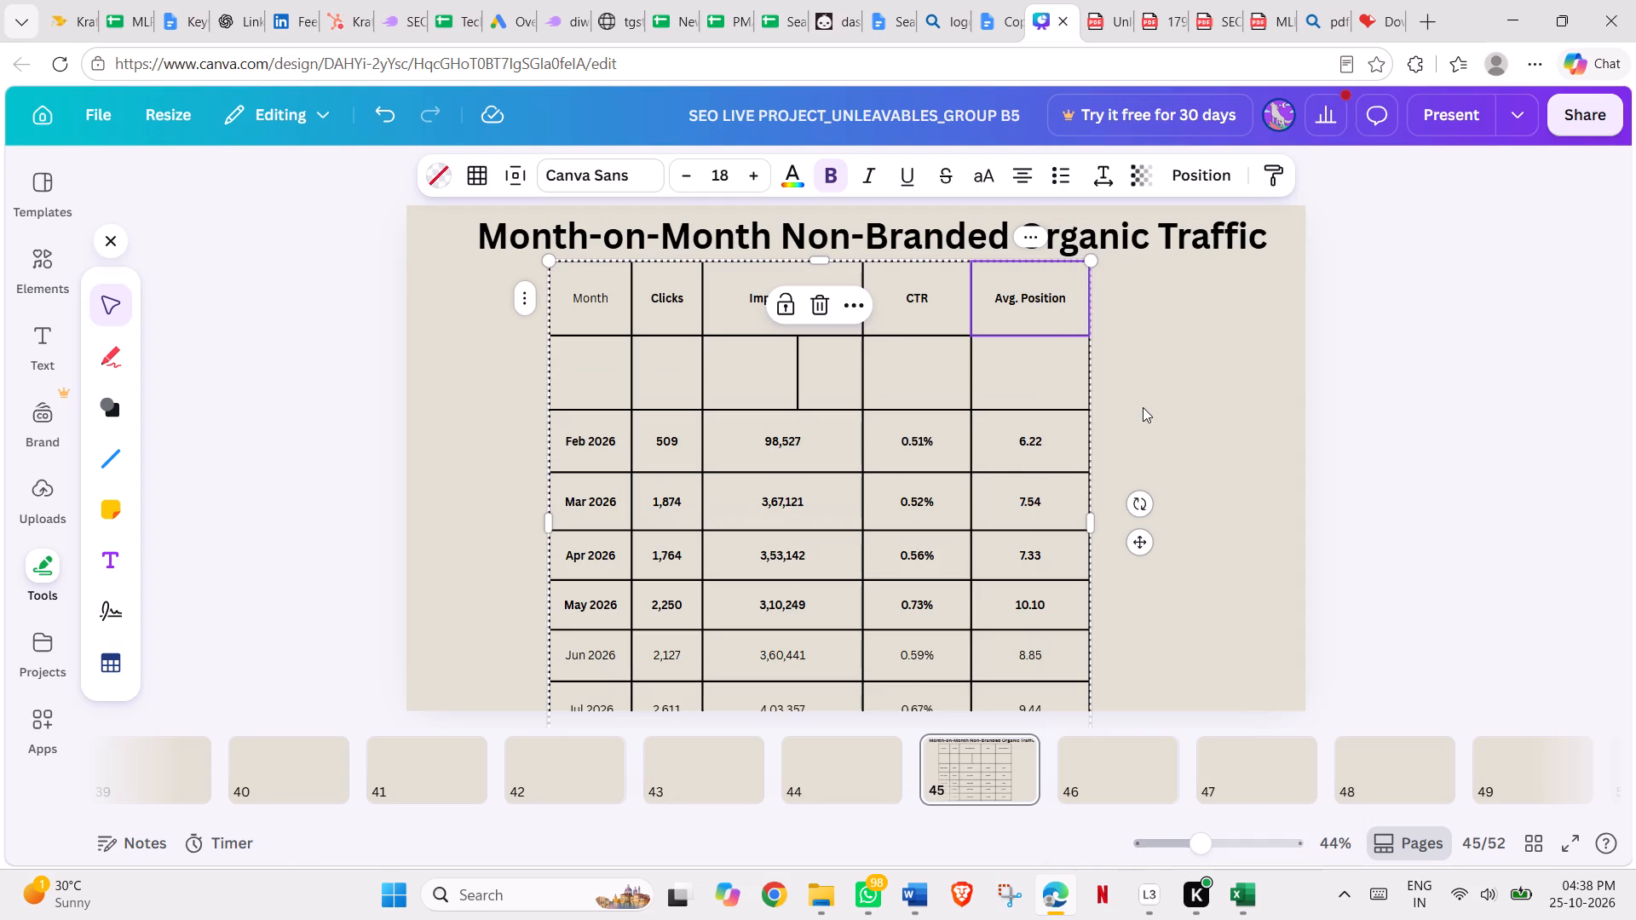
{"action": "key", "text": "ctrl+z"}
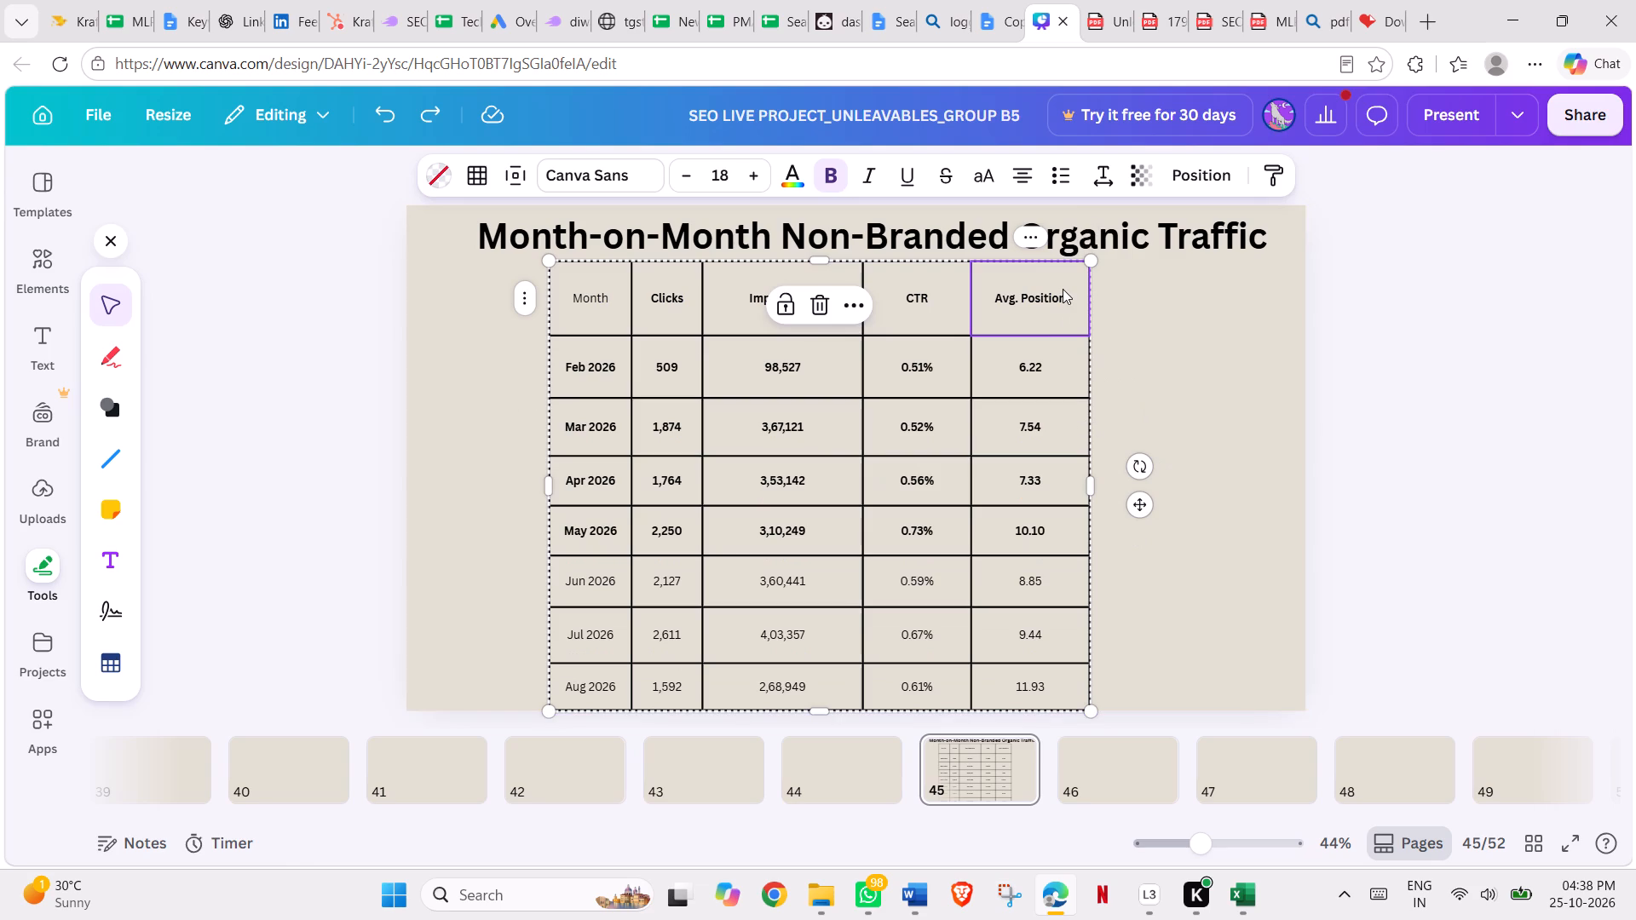
Add a column after Avg. Position in page 45's table and enter the header "Mom change".
{"action": "left_click", "coordinate": [1091, 236]}
{"action": "left_click", "coordinate": [1152, 273]}
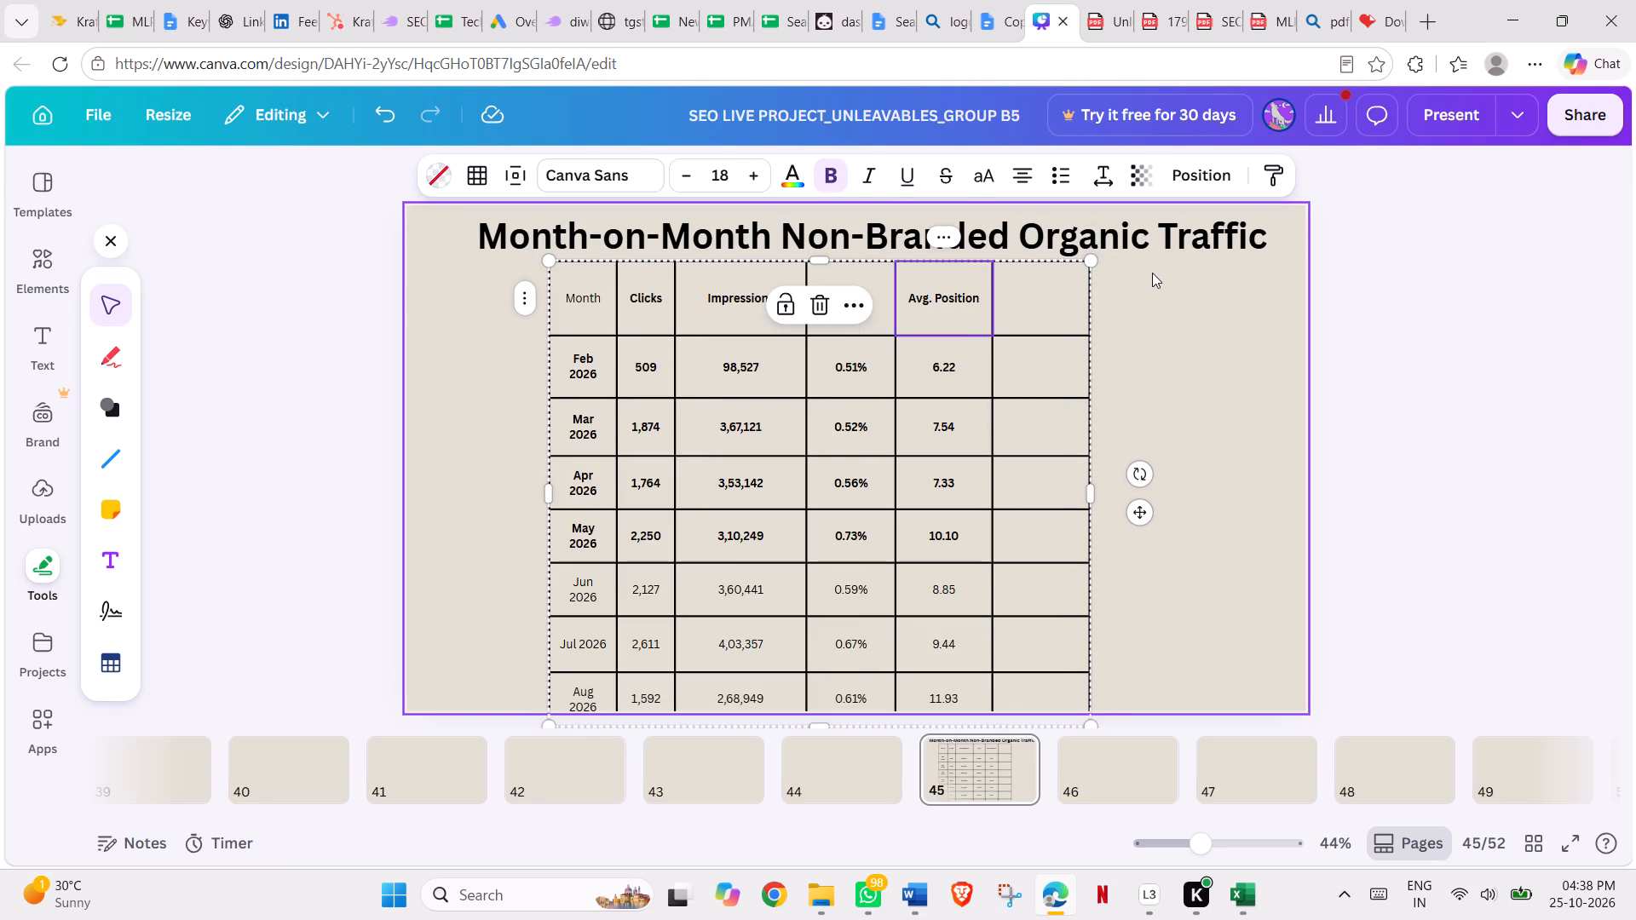
{"action": "double_click", "coordinate": [1030, 298]}
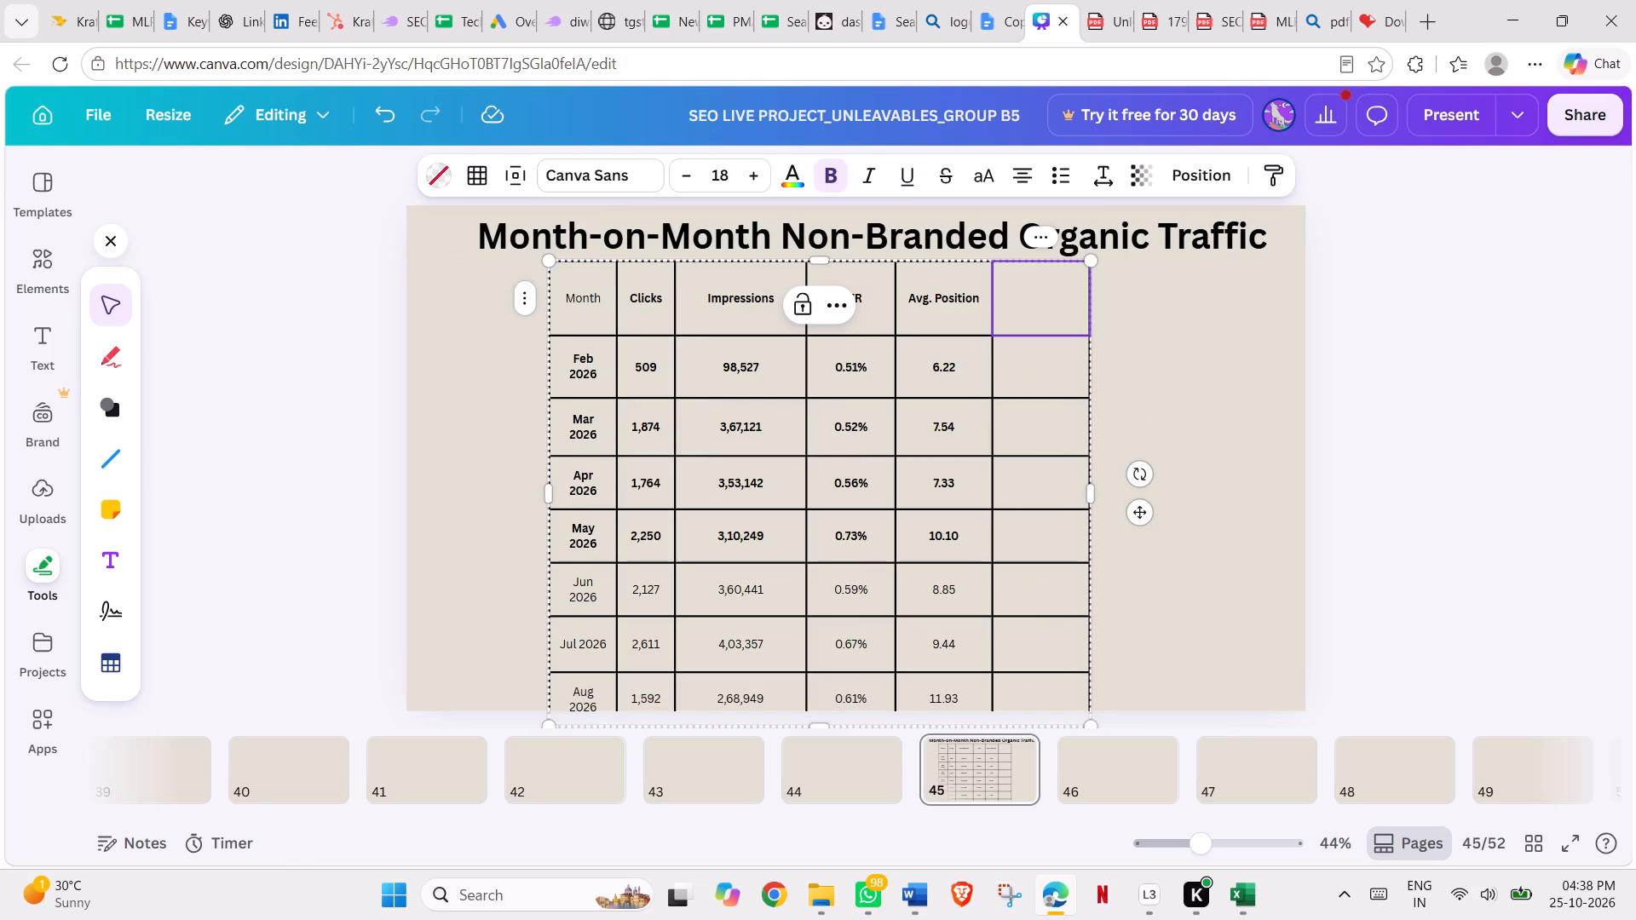
{"action": "key", "text": "m"}
{"action": "key", "text": "BackSpace"}
{"action": "type", "text": "om change"}
{"action": "left_click", "coordinate": [1213, 373]}
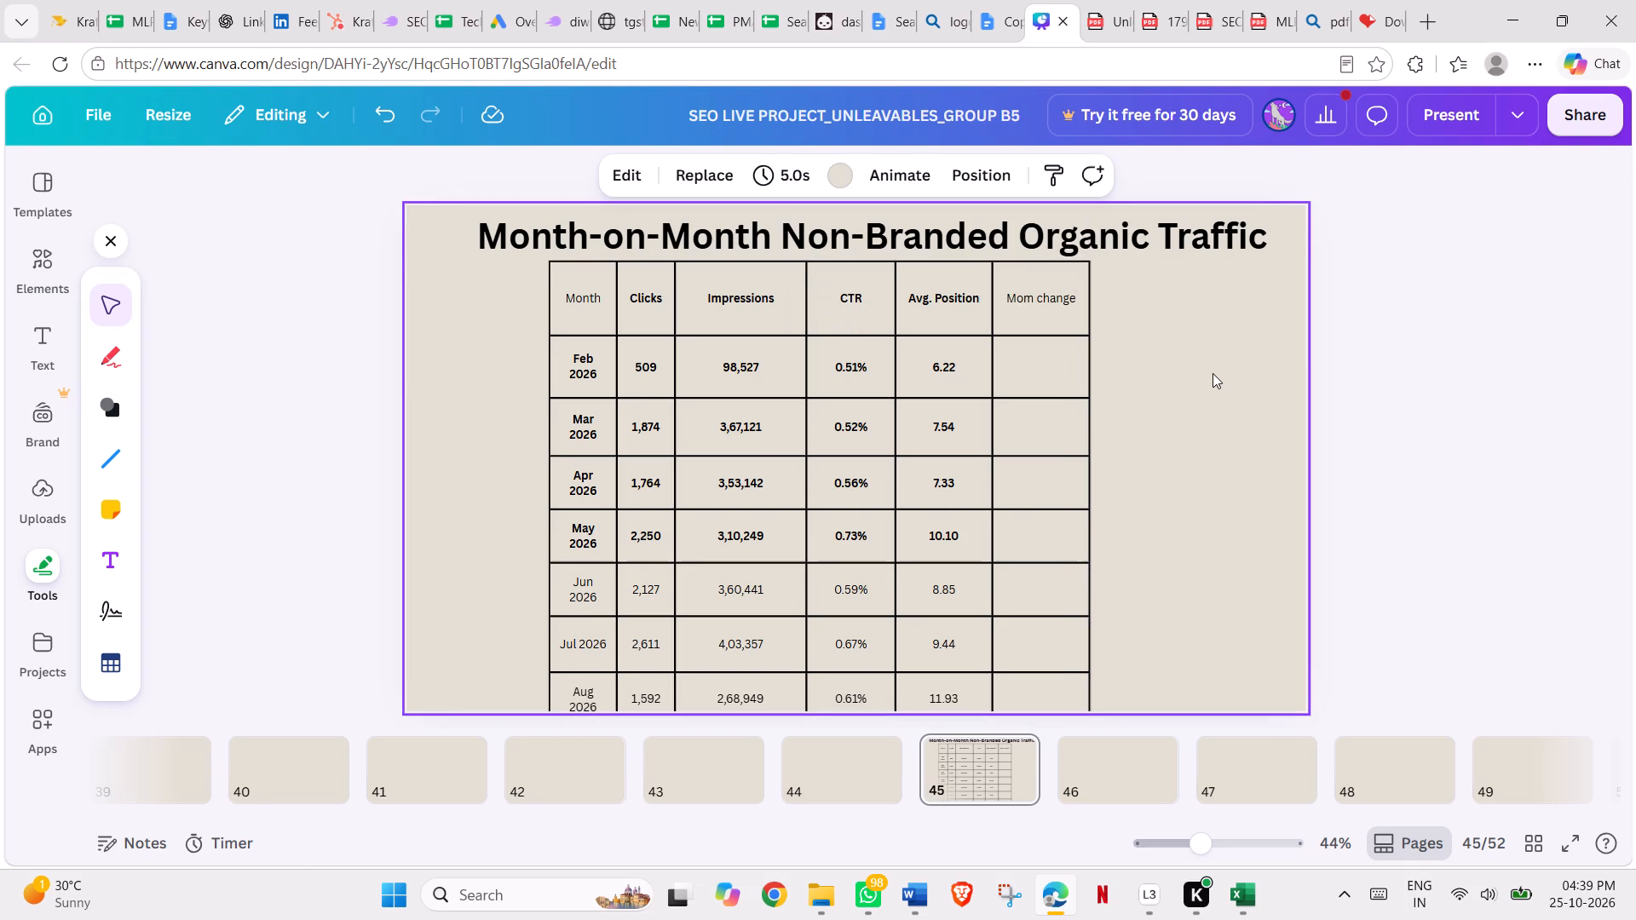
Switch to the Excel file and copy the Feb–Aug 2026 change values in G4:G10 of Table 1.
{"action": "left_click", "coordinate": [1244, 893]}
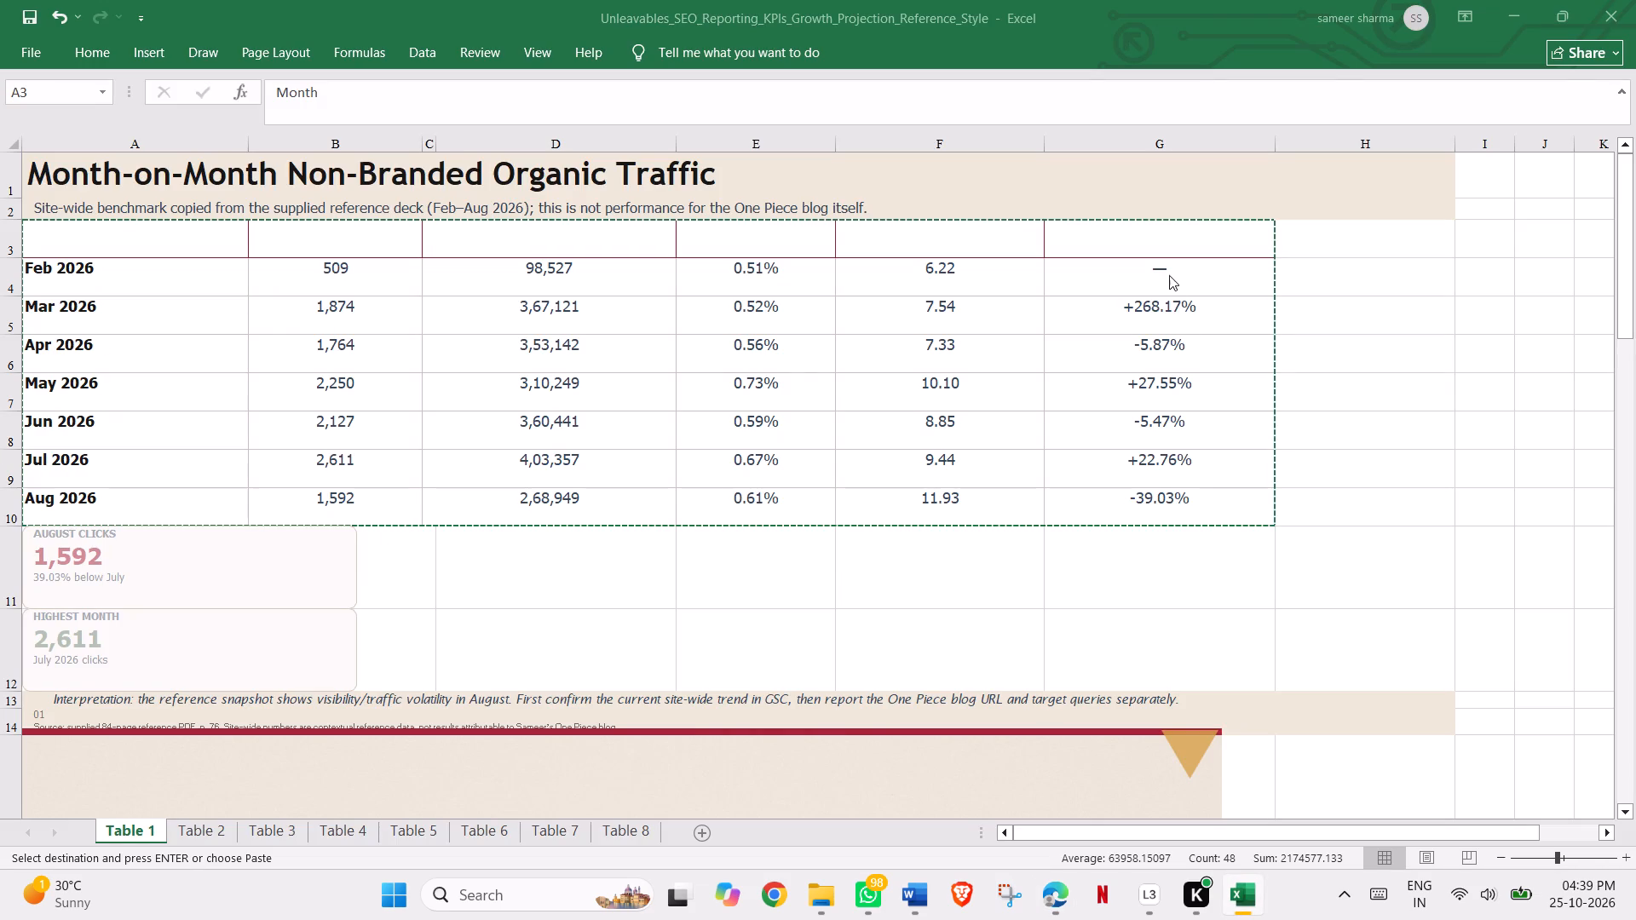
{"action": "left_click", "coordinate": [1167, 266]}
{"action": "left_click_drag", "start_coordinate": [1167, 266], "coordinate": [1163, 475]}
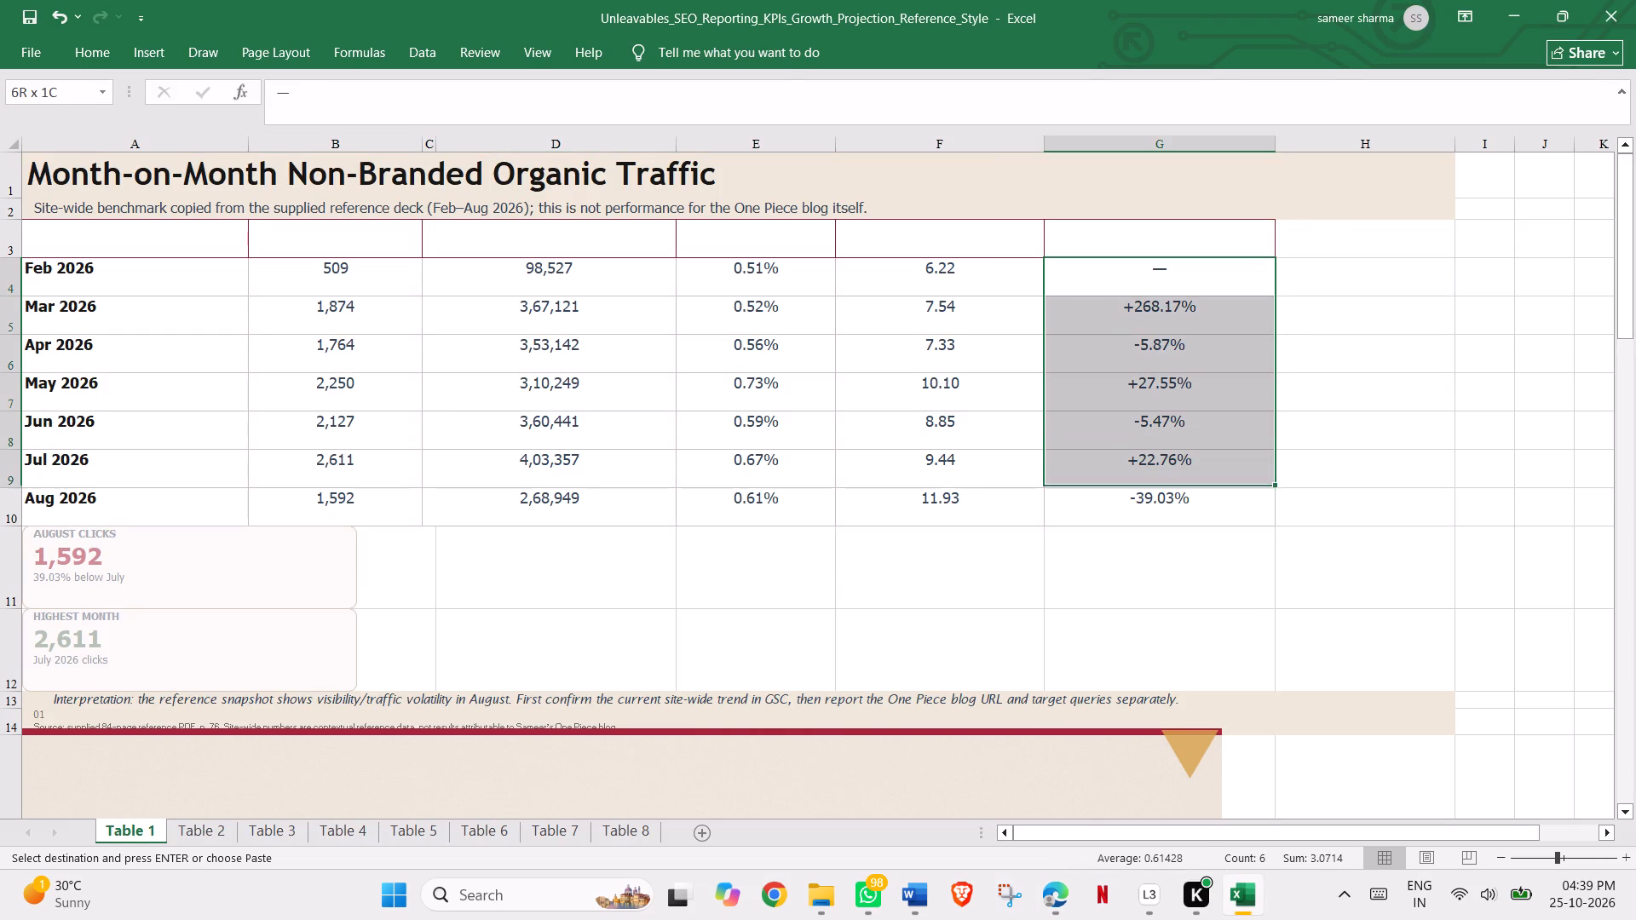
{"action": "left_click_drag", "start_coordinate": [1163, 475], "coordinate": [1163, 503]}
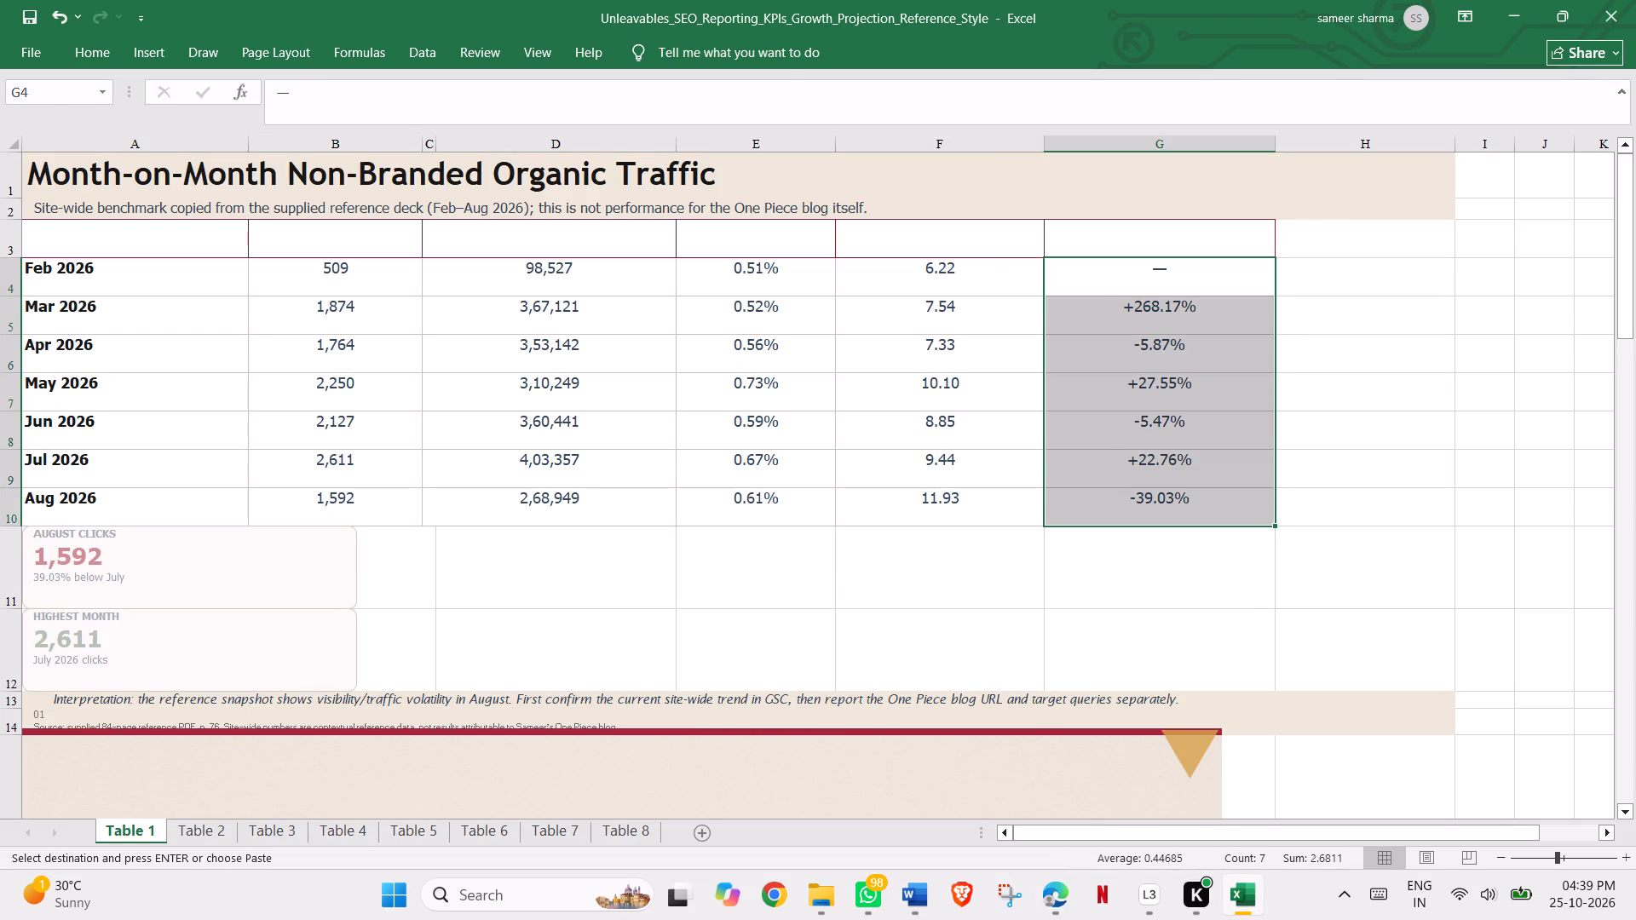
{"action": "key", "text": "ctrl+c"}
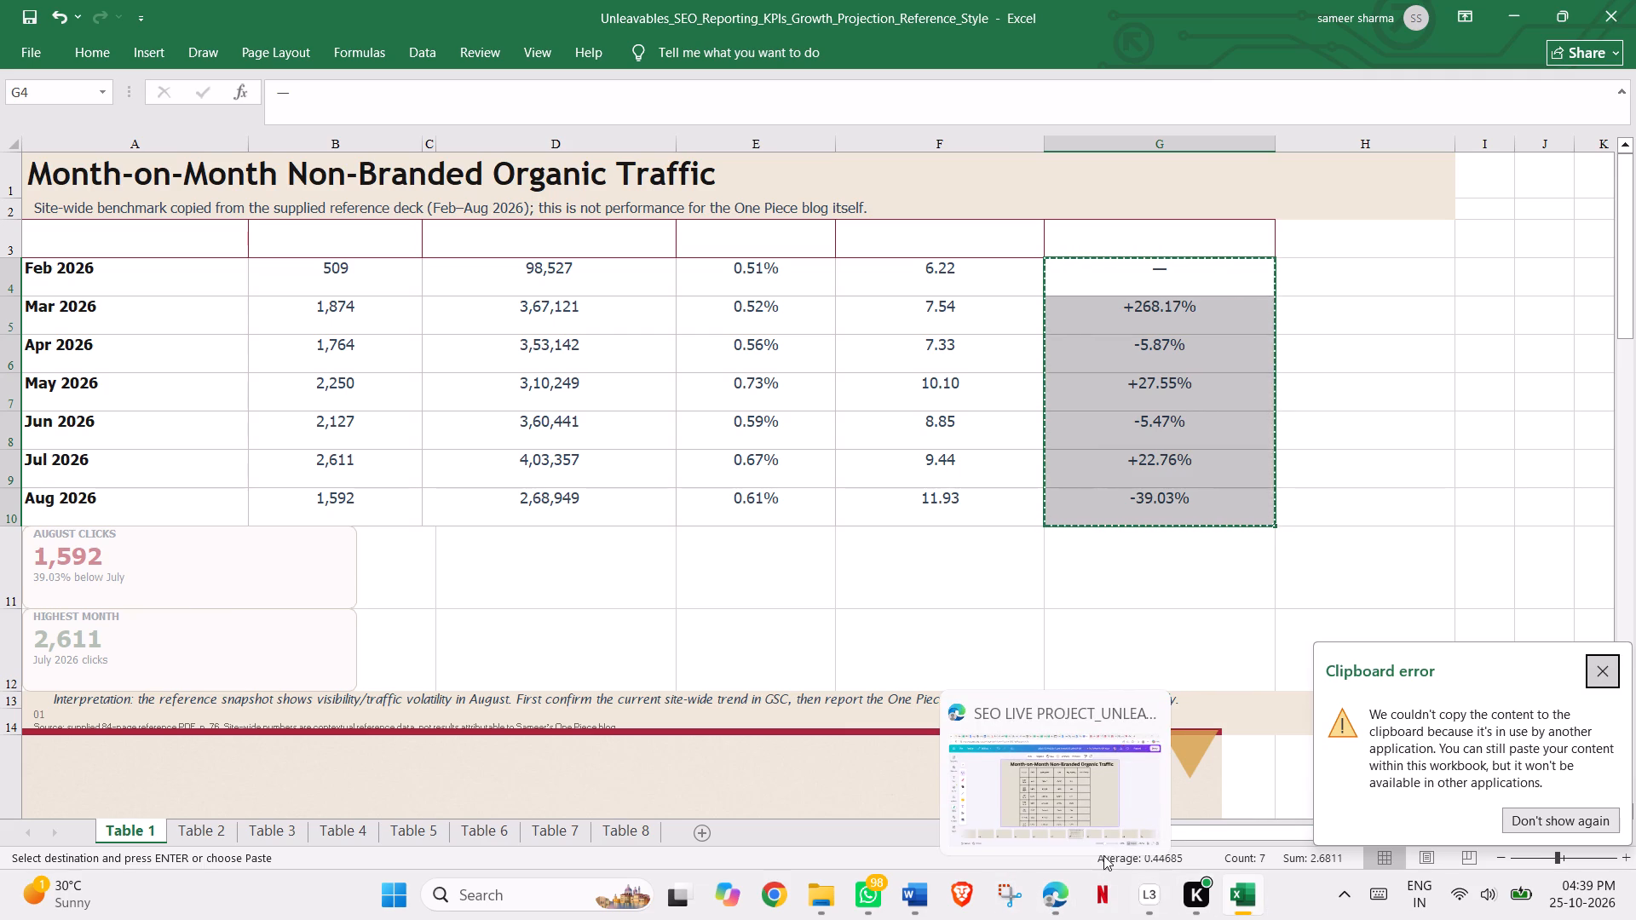
Return to Canva and shift page 45's table upward so its last row fits at the page's bottom edge.
{"action": "left_click", "coordinate": [1055, 905]}
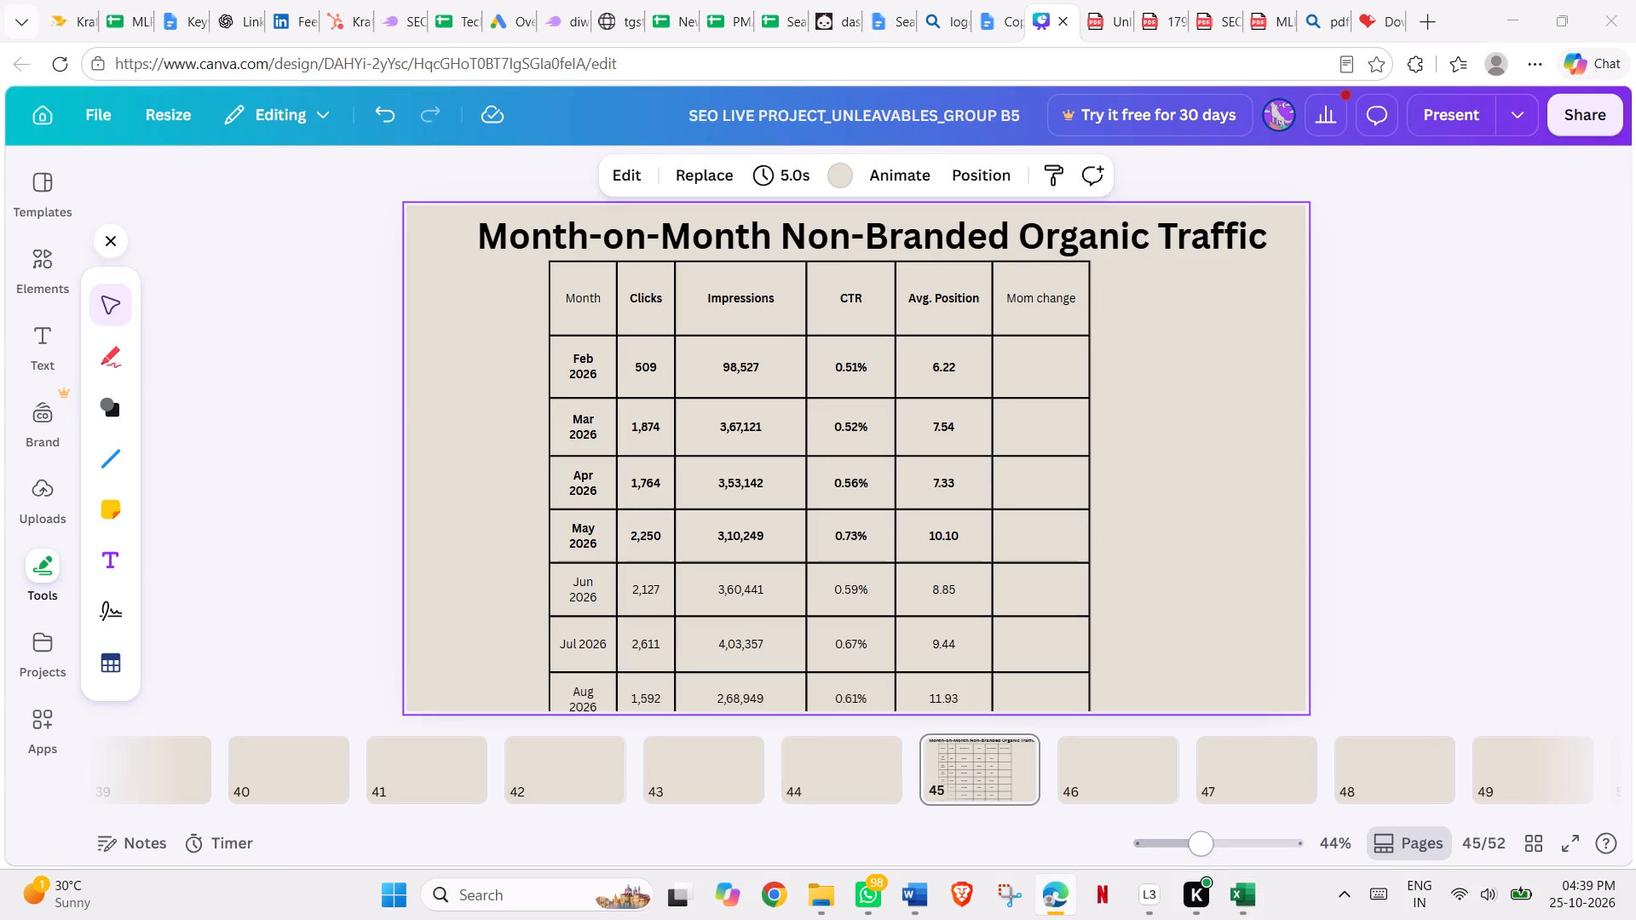
{"action": "left_click", "coordinate": [1160, 422]}
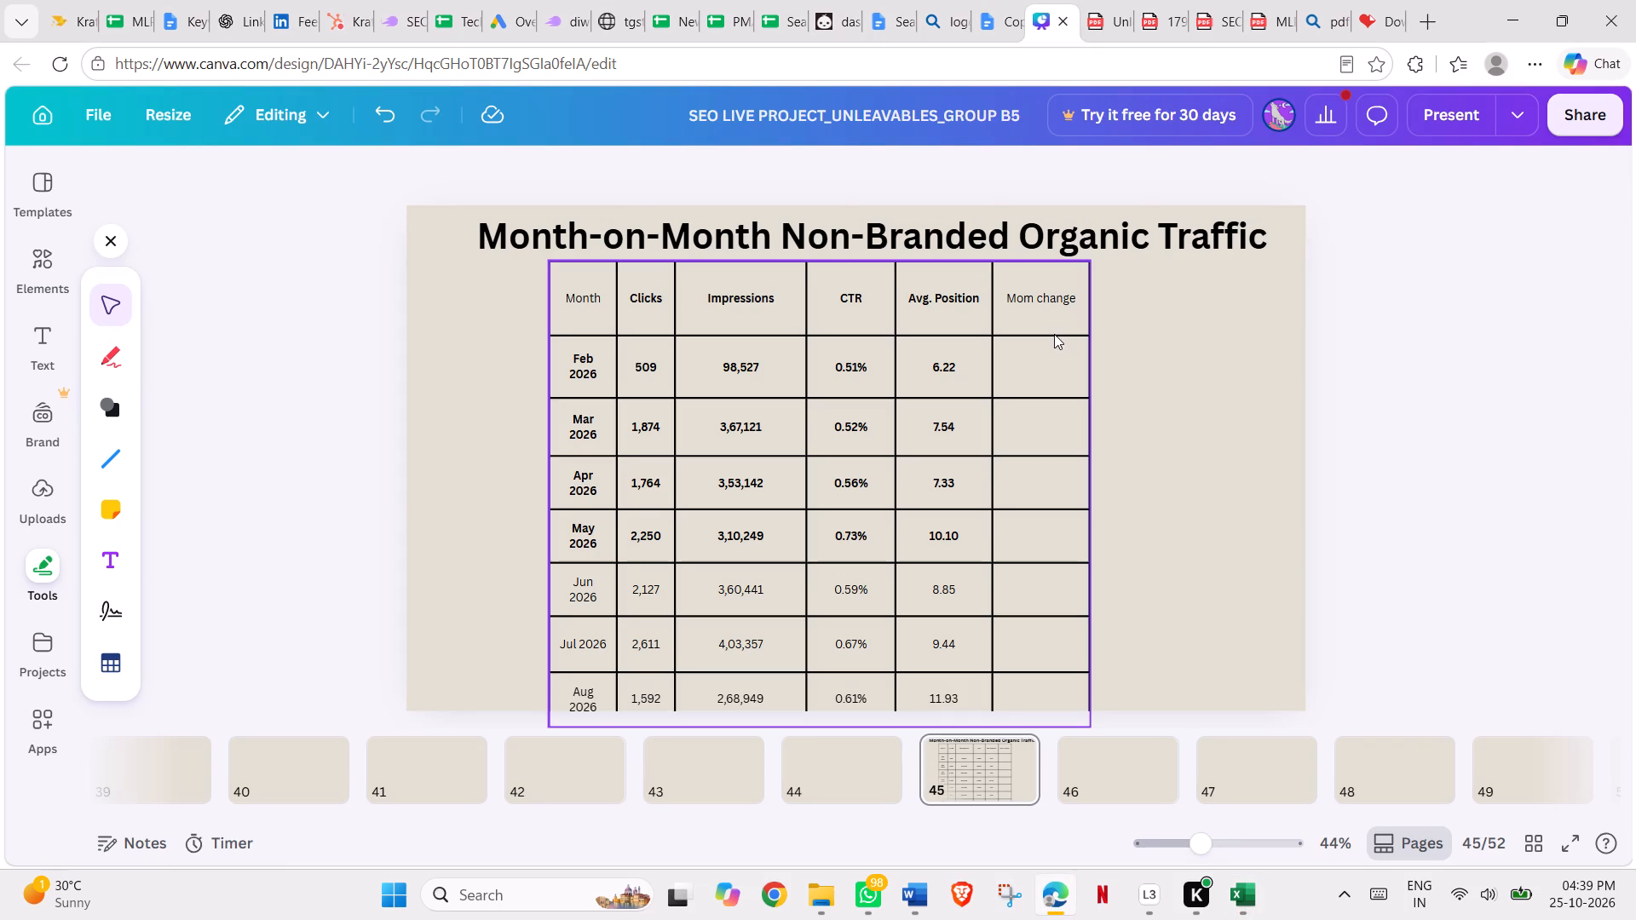
{"action": "left_click_drag", "start_coordinate": [1043, 354], "coordinate": [1033, 420]}
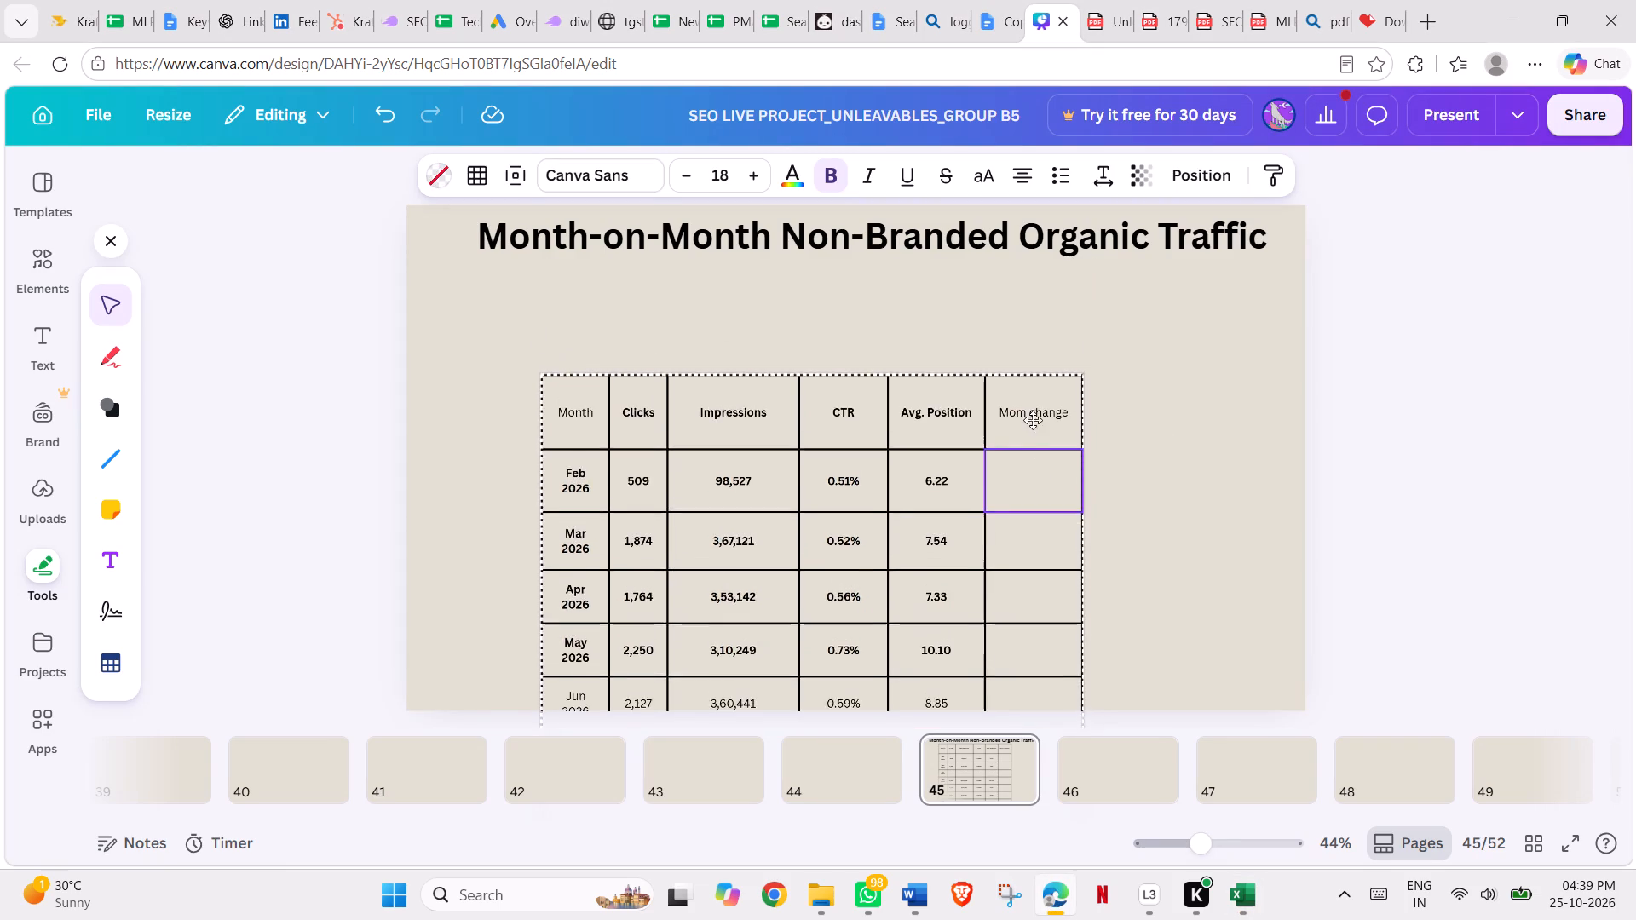
{"action": "left_click_drag", "start_coordinate": [1033, 420], "coordinate": [1037, 364]}
{"action": "left_click", "coordinate": [1121, 362]}
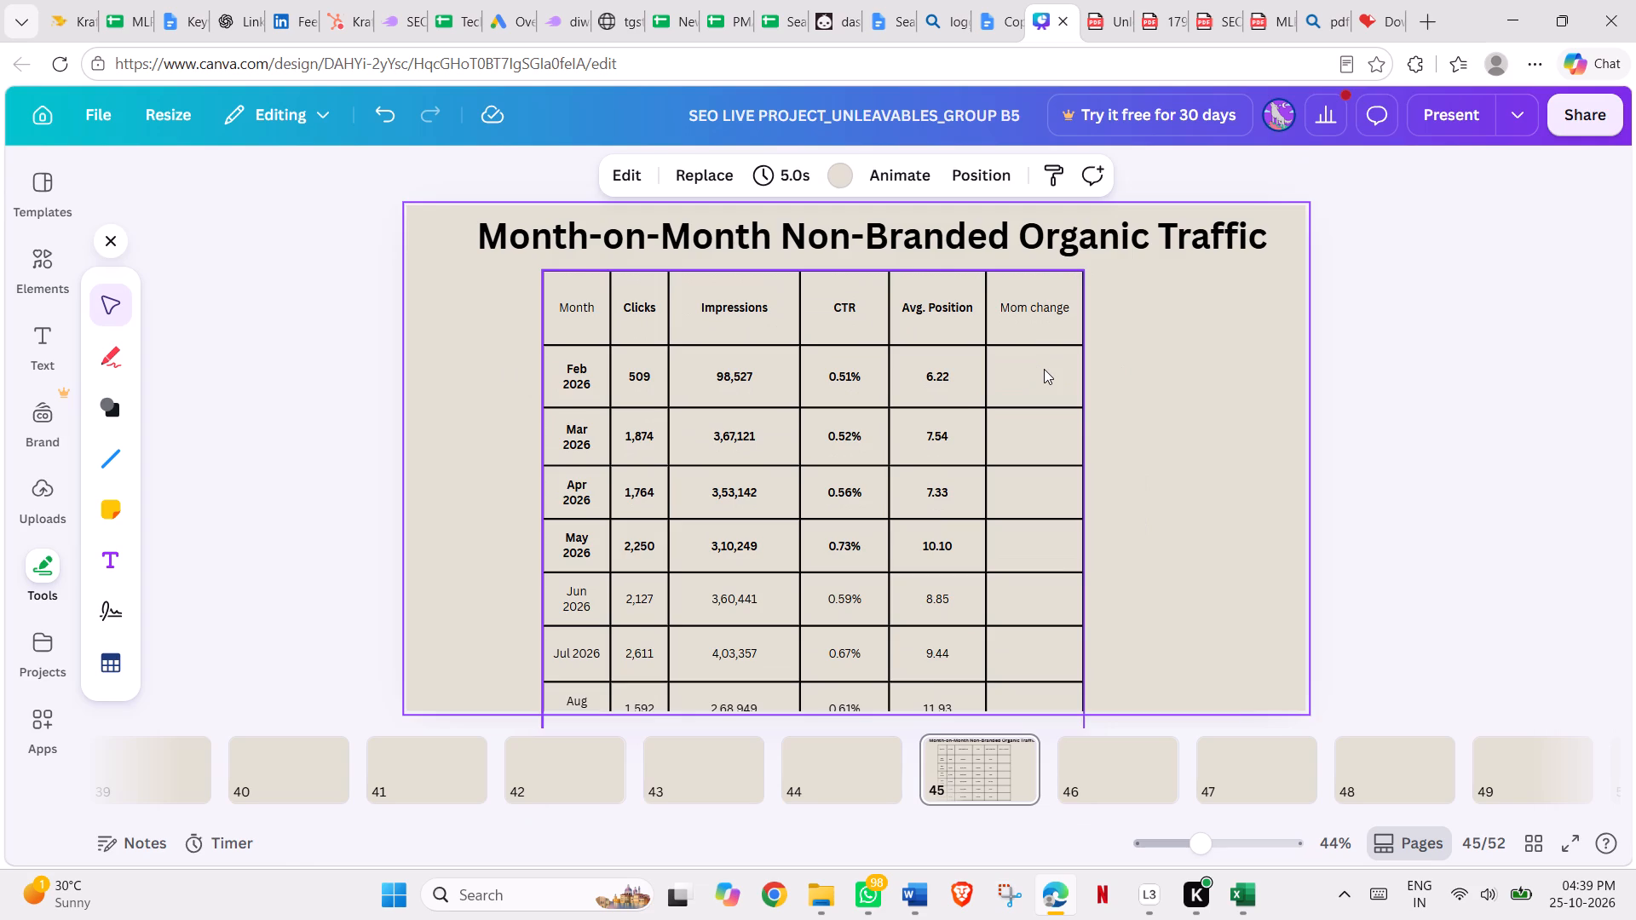
{"action": "left_click_drag", "start_coordinate": [1044, 369], "coordinate": [1046, 348]}
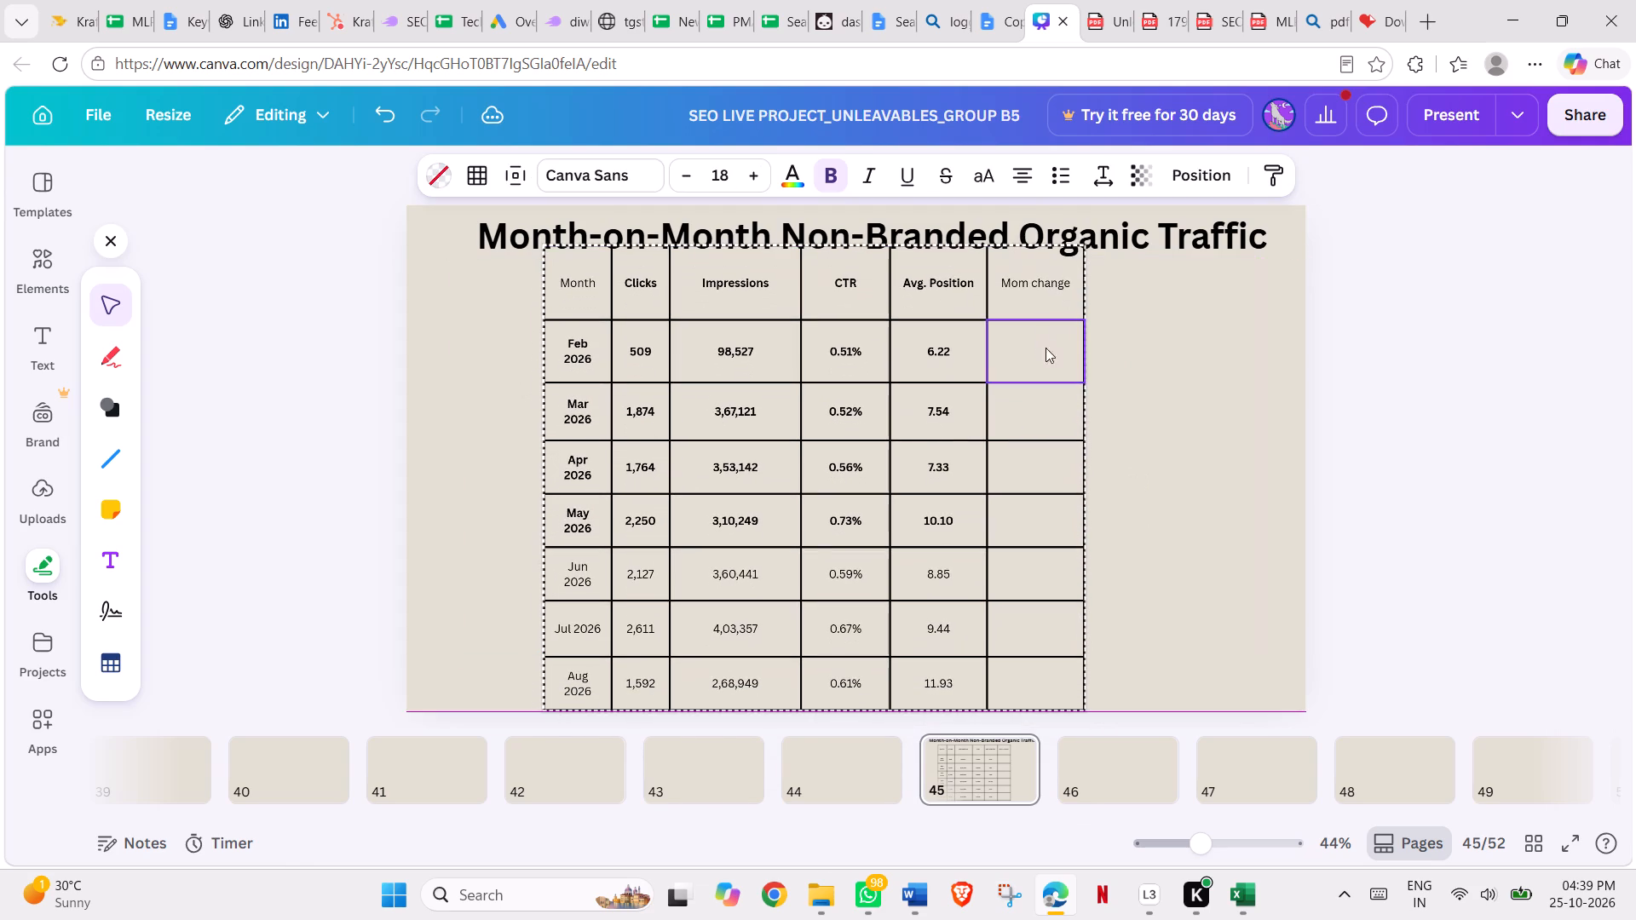
{"action": "left_click", "coordinate": [1150, 365]}
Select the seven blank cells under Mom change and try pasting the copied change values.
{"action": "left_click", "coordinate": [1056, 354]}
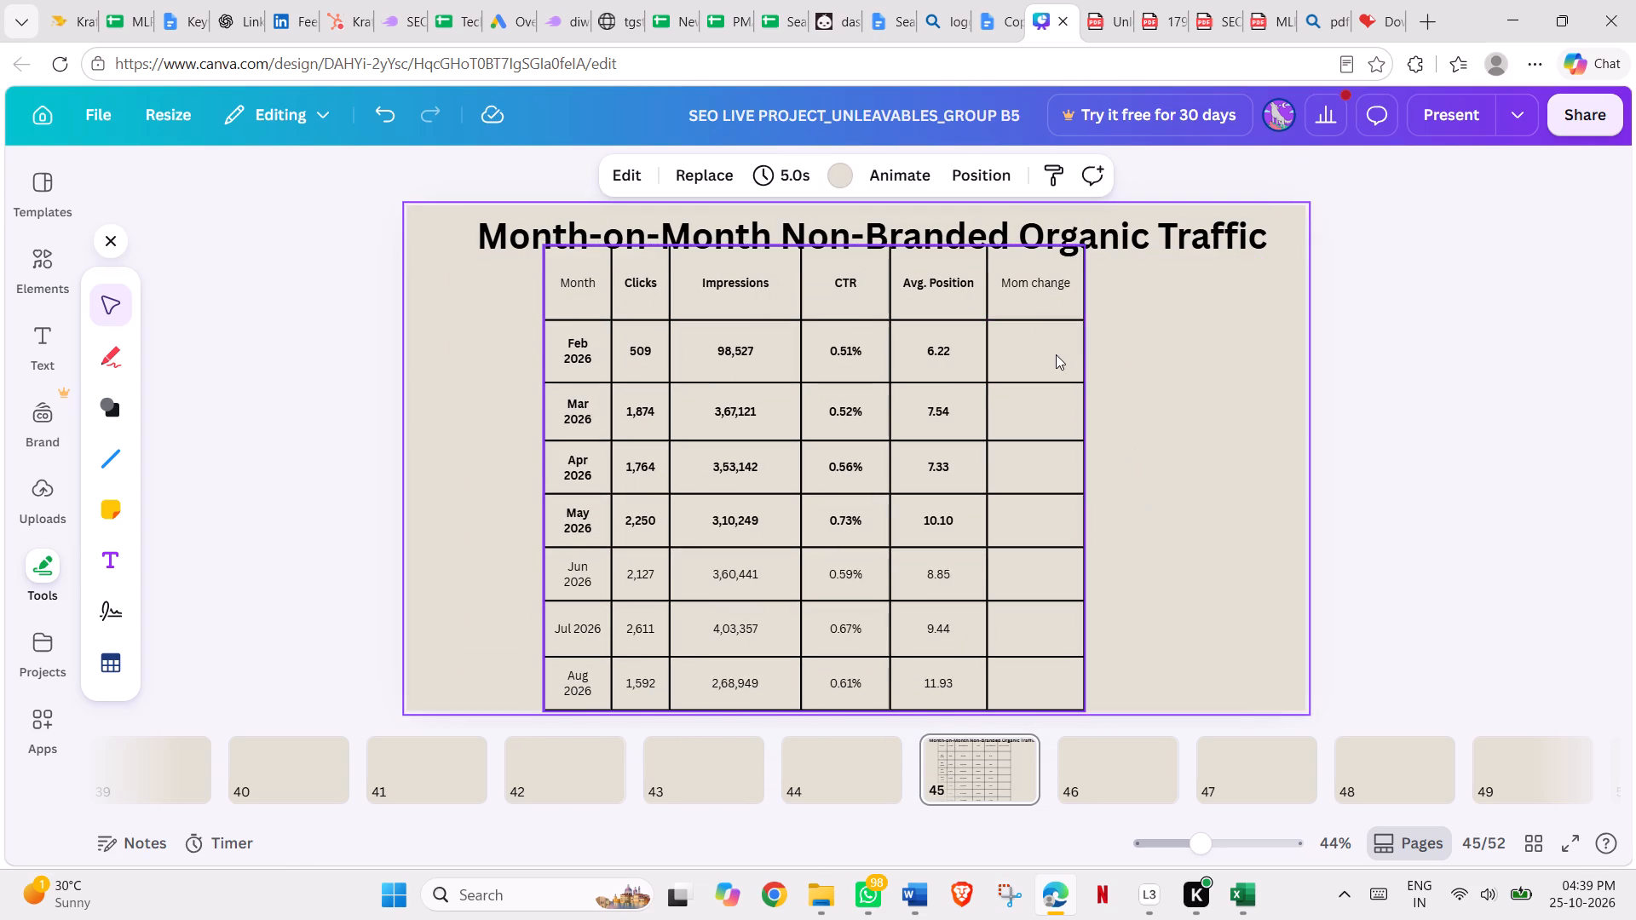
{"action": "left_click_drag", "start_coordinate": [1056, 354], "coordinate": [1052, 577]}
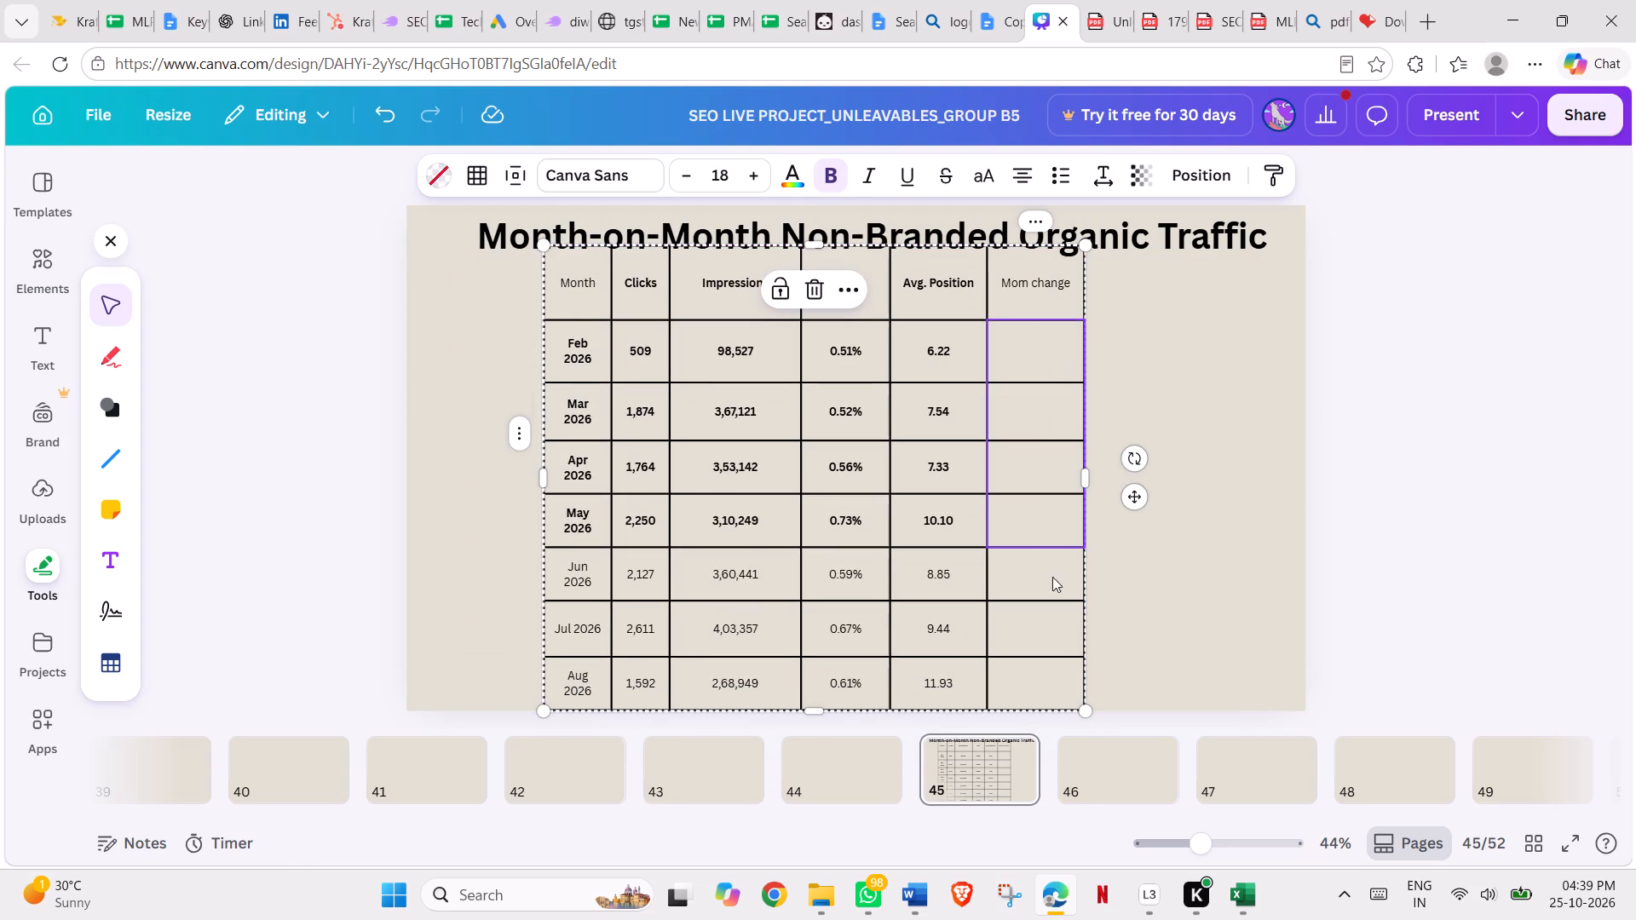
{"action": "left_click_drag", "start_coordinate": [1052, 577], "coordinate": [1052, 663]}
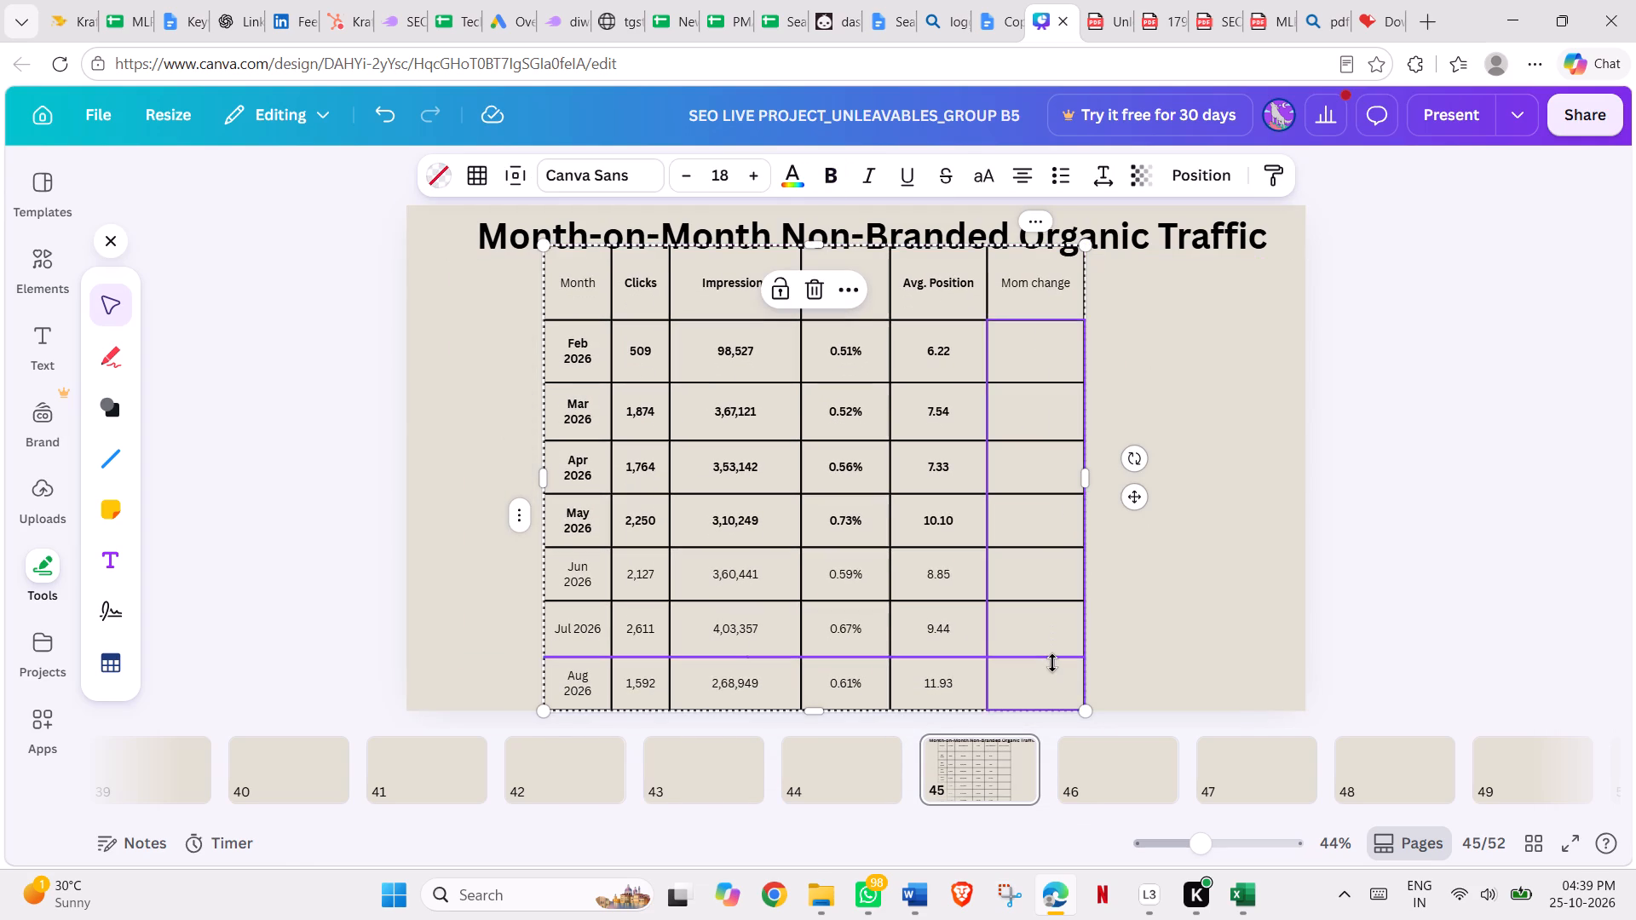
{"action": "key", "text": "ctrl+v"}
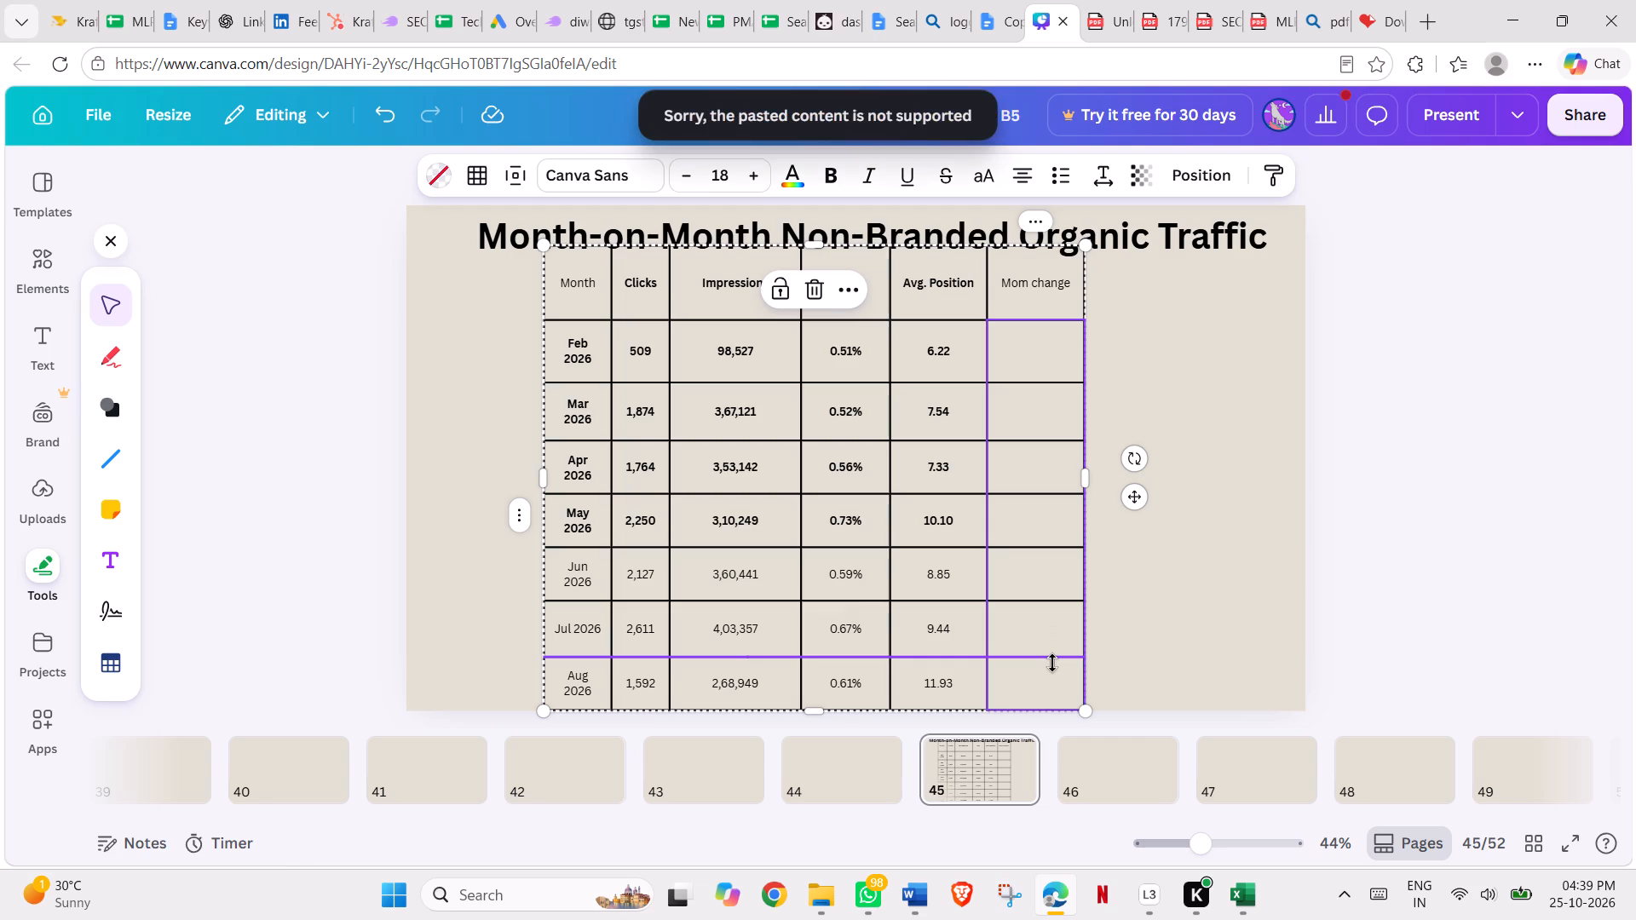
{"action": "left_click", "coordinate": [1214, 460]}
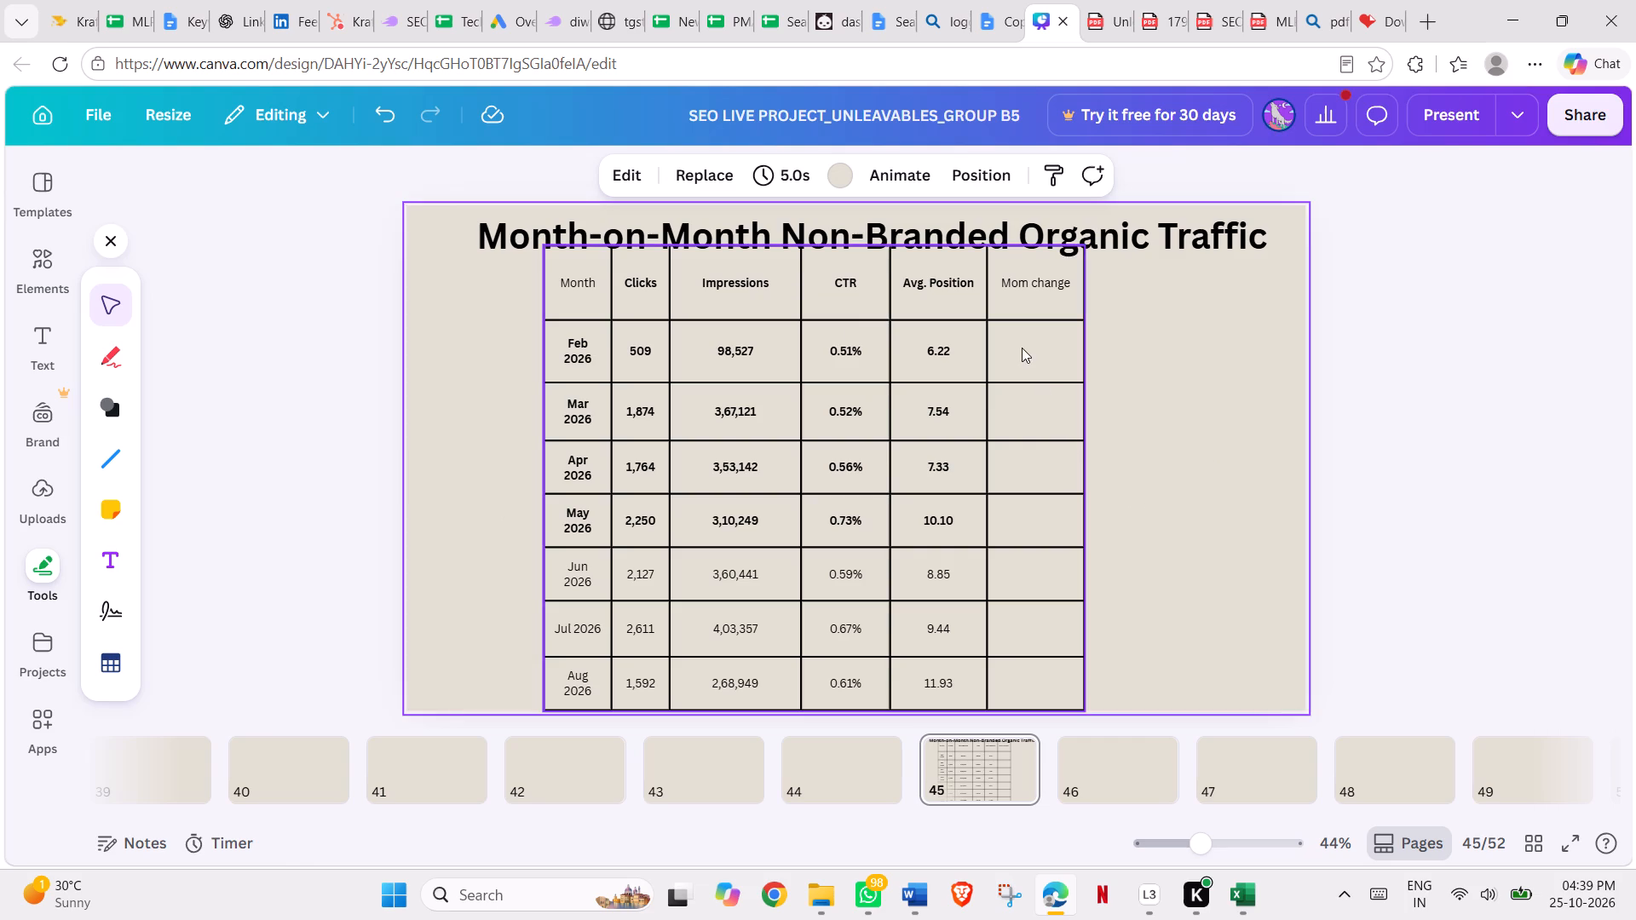
Reduce the heights of page 45's table rows one by one, from the header row down to Aug 2026.
{"action": "left_click", "coordinate": [775, 305]}
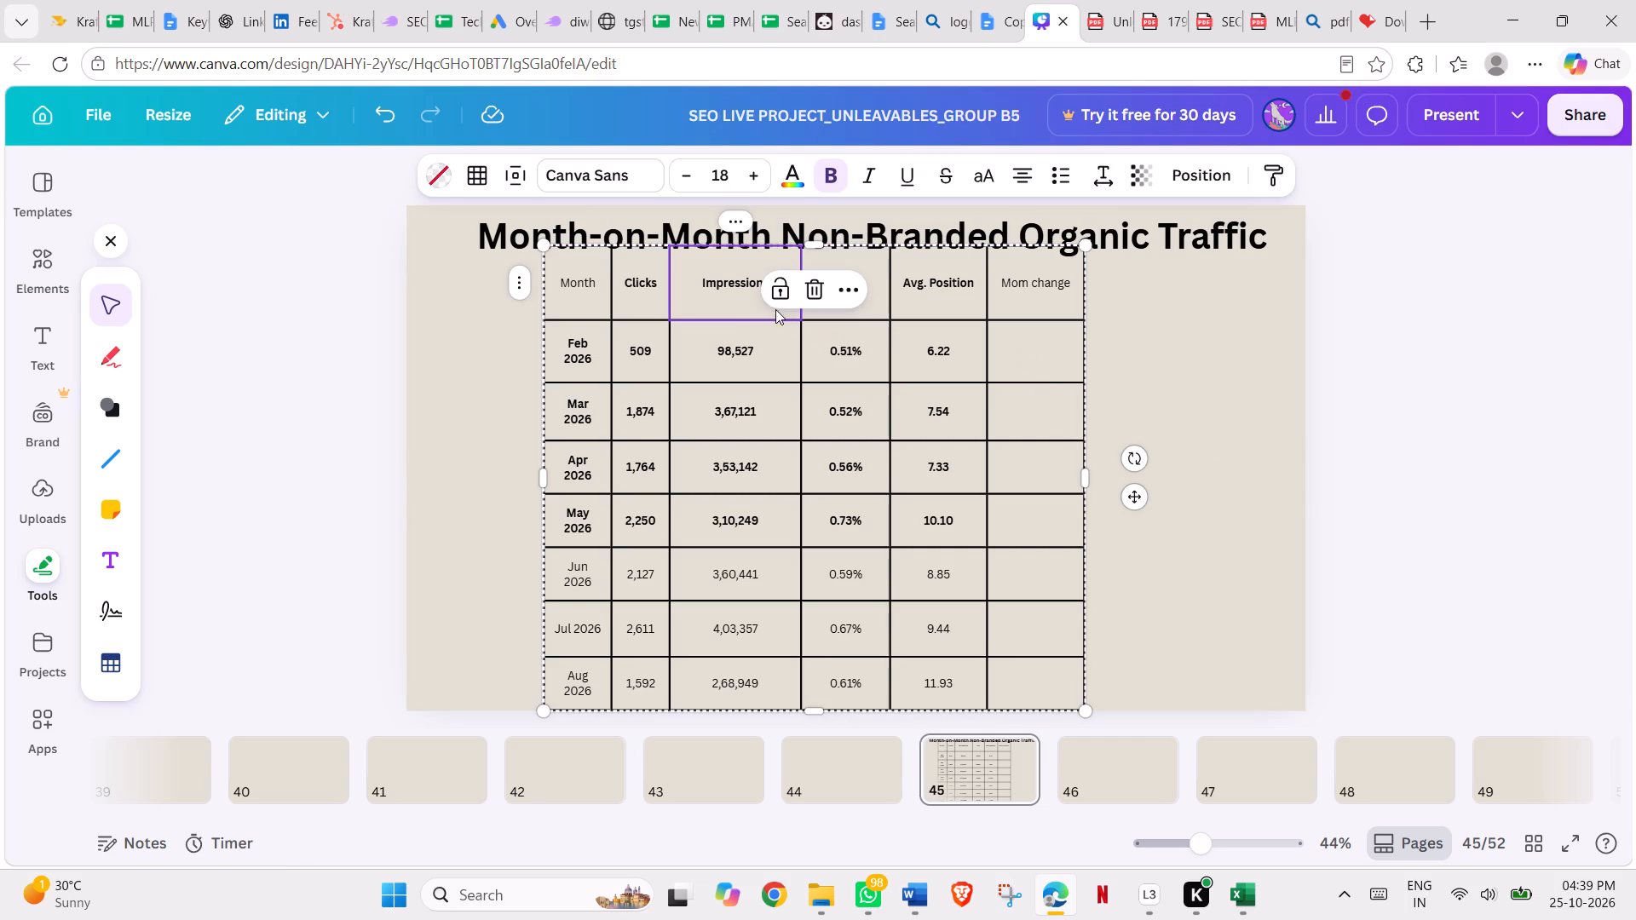
{"action": "left_click_drag", "start_coordinate": [775, 319], "coordinate": [775, 306]}
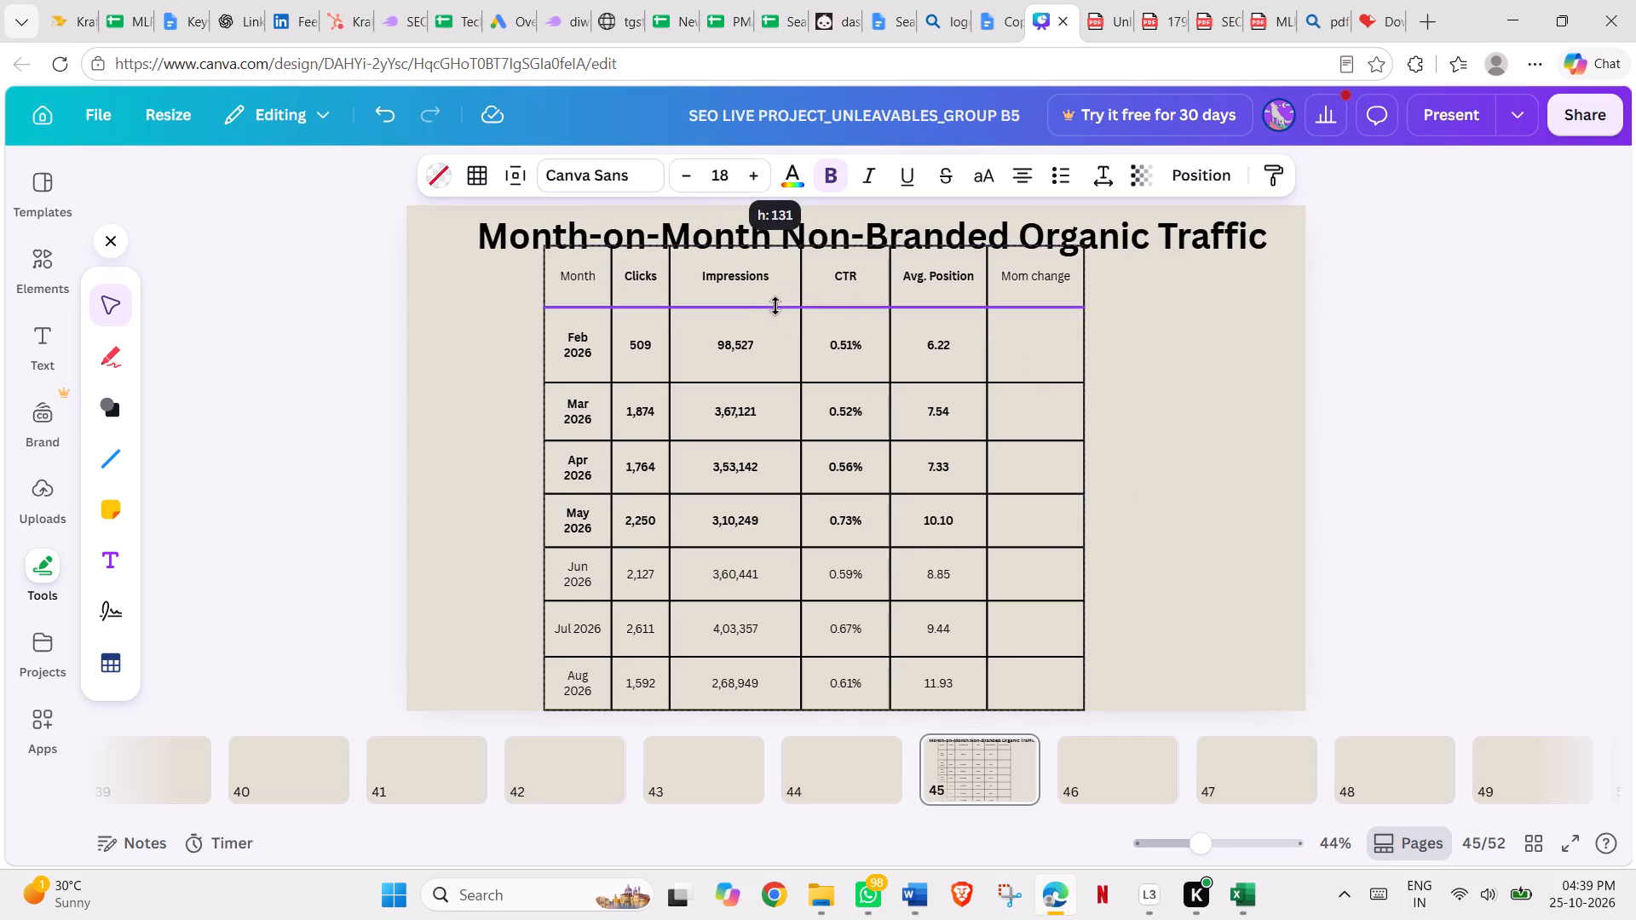
{"action": "left_click_drag", "start_coordinate": [775, 306], "coordinate": [775, 309]}
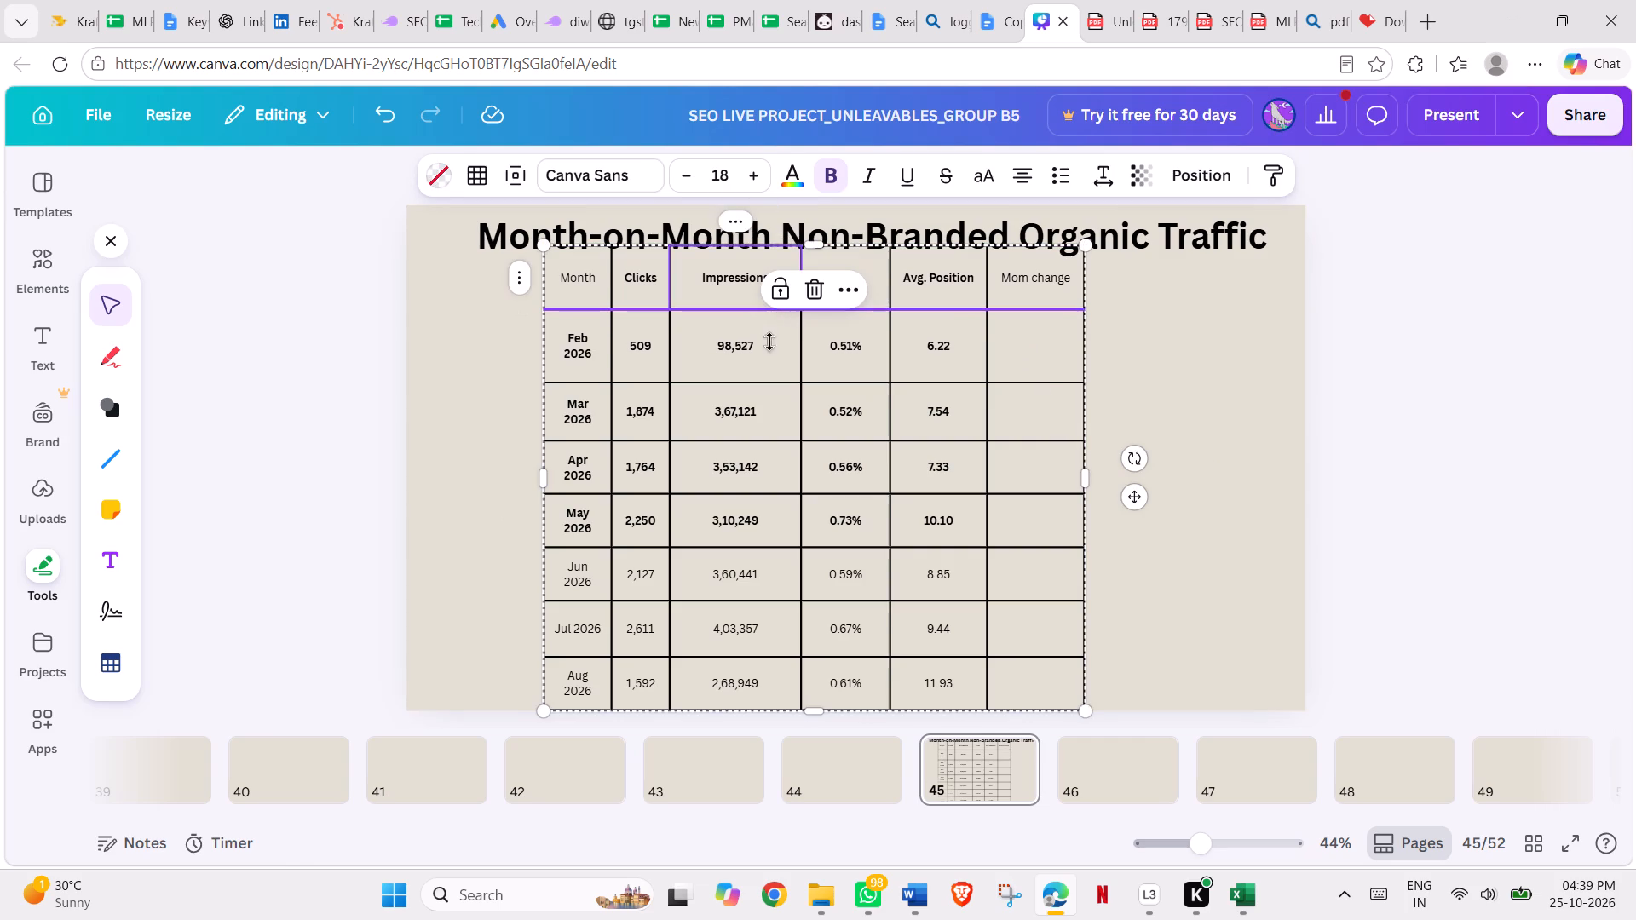
{"action": "left_click_drag", "start_coordinate": [769, 384], "coordinate": [769, 372]}
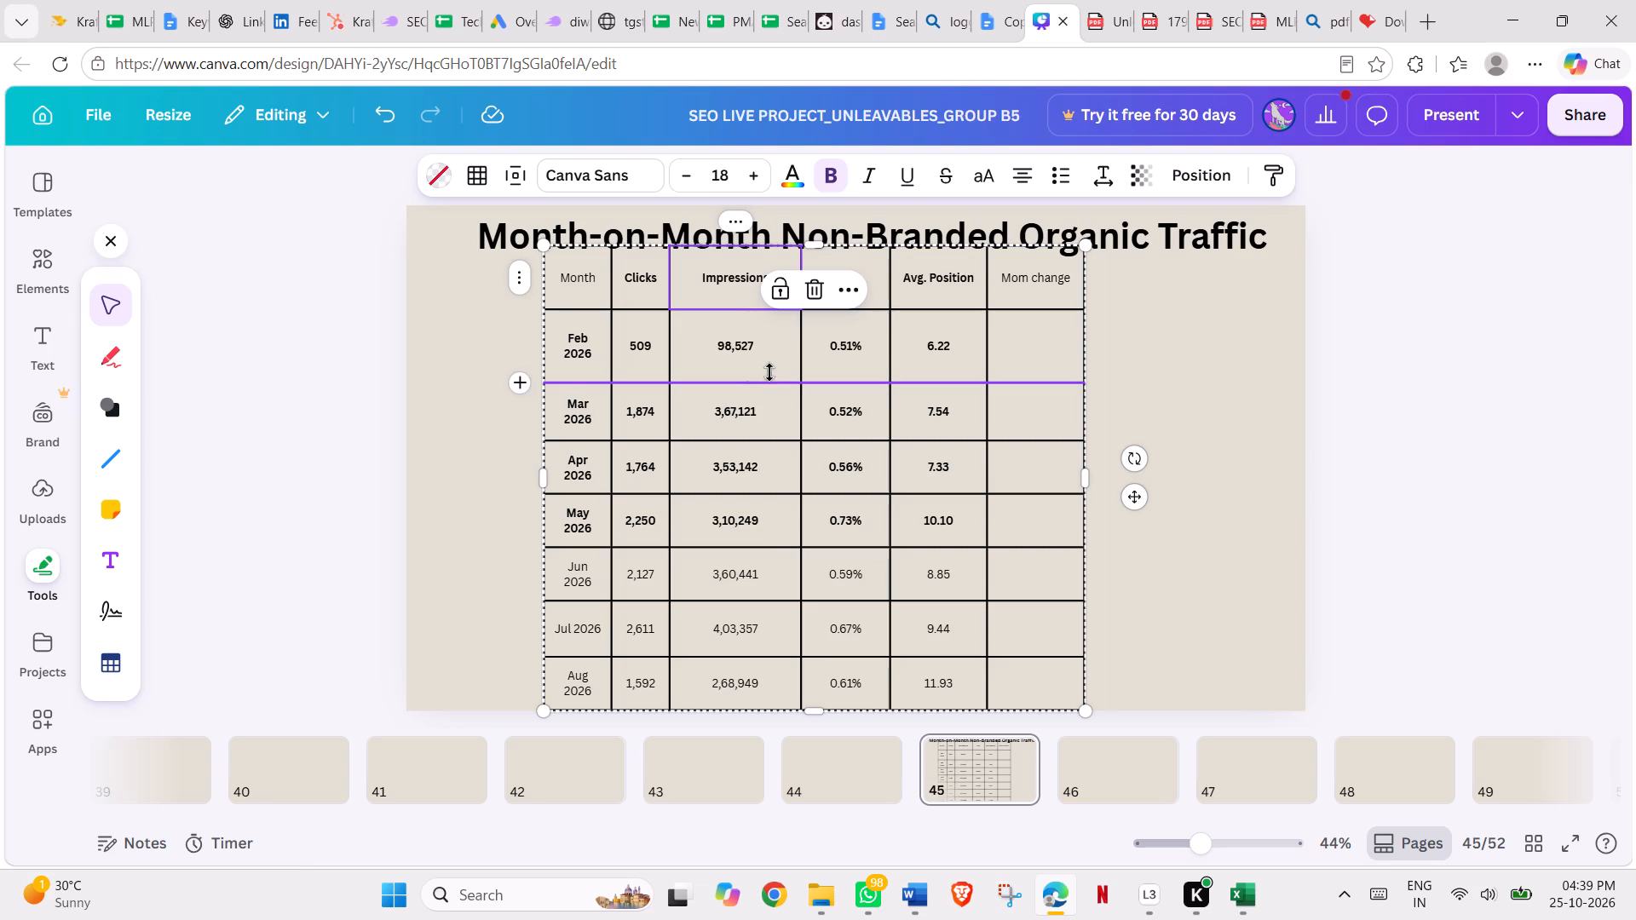
{"action": "left_click_drag", "start_coordinate": [769, 372], "coordinate": [769, 369]}
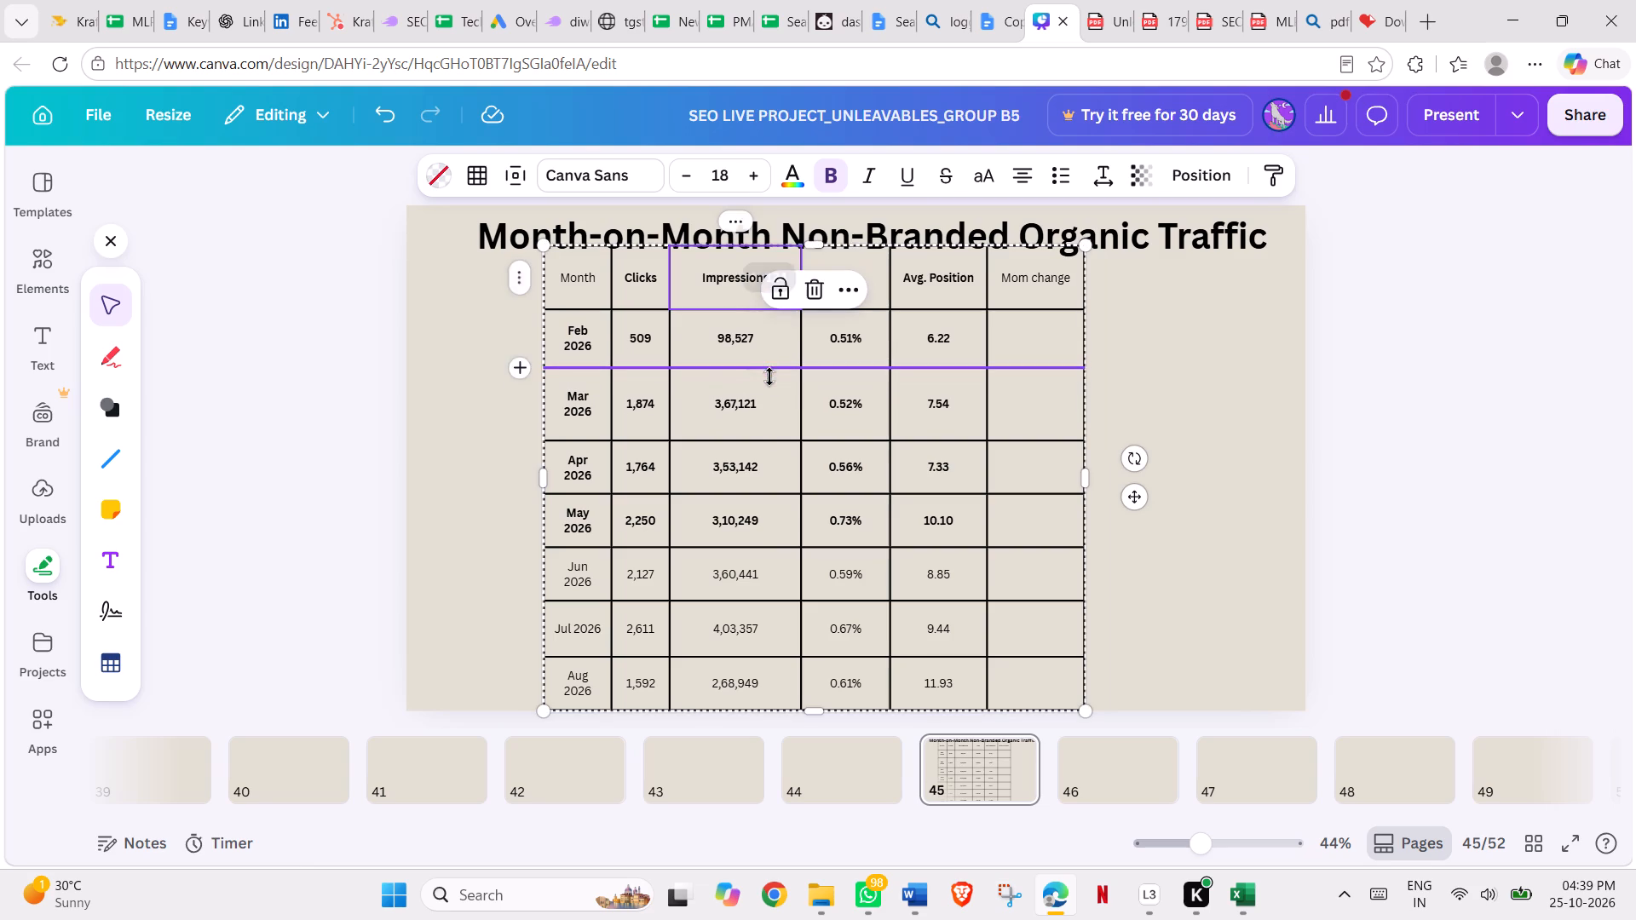
{"action": "left_click_drag", "start_coordinate": [769, 441], "coordinate": [769, 419]}
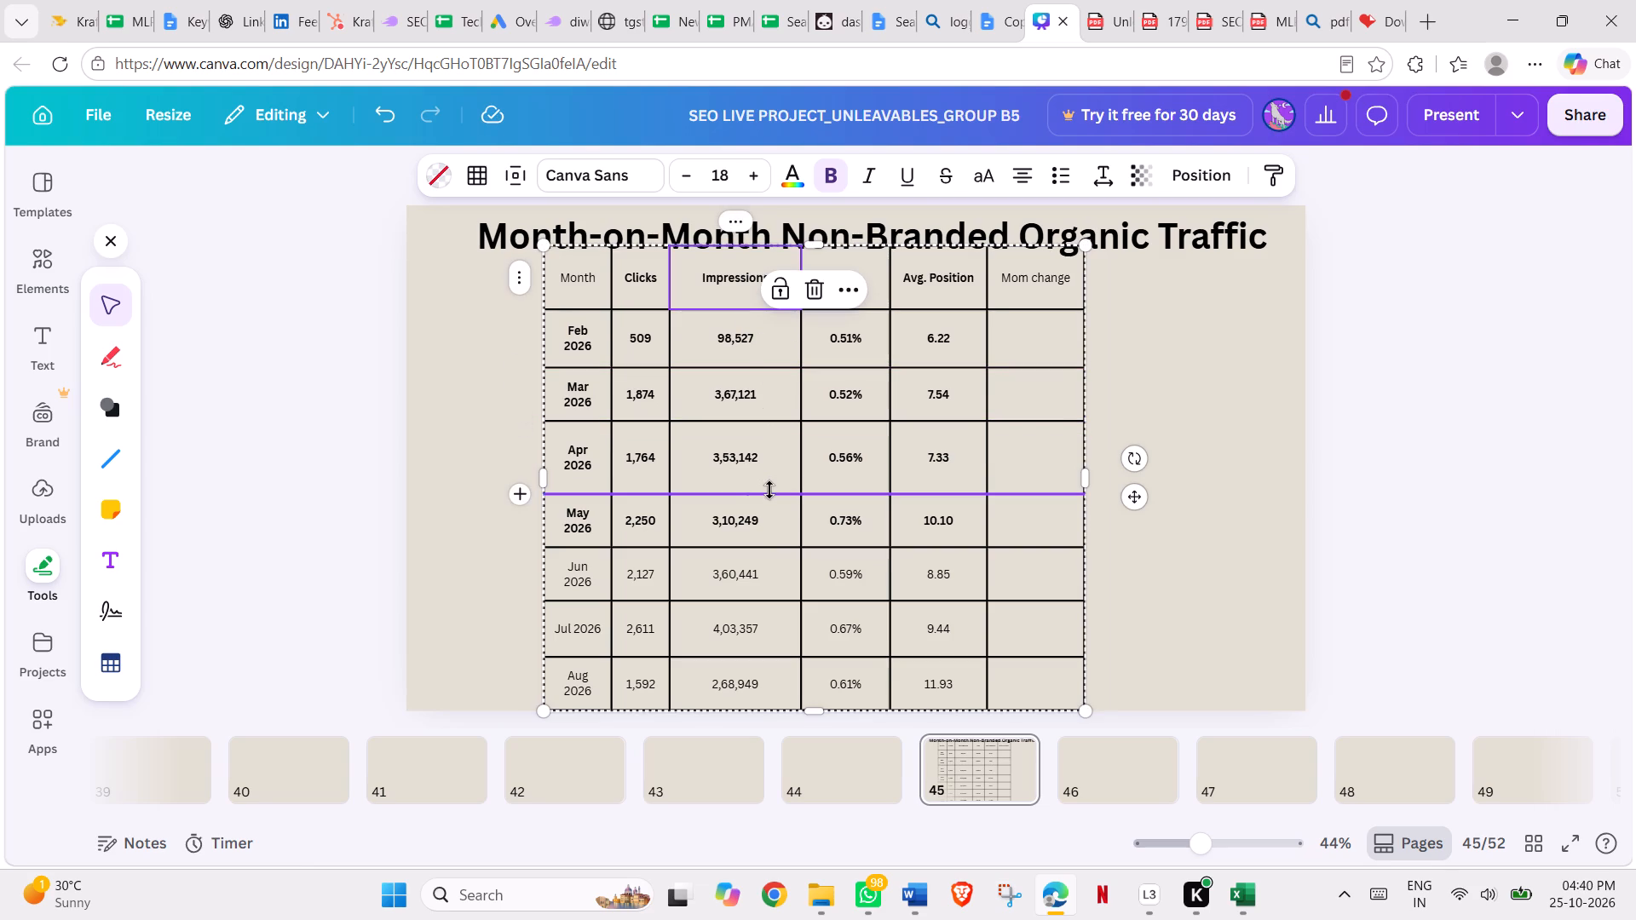
{"action": "left_click_drag", "start_coordinate": [769, 490], "coordinate": [769, 475]}
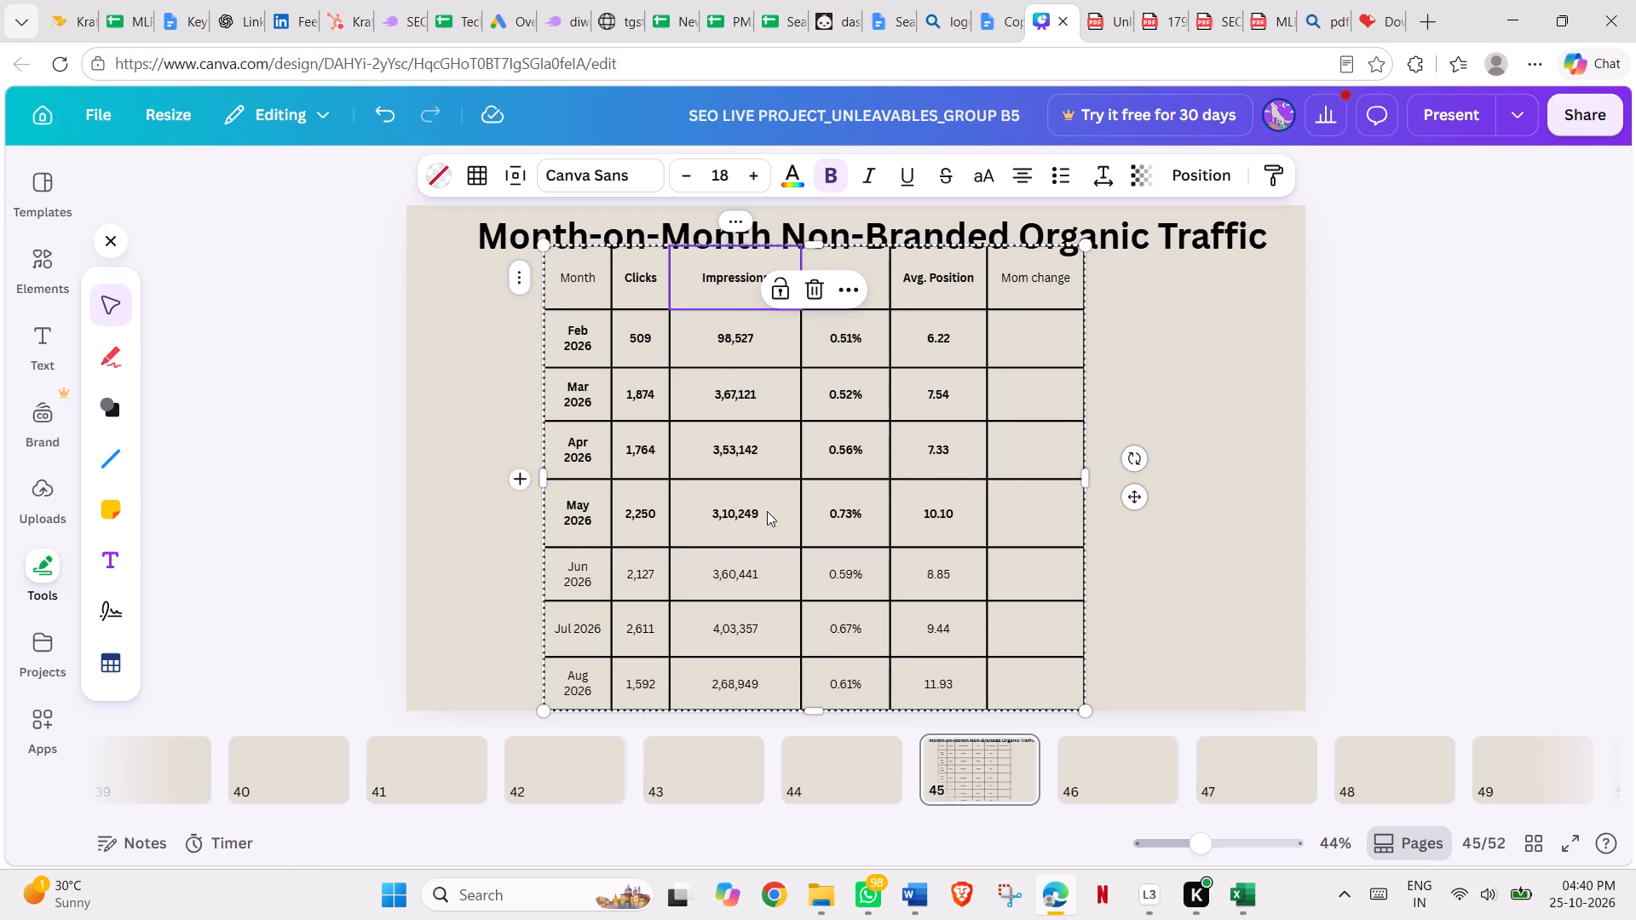
{"action": "left_click_drag", "start_coordinate": [767, 540], "coordinate": [765, 526]}
{"action": "left_click_drag", "start_coordinate": [765, 605], "coordinate": [765, 594]}
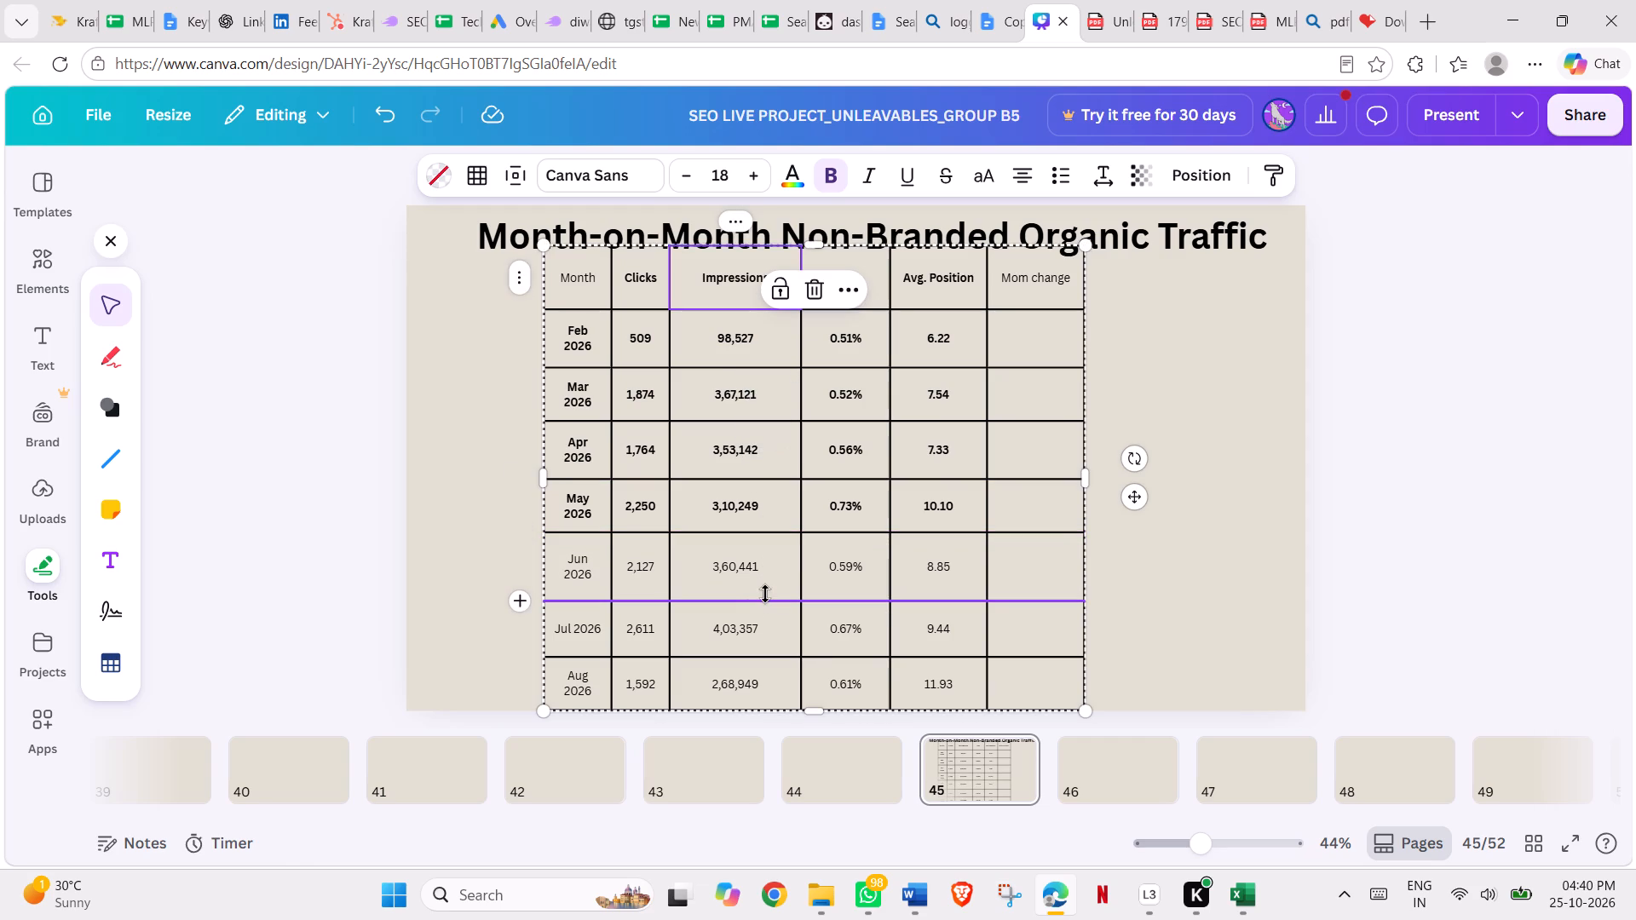
{"action": "left_click_drag", "start_coordinate": [765, 594], "coordinate": [765, 593]}
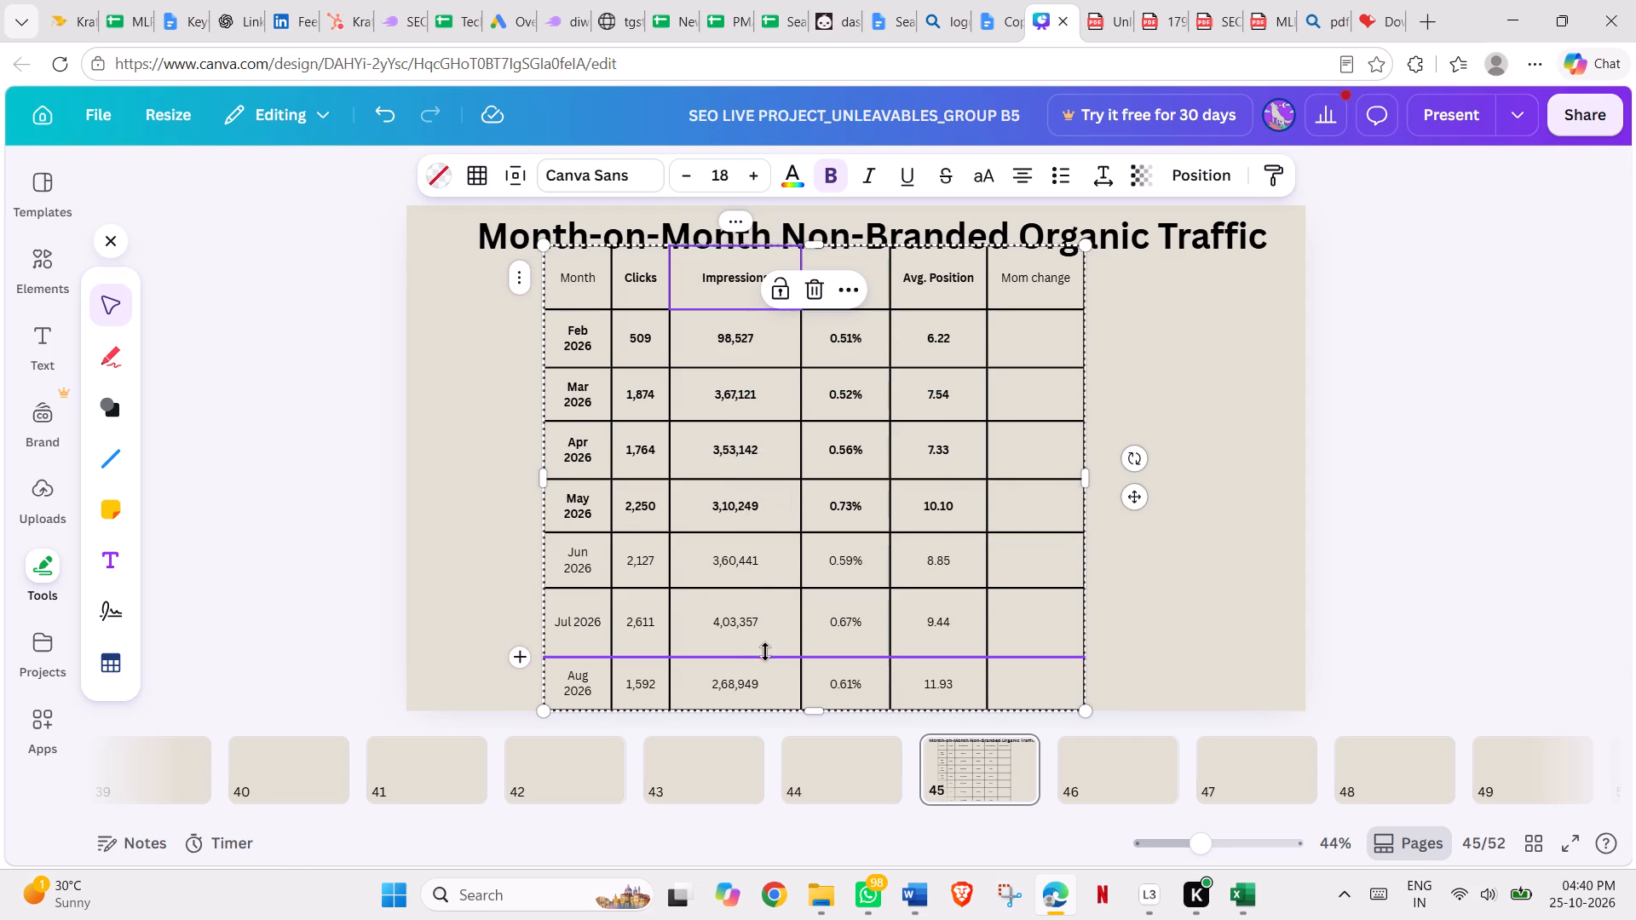
{"action": "left_click_drag", "start_coordinate": [767, 661], "coordinate": [767, 644]}
{"action": "left_click_drag", "start_coordinate": [815, 710], "coordinate": [815, 695]}
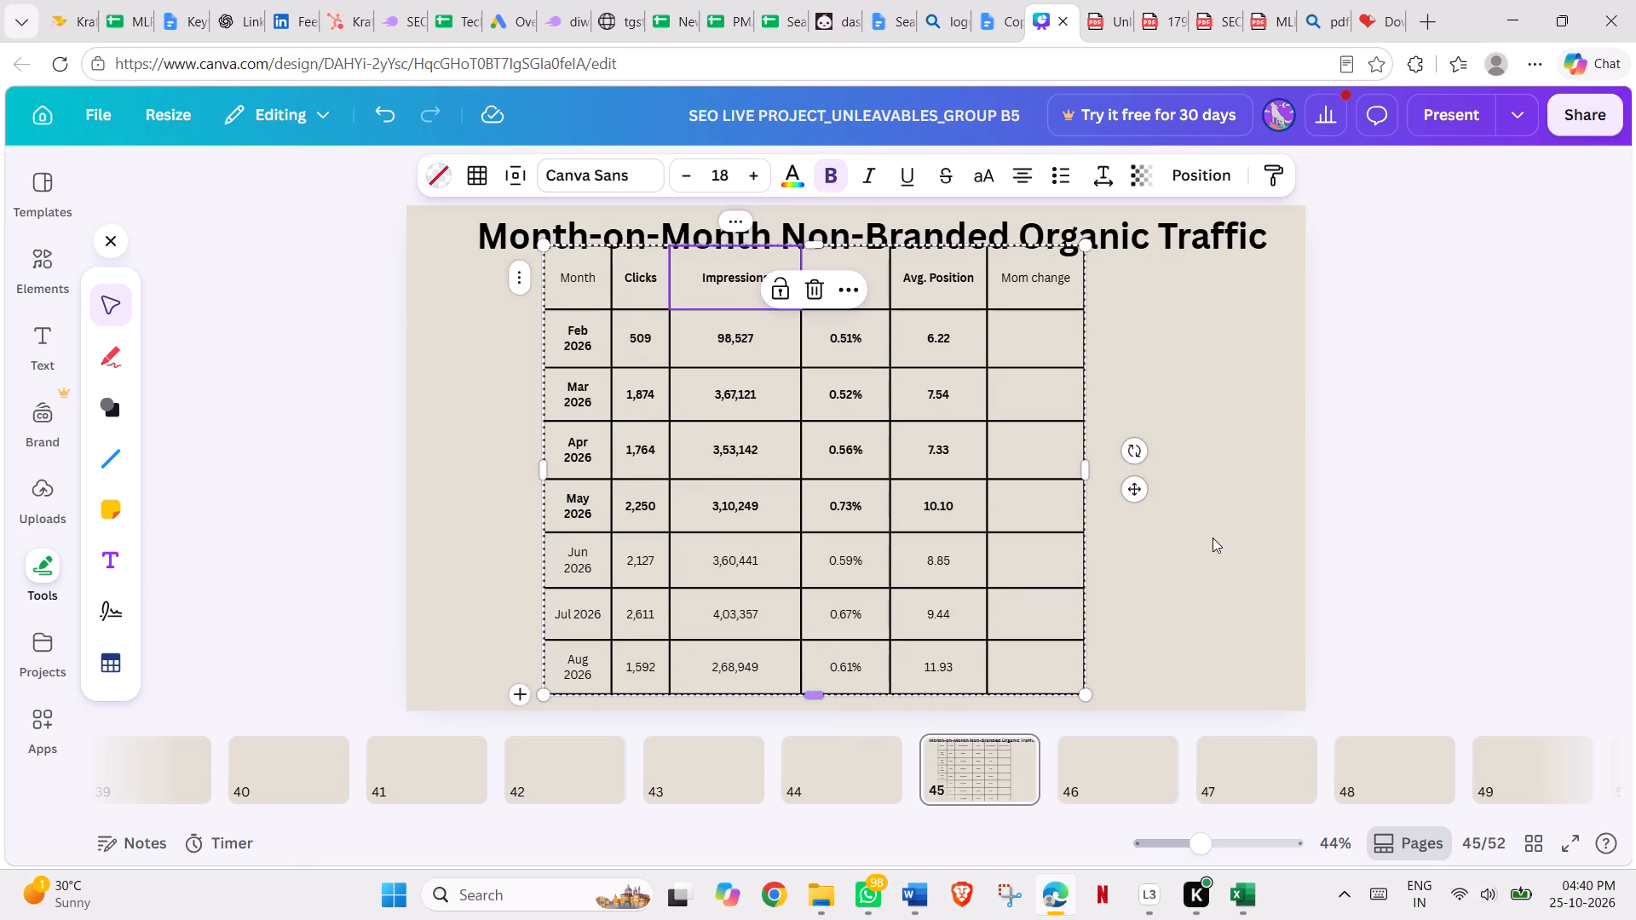
{"action": "left_click", "coordinate": [1214, 538]}
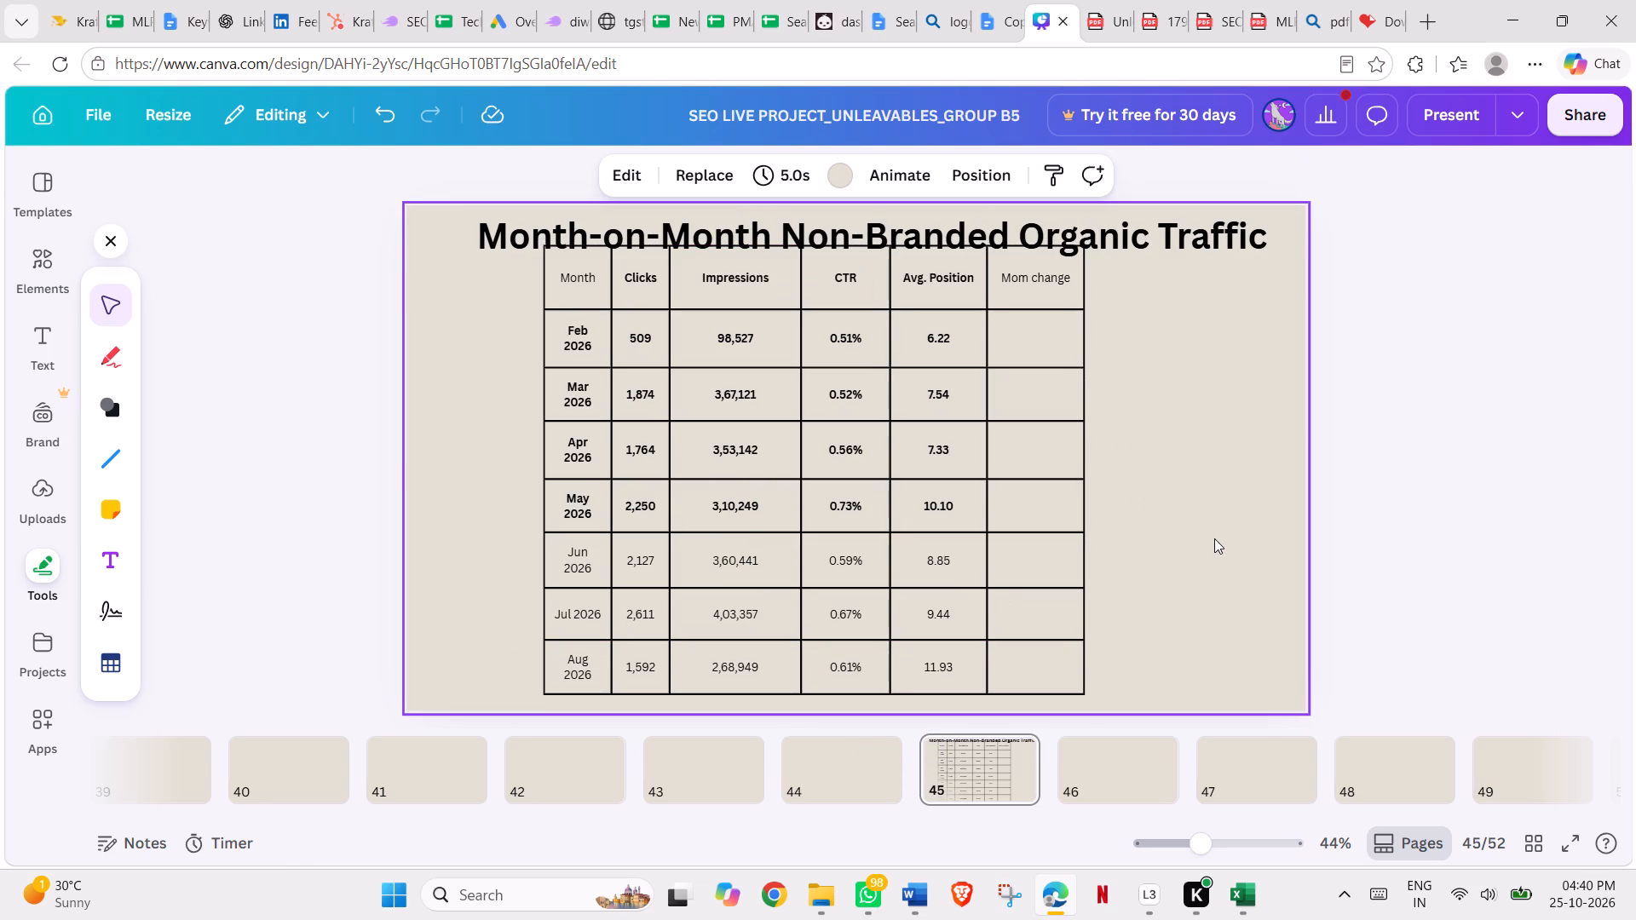
Move page 45's table slightly down so its top edge clears the page title.
{"action": "left_click_drag", "start_coordinate": [1058, 492], "coordinate": [1058, 503]}
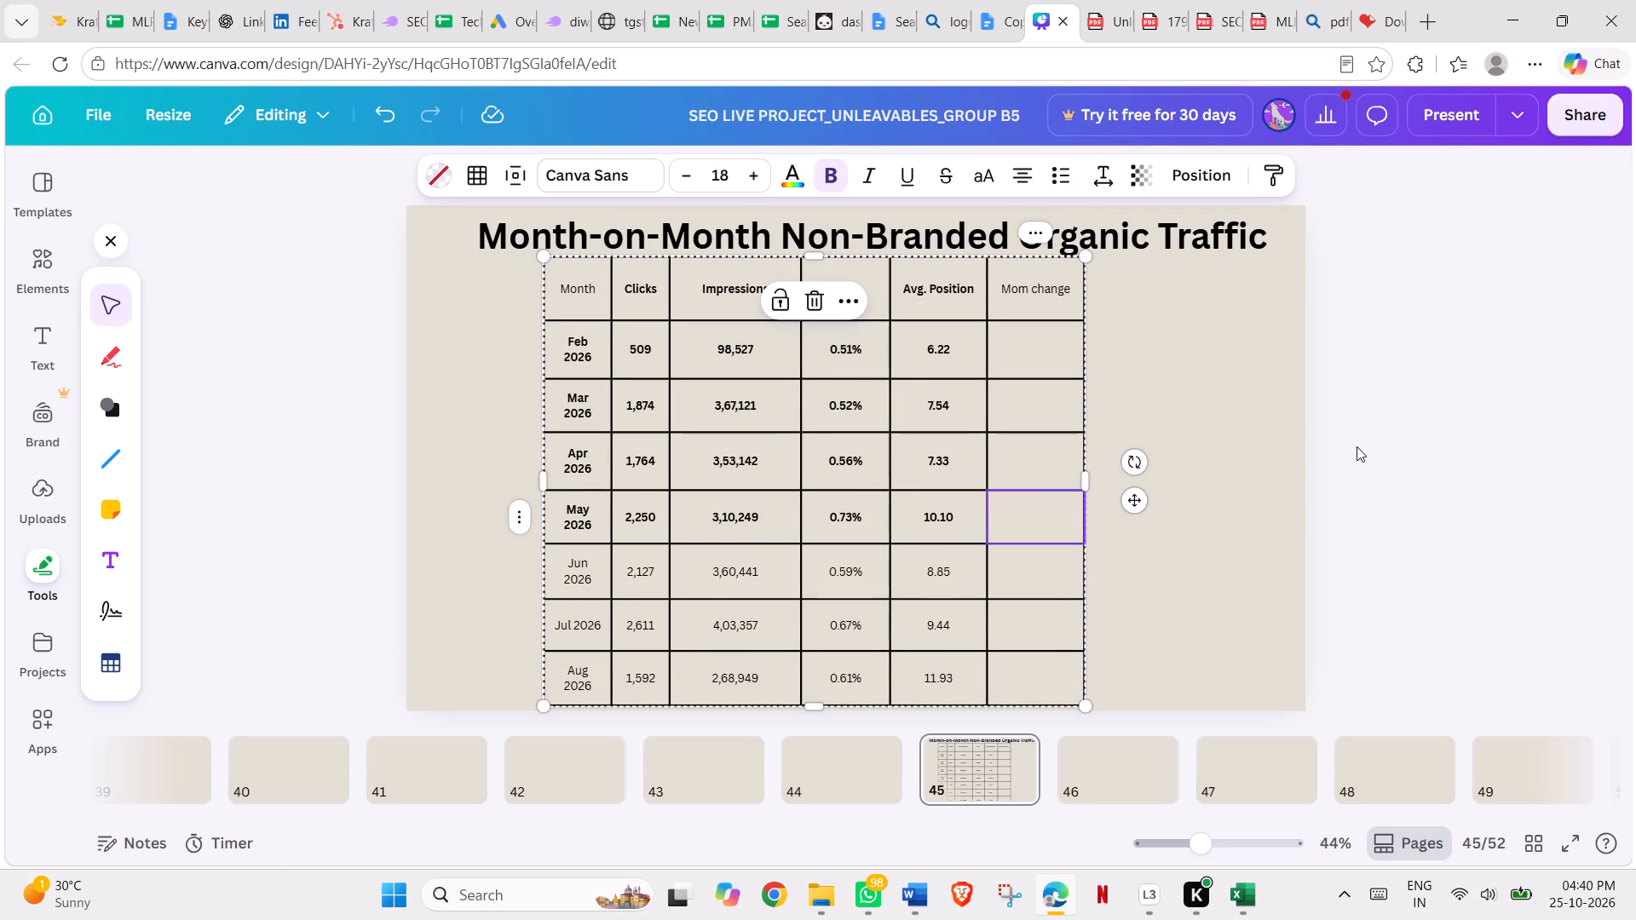
Copy the Mar 2026 MoM change value, +268.17%, from the reporting PDF into the Mar 2026 Mom change cell of Canva's page 45 table.
{"action": "left_click", "coordinate": [1357, 446]}
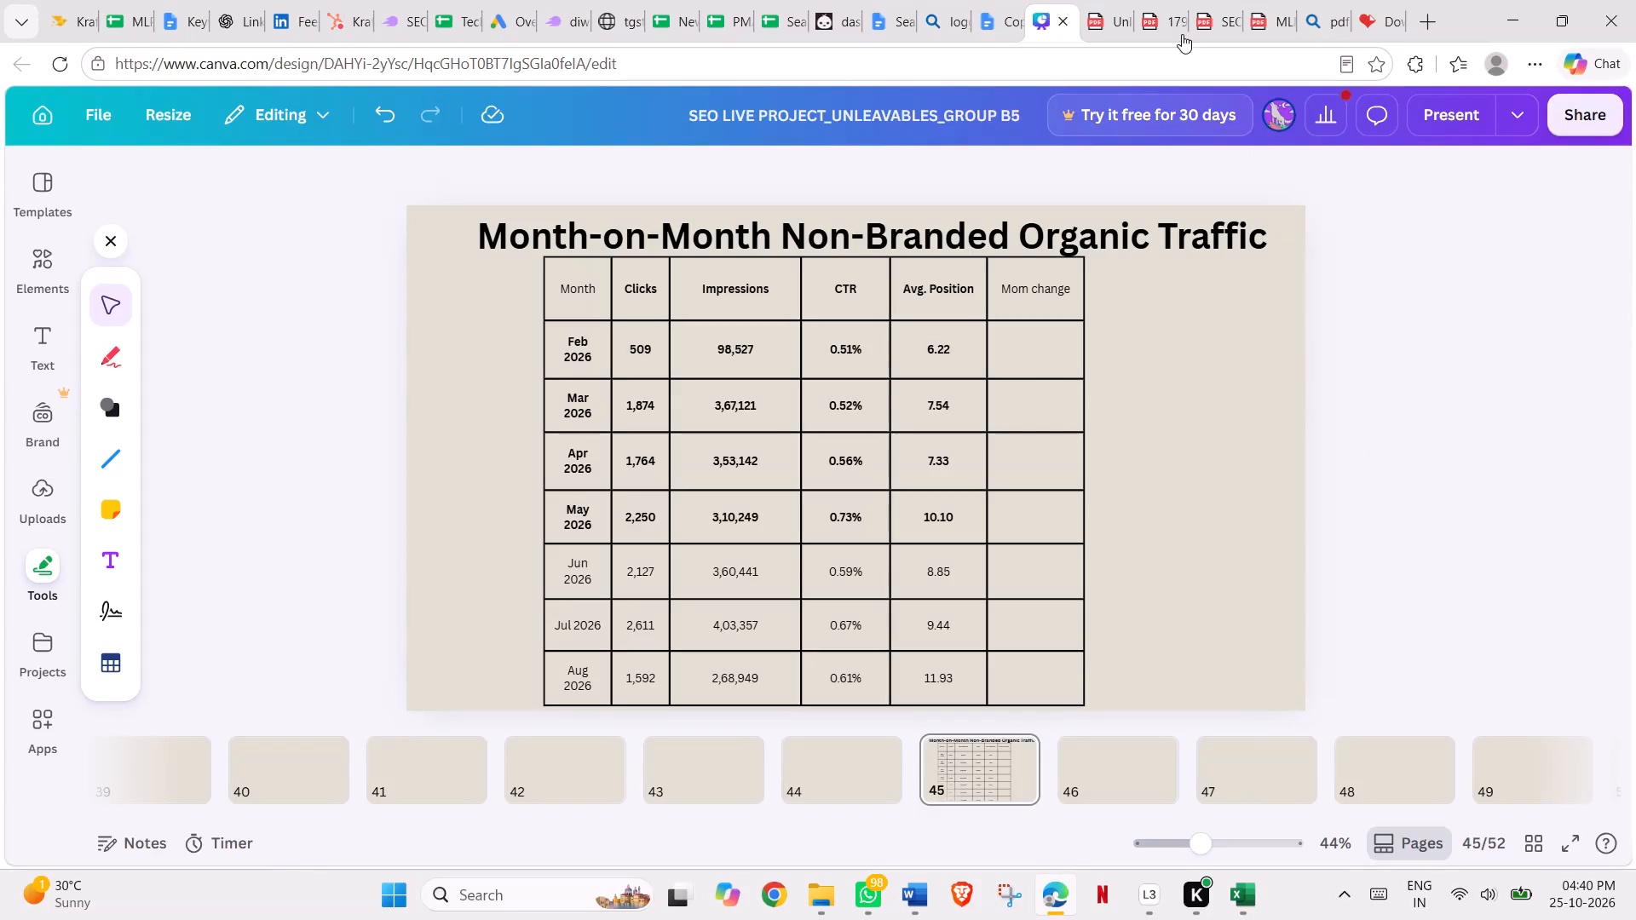
{"action": "left_click", "coordinate": [1101, 12]}
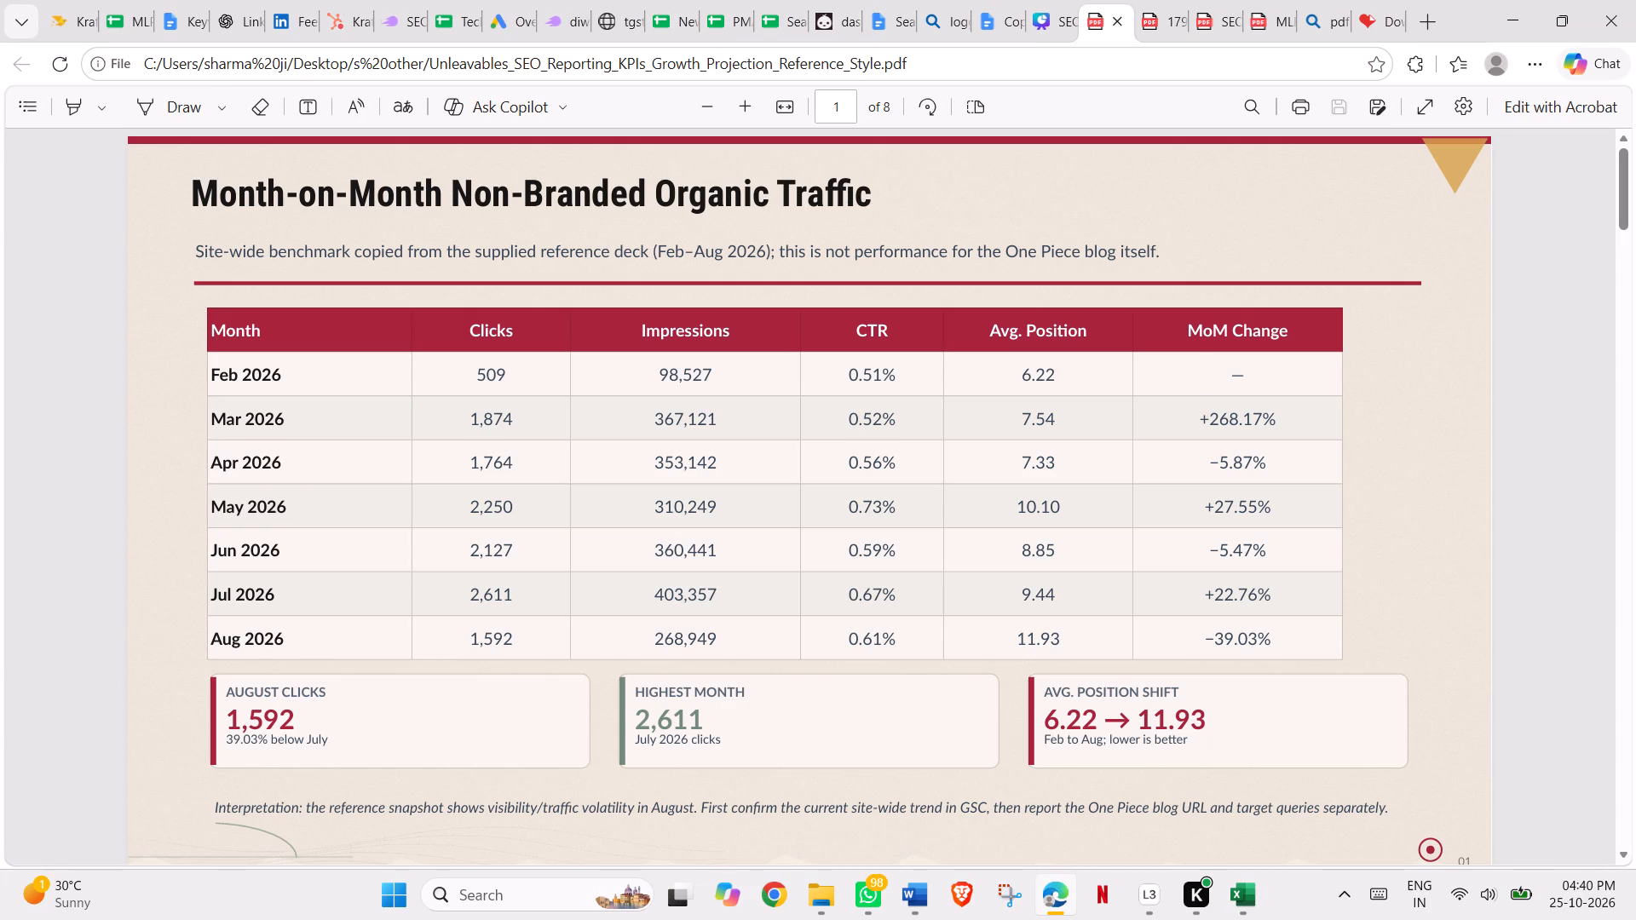
{"action": "left_click_drag", "start_coordinate": [1201, 419], "coordinate": [1281, 419]}
{"action": "key", "text": "ctrl+c"}
{"action": "key", "text": "alt+Tab"}
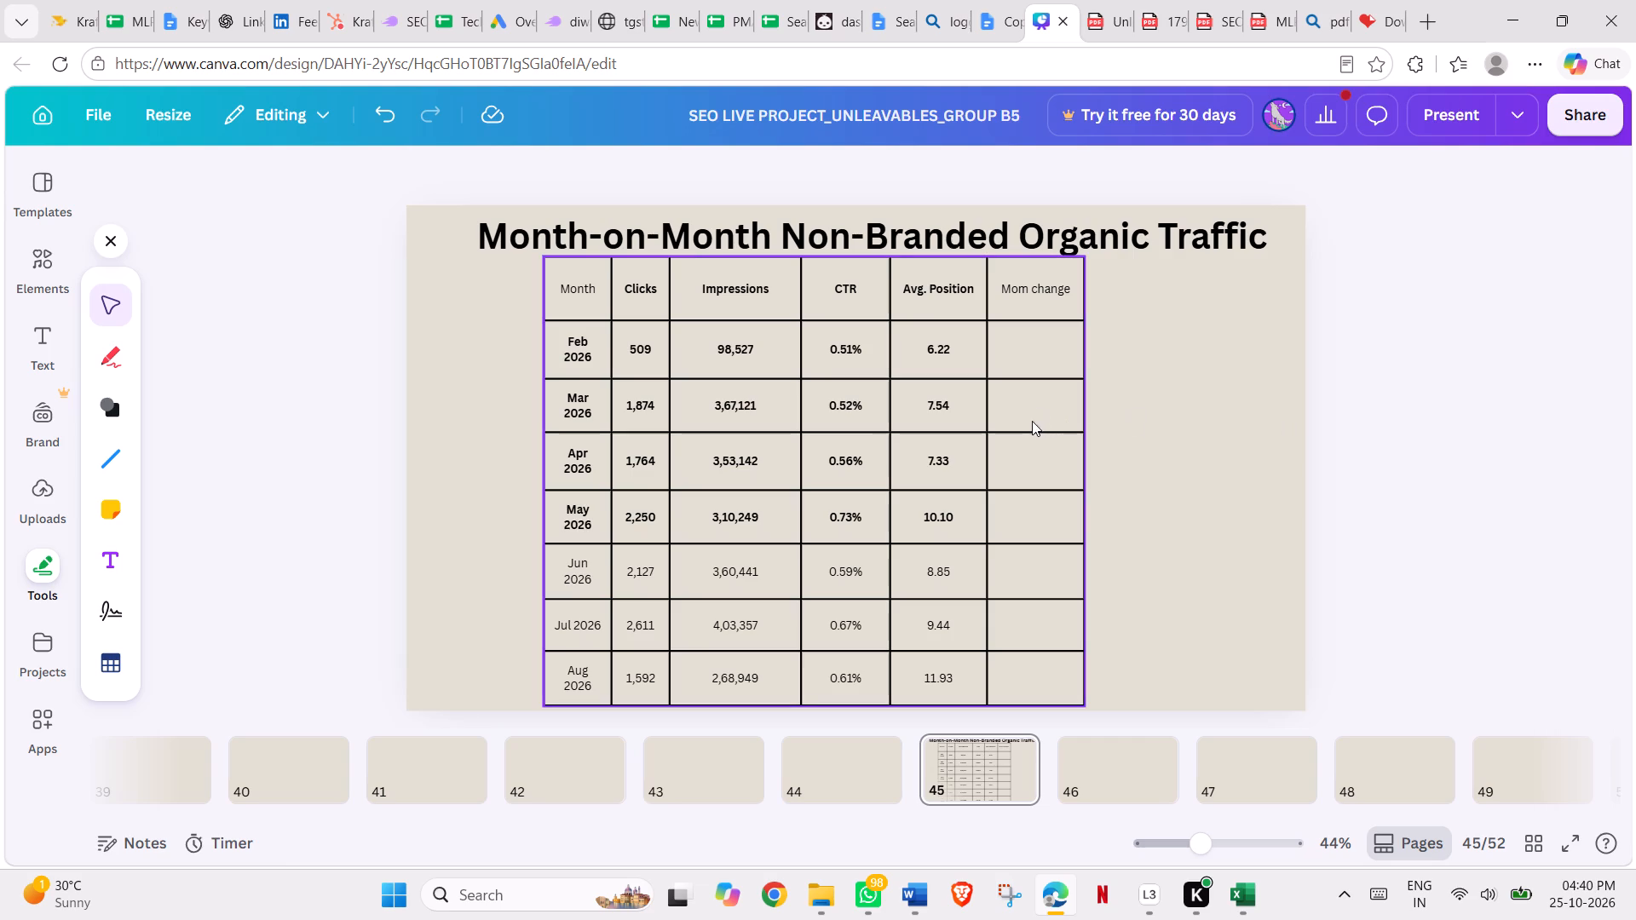
{"action": "double_click", "coordinate": [1040, 402]}
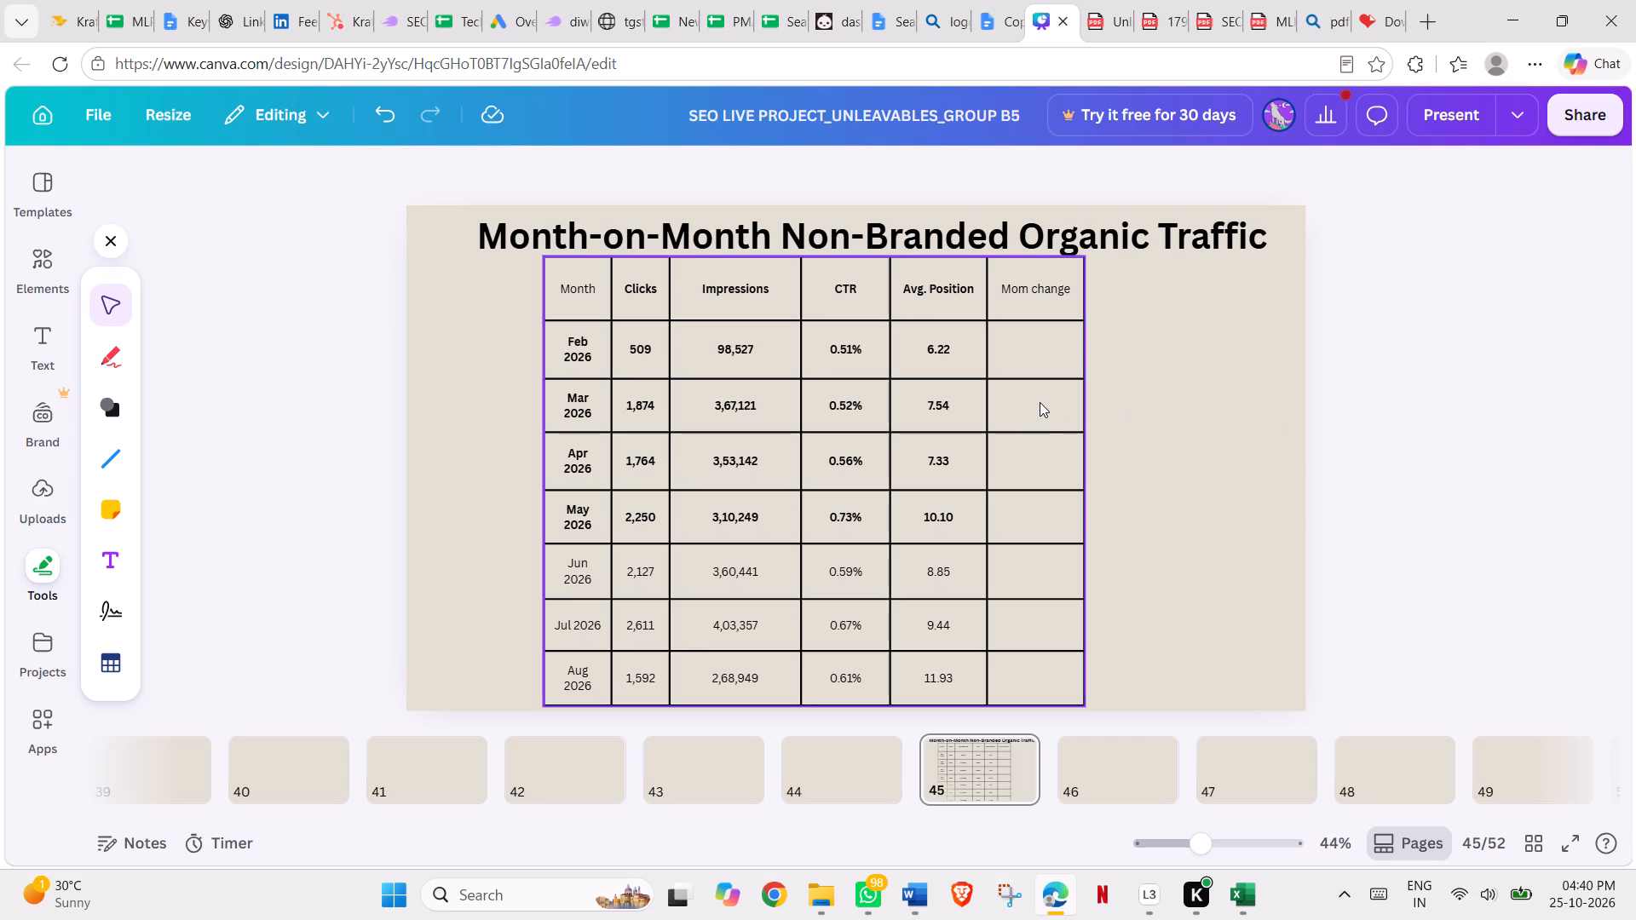
{"action": "triple_click", "coordinate": [1040, 402]}
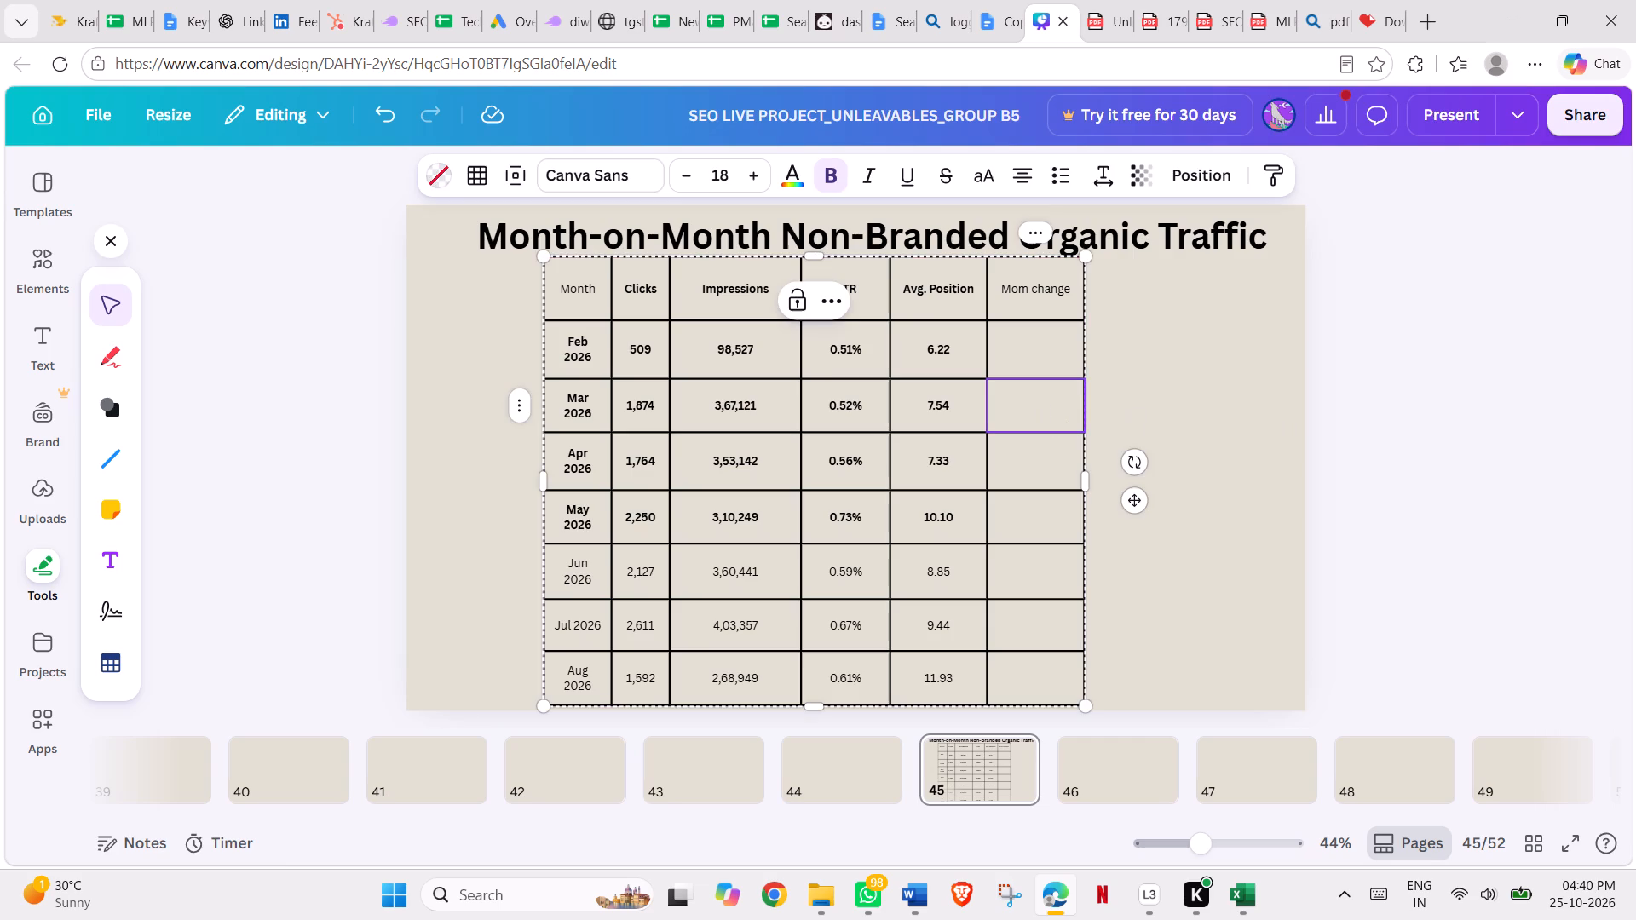
{"action": "key", "text": "ctrl+v"}
Copy the Apr 2026 MoM change value, −5.87%, from the PDF into the Apr 2026 Mom change cell in Canva.
{"action": "key", "text": "Down"}
{"action": "key", "text": "alt+Tab"}
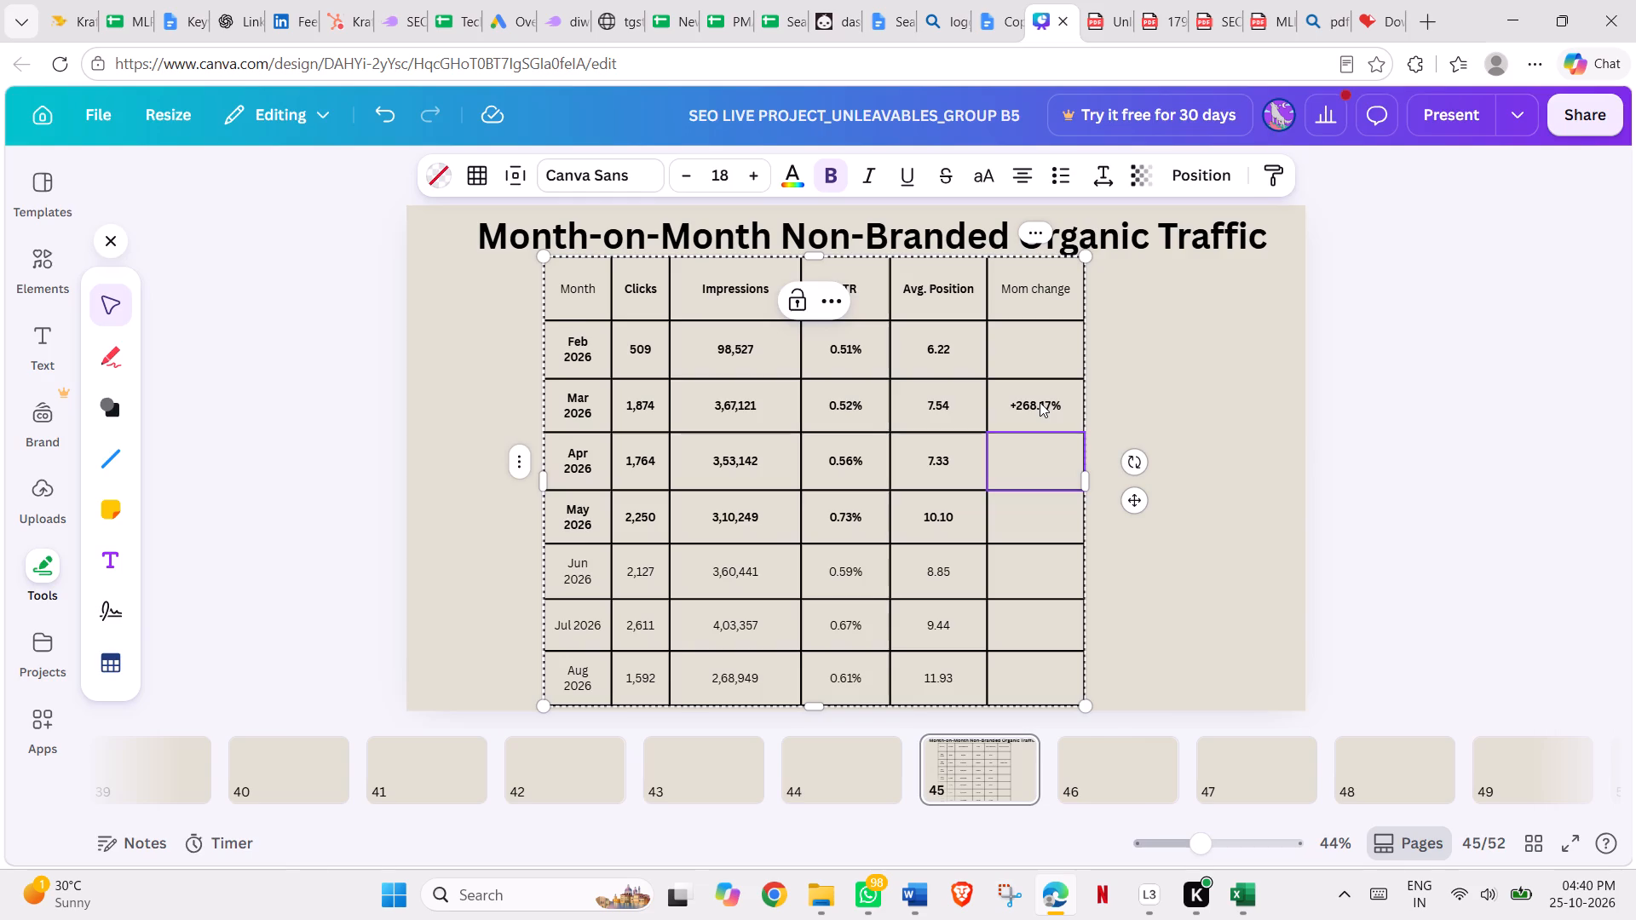
{"action": "triple_click", "coordinate": [1233, 460]}
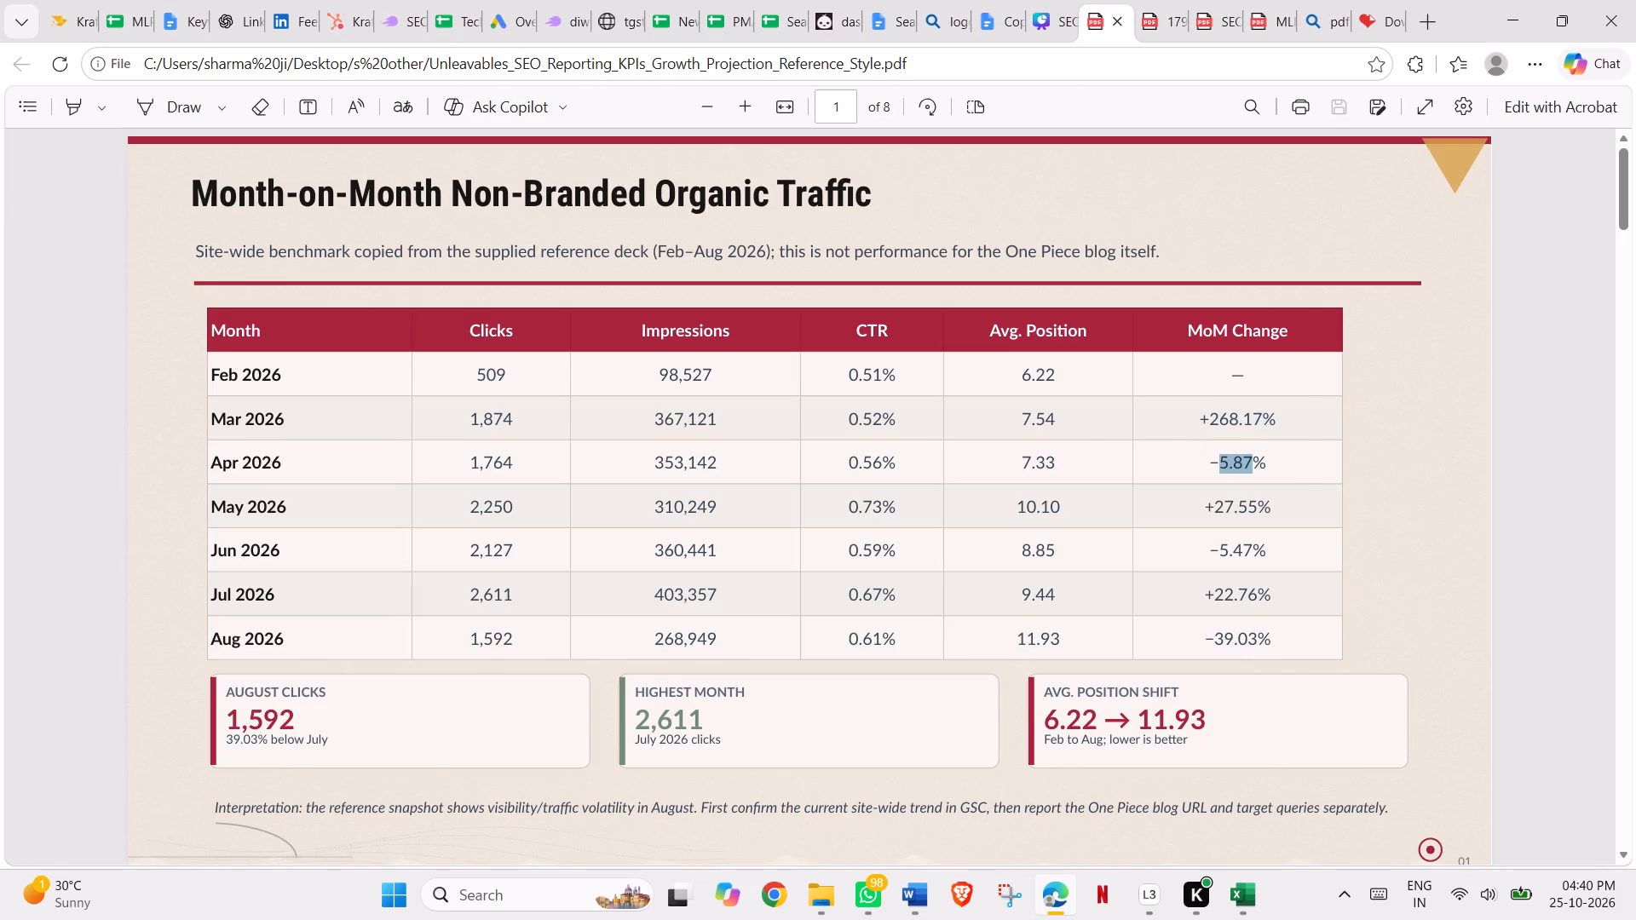
{"action": "double_click", "coordinate": [1233, 460]}
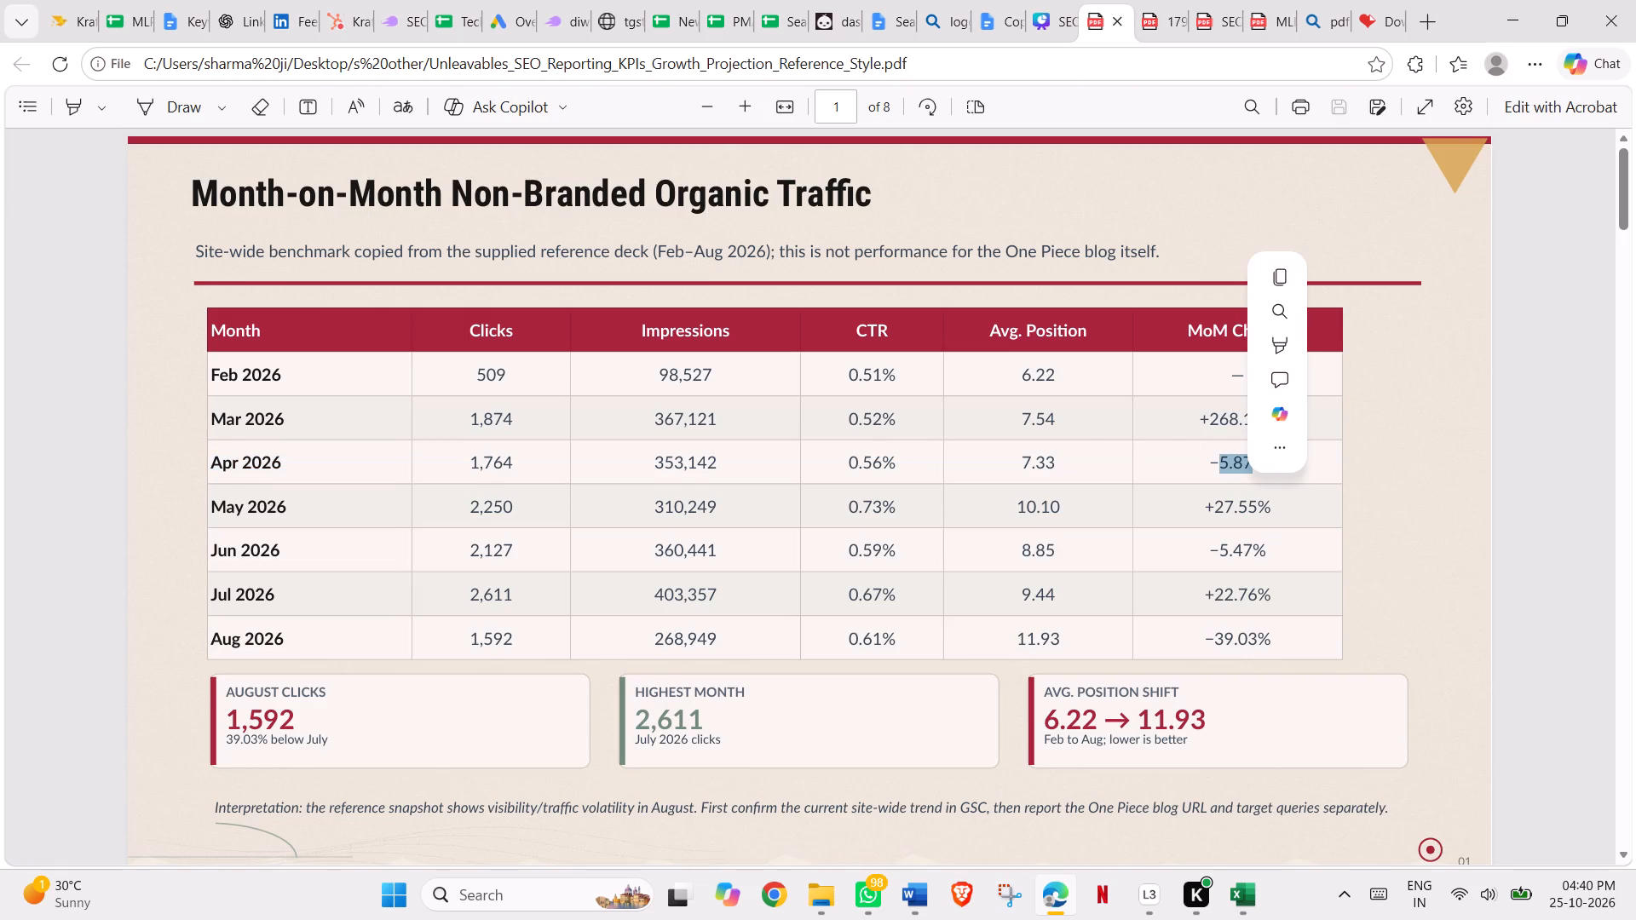
{"action": "left_click_drag", "start_coordinate": [1206, 460], "coordinate": [1259, 464]}
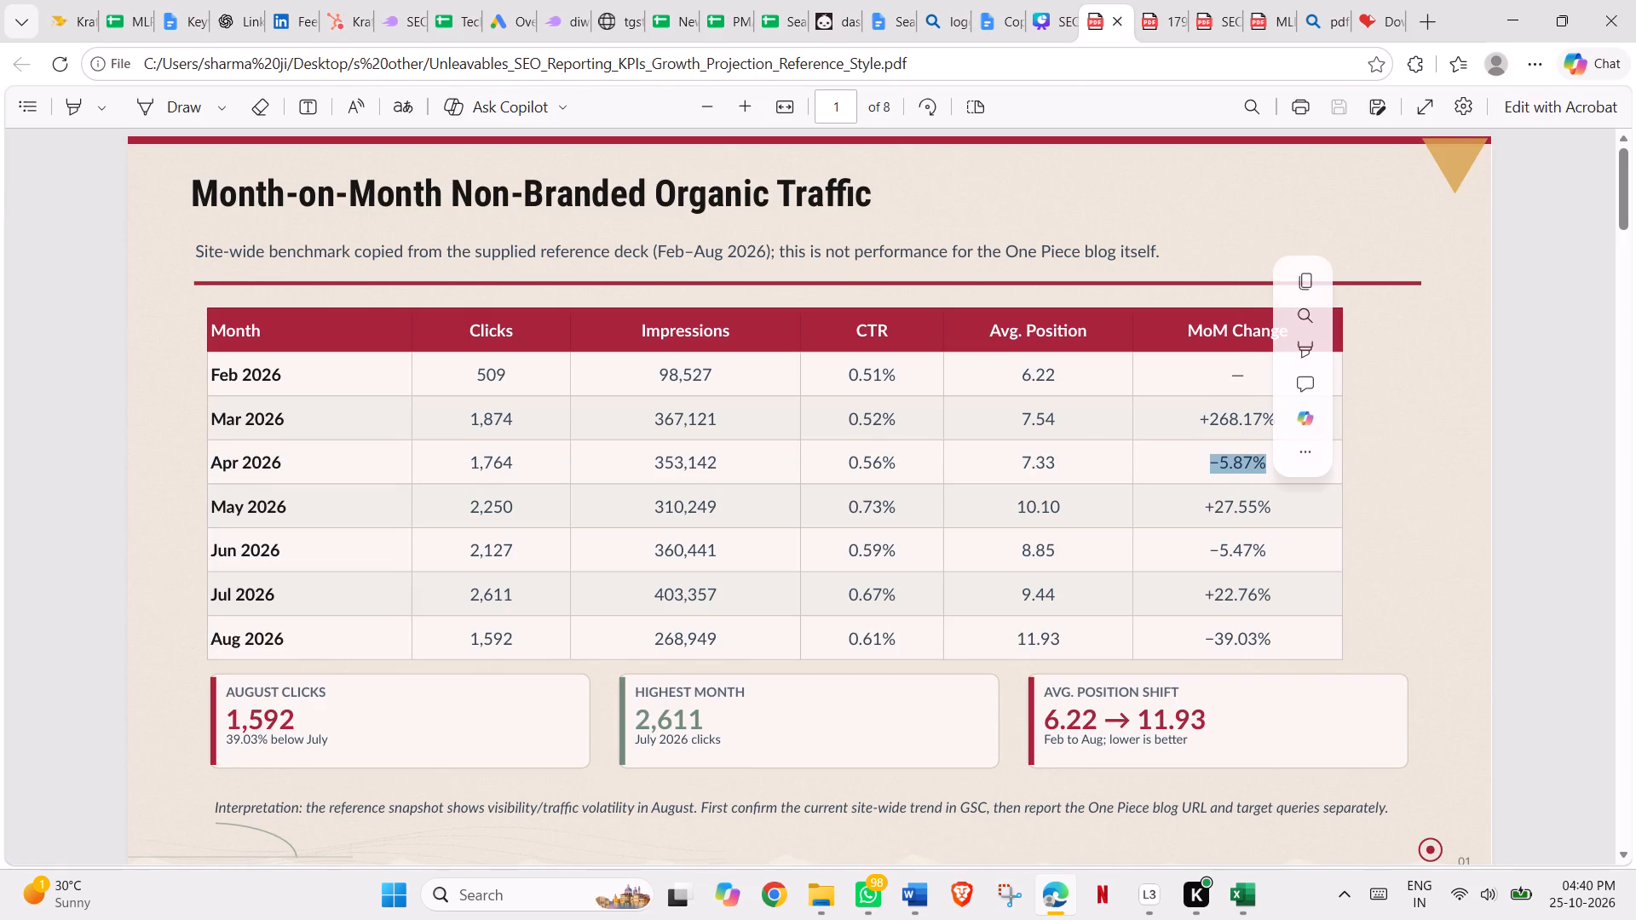
{"action": "key", "text": "ctrl+c"}
{"action": "key", "text": "alt+Tab"}
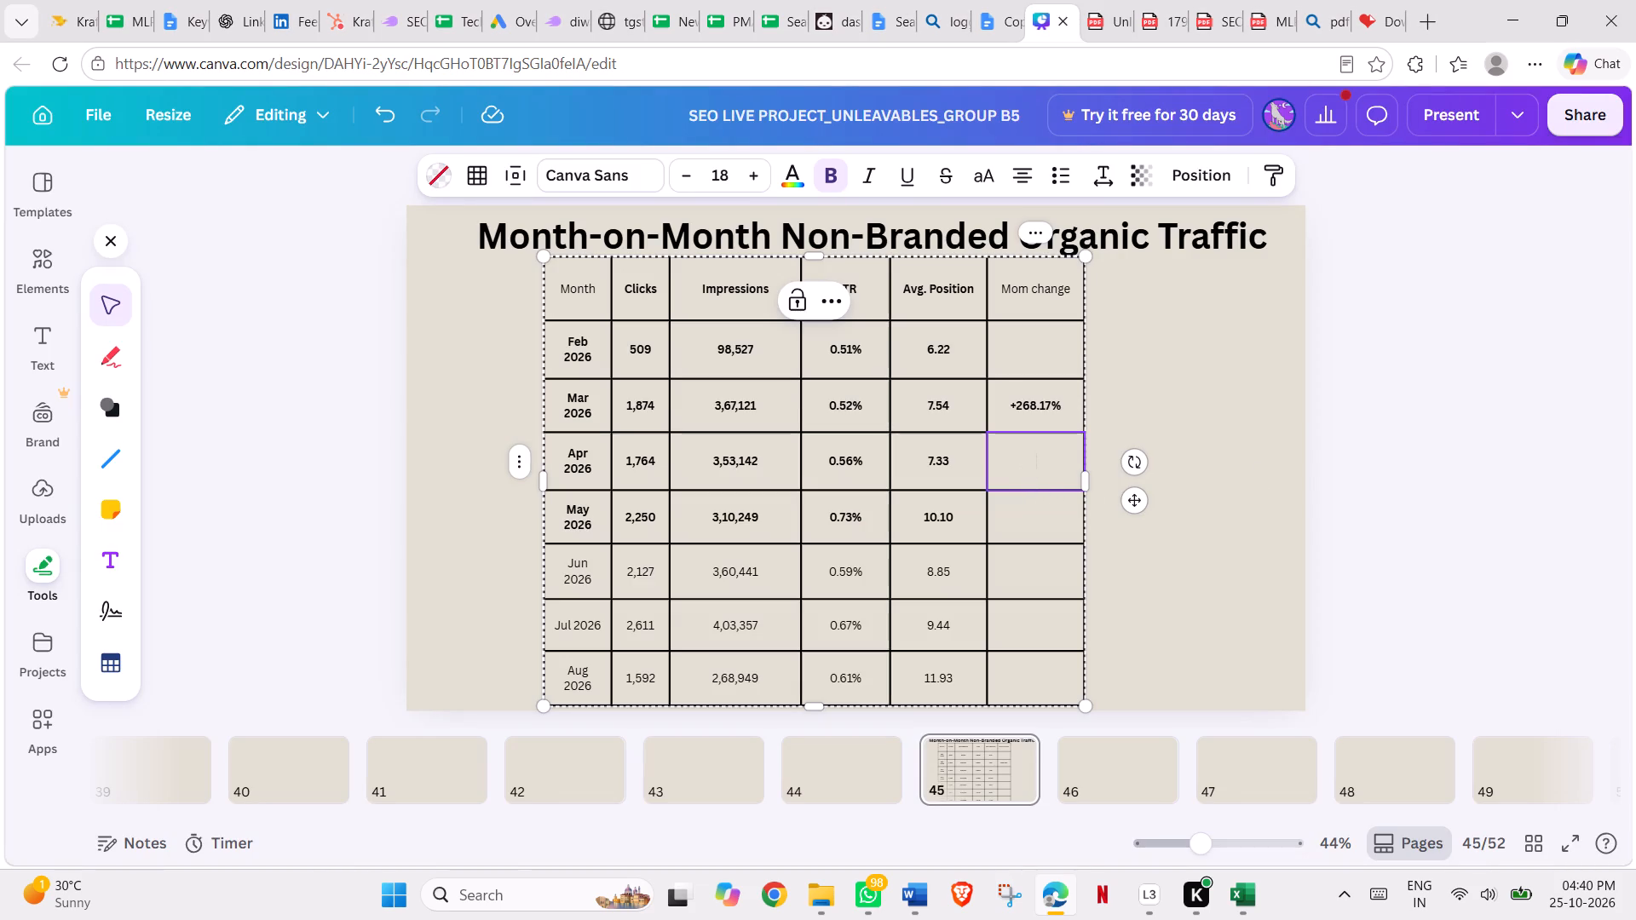
{"action": "key", "text": "ctrl+v"}
Copy the May 2026 MoM change value, +27.55%, from the PDF into the May 2026 Mom change cell in Canva.
{"action": "key", "text": "Down"}
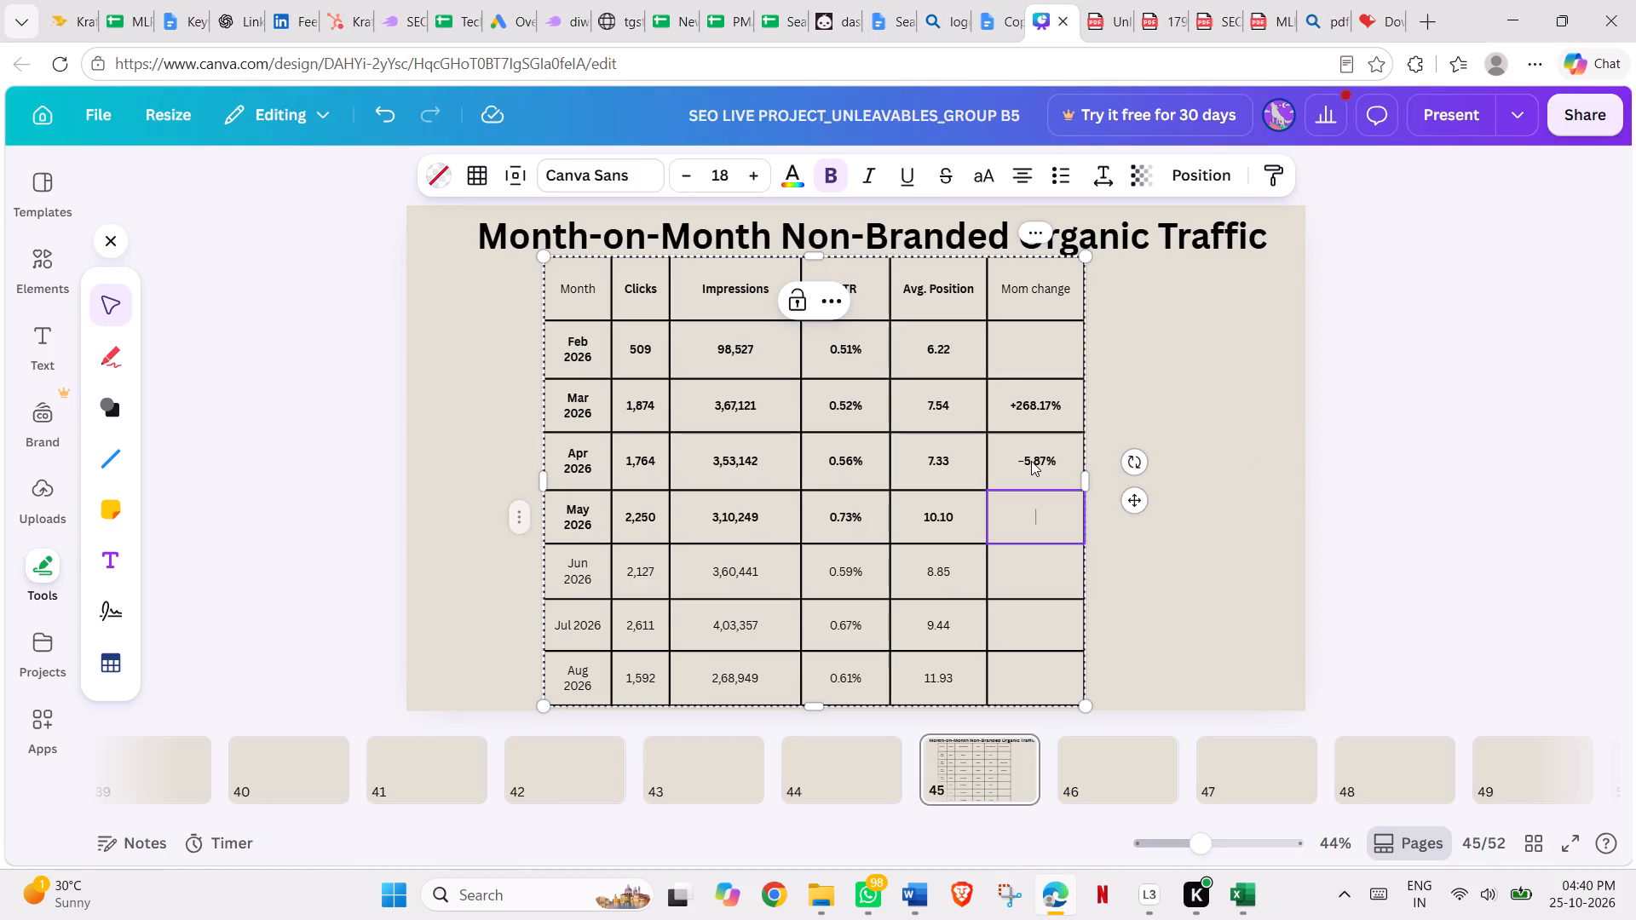
{"action": "key", "text": "alt+Tab"}
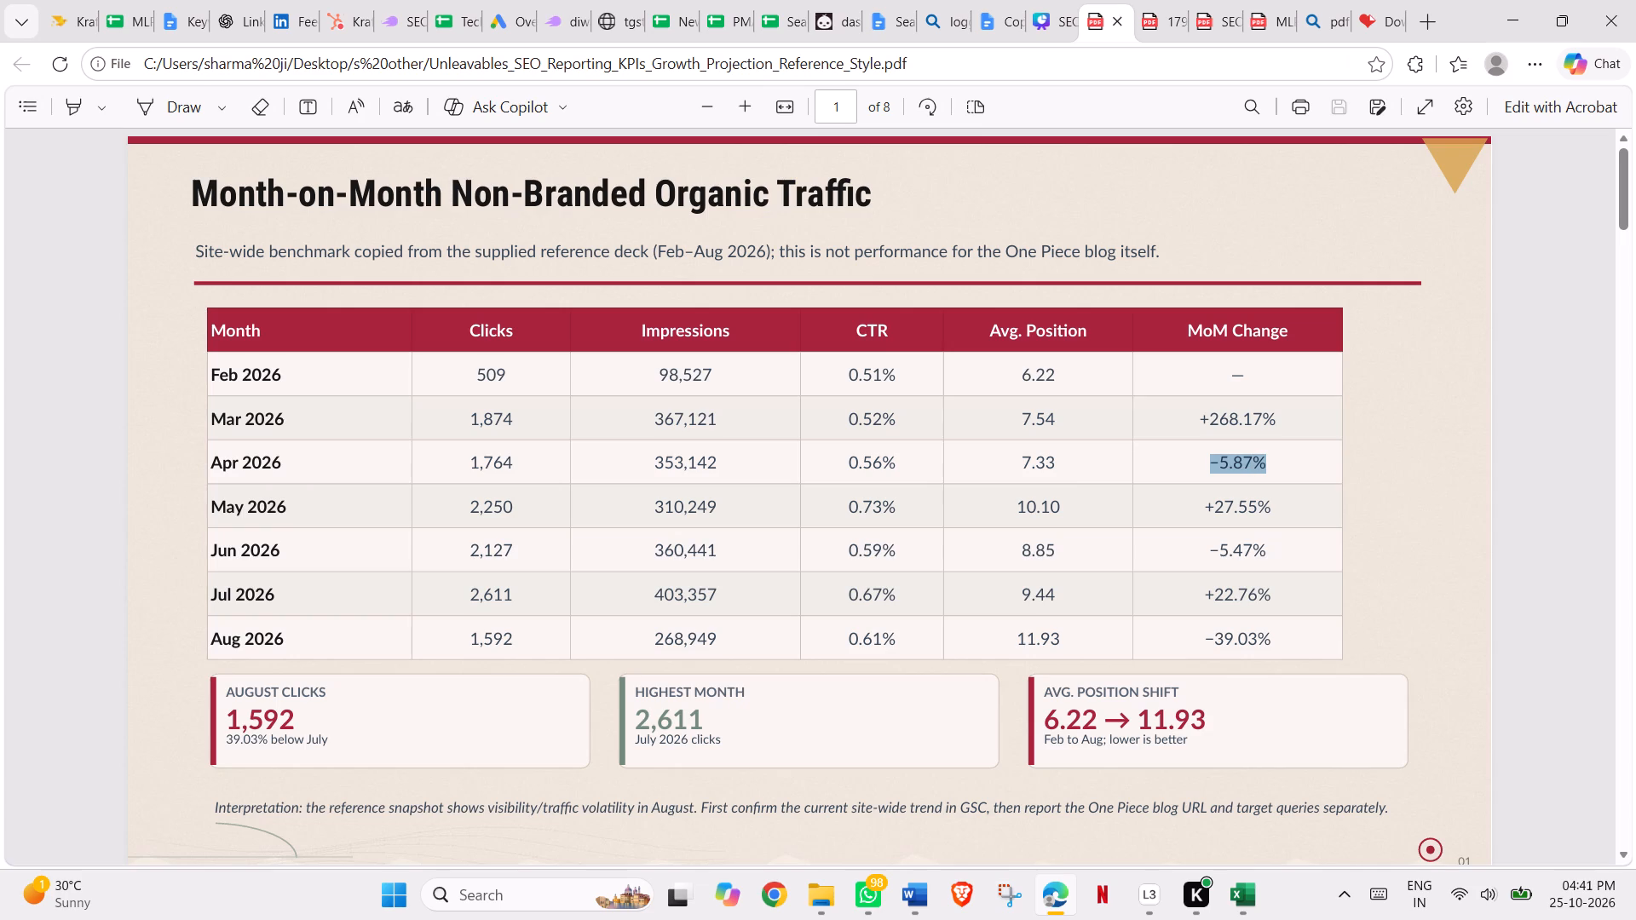
{"action": "left_click_drag", "start_coordinate": [1202, 510], "coordinate": [1249, 503]}
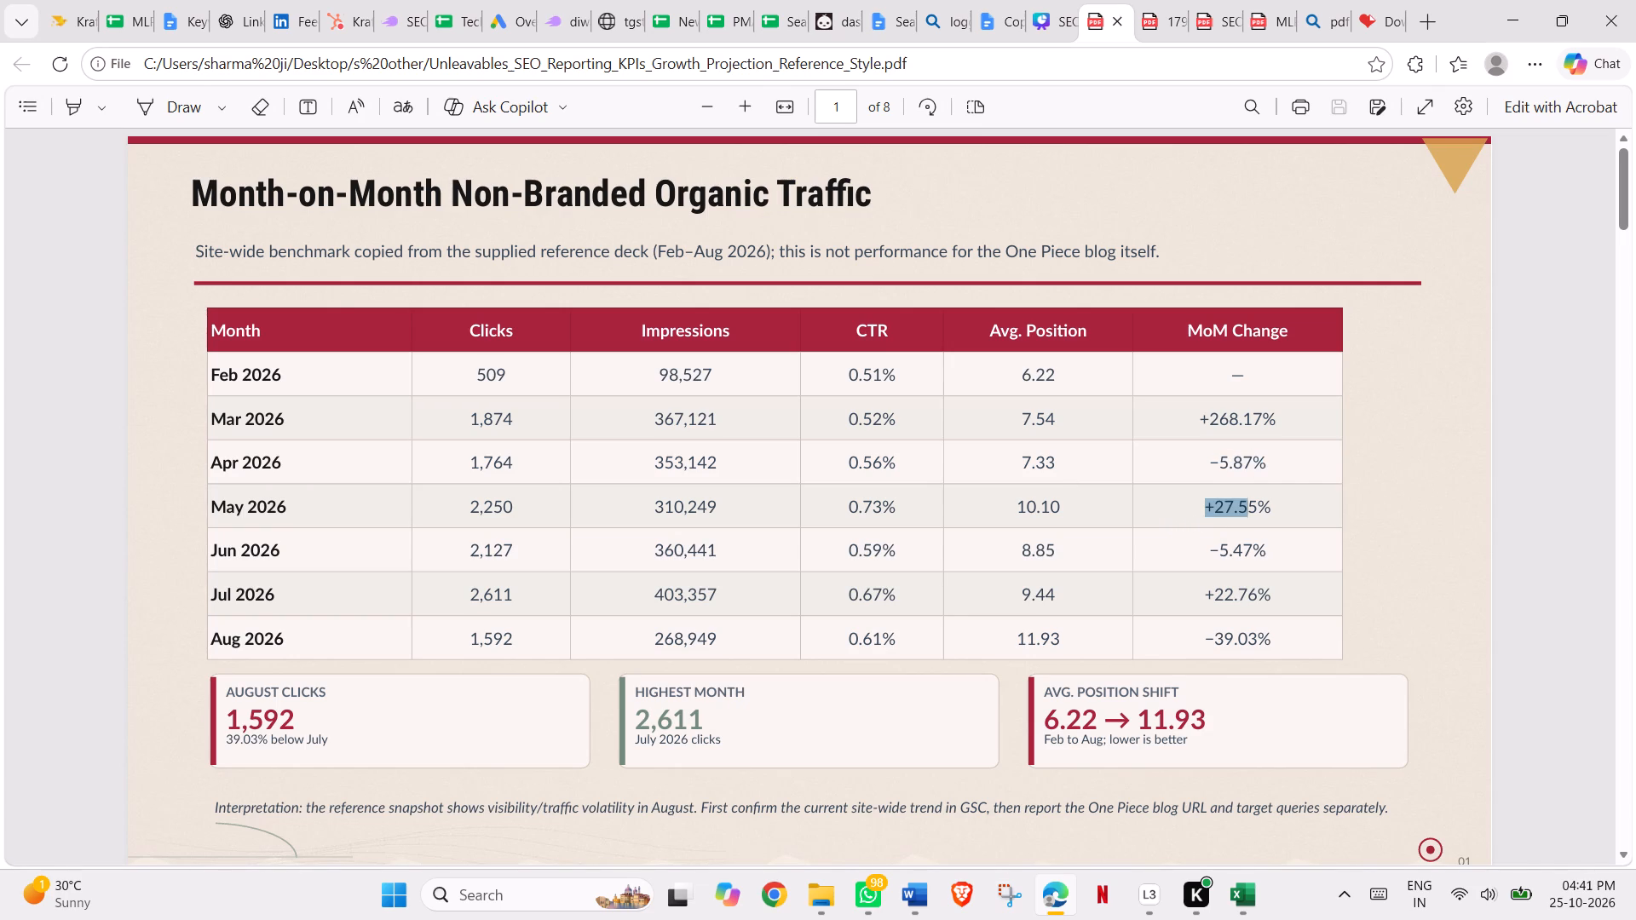
{"action": "left_click_drag", "start_coordinate": [1249, 503], "coordinate": [1271, 503]}
{"action": "key", "text": "ctrl+c"}
{"action": "key", "text": "alt+Tab"}
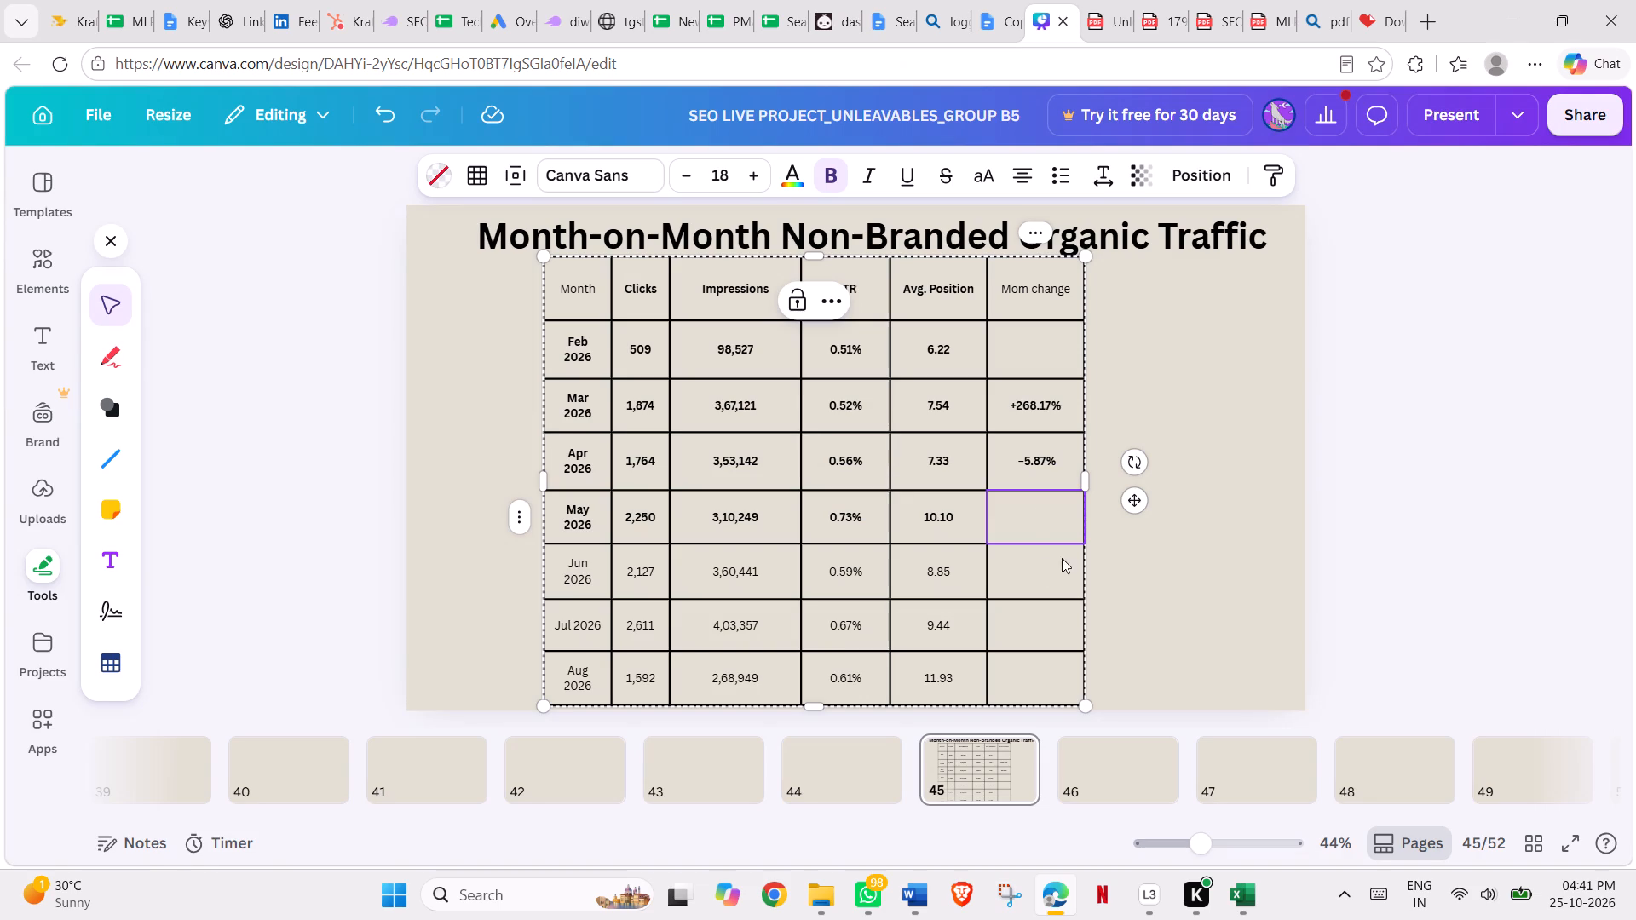
{"action": "key", "text": "ctrl+v"}
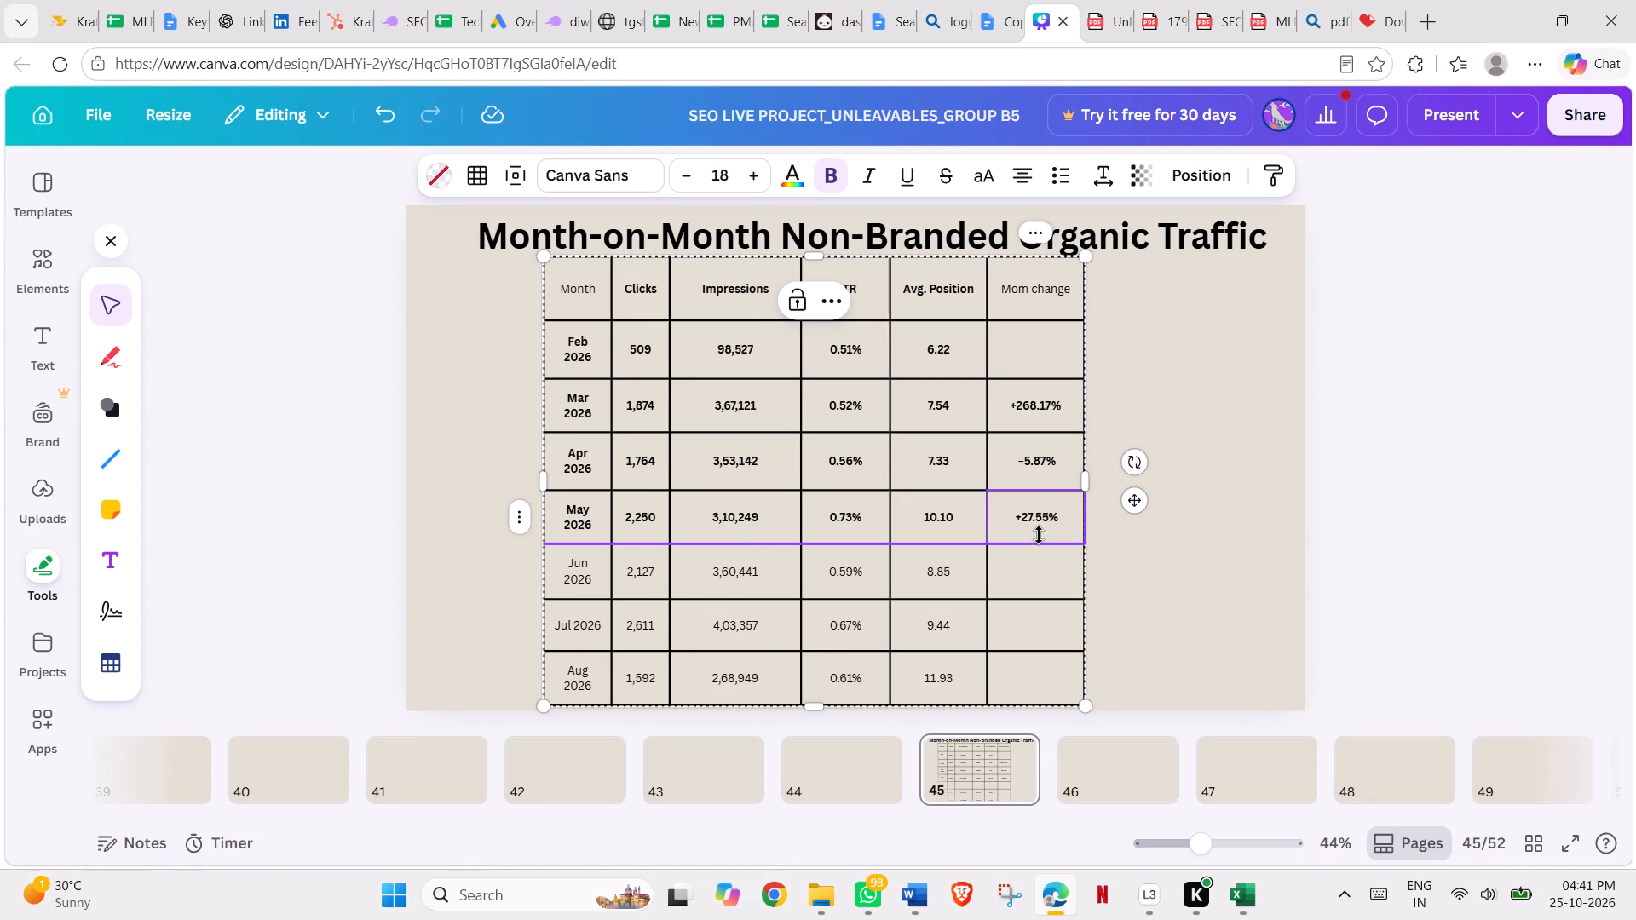
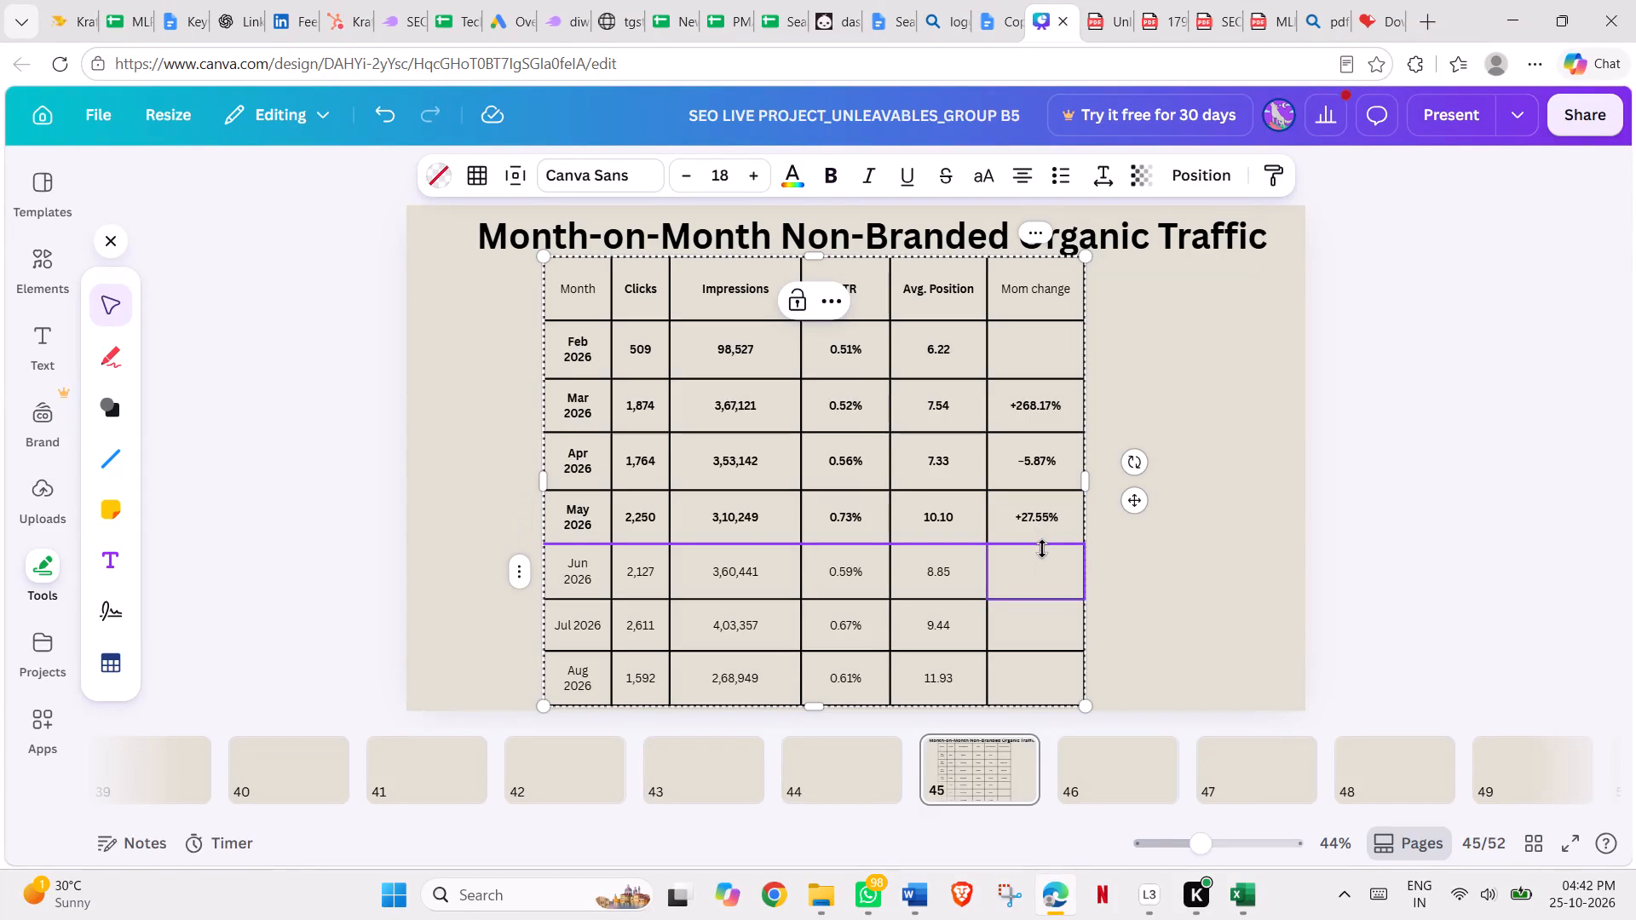
Copy the Jun 2026 MoM change value, −5.47%, from the reporting PDF into the Jun 2026 Mom change cell in Canva.
{"action": "key", "text": "alt+Tab"}
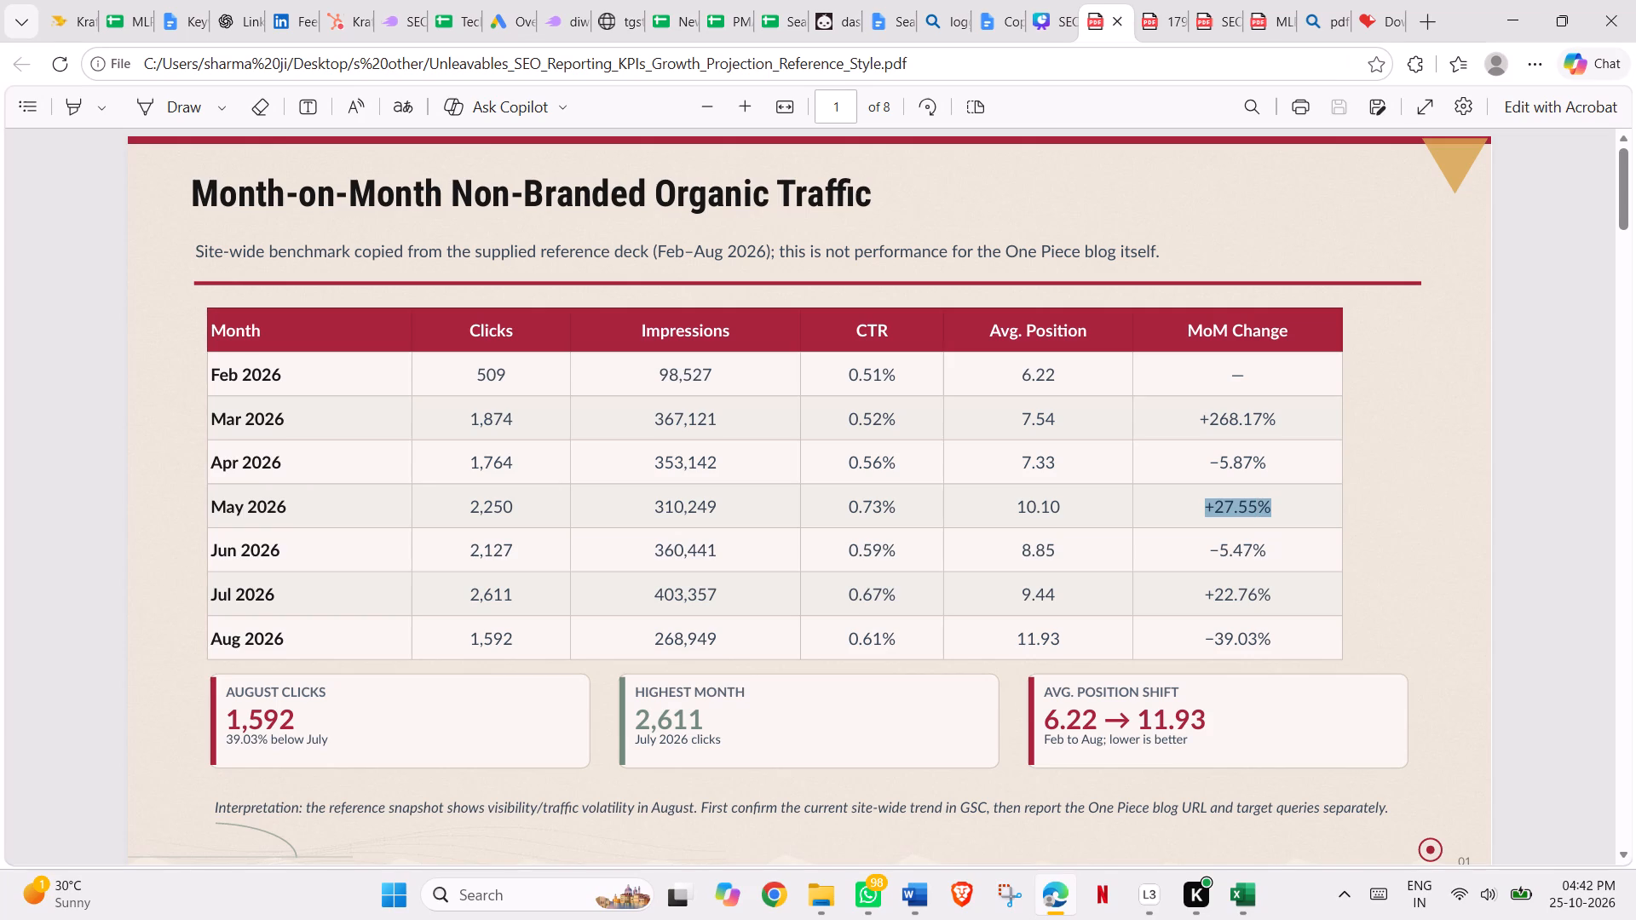
{"action": "left_click_drag", "start_coordinate": [1205, 548], "coordinate": [1246, 552]}
{"action": "left_click_drag", "start_coordinate": [1246, 552], "coordinate": [1269, 552]}
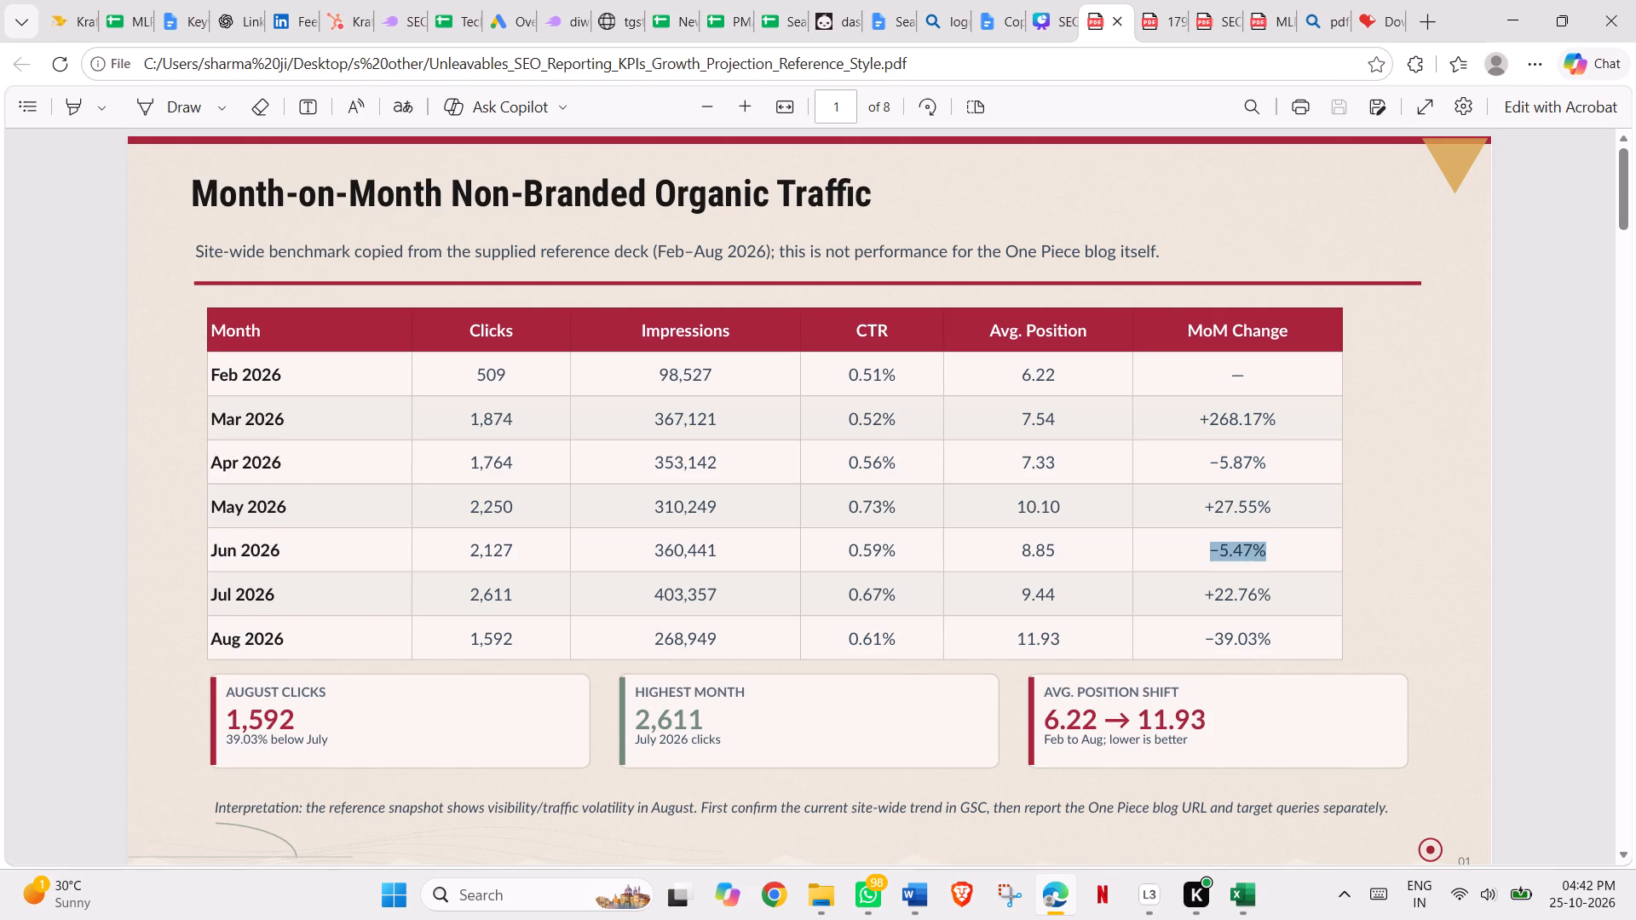
{"action": "key", "text": "ctrl+c"}
{"action": "key", "text": "alt+Tab"}
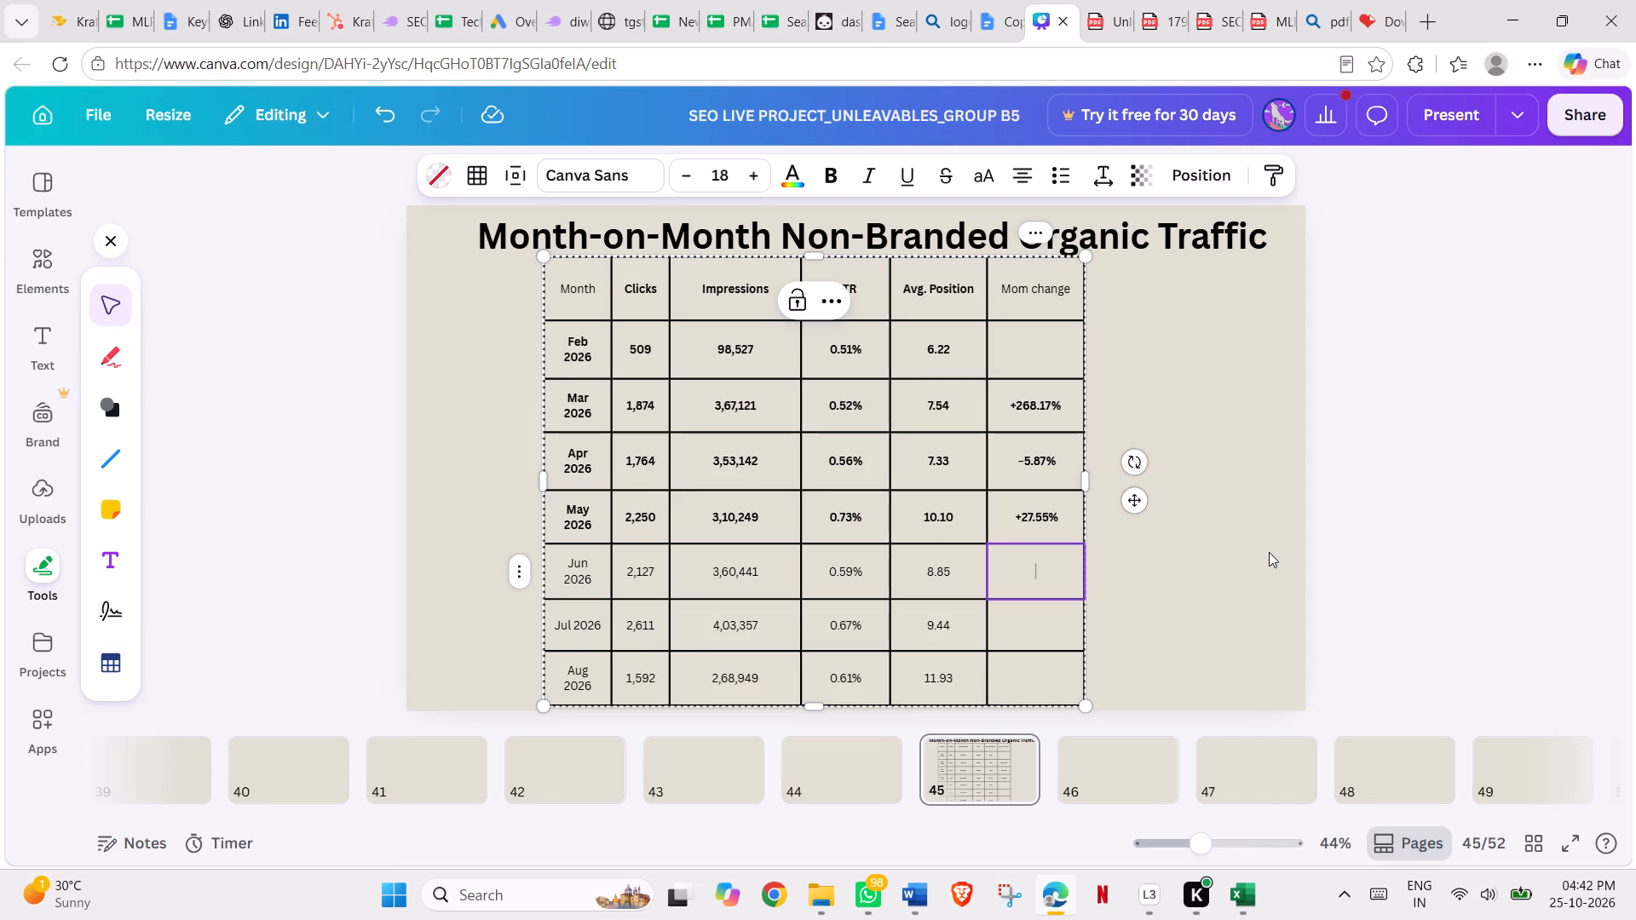
{"action": "key", "text": "ctrl+v"}
{"action": "key", "text": "Down"}
Copy the Jul 2026 MoM change value, +22.76%, from the PDF into the Jul 2026 Mom change cell in Canva.
{"action": "key", "text": "alt+Tab"}
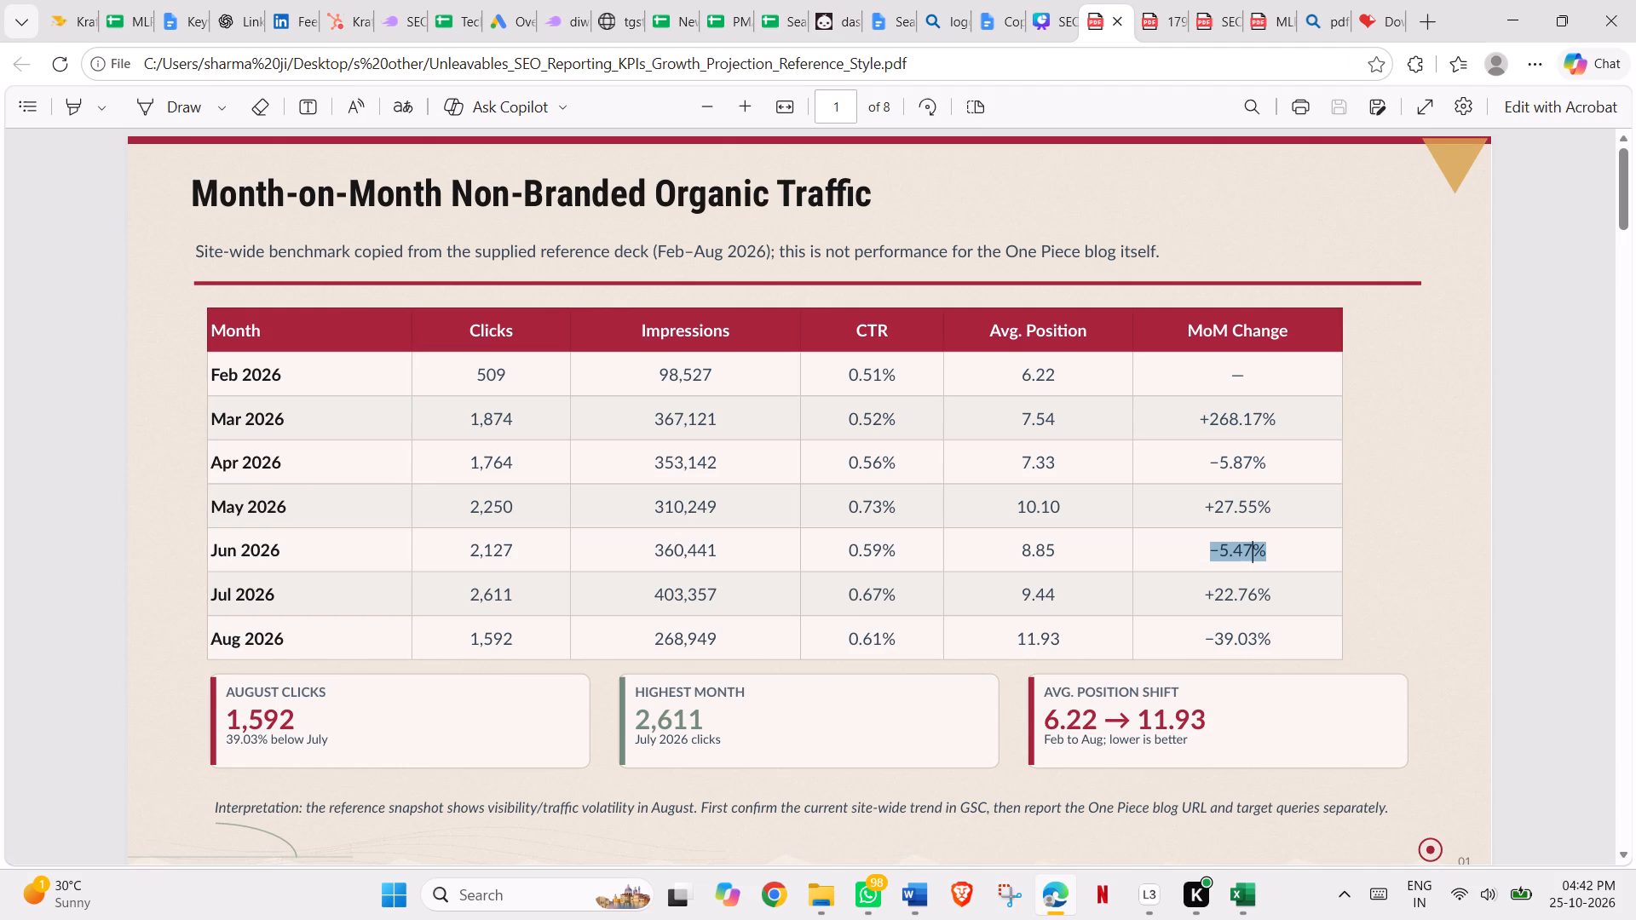
{"action": "left_click_drag", "start_coordinate": [1206, 595], "coordinate": [1273, 595]}
{"action": "key", "text": "ctrl+c"}
{"action": "key", "text": "alt+Tab"}
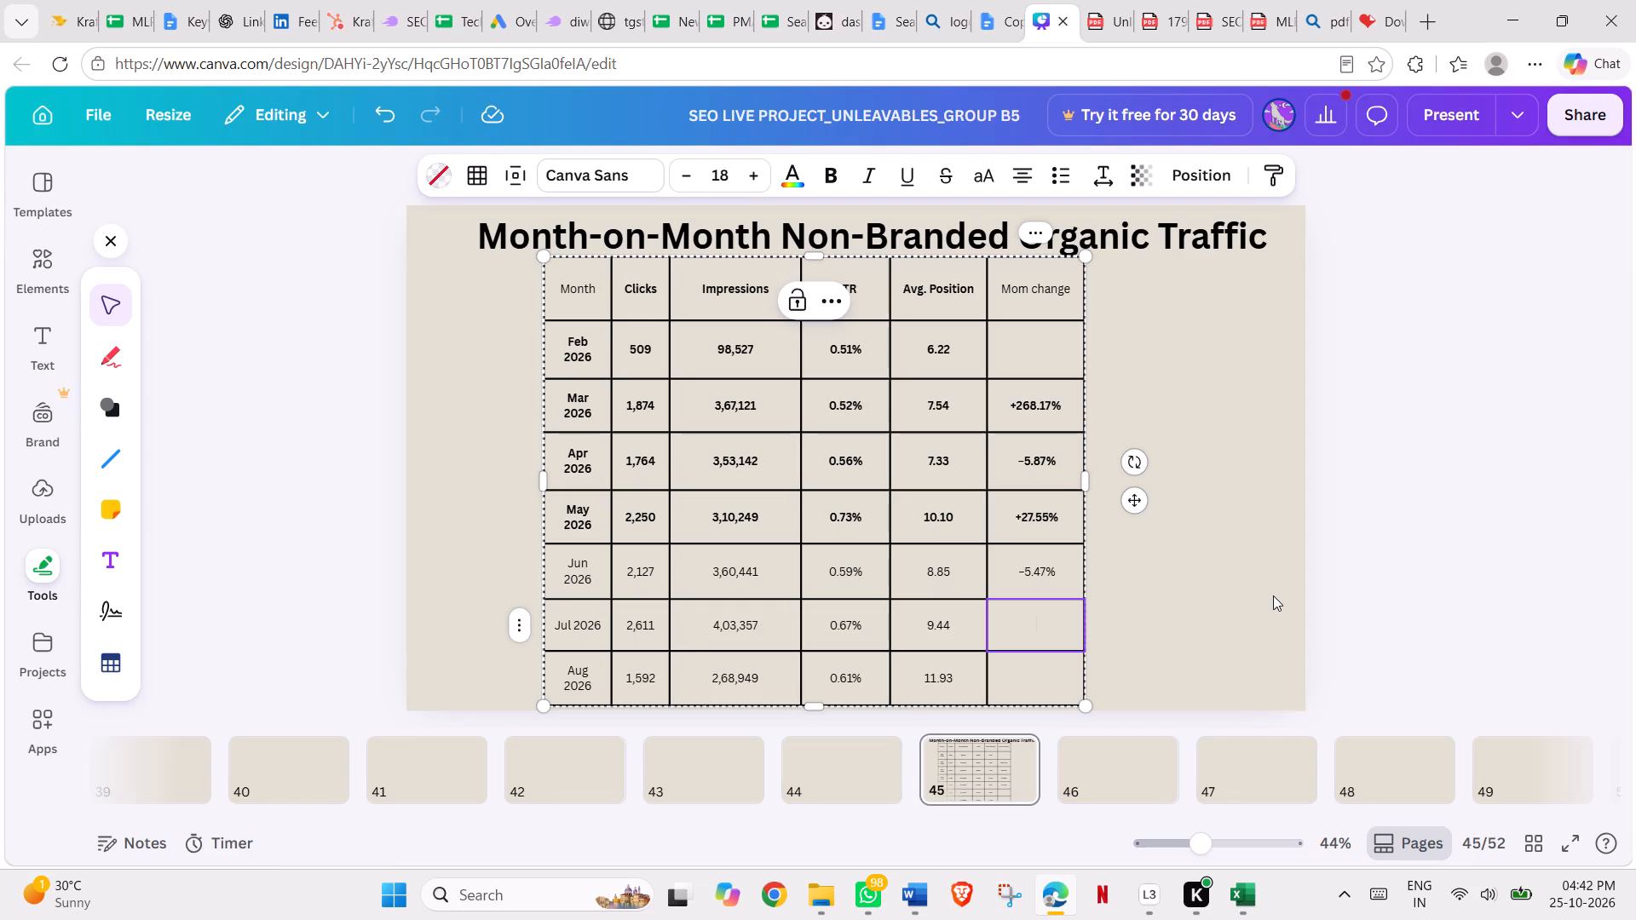
{"action": "key", "text": "ctrl+v"}
{"action": "key", "text": "Down"}
Copy the Aug 2026 MoM change value, −39.03%, from the PDF into the Aug 2026 Mom change cell in Canva.
{"action": "key", "text": "alt+Tab"}
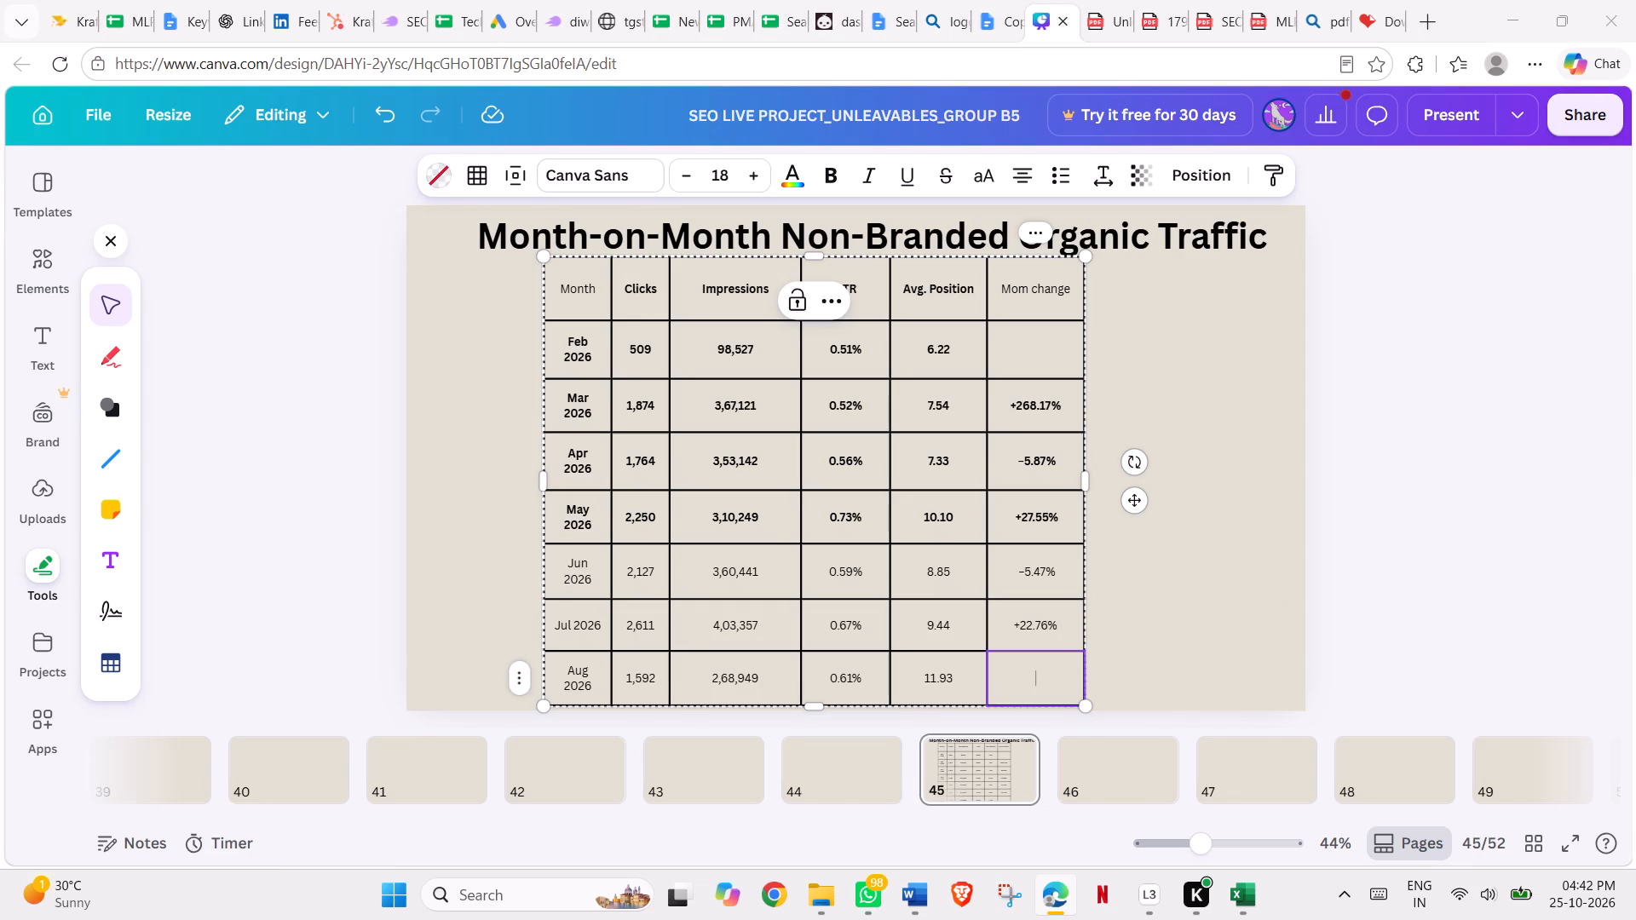
{"action": "triple_click", "coordinate": [1244, 635]}
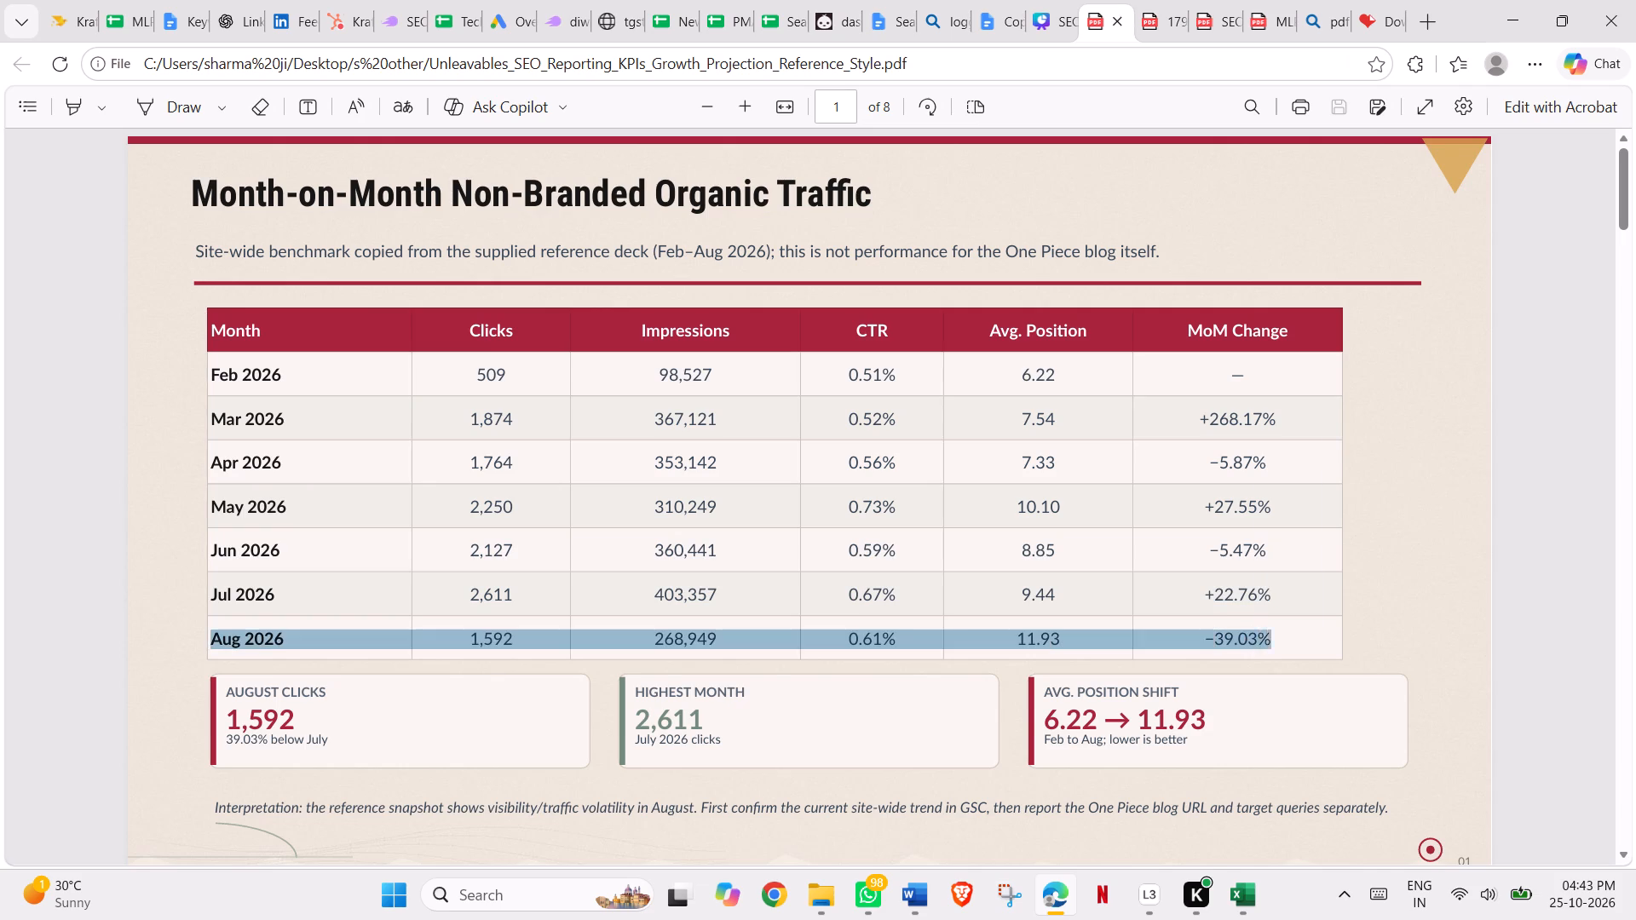
{"action": "left_click", "coordinate": [1244, 635]}
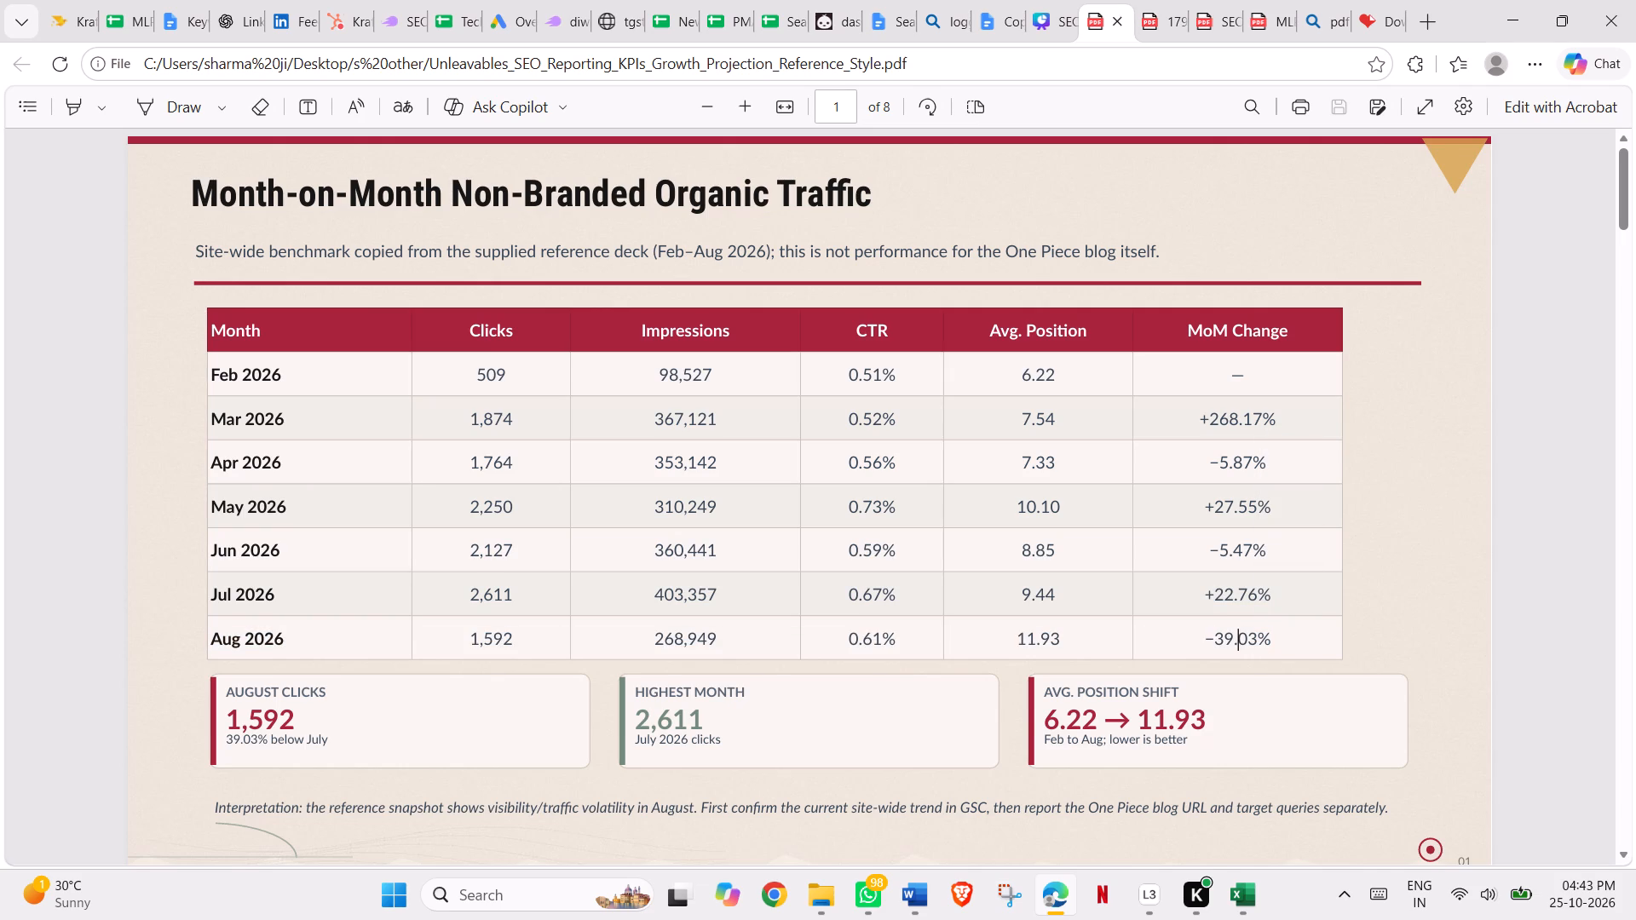
{"action": "left_click_drag", "start_coordinate": [1206, 638], "coordinate": [1277, 641]}
{"action": "key", "text": "ctrl+c"}
{"action": "key", "text": "alt+Tab"}
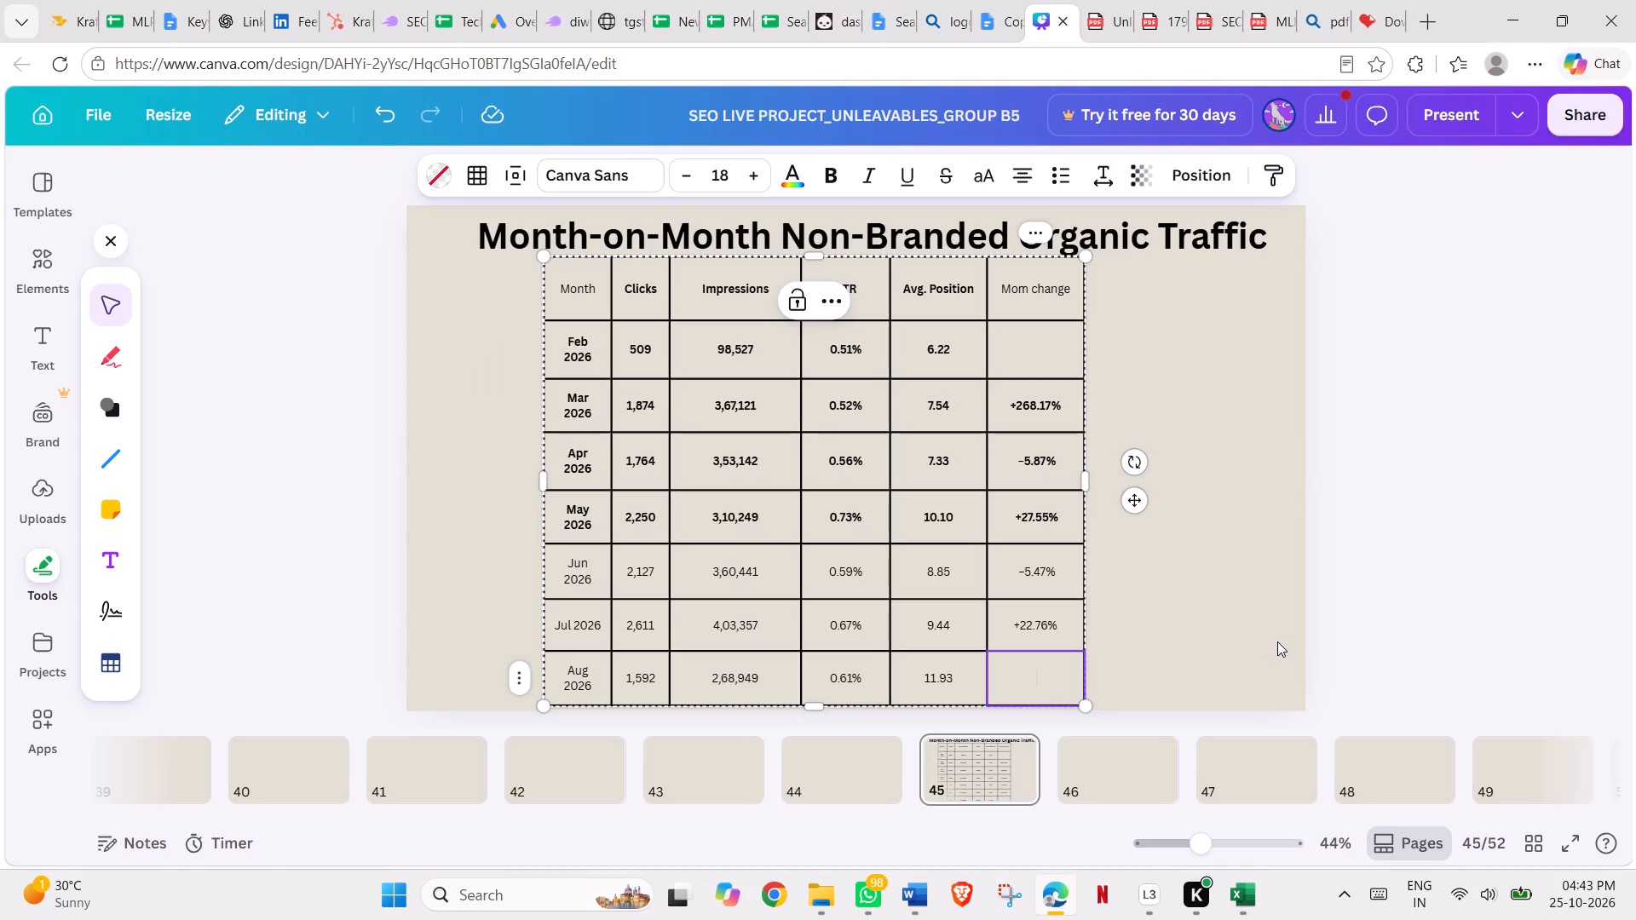
{"action": "key", "text": "ctrl+v"}
{"action": "left_click", "coordinate": [1462, 537]}
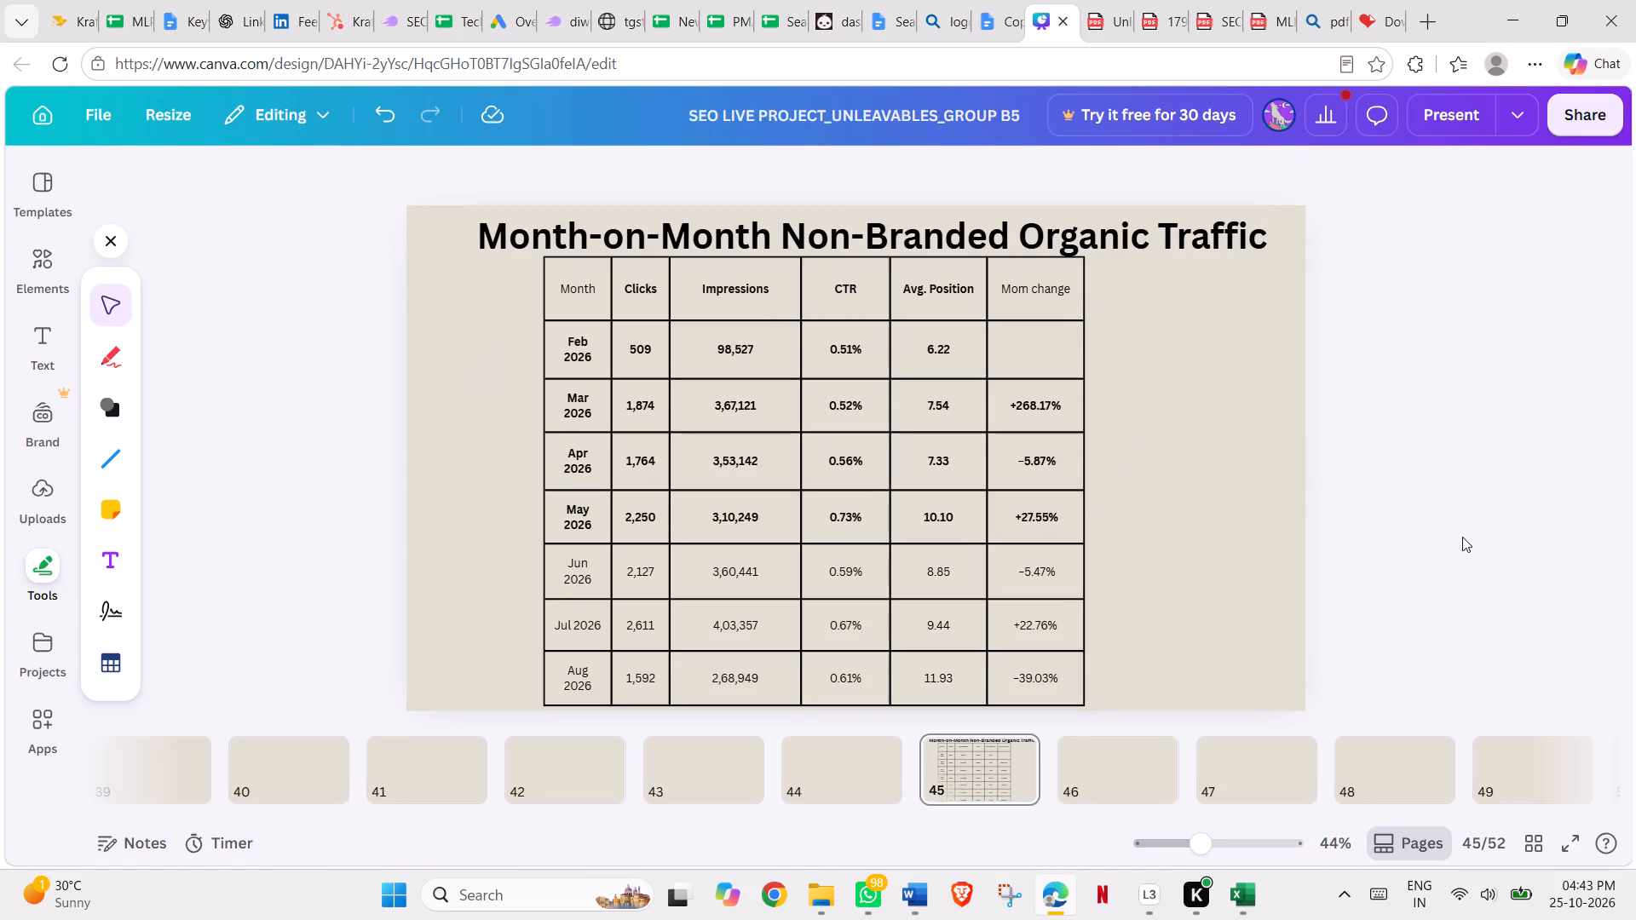
Enter --- in the Feb 2026 Mom change cell of page 45's table.
{"action": "double_click", "coordinate": [1059, 347]}
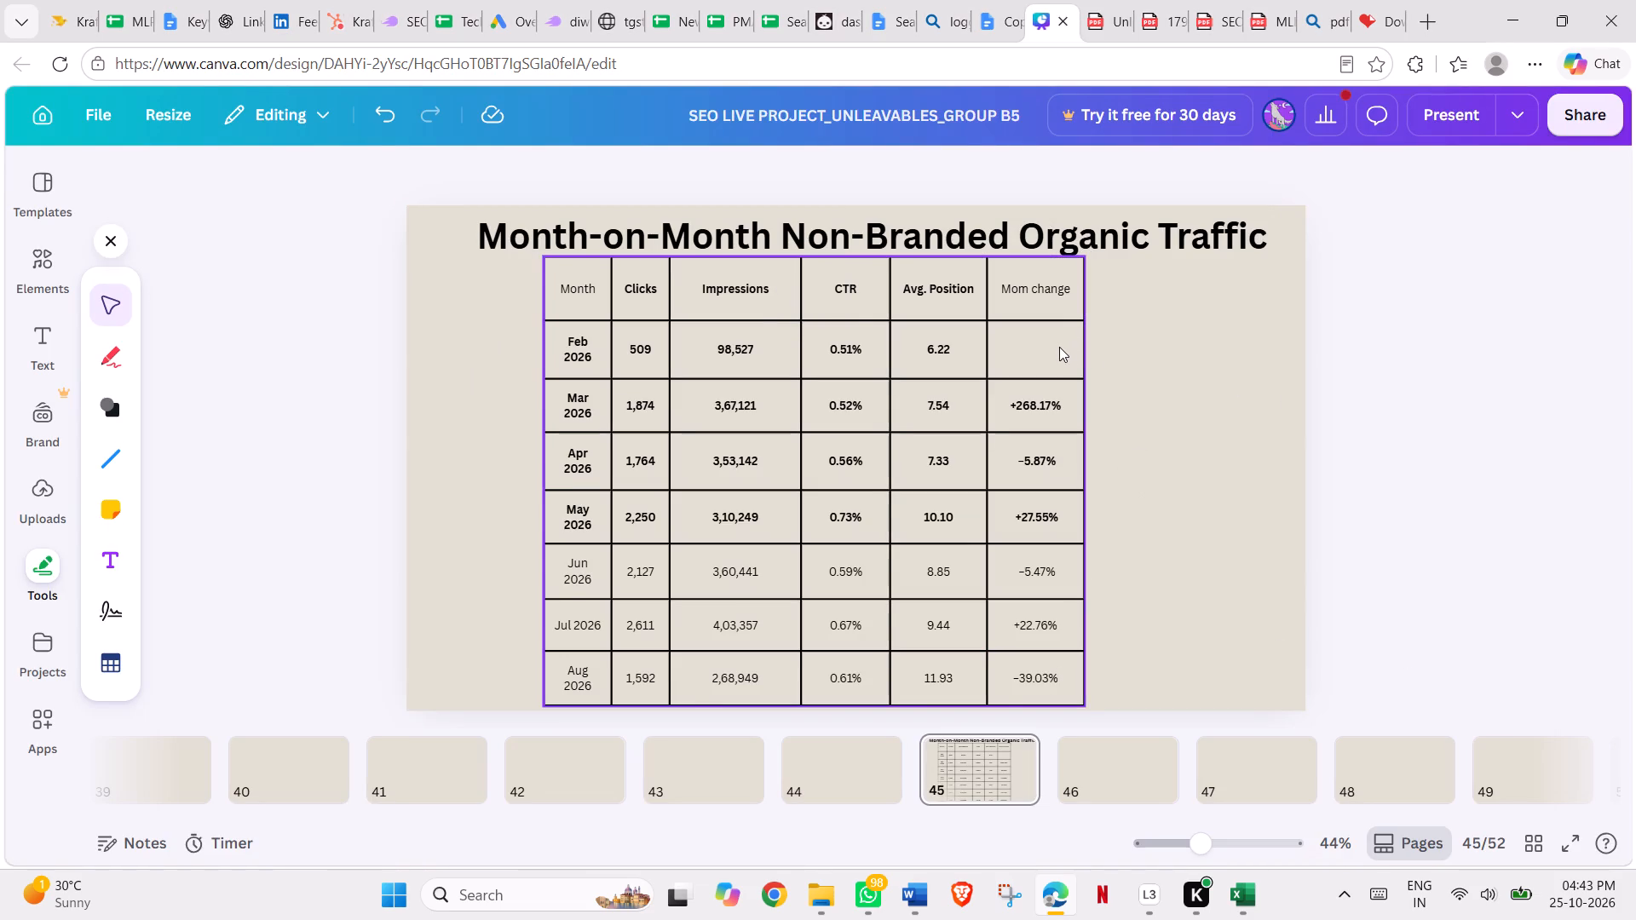
{"action": "double_click", "coordinate": [1059, 347]}
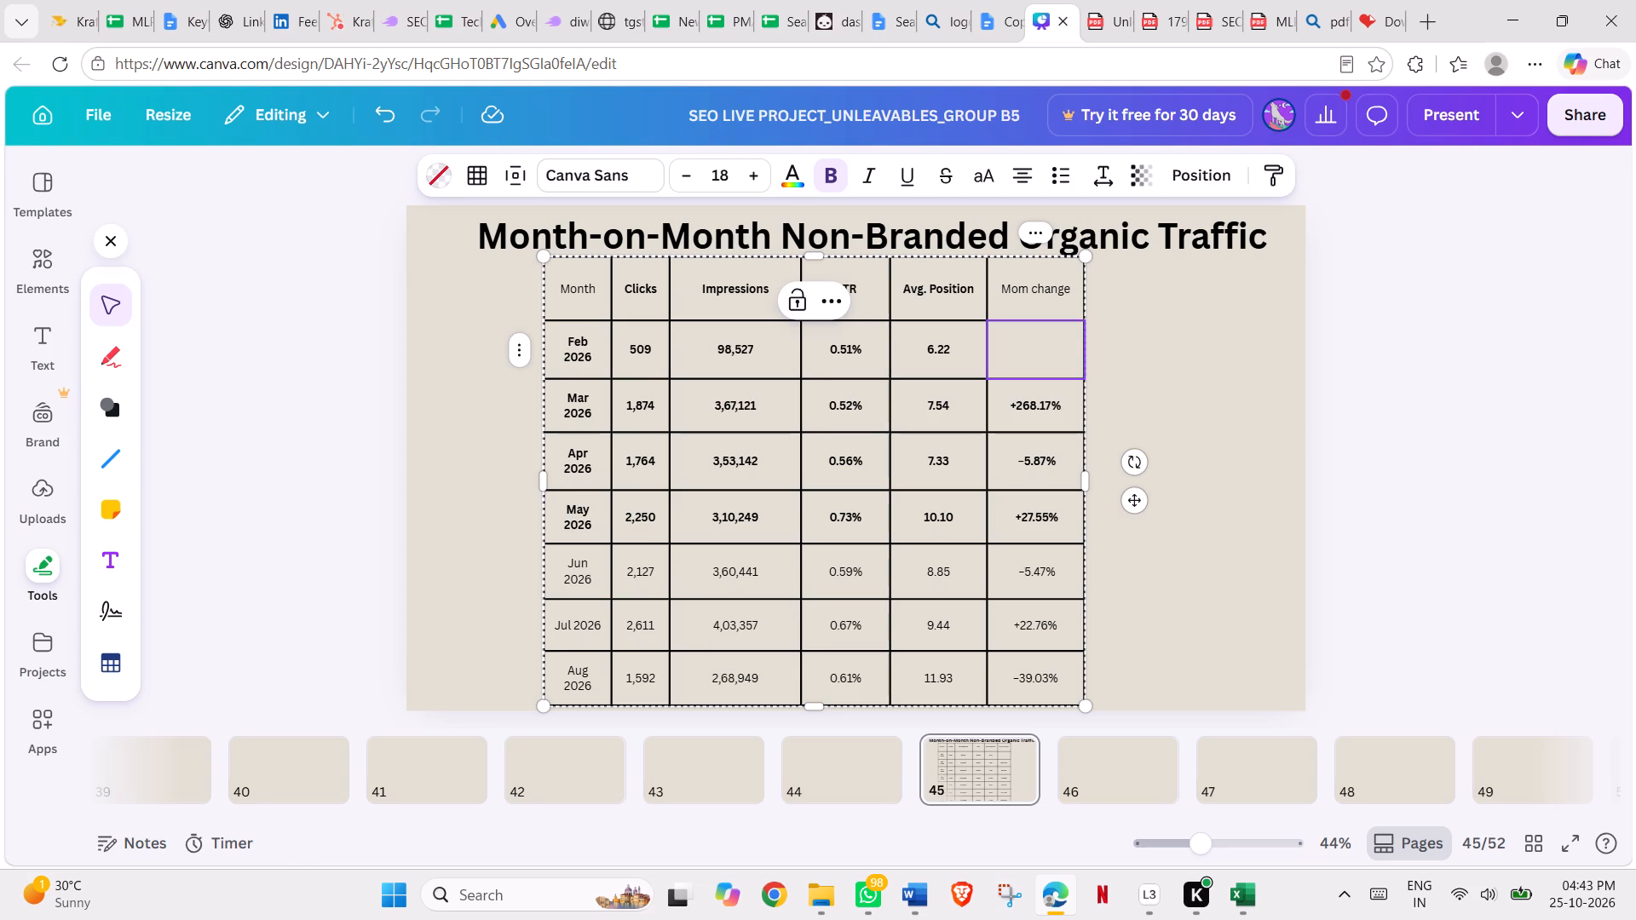
{"action": "key", "text": "minus"}
{"action": "type", "text": "--"}
{"action": "left_click", "coordinate": [1454, 394]}
Reduce the heights of the Jun, Jul and Aug 2026 rows in page 45's table, making the Jun row about 114 high.
{"action": "left_click", "coordinate": [700, 328]}
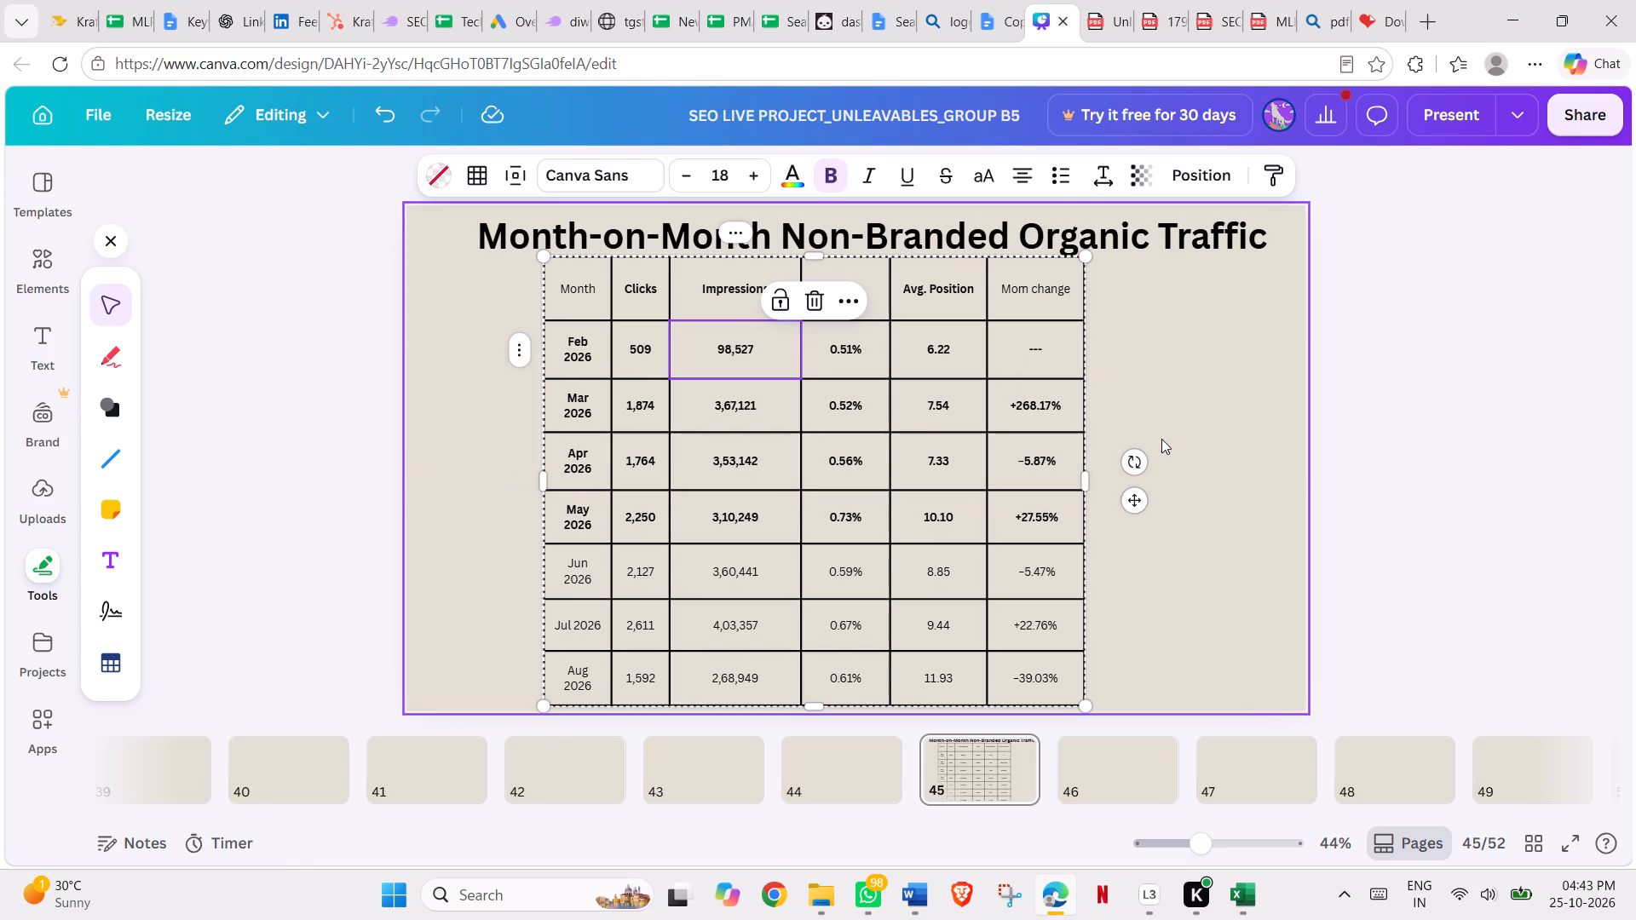
{"action": "left_click", "coordinate": [1161, 439]}
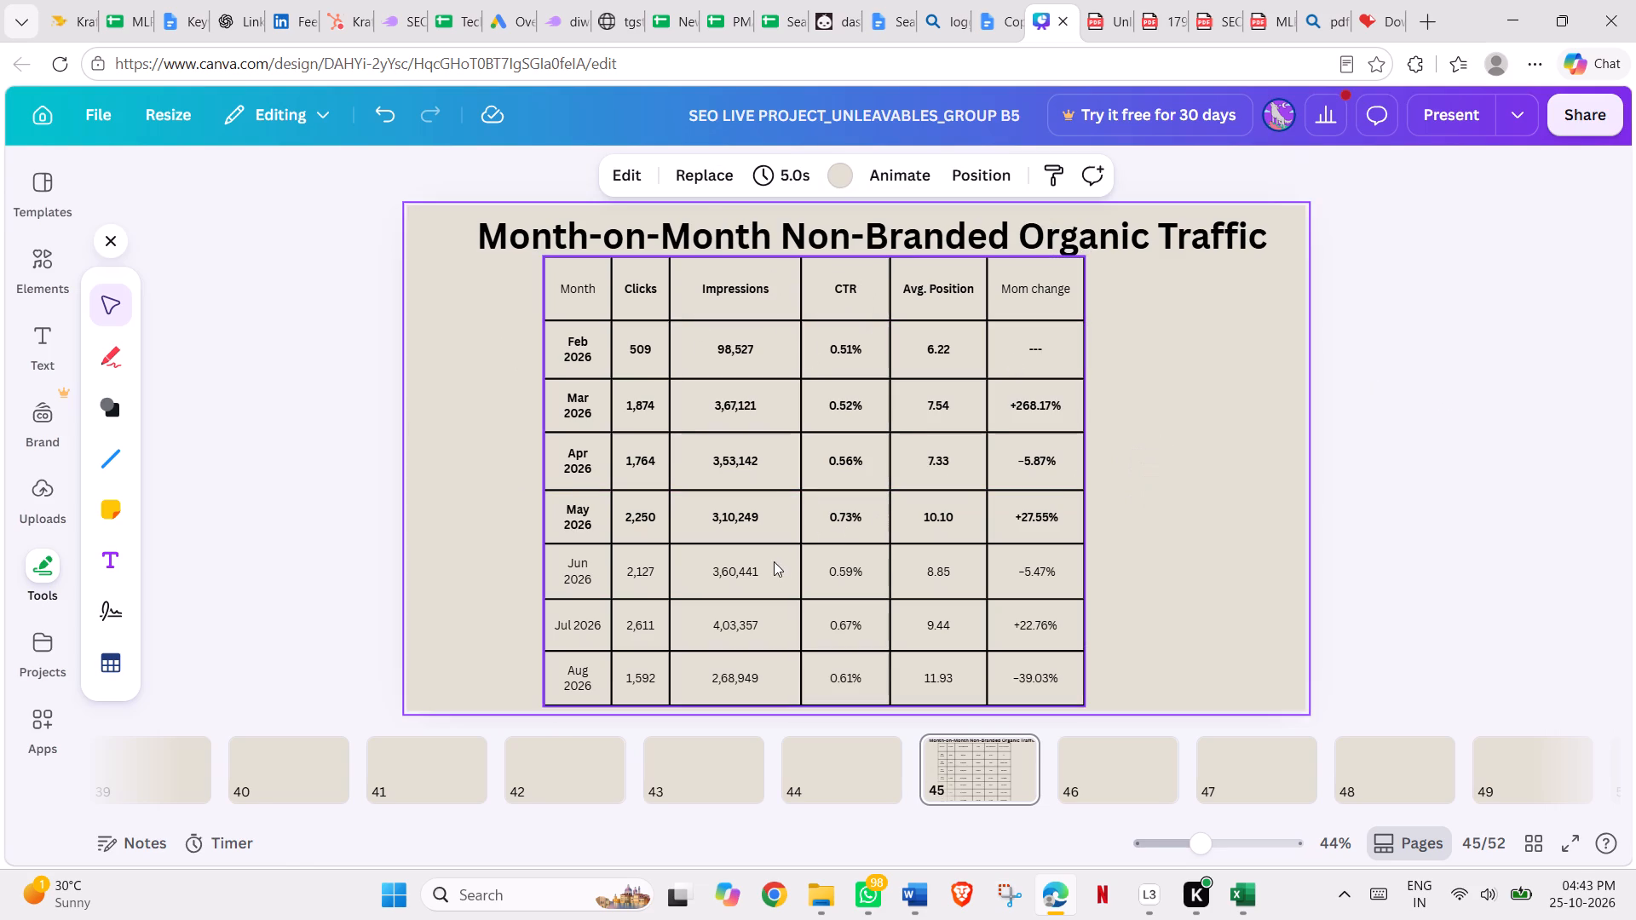
{"action": "left_click", "coordinate": [781, 545]}
{"action": "left_click_drag", "start_coordinate": [781, 545], "coordinate": [781, 529]}
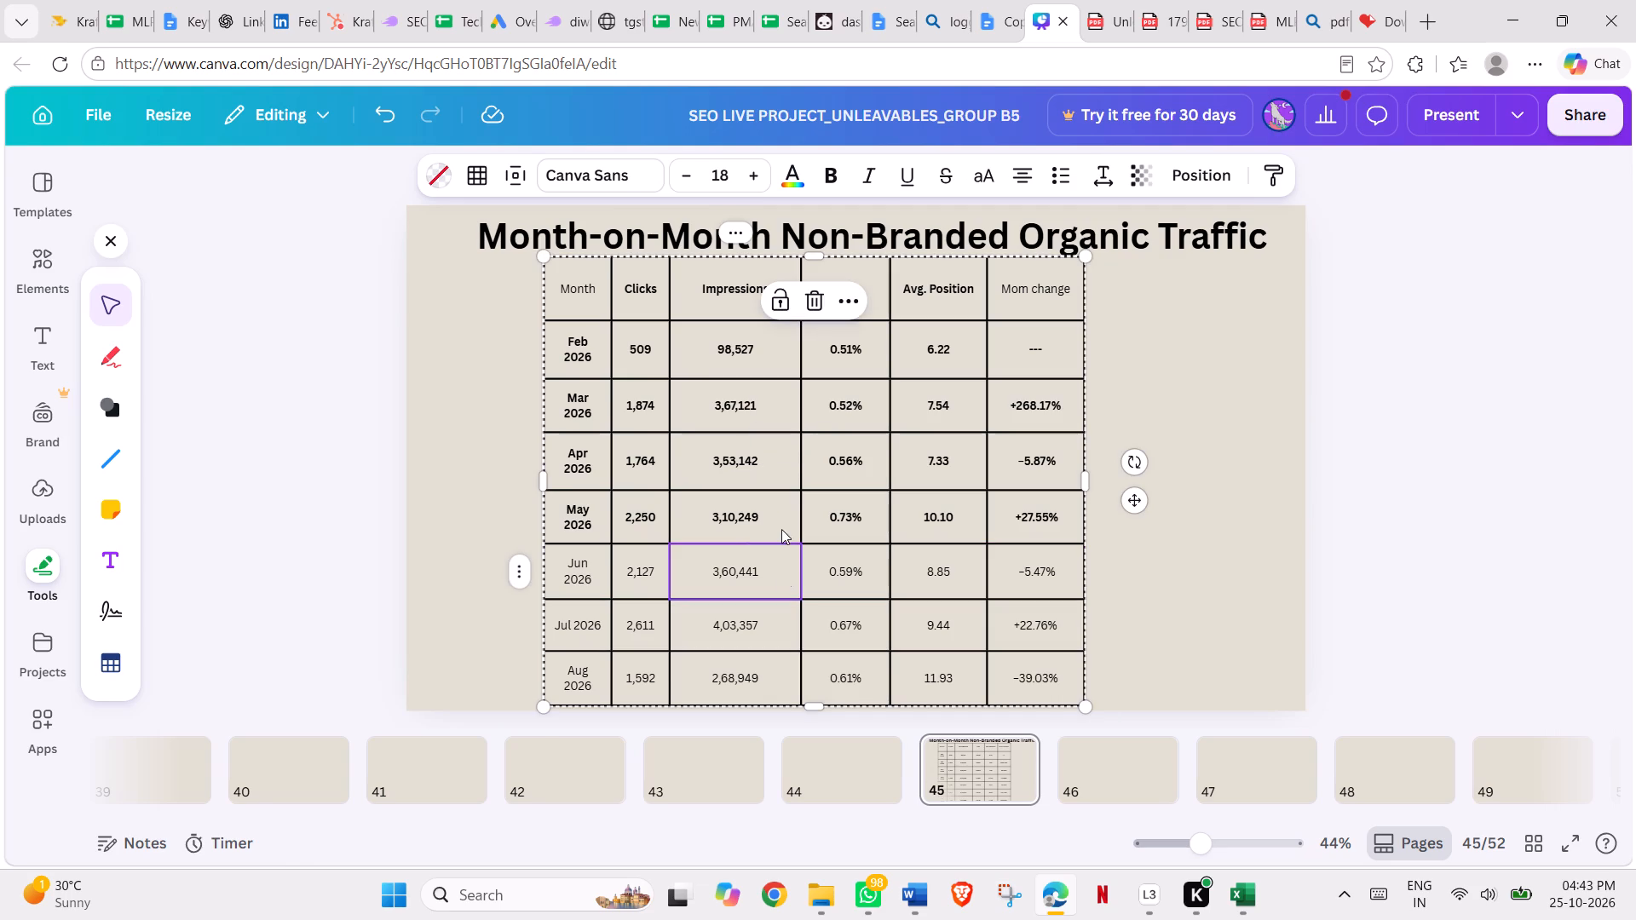
{"action": "left_click_drag", "start_coordinate": [781, 595], "coordinate": [781, 581]}
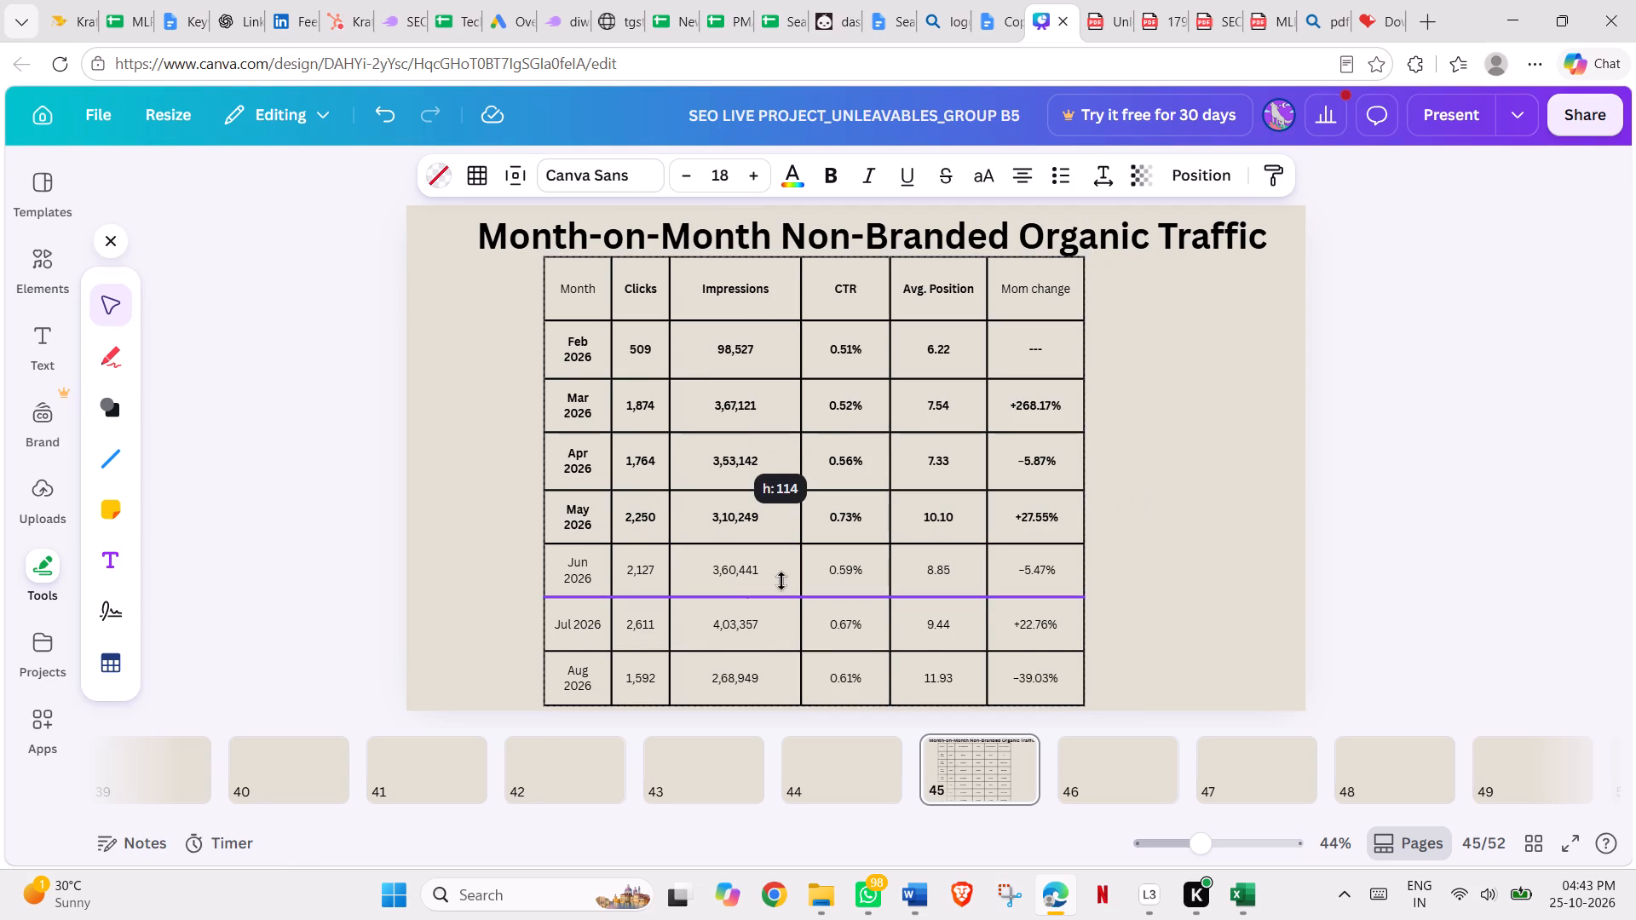
{"action": "left_click_drag", "start_coordinate": [781, 581], "coordinate": [781, 579]}
{"action": "left_click", "coordinate": [784, 653]}
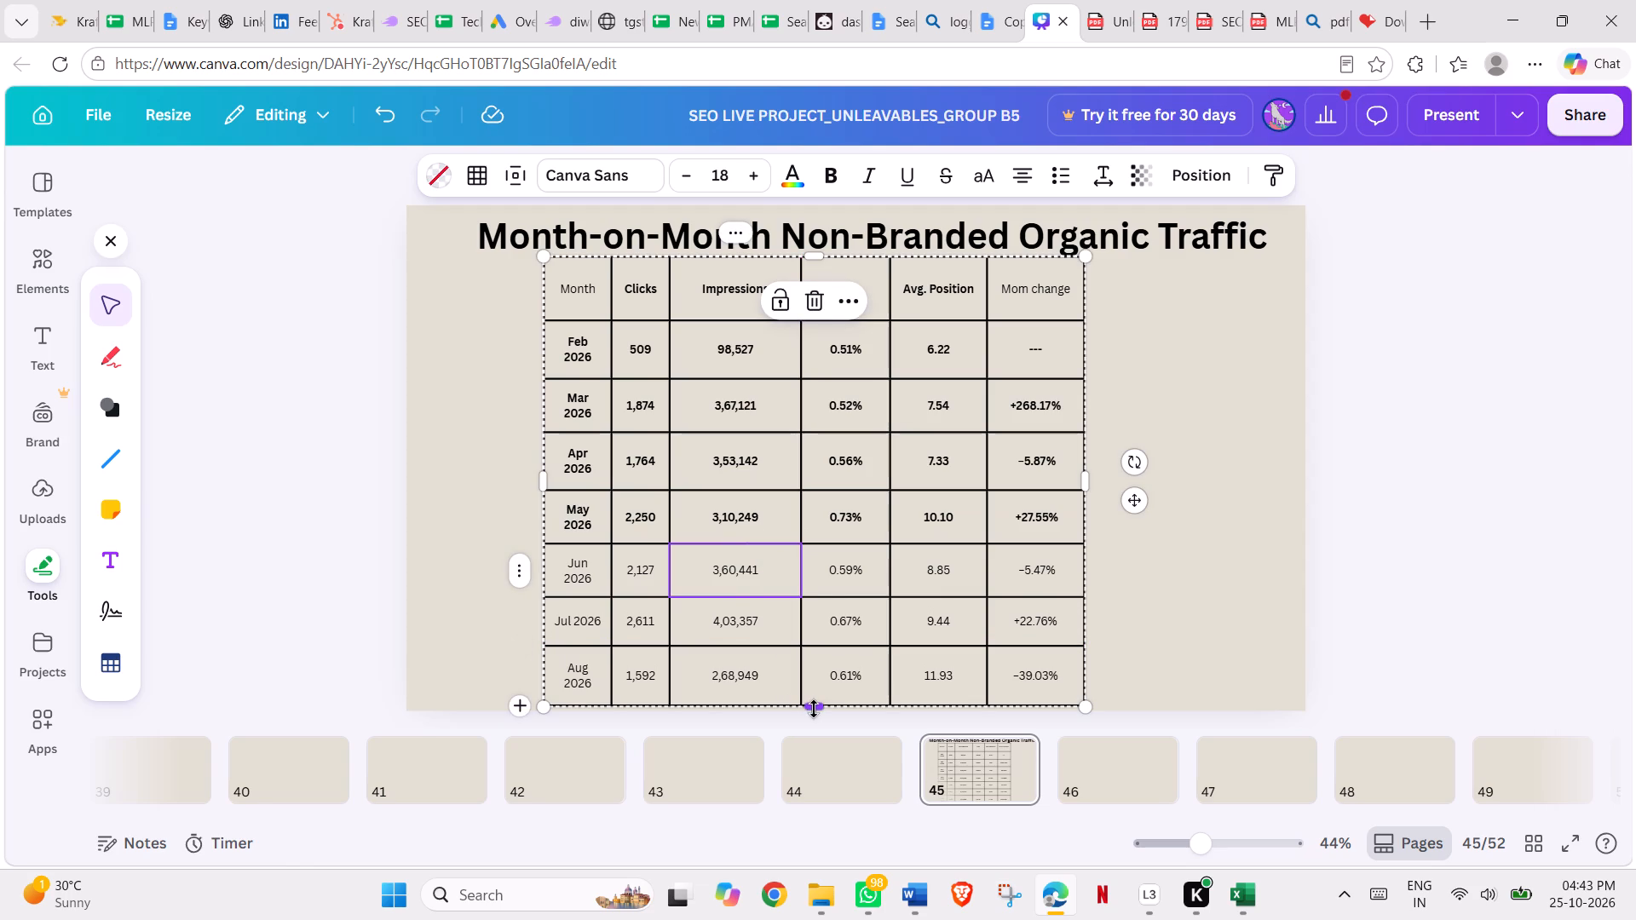
{"action": "left_click_drag", "start_coordinate": [814, 709], "coordinate": [814, 693]}
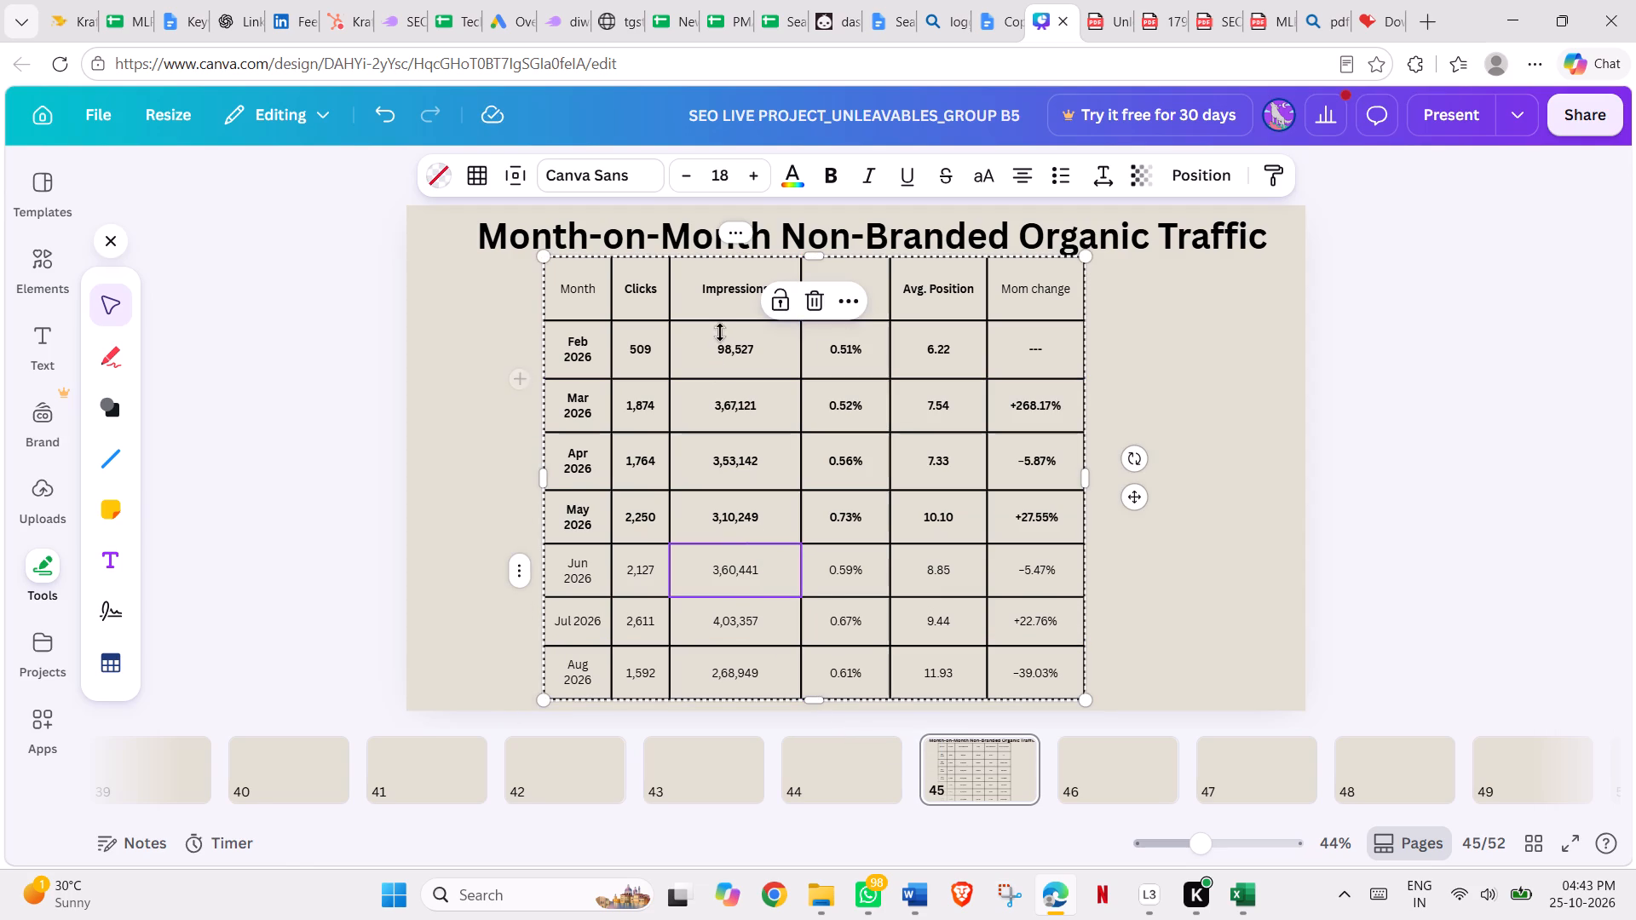
Shrink the table's header row to about 100 high and tighten the Feb through May 2026 rows to their text.
{"action": "left_click_drag", "start_coordinate": [728, 321], "coordinate": [728, 305]}
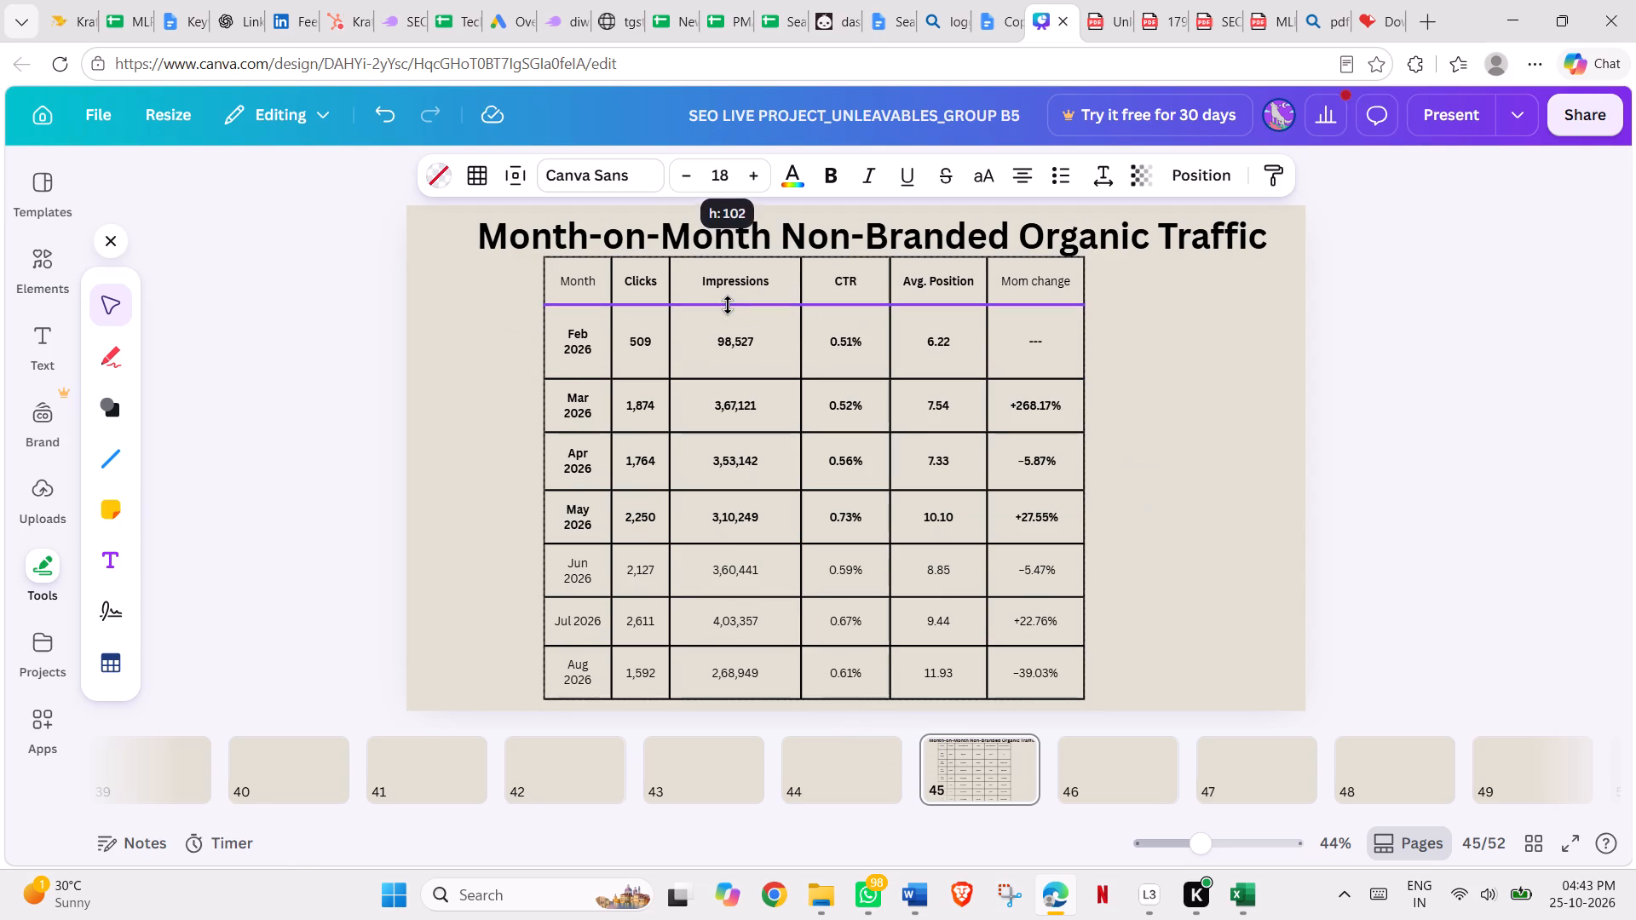
{"action": "left_click_drag", "start_coordinate": [728, 305], "coordinate": [728, 303]}
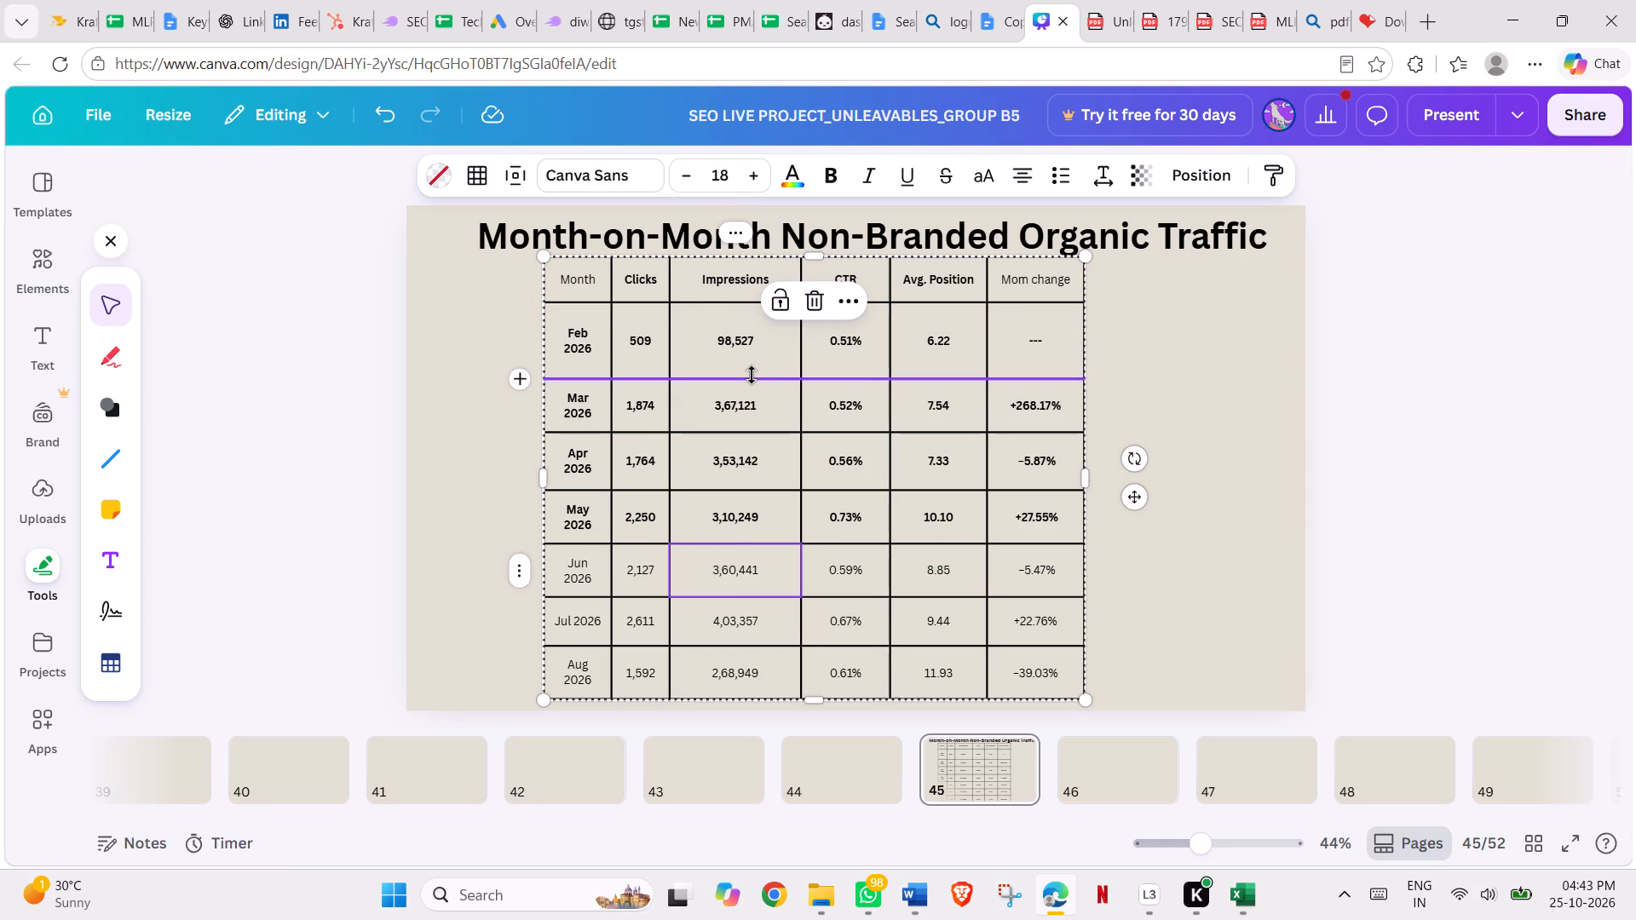
{"action": "left_click_drag", "start_coordinate": [752, 375], "coordinate": [752, 333]}
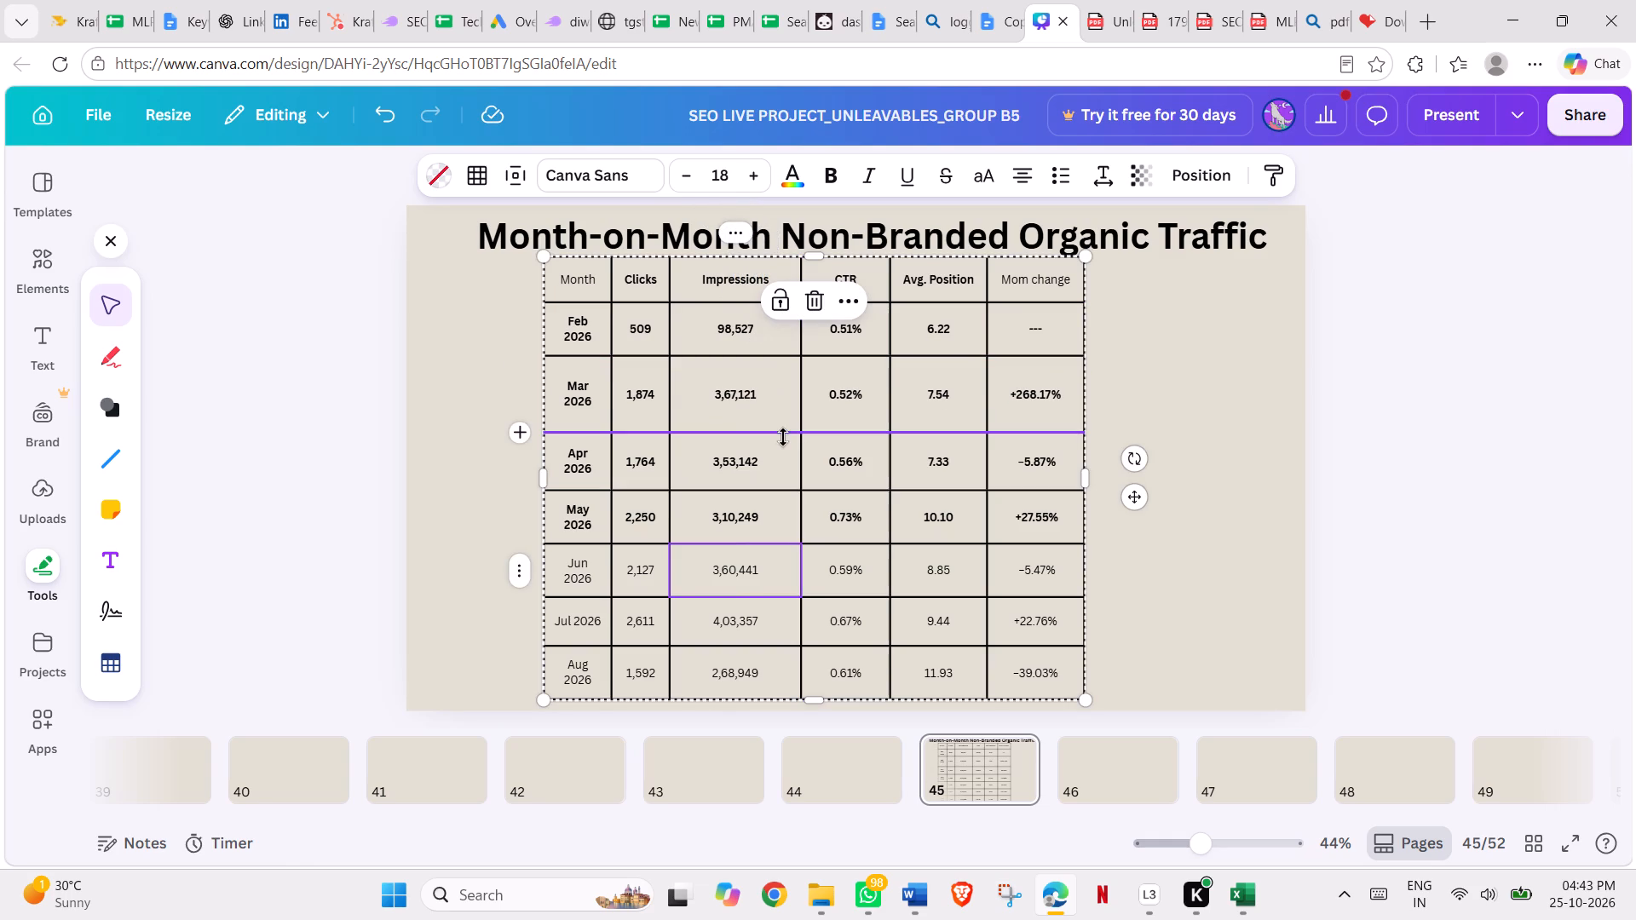
{"action": "left_click_drag", "start_coordinate": [779, 430], "coordinate": [779, 398]}
{"action": "left_click_drag", "start_coordinate": [775, 494], "coordinate": [778, 451]}
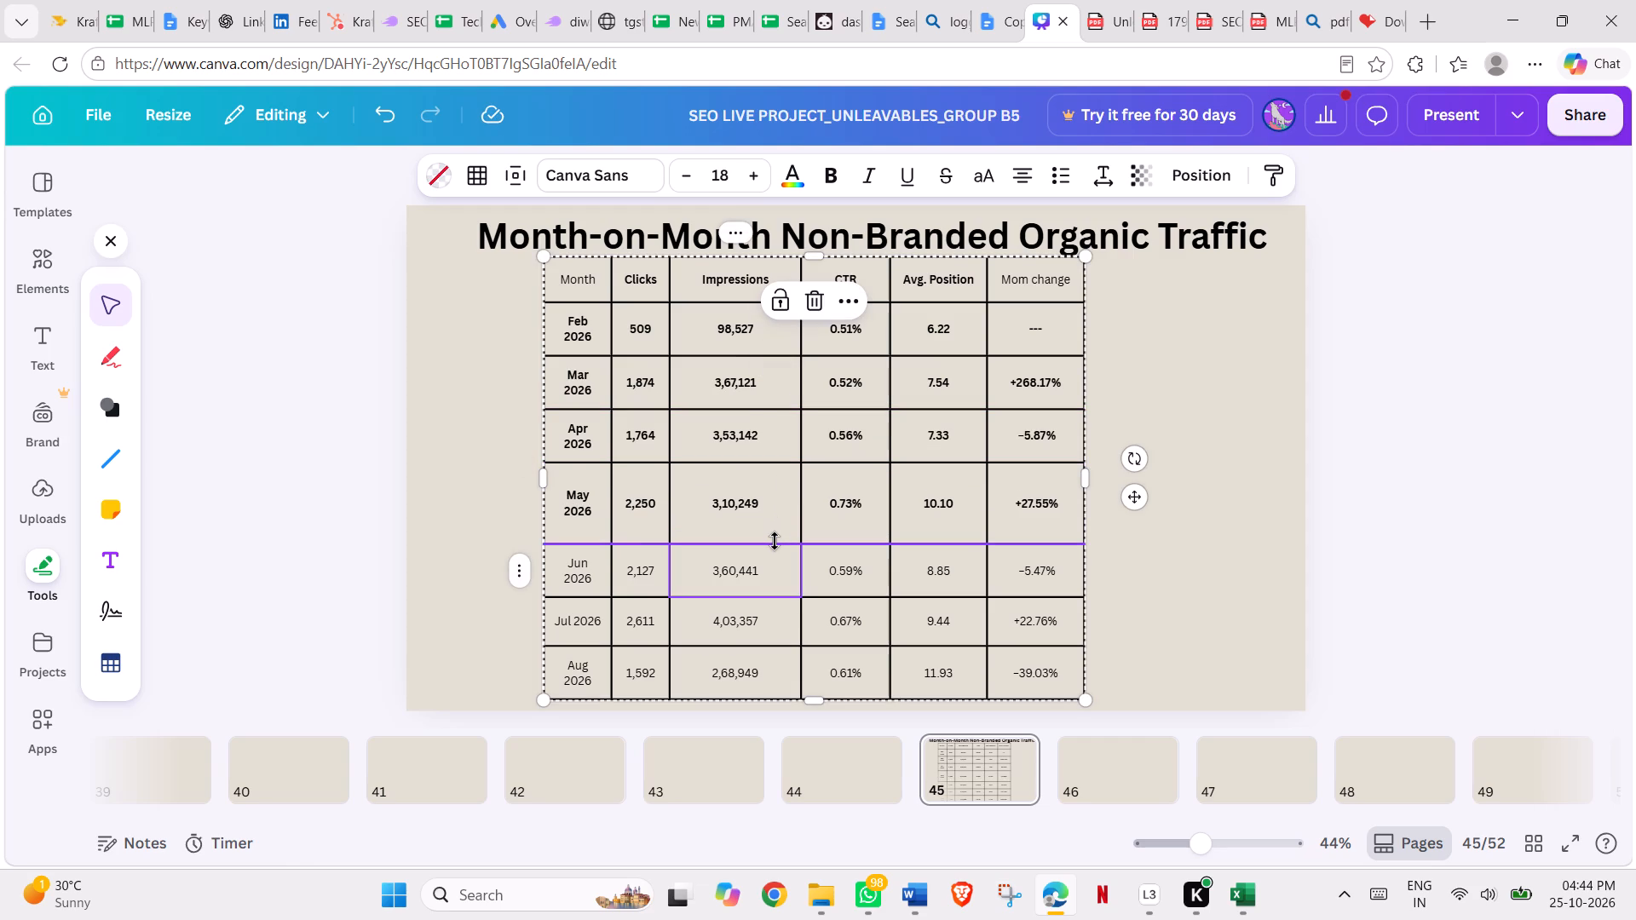
{"action": "left_click_drag", "start_coordinate": [775, 541], "coordinate": [778, 503]}
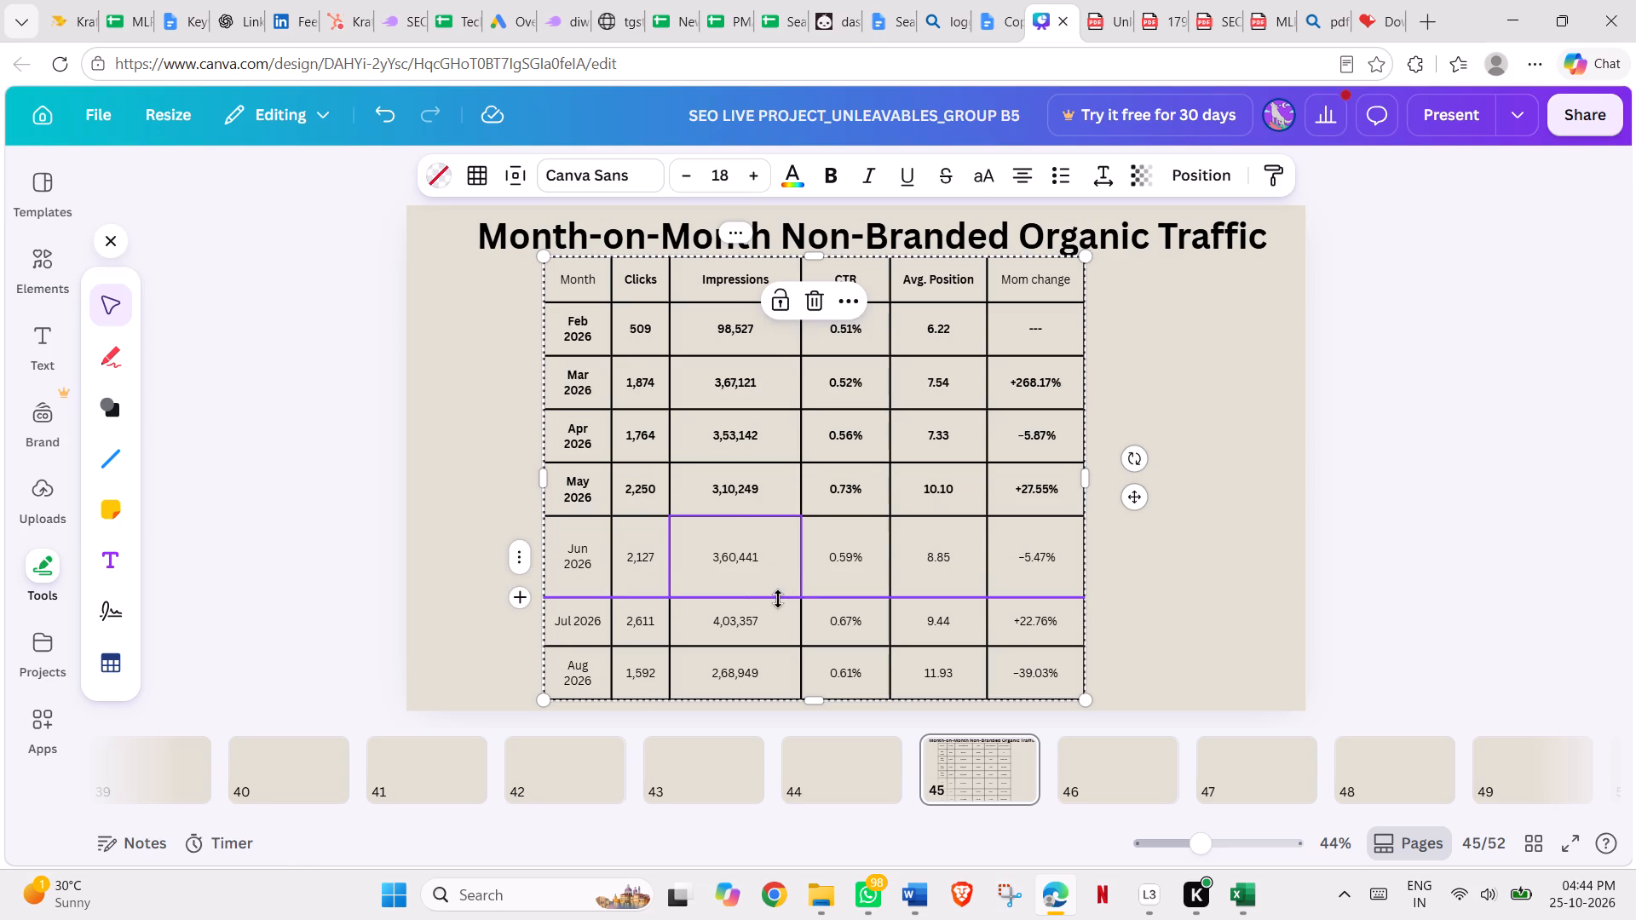
Tighten the Jun, Jul and Aug 2026 rows, with Jul about 102 high, raising the table's bottom edge clear of the page bottom.
{"action": "left_click_drag", "start_coordinate": [778, 599], "coordinate": [781, 566]}
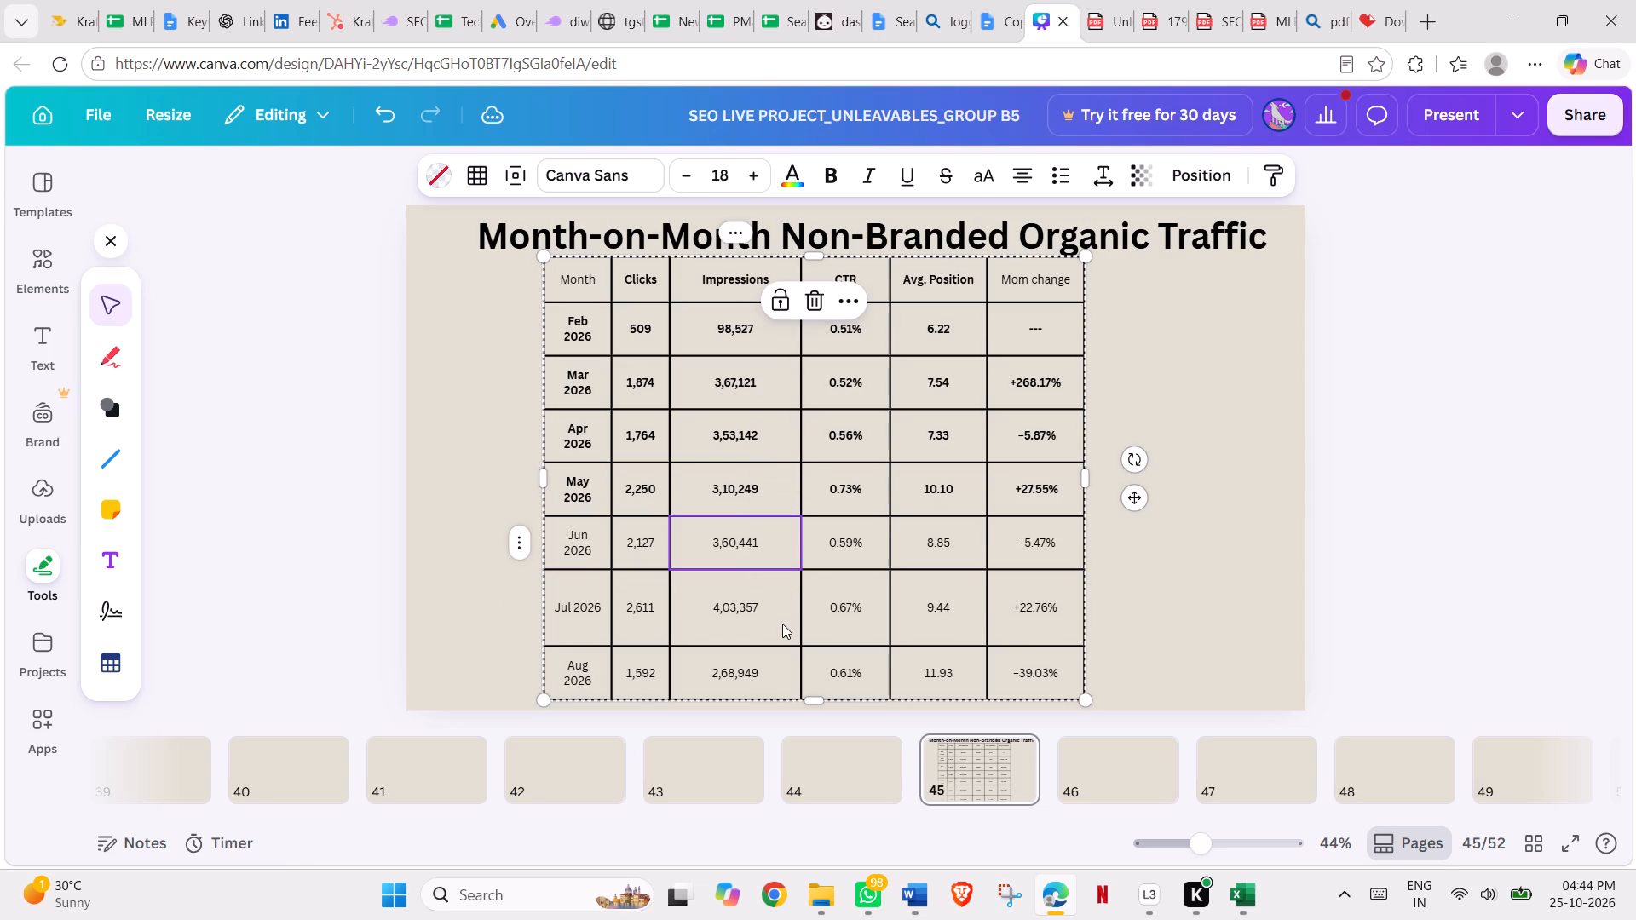
{"action": "left_click_drag", "start_coordinate": [782, 642], "coordinate": [786, 608]}
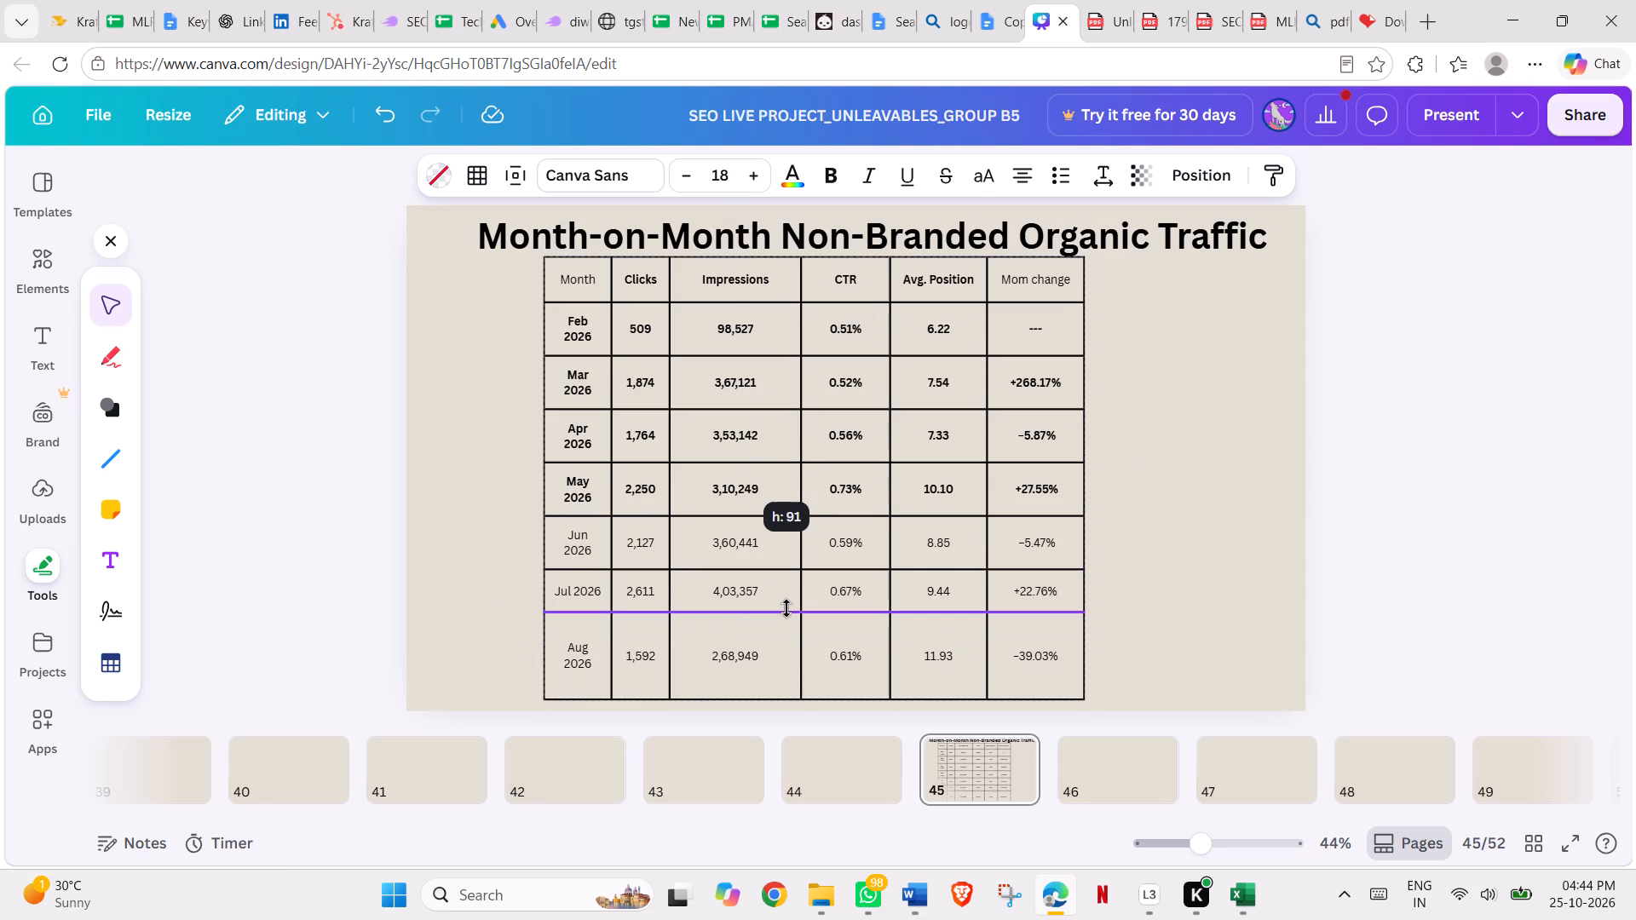
{"action": "left_click_drag", "start_coordinate": [786, 608], "coordinate": [786, 614]}
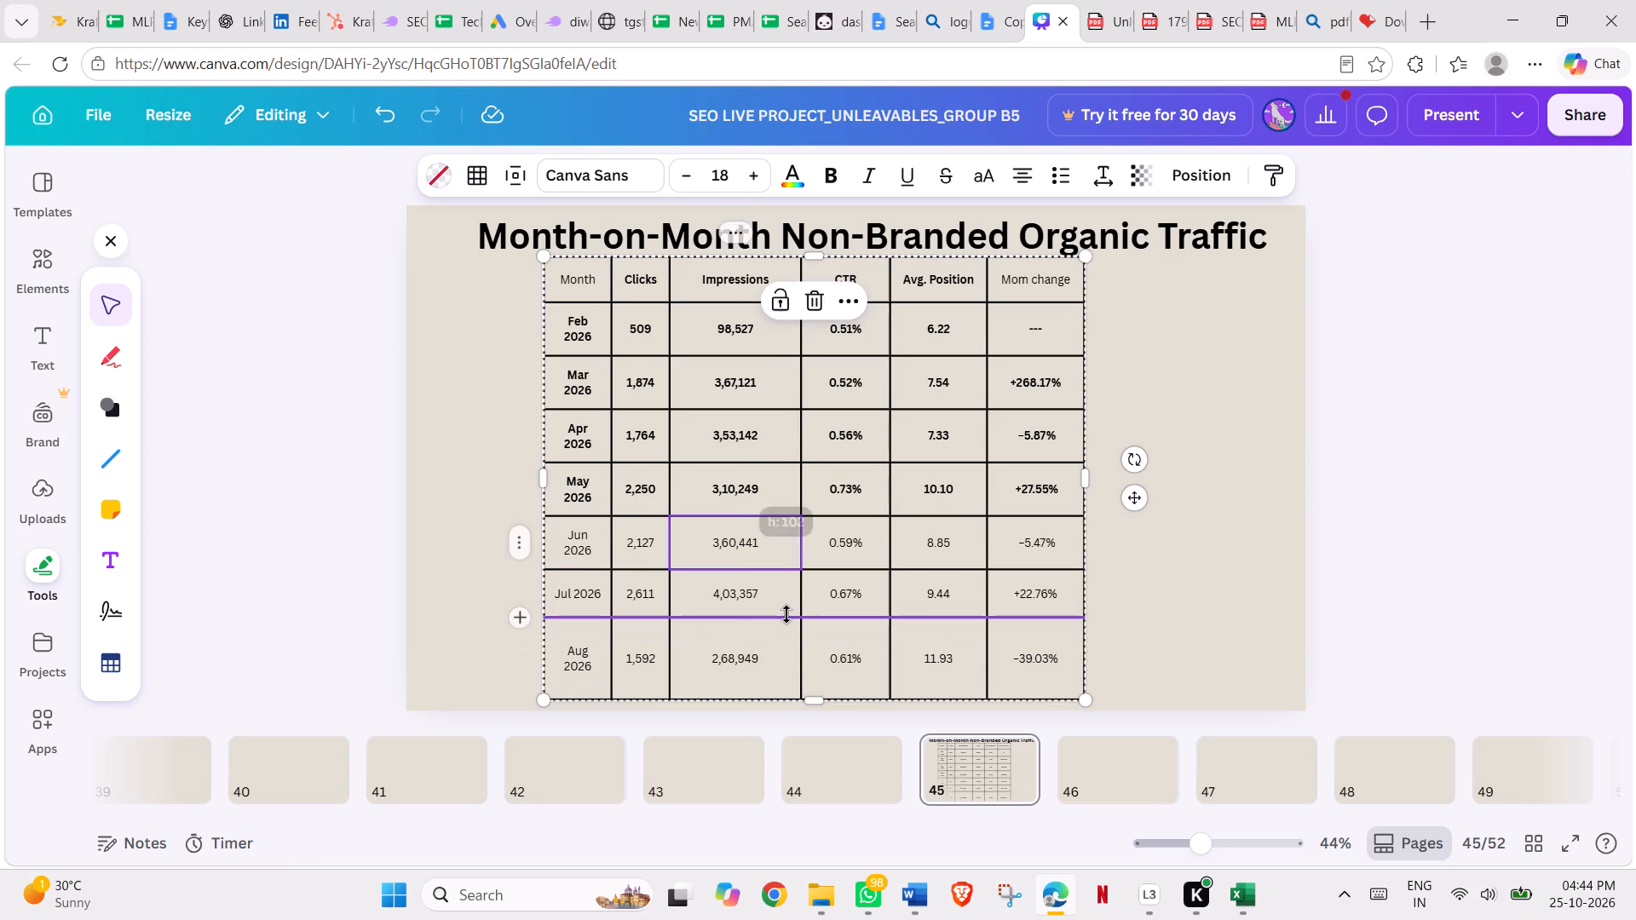
{"action": "left_click_drag", "start_coordinate": [812, 702], "coordinate": [814, 679]}
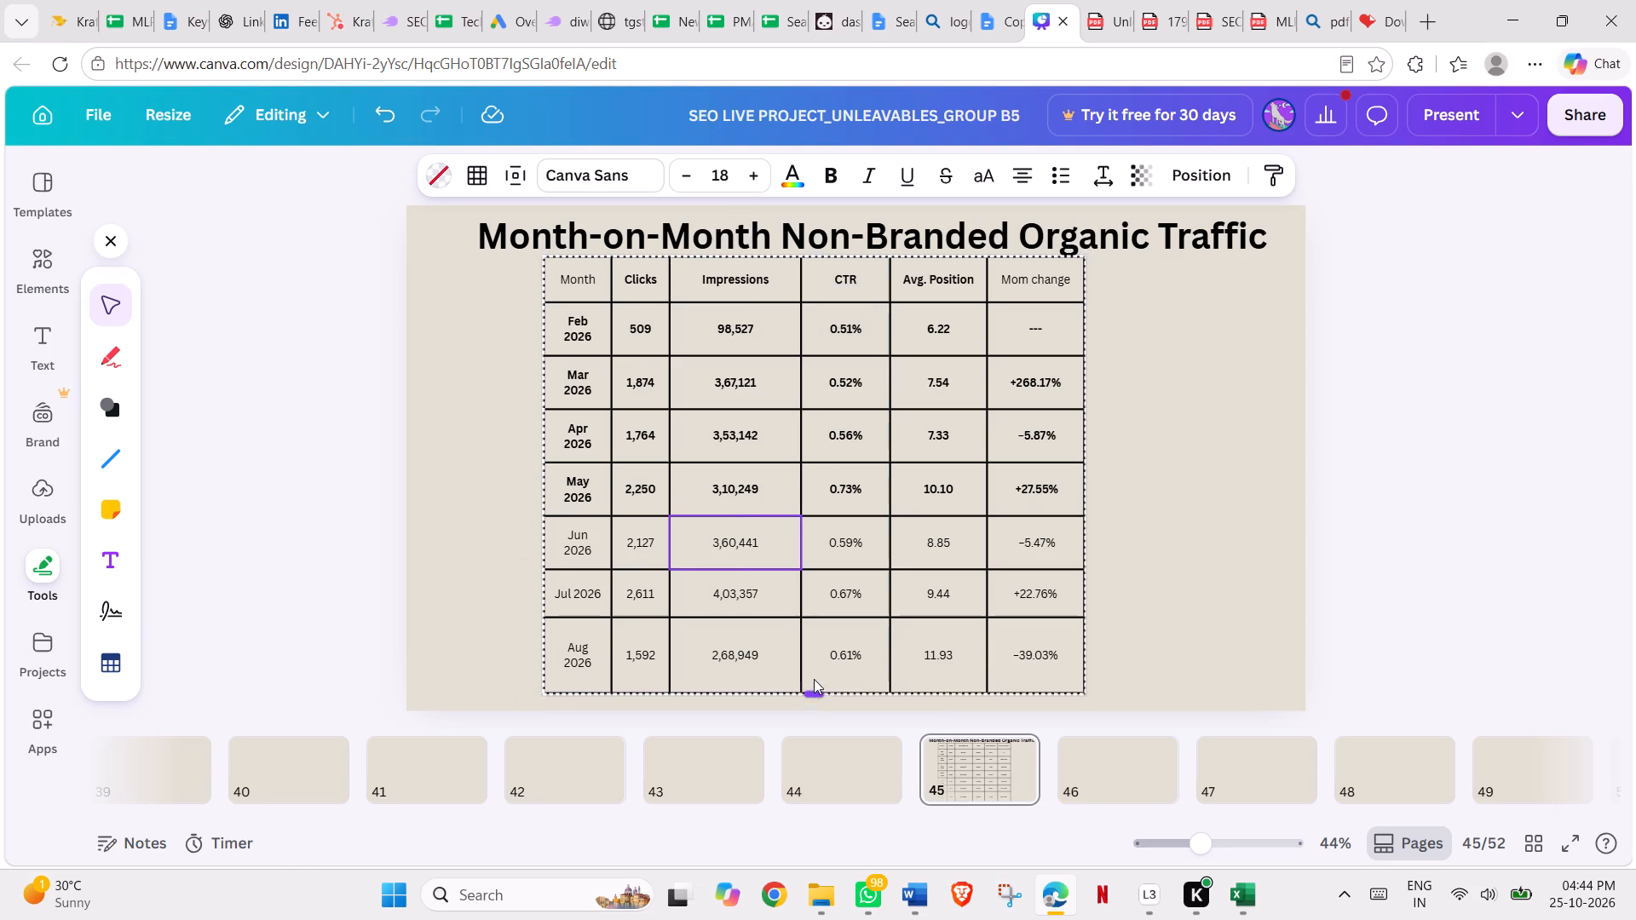
{"action": "left_click_drag", "start_coordinate": [814, 679], "coordinate": [814, 673]}
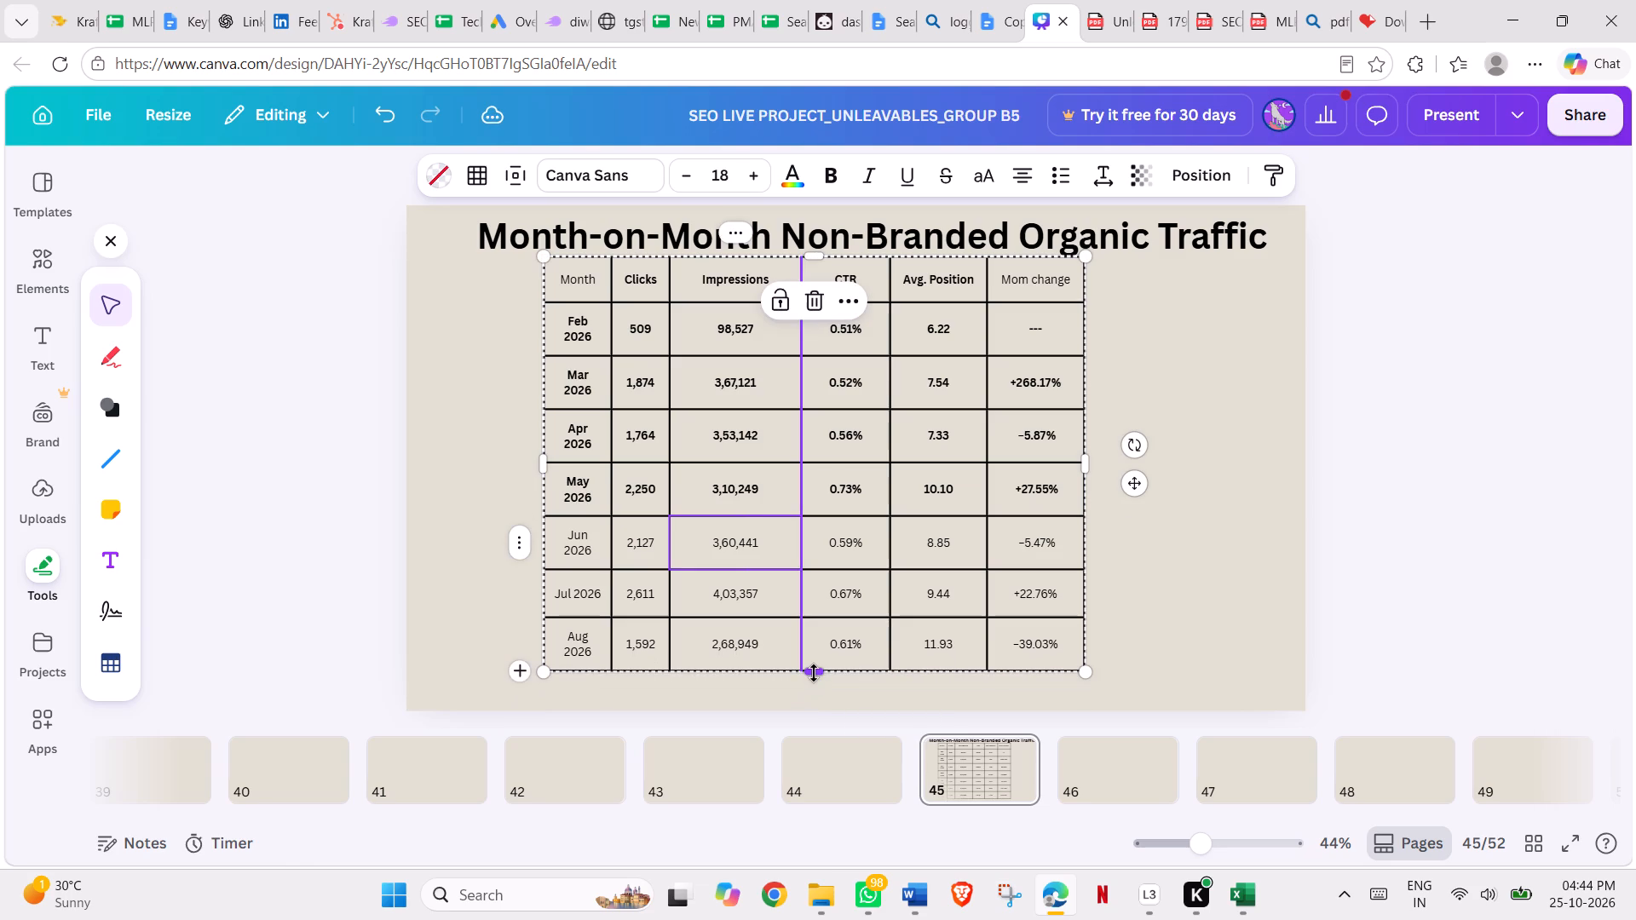
Move page 45's traffic table down and slightly right so it sits clear below the title.
{"action": "left_click_drag", "start_coordinate": [814, 673], "coordinate": [814, 662]}
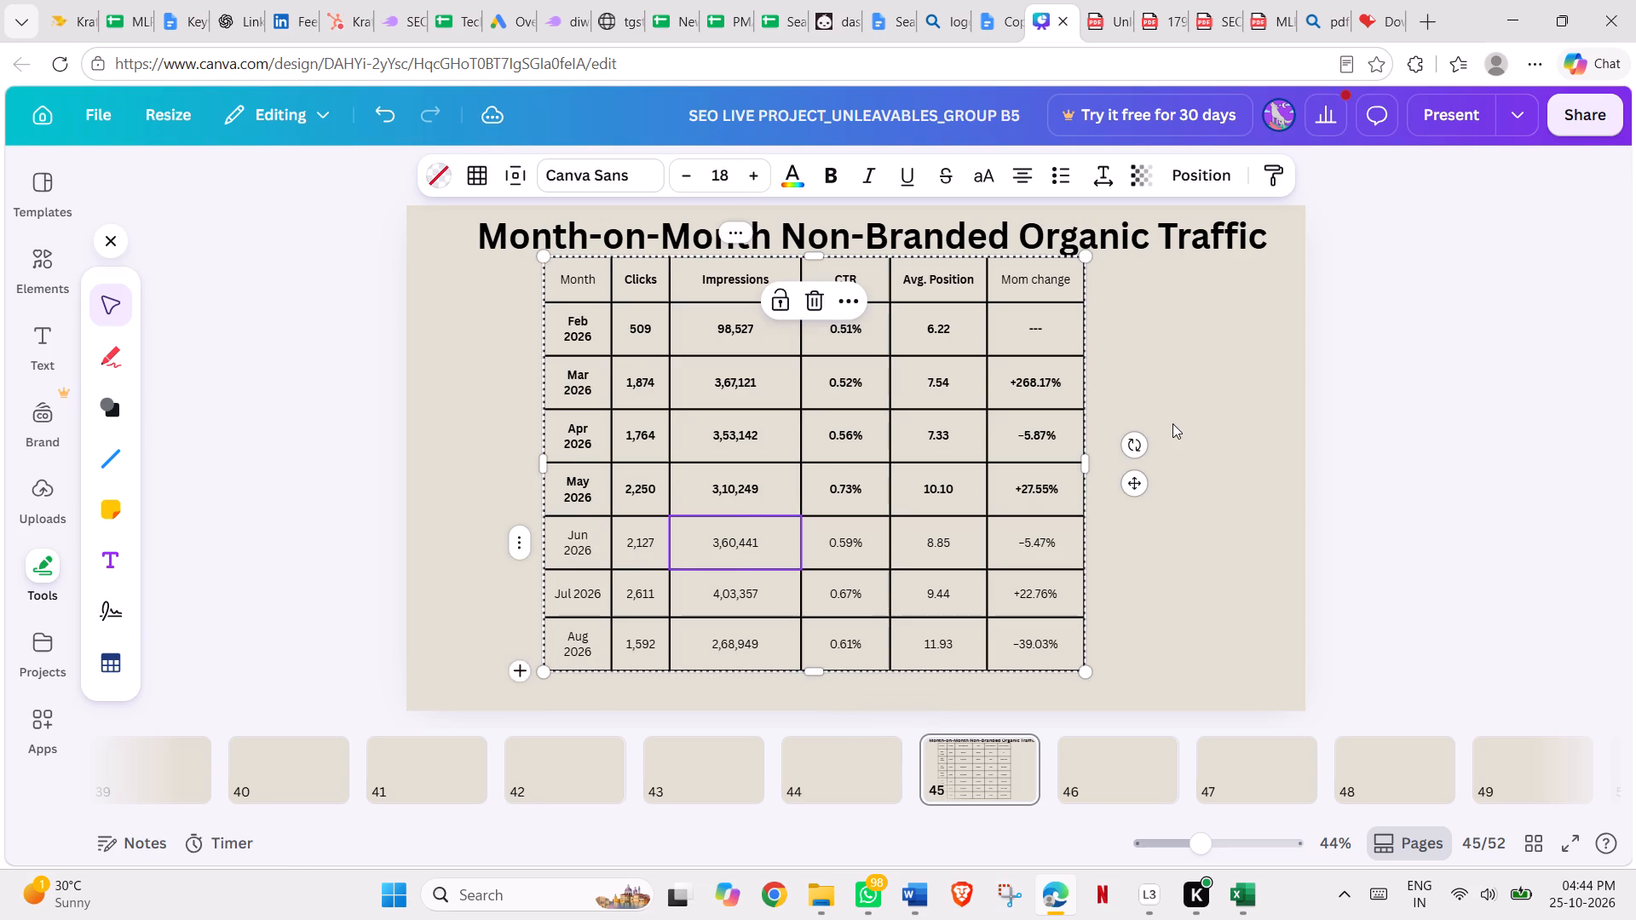
{"action": "left_click_drag", "start_coordinate": [1136, 480], "coordinate": [1137, 495]}
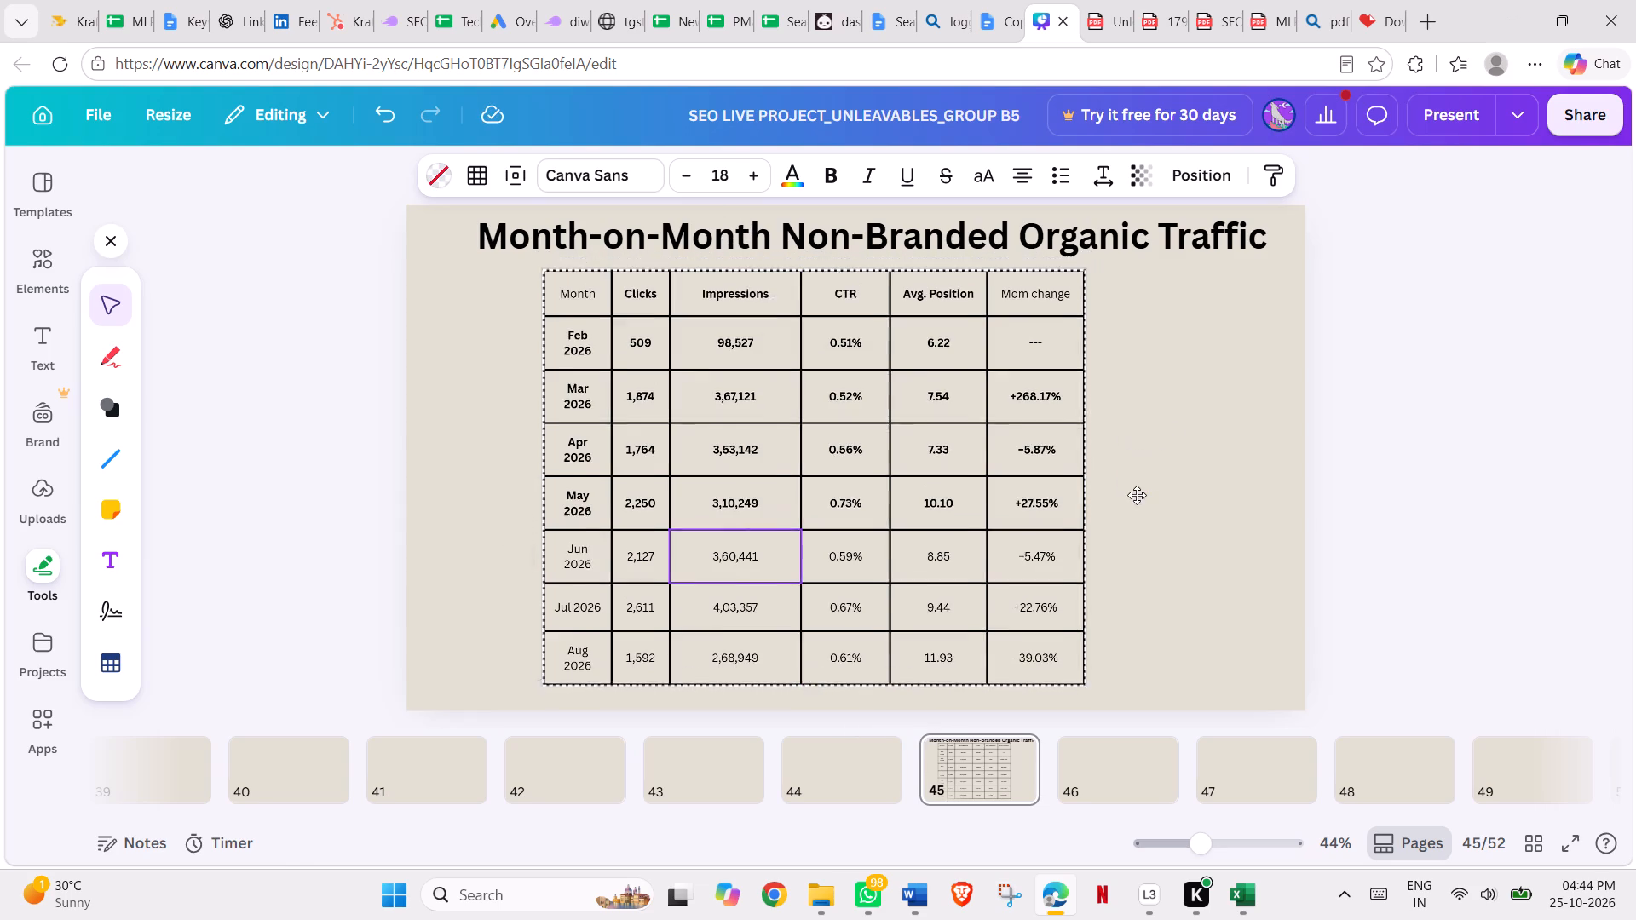
{"action": "left_click_drag", "start_coordinate": [1137, 495], "coordinate": [1155, 504]}
Make all the text in page 45's traffic table bold.
{"action": "left_click", "coordinate": [930, 479]}
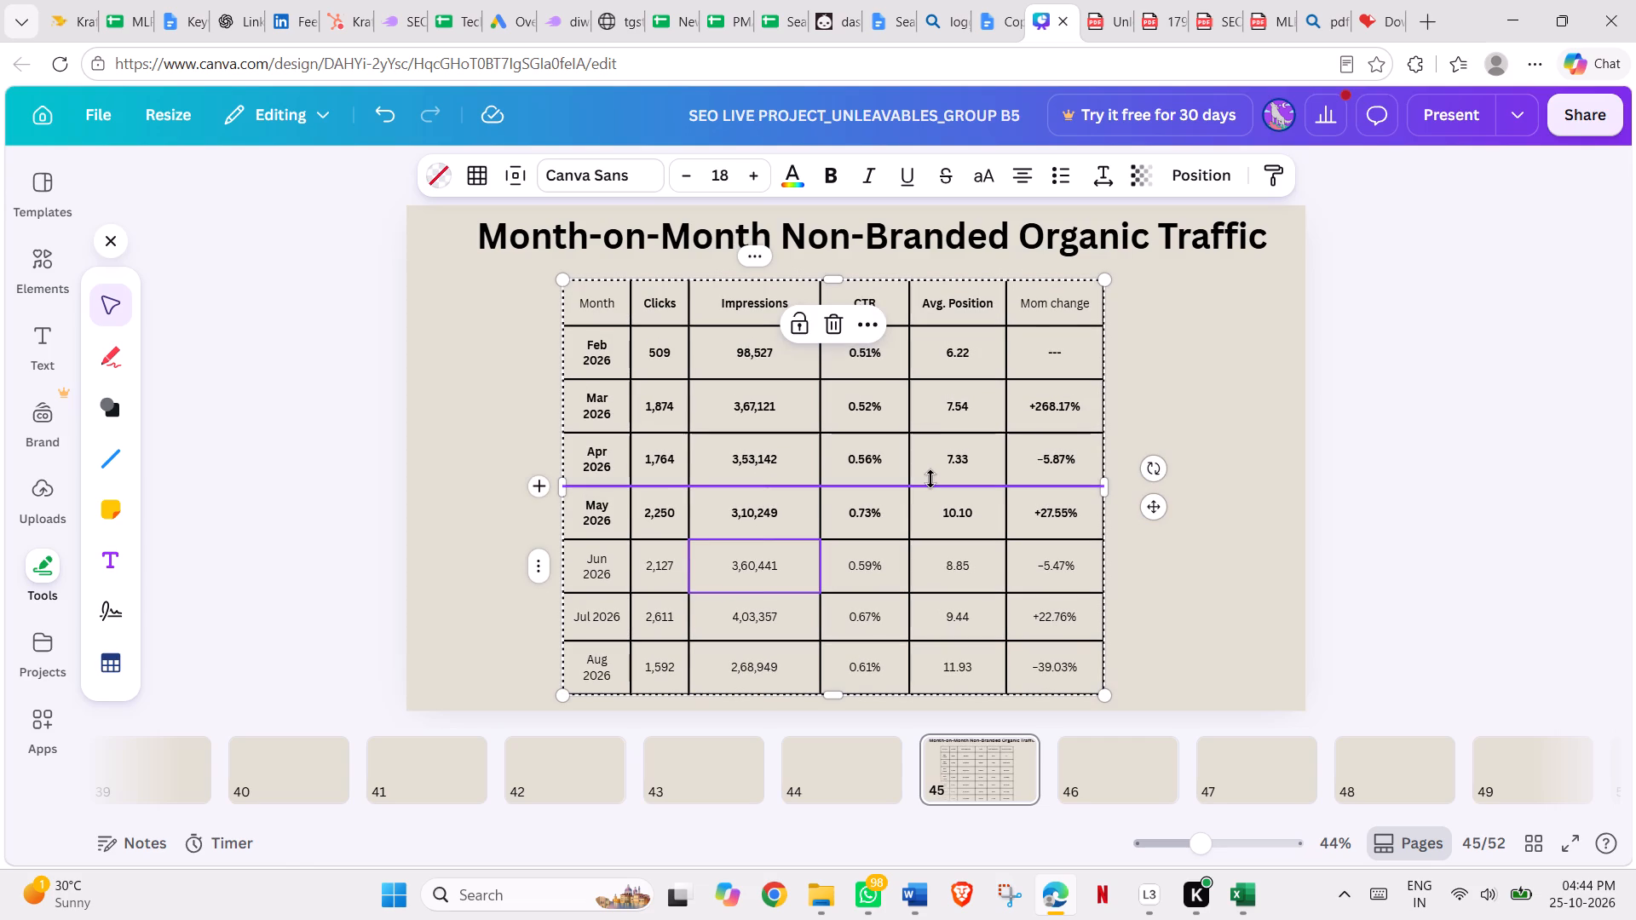
{"action": "key", "text": "ctrl+a"}
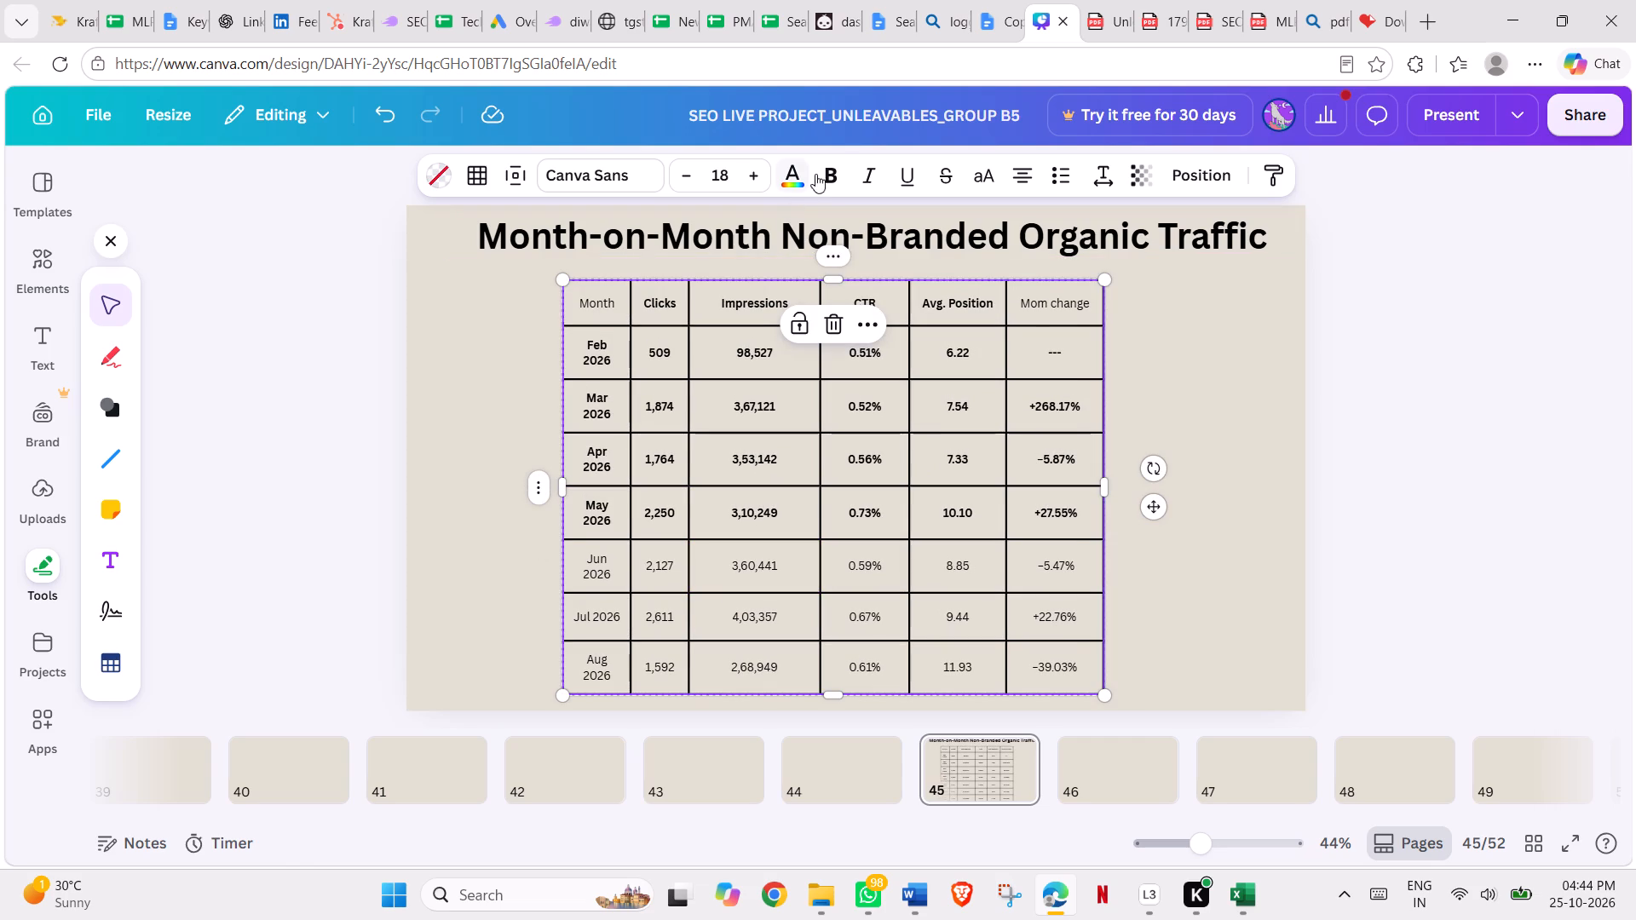
{"action": "left_click", "coordinate": [827, 173]}
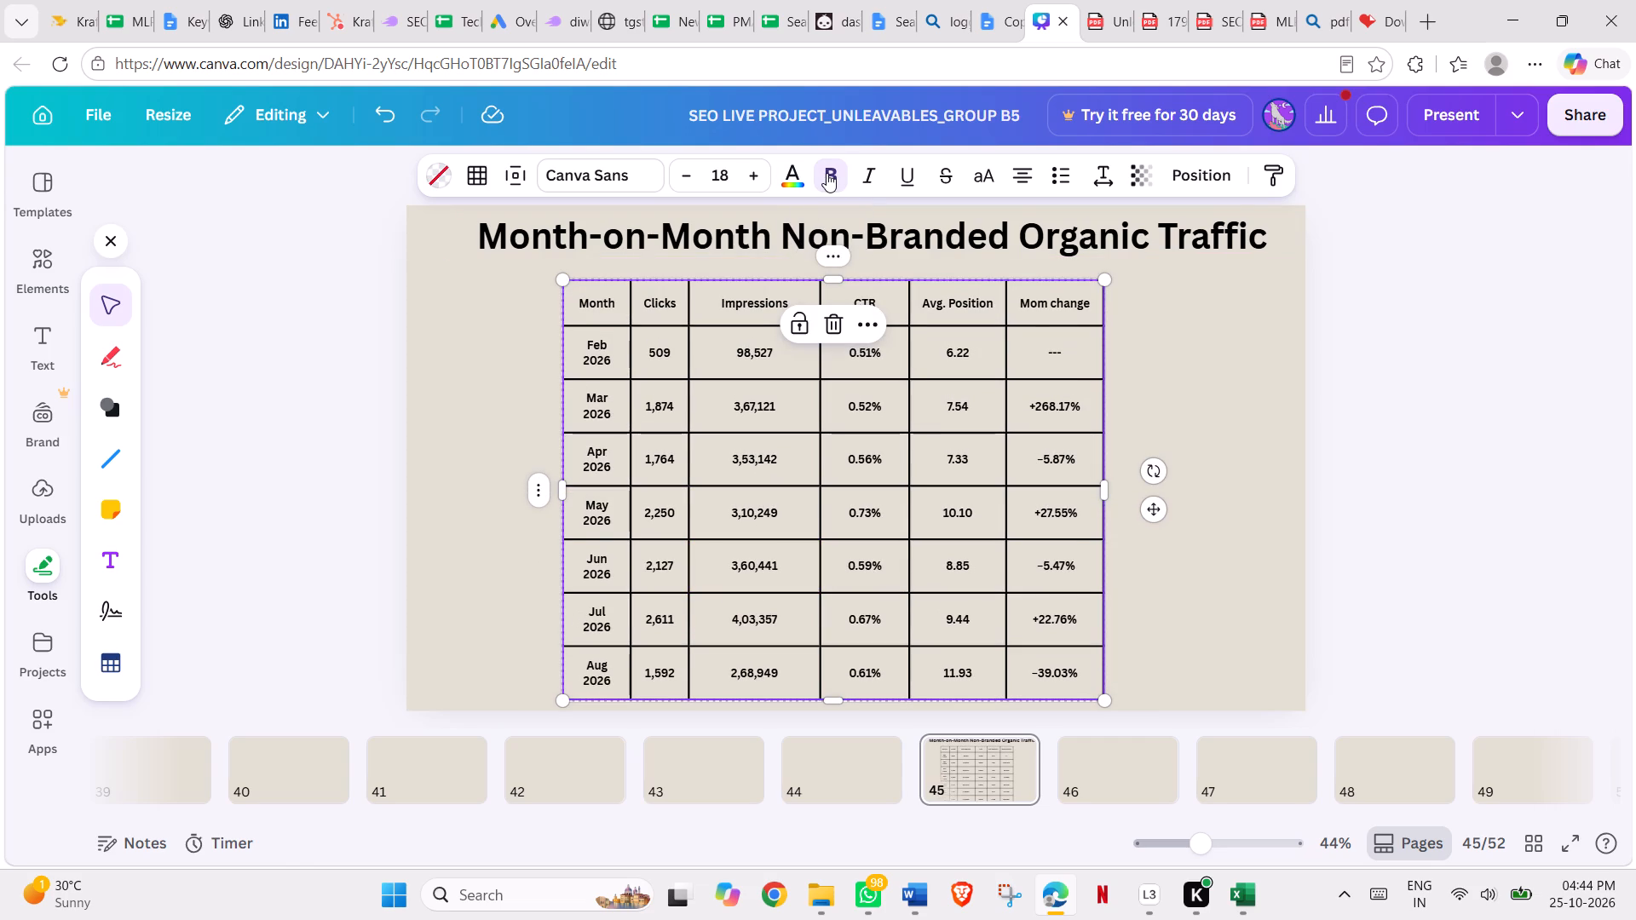
{"action": "left_click", "coordinate": [827, 173]}
{"action": "left_click", "coordinate": [827, 173]}
{"action": "left_click", "coordinate": [1182, 400]}
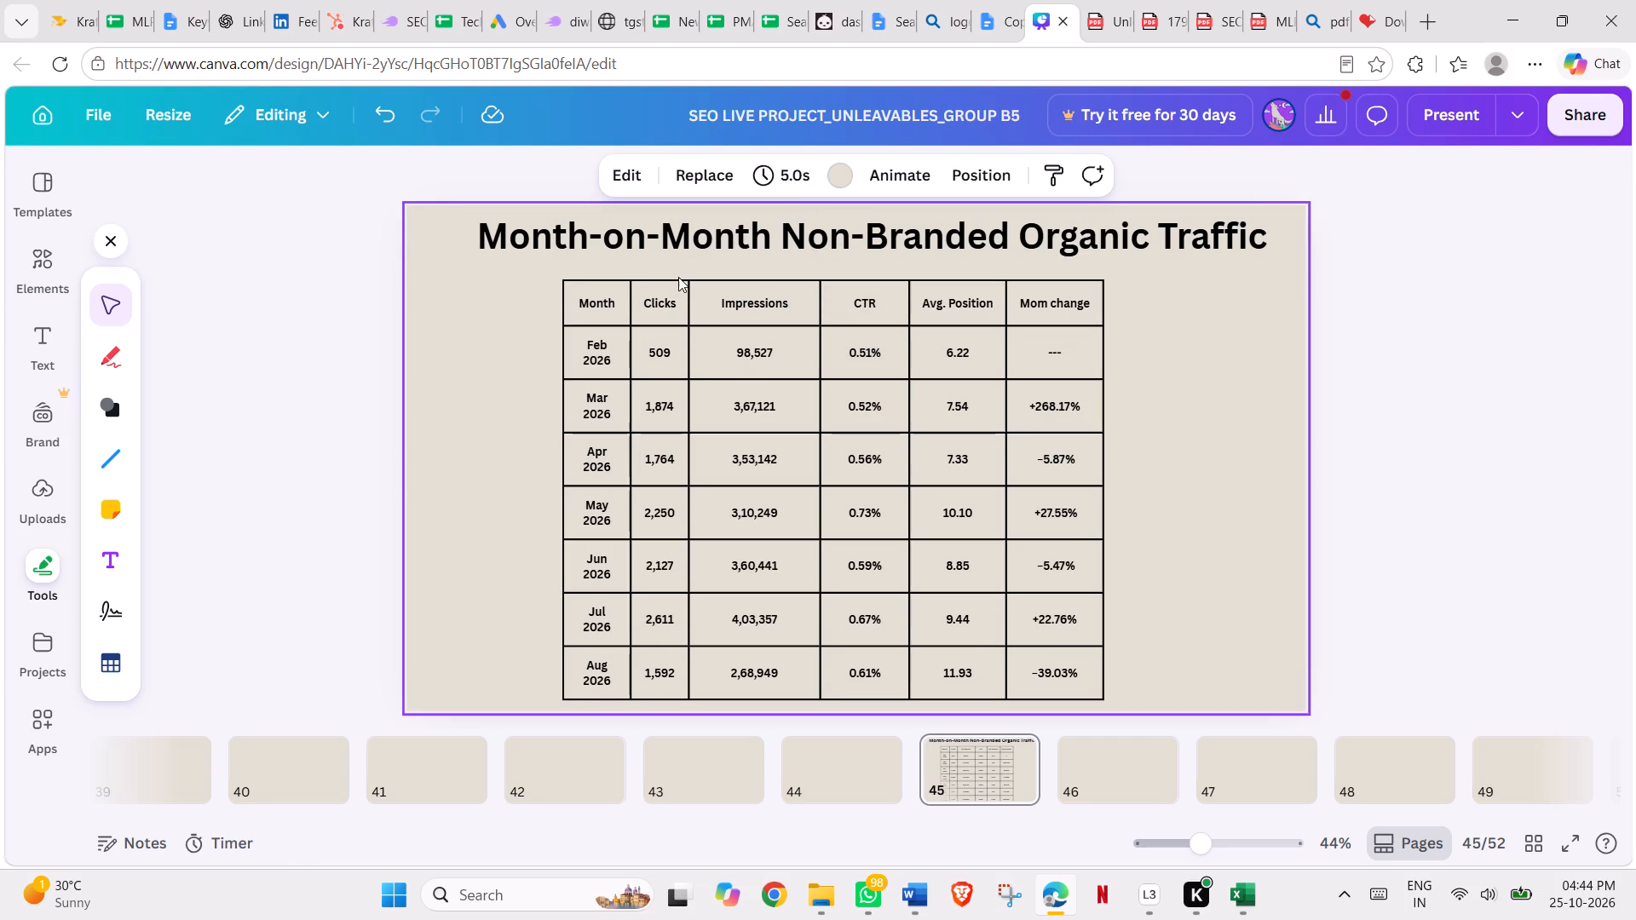
Fill the traffic table's header row, Month through Mom change, with the dark brown table colour.
{"action": "left_click_drag", "start_coordinate": [606, 295], "coordinate": [617, 296]}
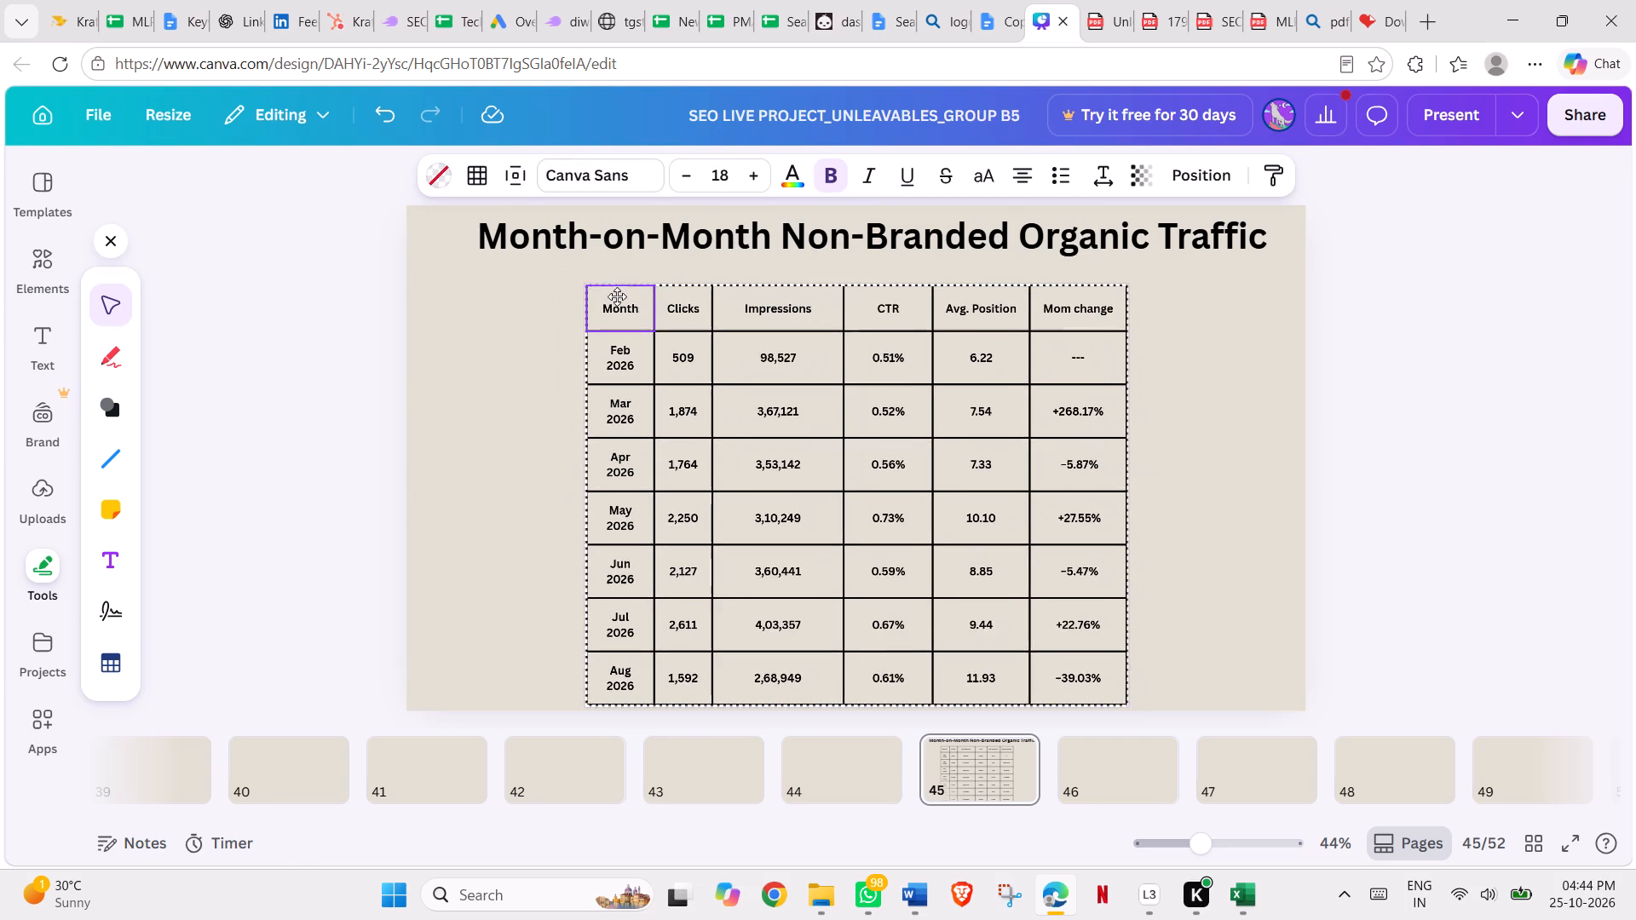
{"action": "left_click_drag", "start_coordinate": [617, 296], "coordinate": [613, 295]}
{"action": "left_click_drag", "start_coordinate": [613, 295], "coordinate": [832, 307]}
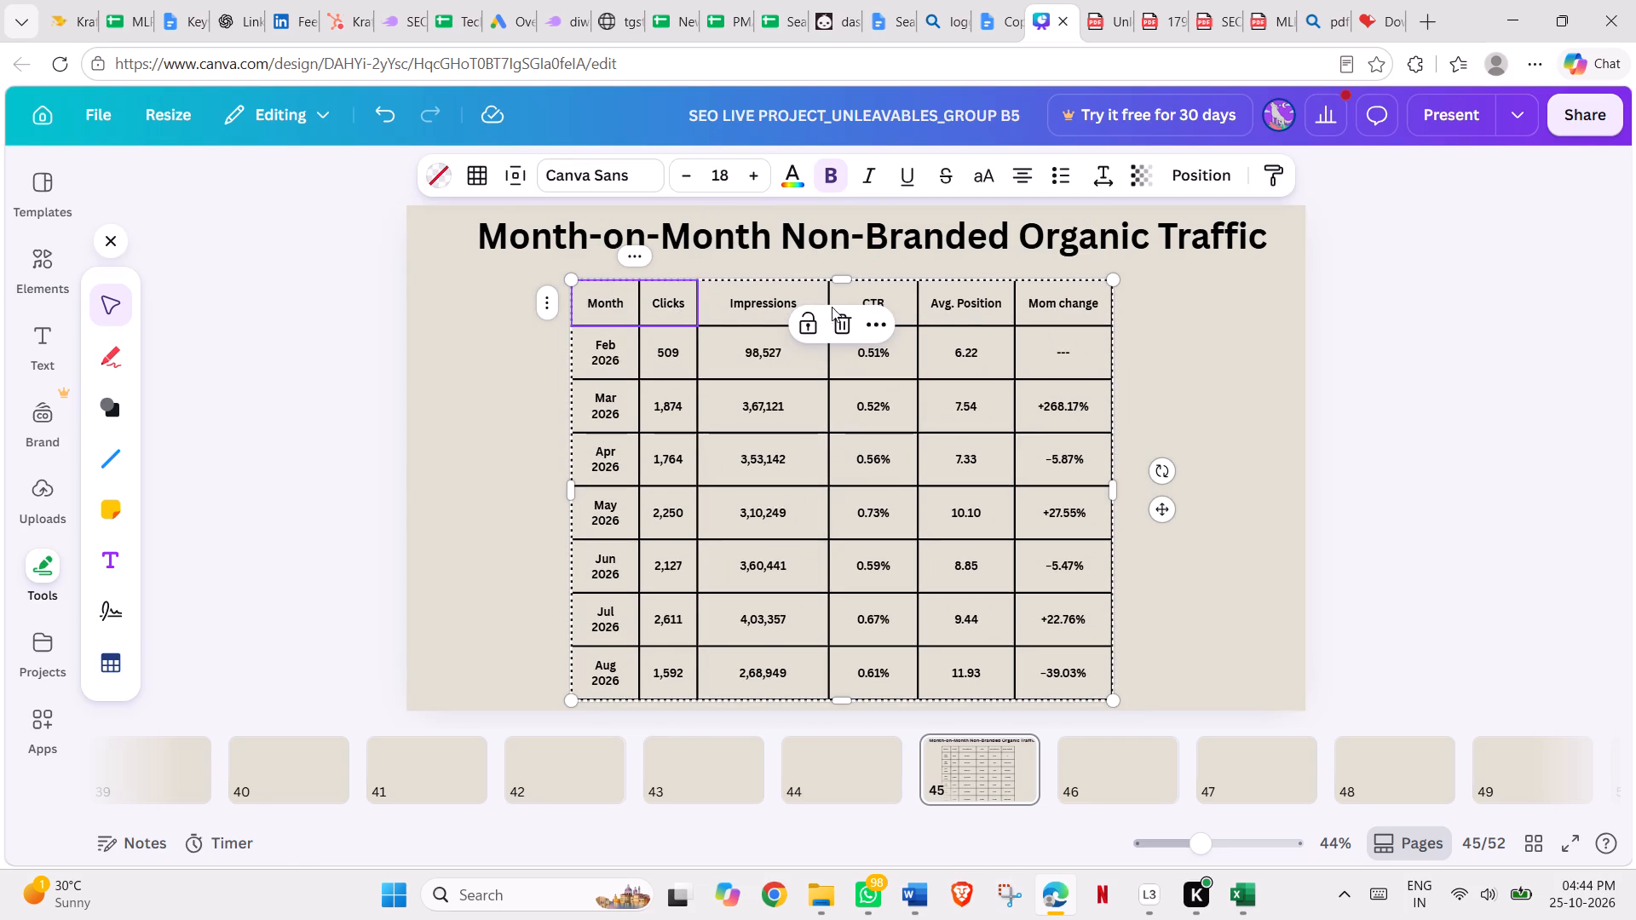
{"action": "left_click_drag", "start_coordinate": [832, 307], "coordinate": [1037, 303]}
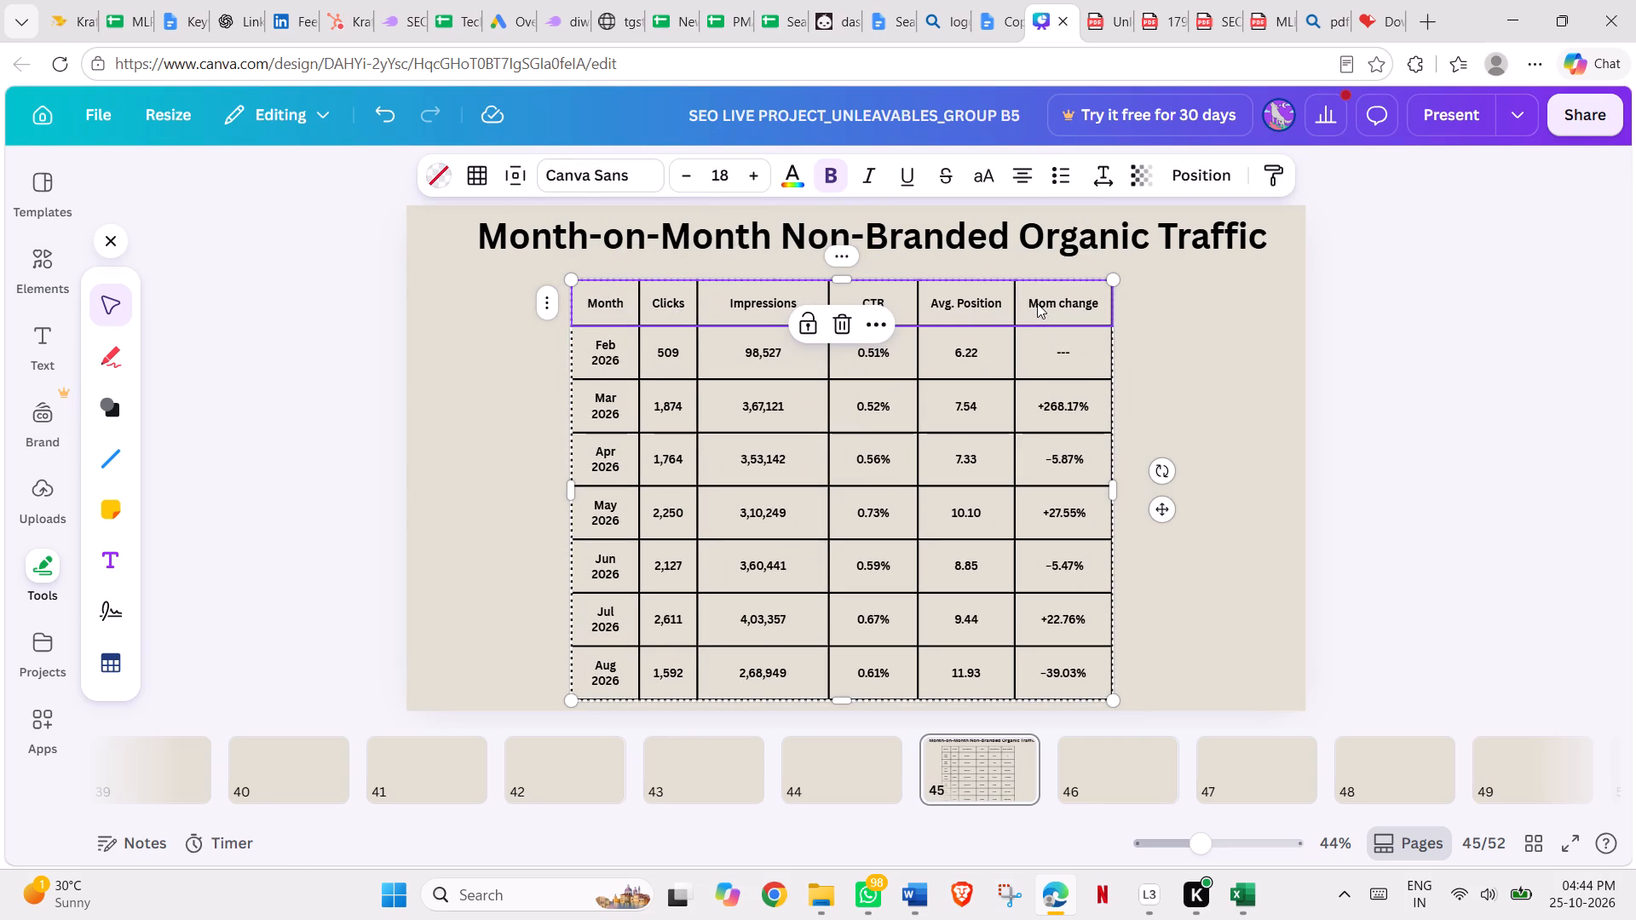
{"action": "left_click", "coordinate": [441, 172]}
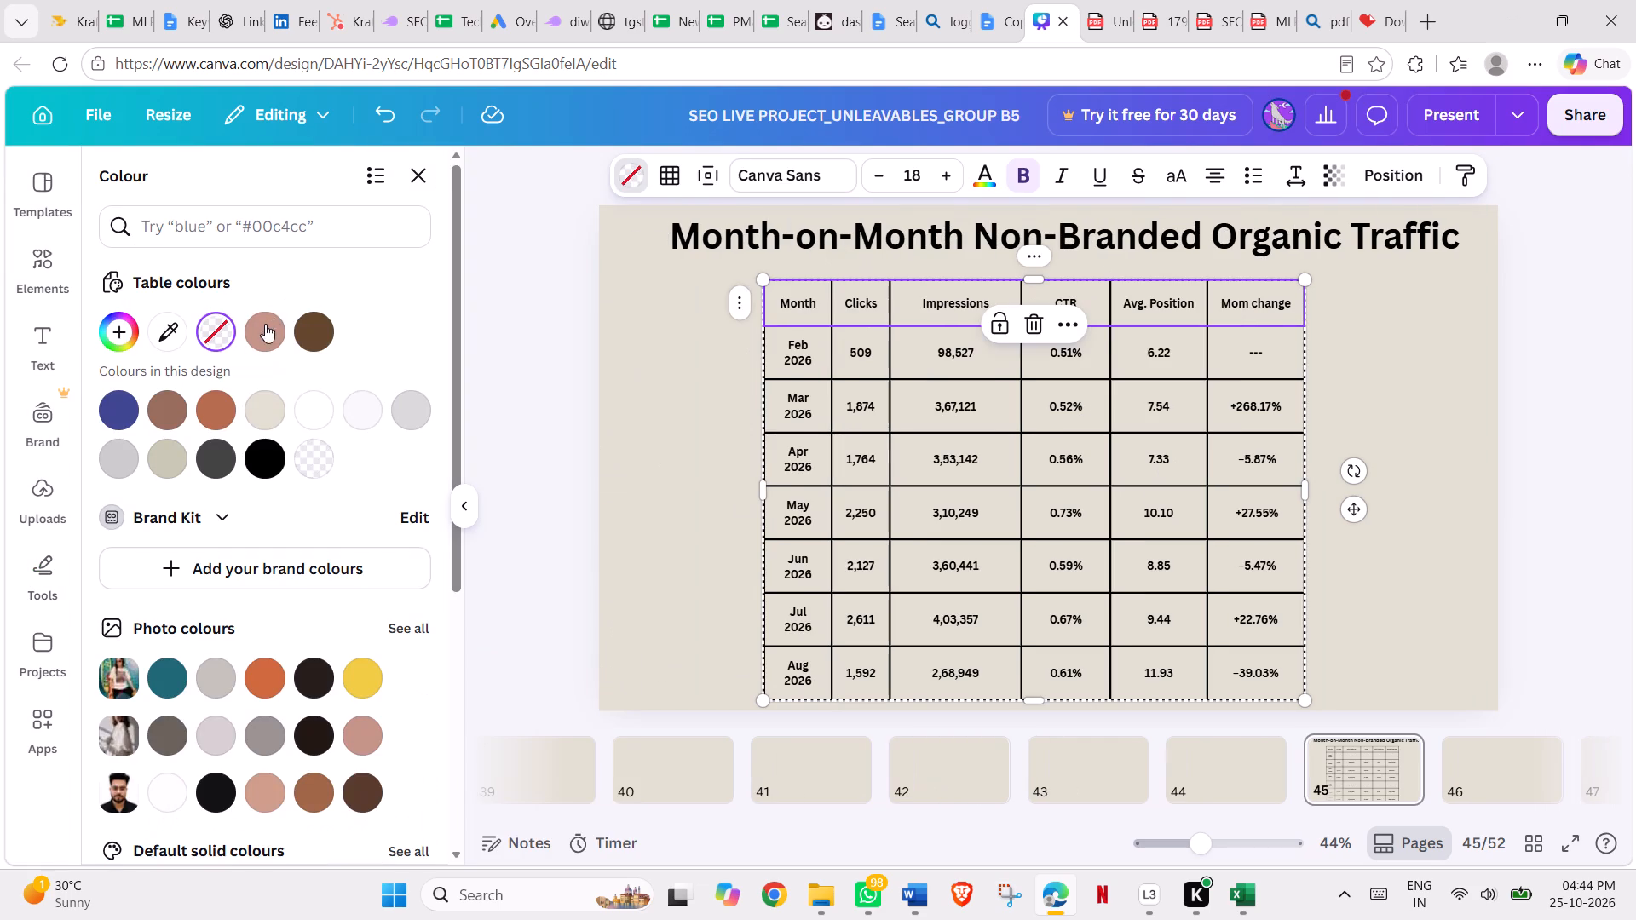
{"action": "left_click", "coordinate": [307, 326]}
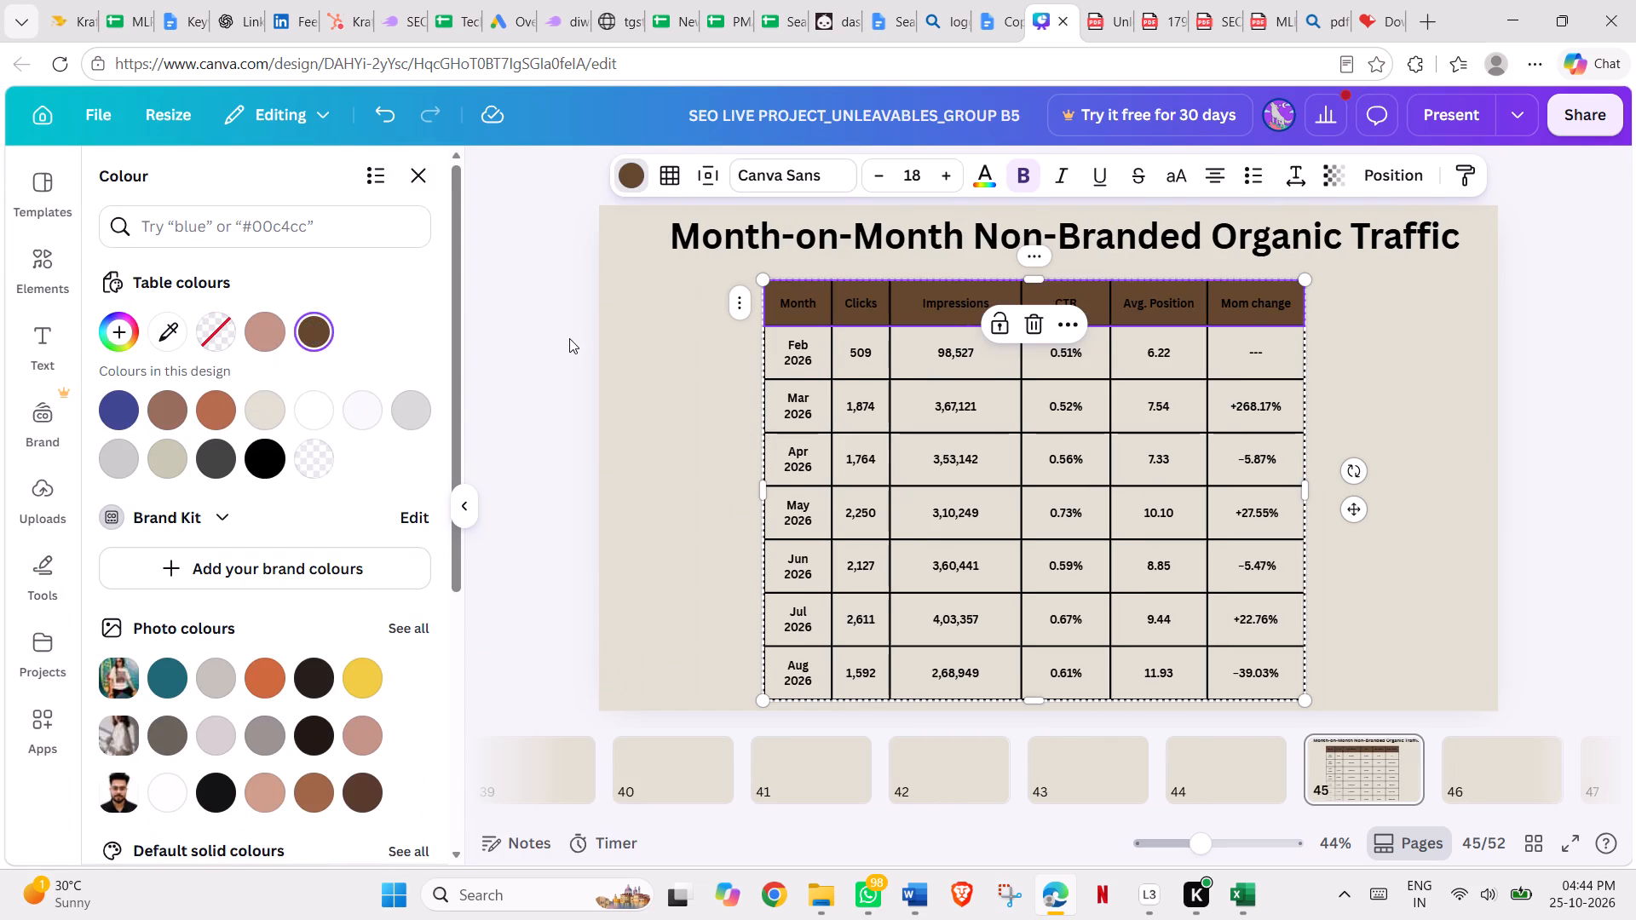
{"action": "left_click", "coordinate": [537, 339]}
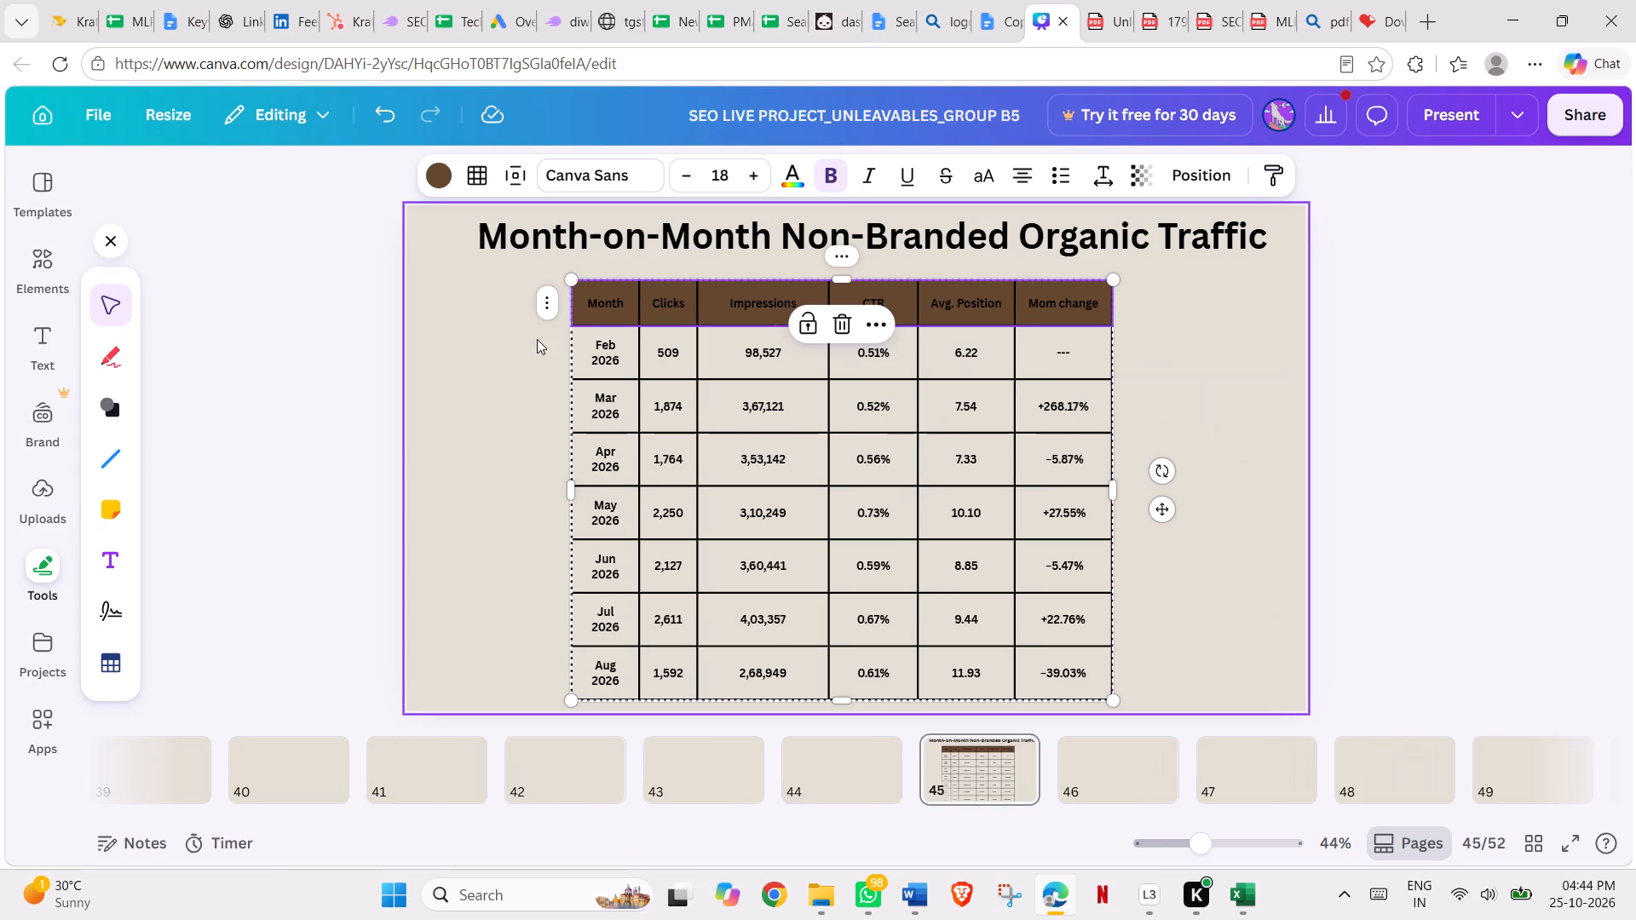
{"action": "left_click", "coordinate": [1240, 535]}
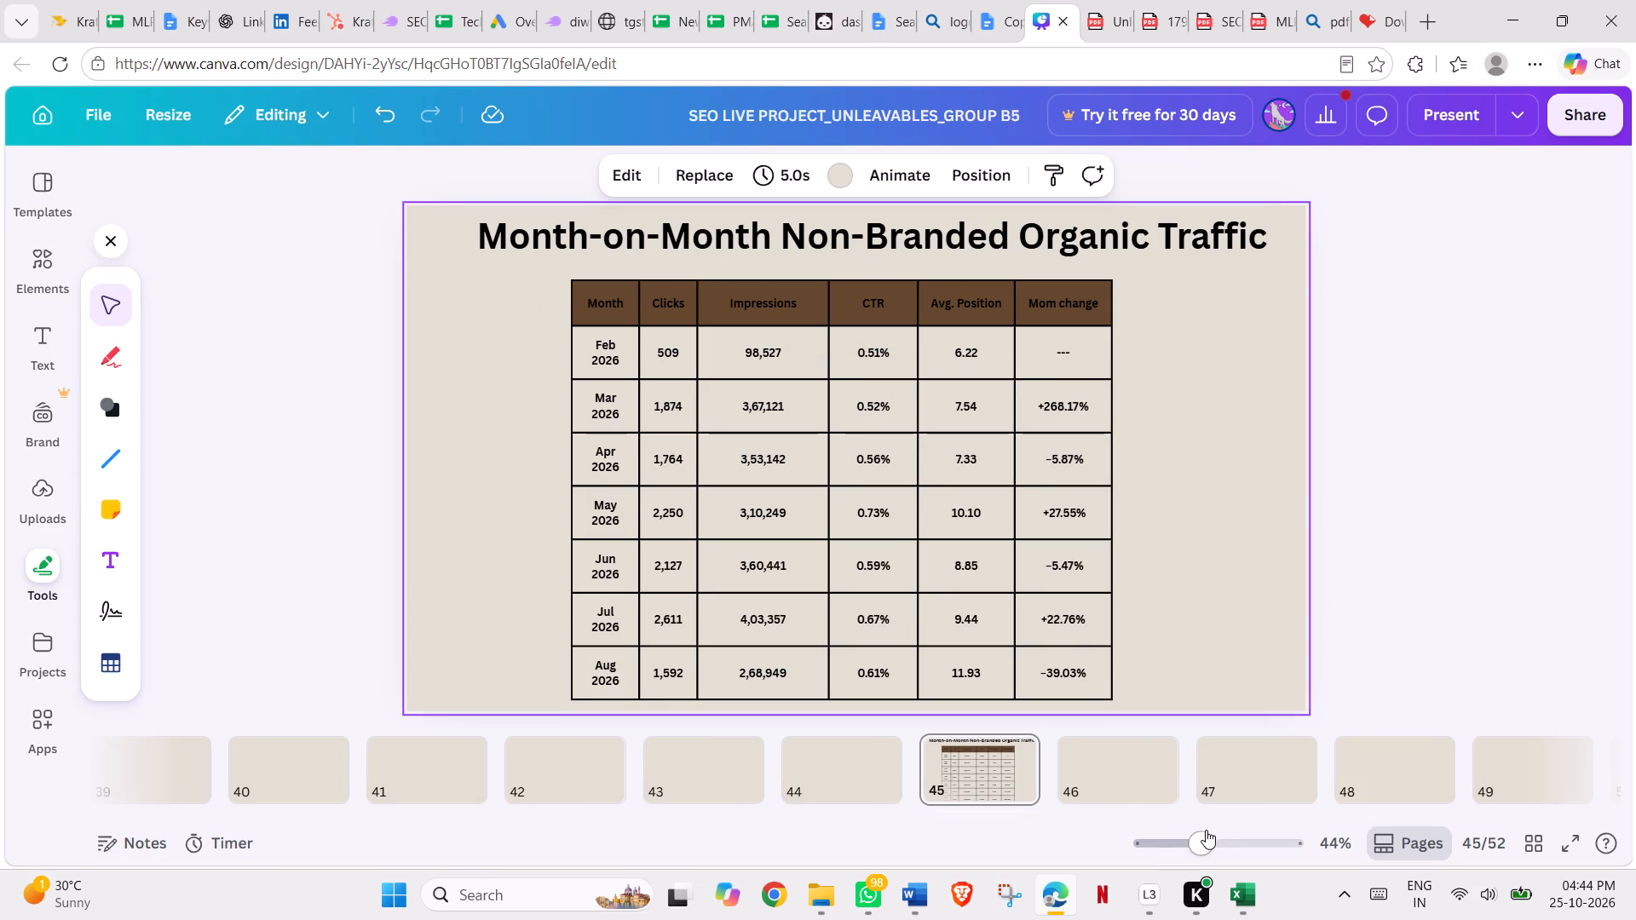
Fill the traffic table's Feb through Aug 2026 rows with the dusty pink table colour across all columns.
{"action": "left_click_drag", "start_coordinate": [1241, 811], "coordinate": [1063, 810]}
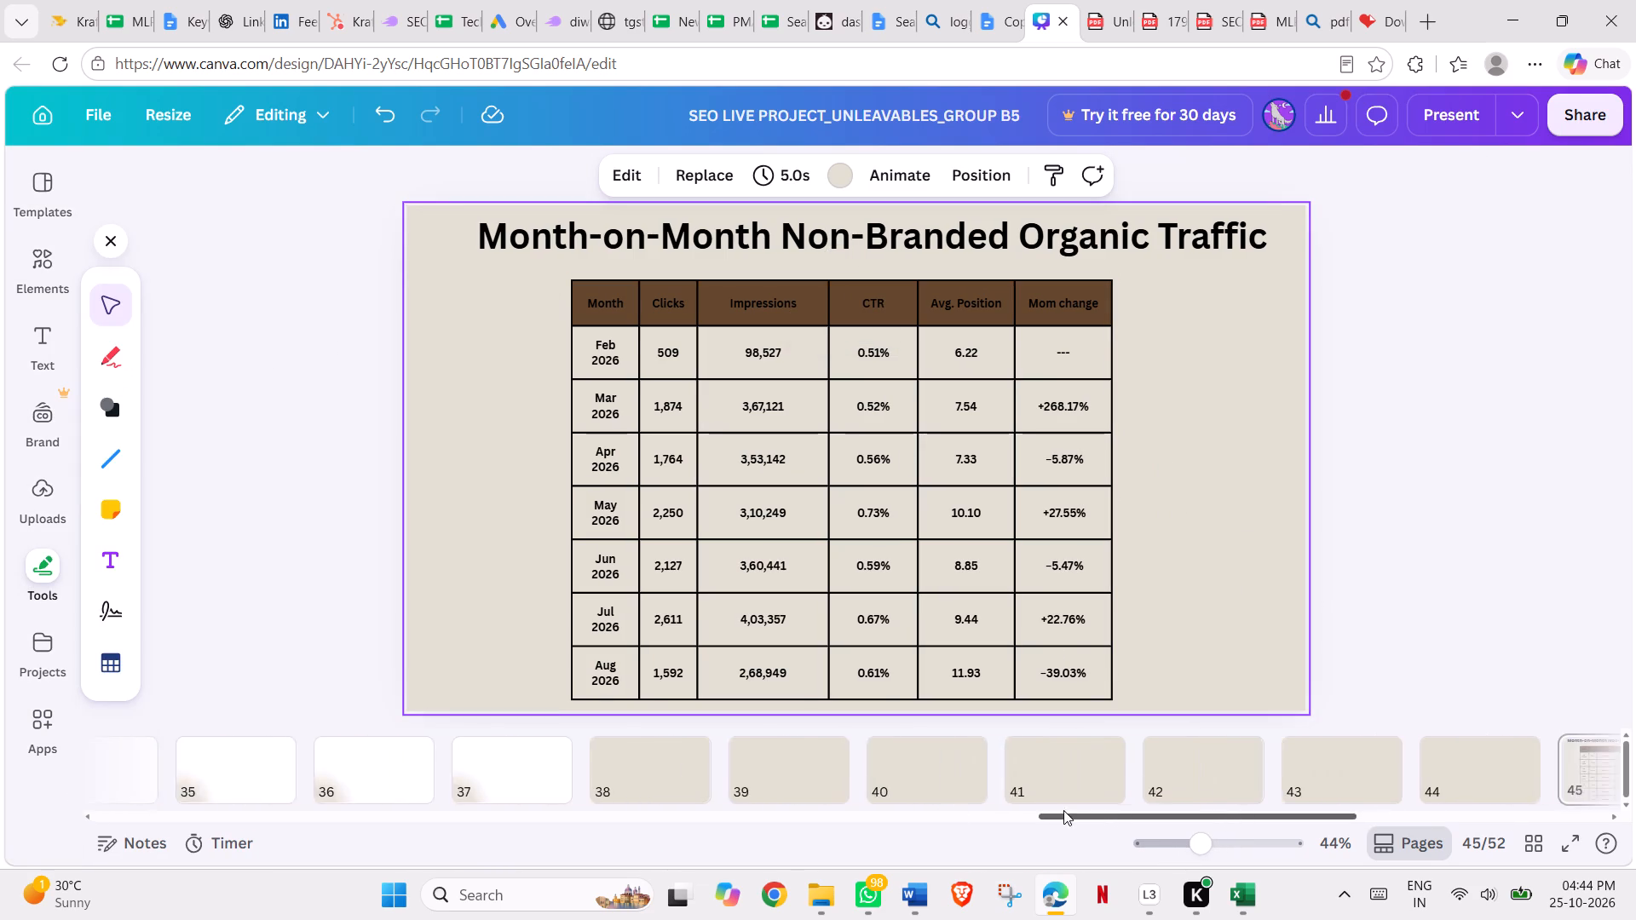
{"action": "left_click_drag", "start_coordinate": [1063, 810], "coordinate": [718, 819]}
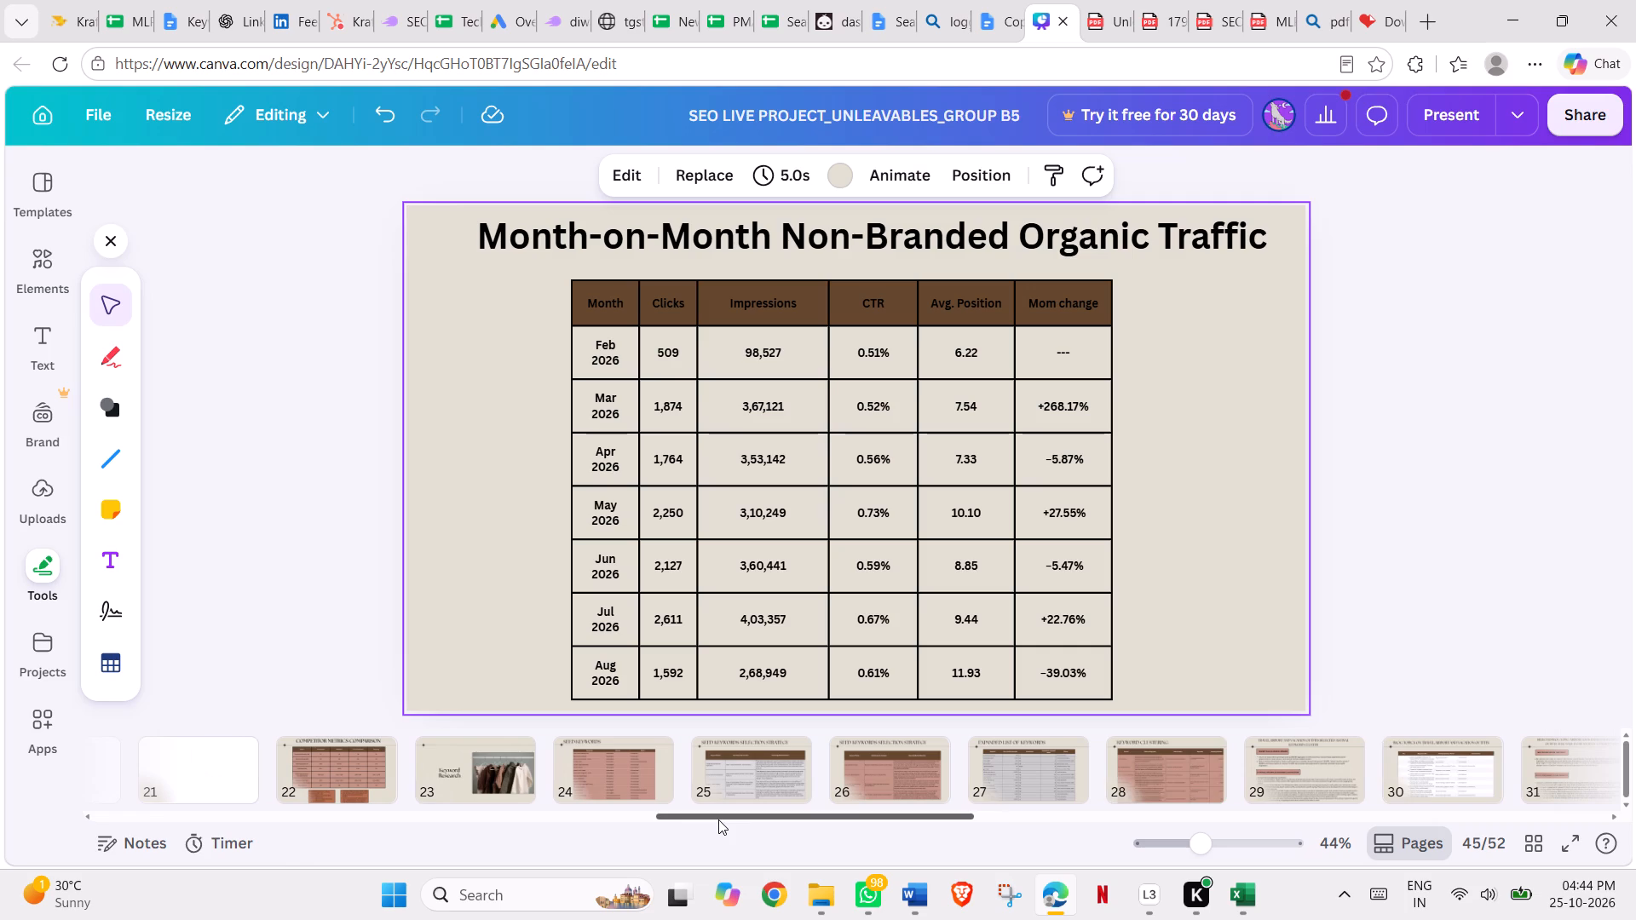
{"action": "left_click_drag", "start_coordinate": [718, 819], "coordinate": [1105, 808]}
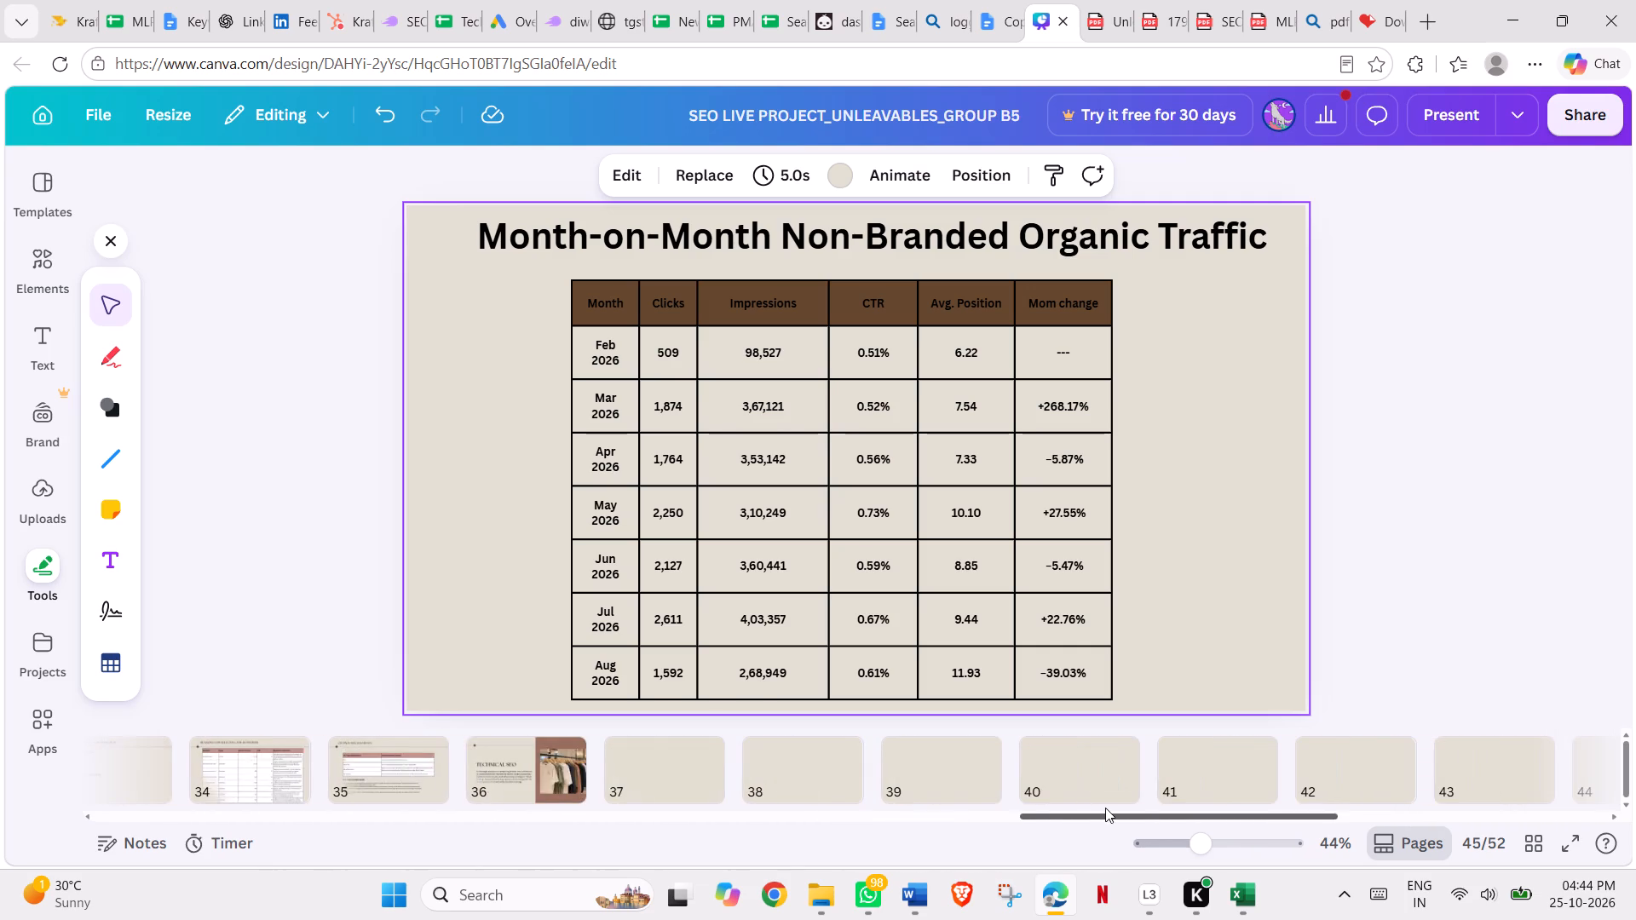
{"action": "left_click_drag", "start_coordinate": [1105, 808], "coordinate": [1180, 803]}
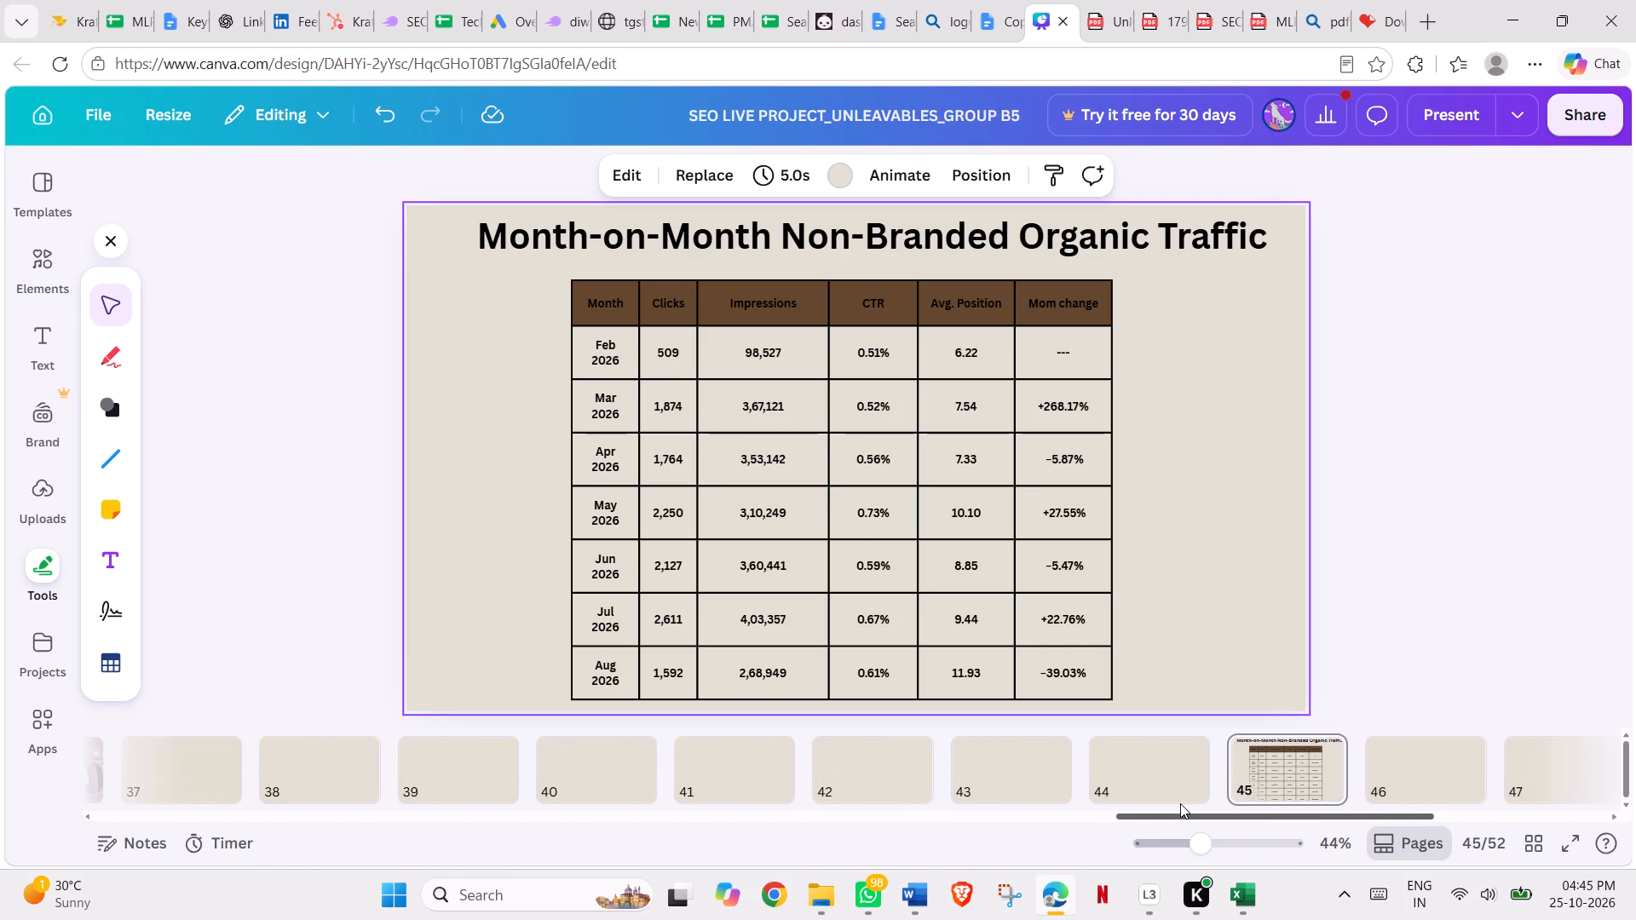
{"action": "left_click_drag", "start_coordinate": [1180, 803], "coordinate": [1187, 803]}
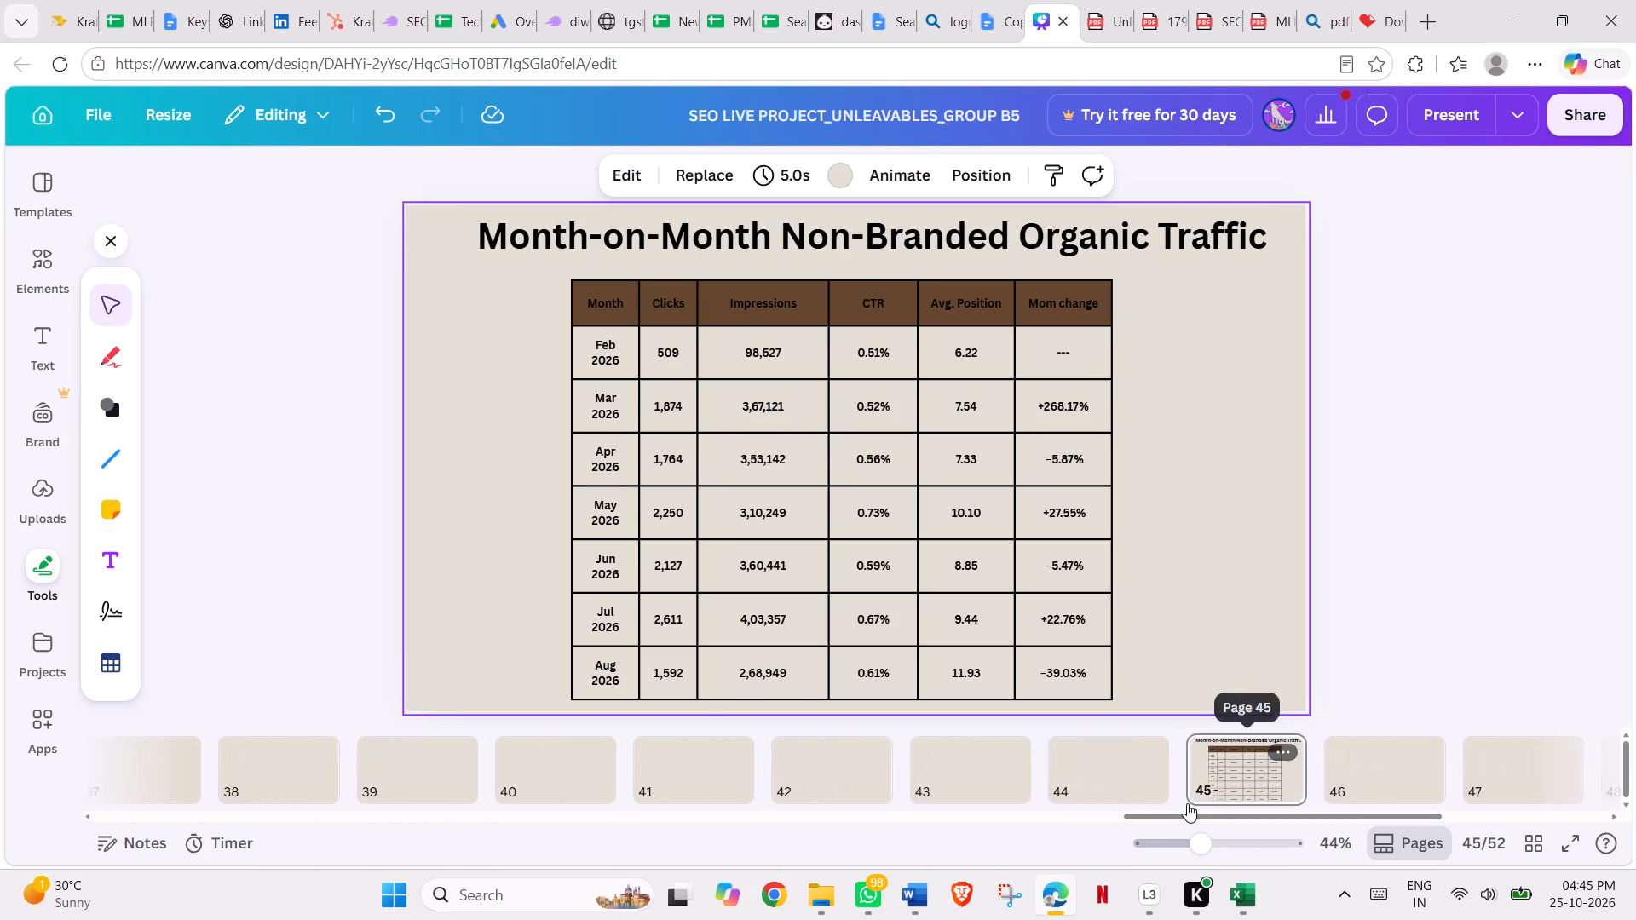
{"action": "left_click_drag", "start_coordinate": [613, 349], "coordinate": [663, 388]}
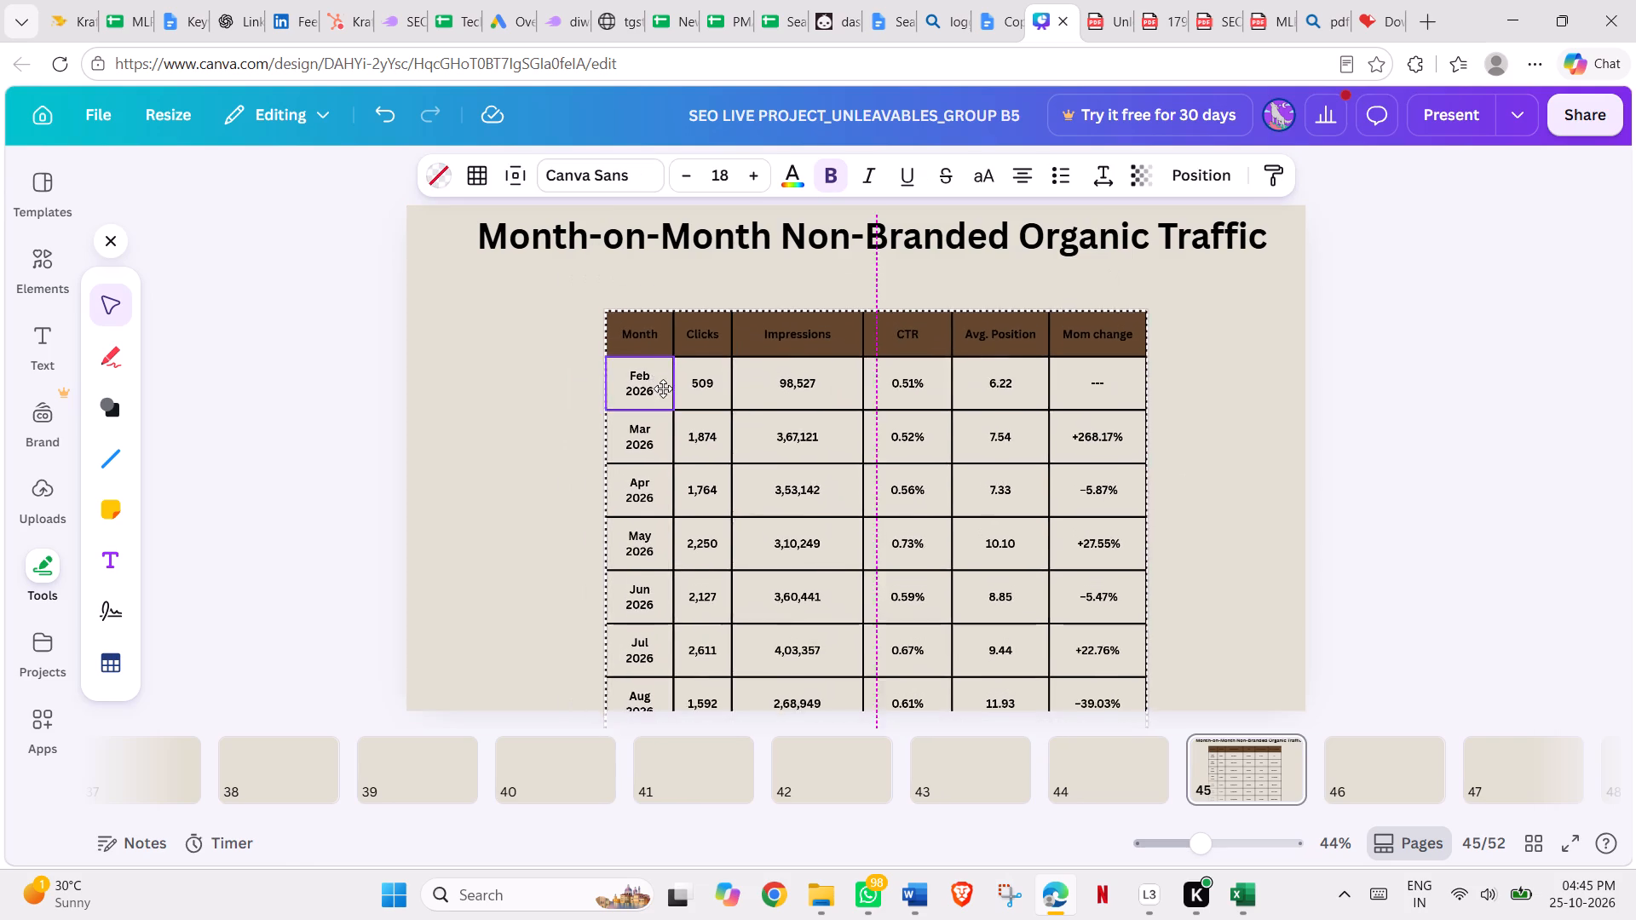
{"action": "left_click_drag", "start_coordinate": [663, 388], "coordinate": [620, 342]}
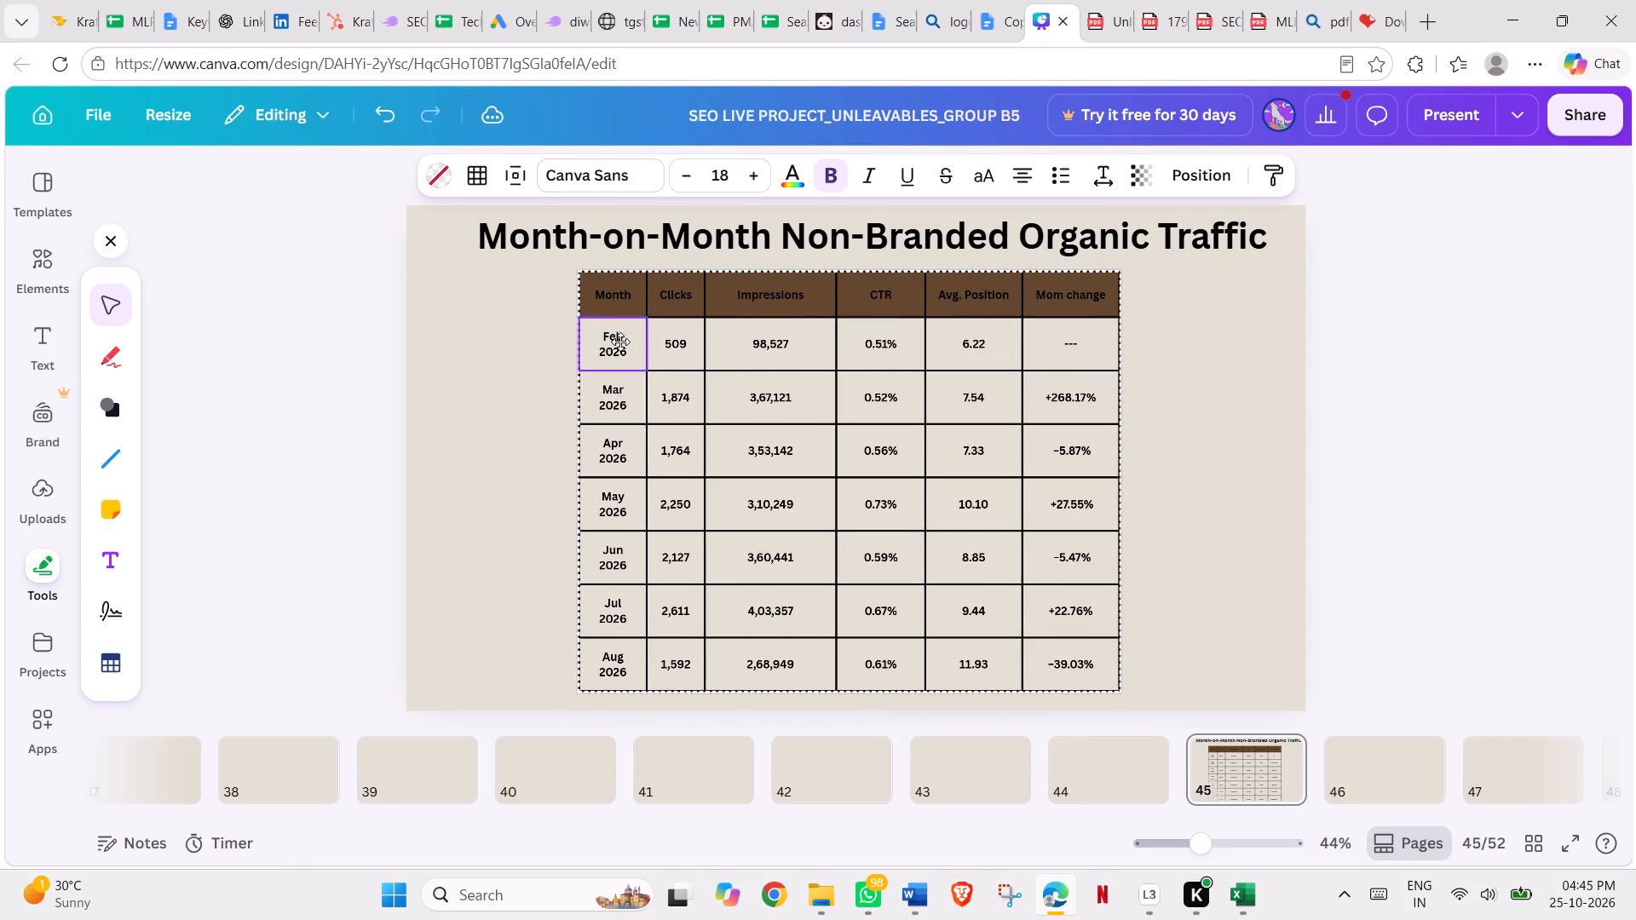
{"action": "left_click_drag", "start_coordinate": [620, 342], "coordinate": [954, 508]}
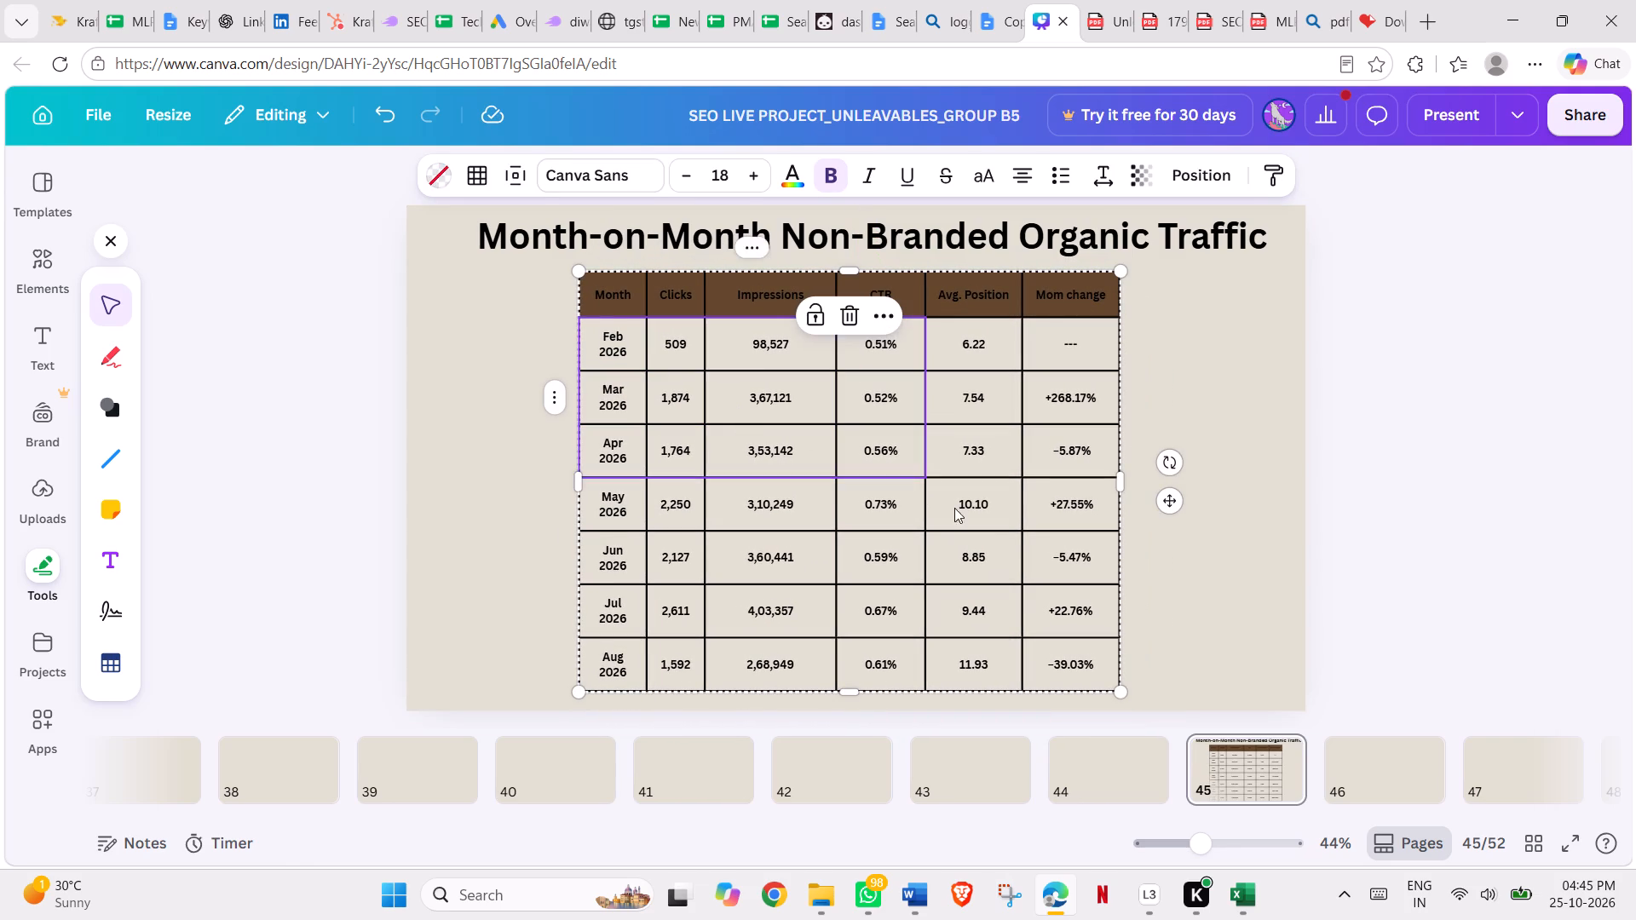
{"action": "left_click_drag", "start_coordinate": [954, 508], "coordinate": [1057, 648]}
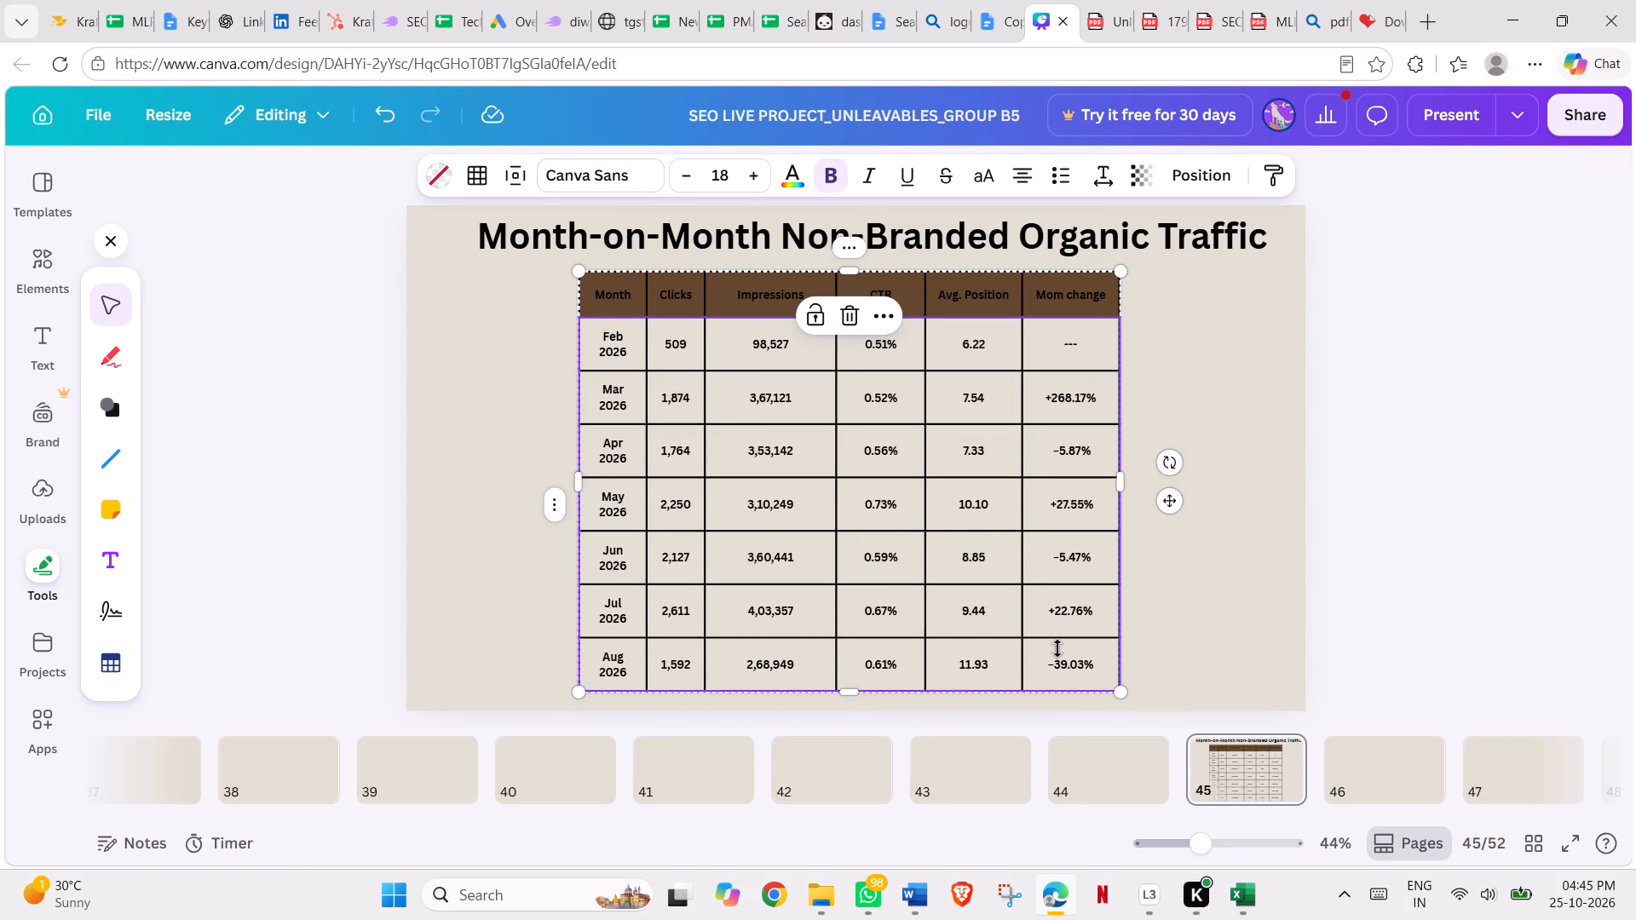
{"action": "left_click", "coordinate": [445, 177]}
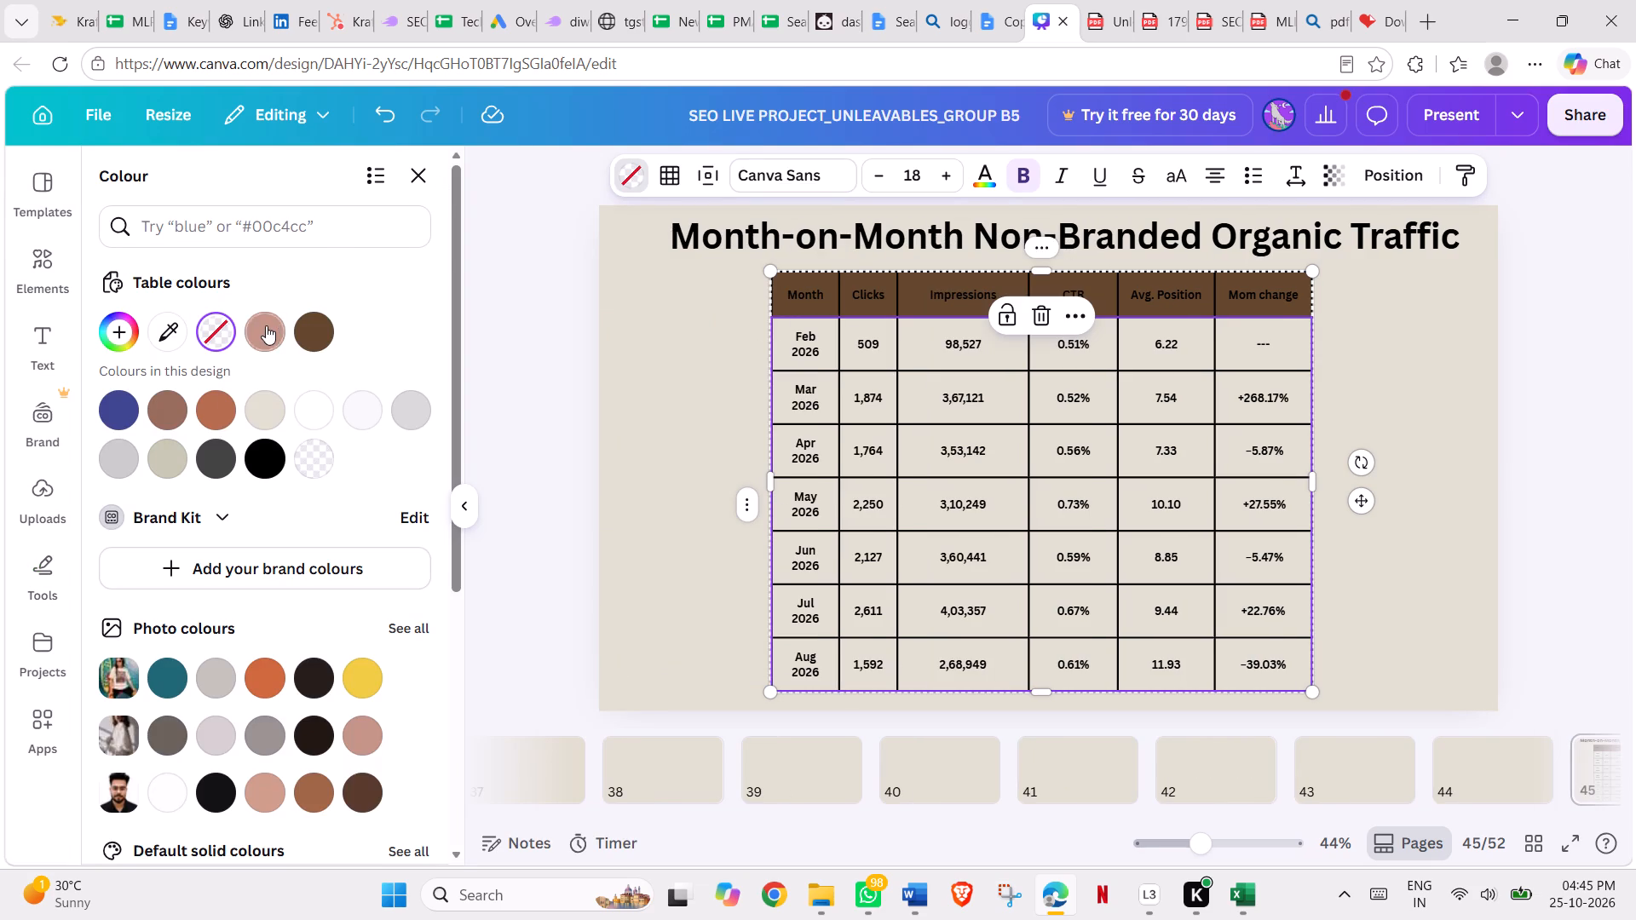
{"action": "left_click", "coordinate": [266, 325]}
{"action": "left_click", "coordinate": [640, 417]}
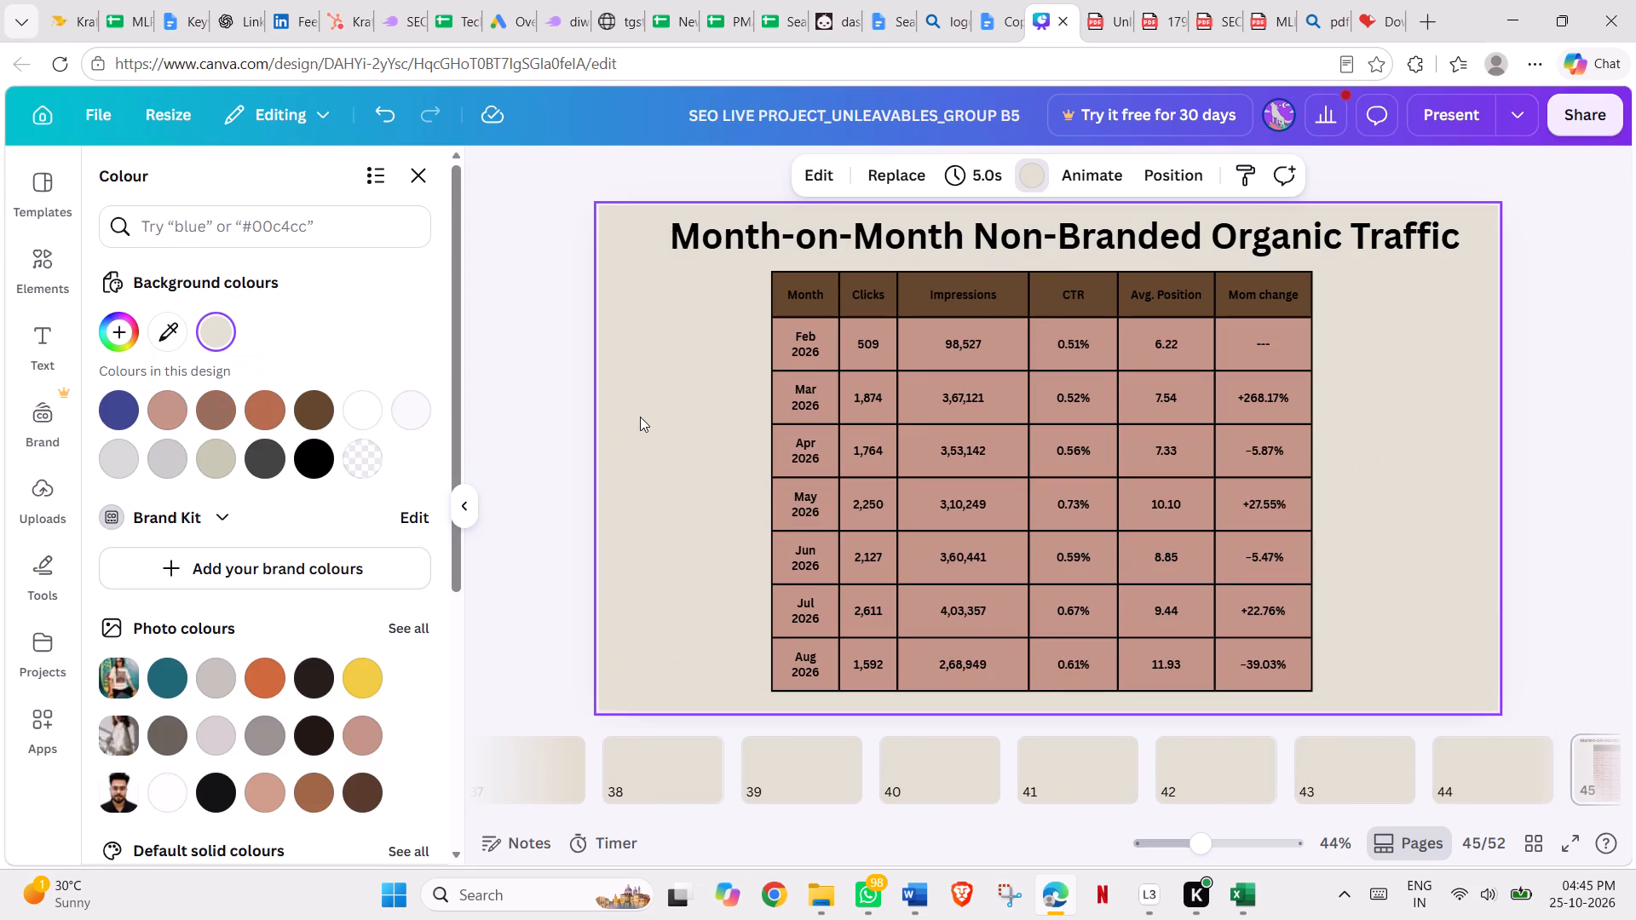
Change the font of the Month-on-Month Non-Branded Organic Traffic title to The Seasons.
{"action": "left_click", "coordinate": [755, 238]}
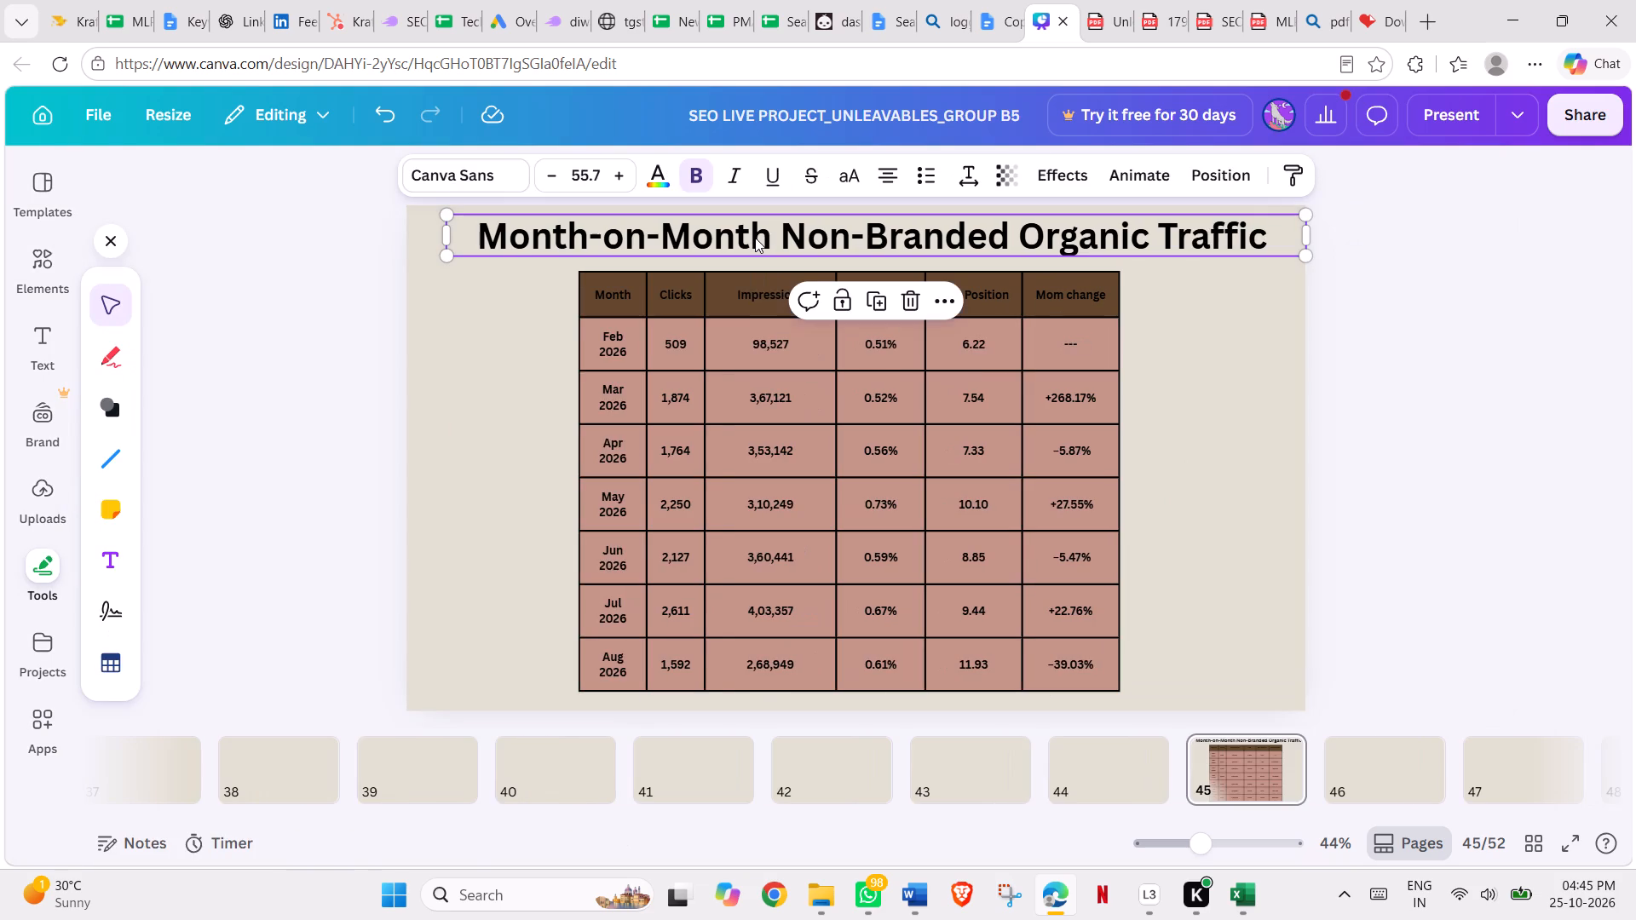
{"action": "triple_click", "coordinate": [755, 238]}
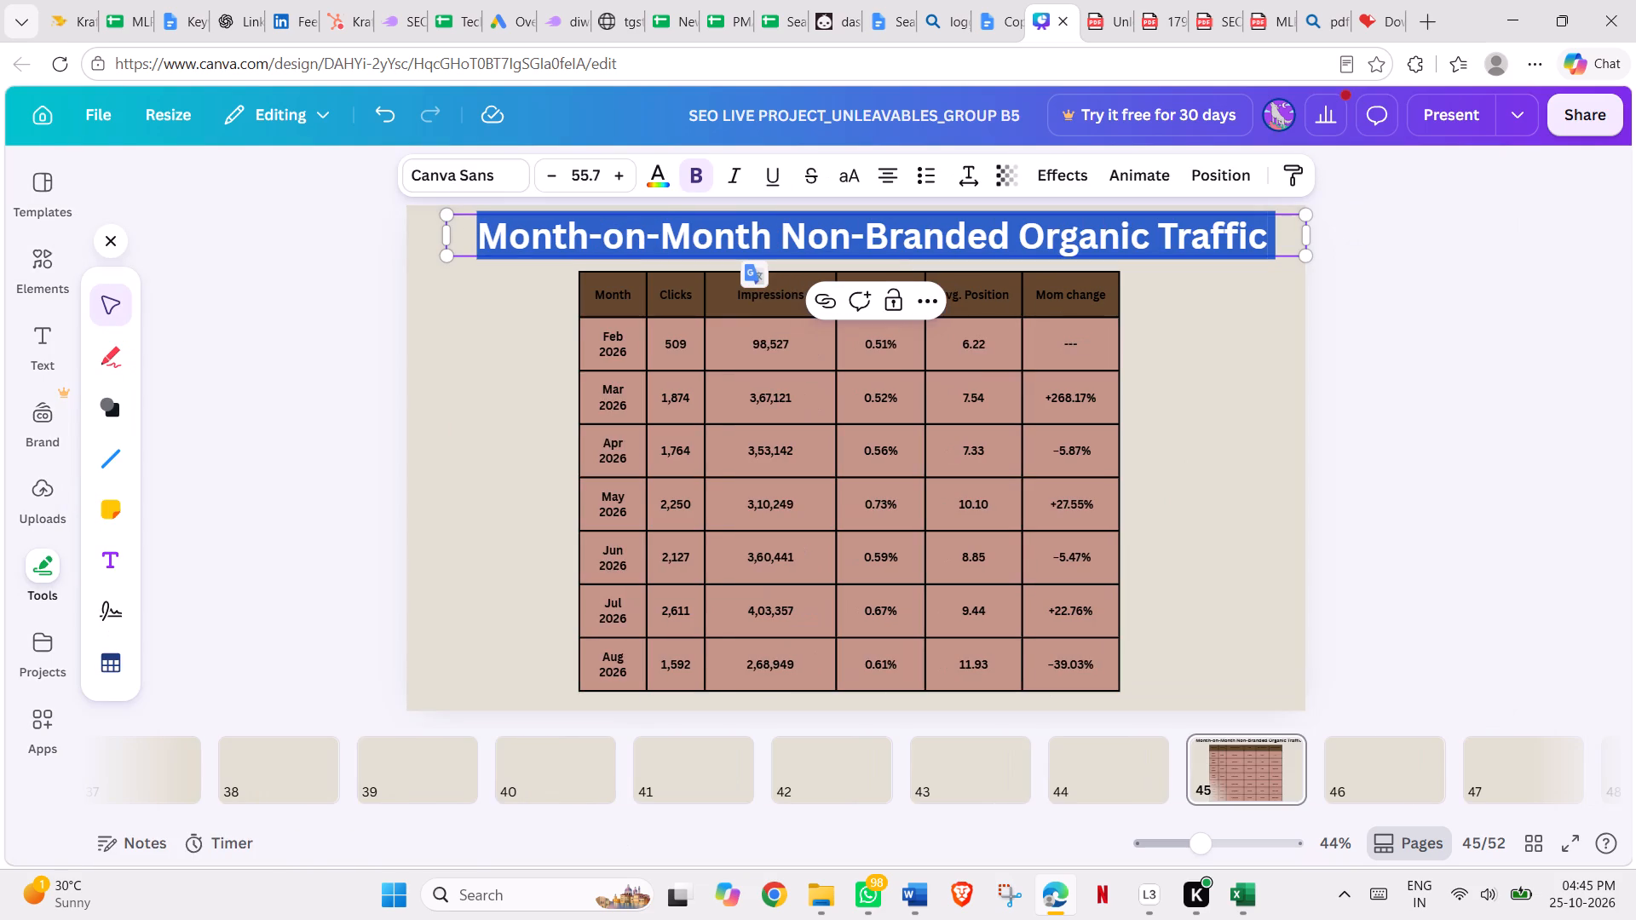
{"action": "left_click", "coordinate": [498, 175]}
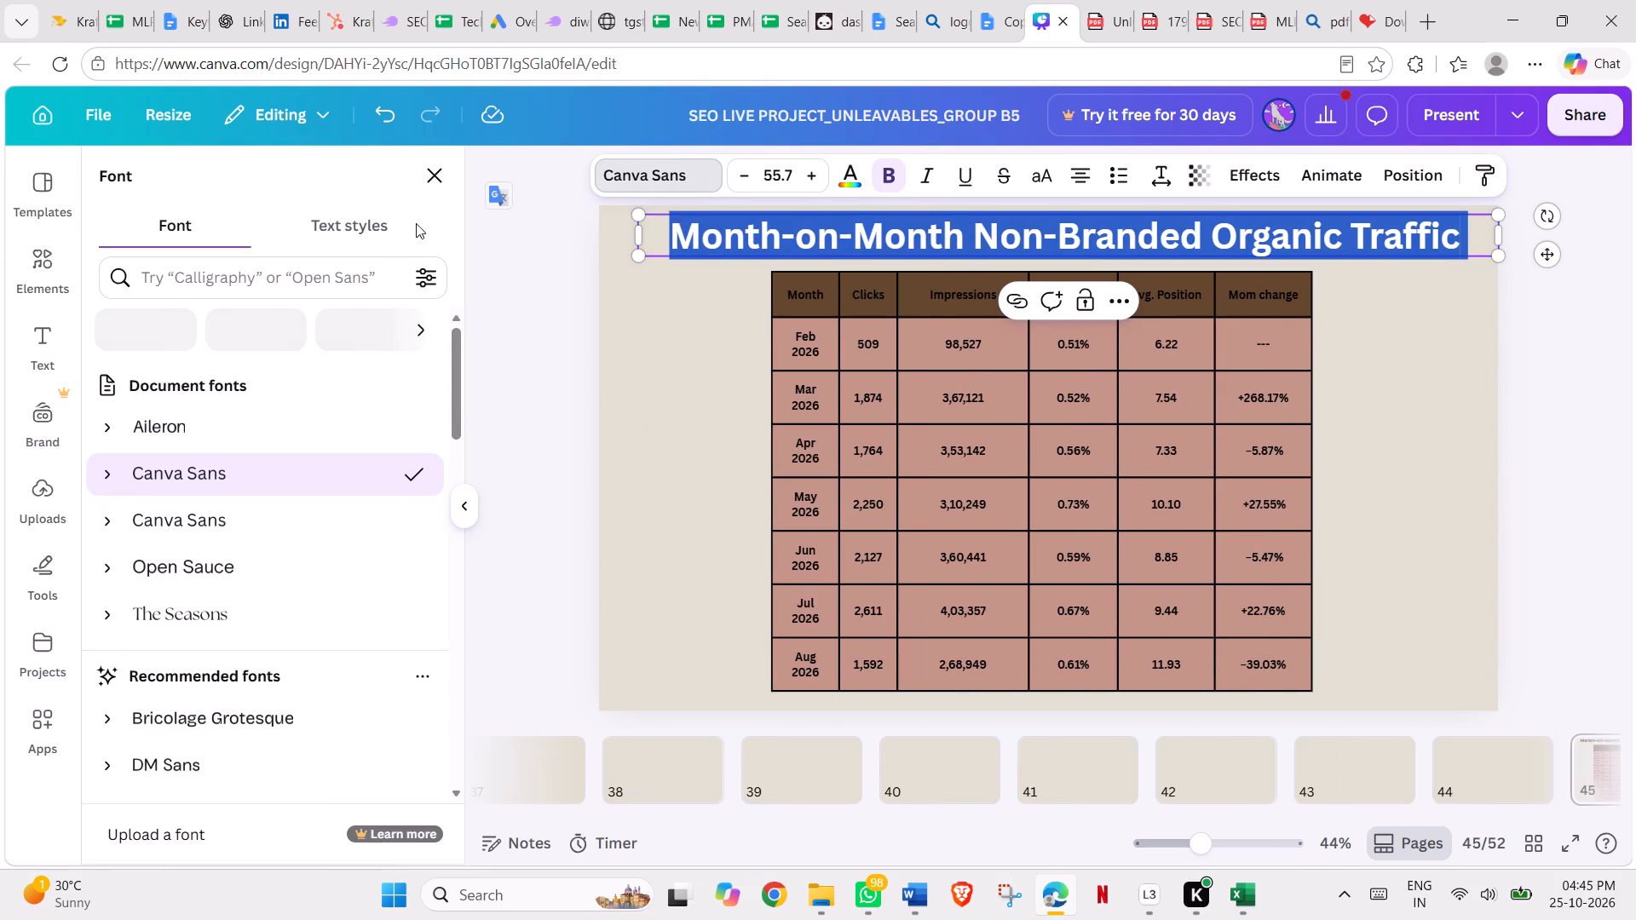
{"action": "left_click", "coordinate": [162, 606]}
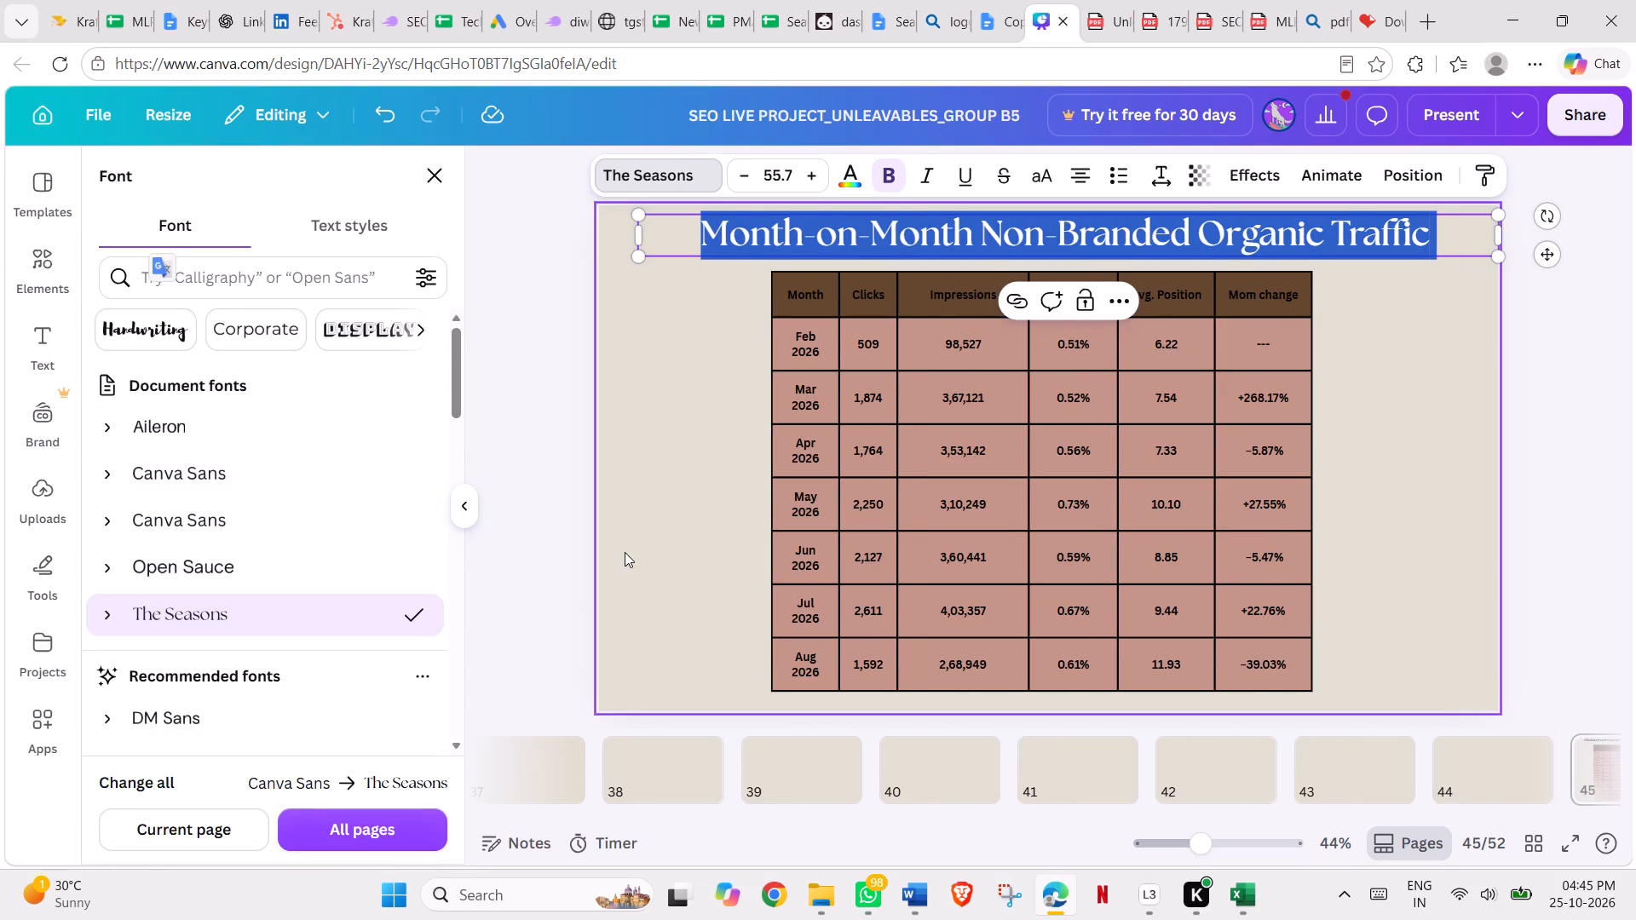
{"action": "left_click", "coordinate": [625, 552]}
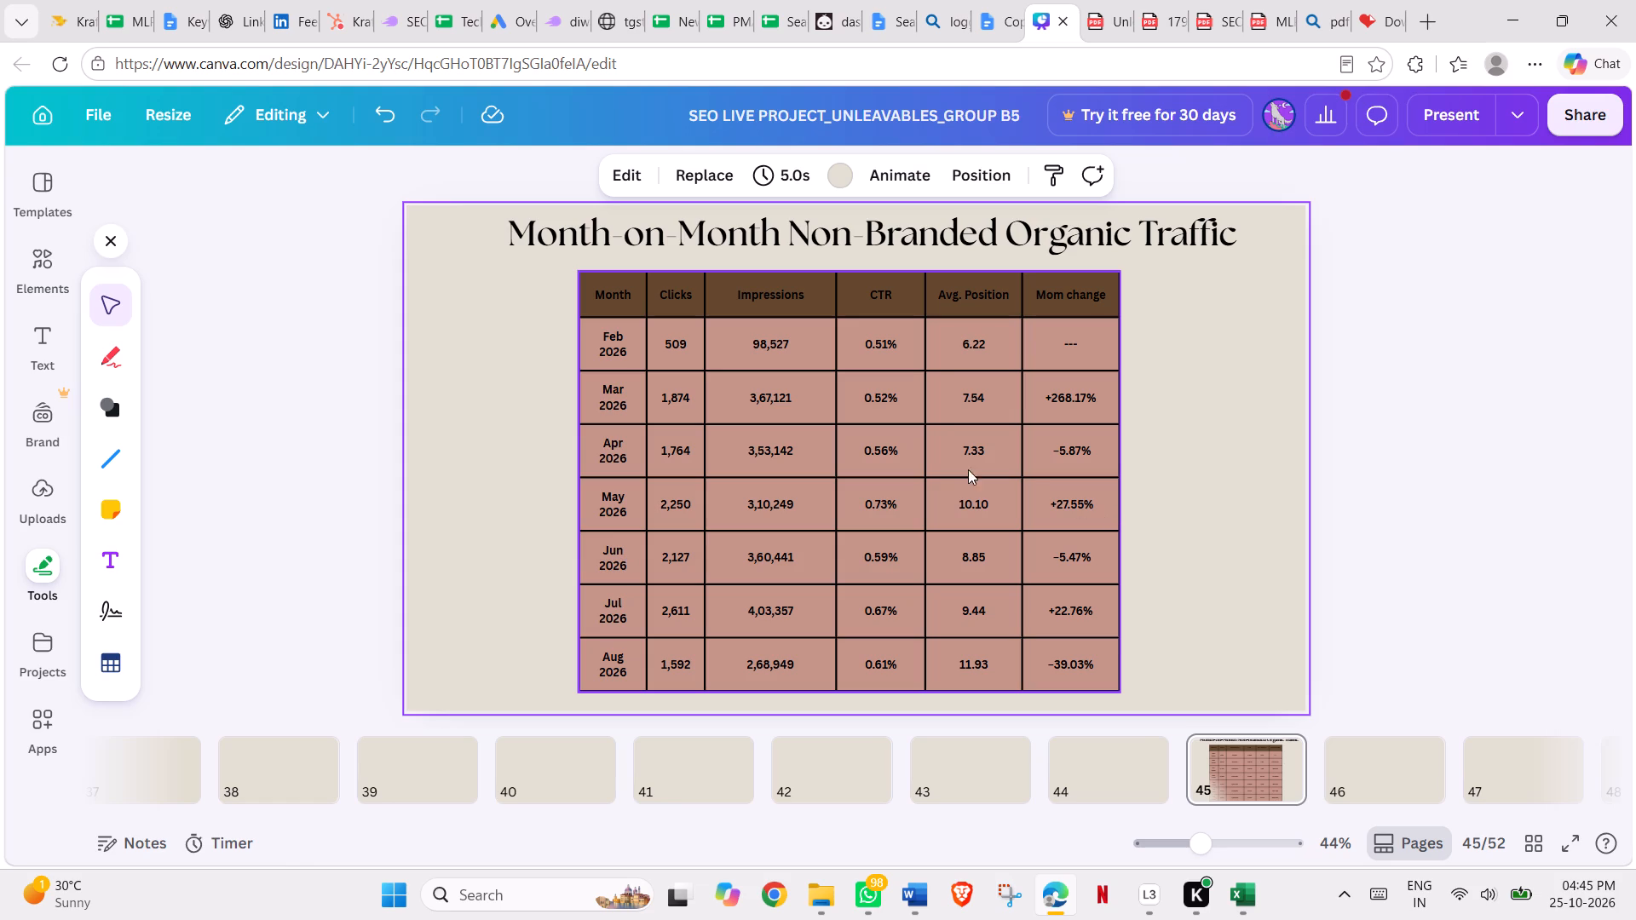
{"action": "left_click", "coordinate": [1390, 402]}
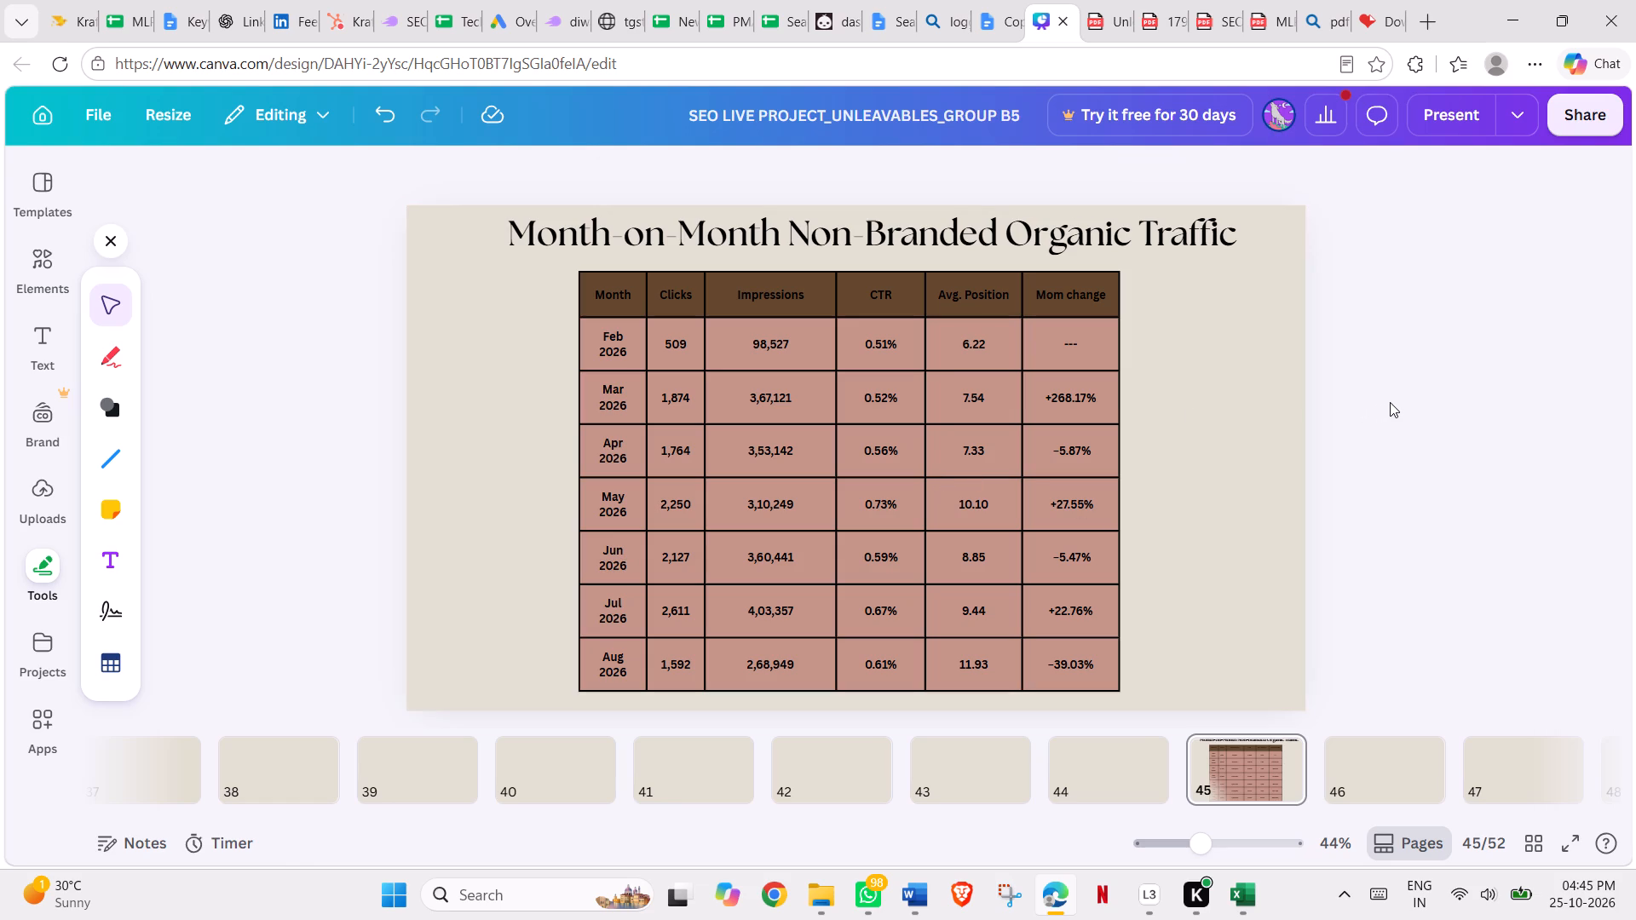
Open blank page 46, switch to the Unleavables SEO reporting PDF and review the content below page 1's traffic table.
{"action": "left_click", "coordinate": [1357, 779]}
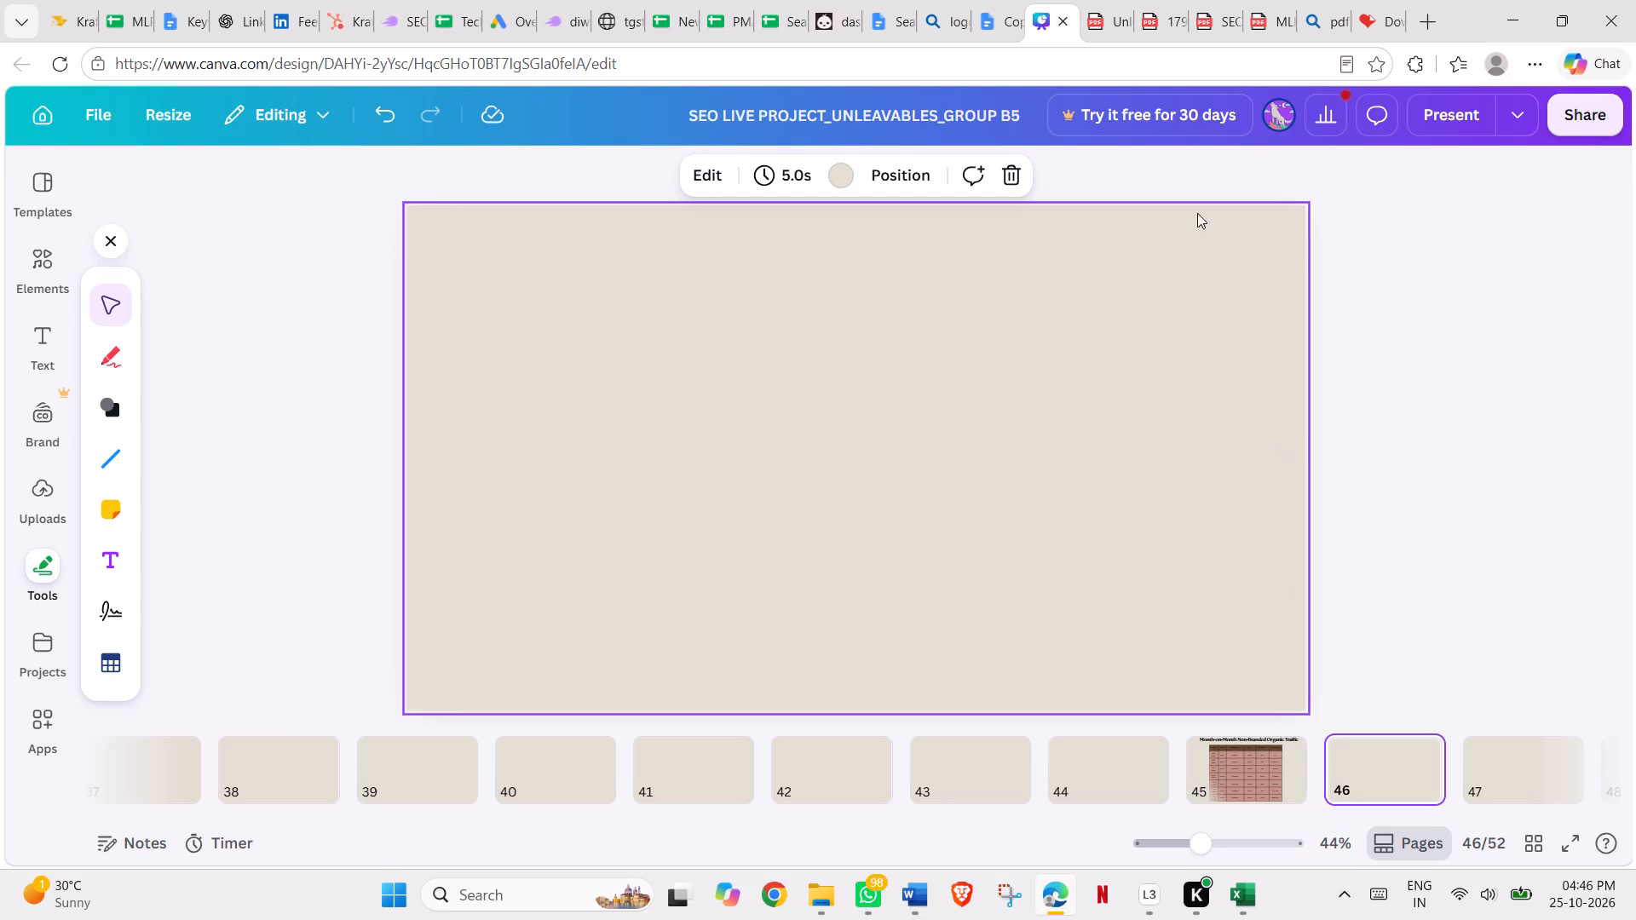
{"action": "left_click", "coordinate": [1111, 20]}
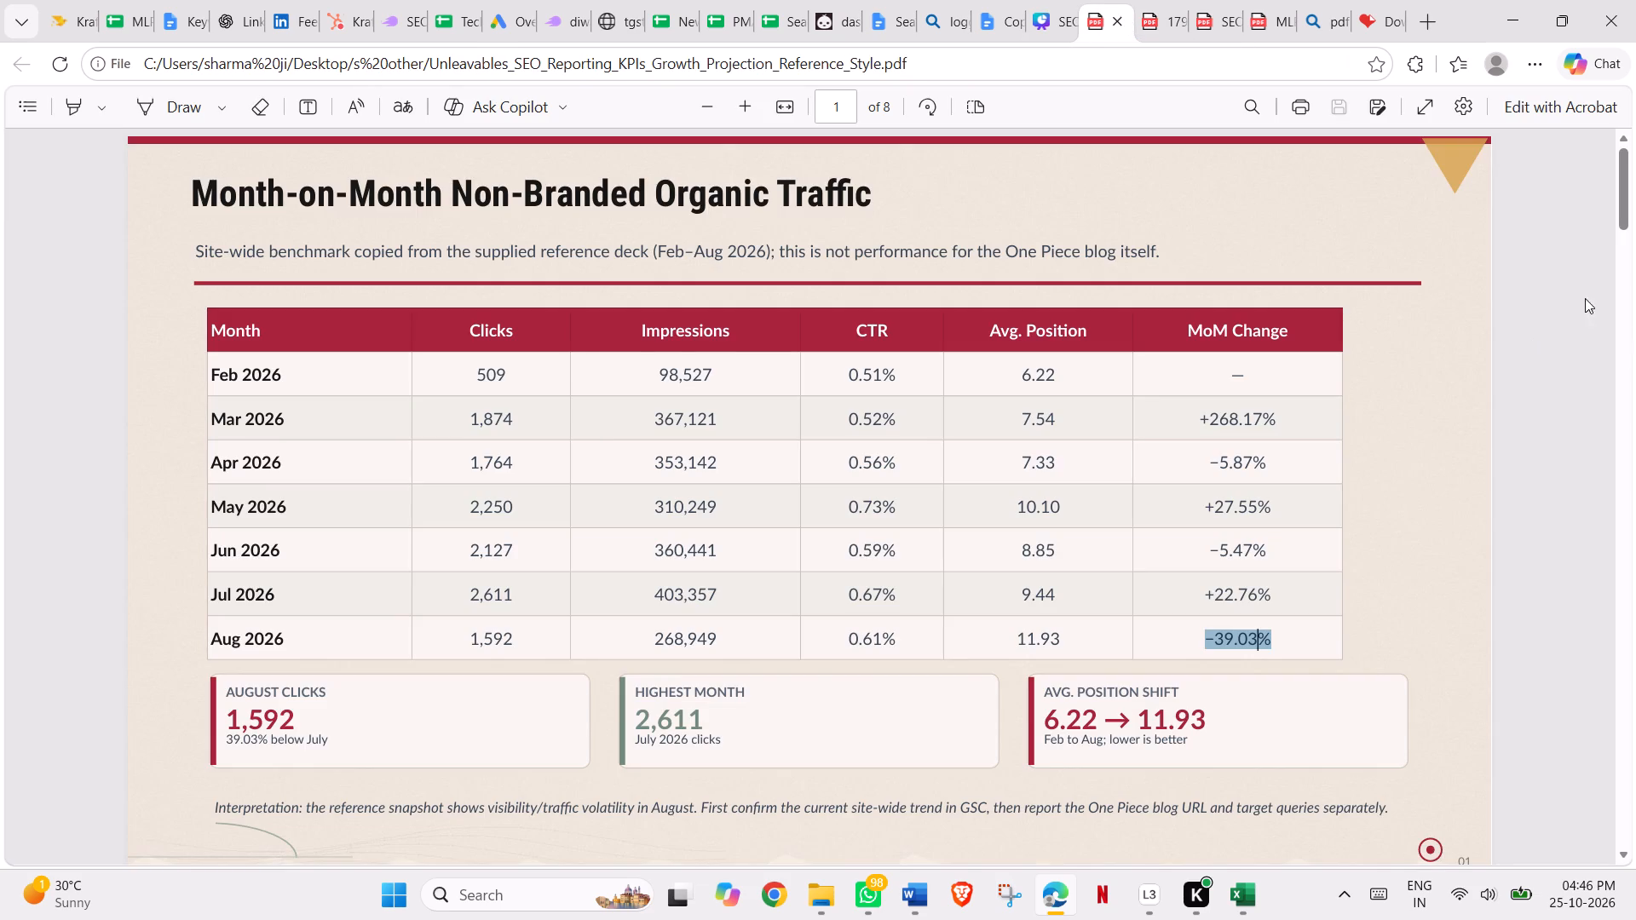
{"action": "left_click", "coordinate": [1570, 326]}
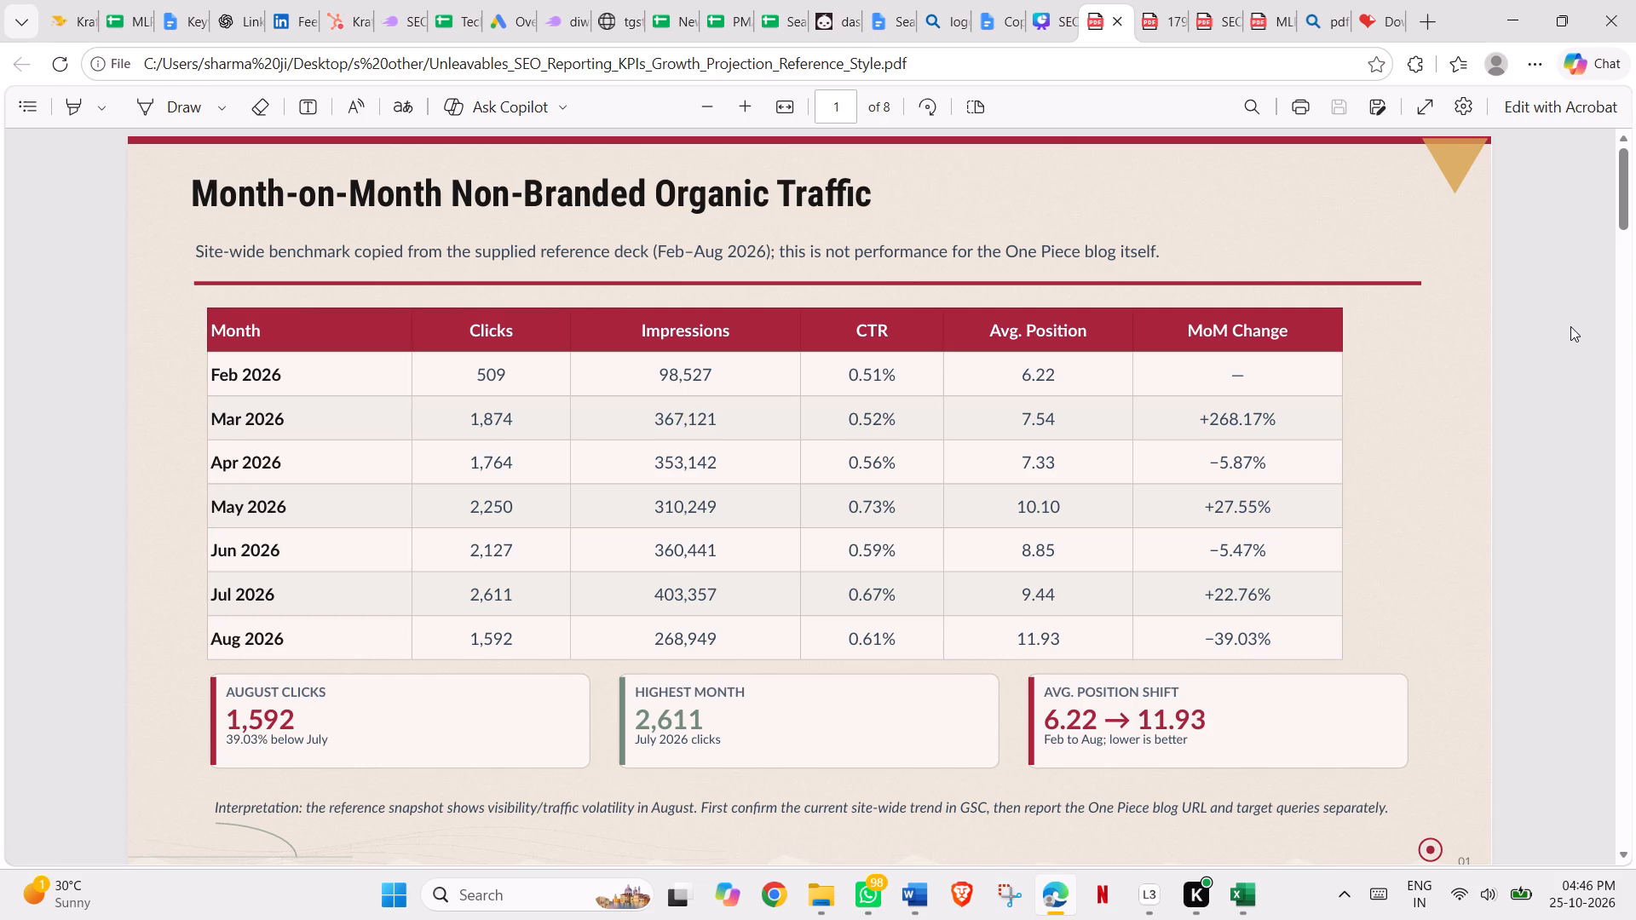
{"action": "left_click", "coordinate": [1620, 163]}
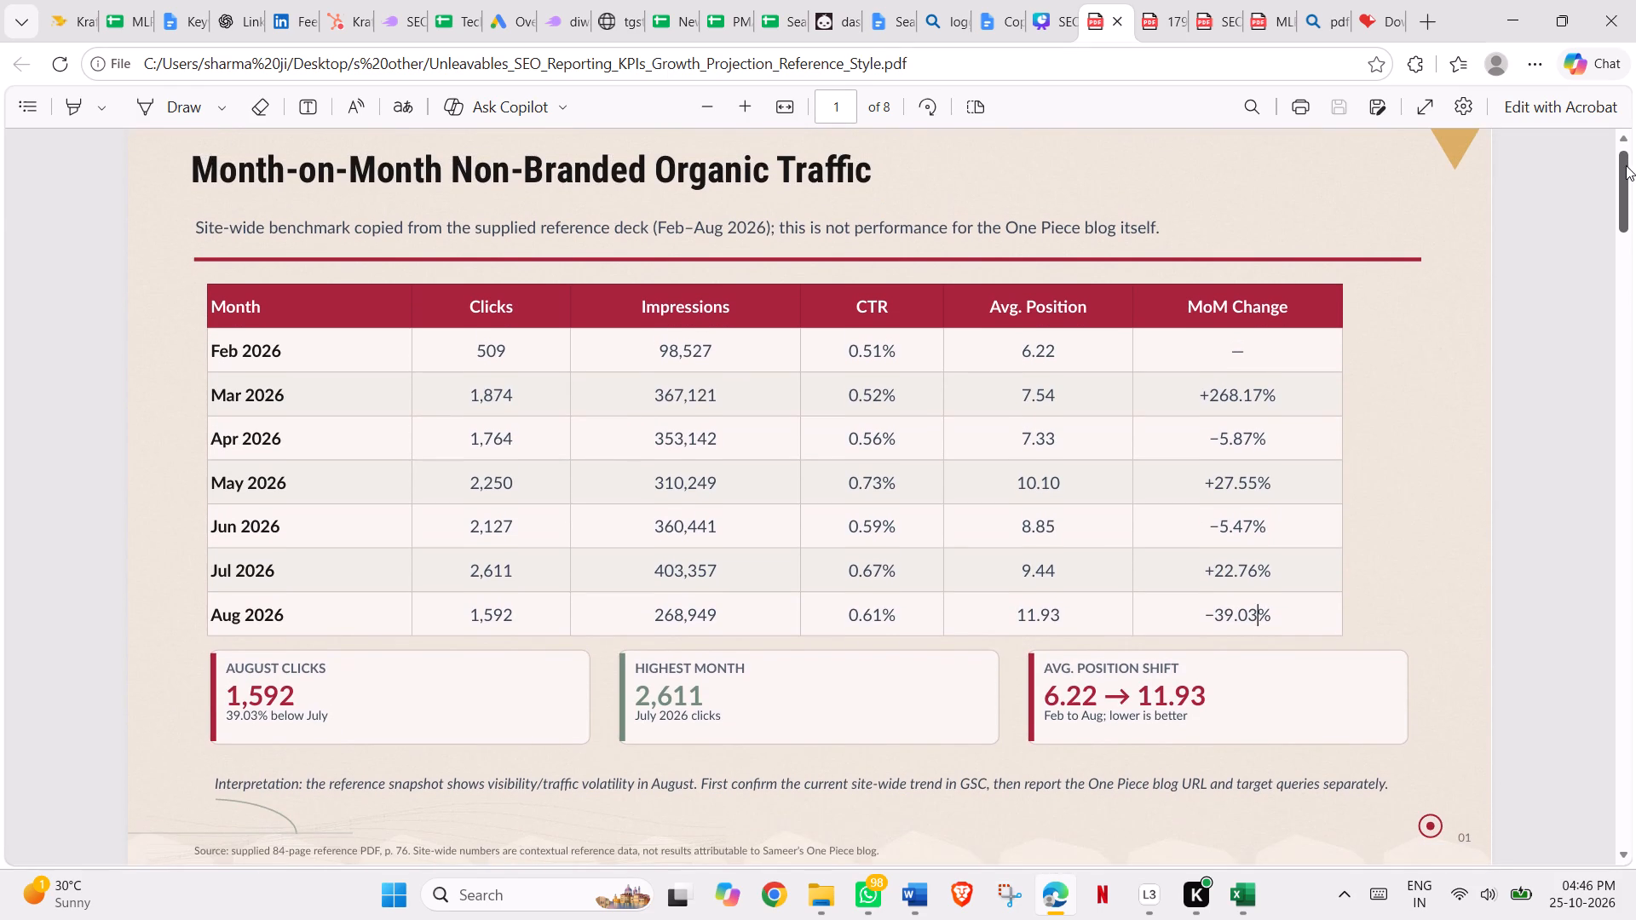
{"action": "left_click_drag", "start_coordinate": [1626, 165], "coordinate": [1626, 152]}
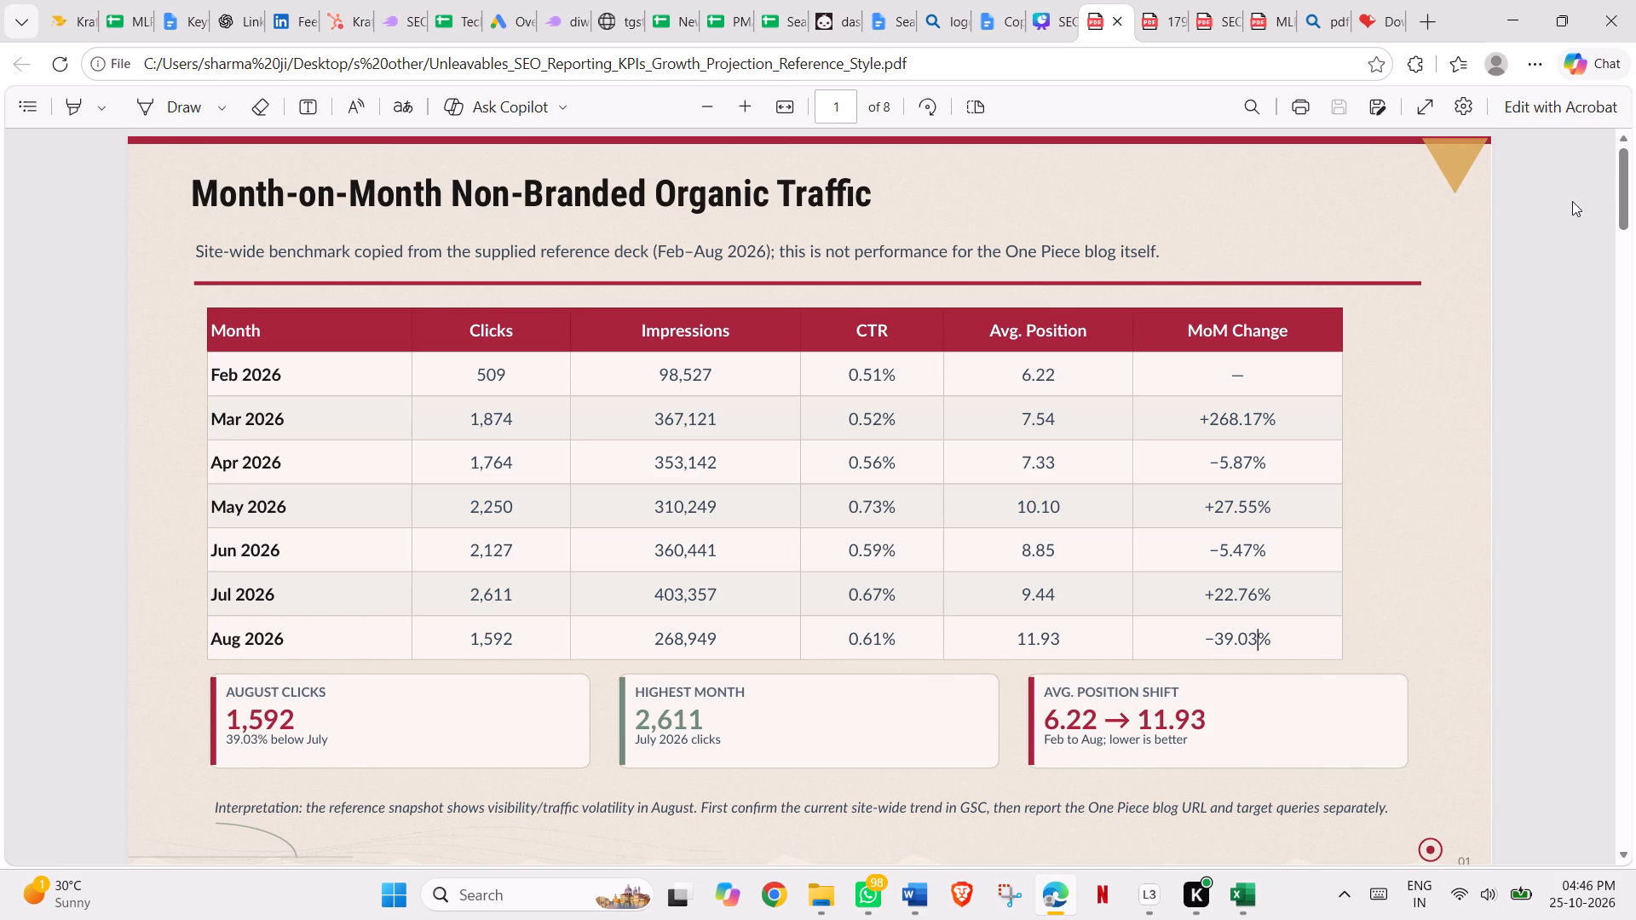
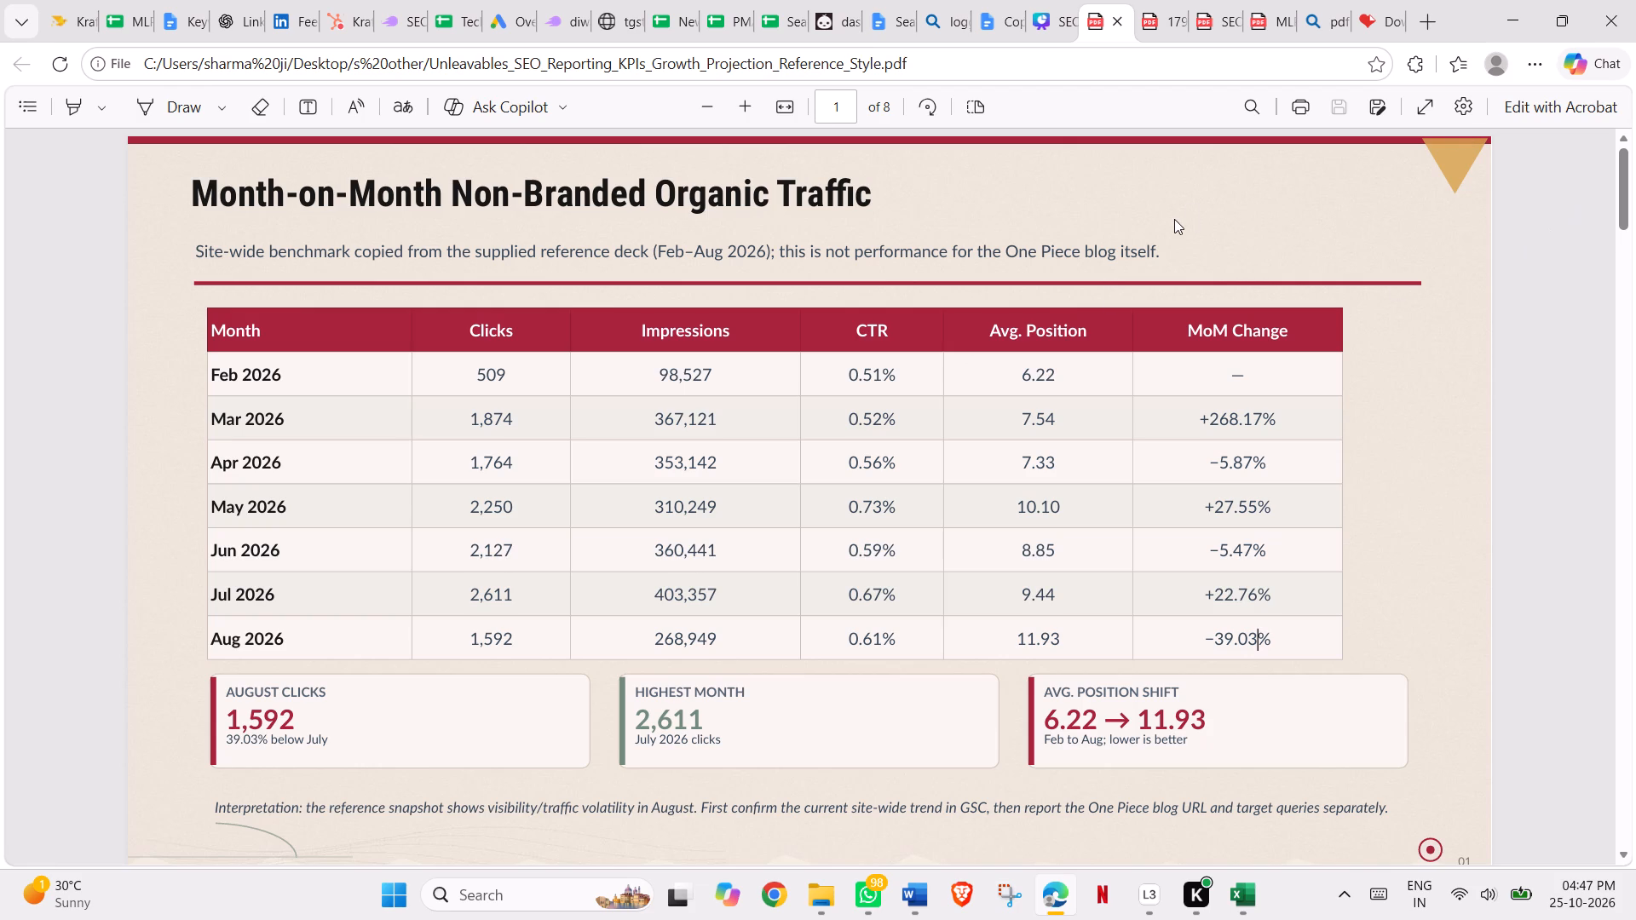
Return to page 45 in Canva and move the traffic table left, freeing space beside its Mom change column.
{"action": "left_click", "coordinate": [1053, 9]}
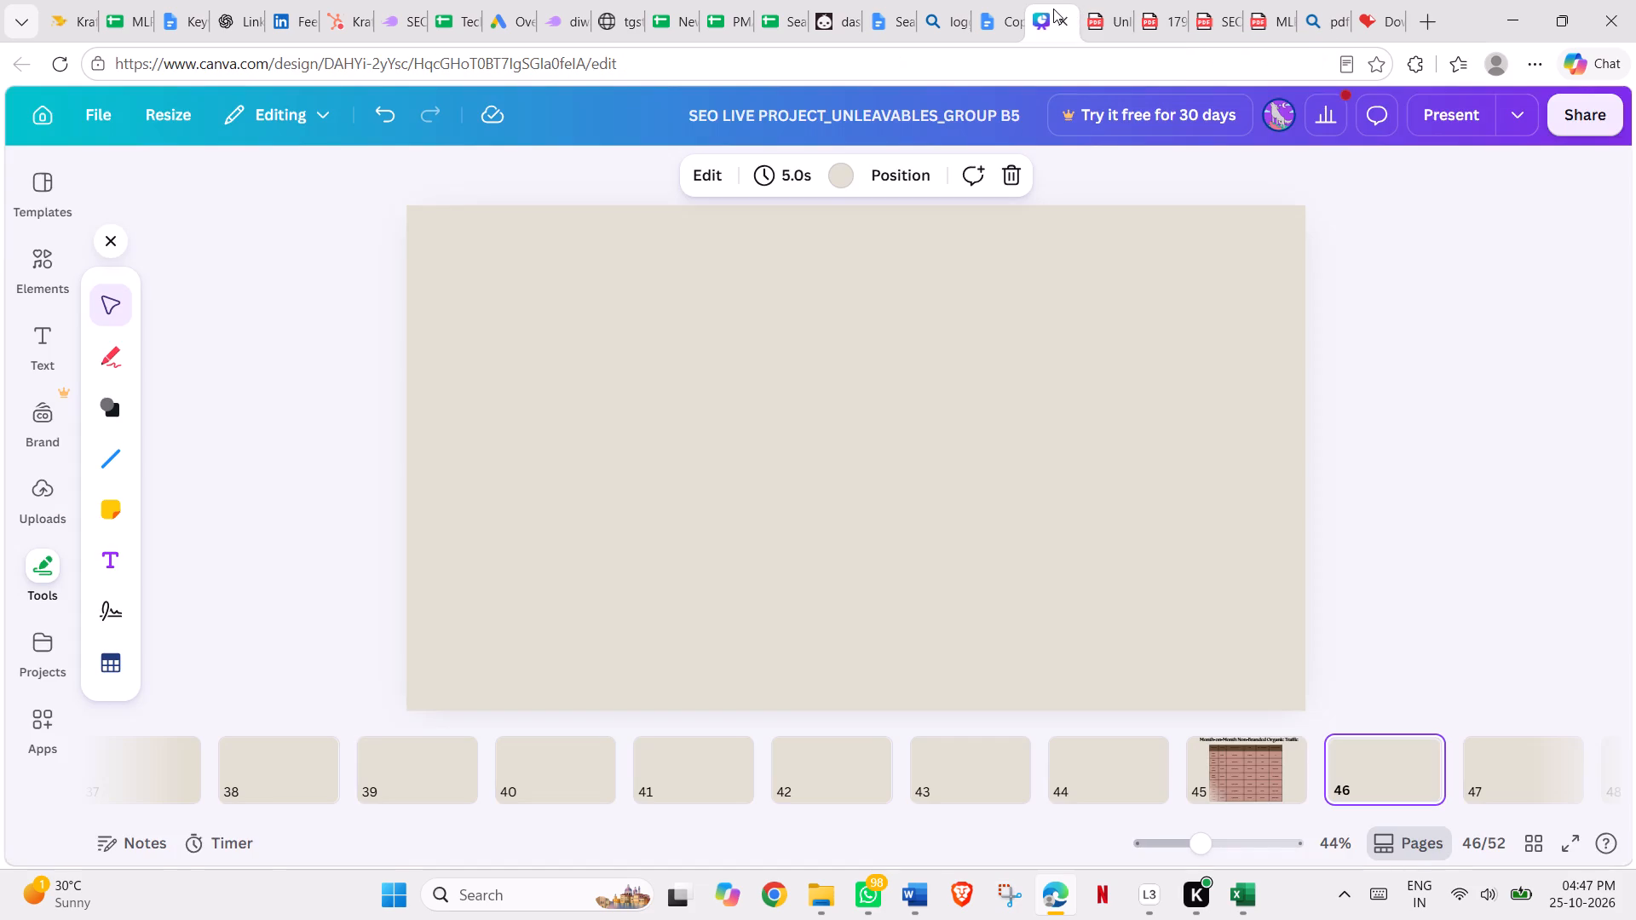
{"action": "left_click", "coordinate": [1241, 772]}
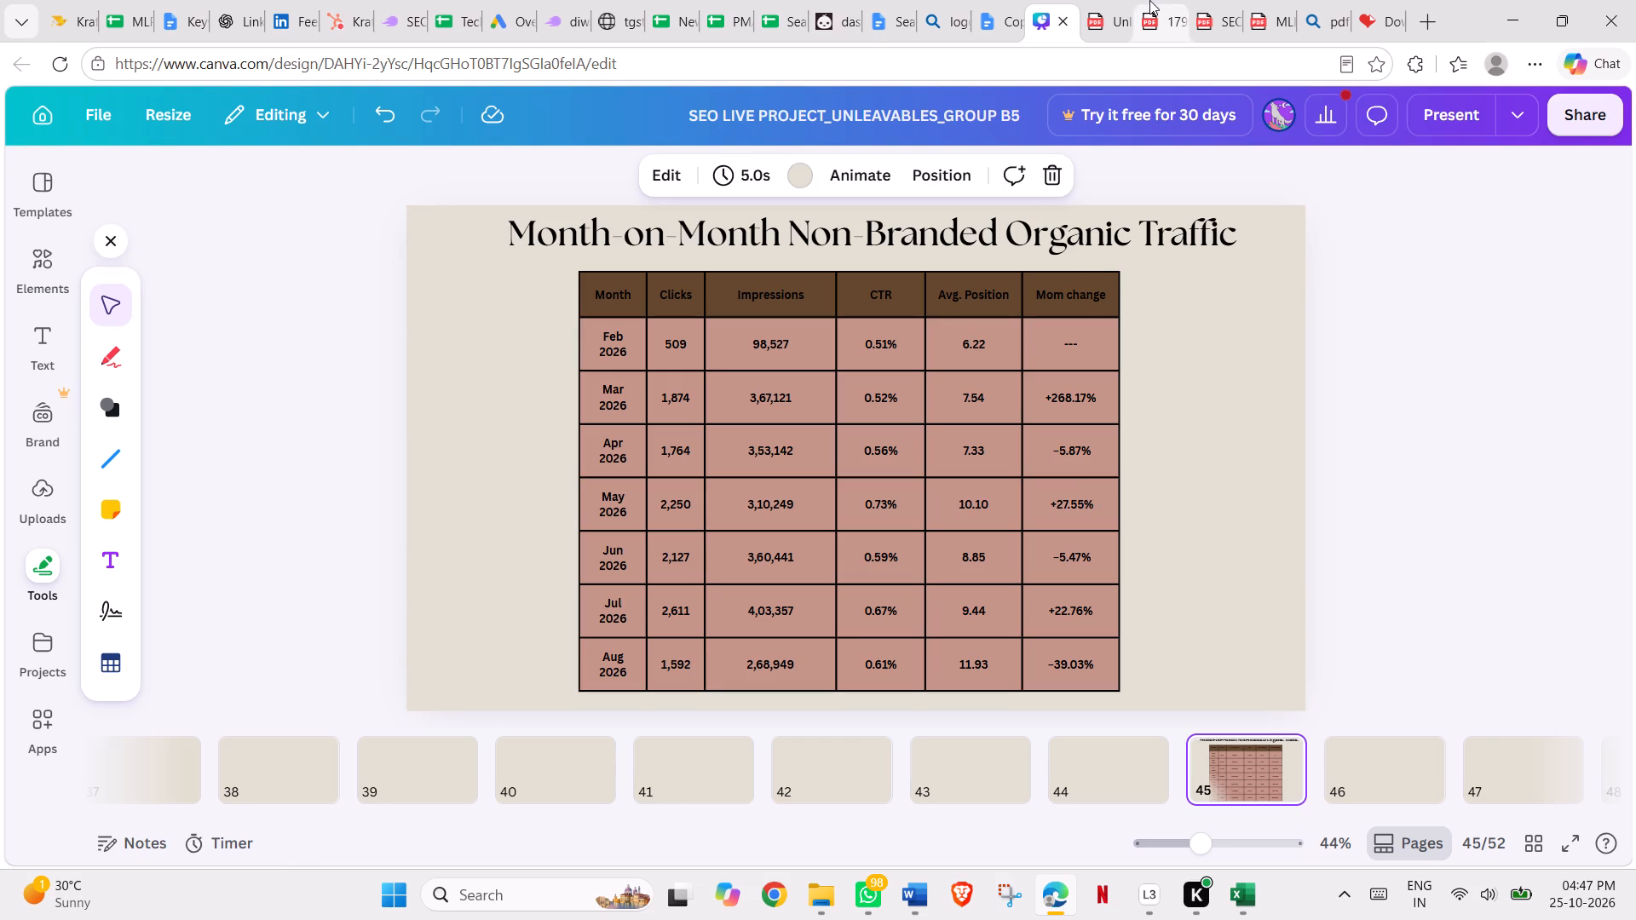
{"action": "left_click", "coordinate": [1108, 5]}
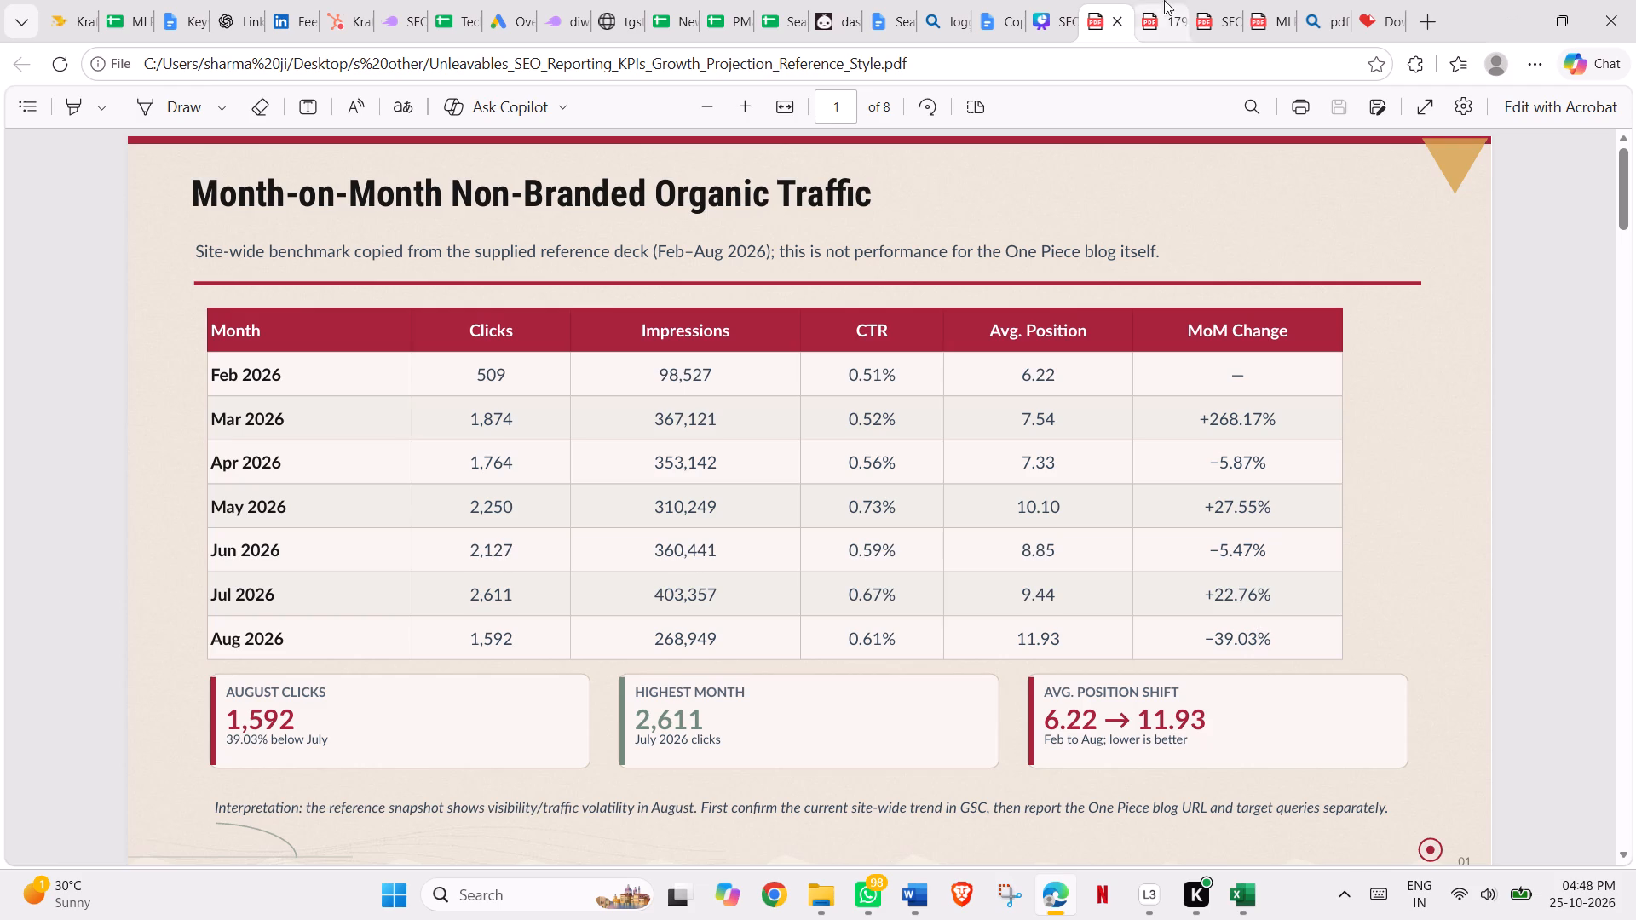
{"action": "left_click", "coordinate": [1060, 14]}
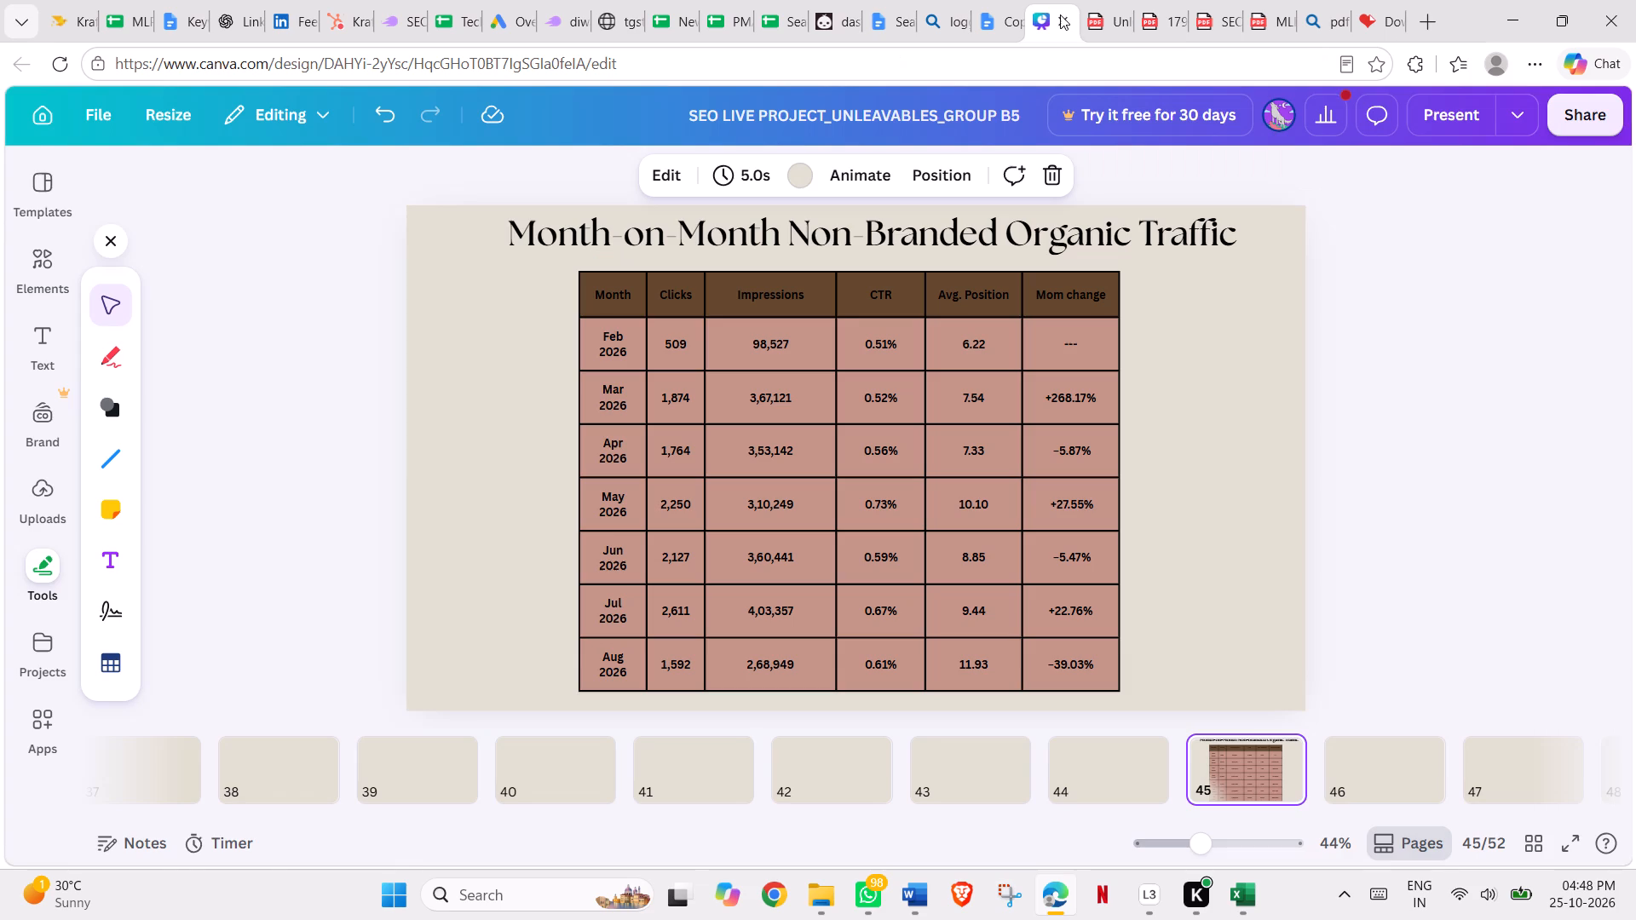
{"action": "left_click", "coordinate": [1066, 460]}
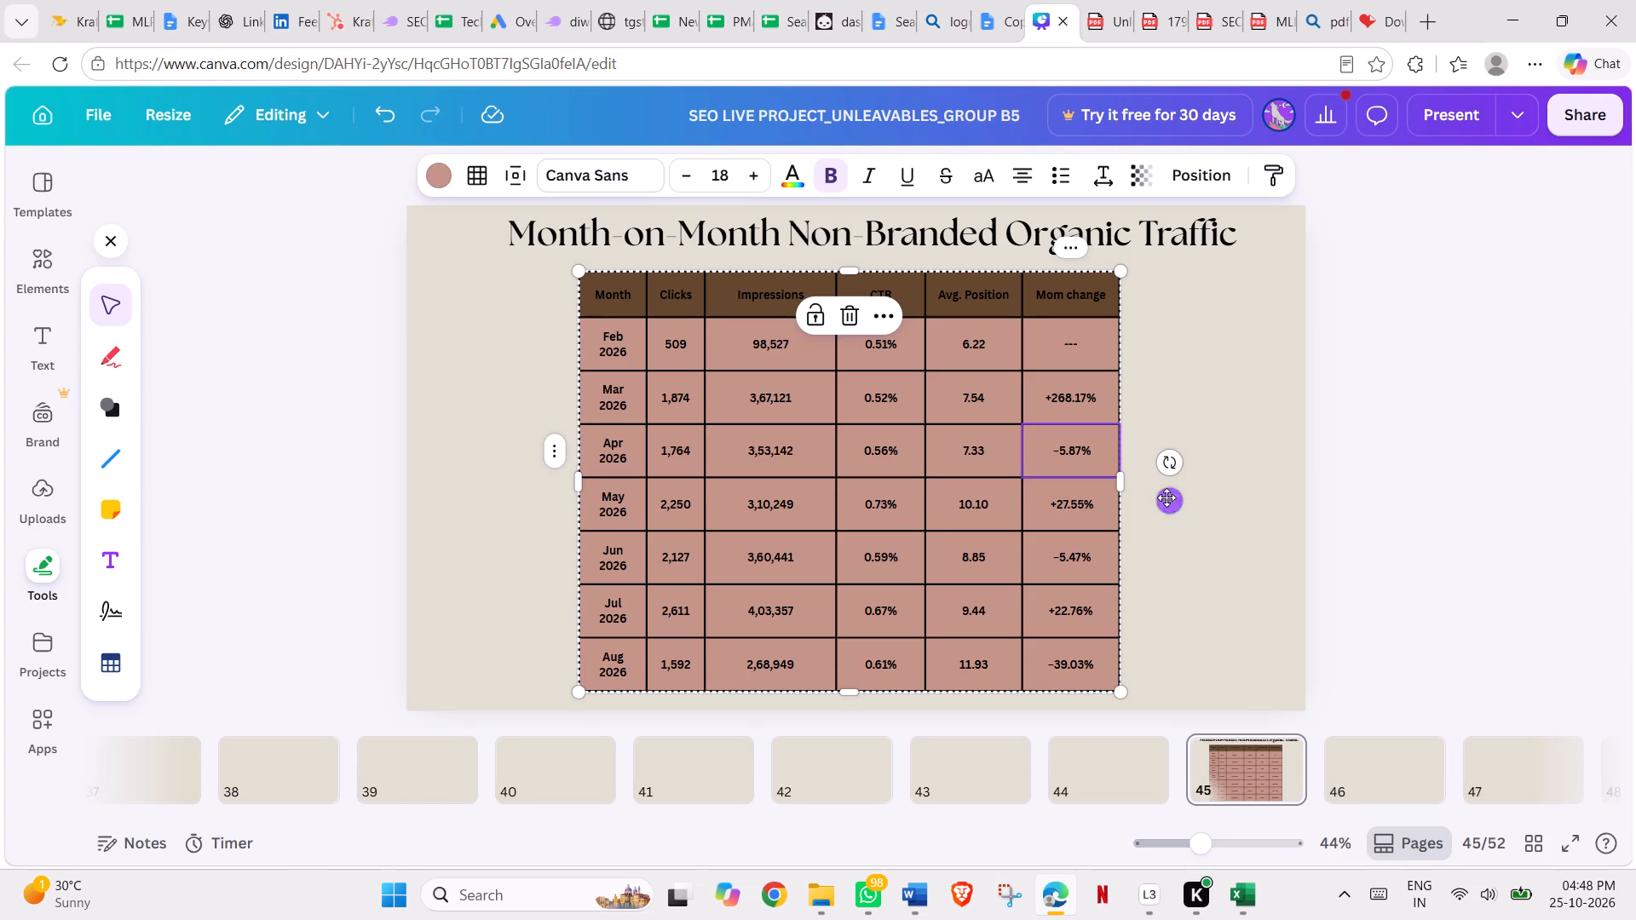
{"action": "left_click_drag", "start_coordinate": [1167, 498], "coordinate": [1092, 495]}
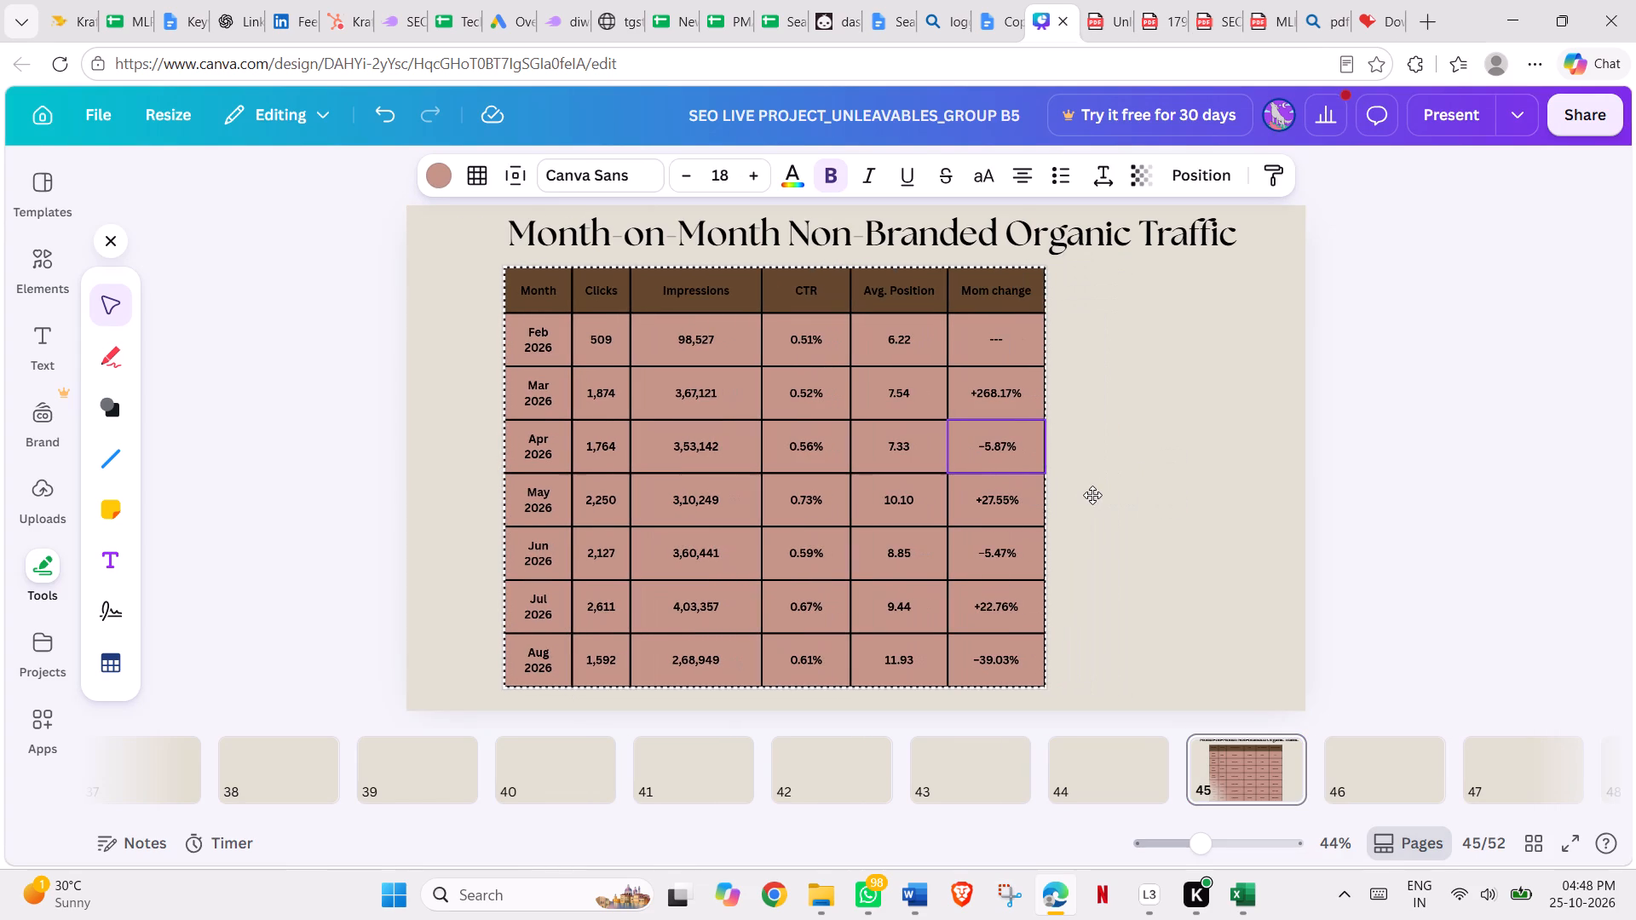
{"action": "left_click_drag", "start_coordinate": [1092, 495], "coordinate": [1074, 492]}
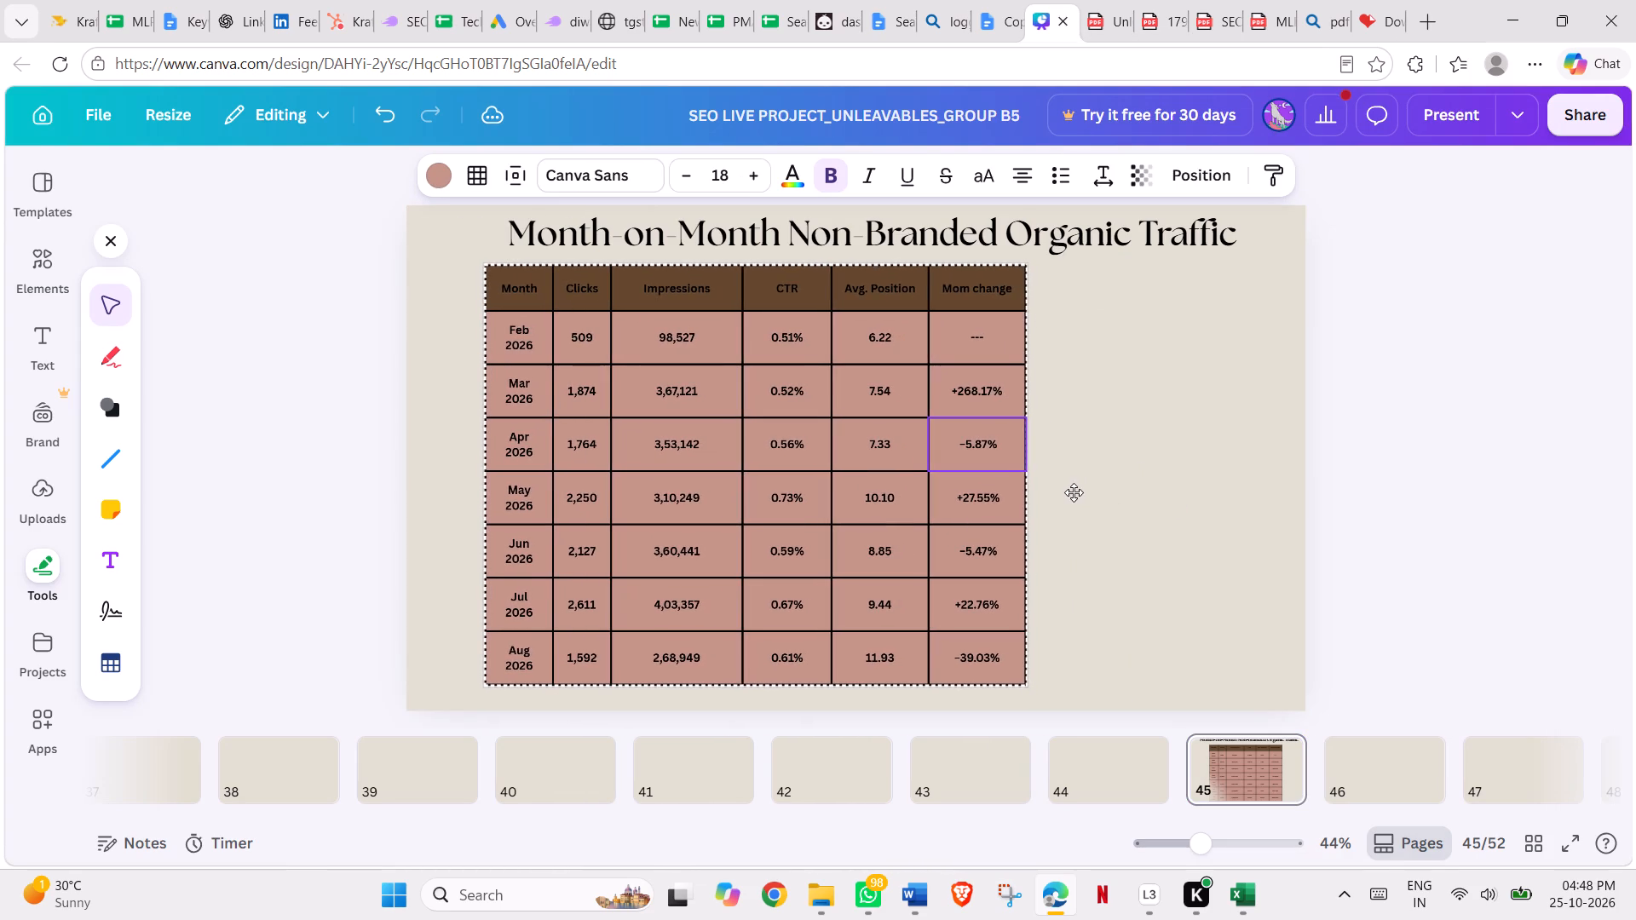
{"action": "left_click_drag", "start_coordinate": [1074, 492], "coordinate": [1099, 491]}
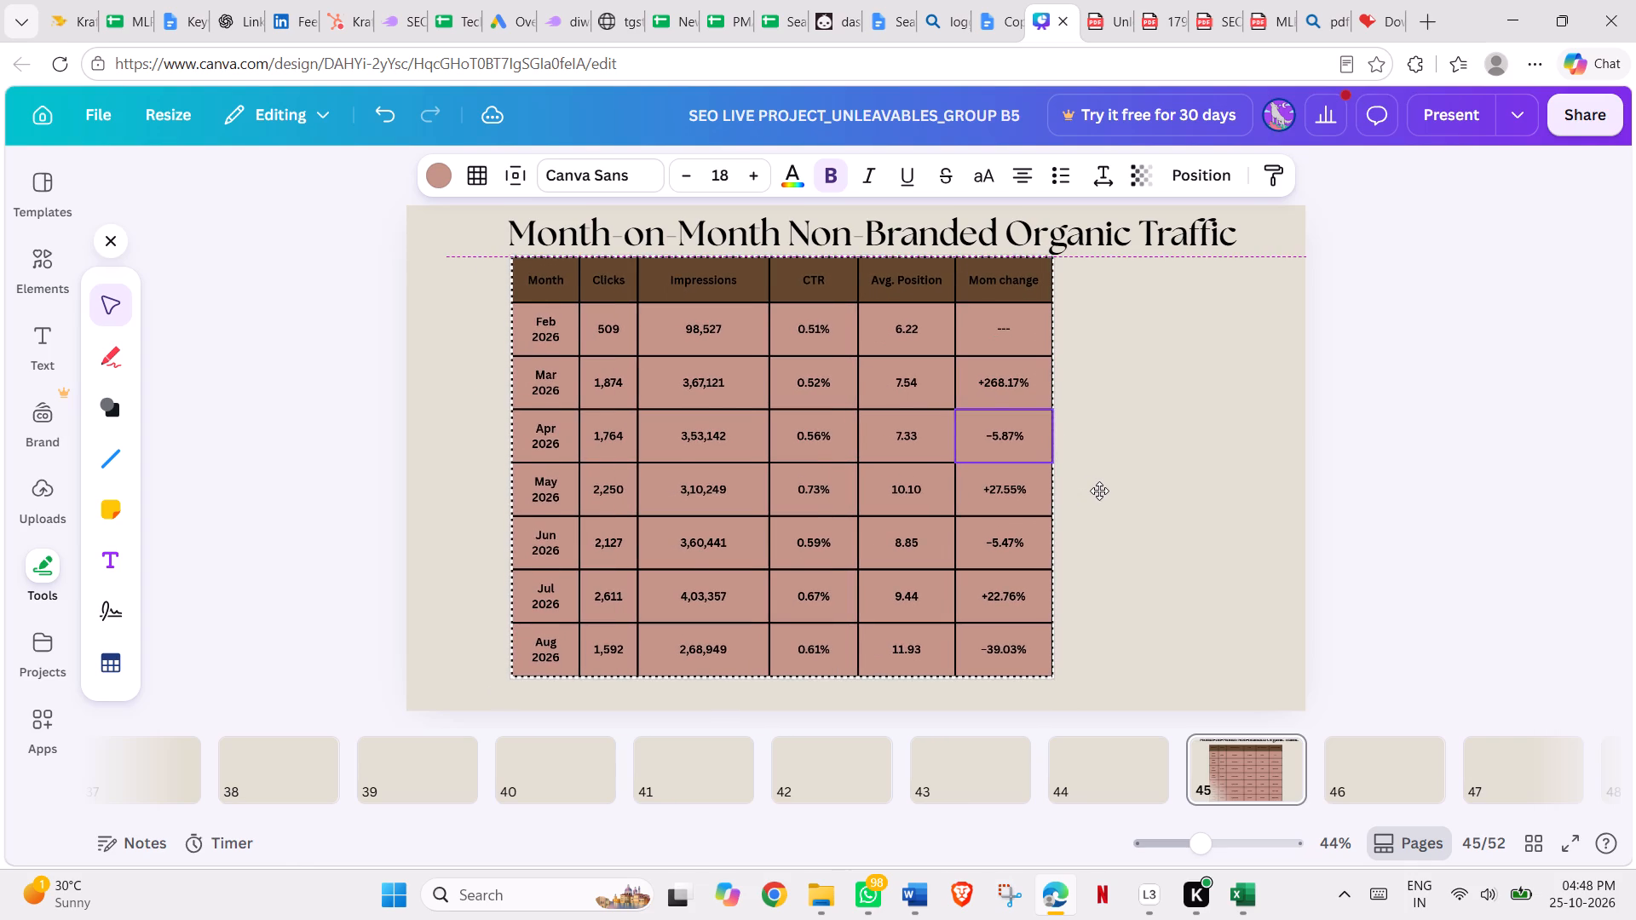
{"action": "left_click_drag", "start_coordinate": [1099, 491], "coordinate": [1099, 496]}
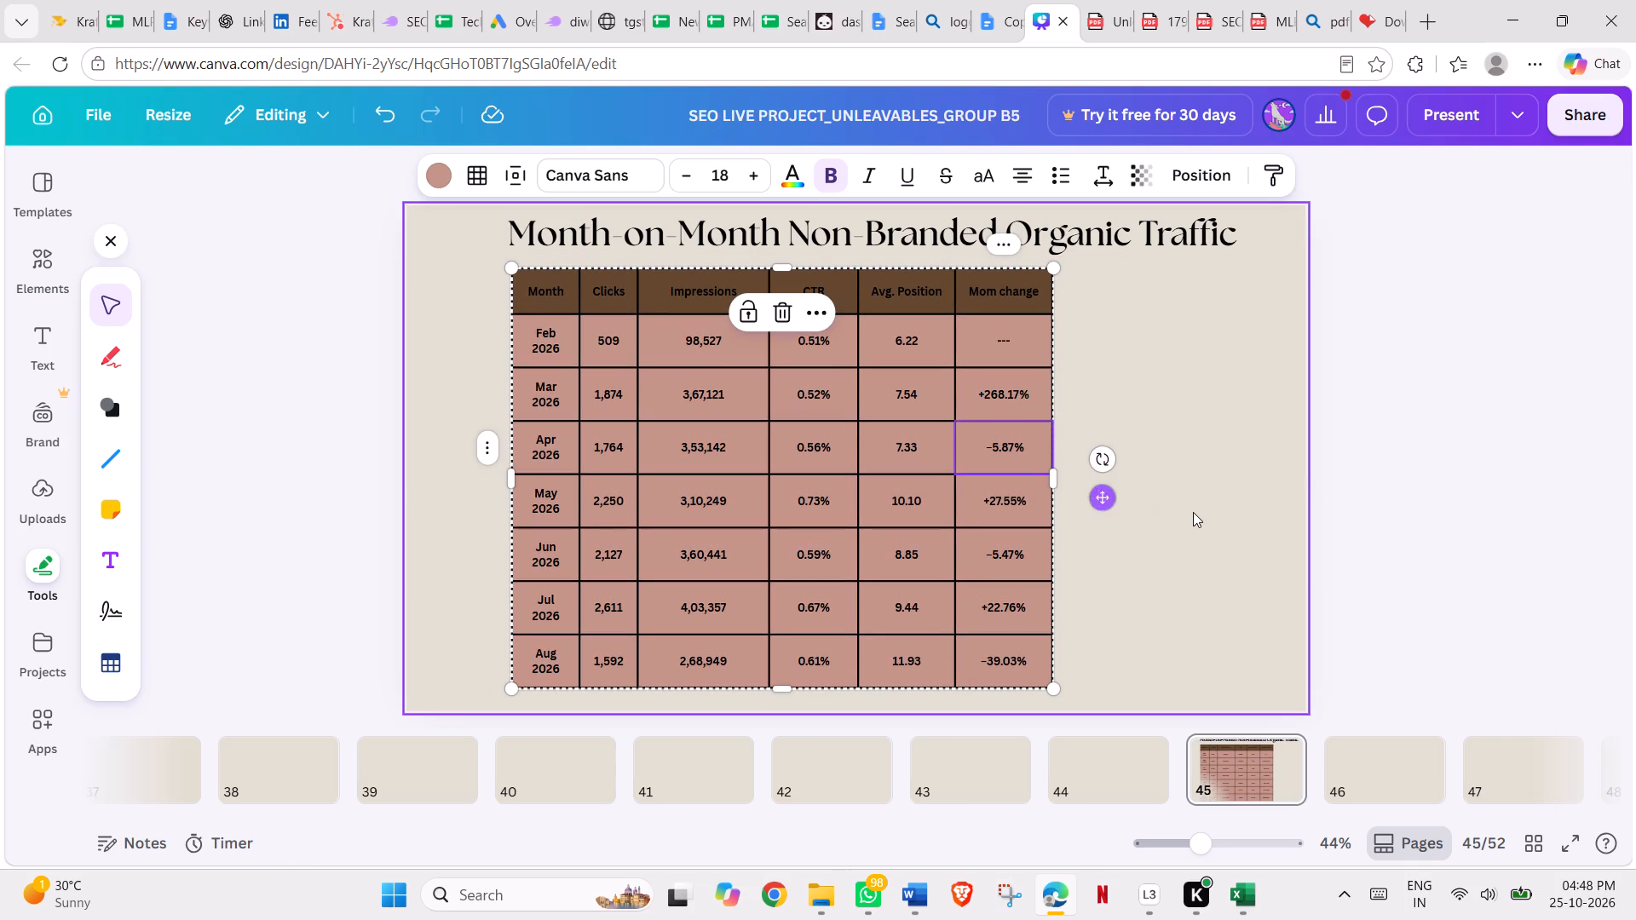
{"action": "left_click", "coordinate": [1197, 512]}
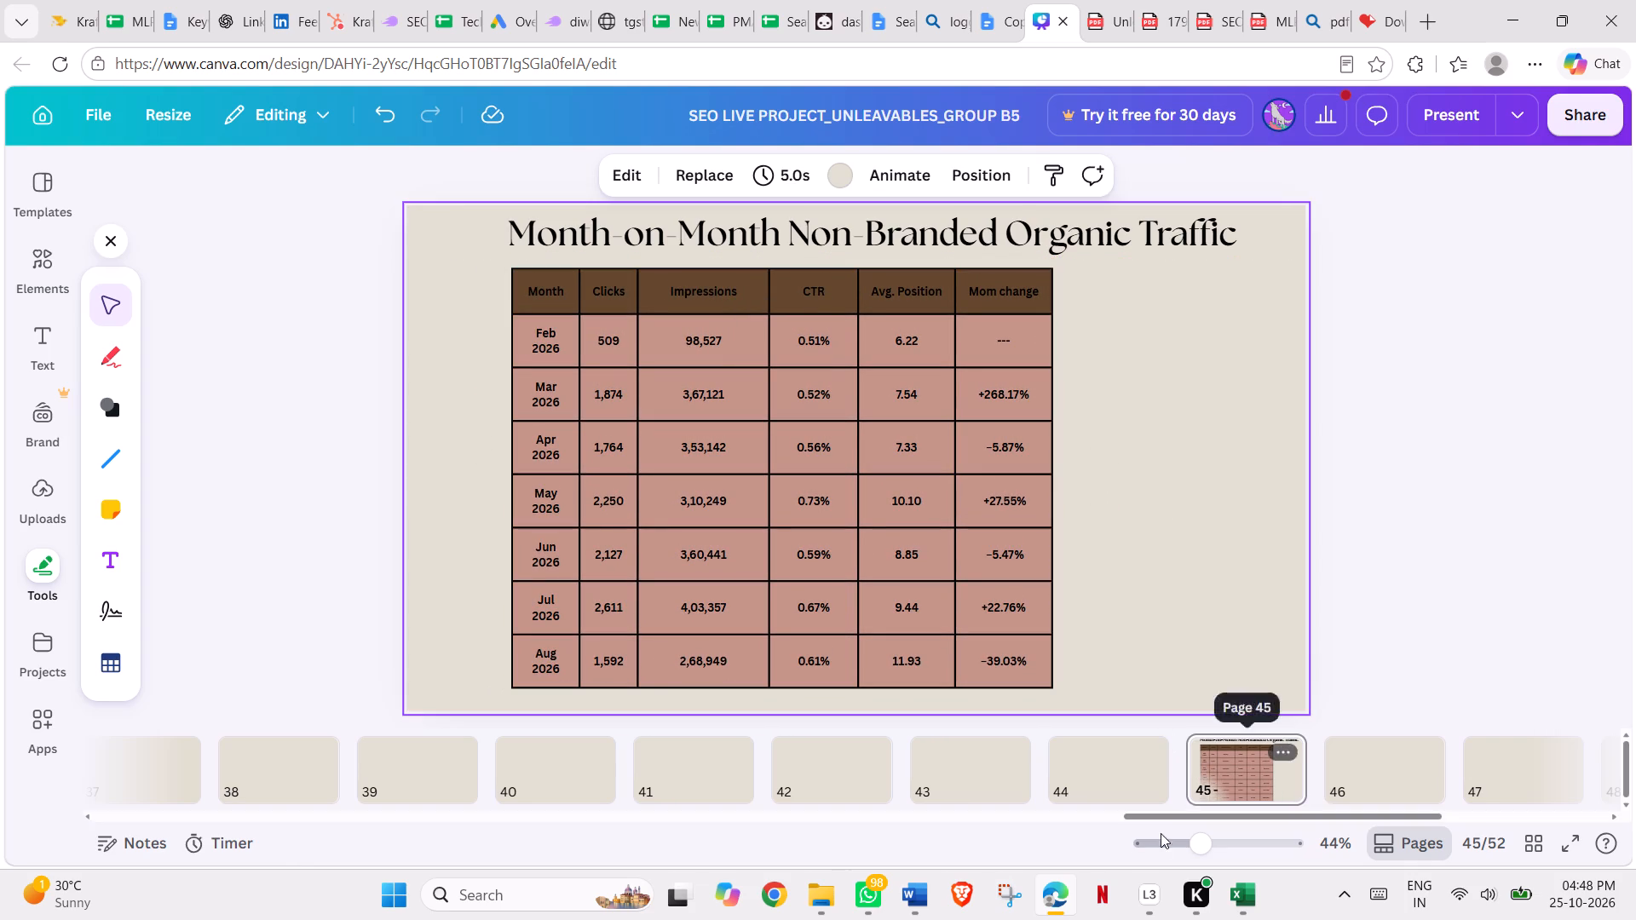
Switch to the Unleavables SEO reporting PDF, snip page 1's August Clicks card with Snipping Tool and copy the image.
{"action": "left_click", "coordinate": [1106, 10]}
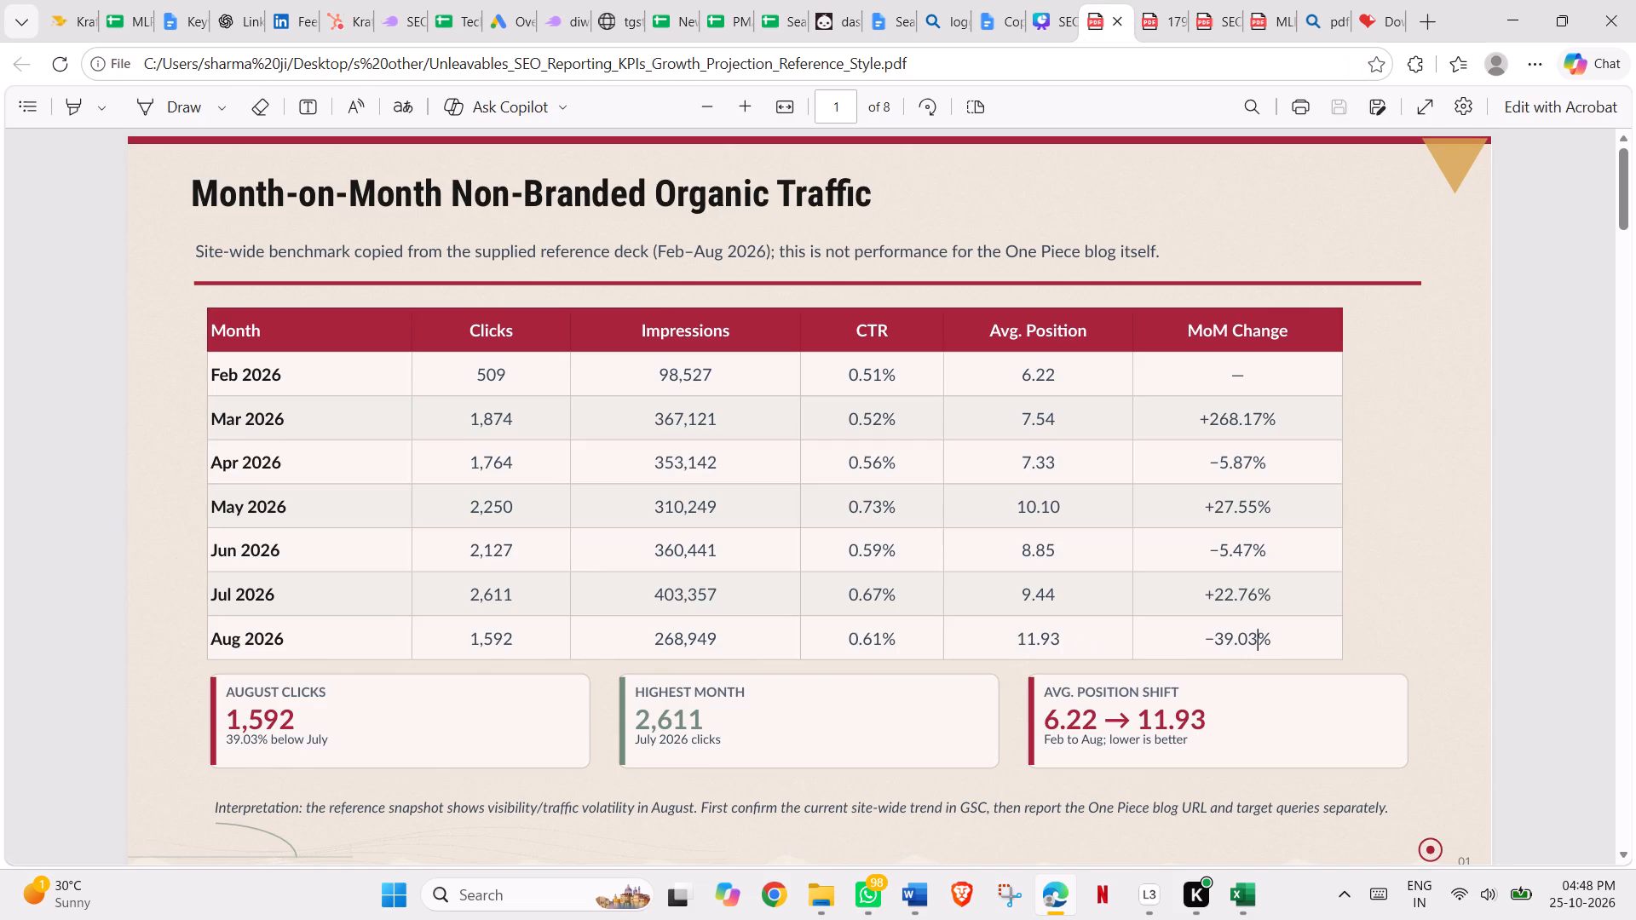
{"action": "left_click", "coordinate": [1015, 906]}
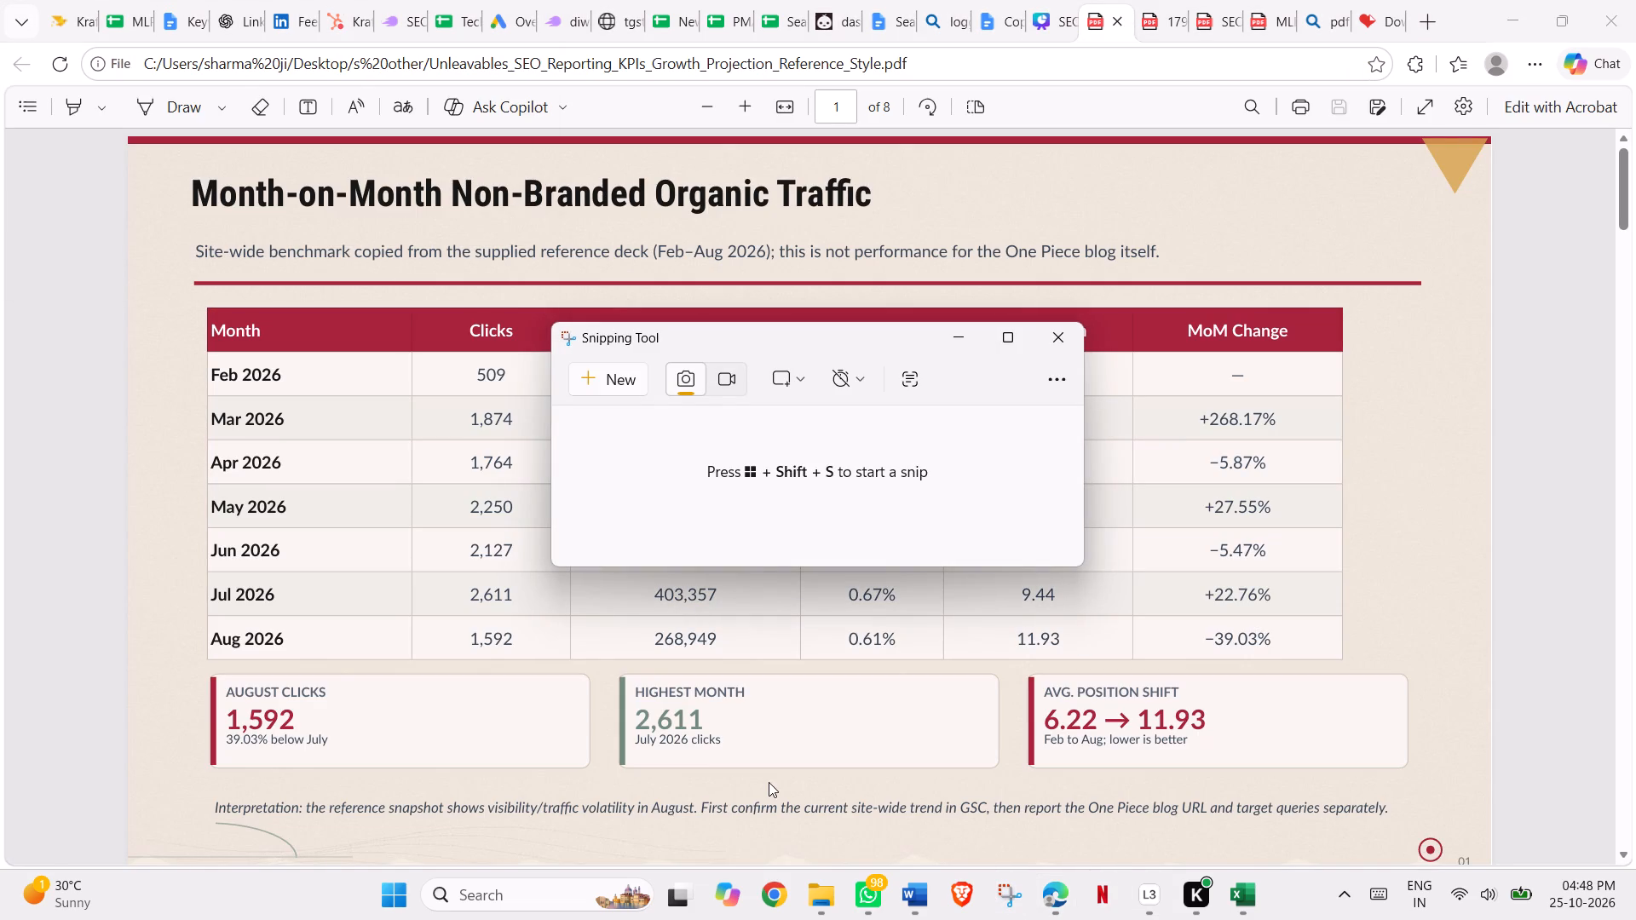
{"action": "left_click", "coordinate": [609, 379]}
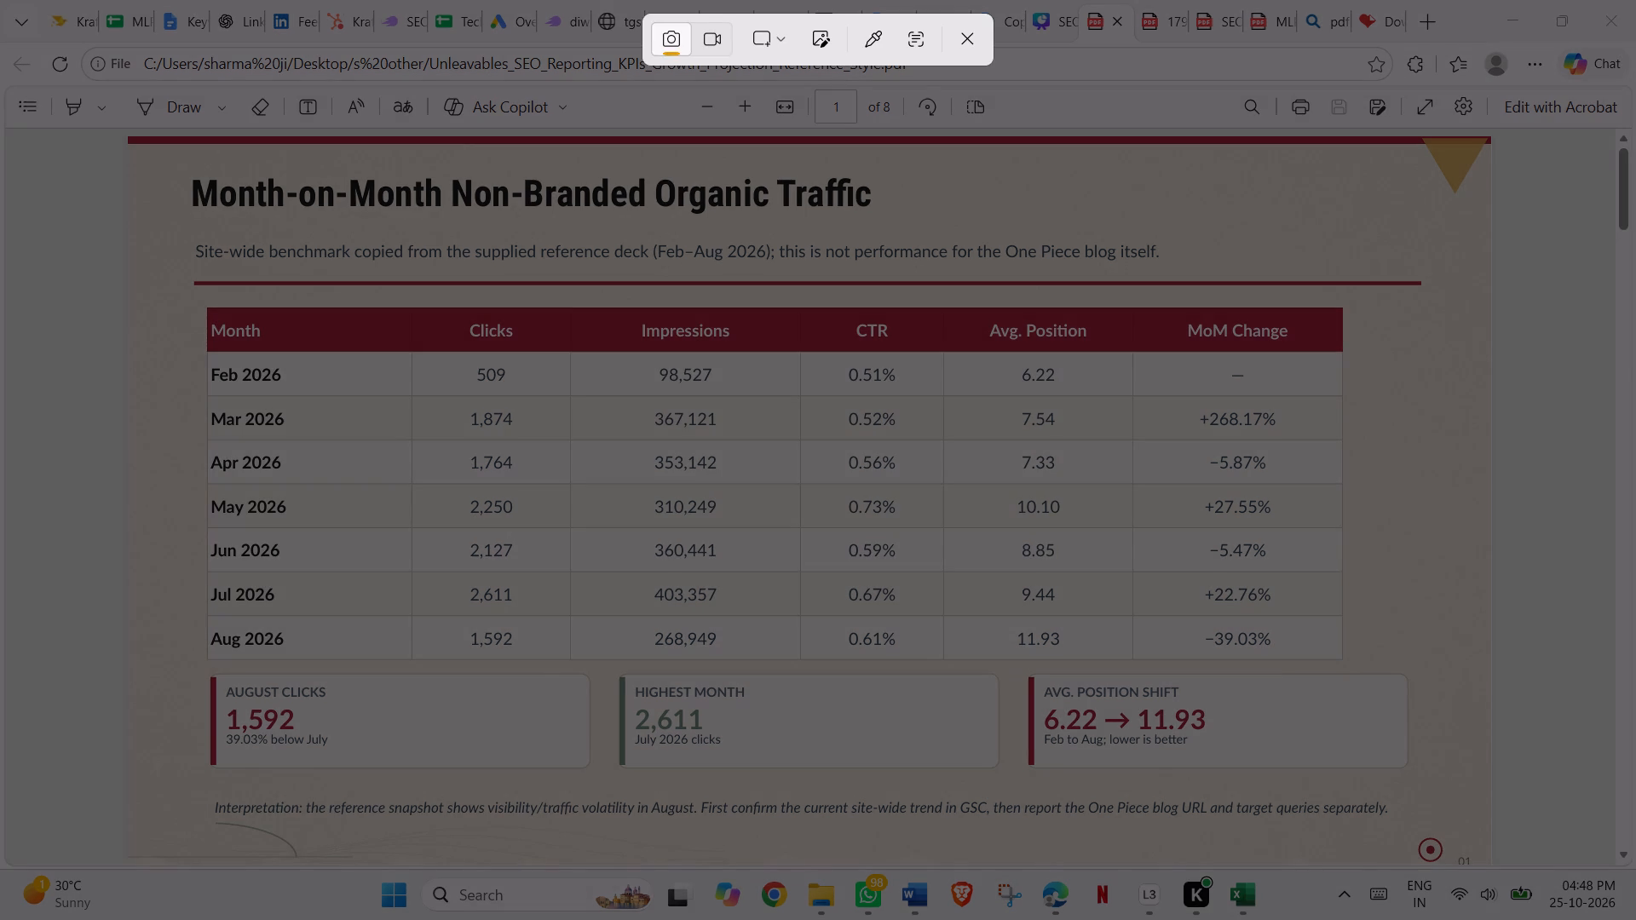
{"action": "left_click_drag", "start_coordinate": [211, 675], "coordinate": [296, 766]}
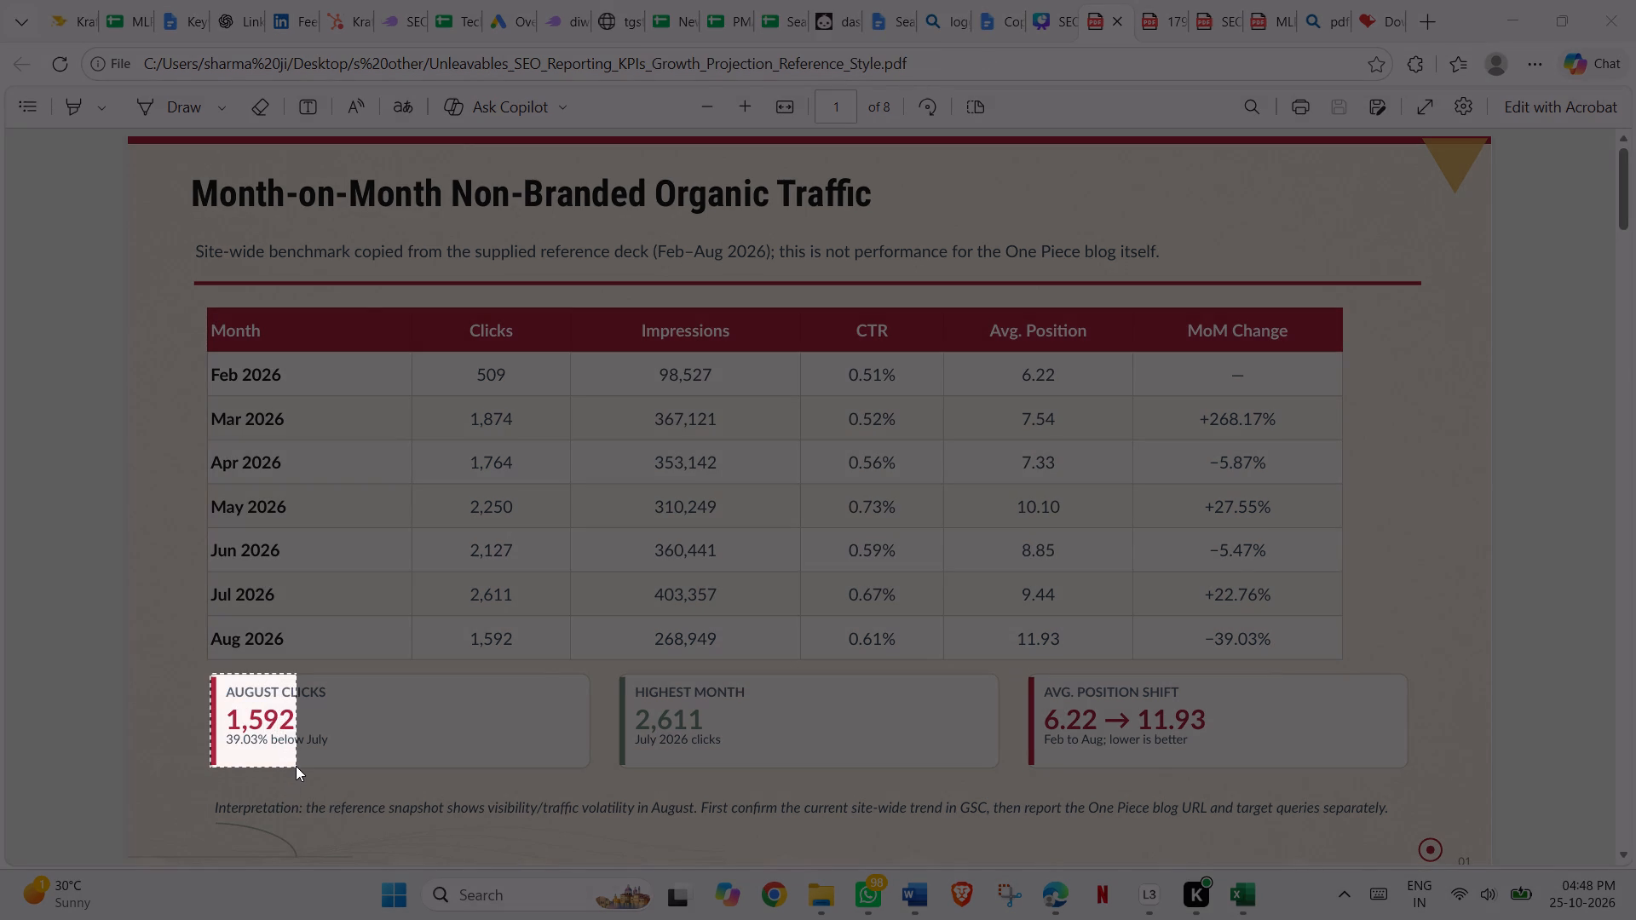
{"action": "left_click_drag", "start_coordinate": [296, 766], "coordinate": [387, 769]}
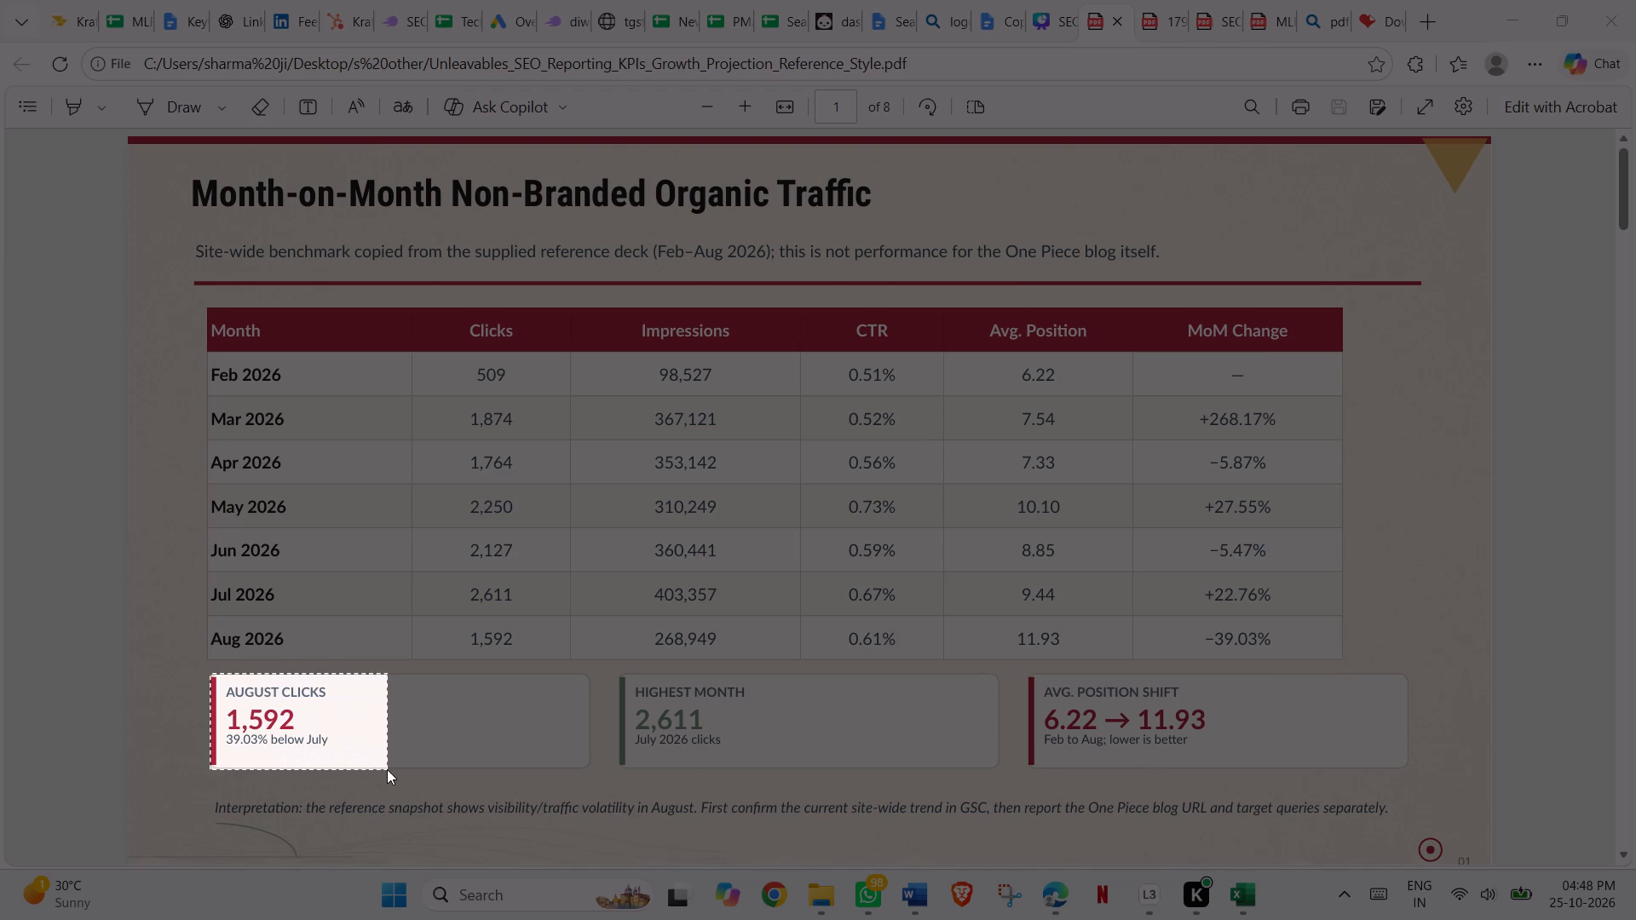
{"action": "left_click_drag", "start_coordinate": [387, 769], "coordinate": [413, 767]}
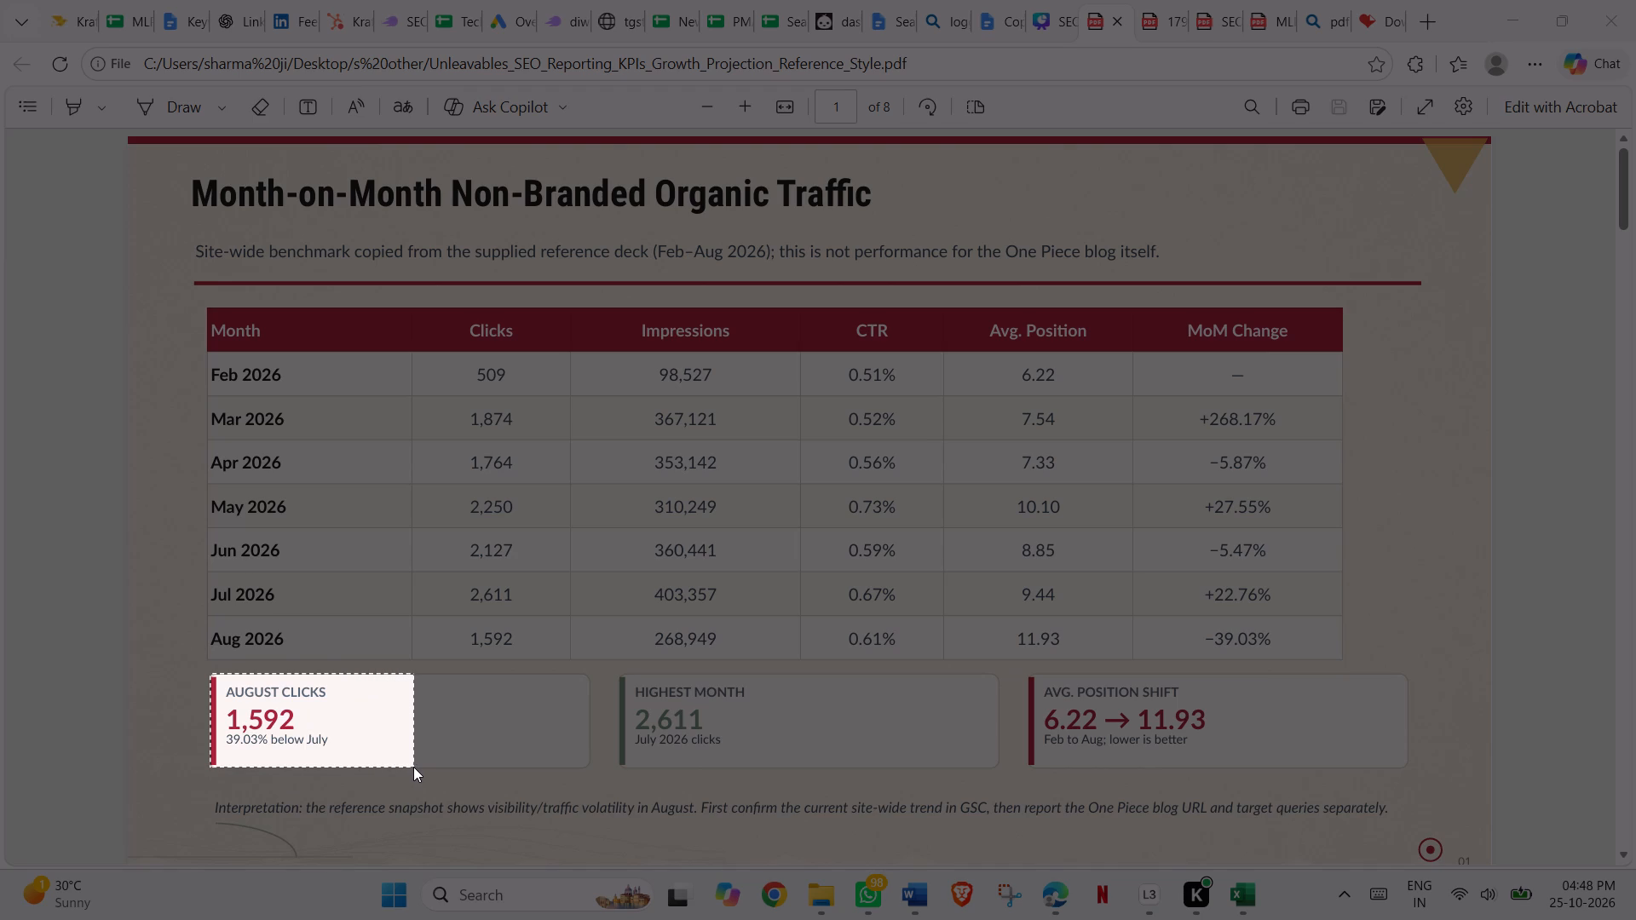
{"action": "left_click_drag", "start_coordinate": [413, 767], "coordinate": [431, 767]}
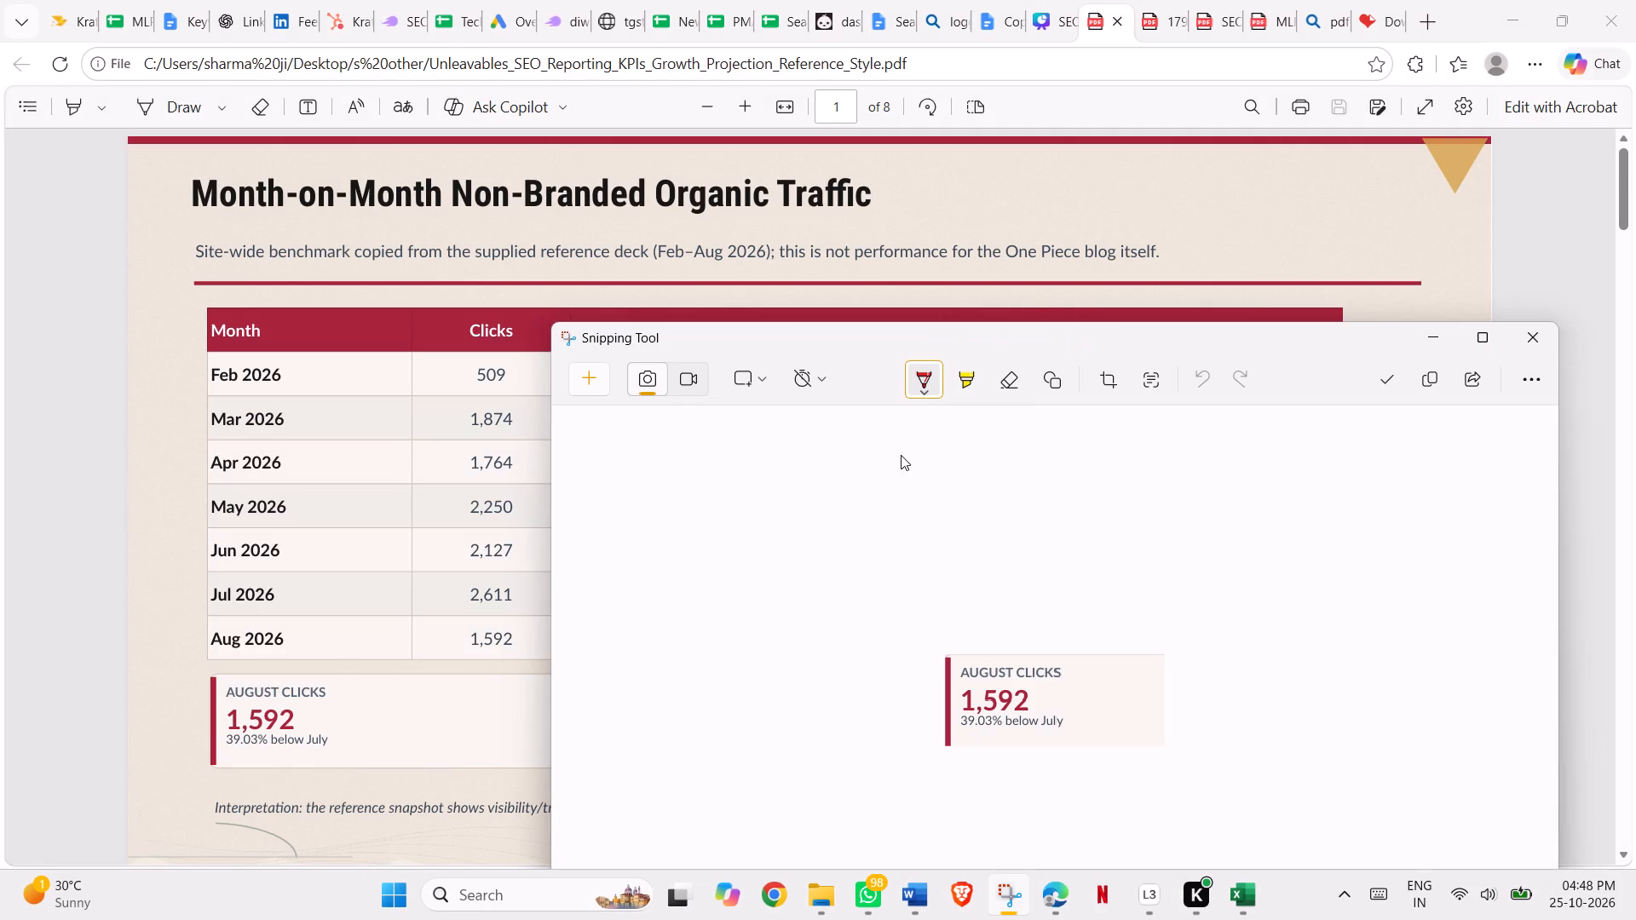
{"action": "left_click", "coordinate": [1424, 384]}
{"action": "left_click", "coordinate": [1440, 335]}
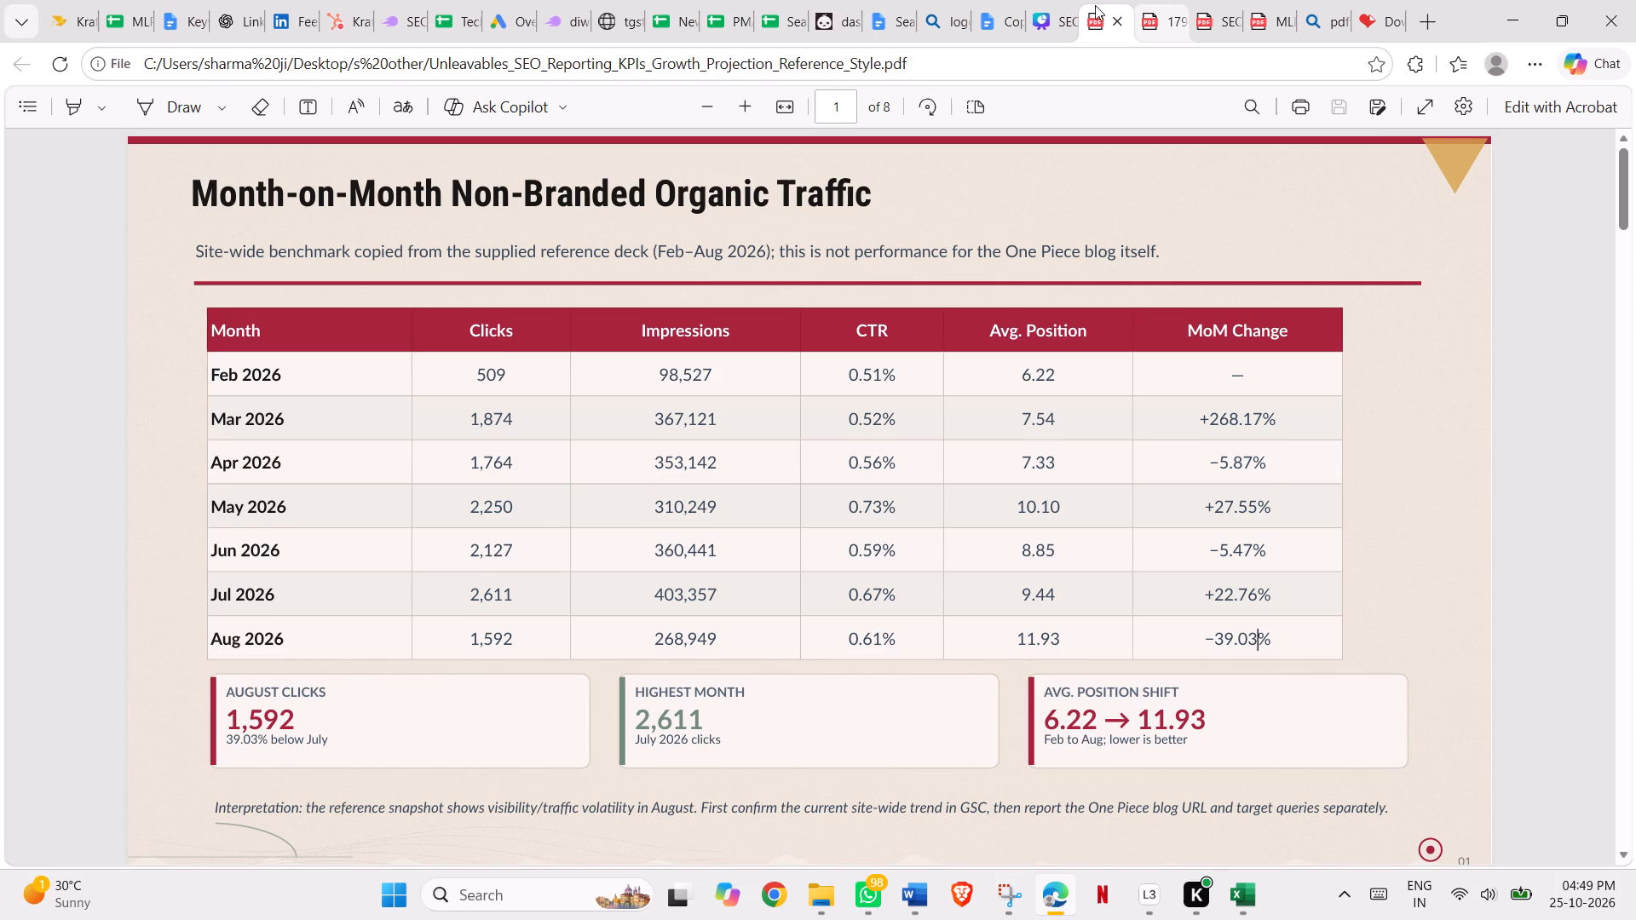
Paste the August Clicks card onto Canva page 45, shrink it and place it beside the table's Feb and Mar rows.
{"action": "left_click", "coordinate": [1056, 9]}
{"action": "left_click", "coordinate": [1180, 358]}
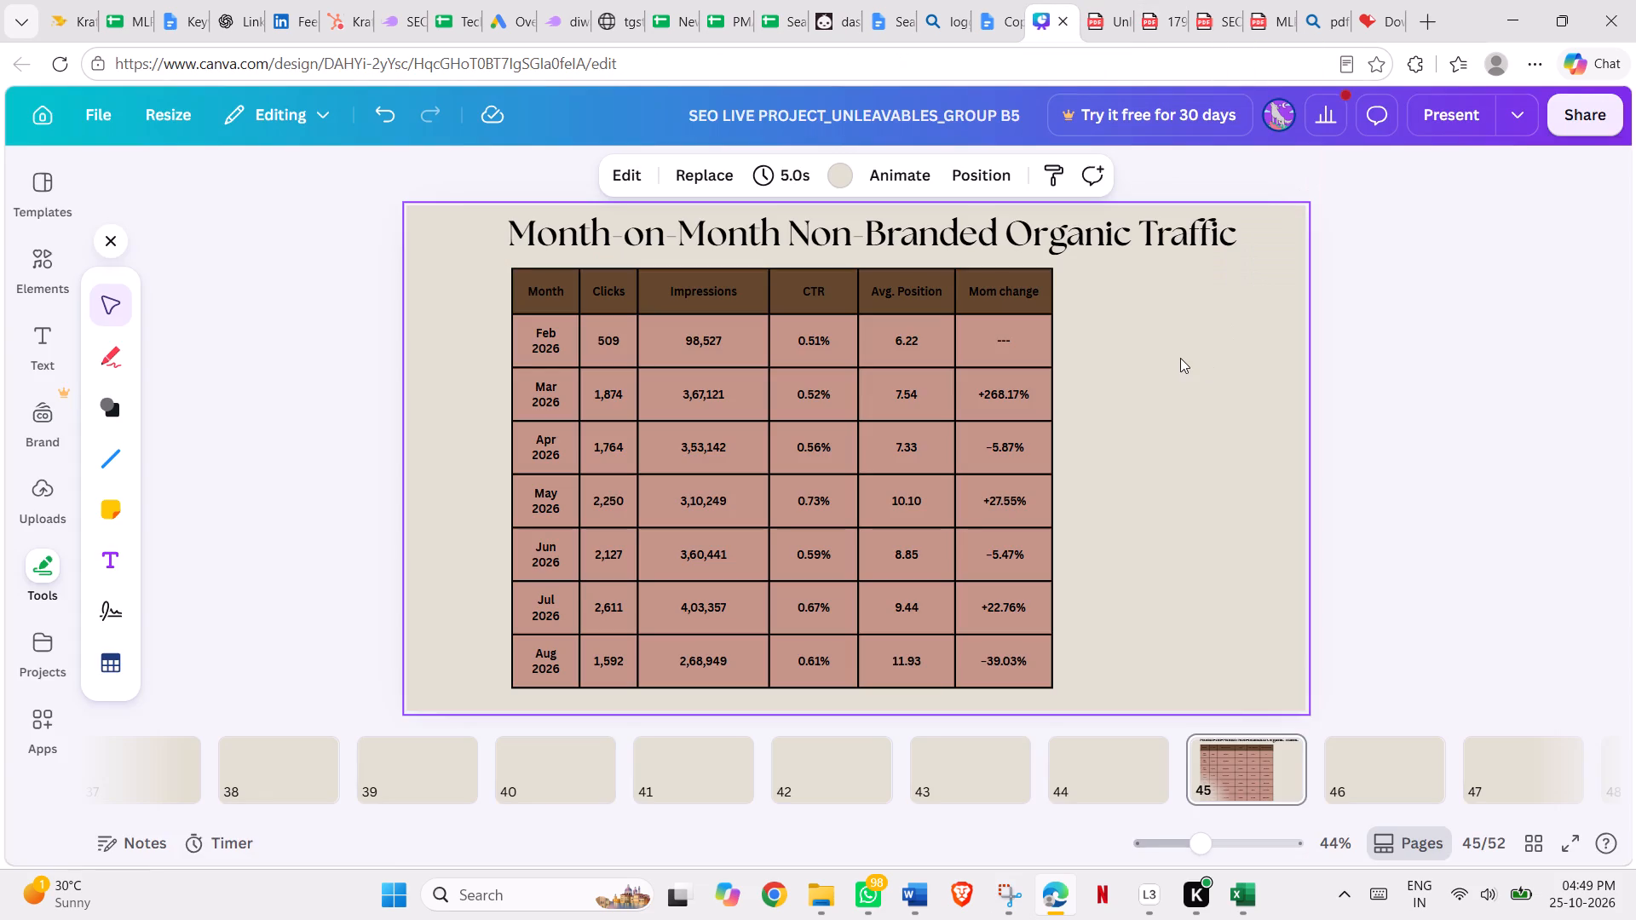
{"action": "key", "text": "ctrl+v"}
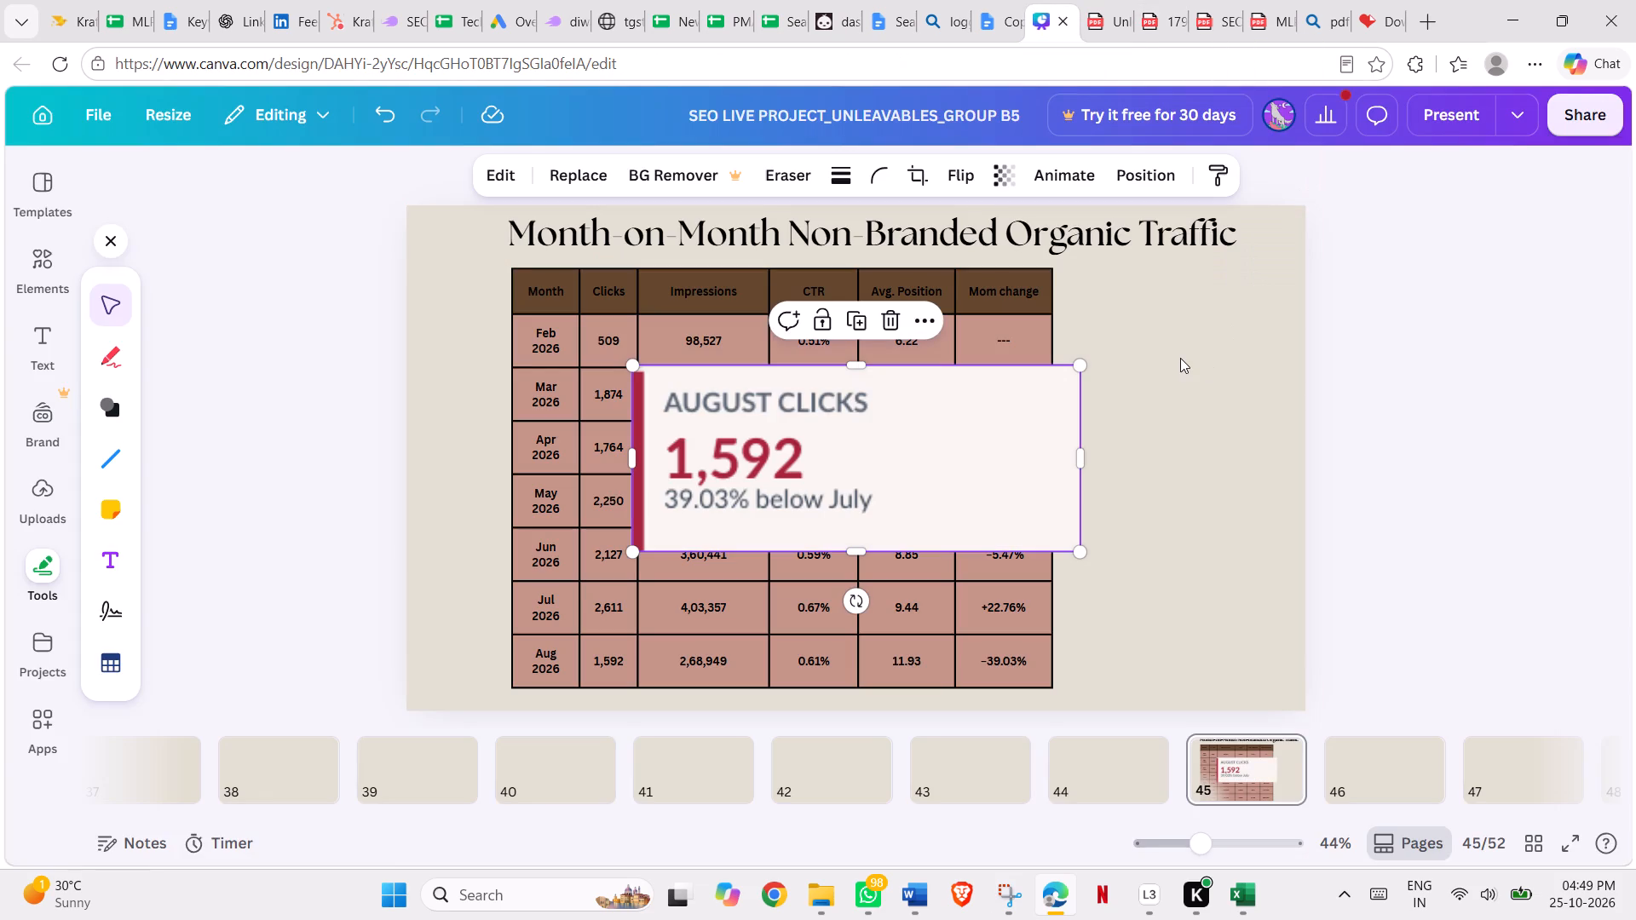
{"action": "left_click", "coordinate": [1079, 546]}
{"action": "left_click_drag", "start_coordinate": [1080, 549], "coordinate": [1065, 538]}
{"action": "left_click_drag", "start_coordinate": [1065, 538], "coordinate": [930, 458]}
{"action": "left_click", "coordinate": [1219, 481]}
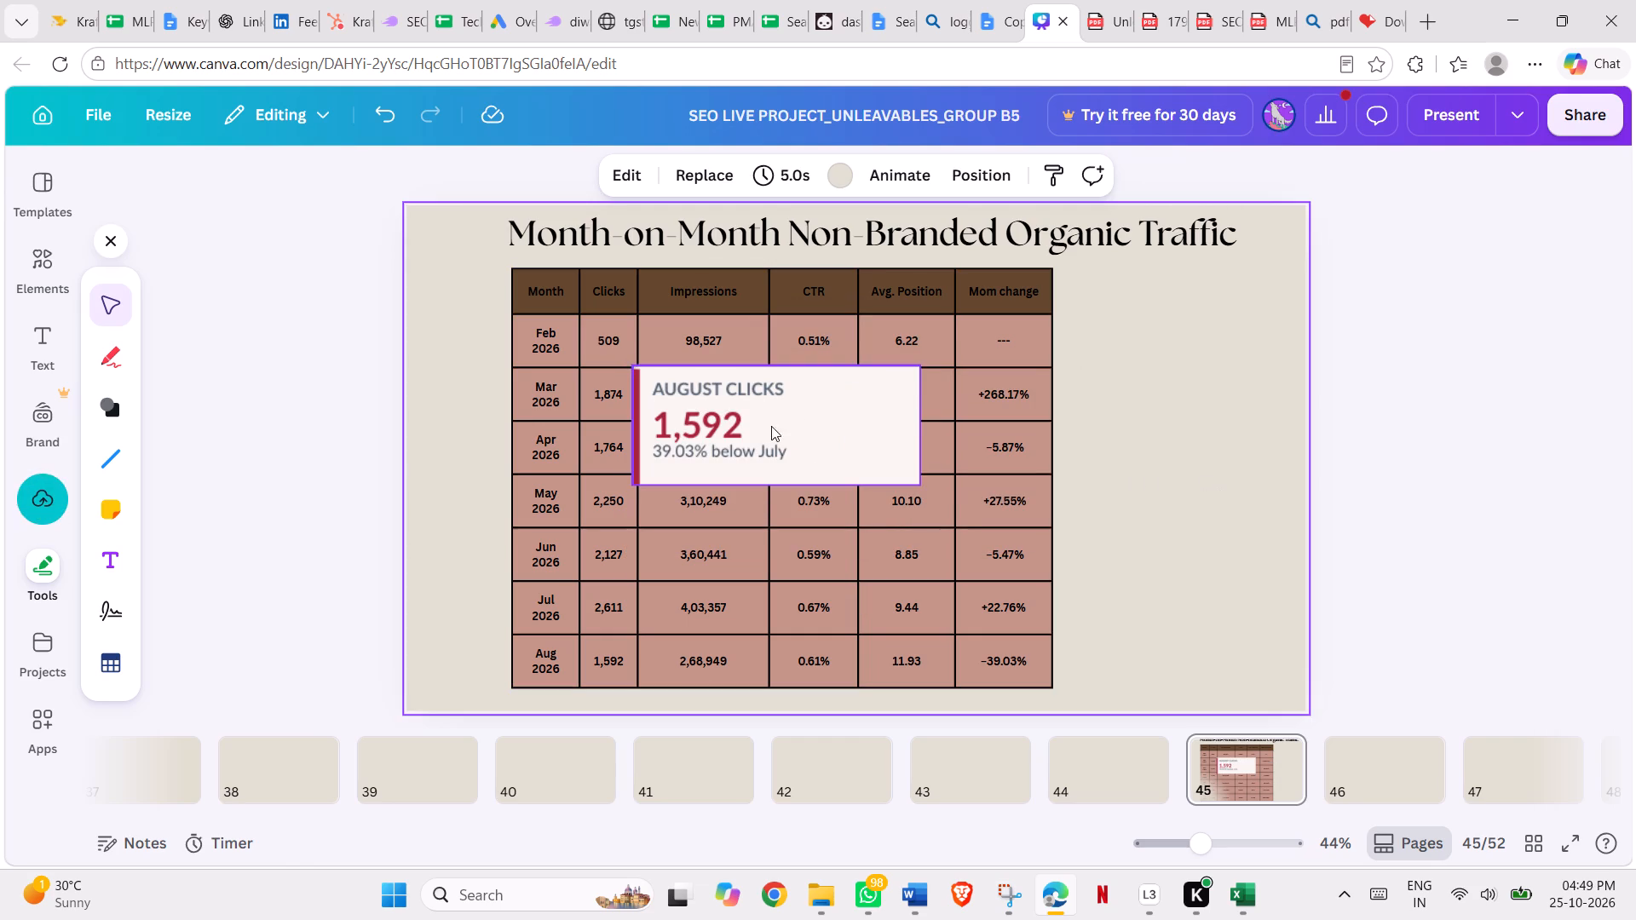
{"action": "left_click_drag", "start_coordinate": [758, 424], "coordinate": [1167, 348]}
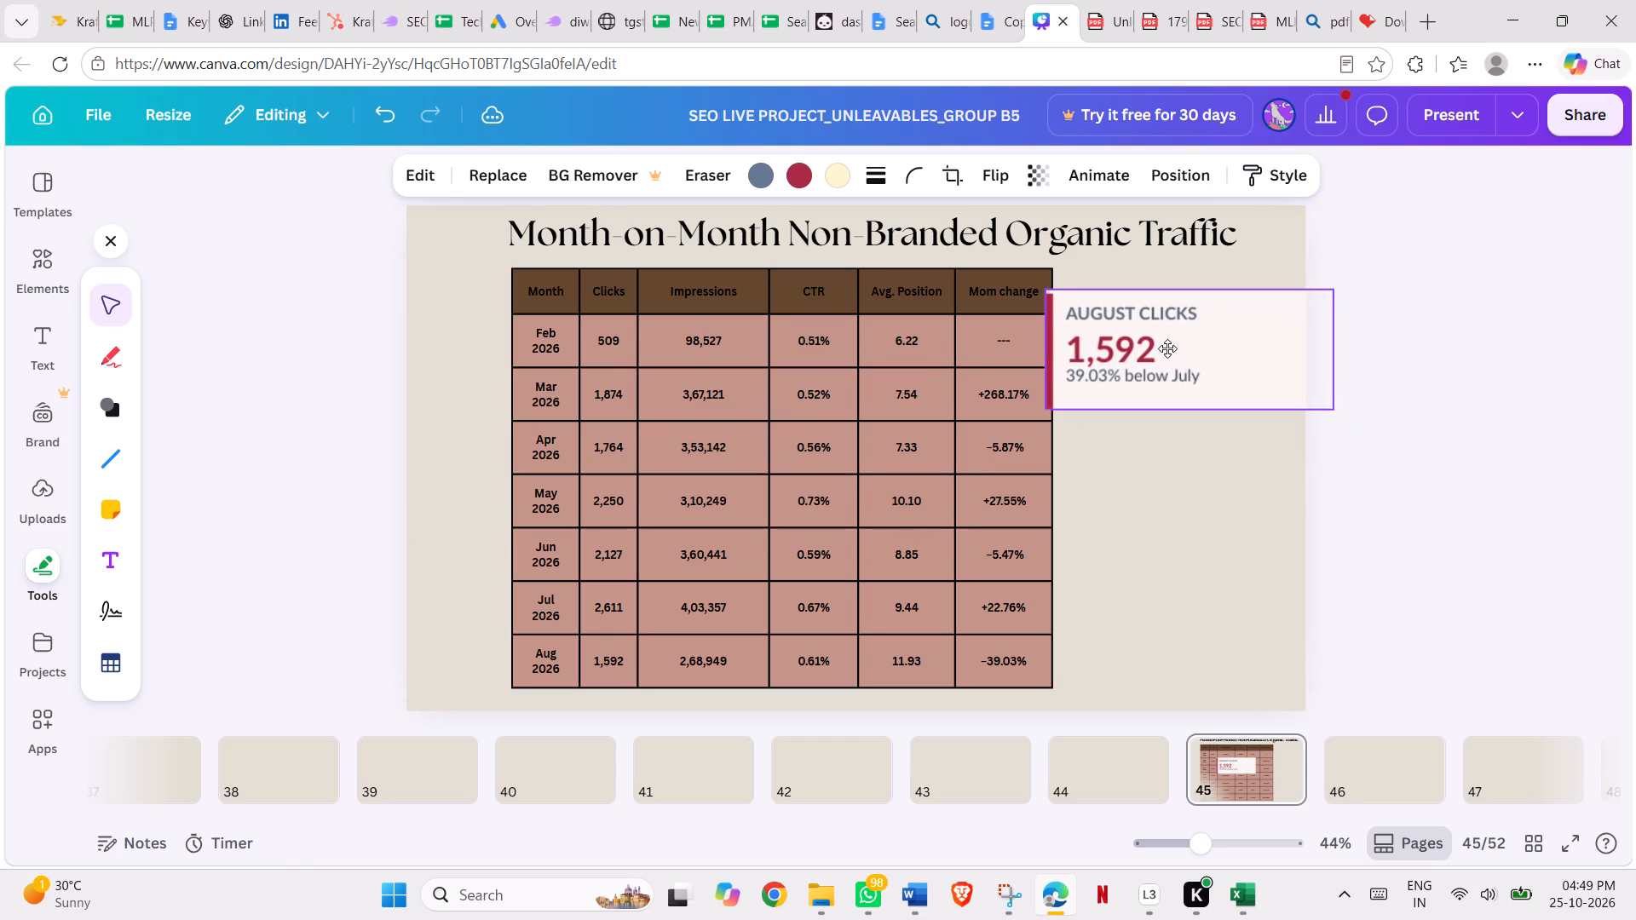
{"action": "left_click_drag", "start_coordinate": [1167, 348], "coordinate": [1177, 346]}
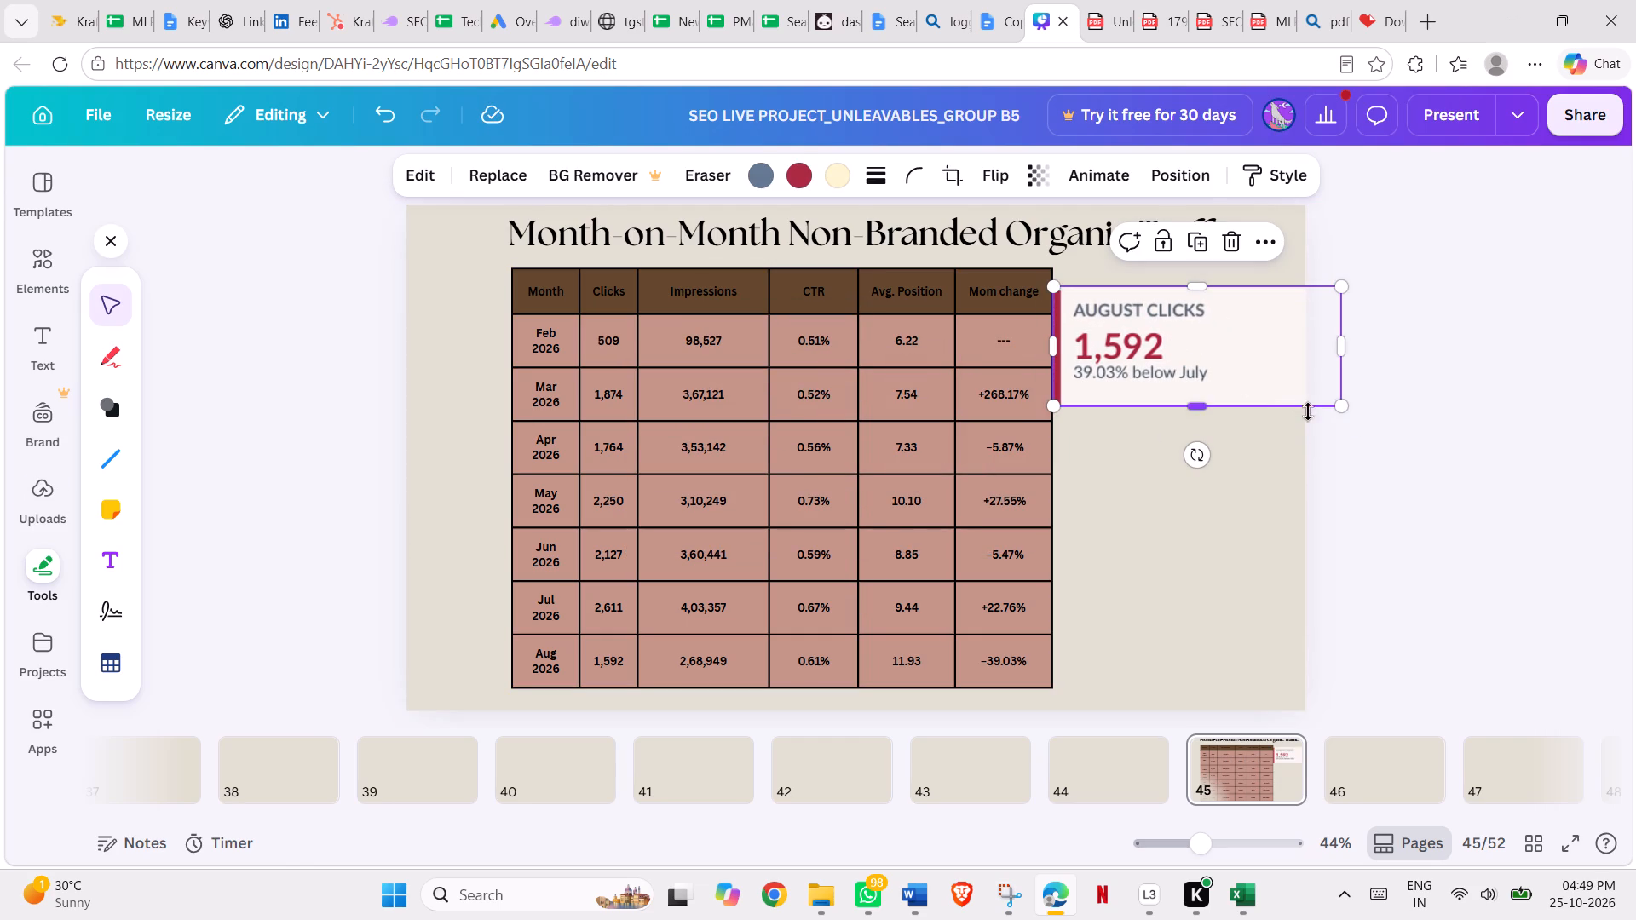
{"action": "left_click_drag", "start_coordinate": [1345, 411], "coordinate": [1234, 362]}
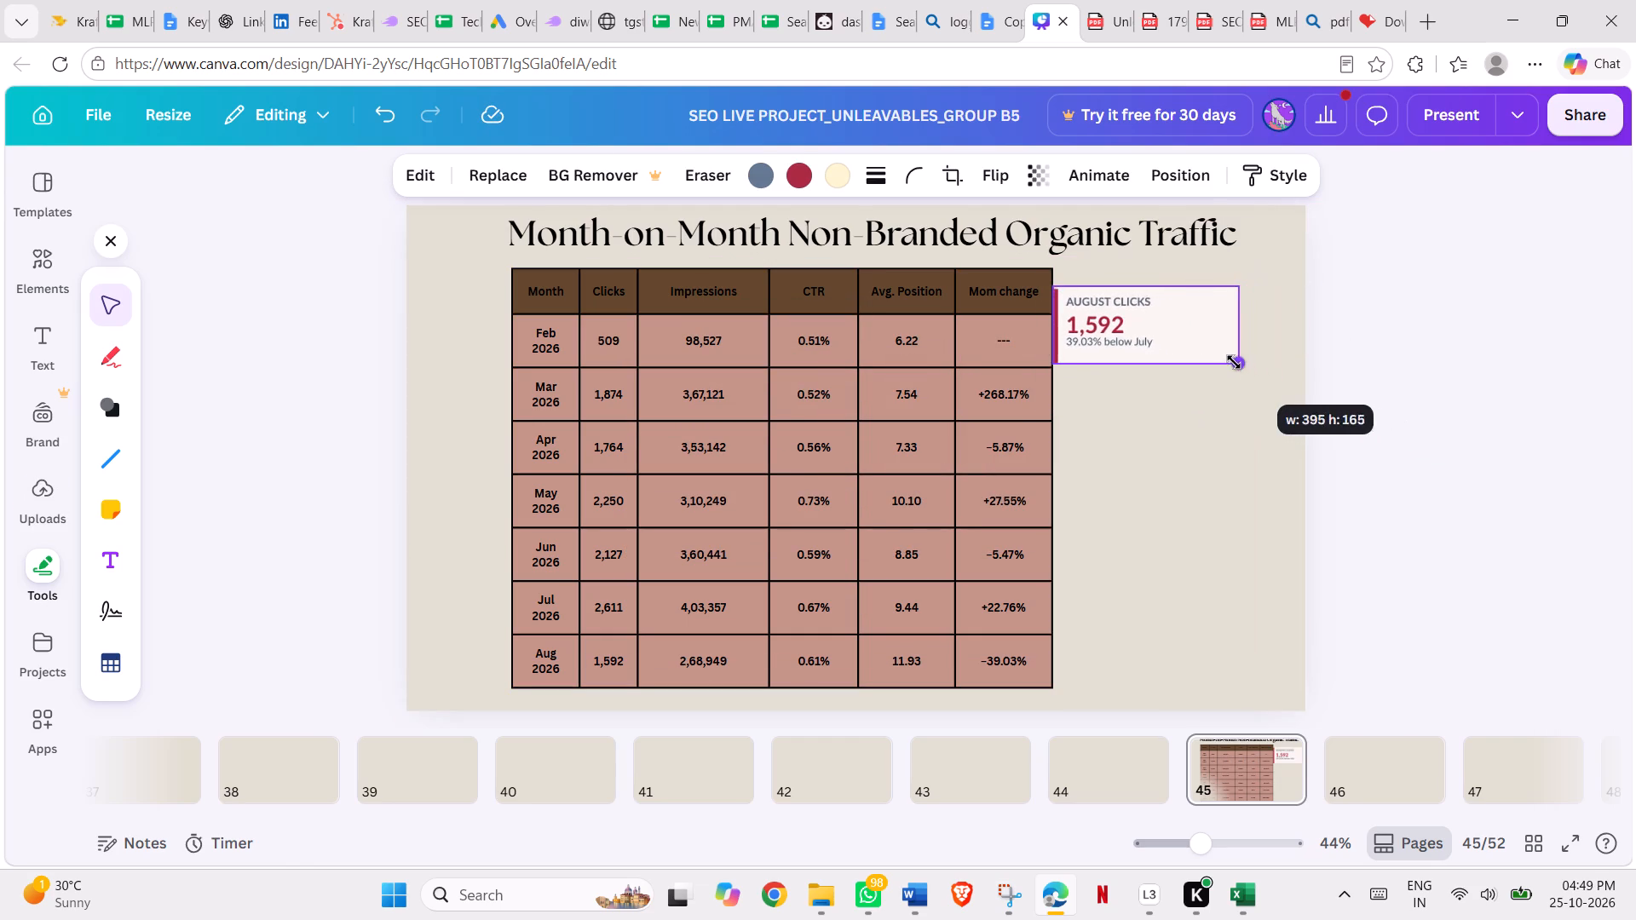
{"action": "left_click_drag", "start_coordinate": [1234, 362], "coordinate": [1213, 359]}
{"action": "left_click_drag", "start_coordinate": [1166, 333], "coordinate": [1201, 374]}
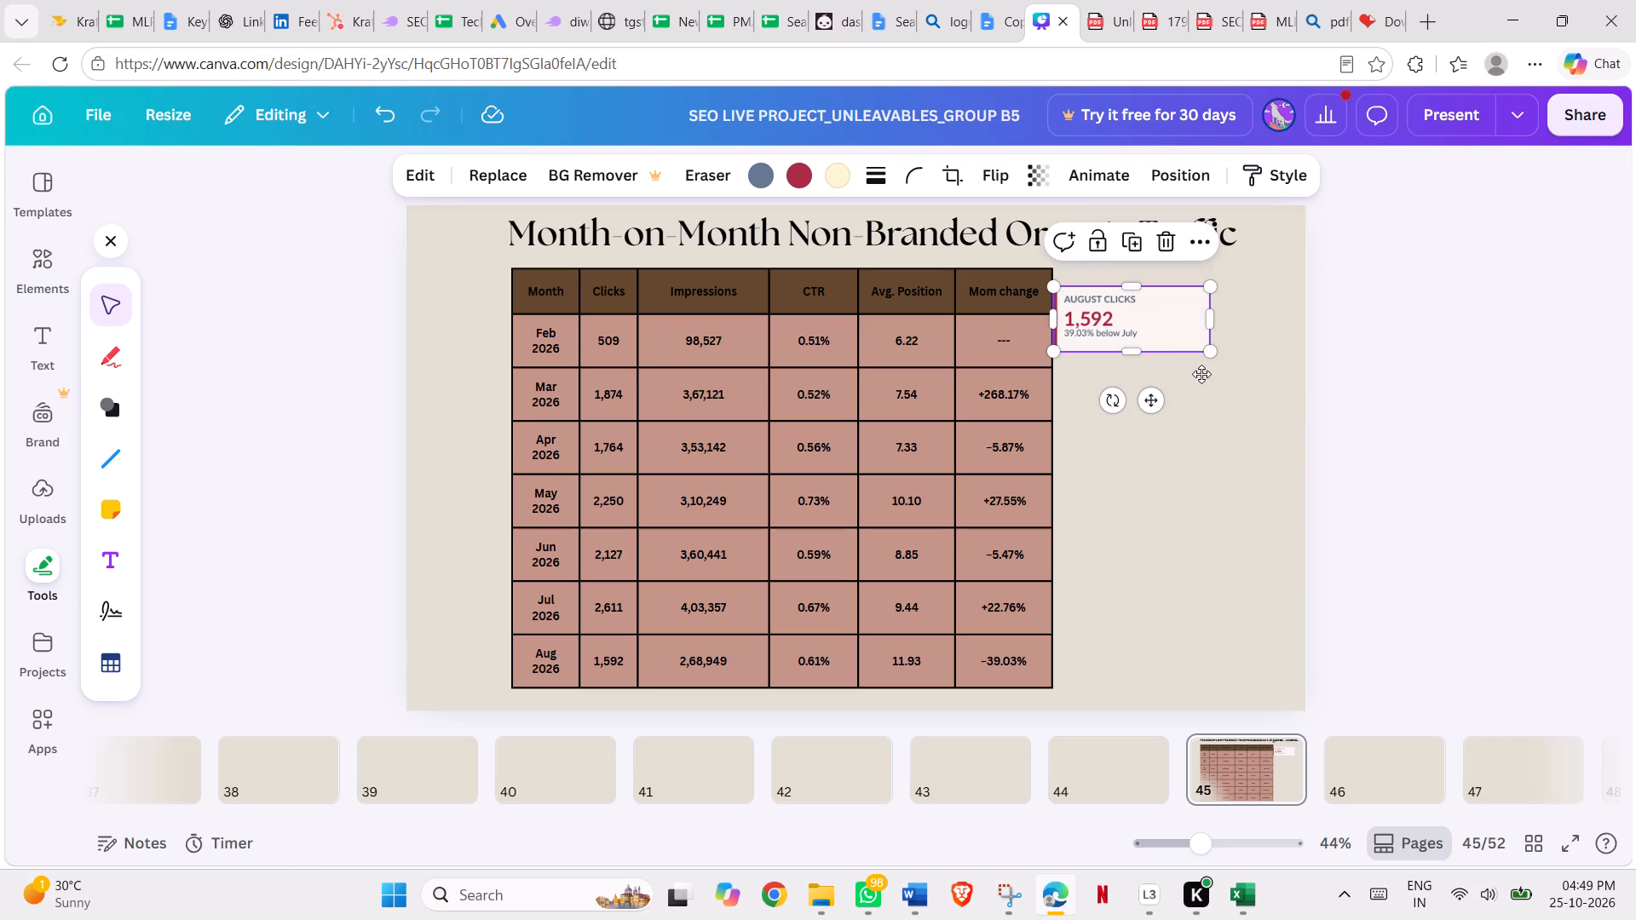
{"action": "left_click_drag", "start_coordinate": [1201, 374], "coordinate": [1221, 389]}
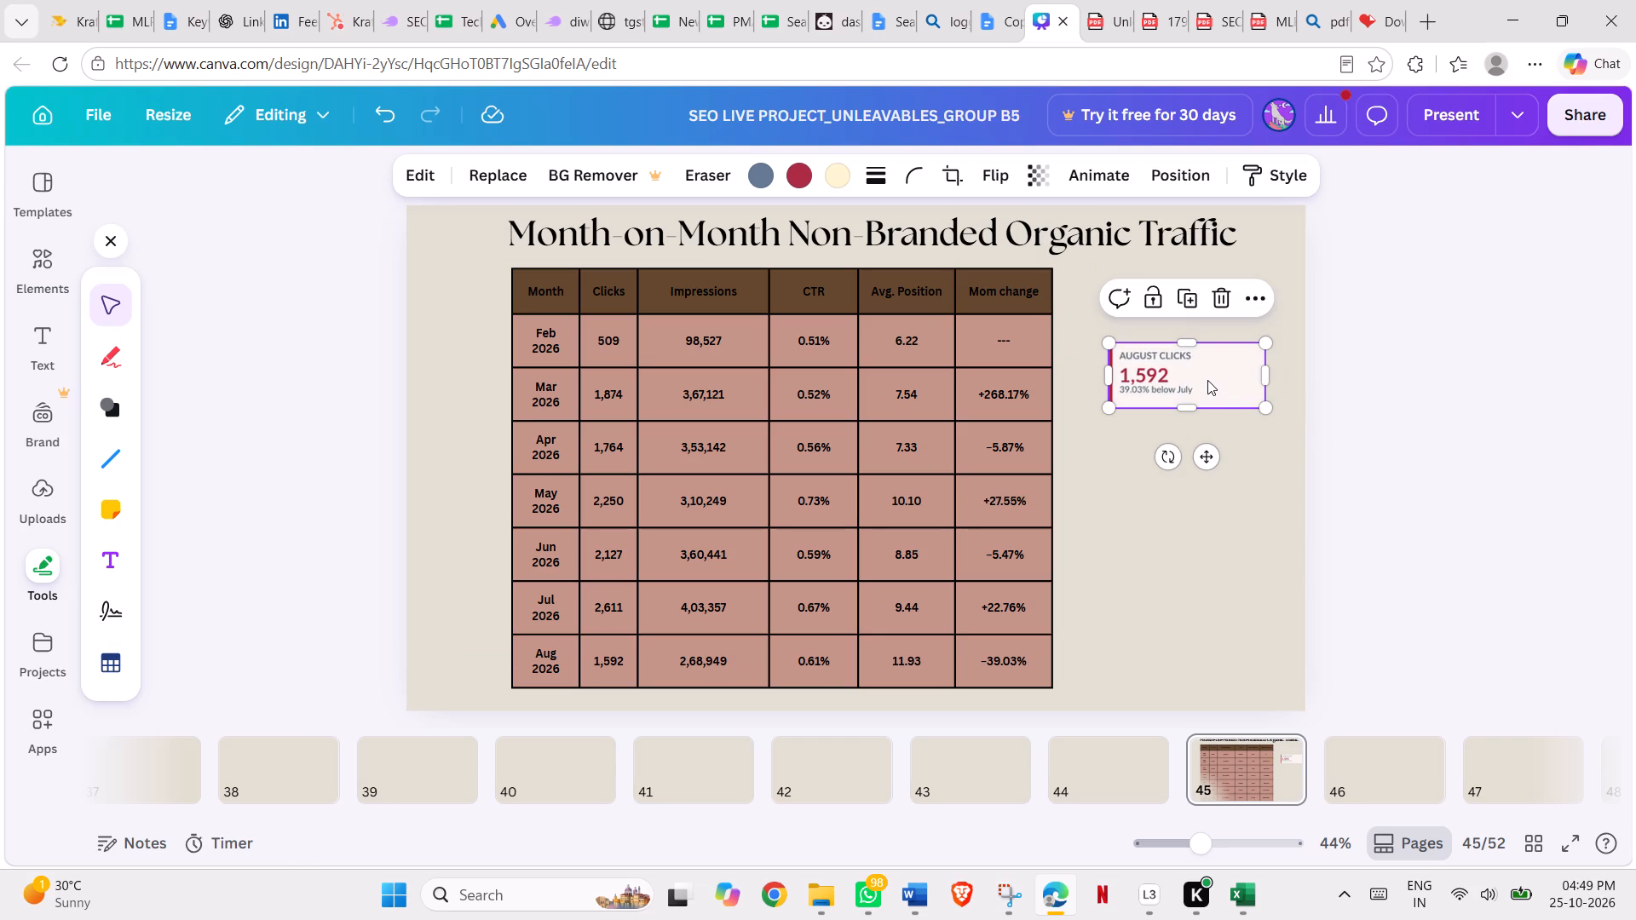
{"action": "left_click", "coordinate": [1190, 560]}
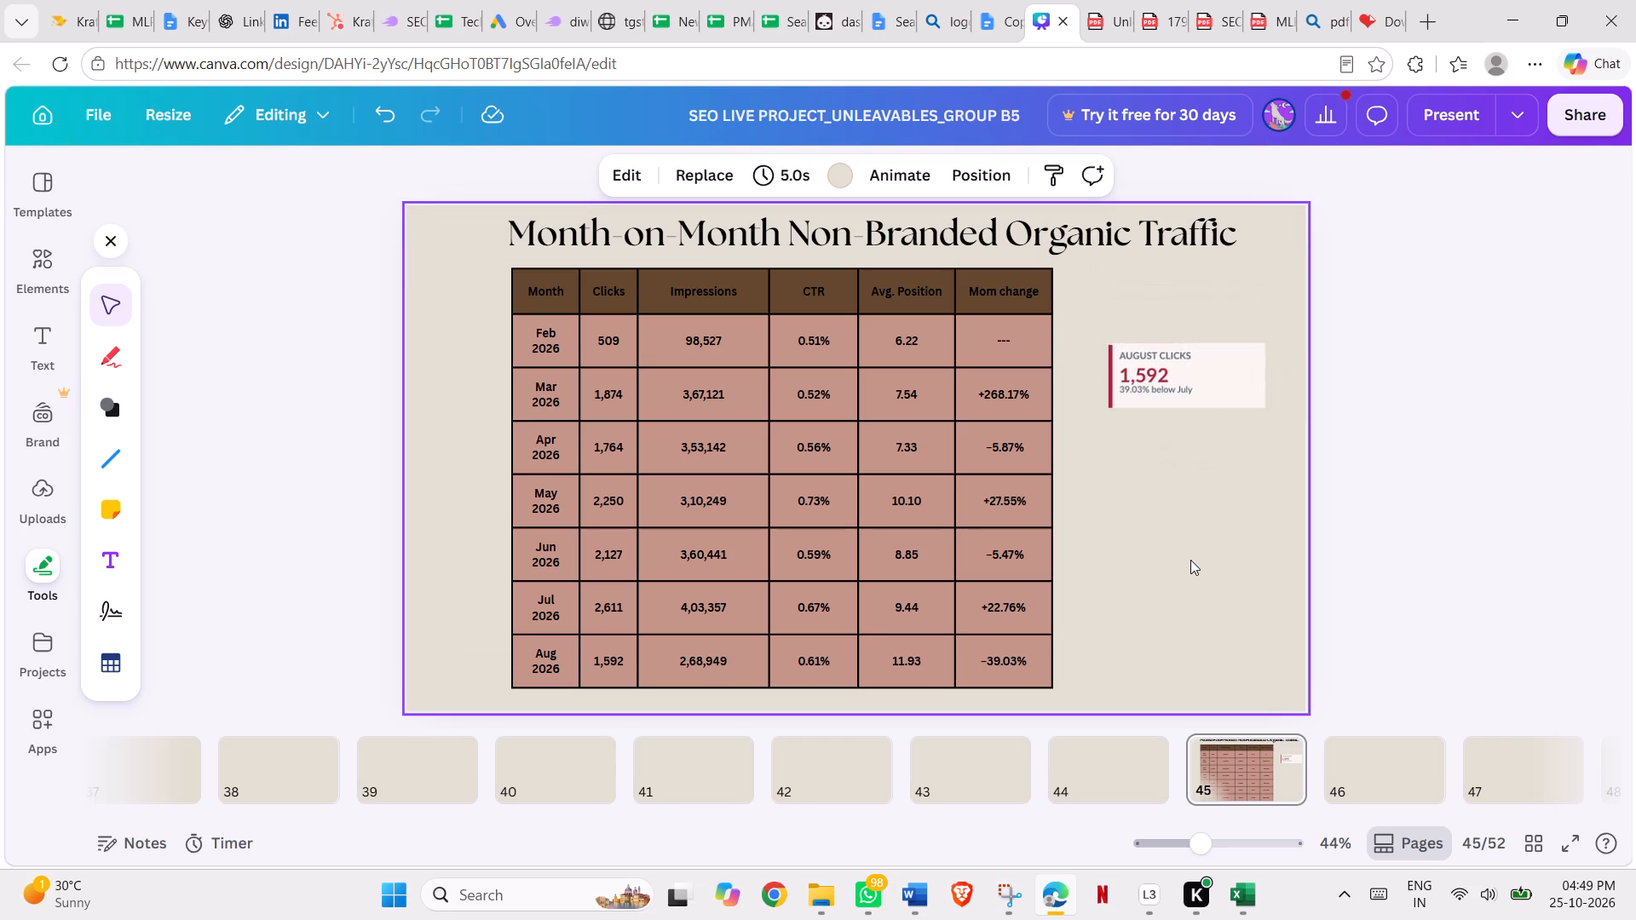
Switch to the Unleavables SEO reporting PDF, snip page 1's Highest Month card with Snipping Tool and copy the image.
{"action": "left_click", "coordinate": [1112, 9]}
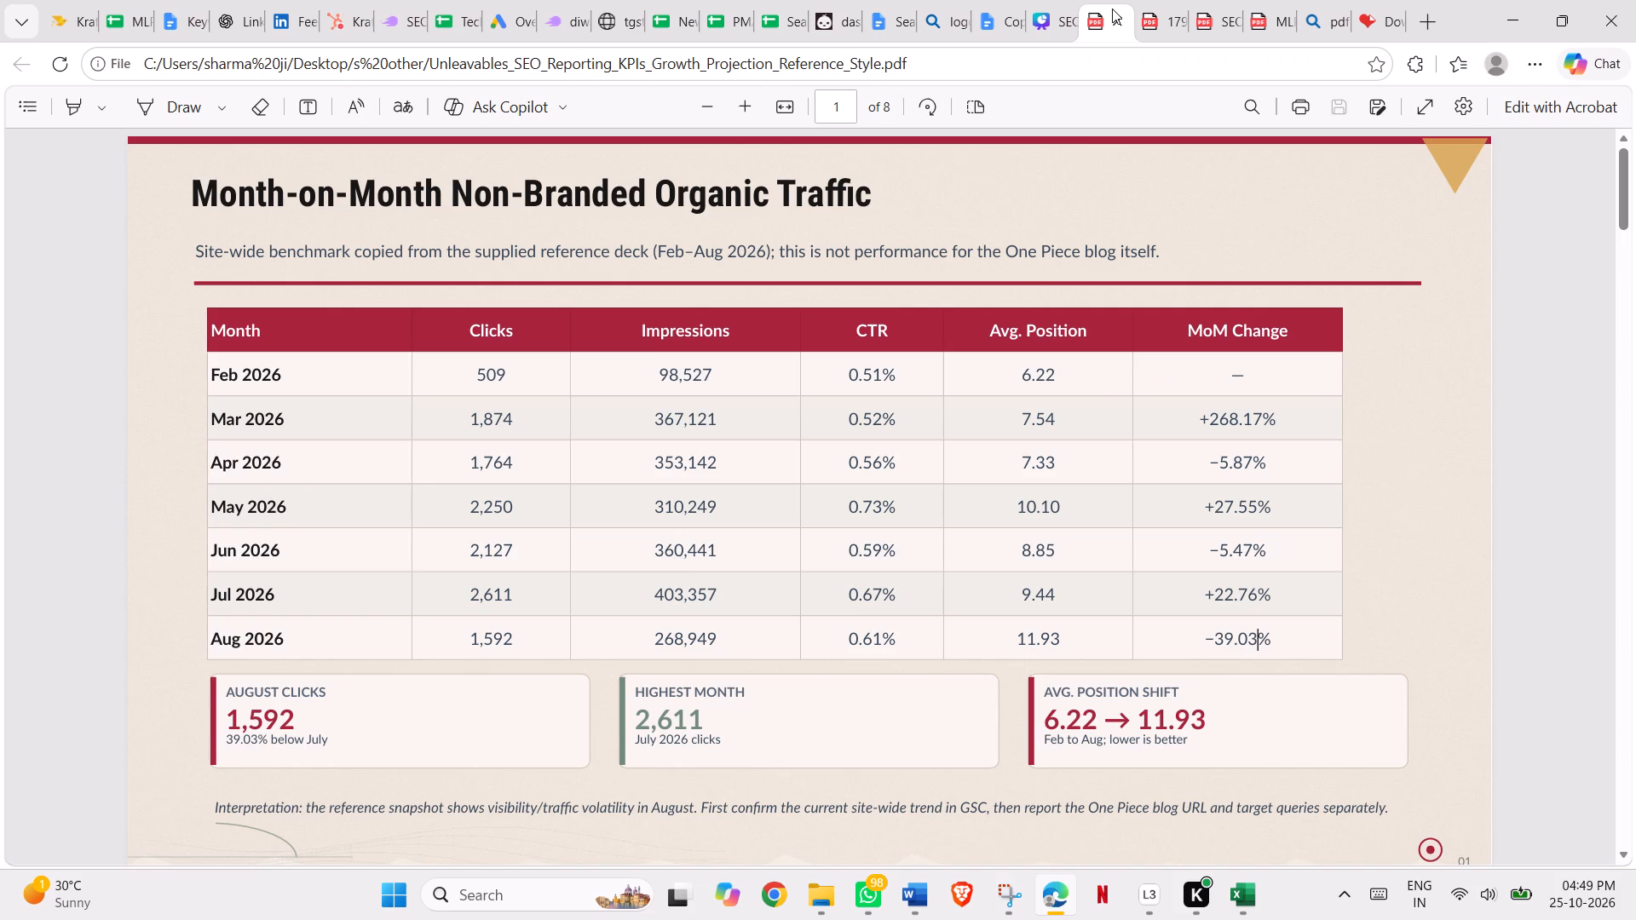
{"action": "left_click", "coordinate": [1016, 891]}
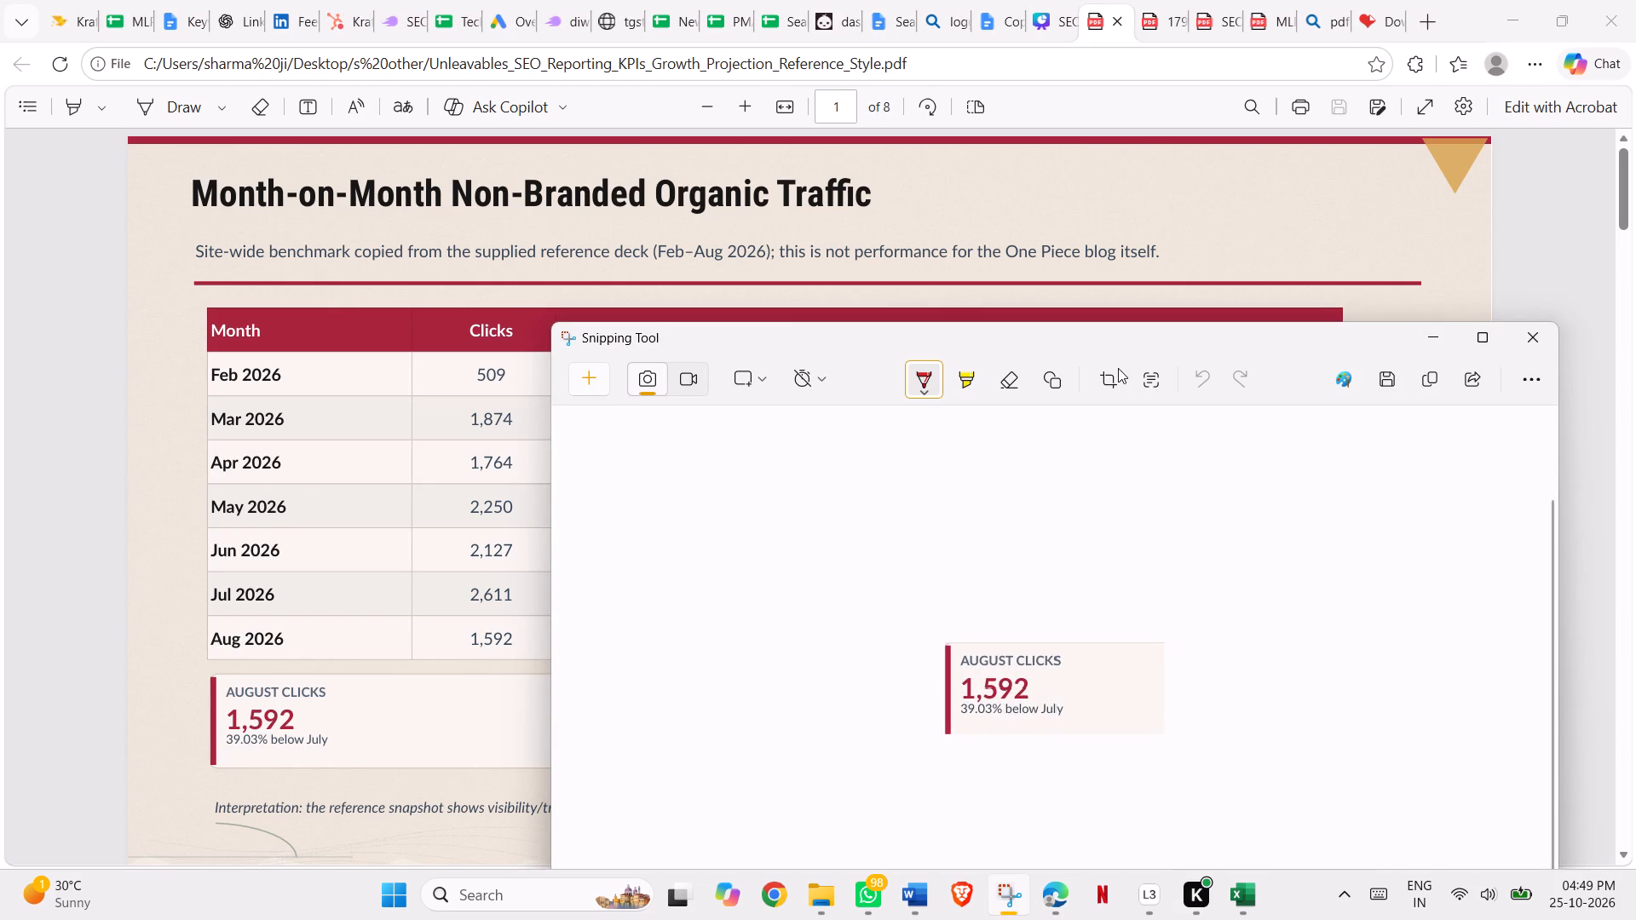
{"action": "left_click", "coordinate": [596, 374]}
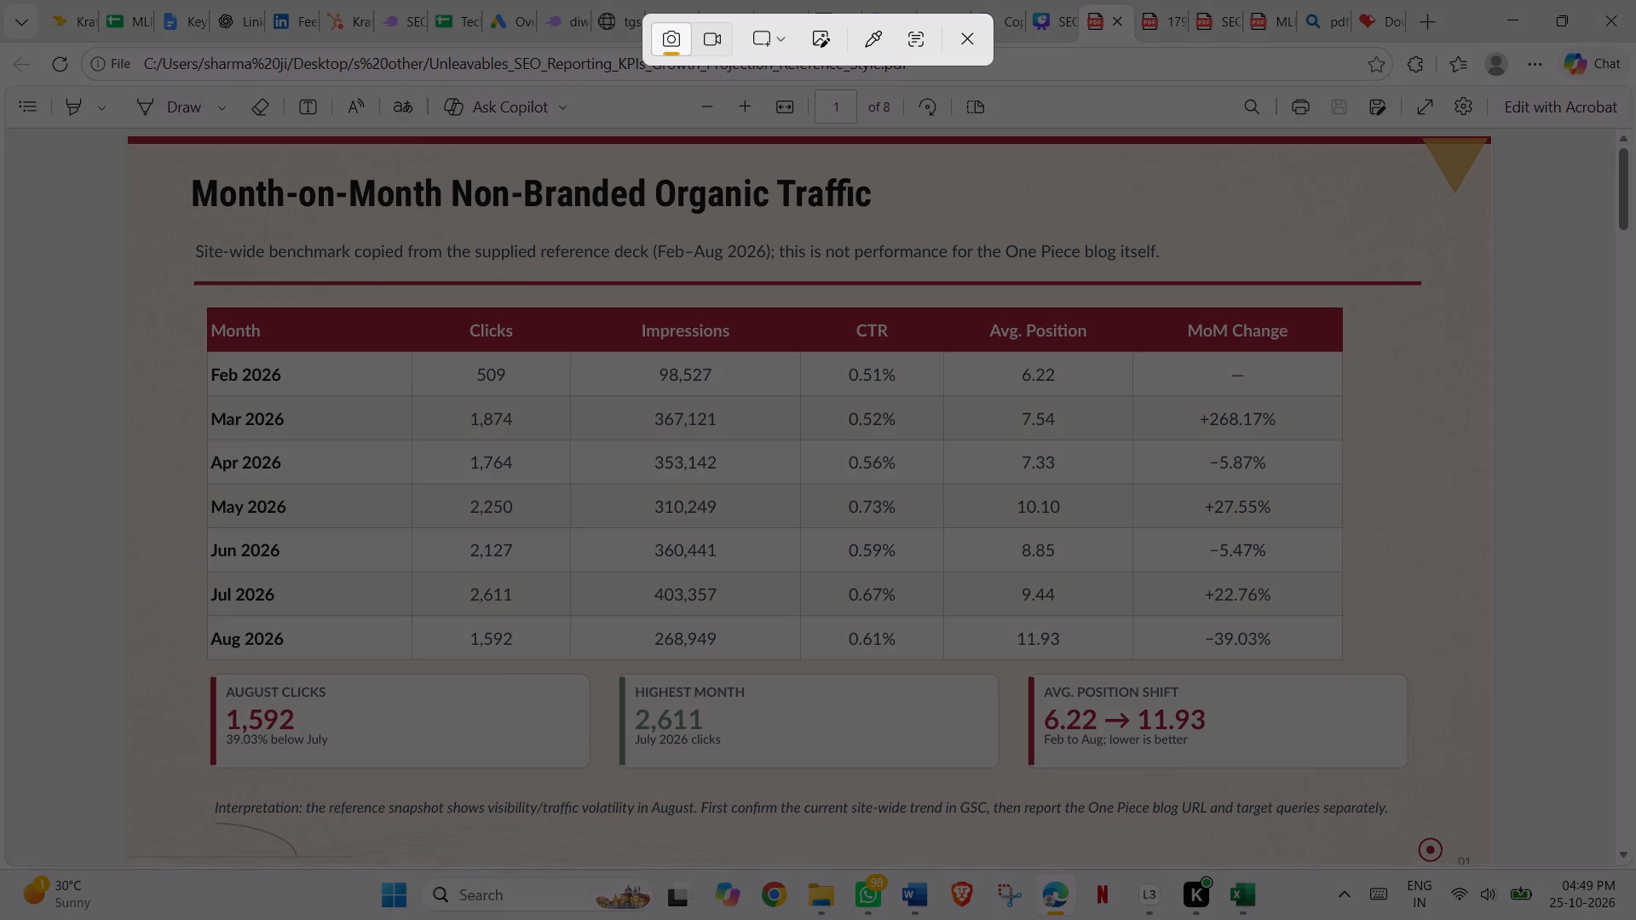
{"action": "left_click_drag", "start_coordinate": [622, 676], "coordinate": [685, 773]}
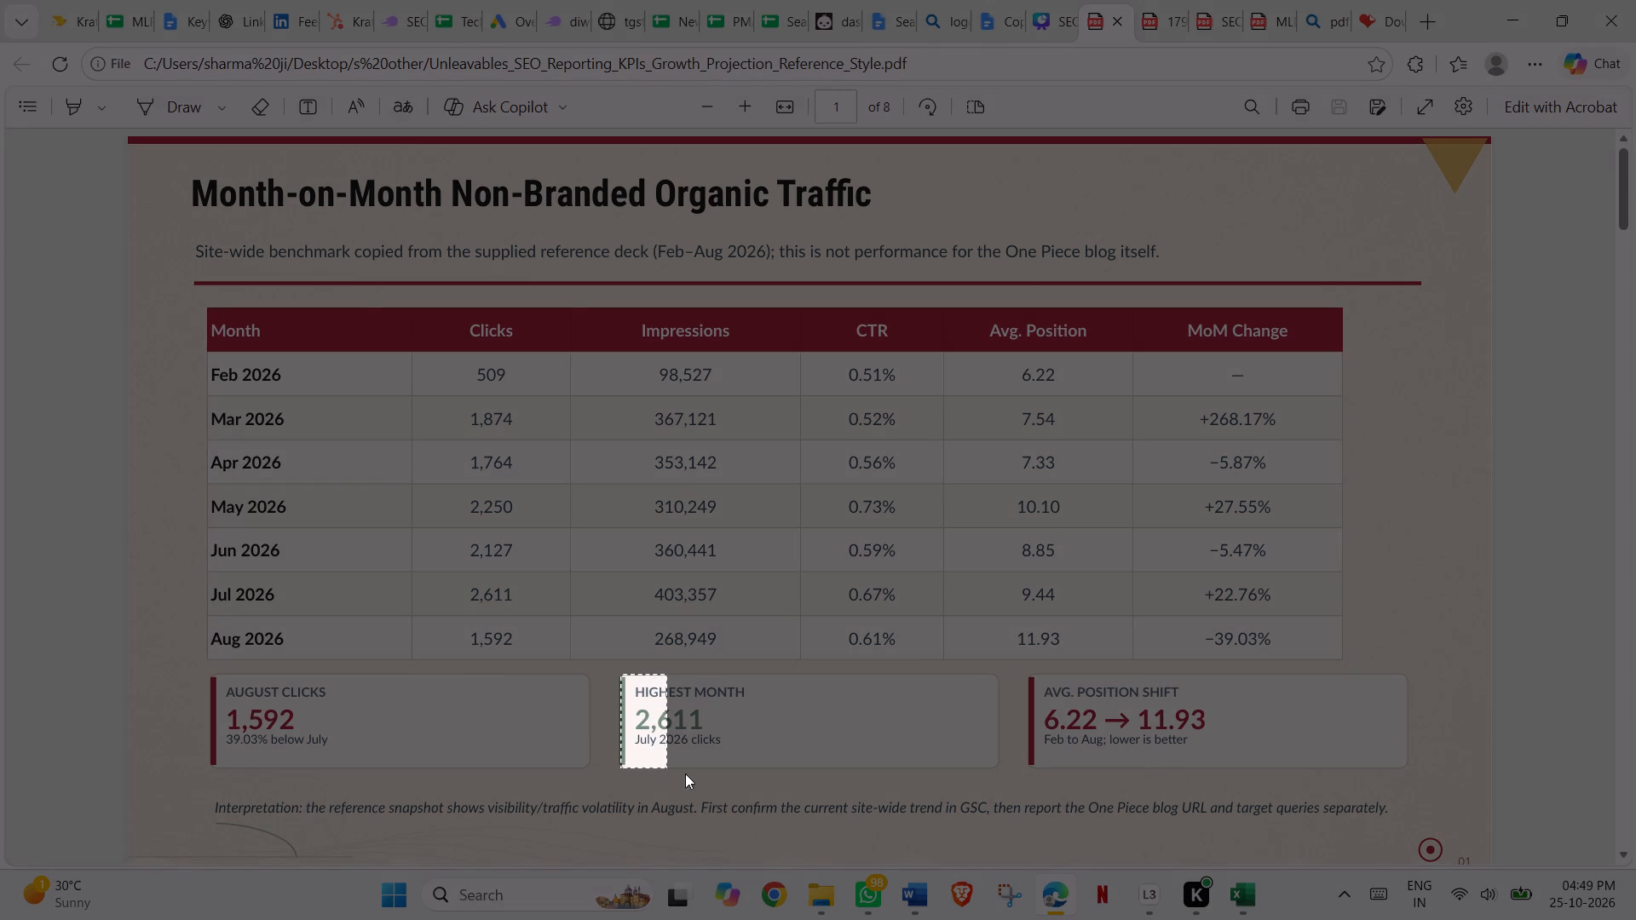
{"action": "left_click_drag", "start_coordinate": [685, 773], "coordinate": [818, 764]}
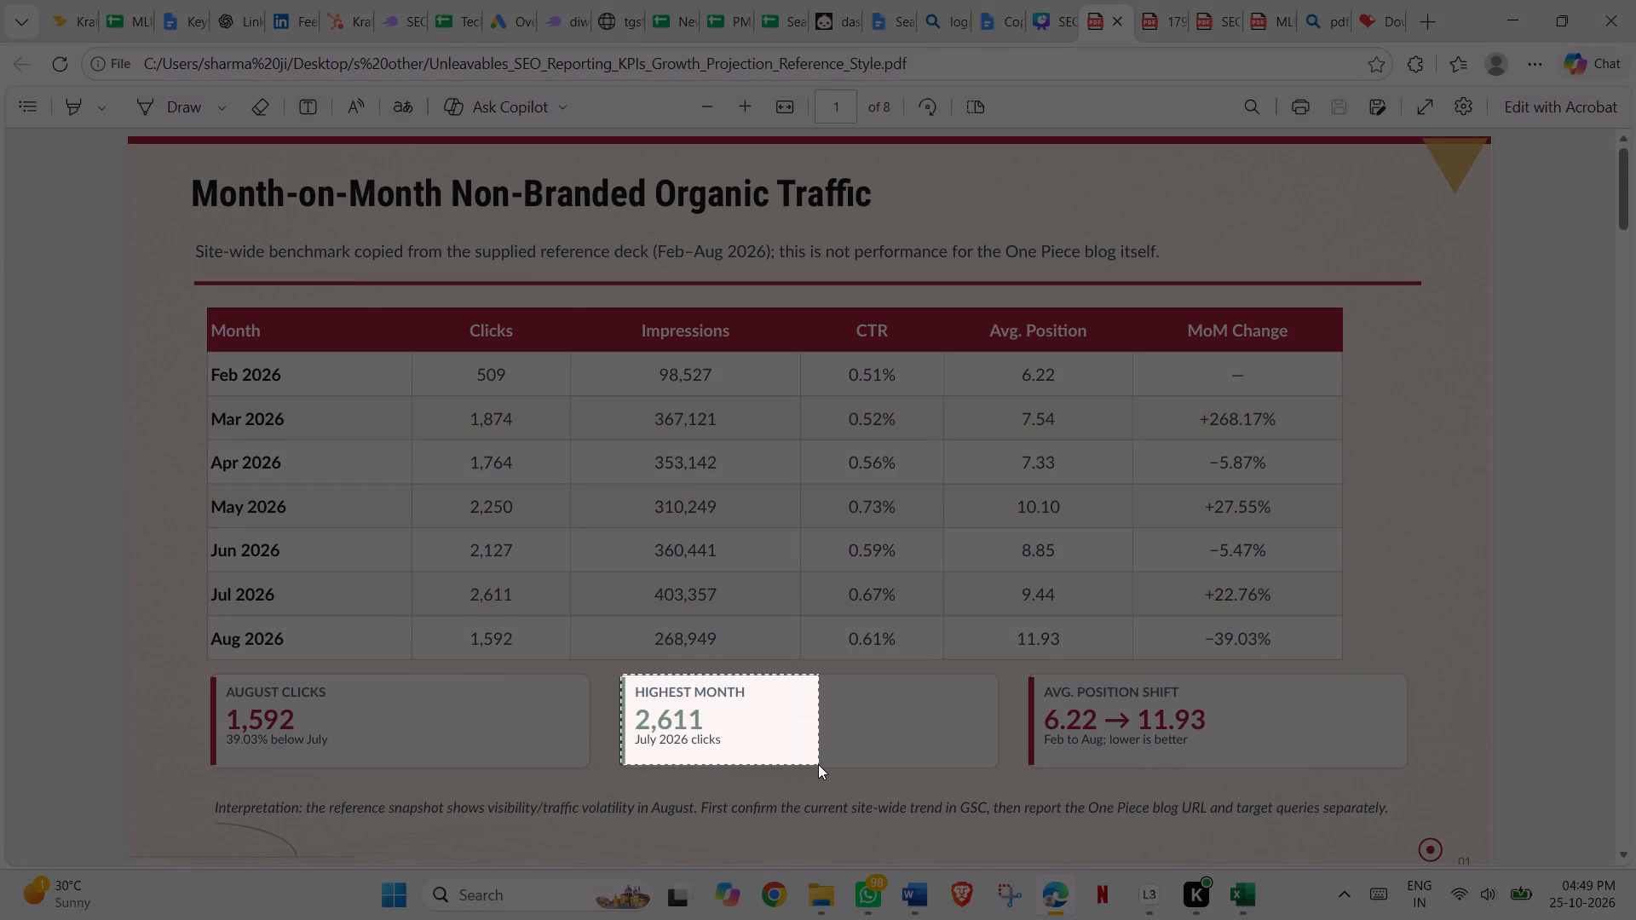
{"action": "left_click_drag", "start_coordinate": [818, 764], "coordinate": [835, 765]}
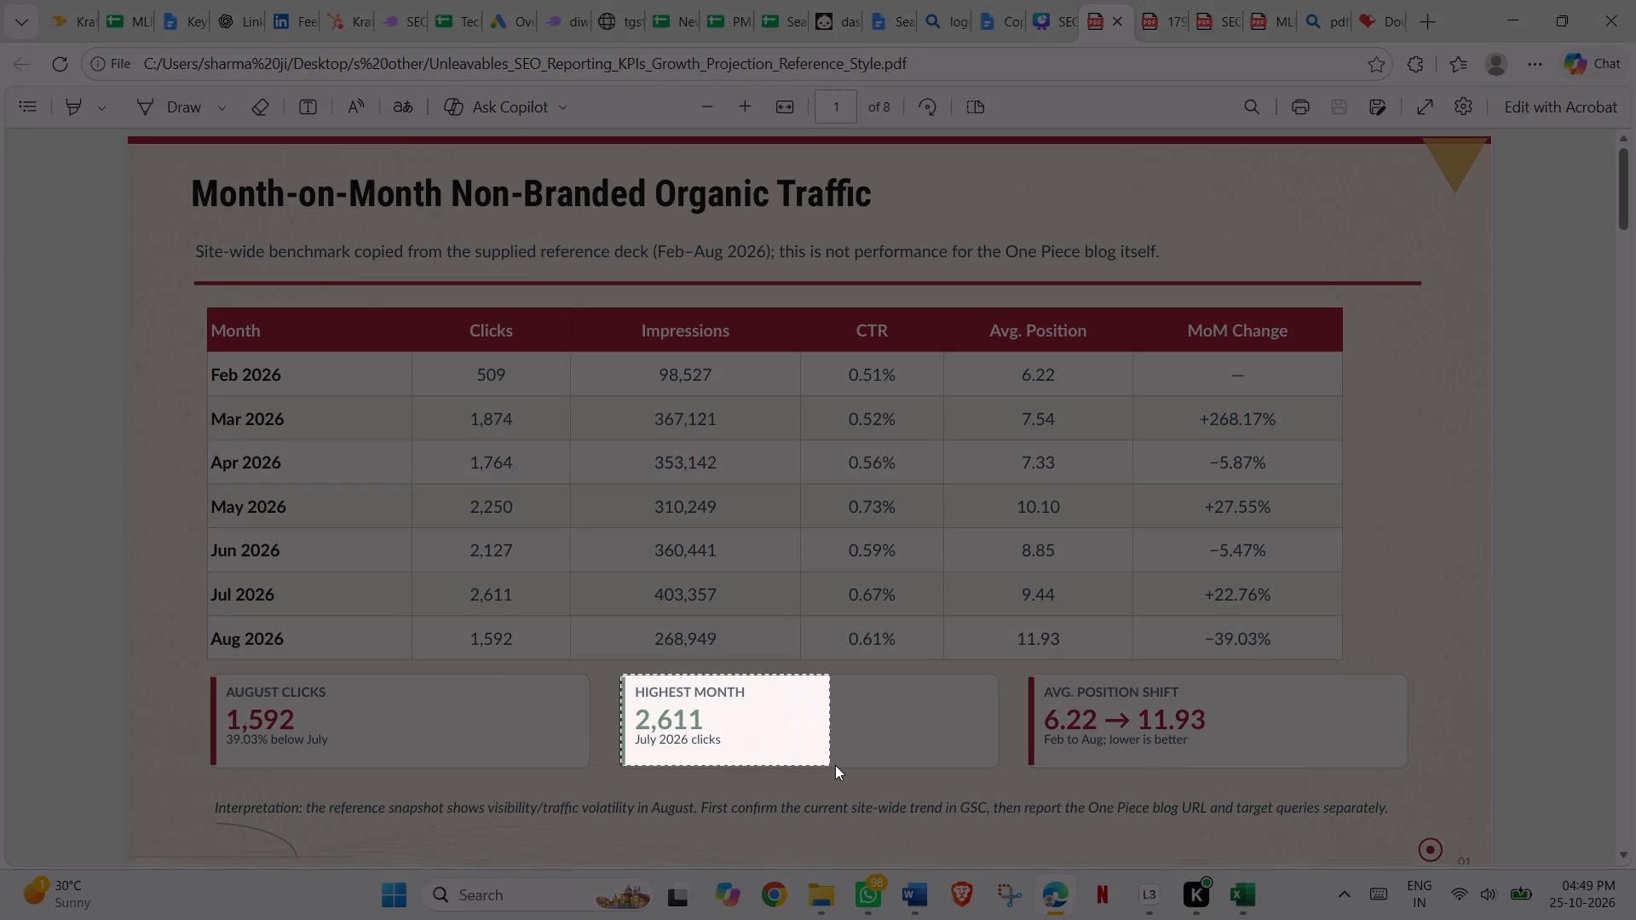
{"action": "left_click_drag", "start_coordinate": [835, 765], "coordinate": [837, 766]}
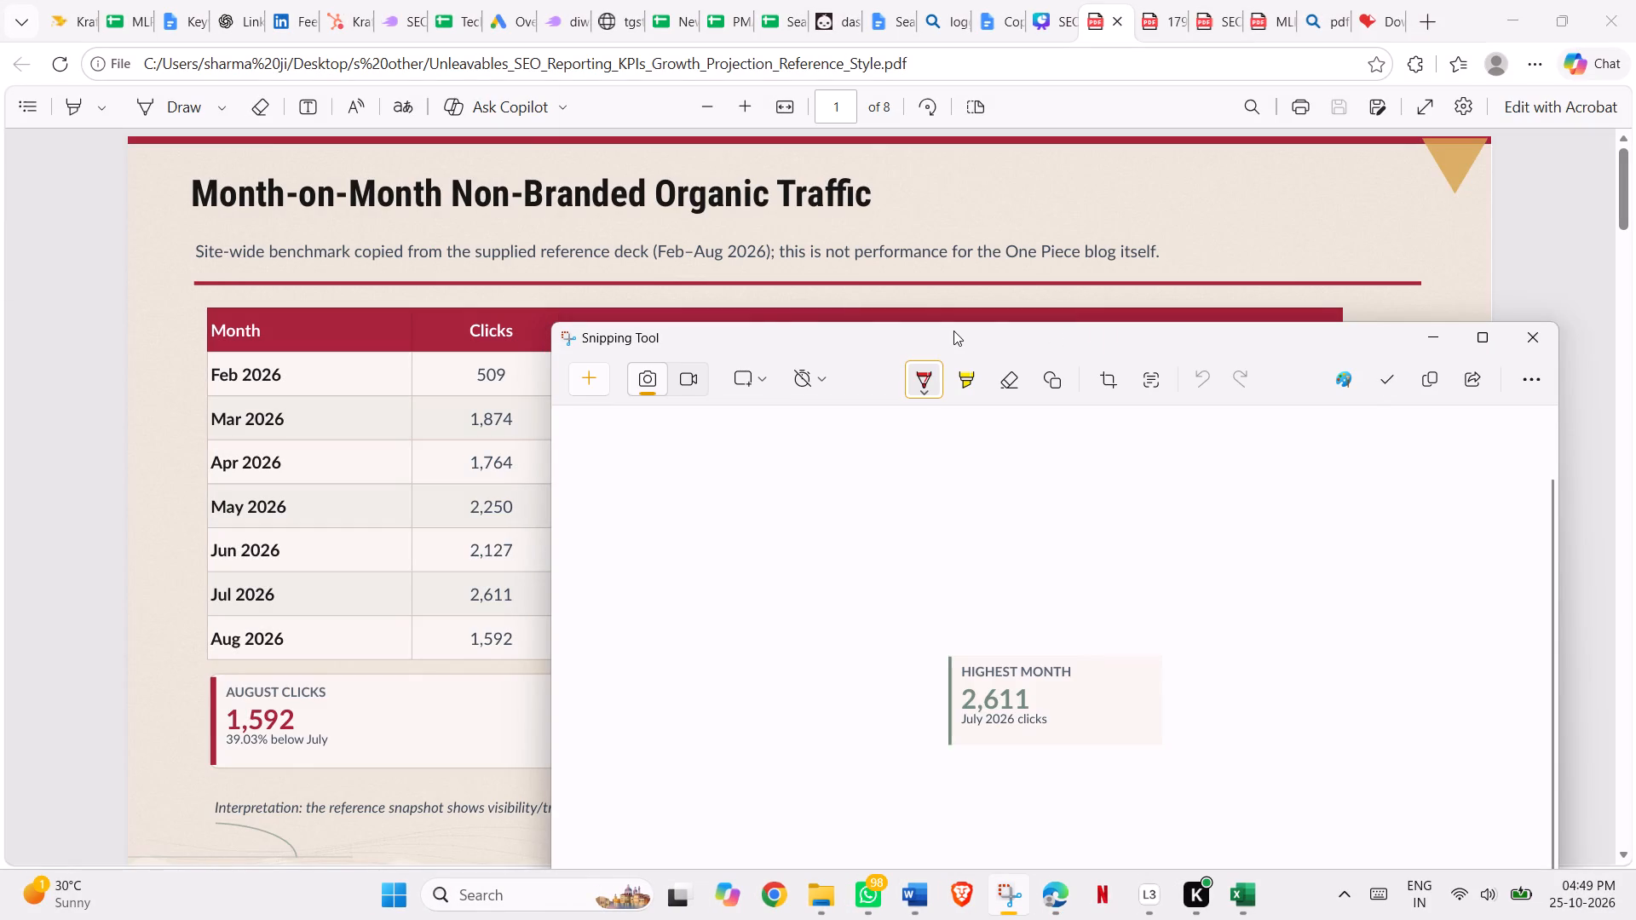
{"action": "left_click", "coordinate": [1427, 384]}
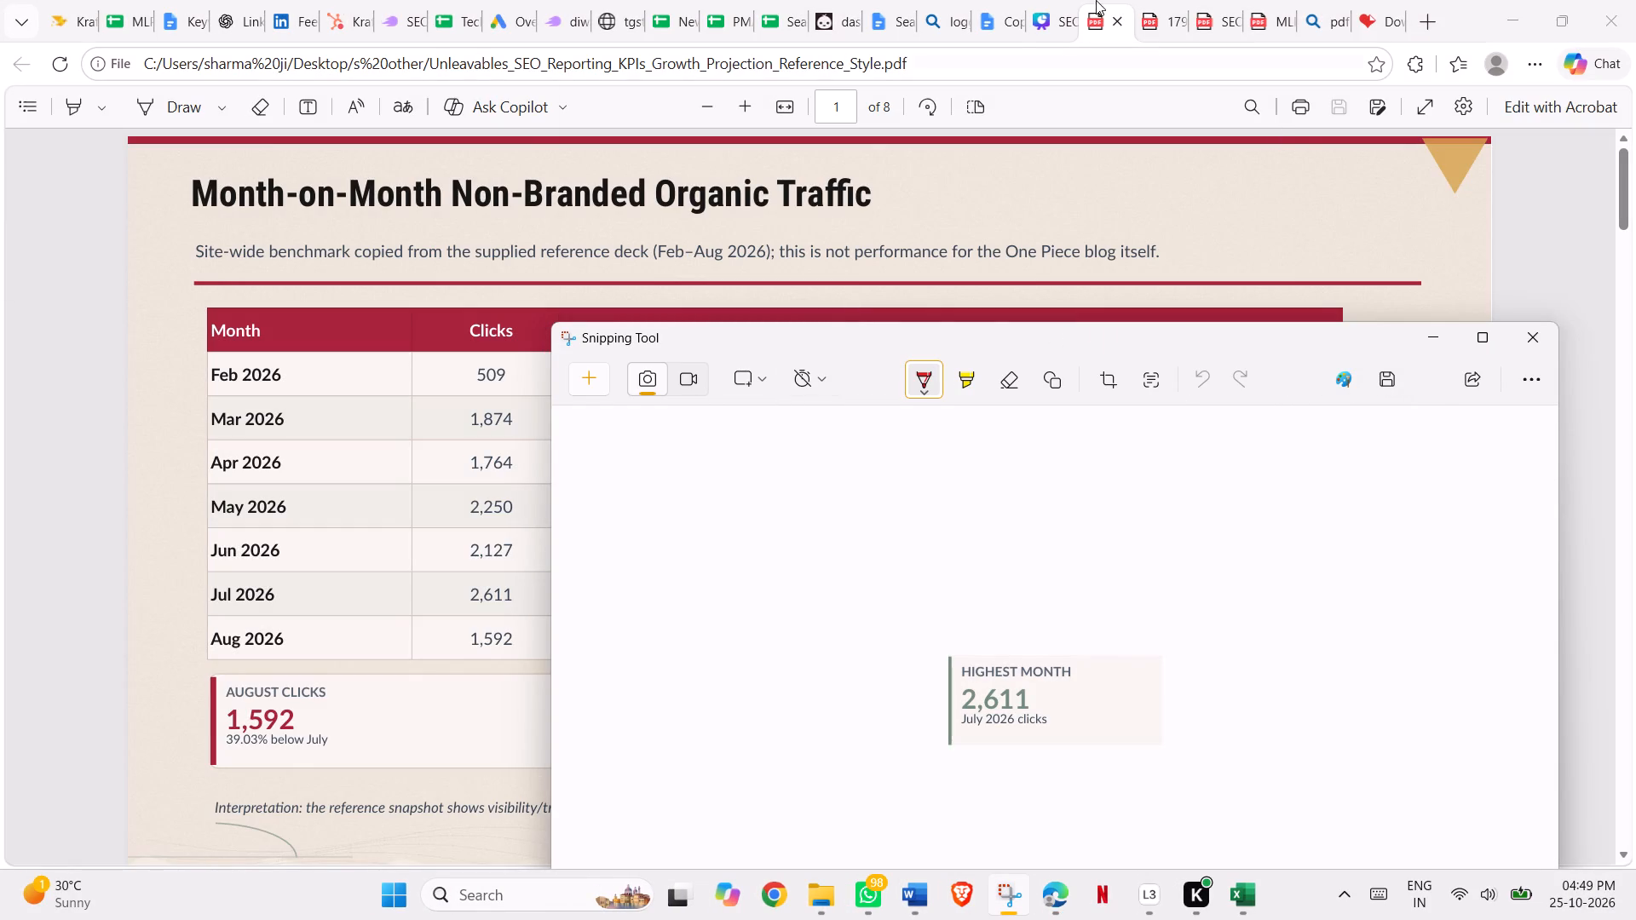
Paste the Highest Month card onto Canva page 45, shrink it and move it below the August Clicks card.
{"action": "left_click", "coordinate": [1040, 10]}
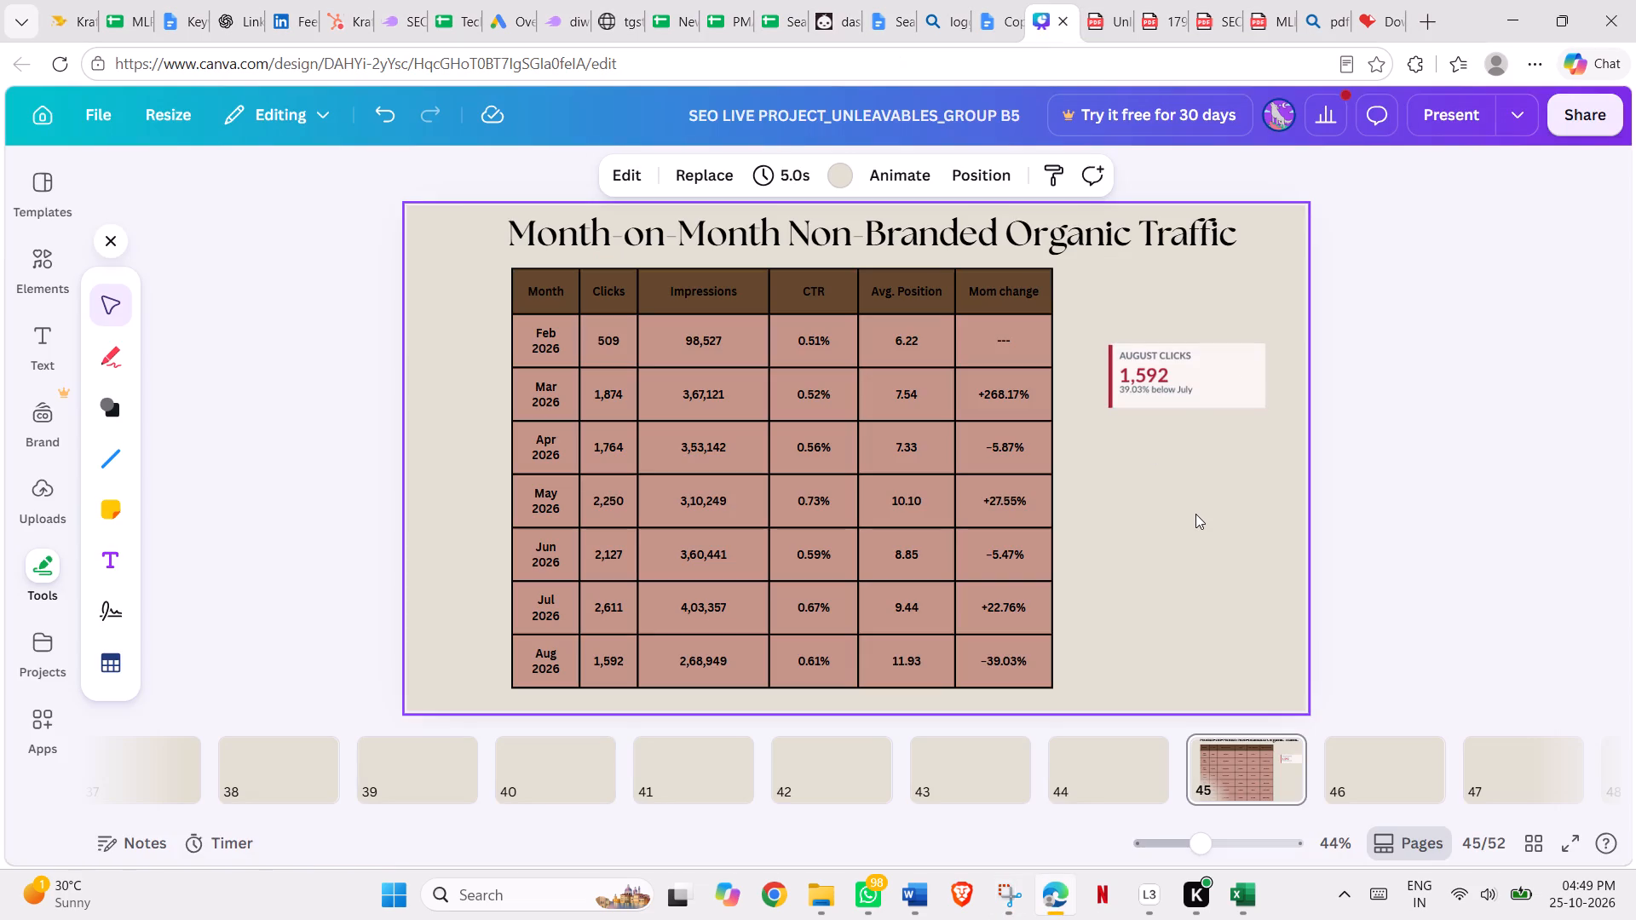
{"action": "left_click", "coordinate": [1195, 514]}
{"action": "key", "text": "ctrl+v"}
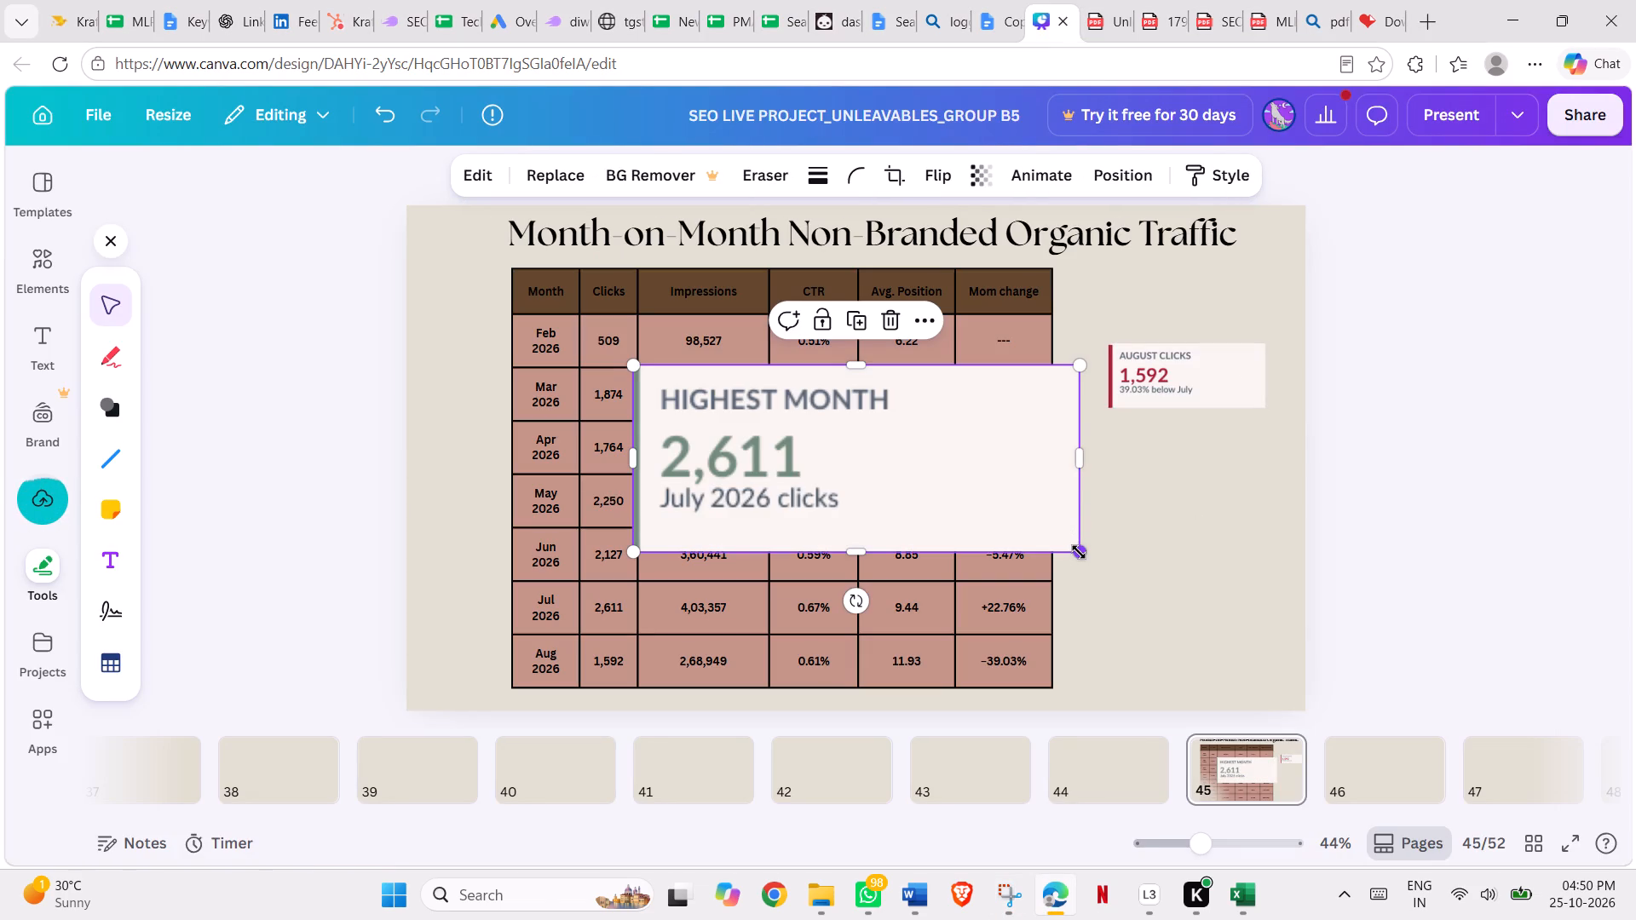
{"action": "left_click_drag", "start_coordinate": [1080, 552], "coordinate": [876, 454]}
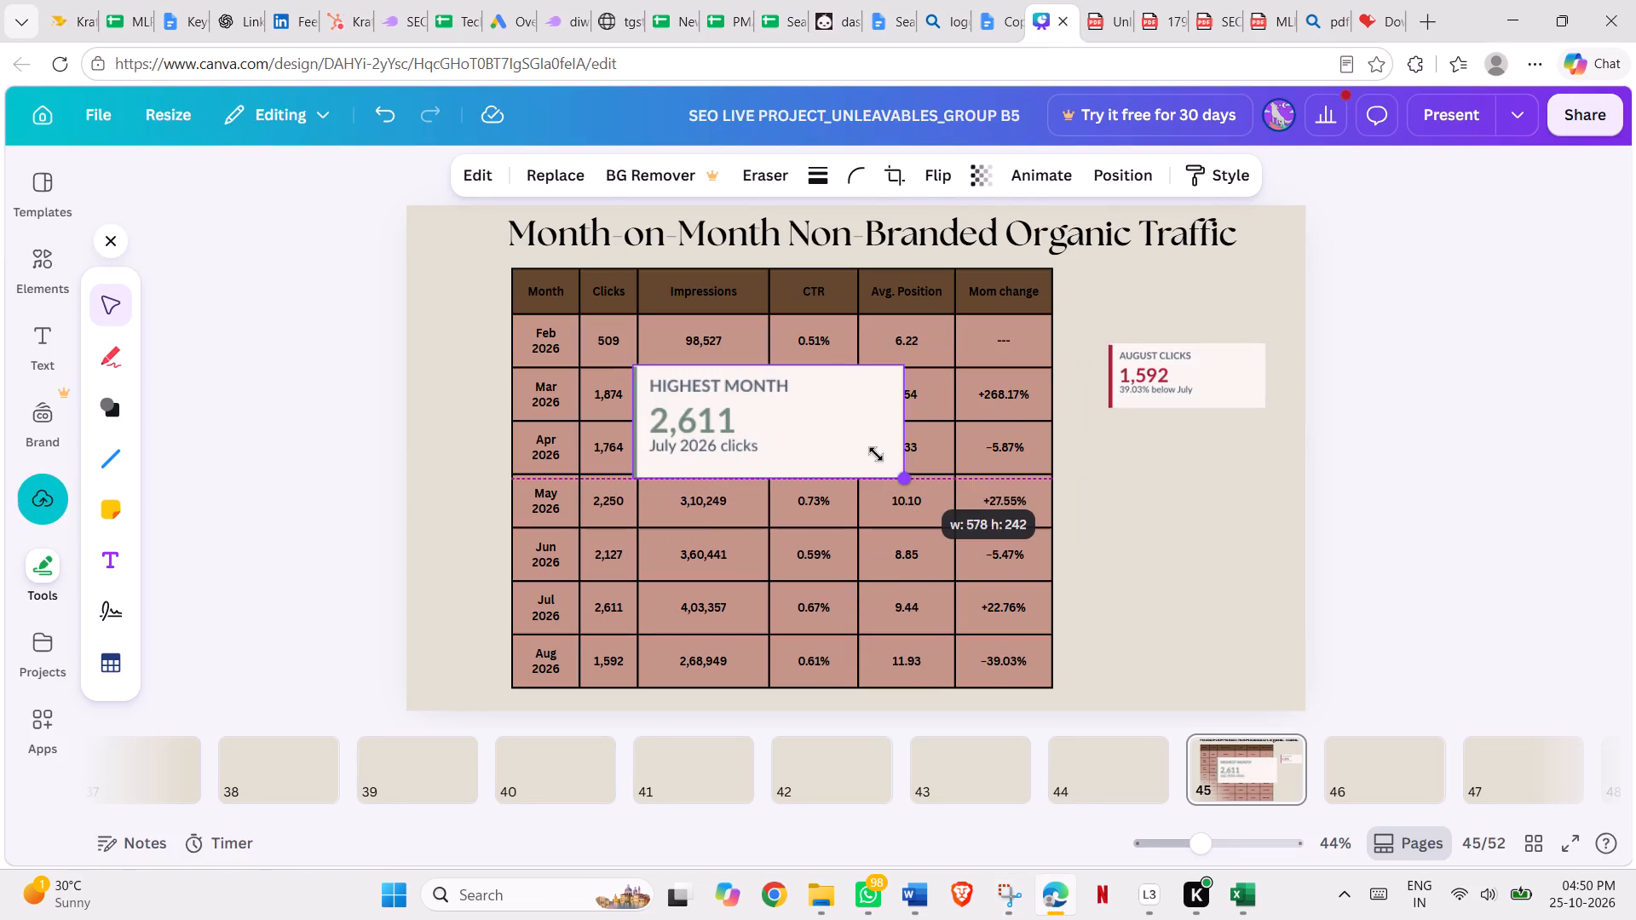
{"action": "left_click_drag", "start_coordinate": [876, 454], "coordinate": [854, 445]}
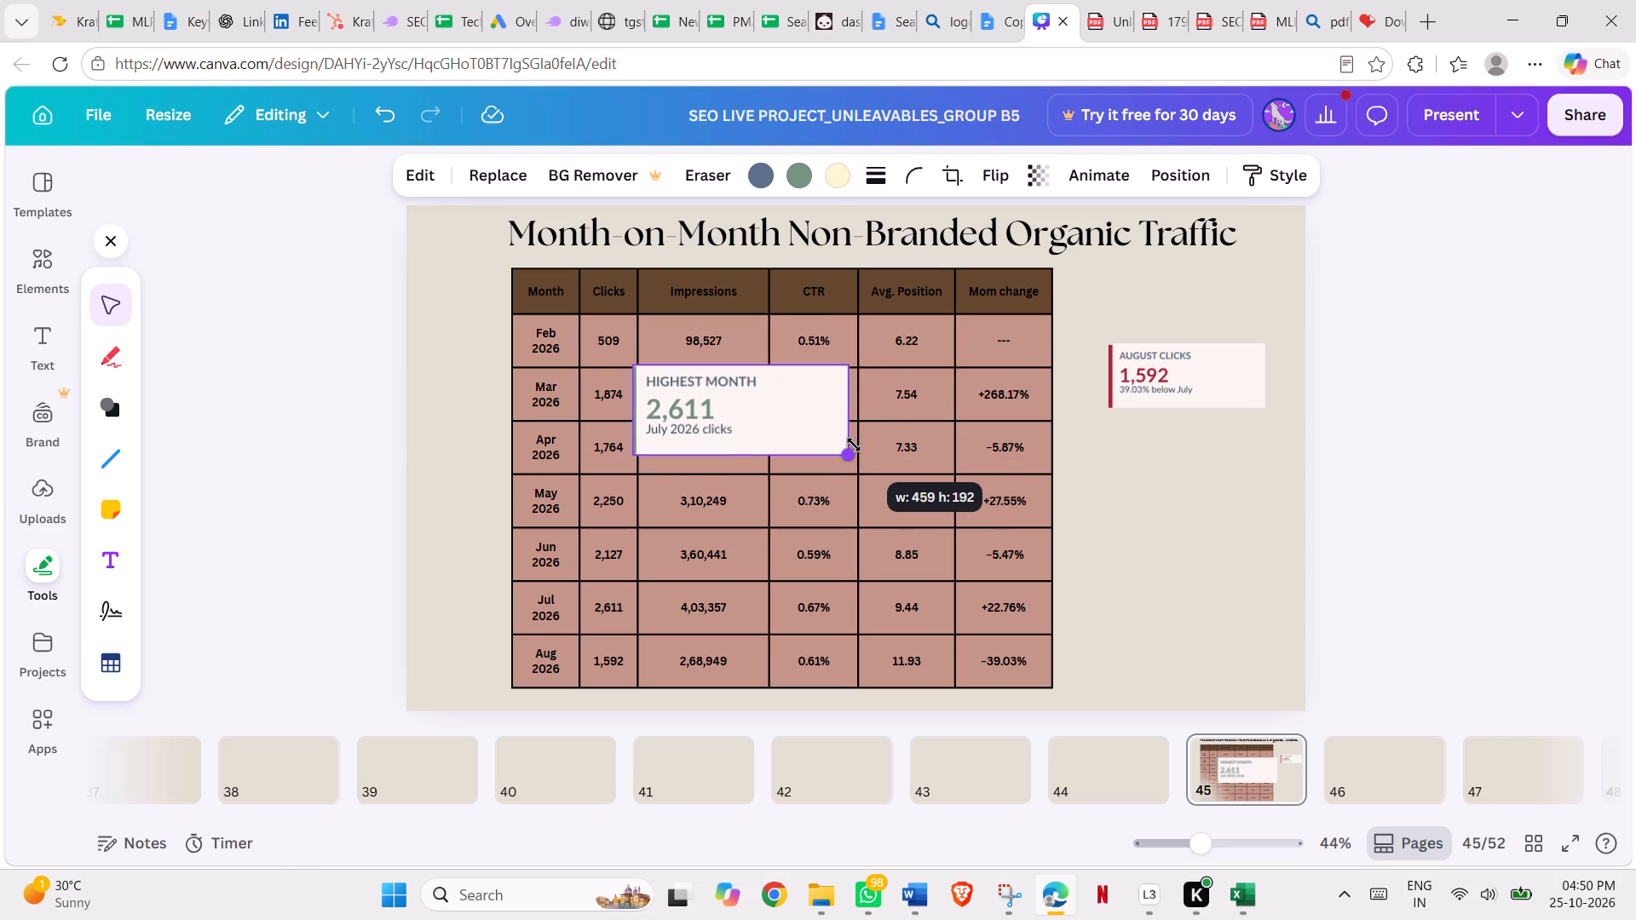
{"action": "left_click_drag", "start_coordinate": [854, 445], "coordinate": [836, 421]}
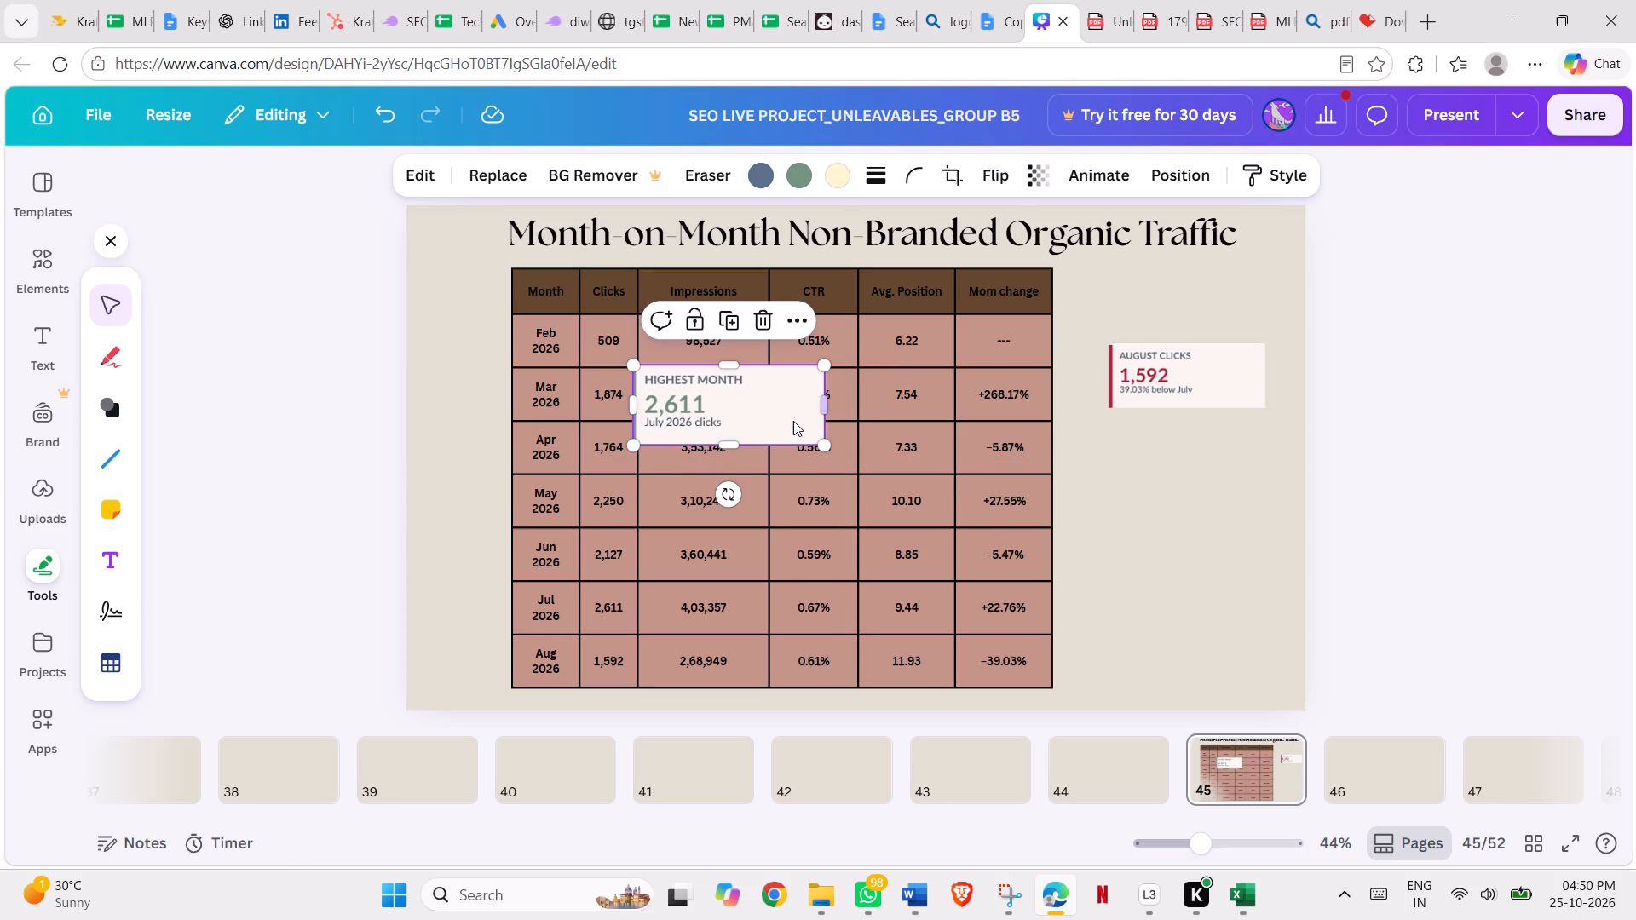
{"action": "left_click_drag", "start_coordinate": [788, 421], "coordinate": [1245, 481]}
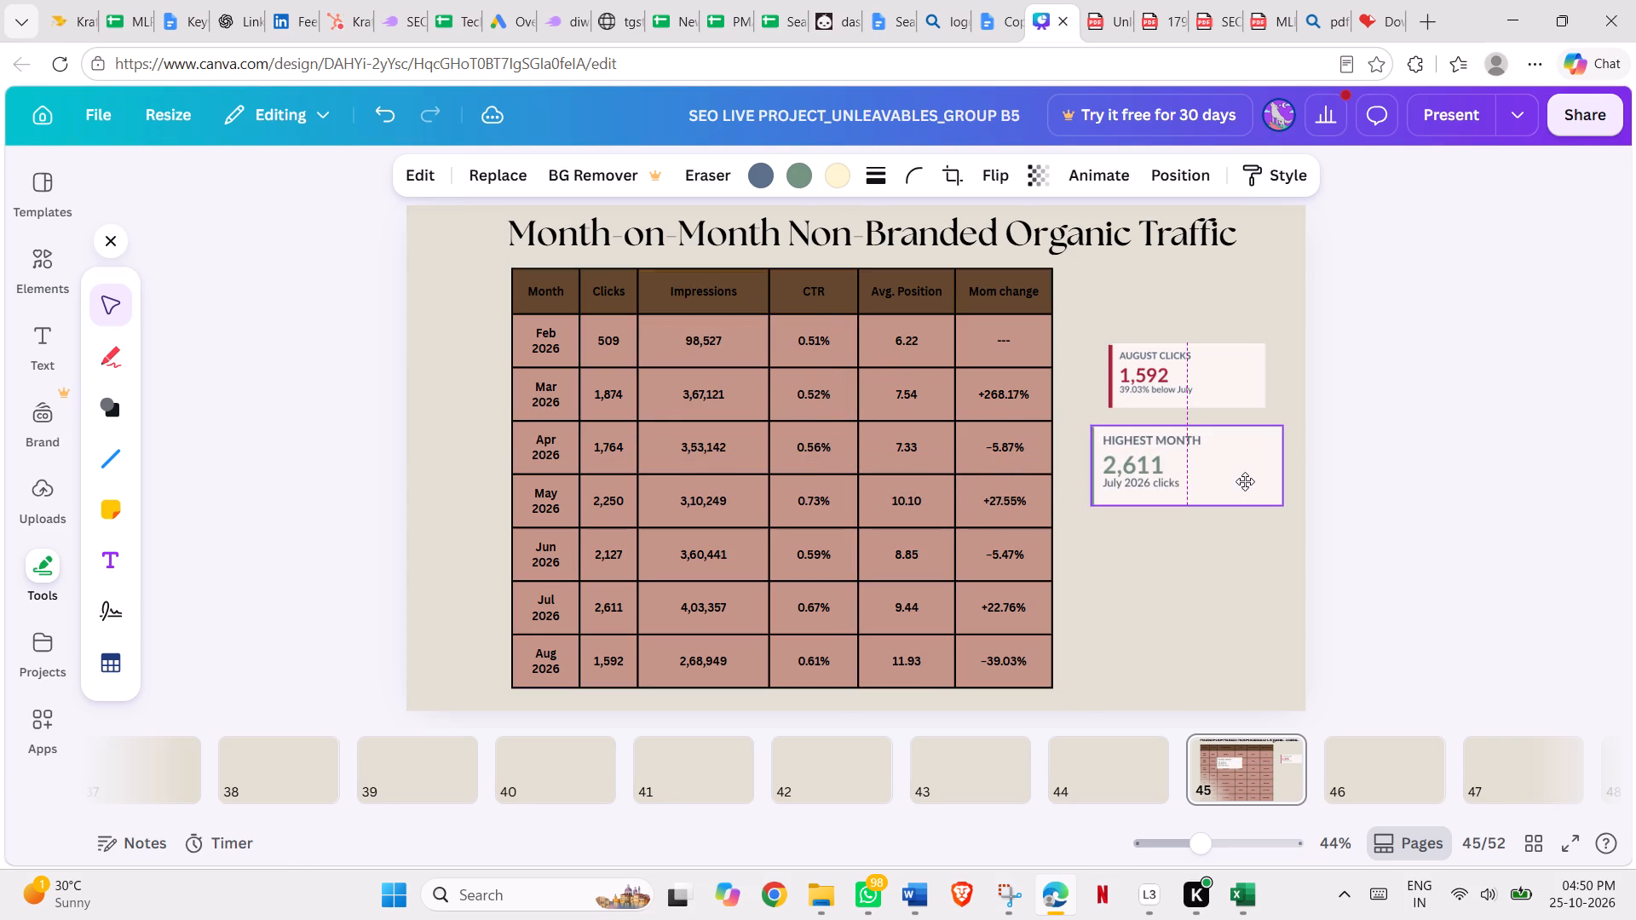
{"action": "left_click_drag", "start_coordinate": [1245, 481], "coordinate": [1249, 481]}
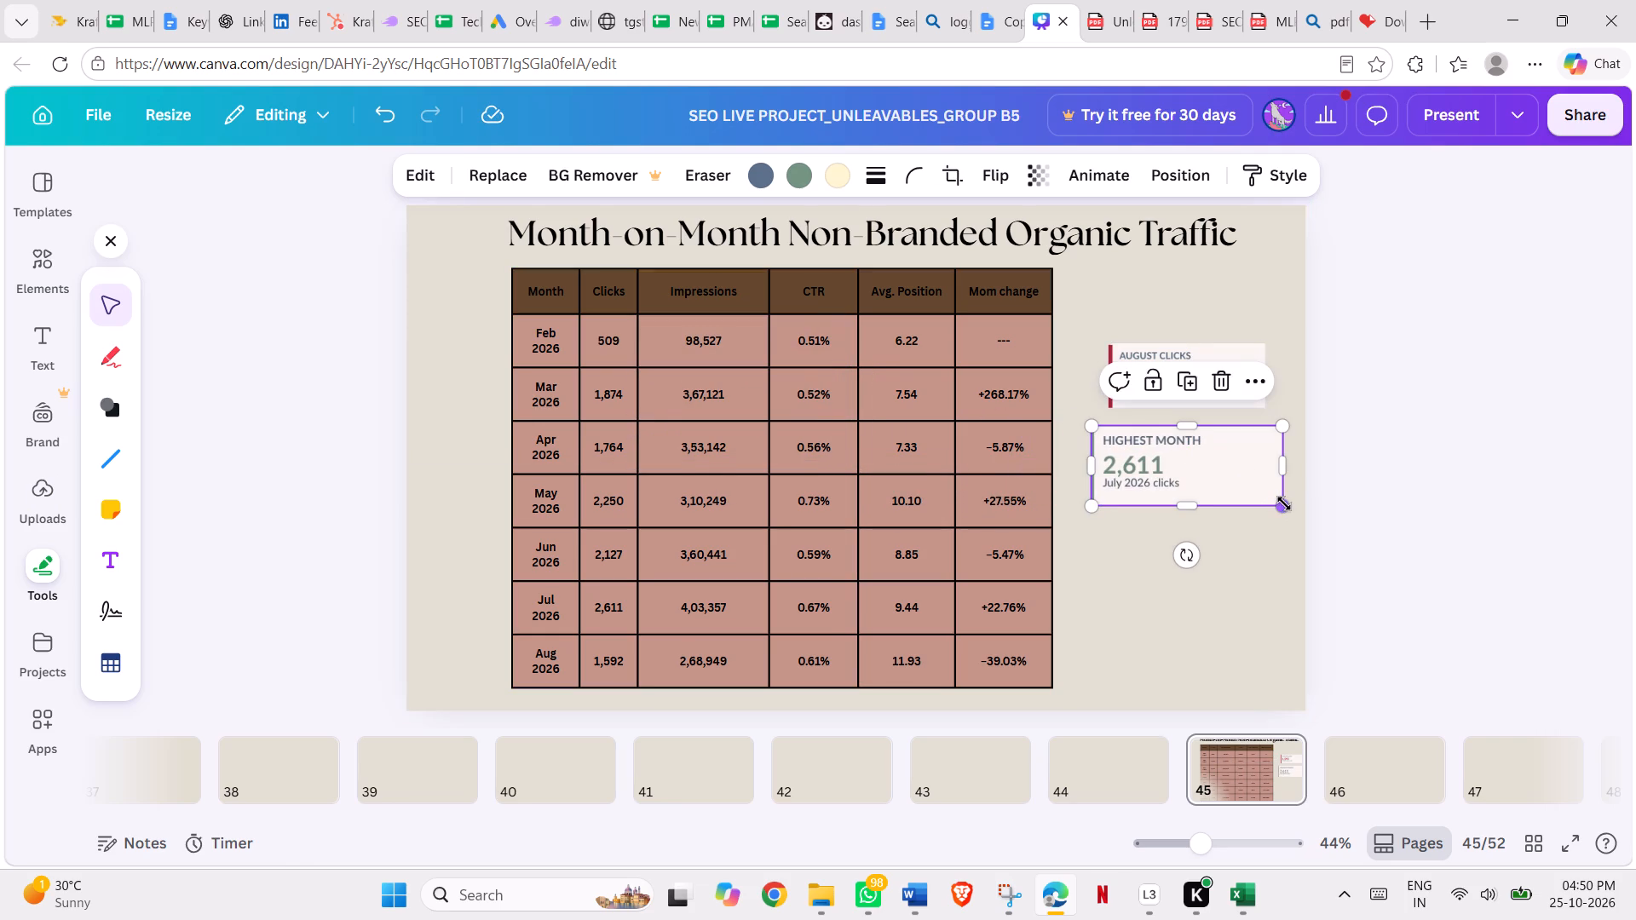
Shrink the Highest Month card to the August Clicks card's width and line up both cards' edges.
{"action": "left_click_drag", "start_coordinate": [1284, 503], "coordinate": [1258, 492]}
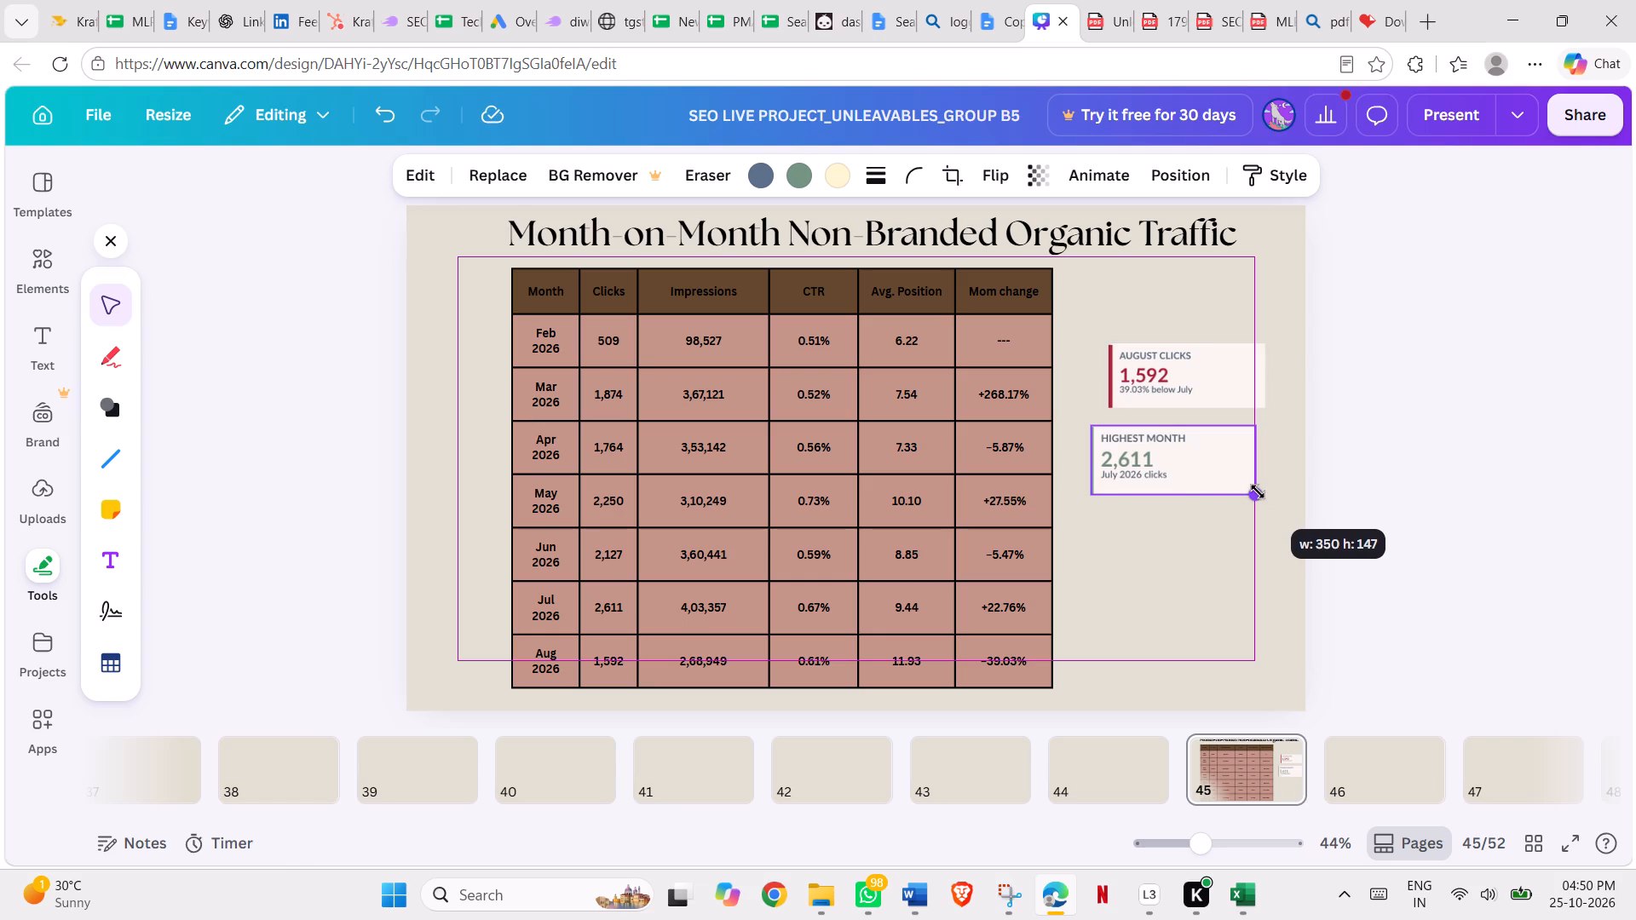
{"action": "left_click_drag", "start_coordinate": [1229, 486], "coordinate": [1244, 486]}
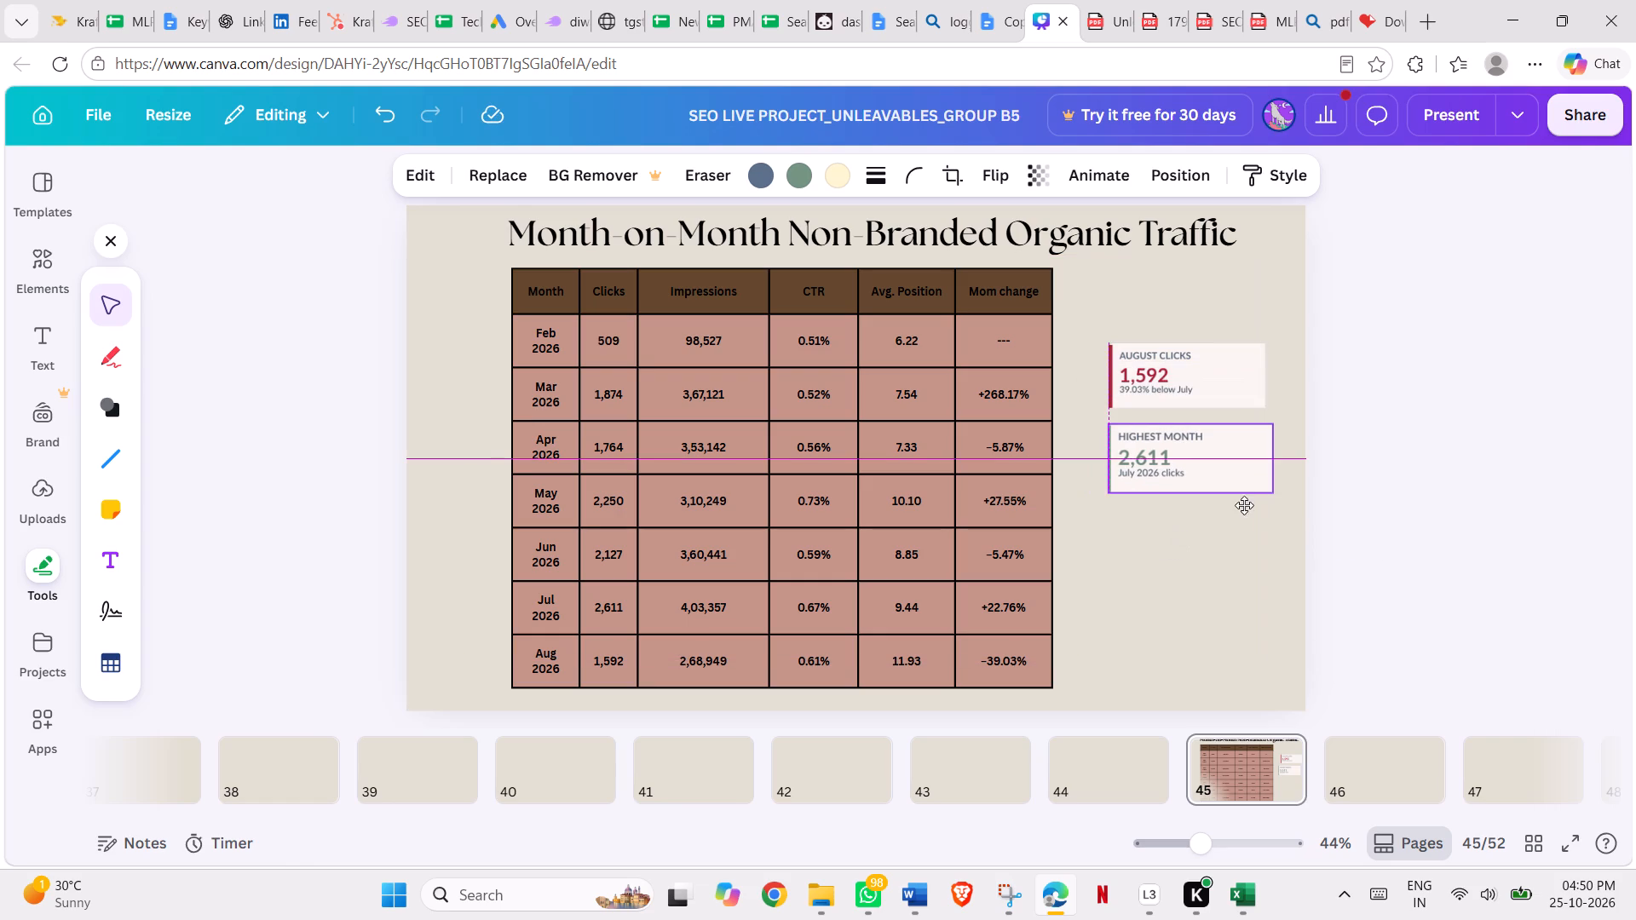
{"action": "left_click", "coordinate": [1235, 463]}
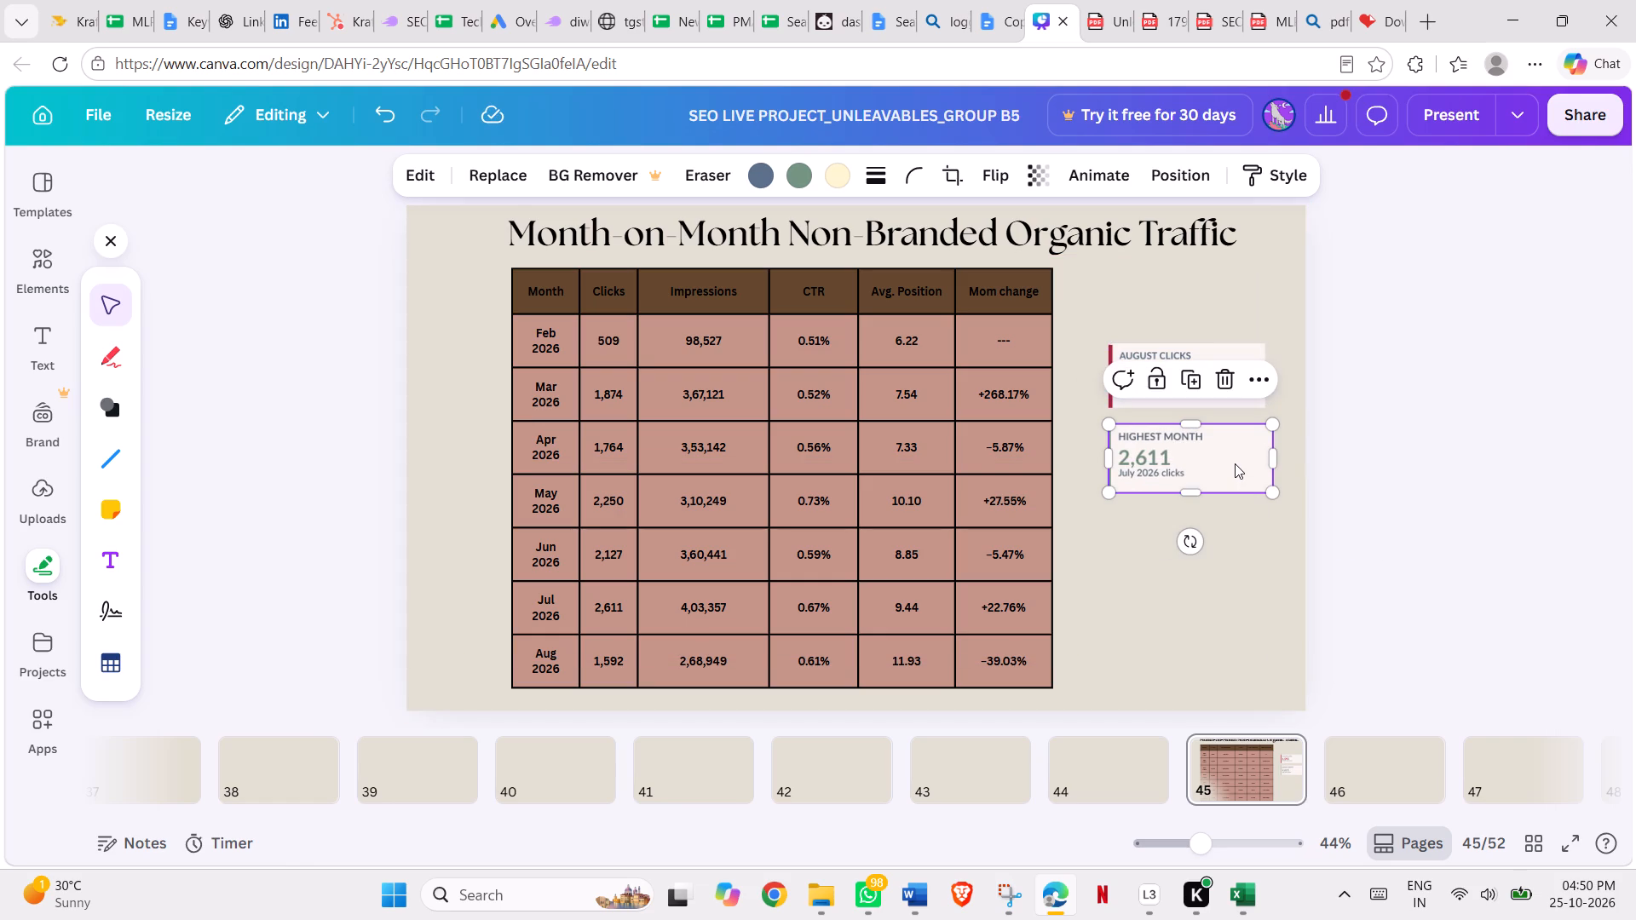
{"action": "left_click", "coordinate": [1249, 555]}
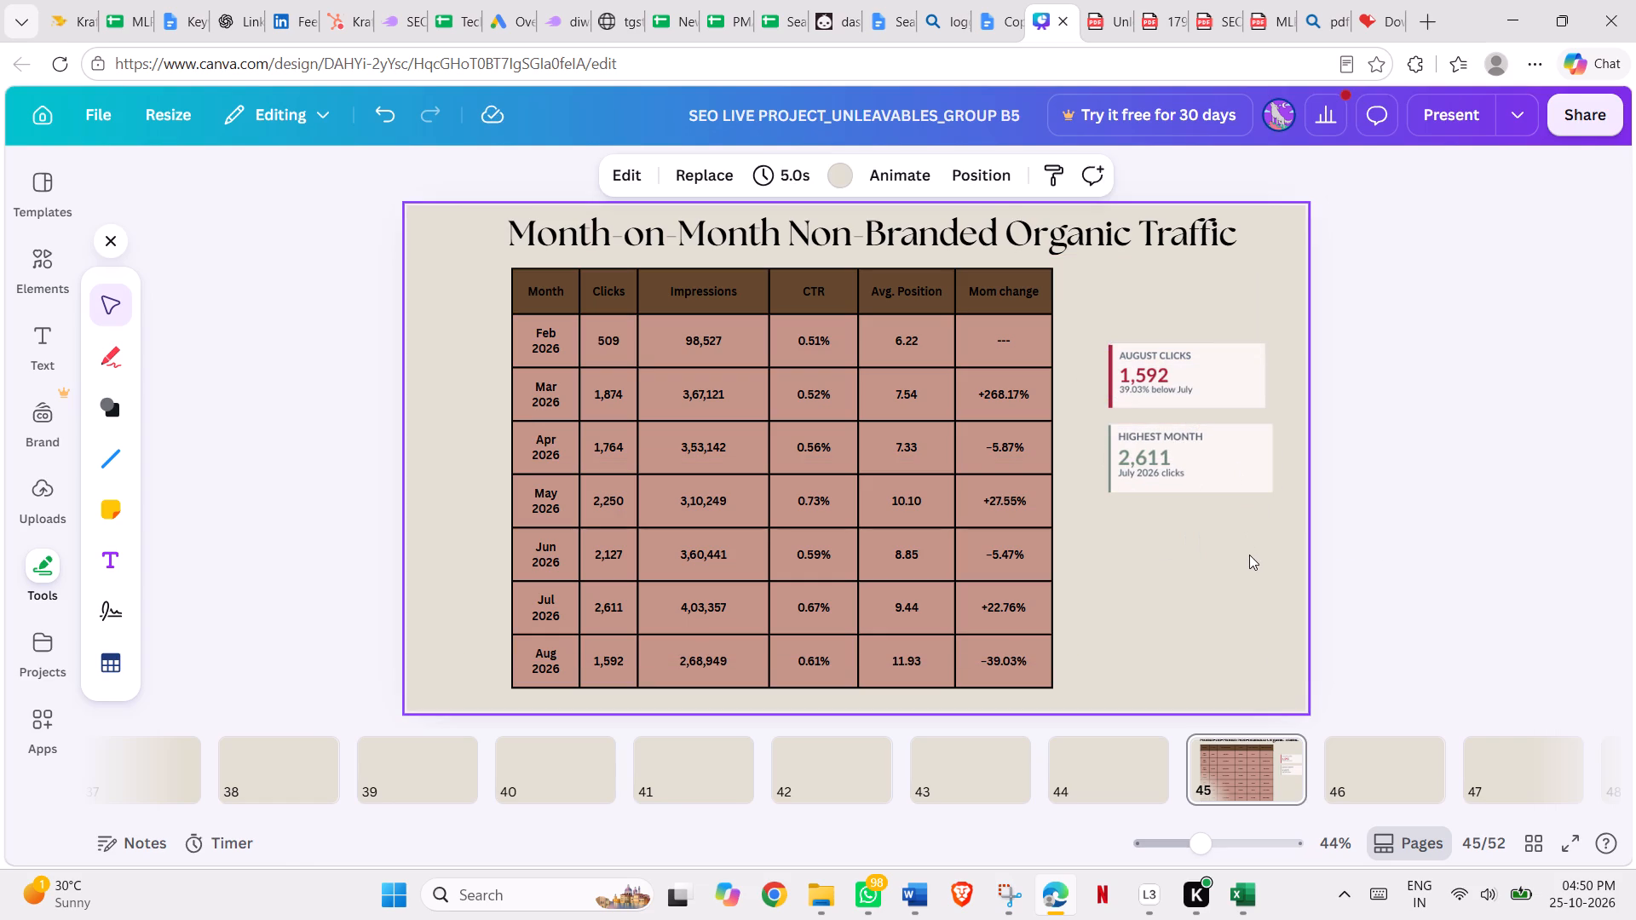
{"action": "left_click", "coordinate": [1246, 482]}
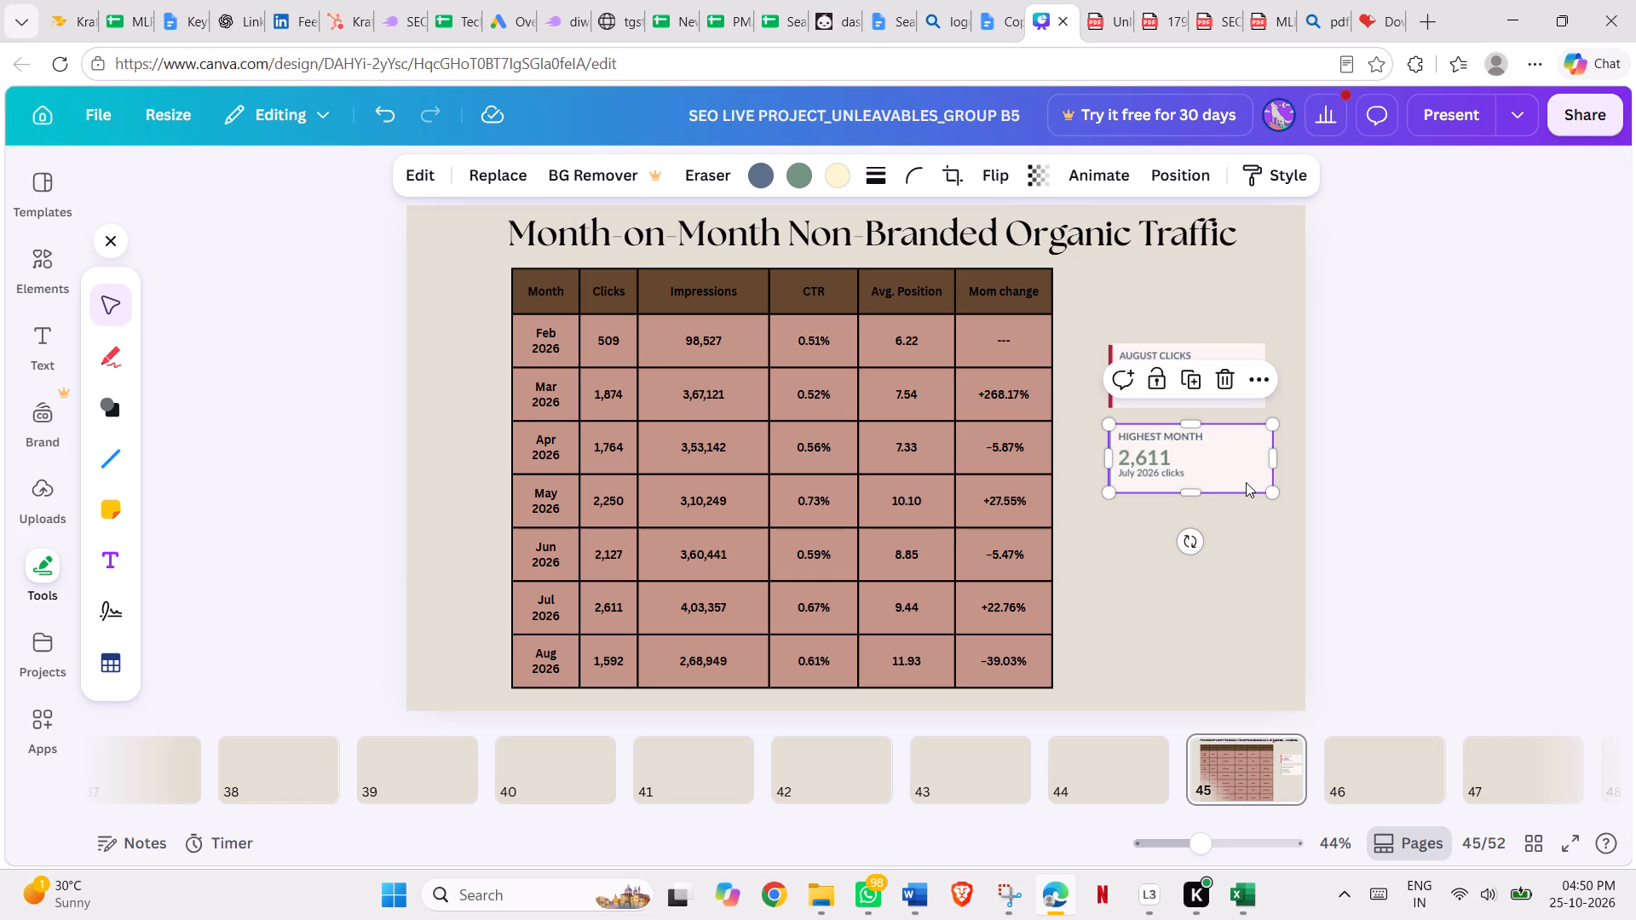
{"action": "left_click", "coordinate": [1276, 491]}
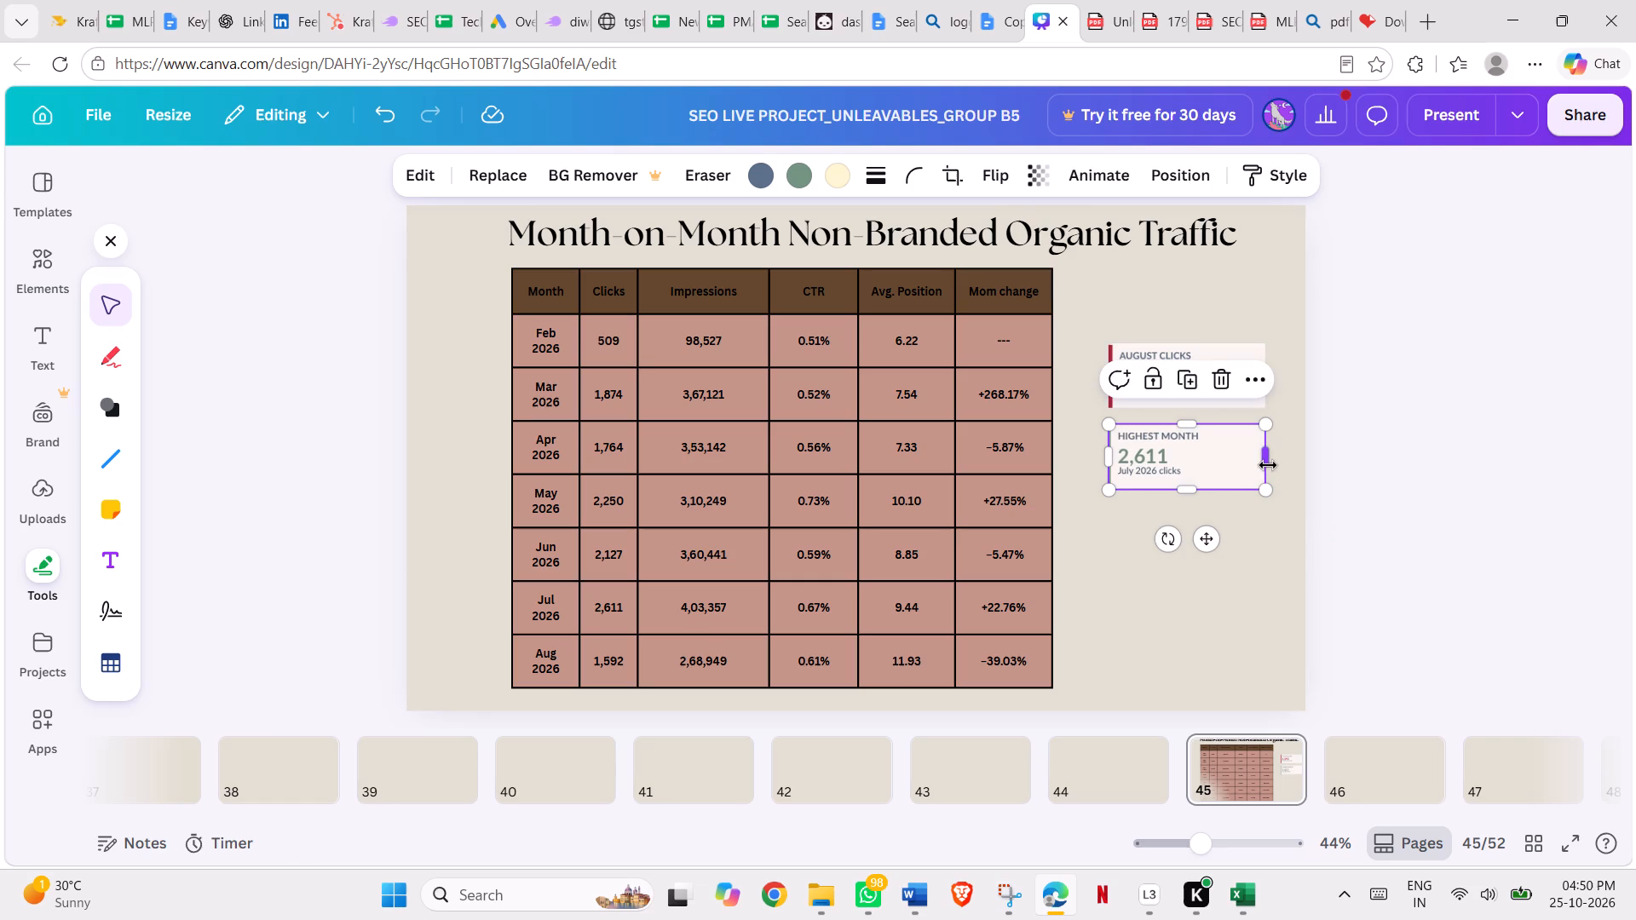
{"action": "left_click", "coordinate": [1268, 465]}
{"action": "left_click", "coordinate": [1263, 555]}
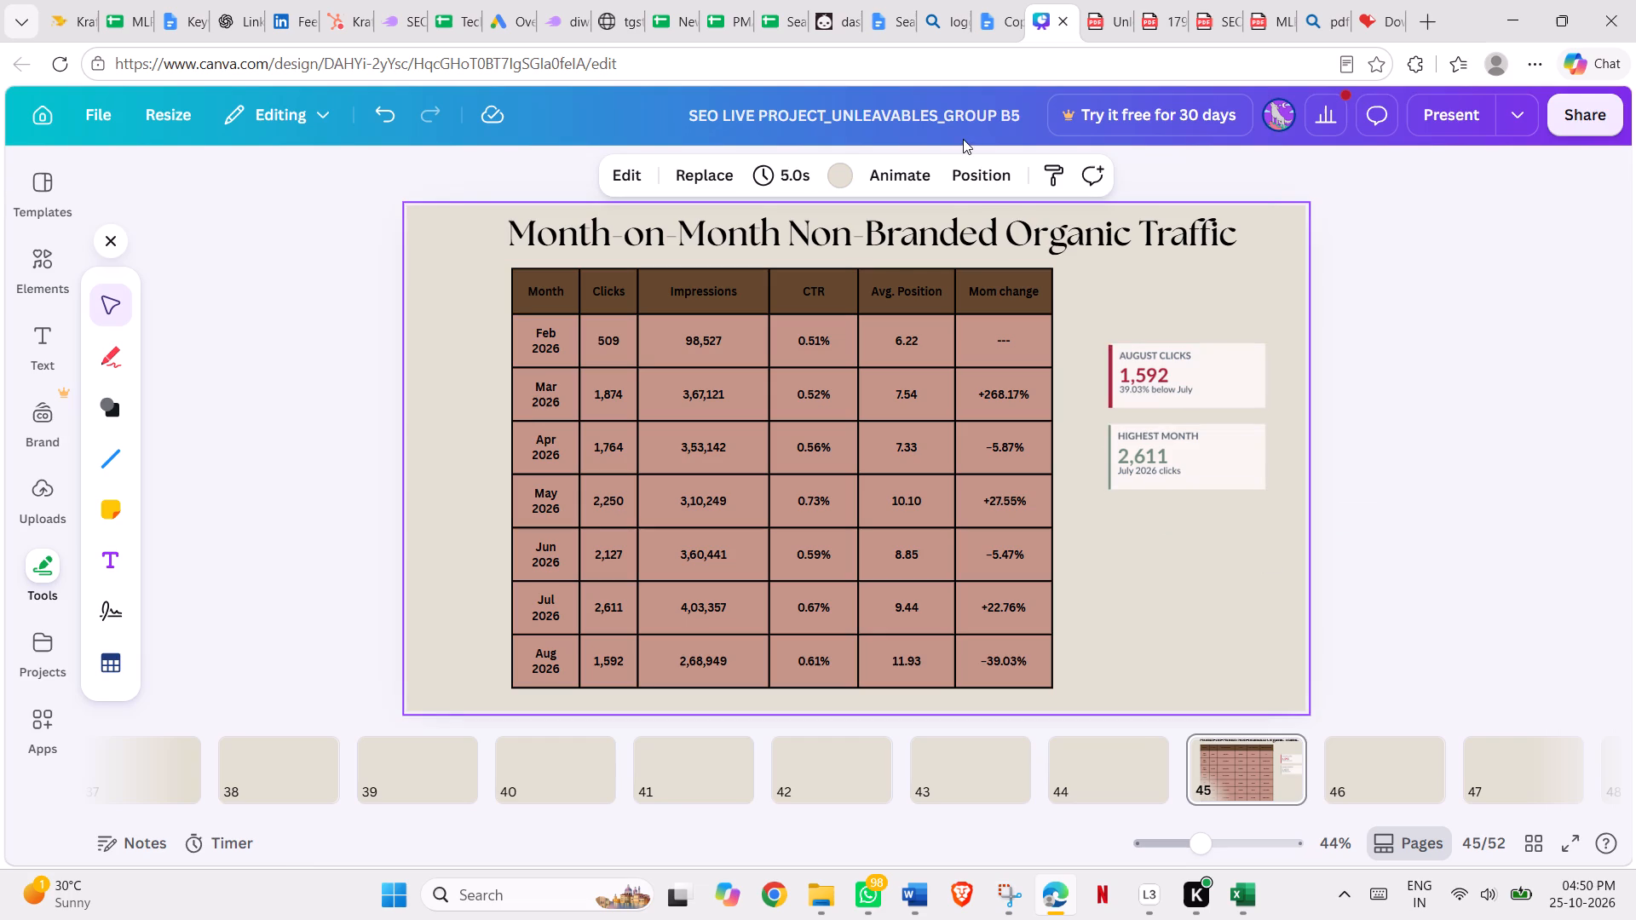
Switch to the Unleavables SEO reporting PDF, snip page 1's Avg. Position Shift card with Snipping Tool and copy the image.
{"action": "left_click", "coordinate": [1105, 15]}
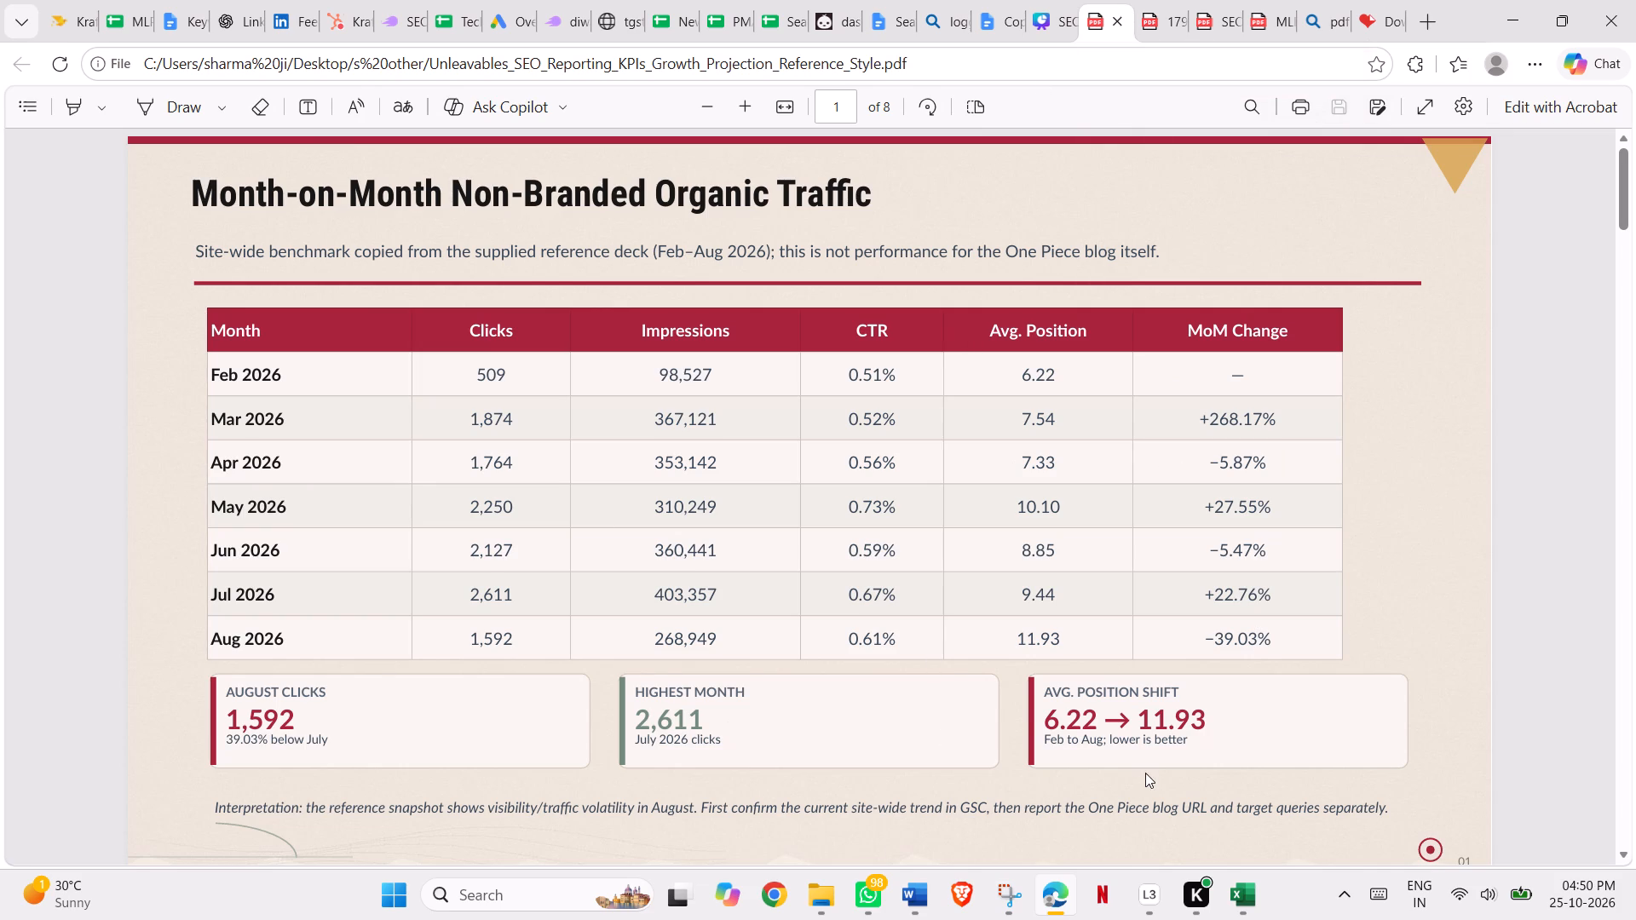
{"action": "left_click", "coordinate": [1015, 904]}
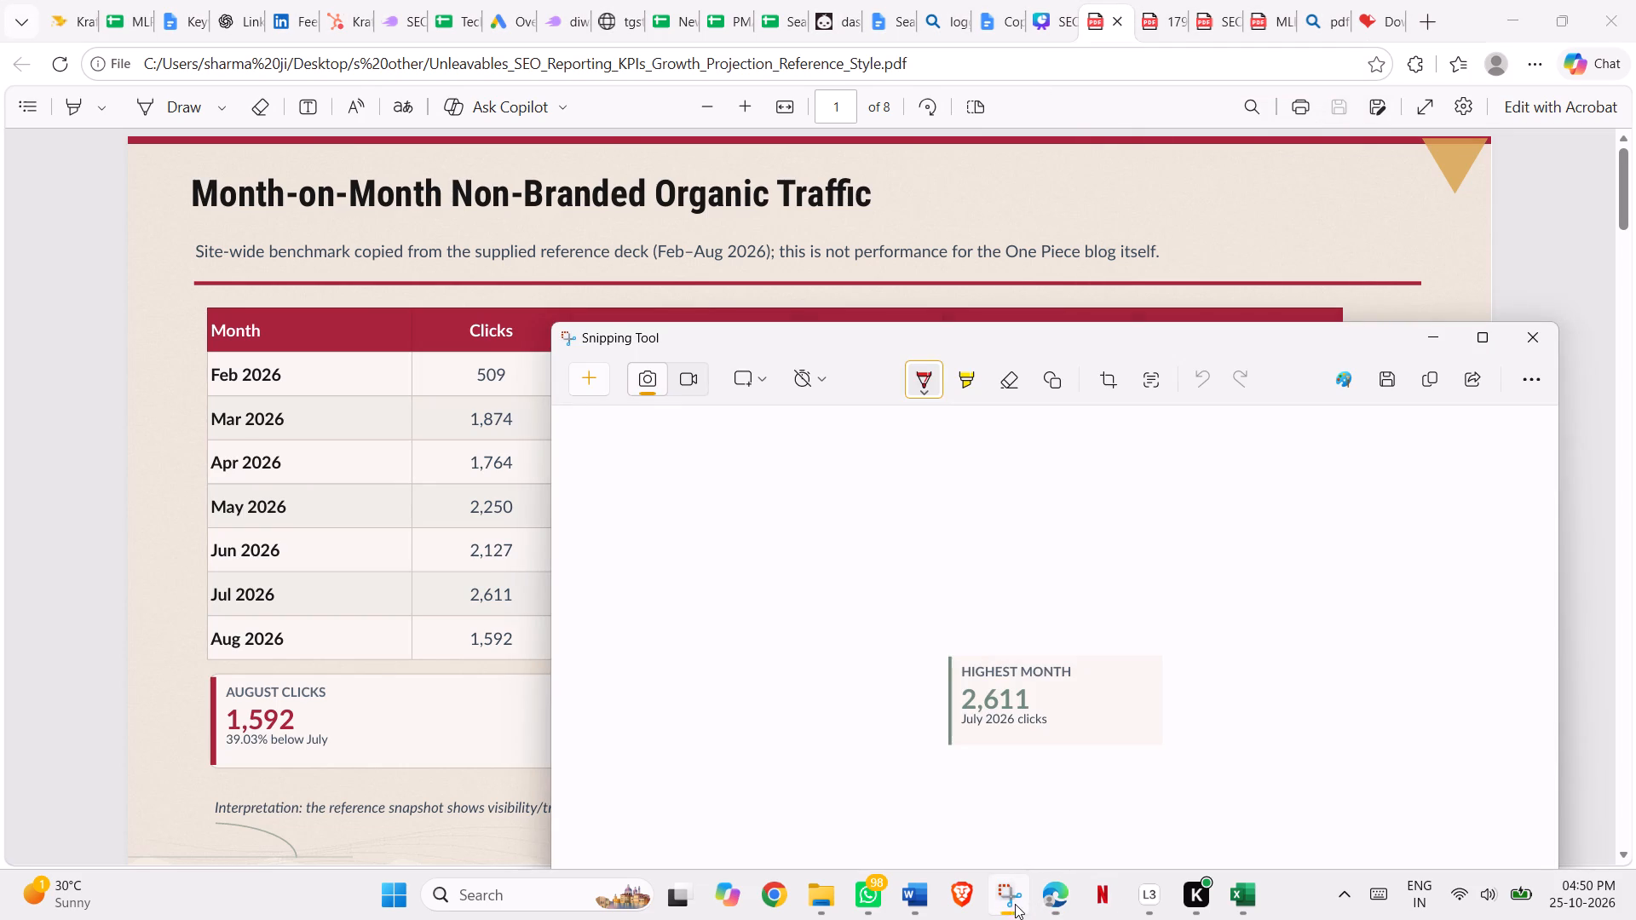
{"action": "left_click", "coordinate": [593, 377]}
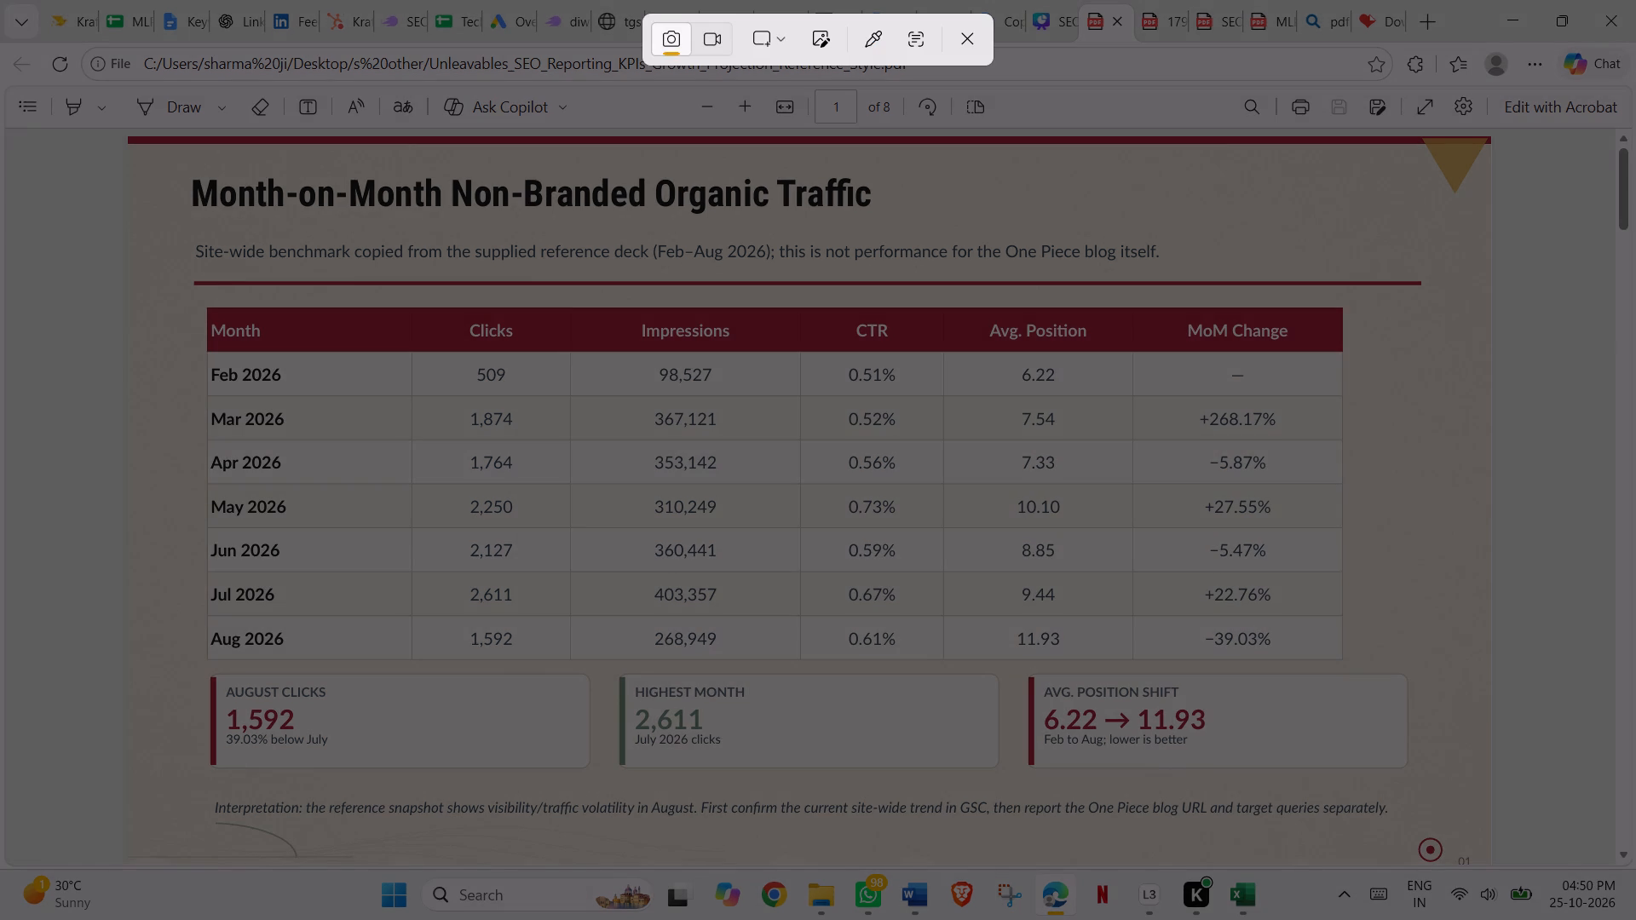
{"action": "left_click_drag", "start_coordinate": [1031, 676], "coordinate": [1259, 742]}
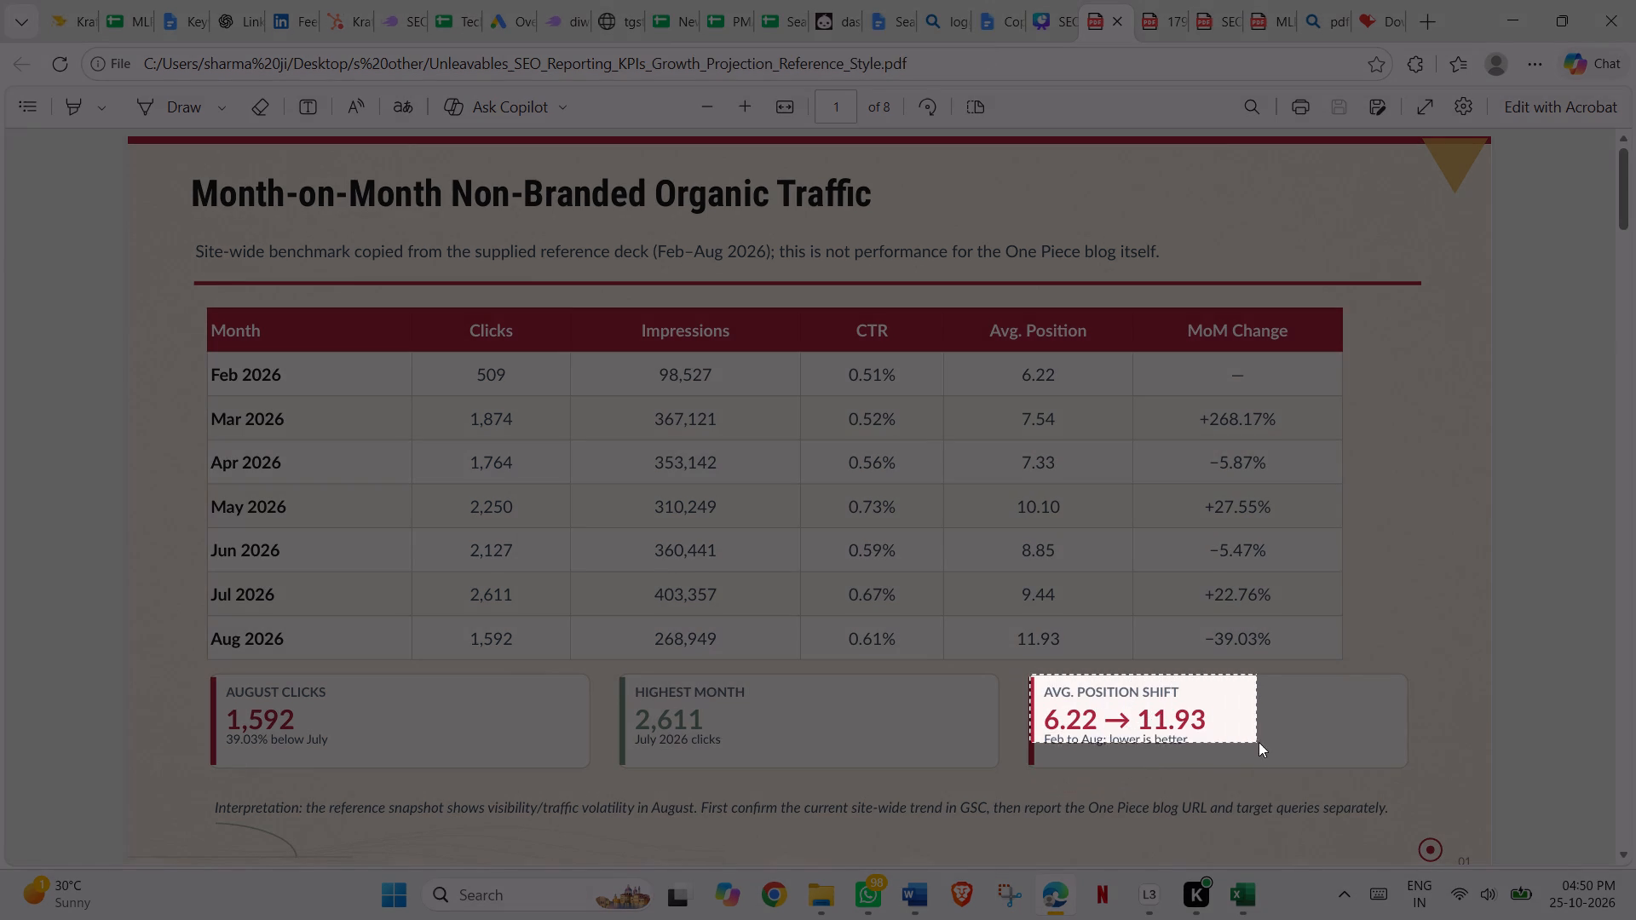
{"action": "left_click_drag", "start_coordinate": [1259, 742], "coordinate": [1254, 766]}
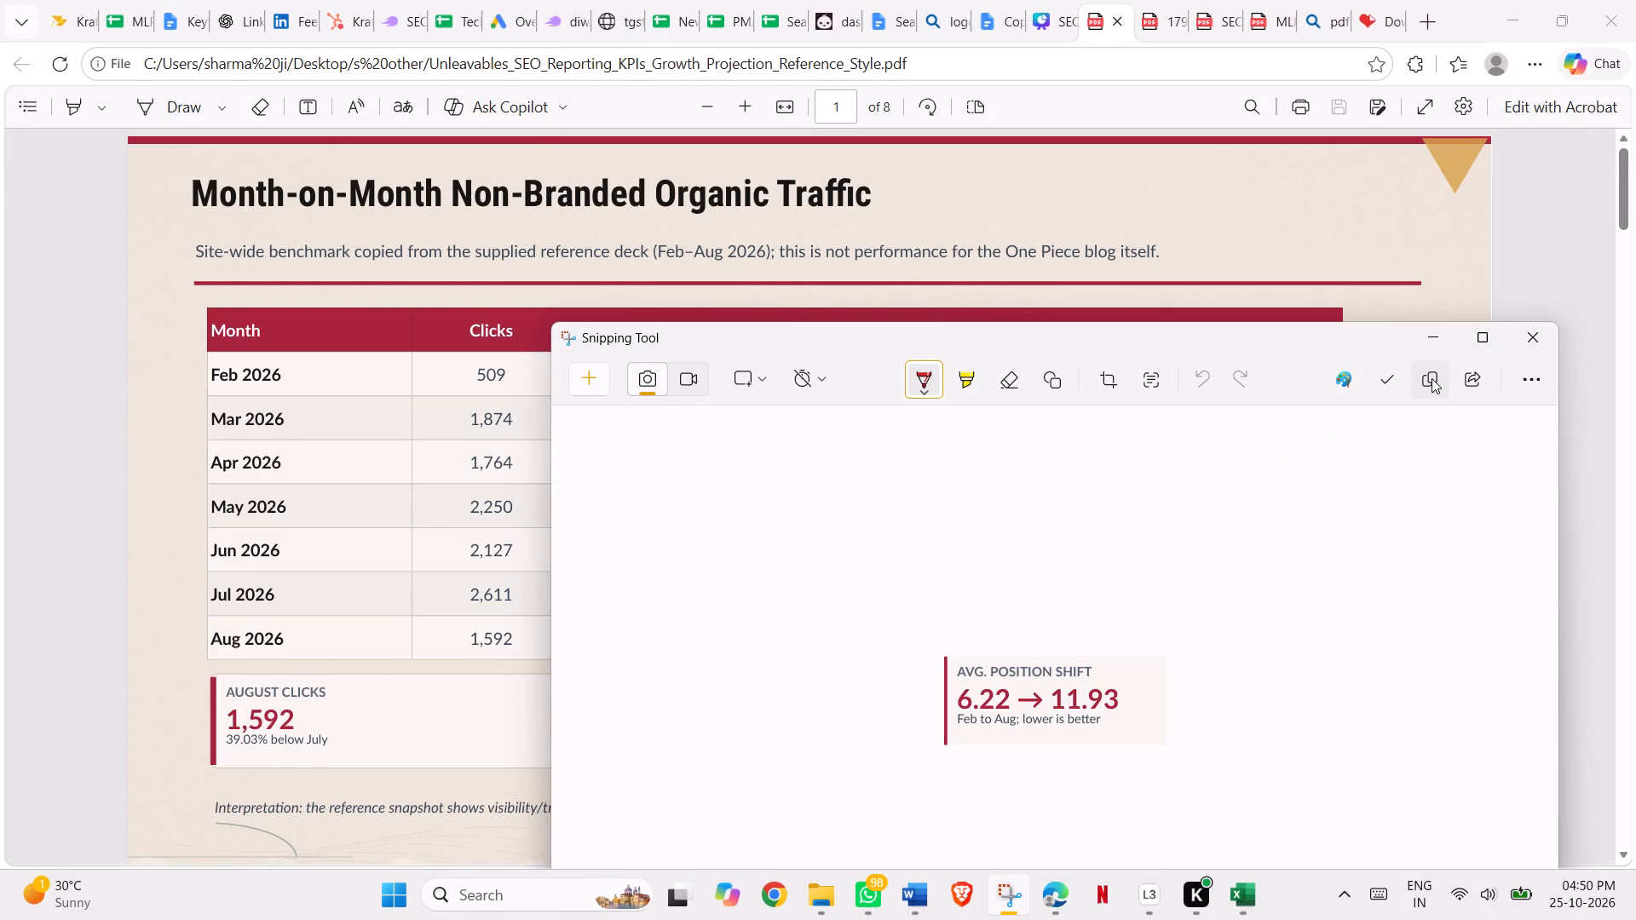
{"action": "left_click", "coordinate": [1431, 378]}
{"action": "left_click", "coordinate": [1550, 221]}
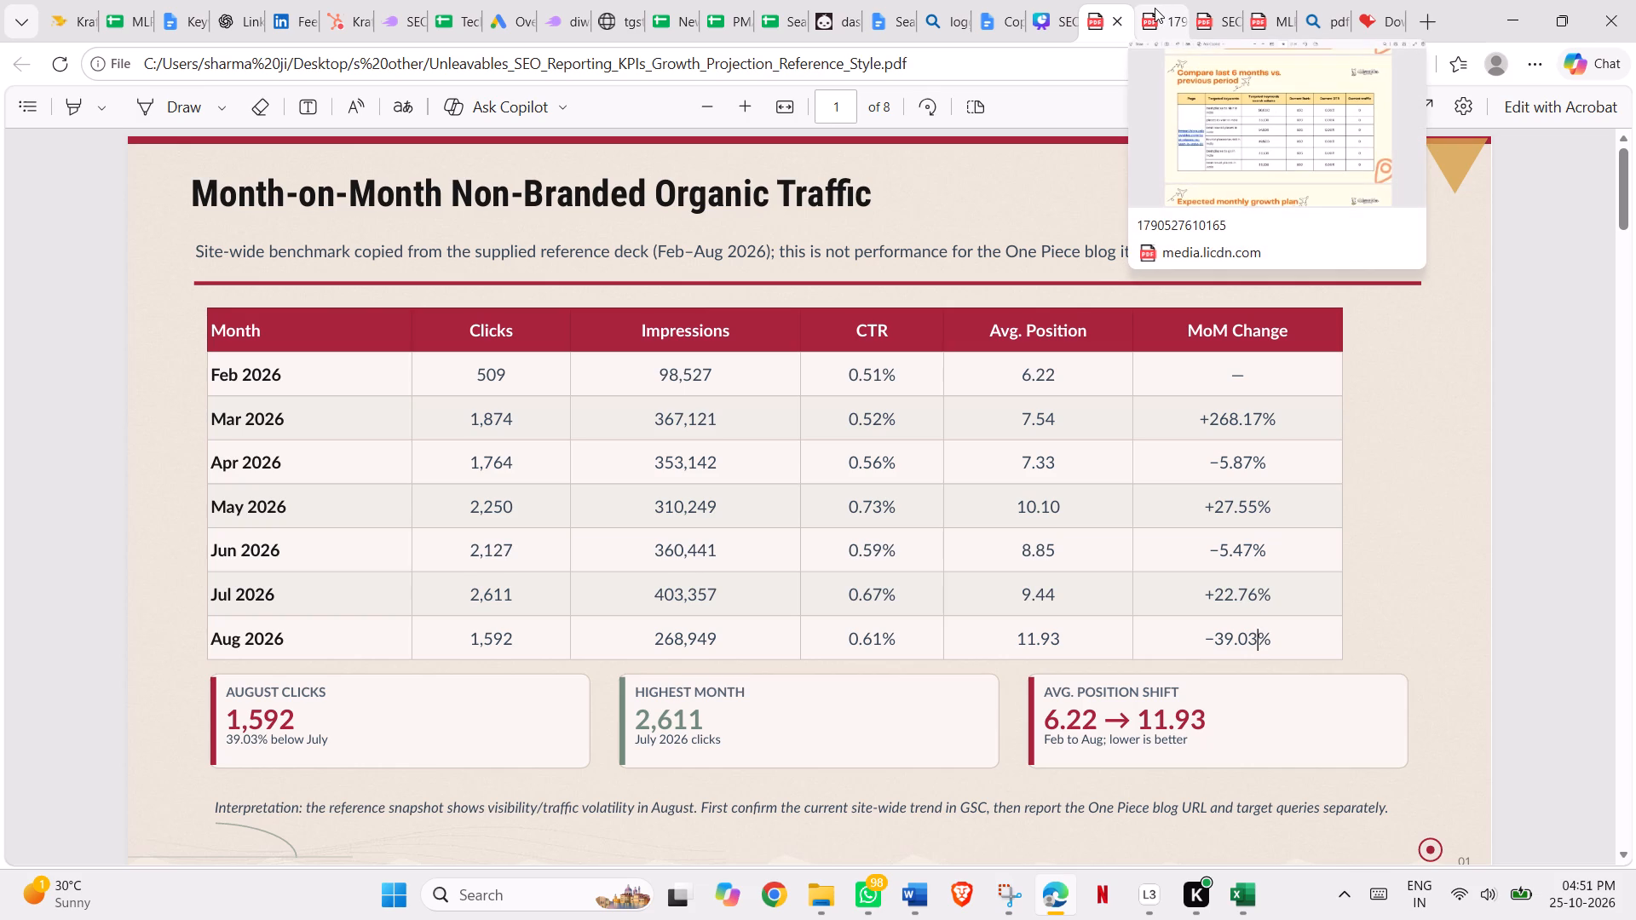
Switch to Canva, paste the Avg. Position Shift card onto page 45, shrink it and move it below the Highest Month card.
{"action": "left_click", "coordinate": [1051, 4]}
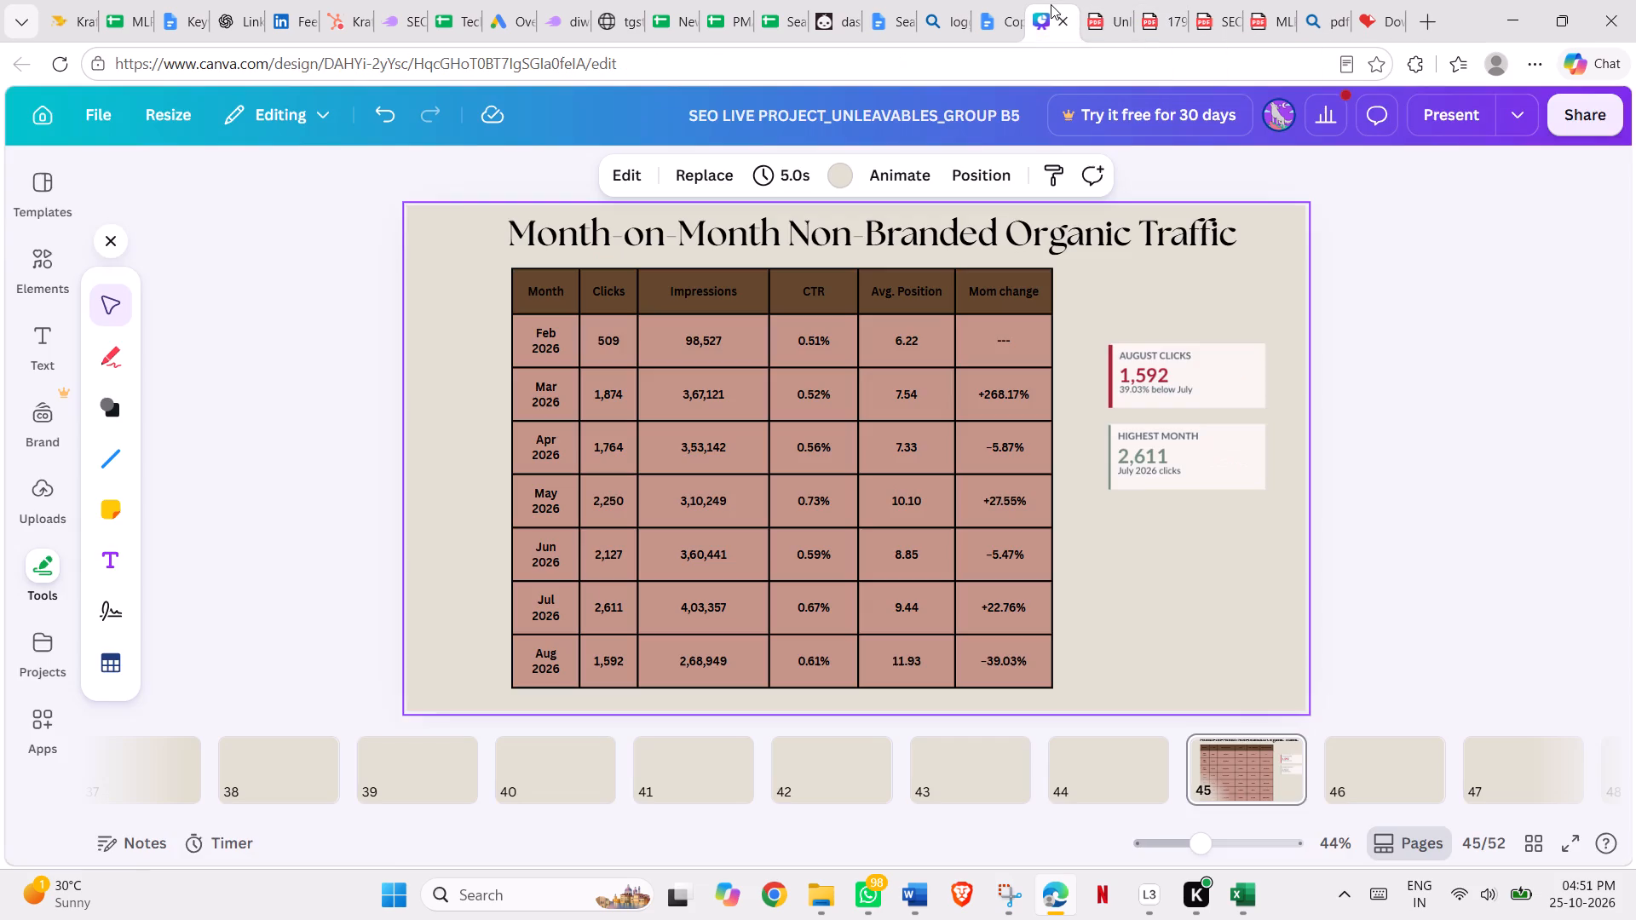
{"action": "left_click", "coordinate": [1161, 565]}
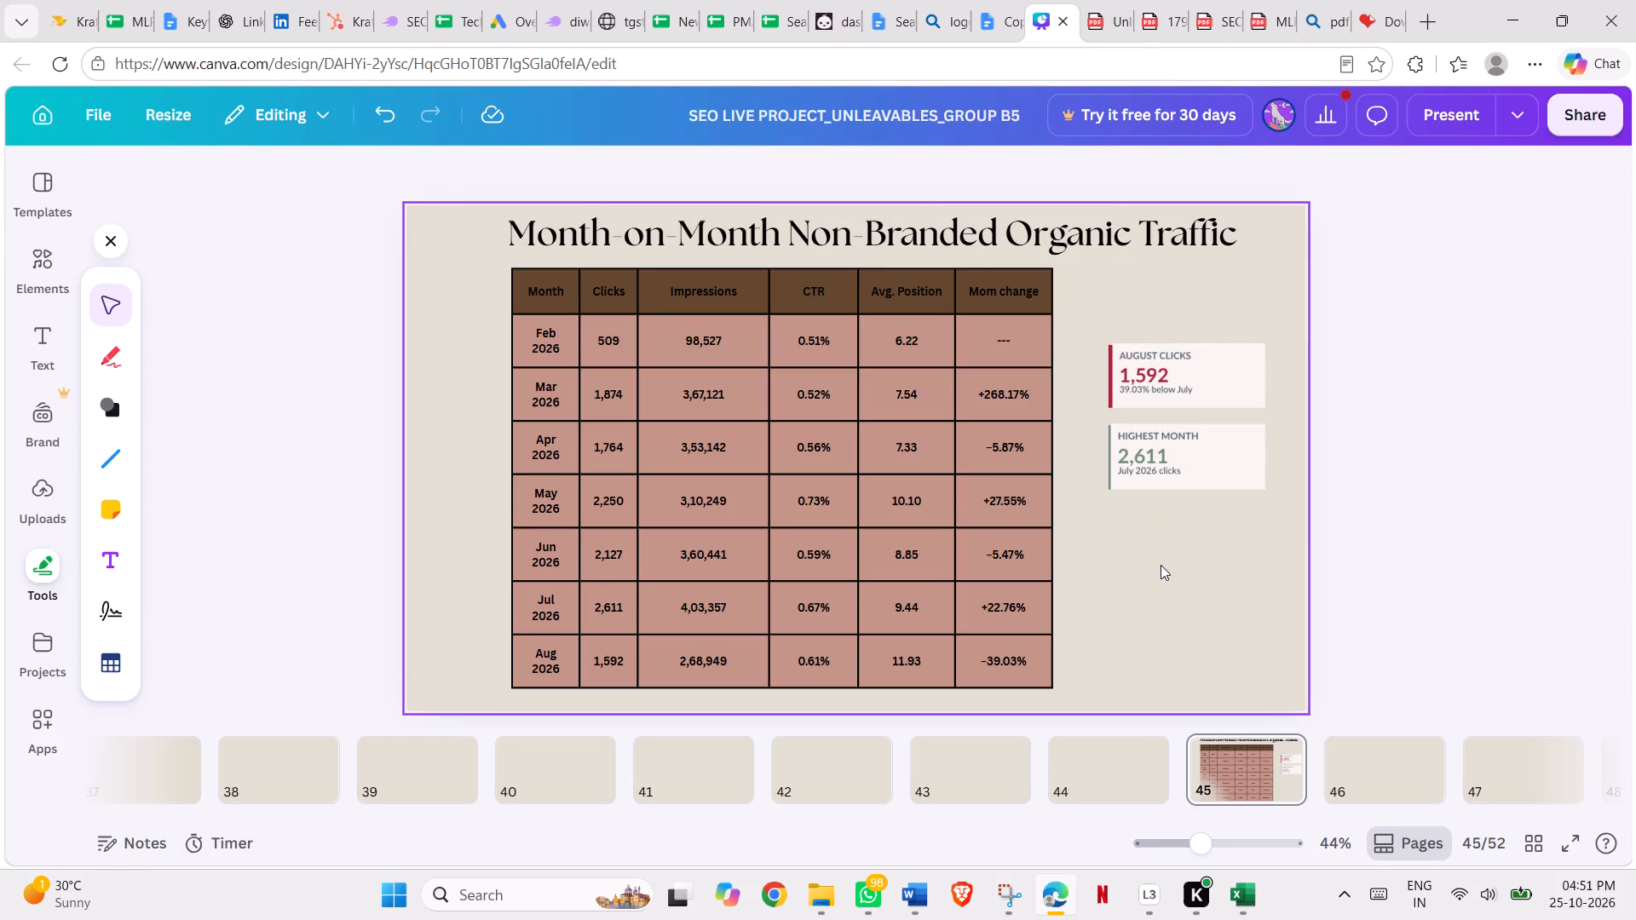
{"action": "key", "text": "ctrl+v"}
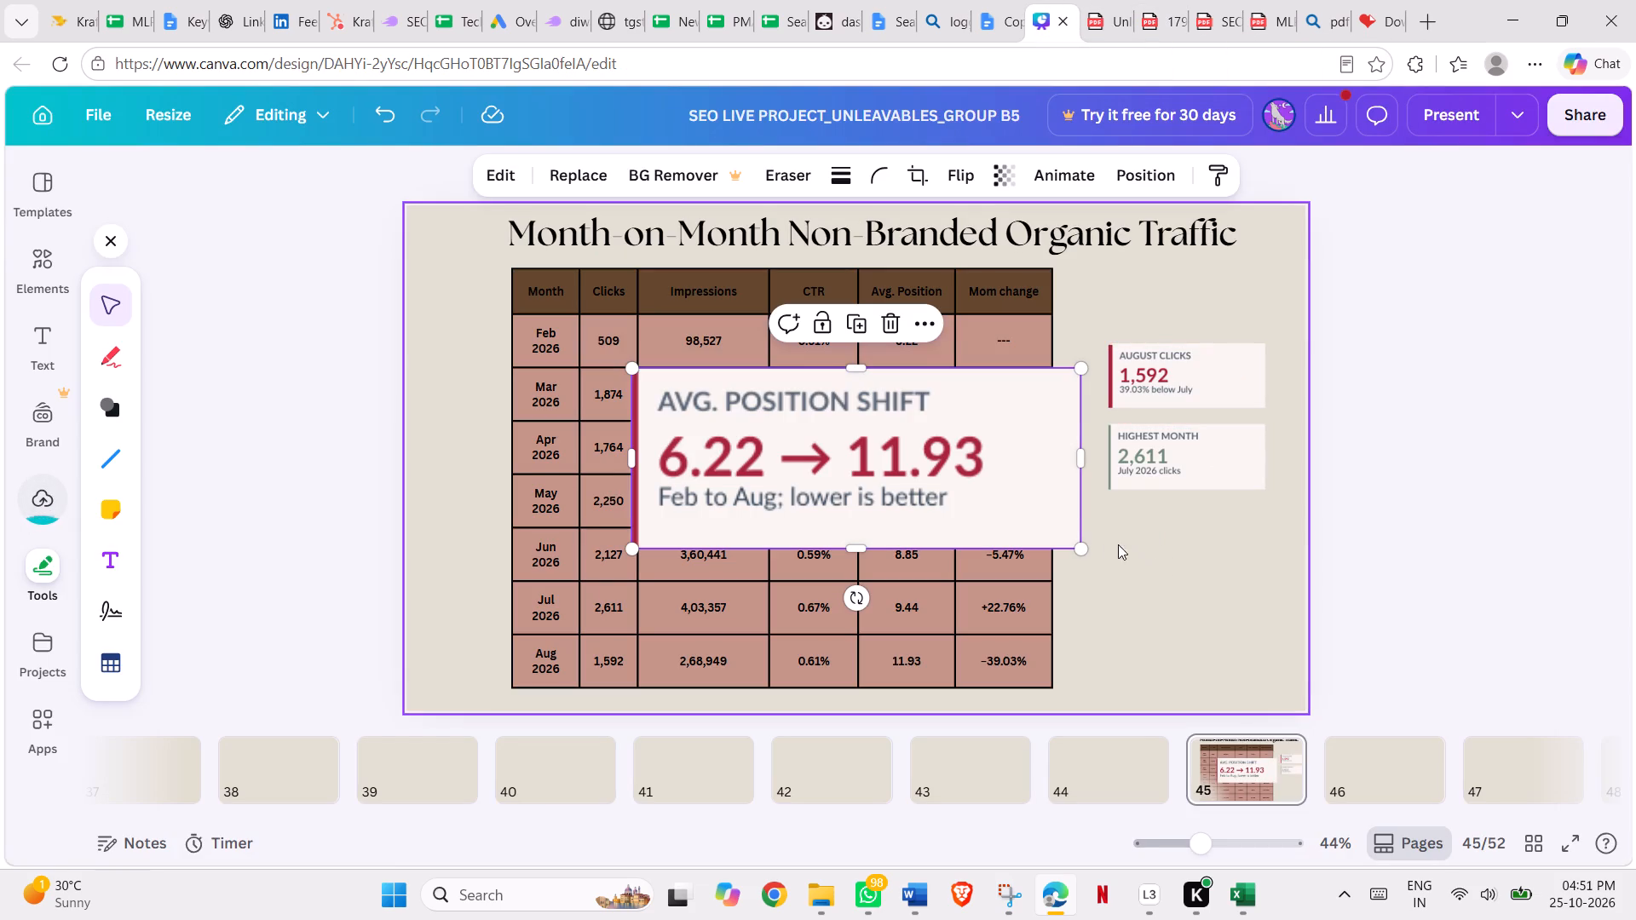
{"action": "left_click_drag", "start_coordinate": [1078, 541], "coordinate": [962, 479]}
{"action": "left_click_drag", "start_coordinate": [959, 496], "coordinate": [852, 449]}
{"action": "left_click_drag", "start_coordinate": [815, 427], "coordinate": [1048, 515]}
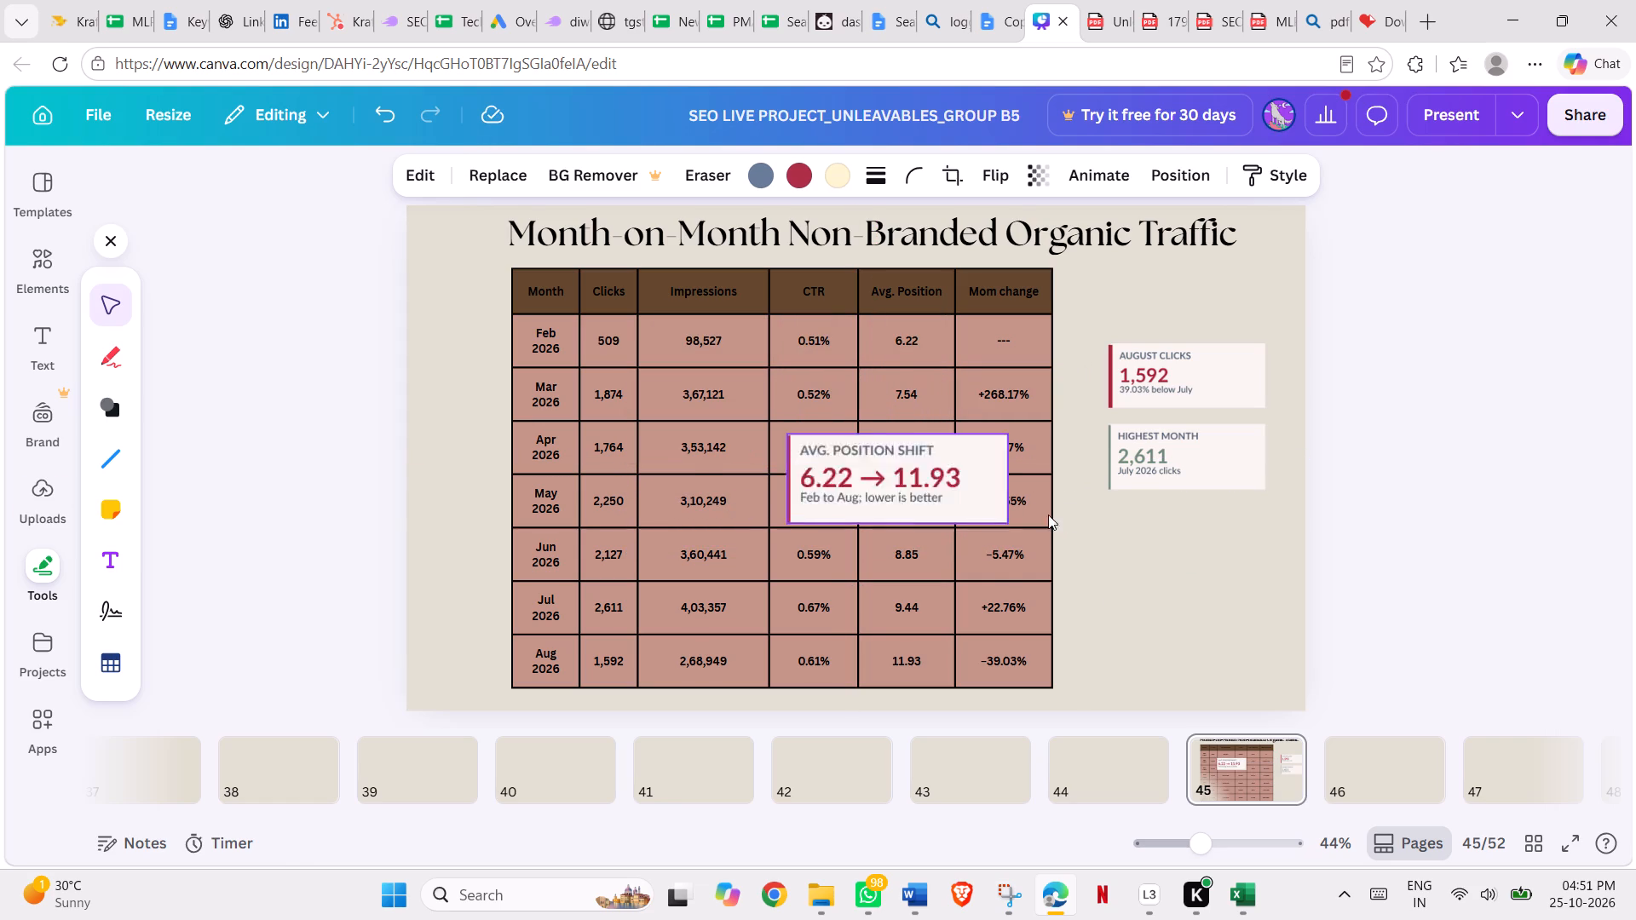
{"action": "left_click_drag", "start_coordinate": [1048, 515], "coordinate": [1267, 572]}
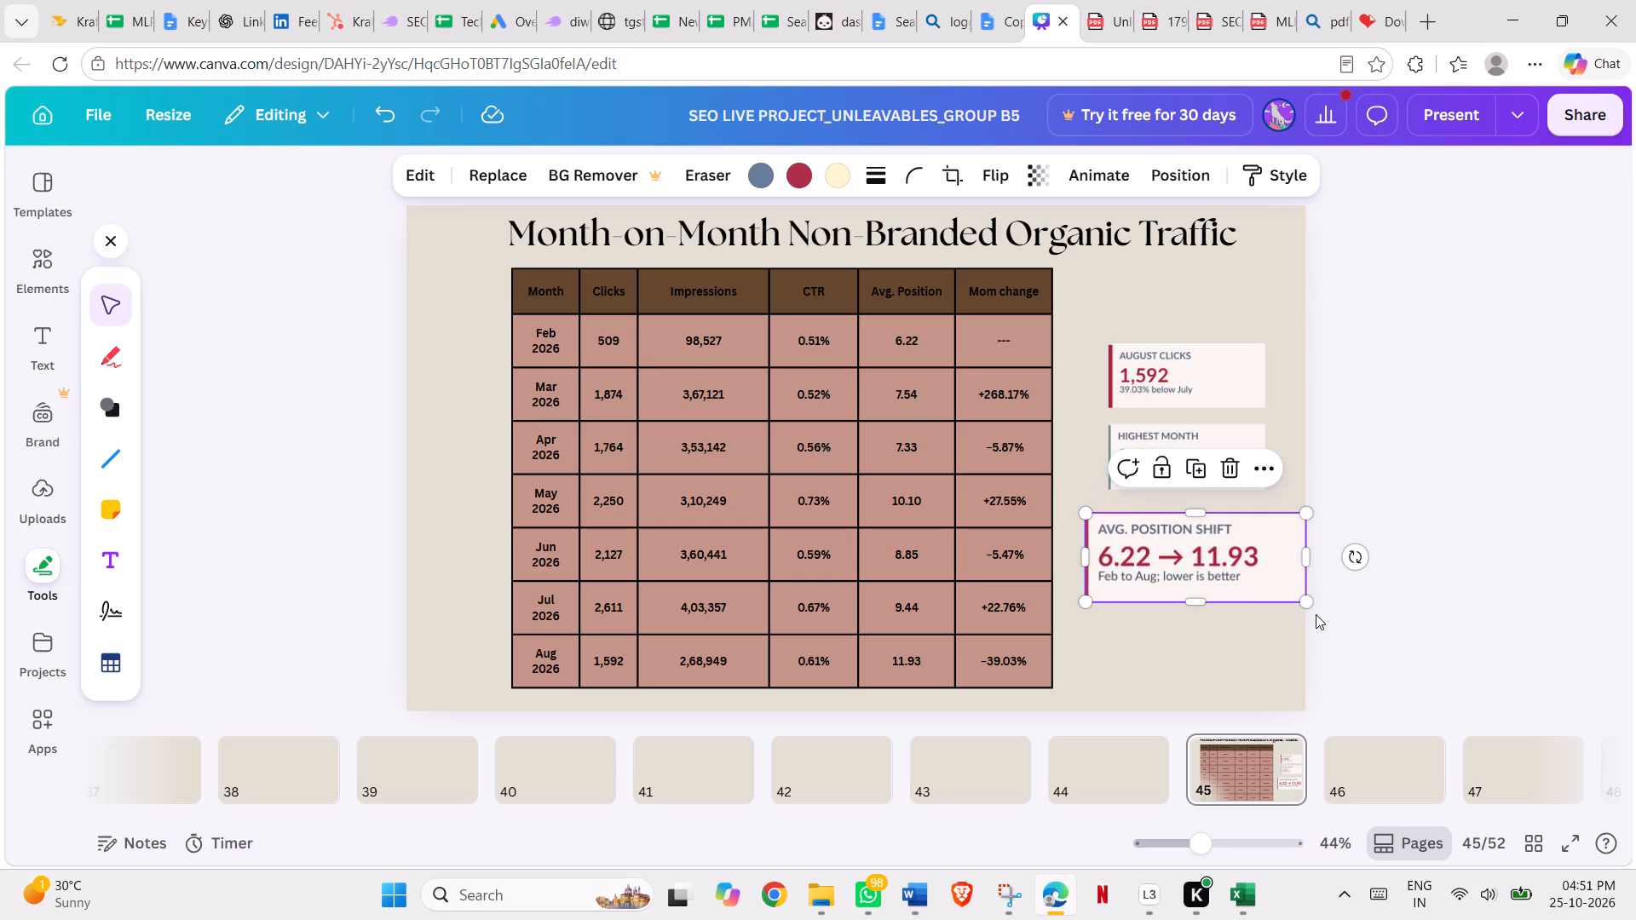
Shrink the Avg. Position Shift card to about 343 × 138, align it with the cards above and tighten the gap beneath Highest Month.
{"action": "left_click_drag", "start_coordinate": [1309, 601], "coordinate": [1272, 583]}
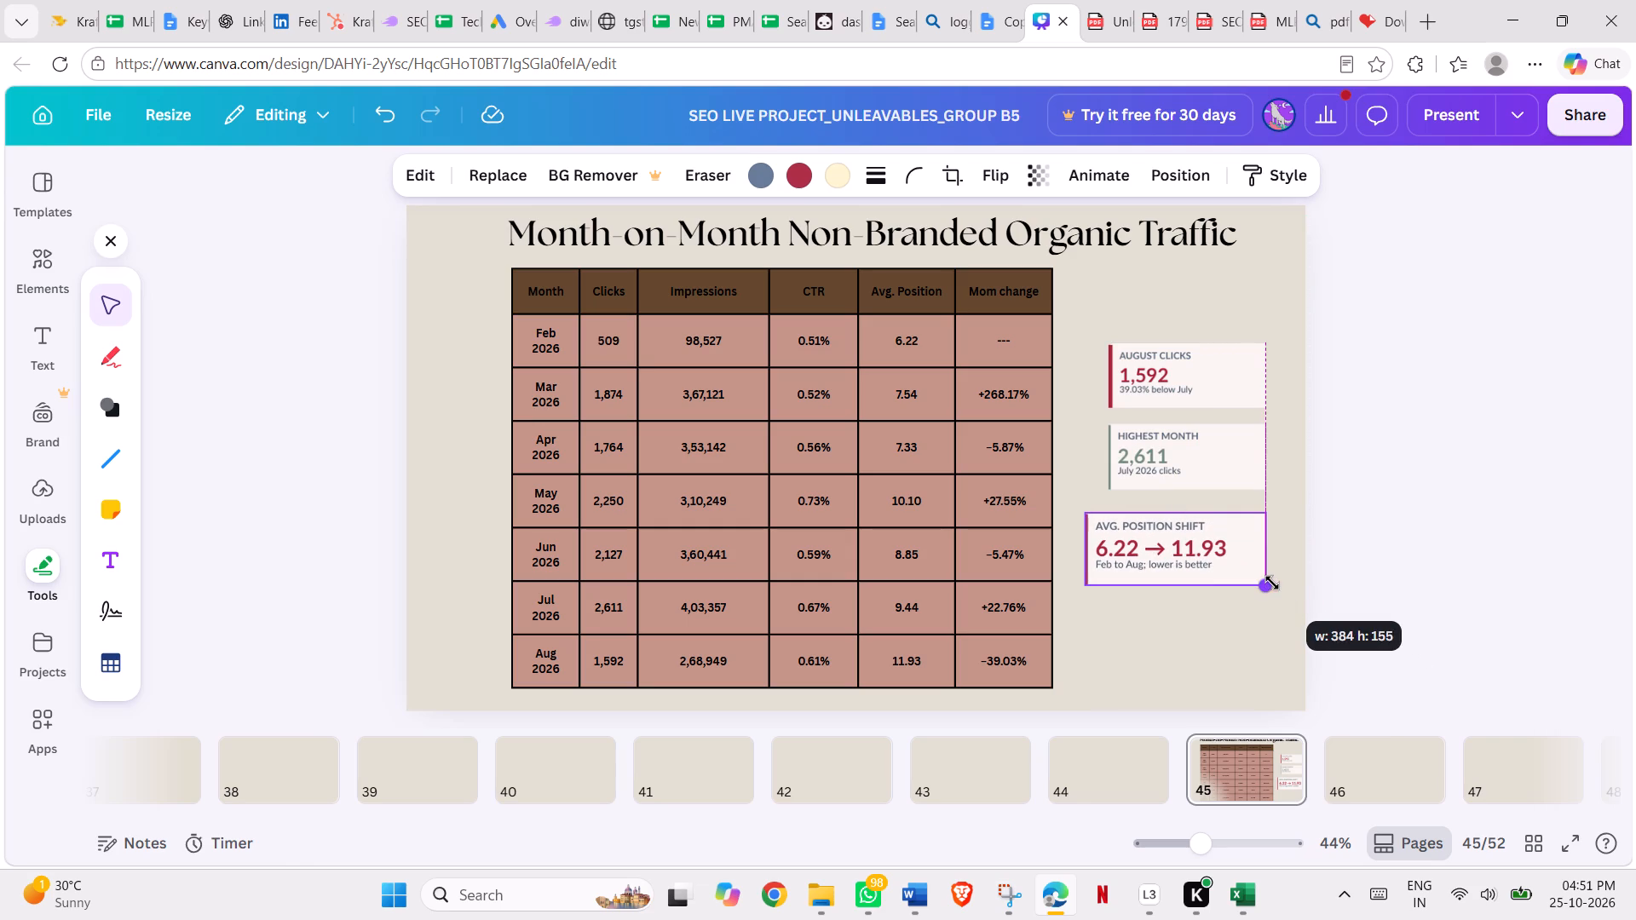
{"action": "left_click_drag", "start_coordinate": [1272, 583], "coordinate": [1247, 575]}
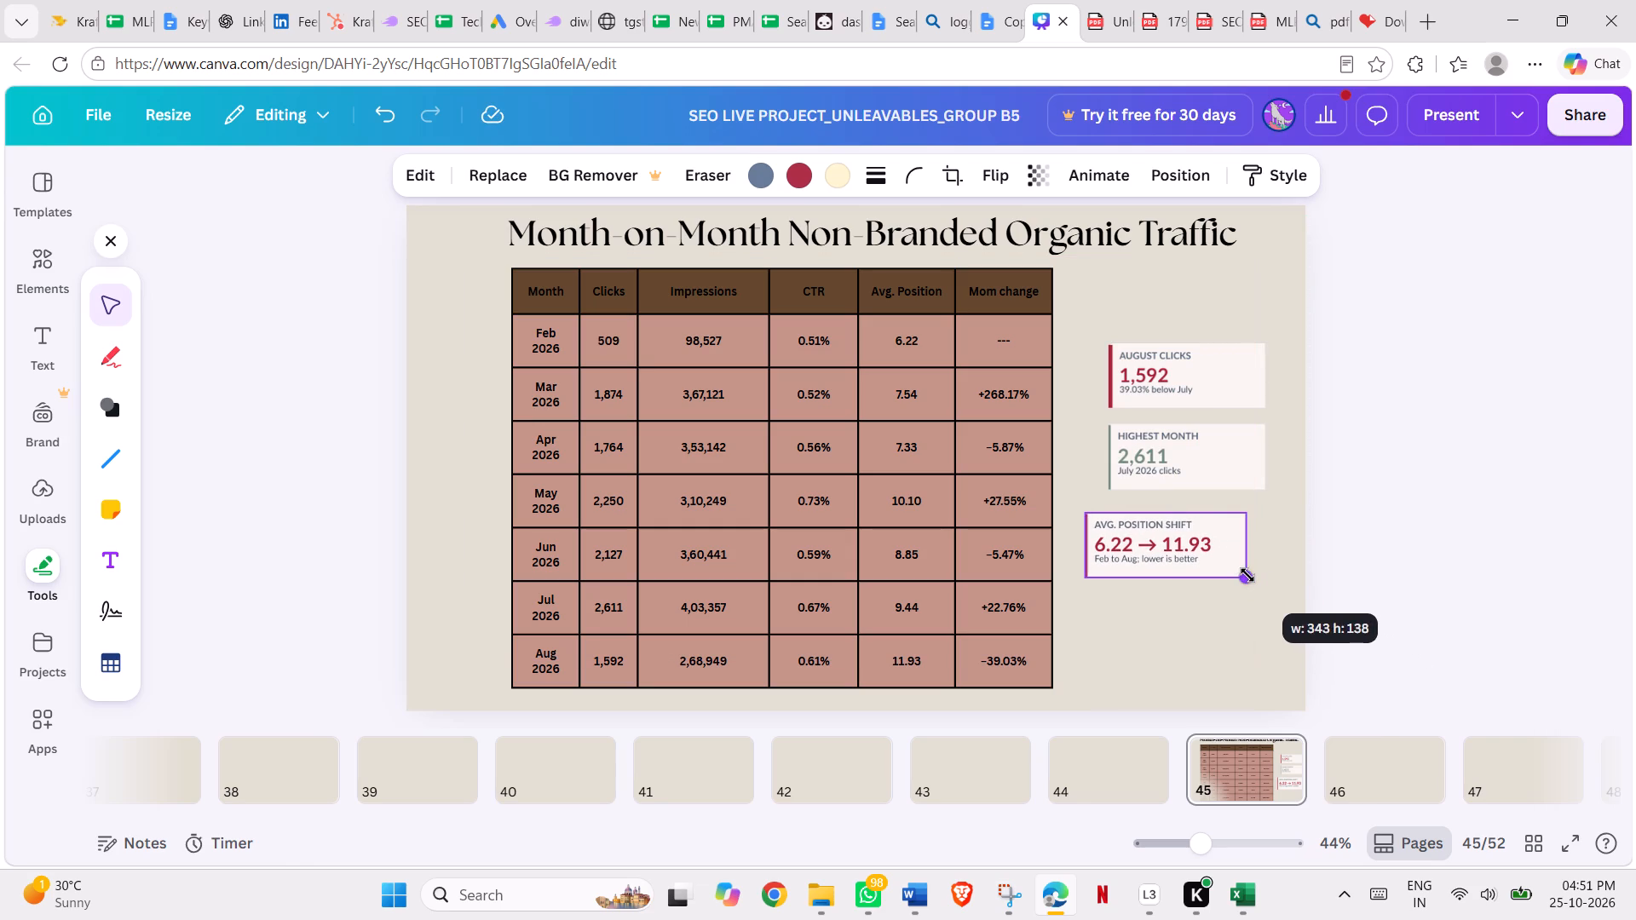
{"action": "left_click_drag", "start_coordinate": [1247, 575], "coordinate": [1247, 574]}
{"action": "left_click_drag", "start_coordinate": [1231, 561], "coordinate": [1255, 561]}
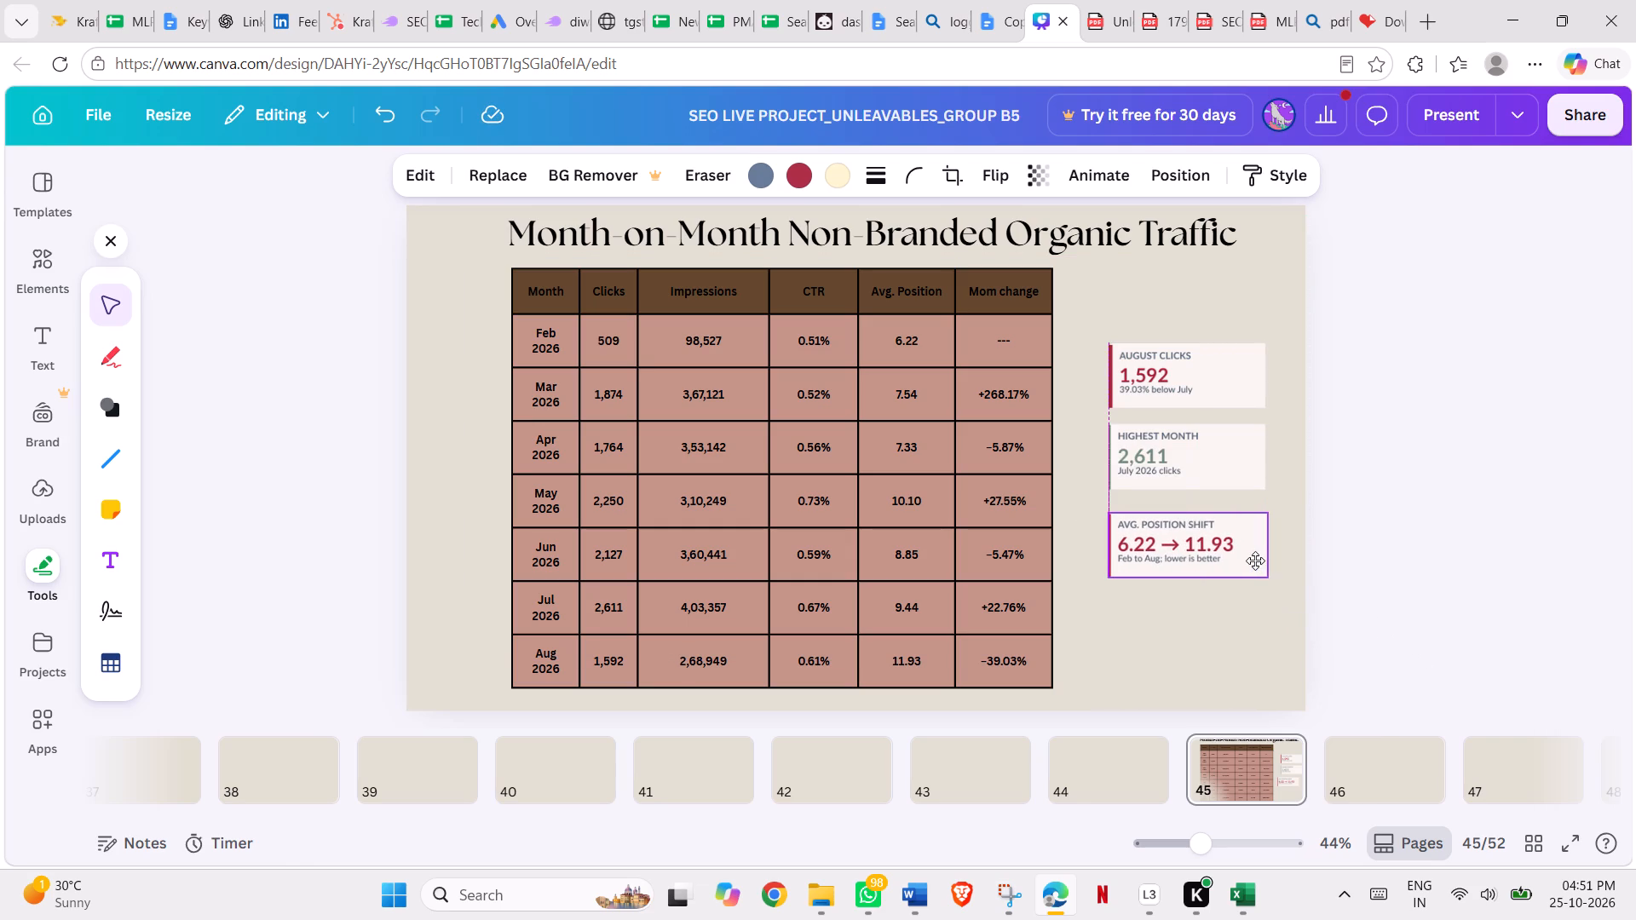
{"action": "left_click_drag", "start_coordinate": [1255, 561], "coordinate": [1253, 561]}
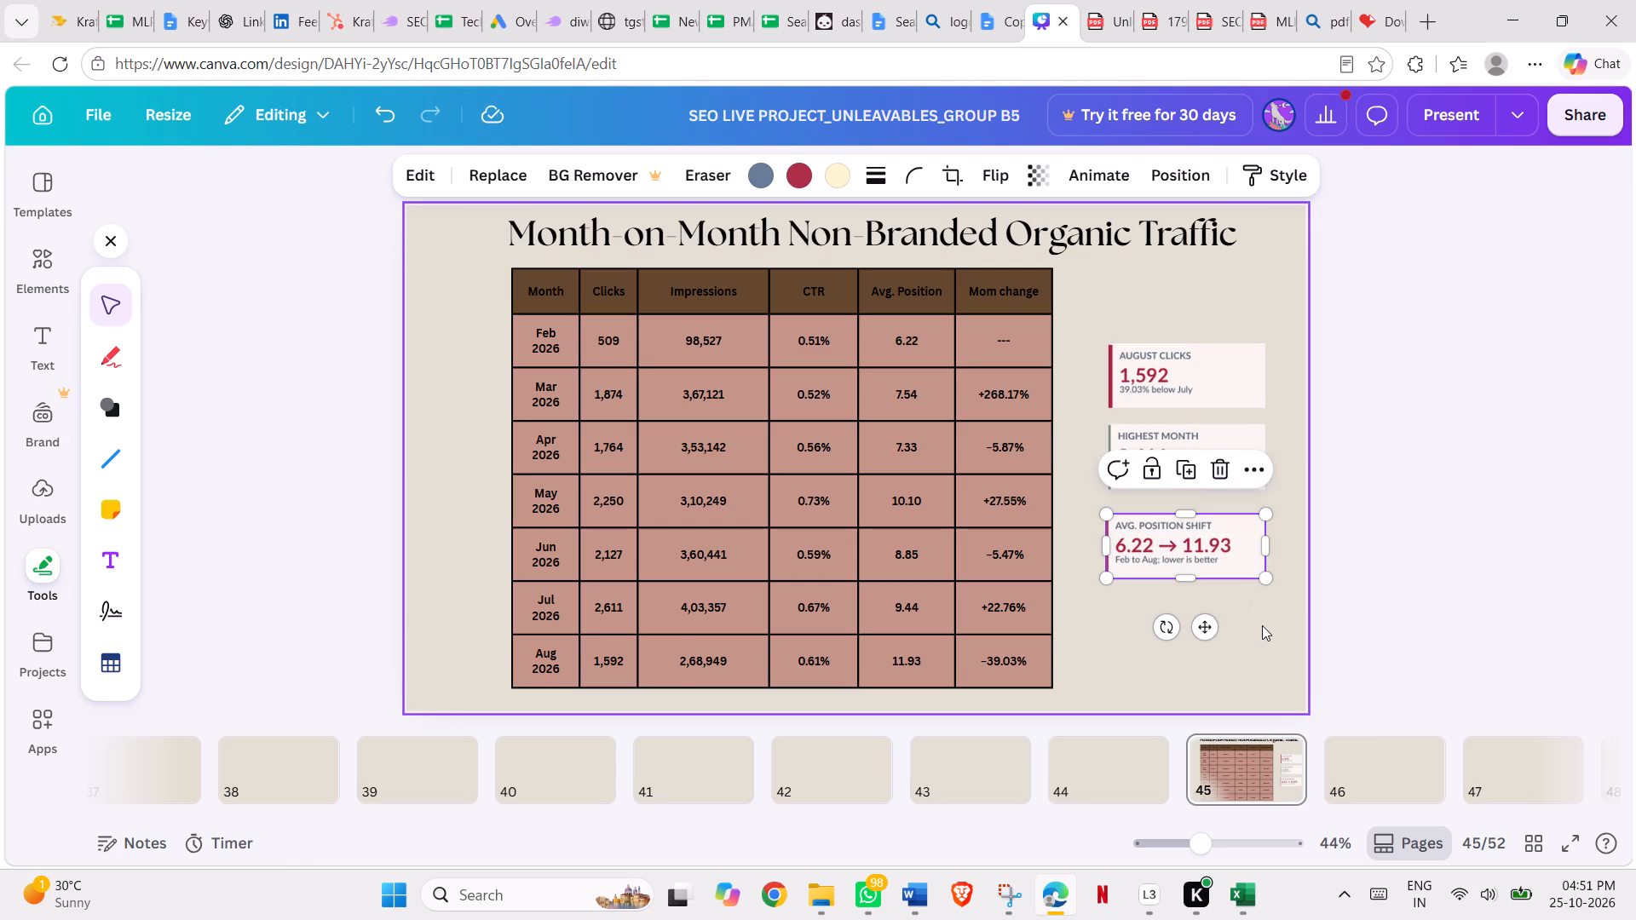
{"action": "left_click", "coordinate": [1262, 625]}
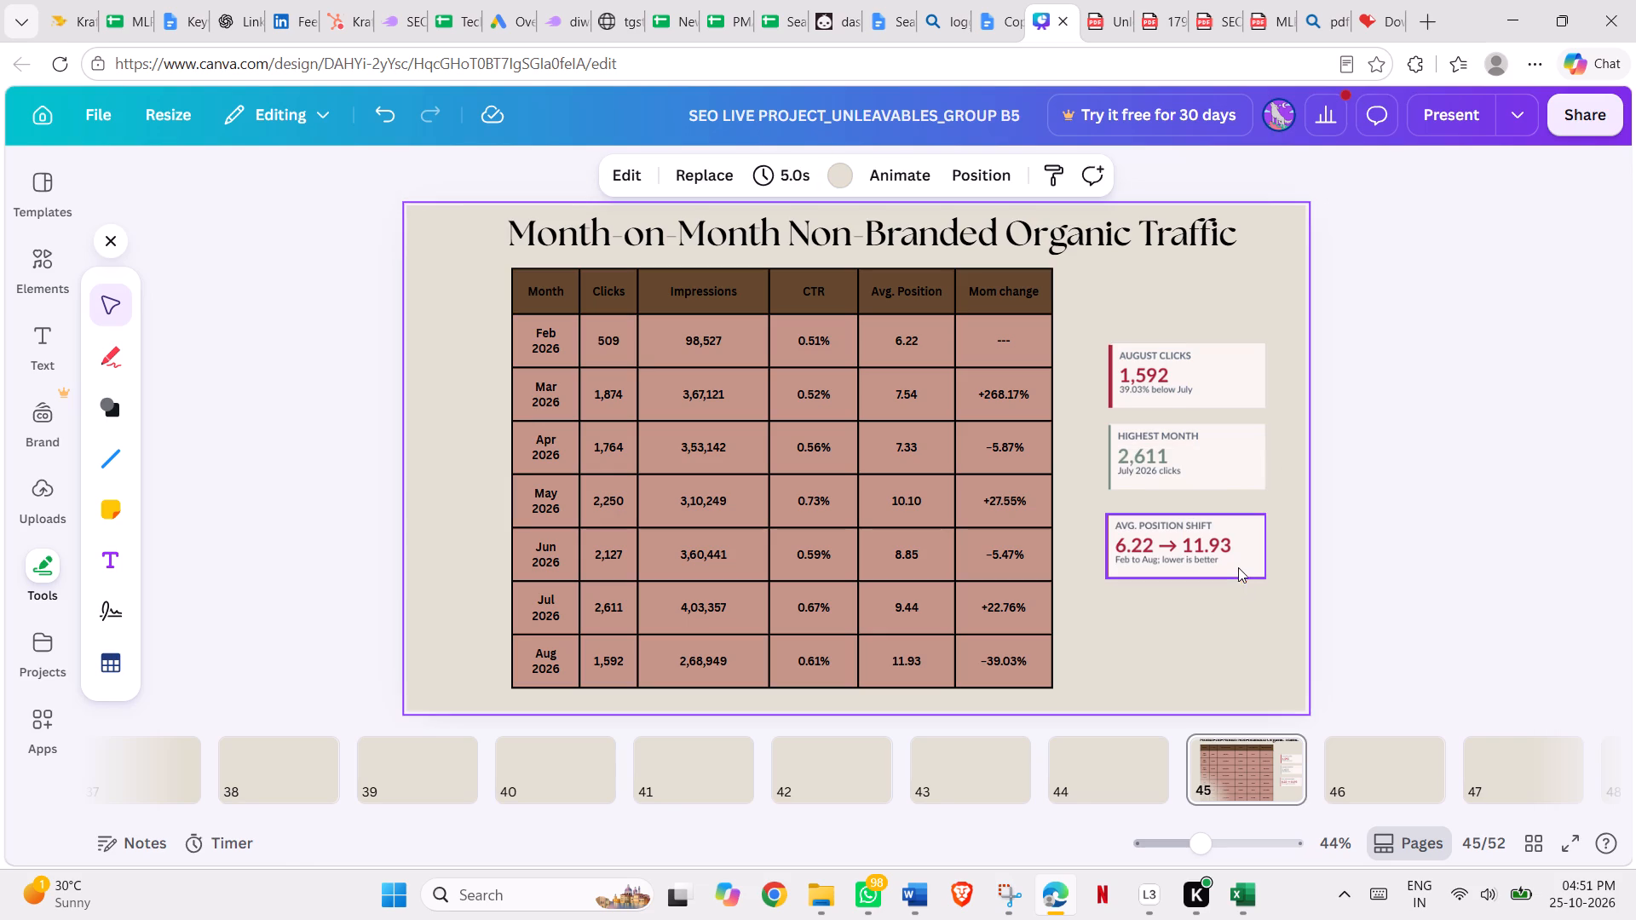
{"action": "left_click", "coordinate": [1238, 564]}
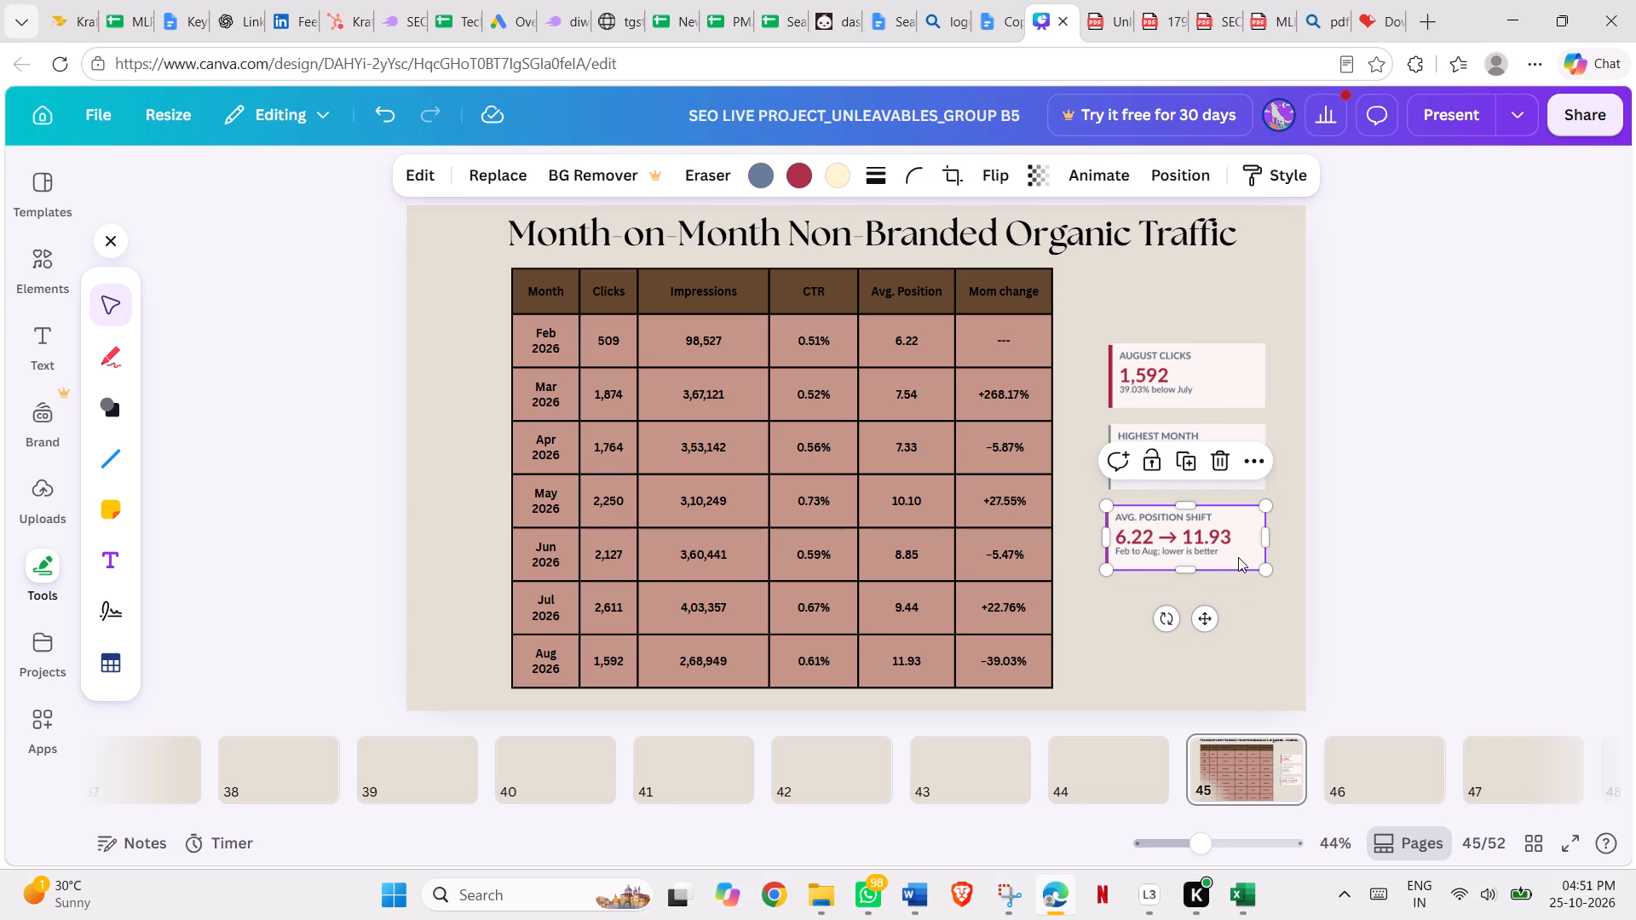
{"action": "left_click", "coordinate": [1263, 613]}
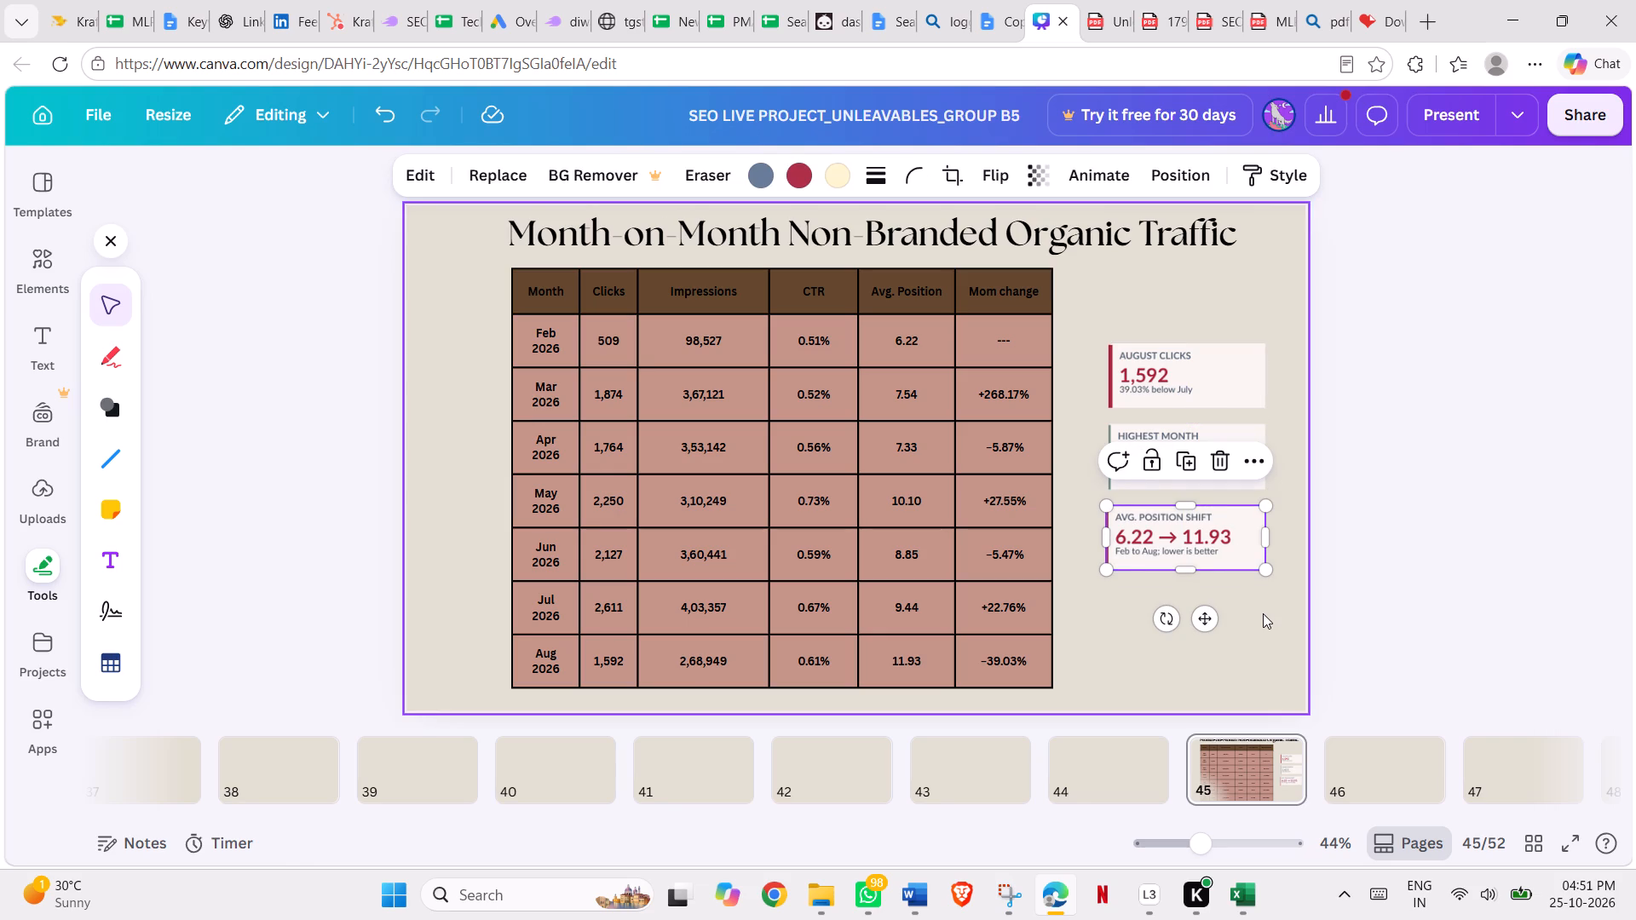
{"action": "left_click", "coordinate": [1263, 613]}
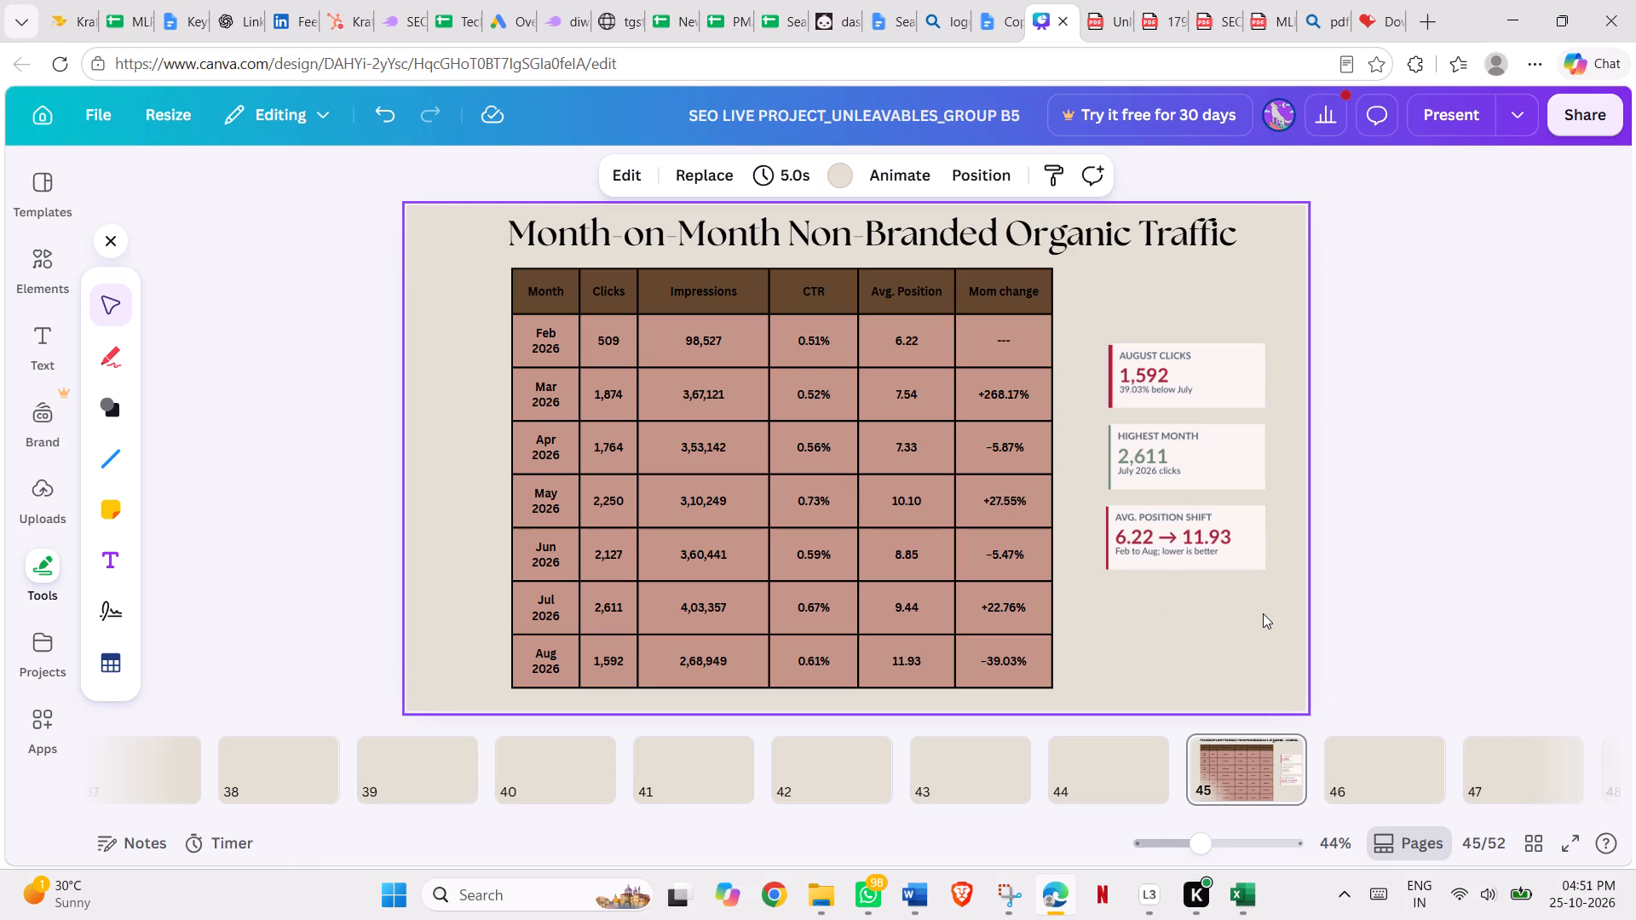
Select blank Canva page 46, and copy the heading "Top 3 SEO Priorities for the One Piece Project" from page 2 of the Unleavables SEO reporting PDF.
{"action": "left_click", "coordinate": [1395, 753]}
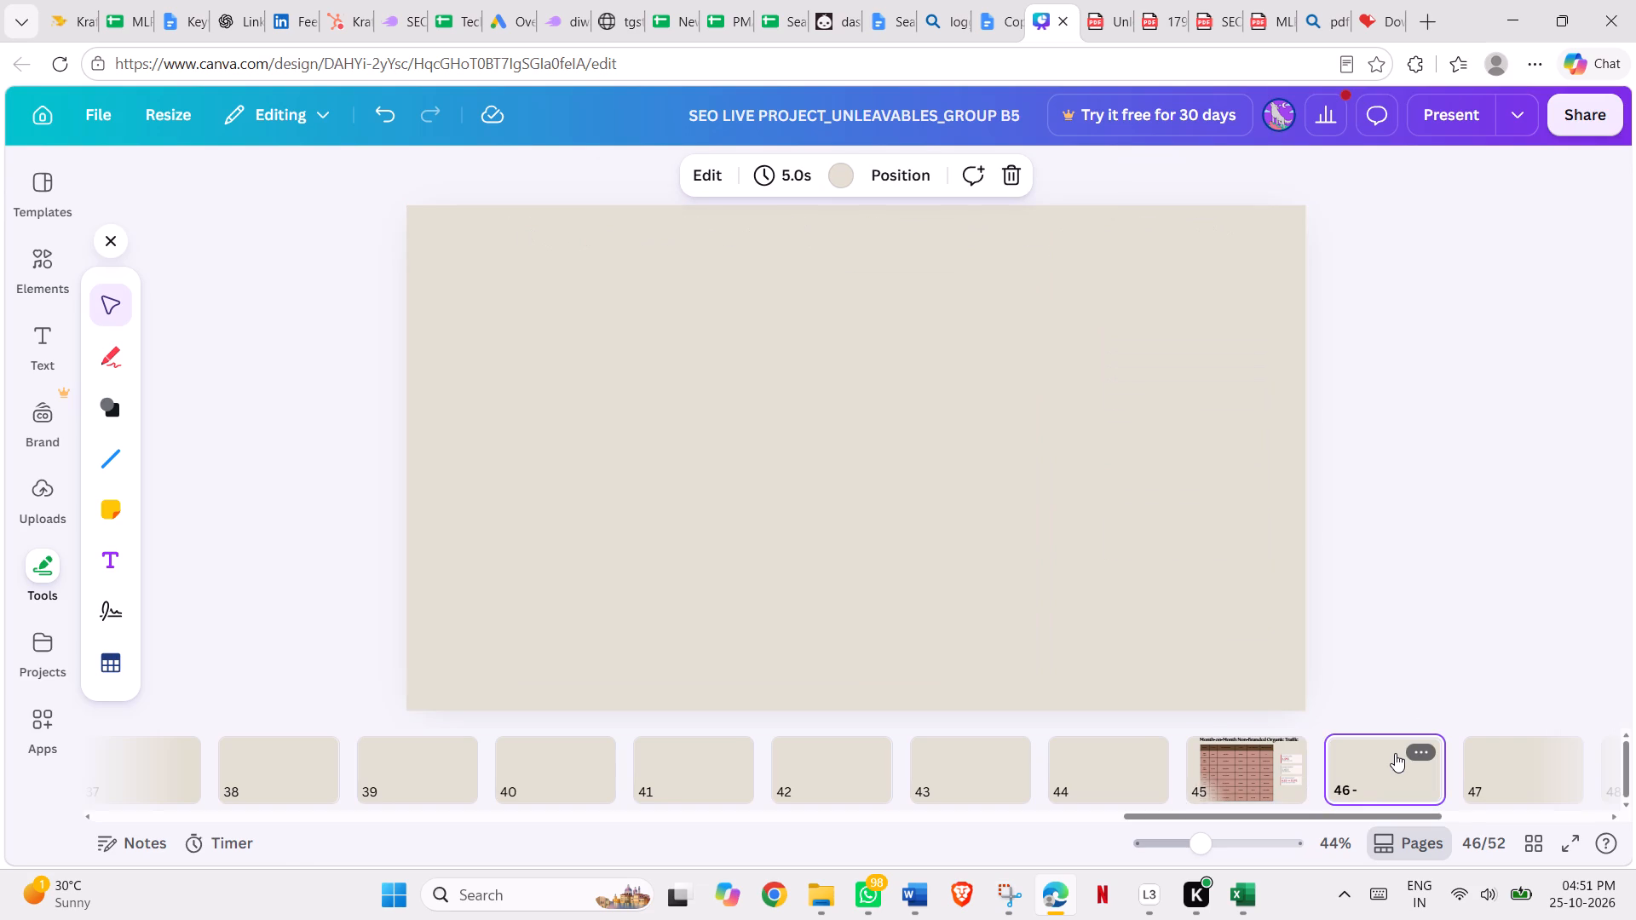
{"action": "left_click", "coordinate": [1103, 9]}
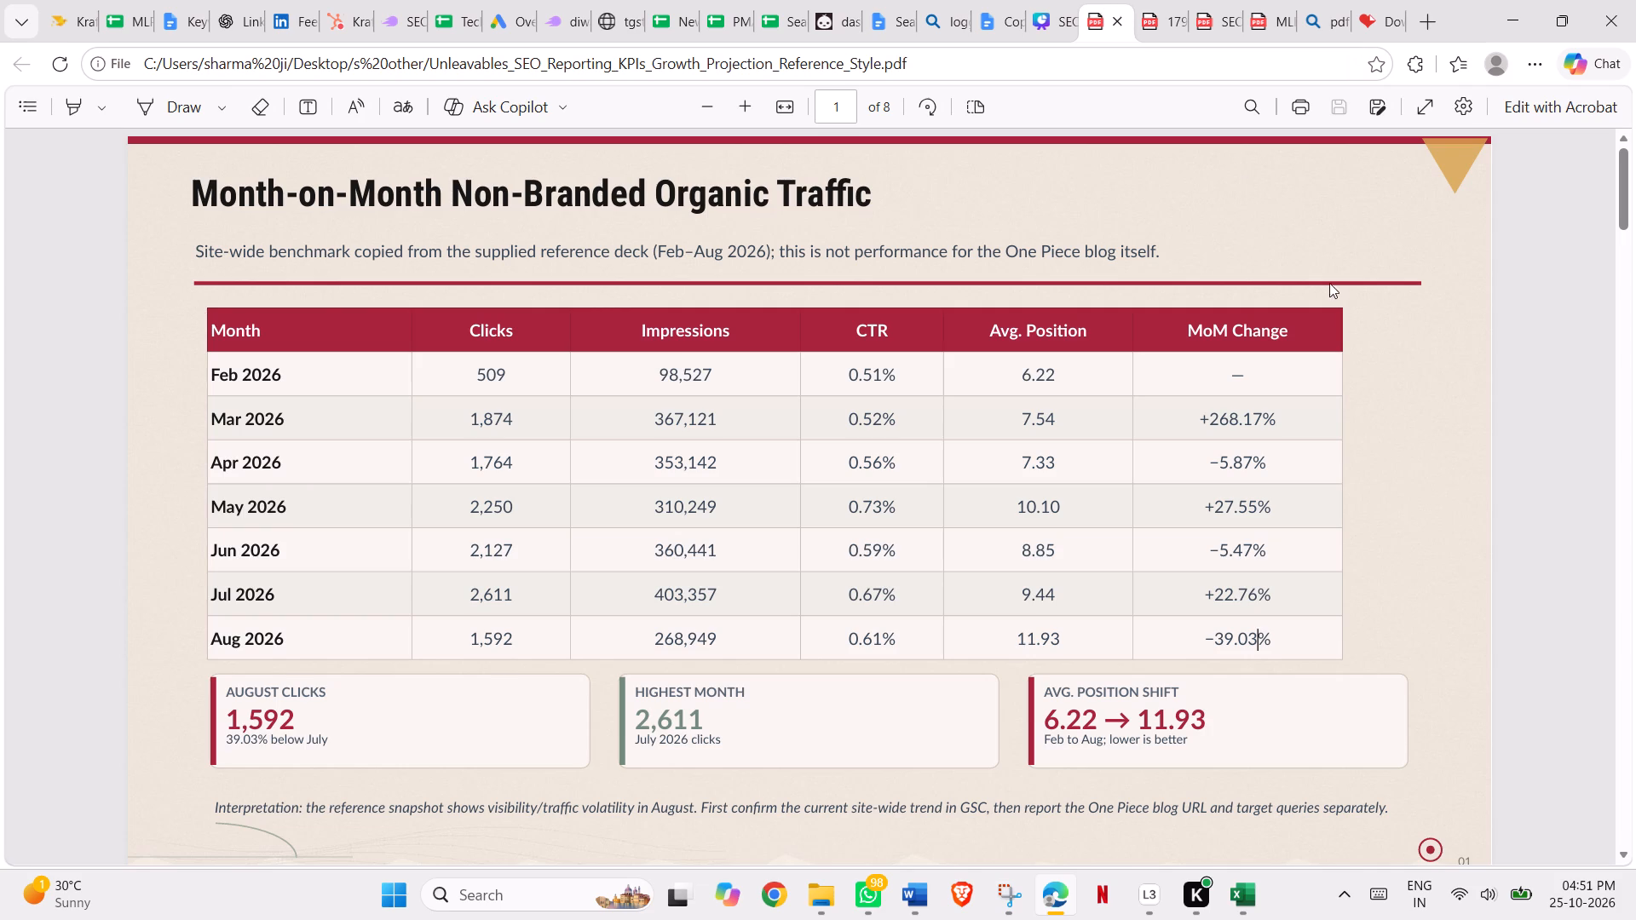
{"action": "left_click", "coordinate": [1538, 417]}
{"action": "left_click_drag", "start_coordinate": [1627, 194], "coordinate": [1627, 283]}
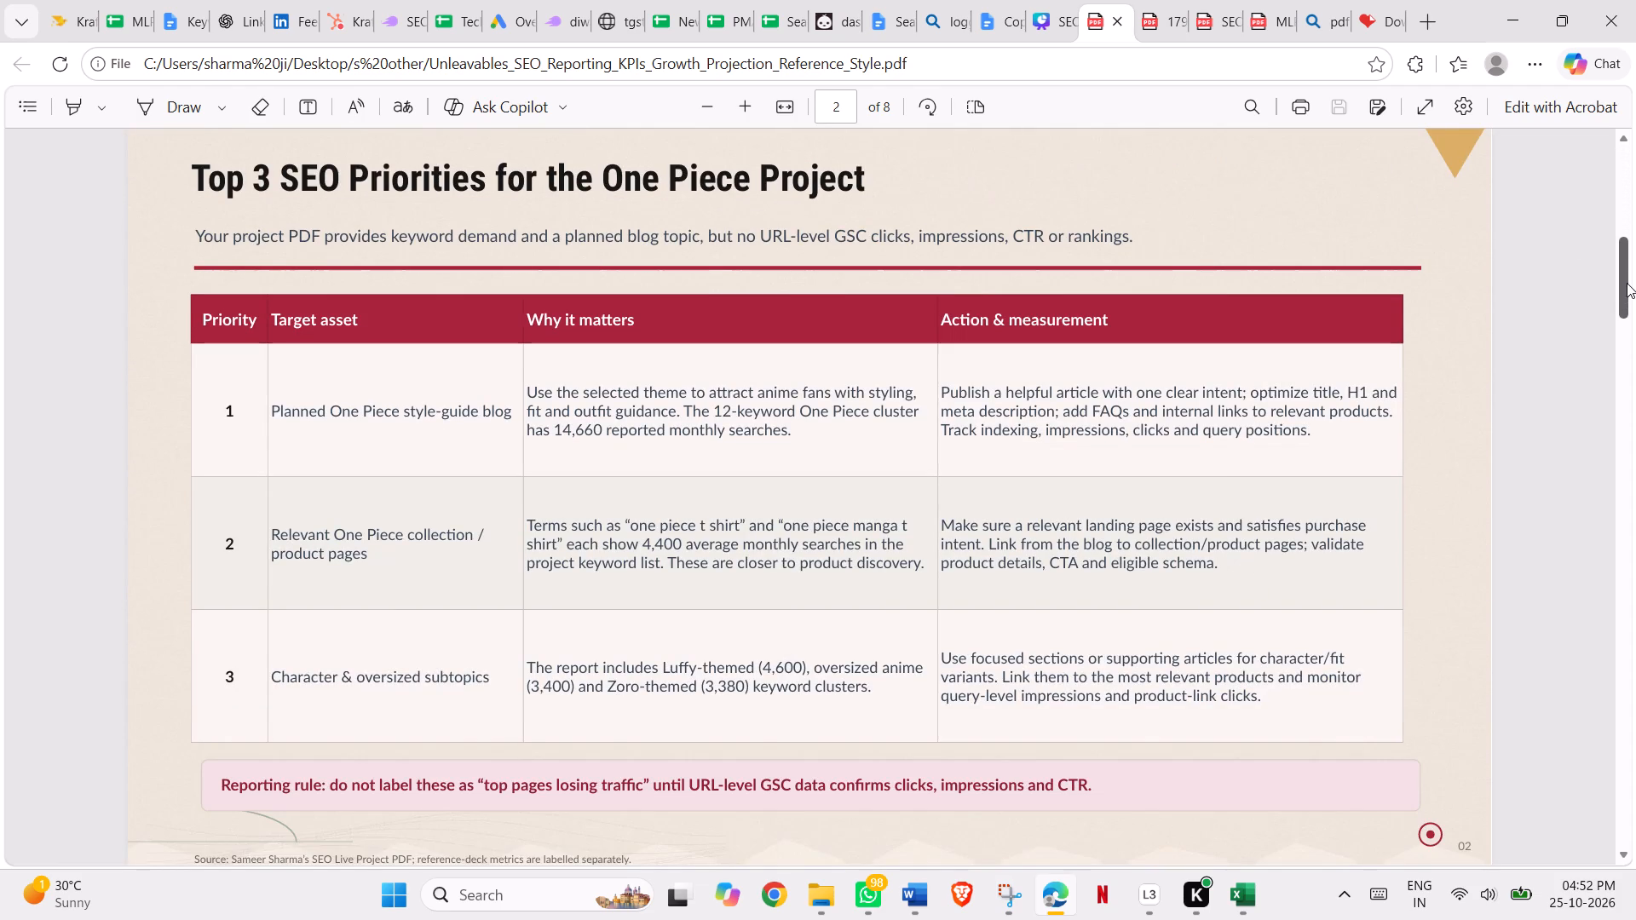
{"action": "left_click_drag", "start_coordinate": [1627, 283], "coordinate": [1621, 280]}
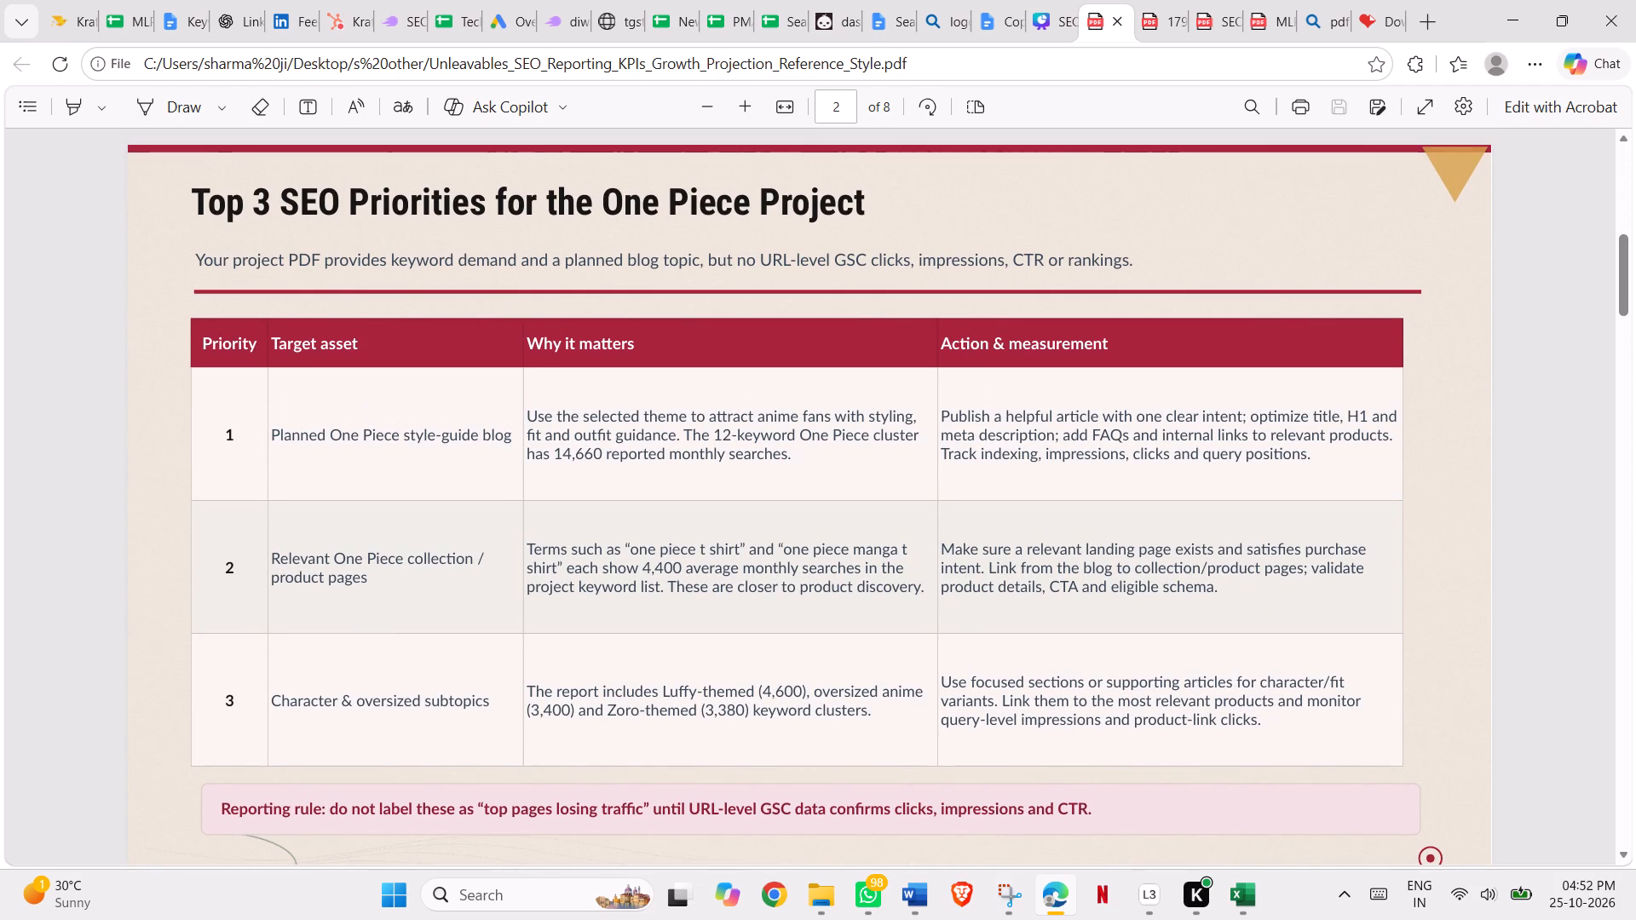
{"action": "left_click_drag", "start_coordinate": [191, 213], "coordinate": [874, 233]}
{"action": "key", "text": "ctrl+c"}
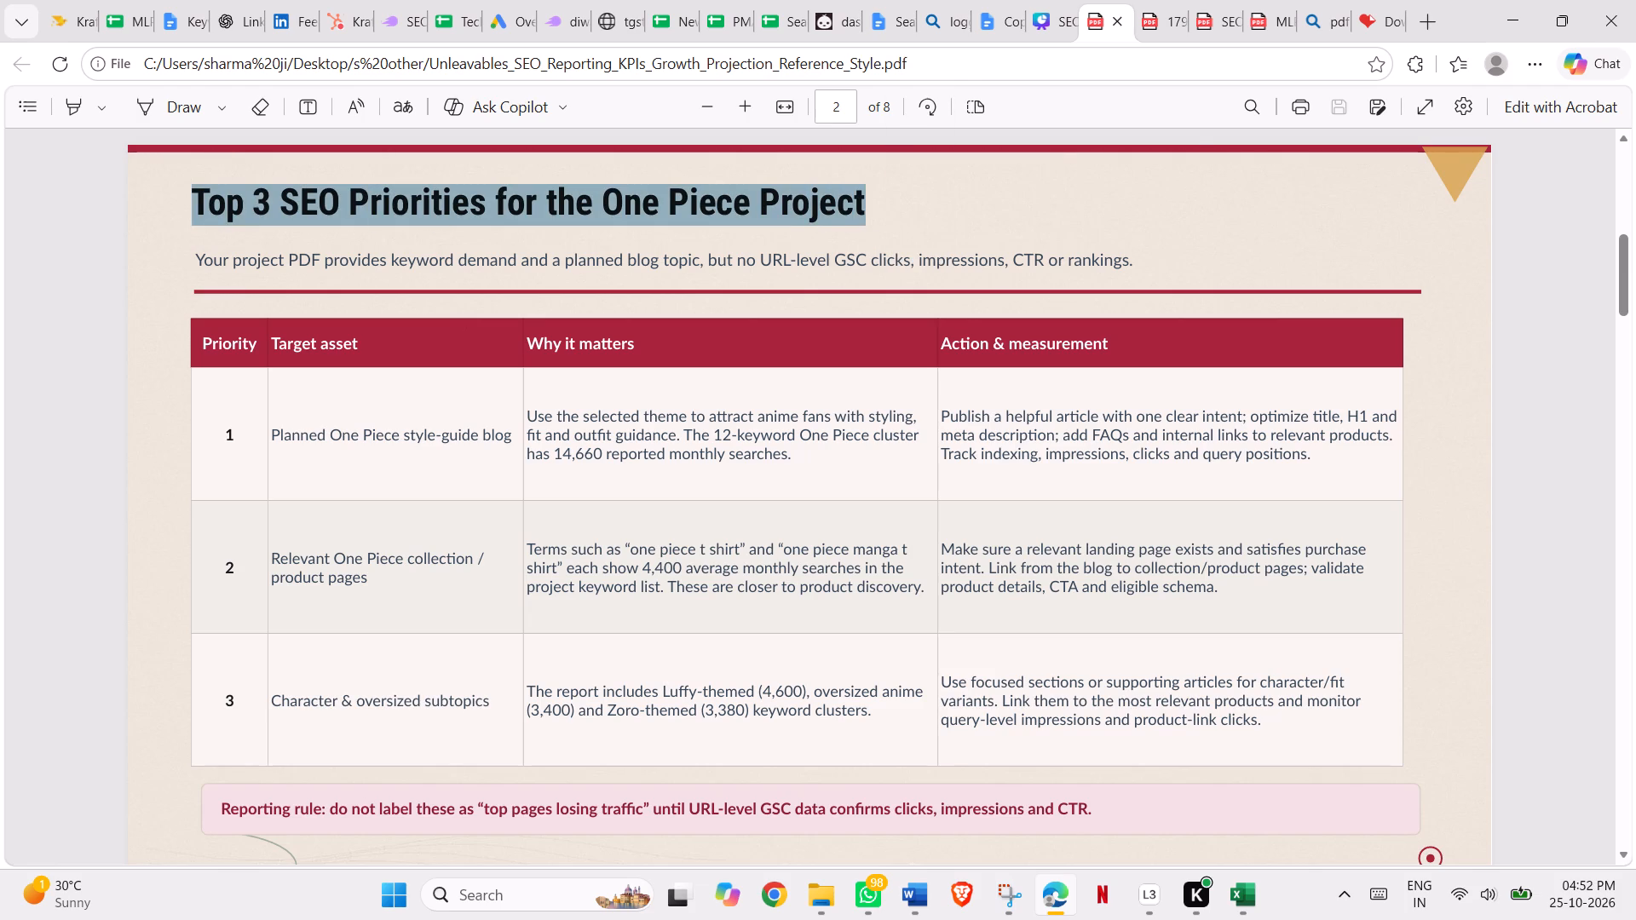
Switch back to Canva and open the text options for blank page 46.
{"action": "left_click", "coordinate": [1050, 12]}
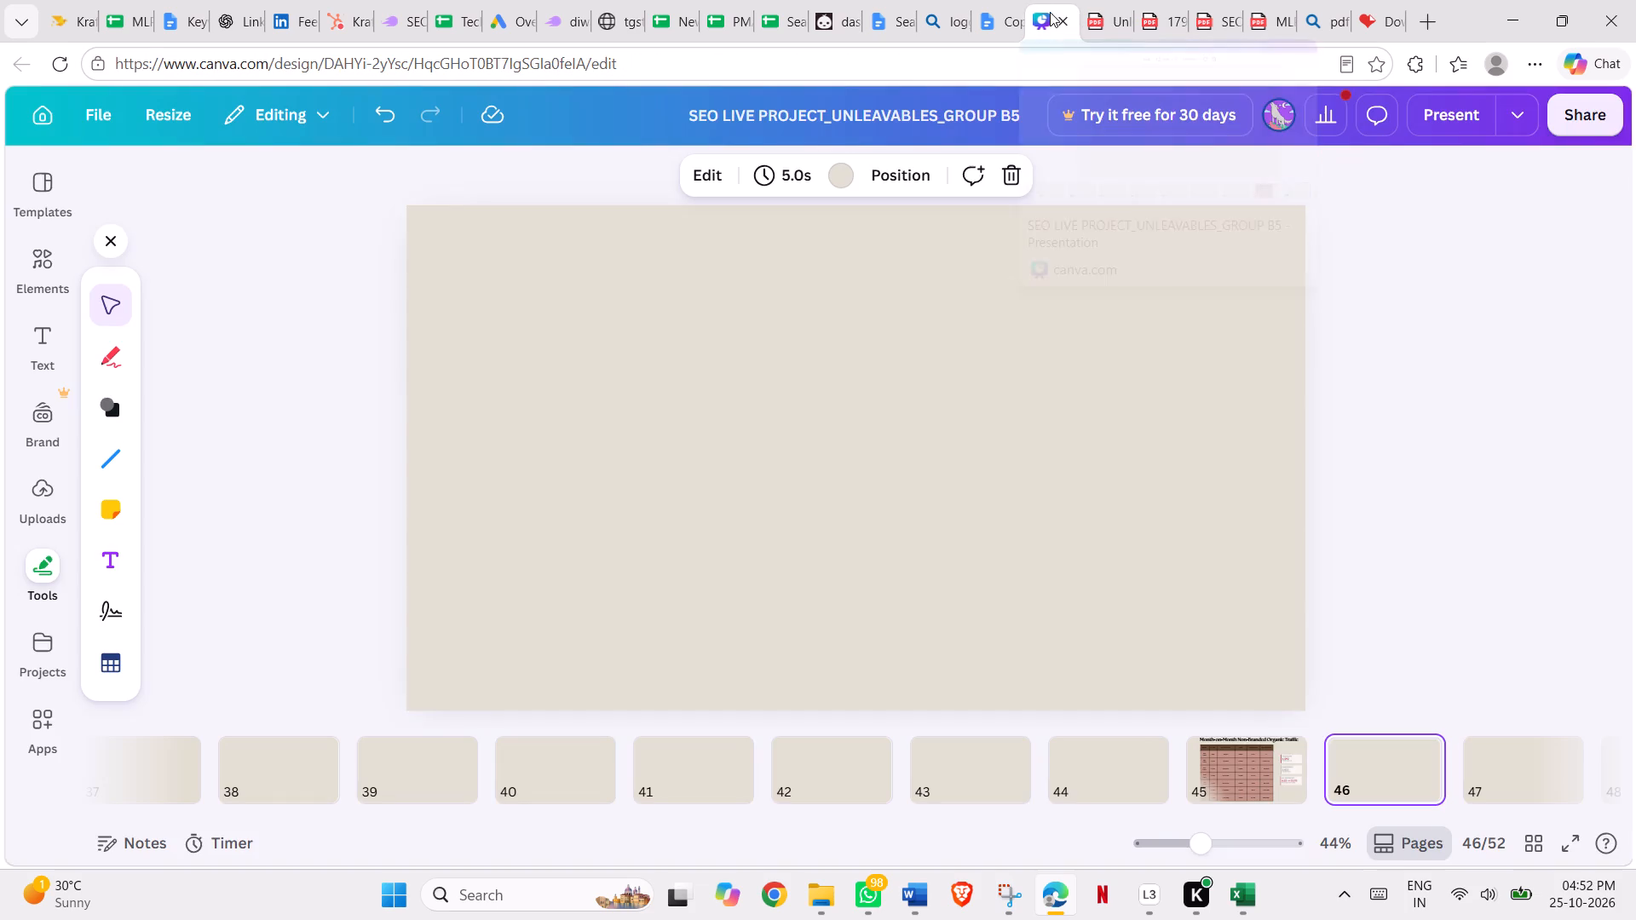
{"action": "left_click", "coordinate": [43, 346]}
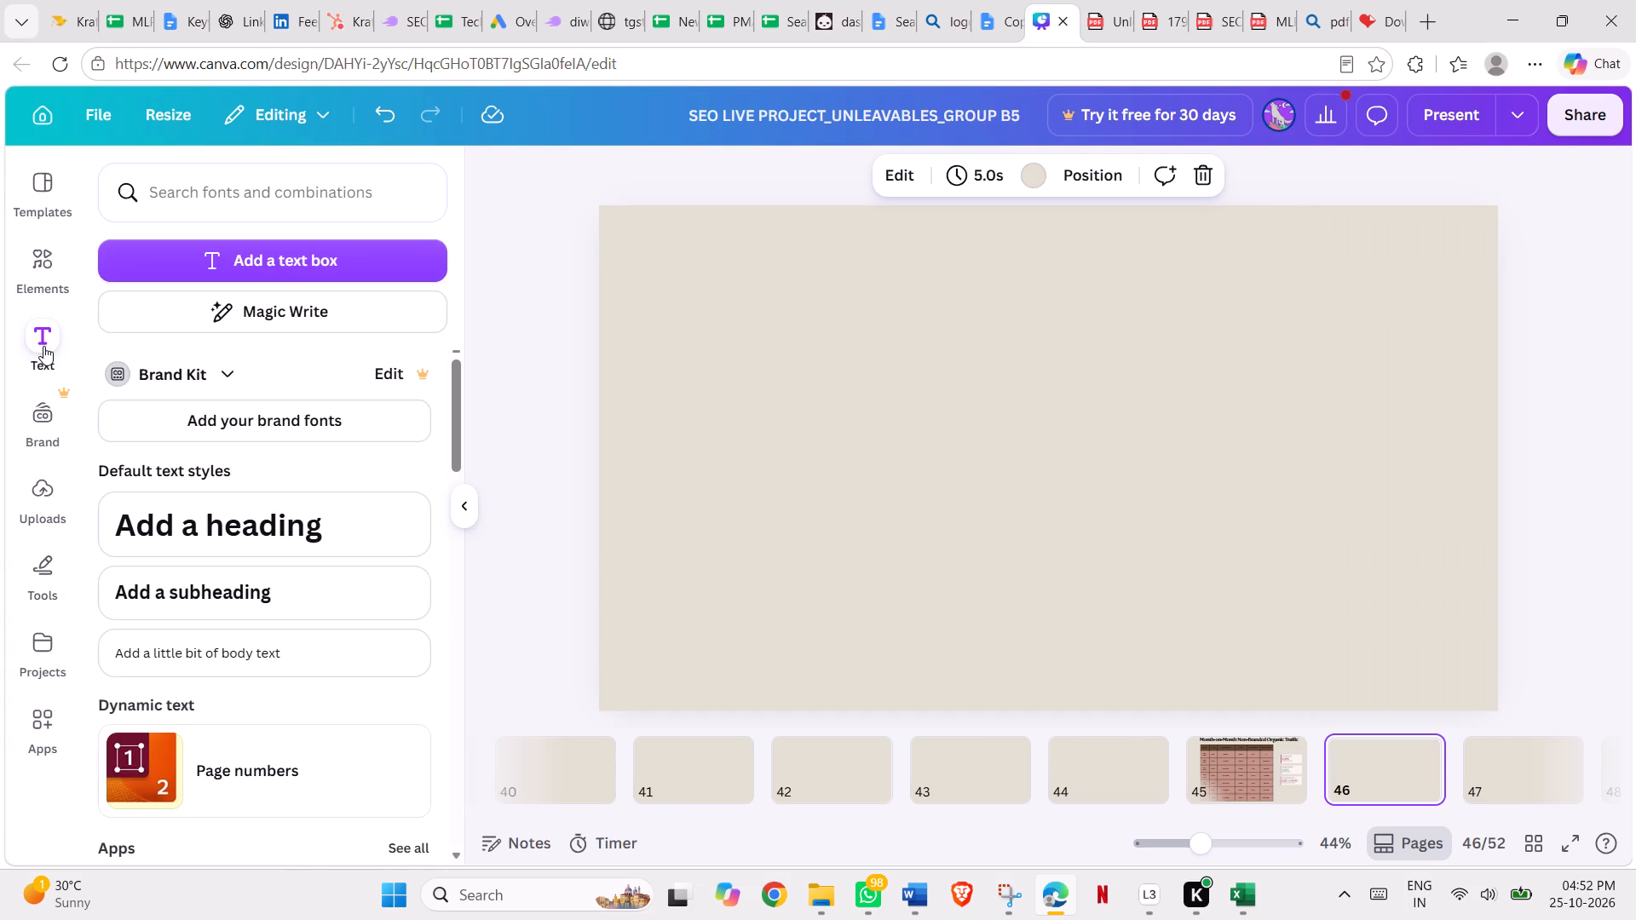
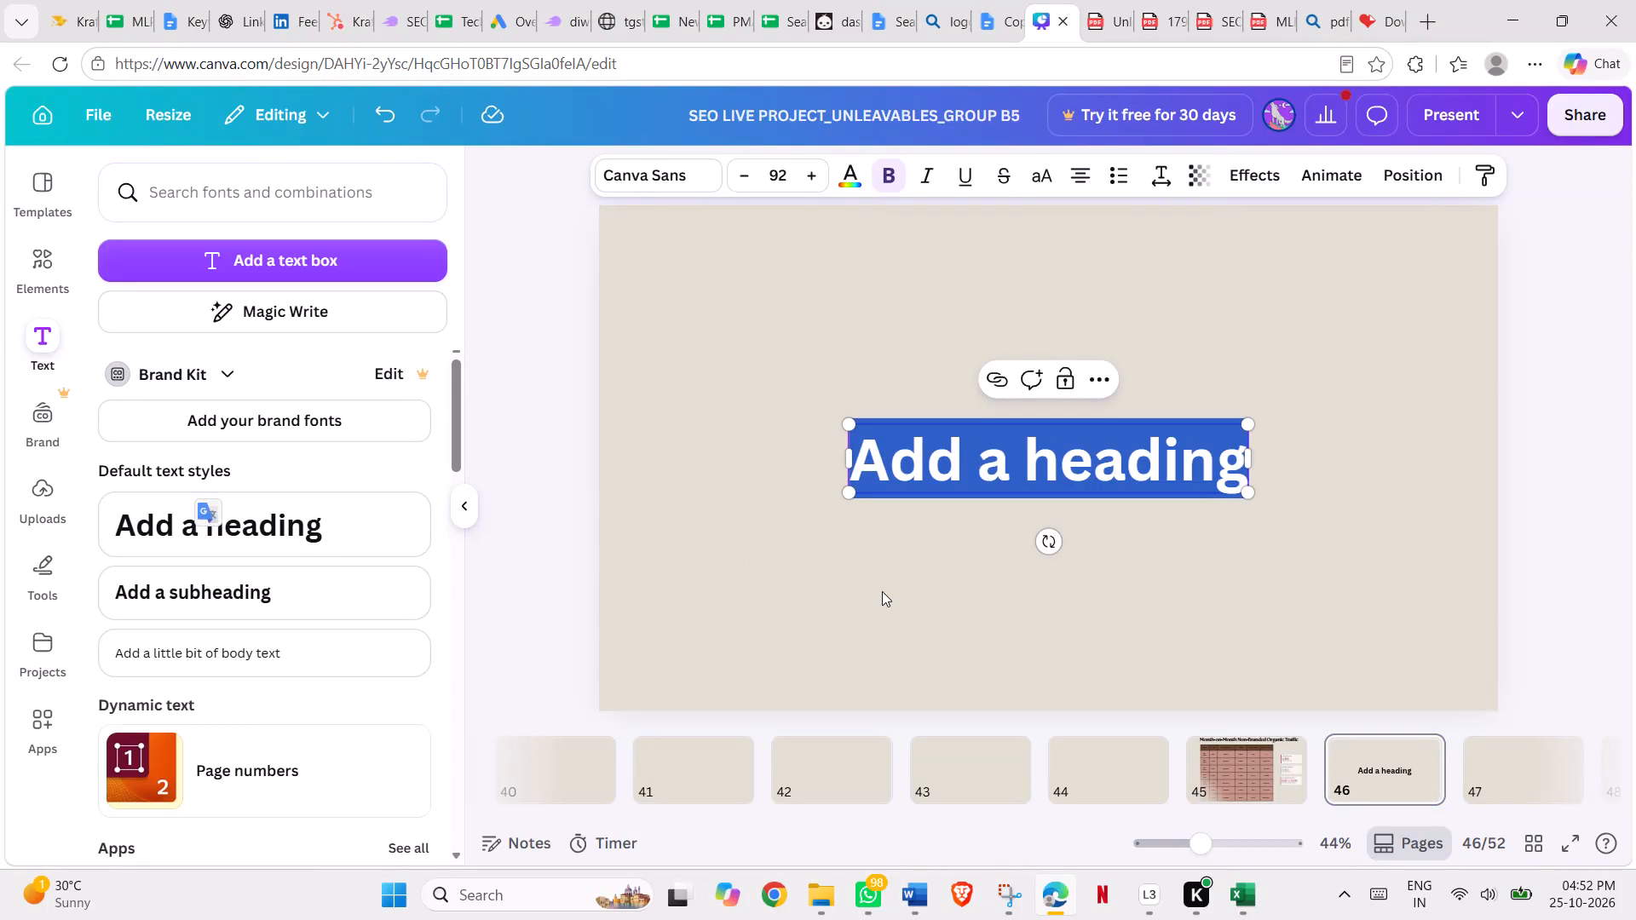
Paste the copied heading over the placeholder on page 46, scale it to size 54.1, widen it to one line and move it to the page's top.
{"action": "key", "text": "ctrl+v"}
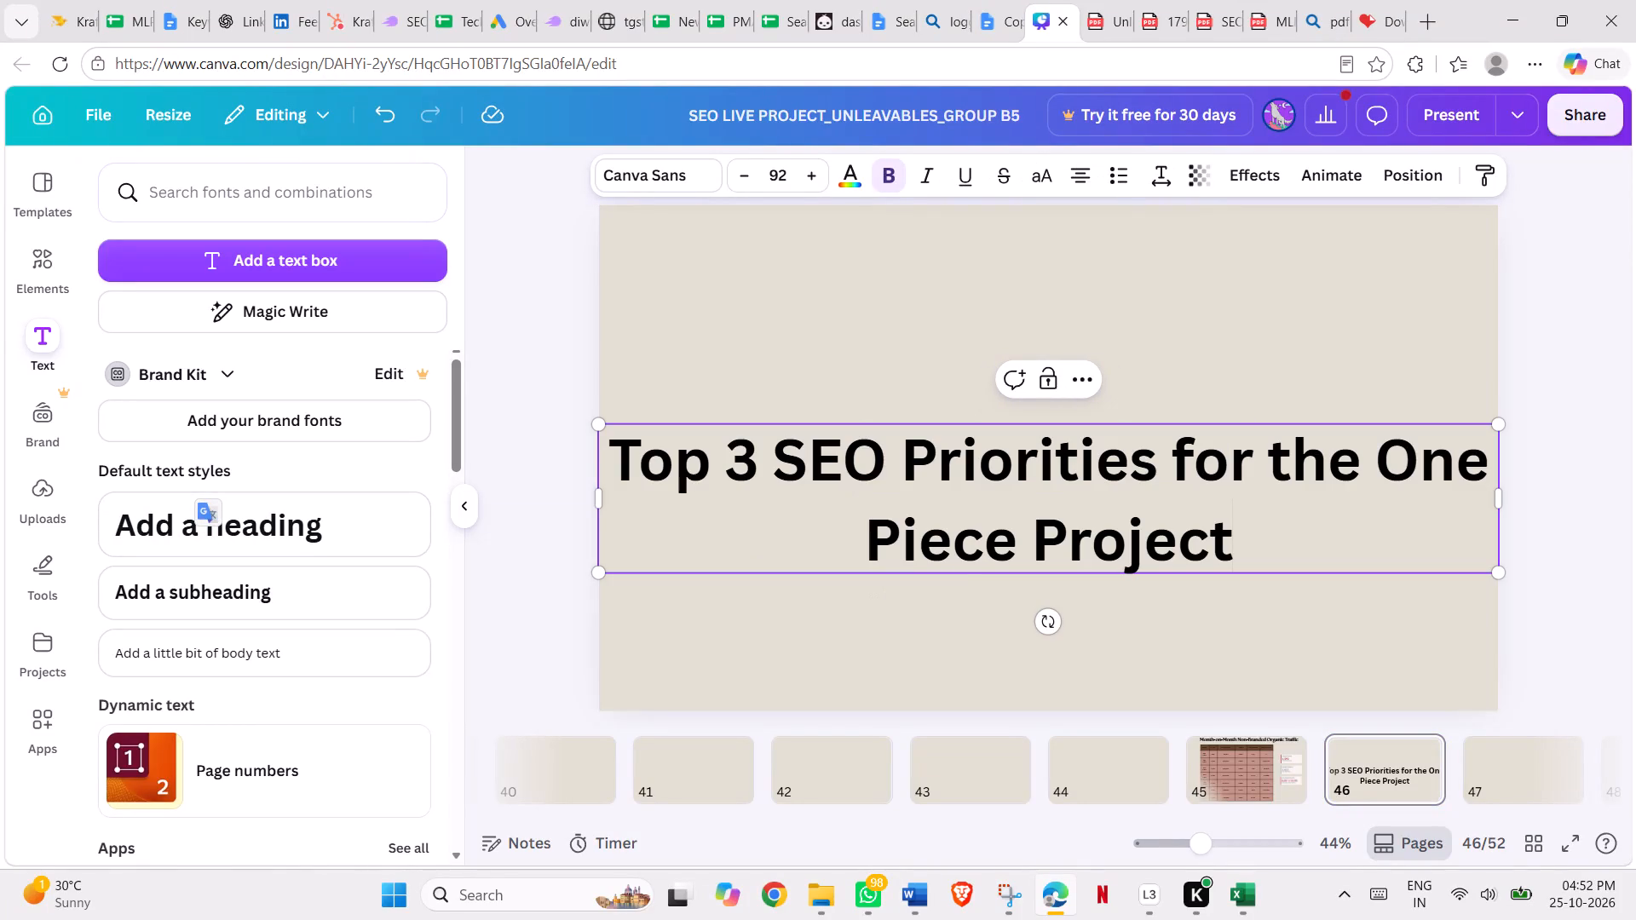
{"action": "left_click_drag", "start_coordinate": [1501, 569], "coordinate": [1132, 490]}
{"action": "left_click", "coordinate": [1127, 469]}
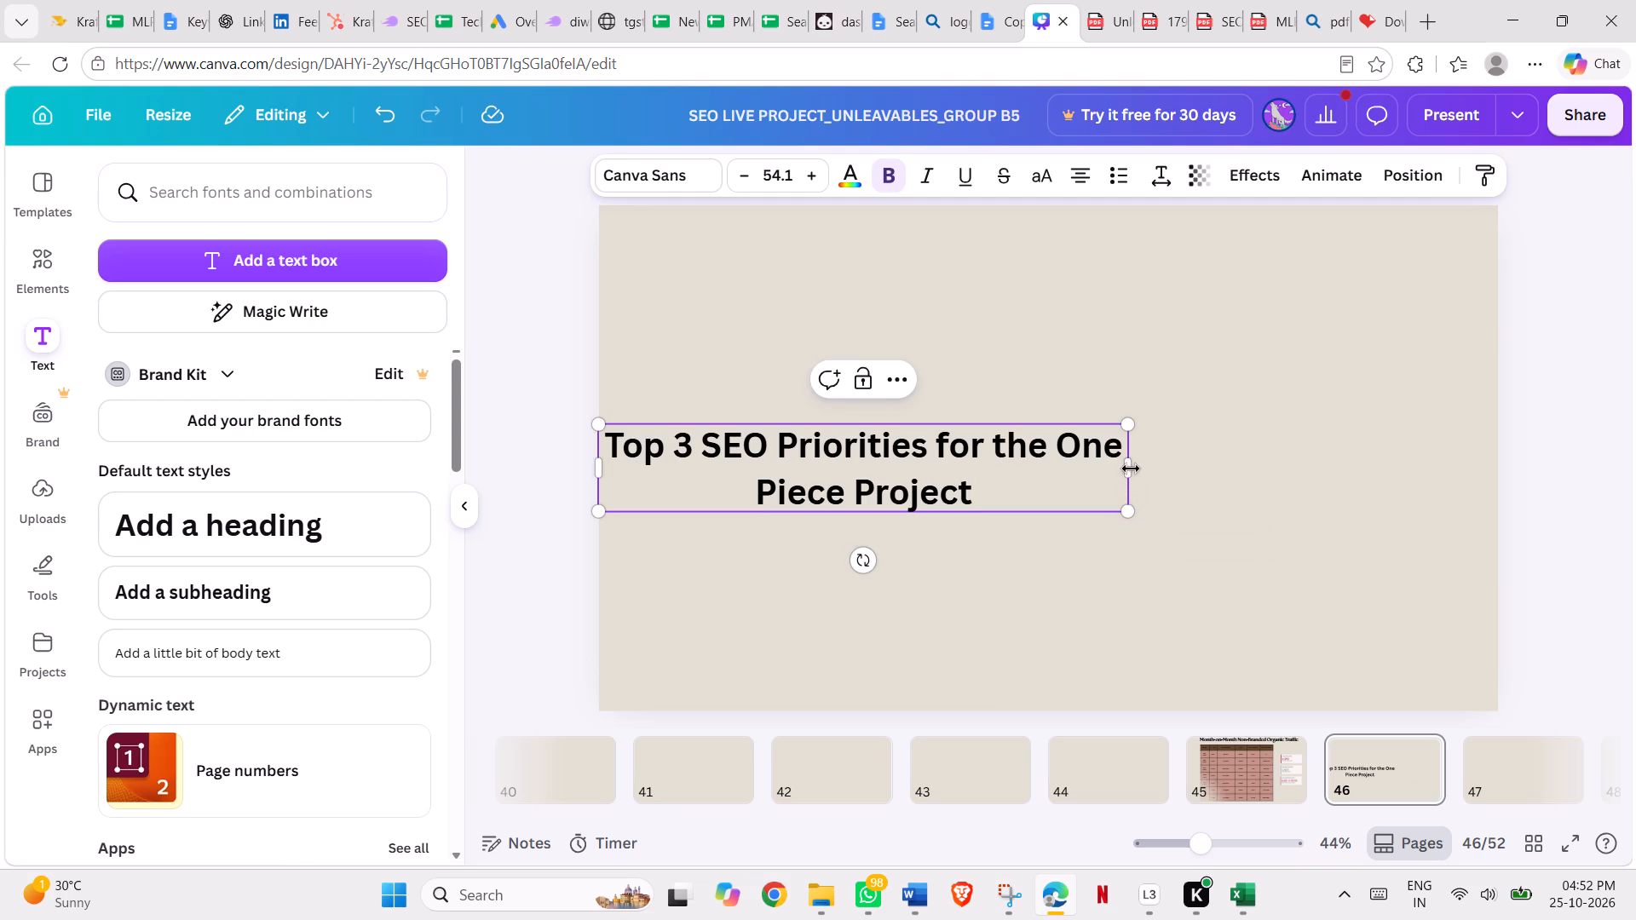
{"action": "left_click", "coordinate": [1124, 469]}
{"action": "left_click_drag", "start_coordinate": [1128, 469], "coordinate": [1402, 444]}
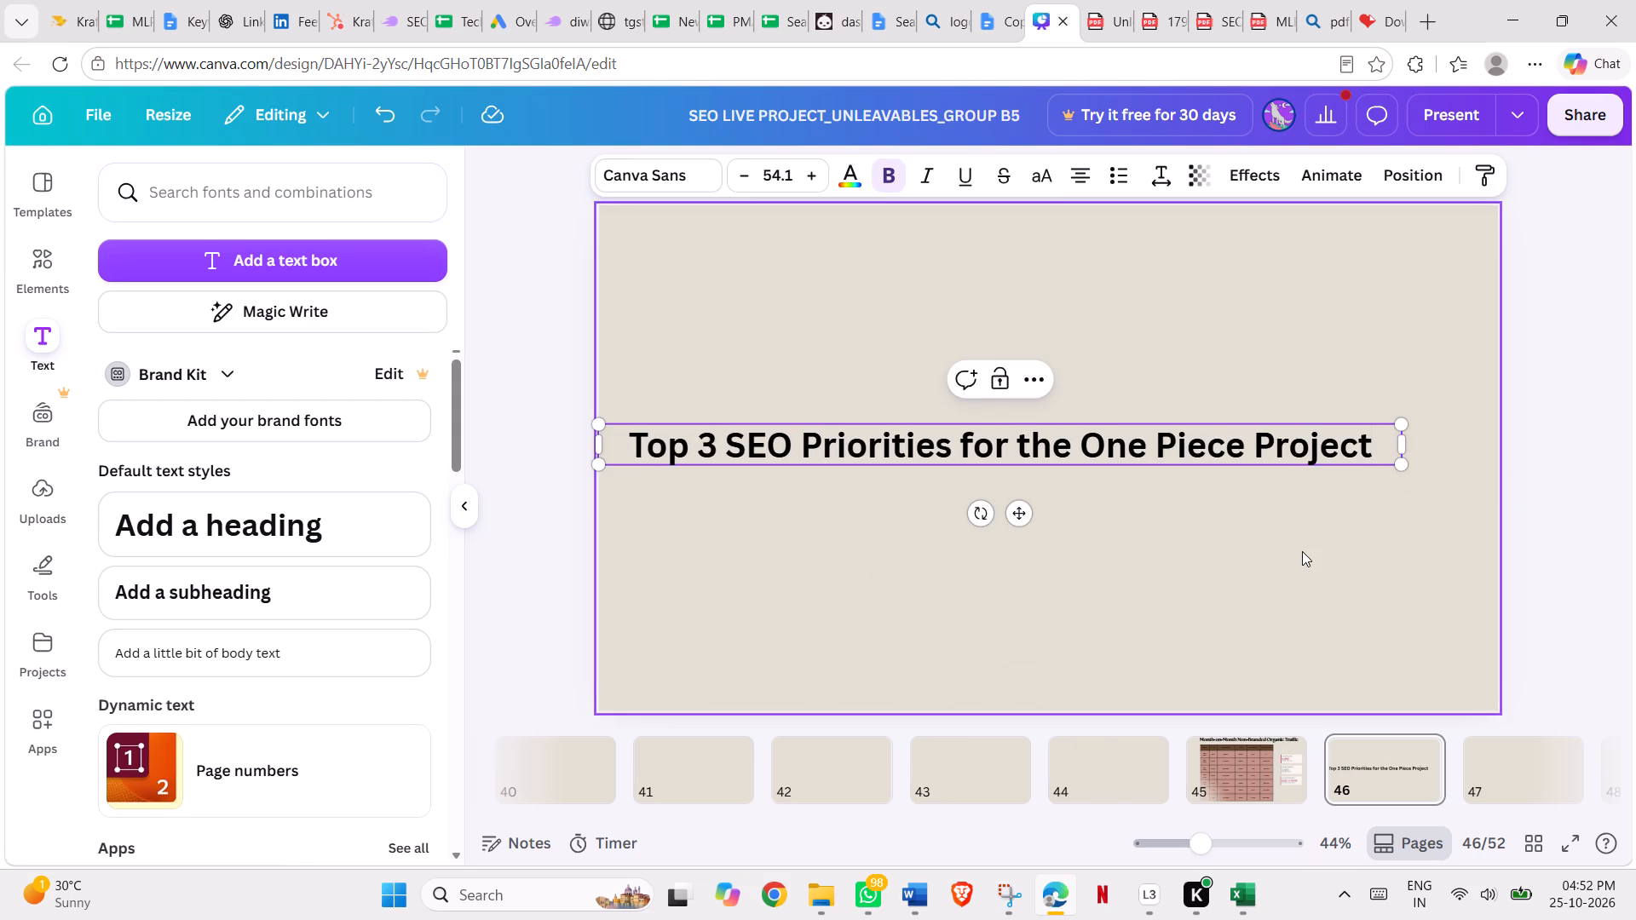
{"action": "left_click", "coordinate": [1302, 551]}
{"action": "left_click_drag", "start_coordinate": [1230, 446], "coordinate": [1289, 257]}
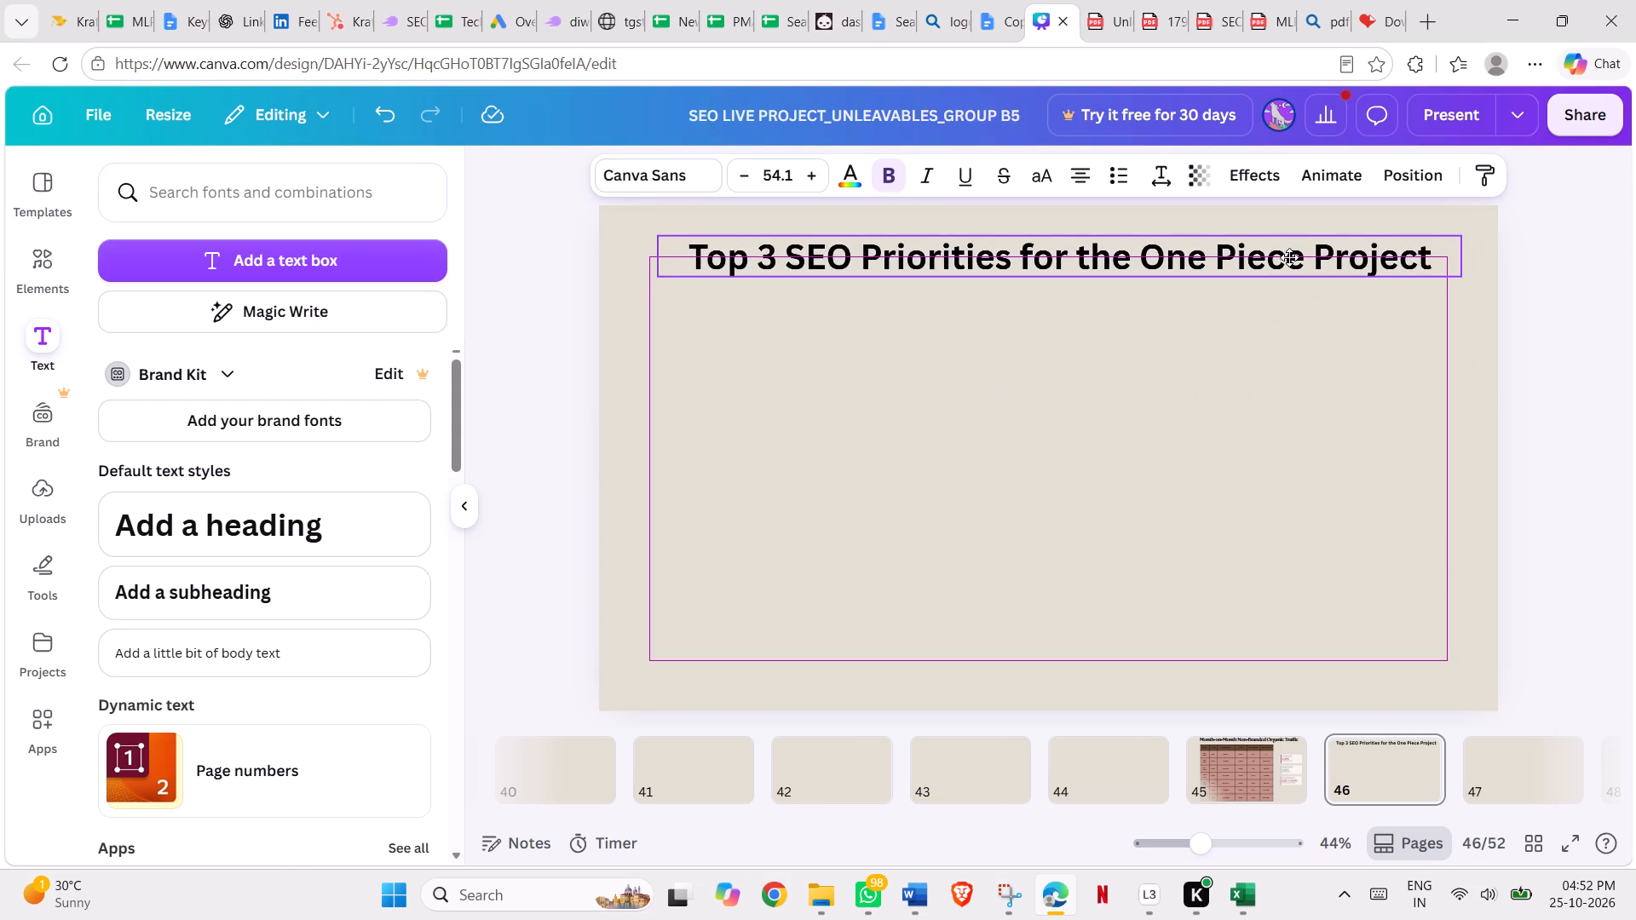
{"action": "left_click_drag", "start_coordinate": [1289, 257], "coordinate": [1288, 244]}
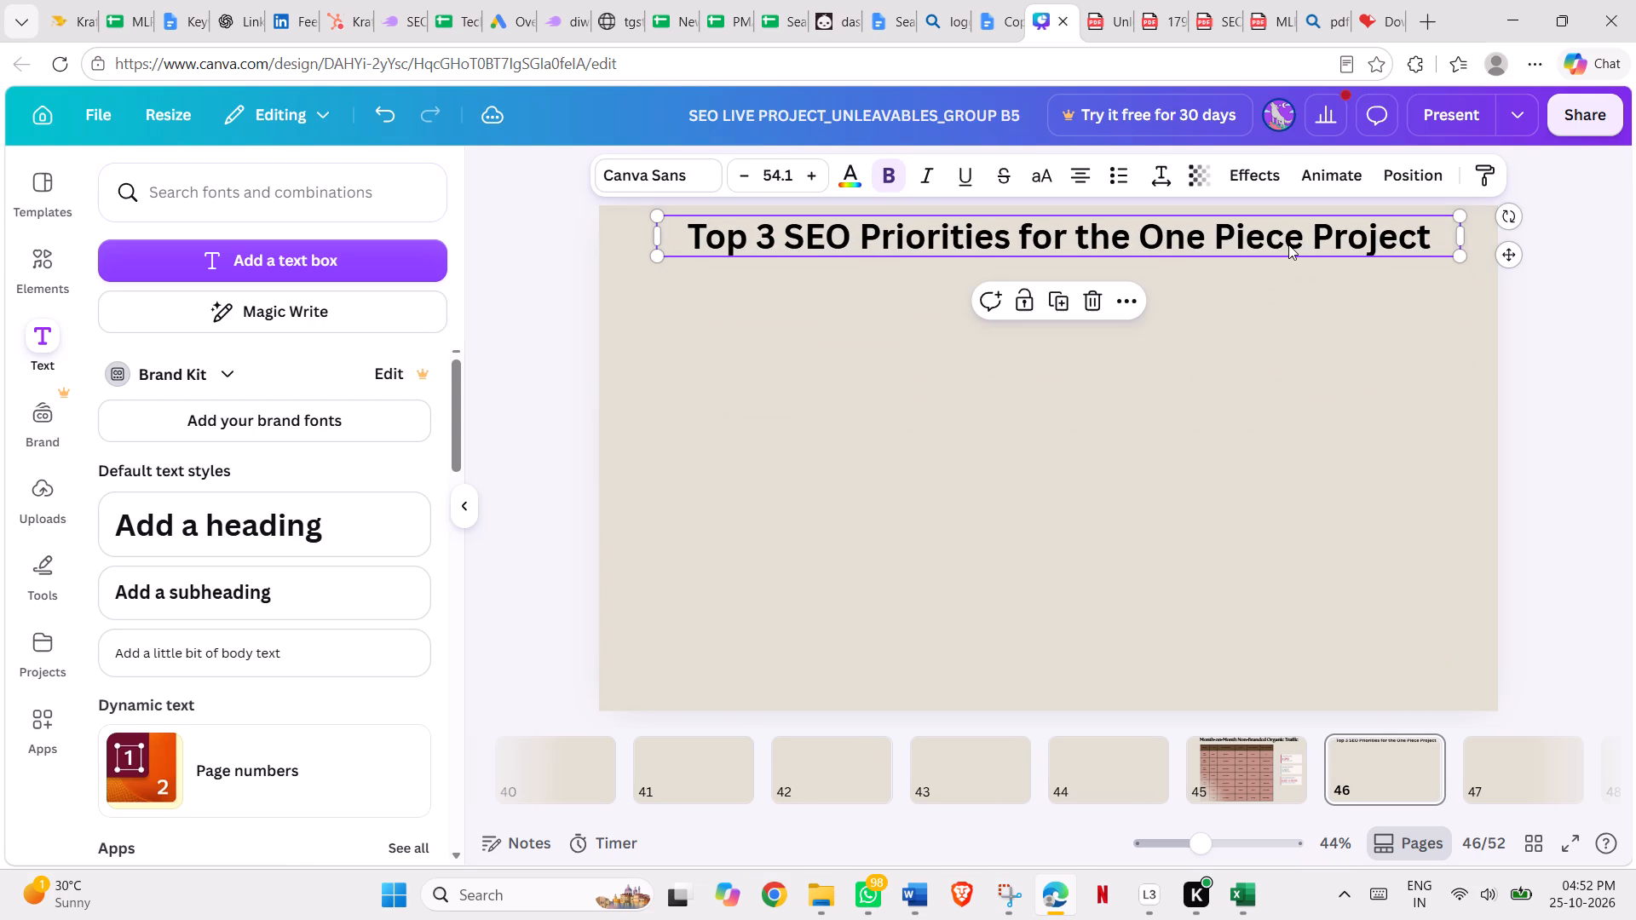
Change the page 46 heading's font to The Seasons.
{"action": "left_click", "coordinate": [695, 179]}
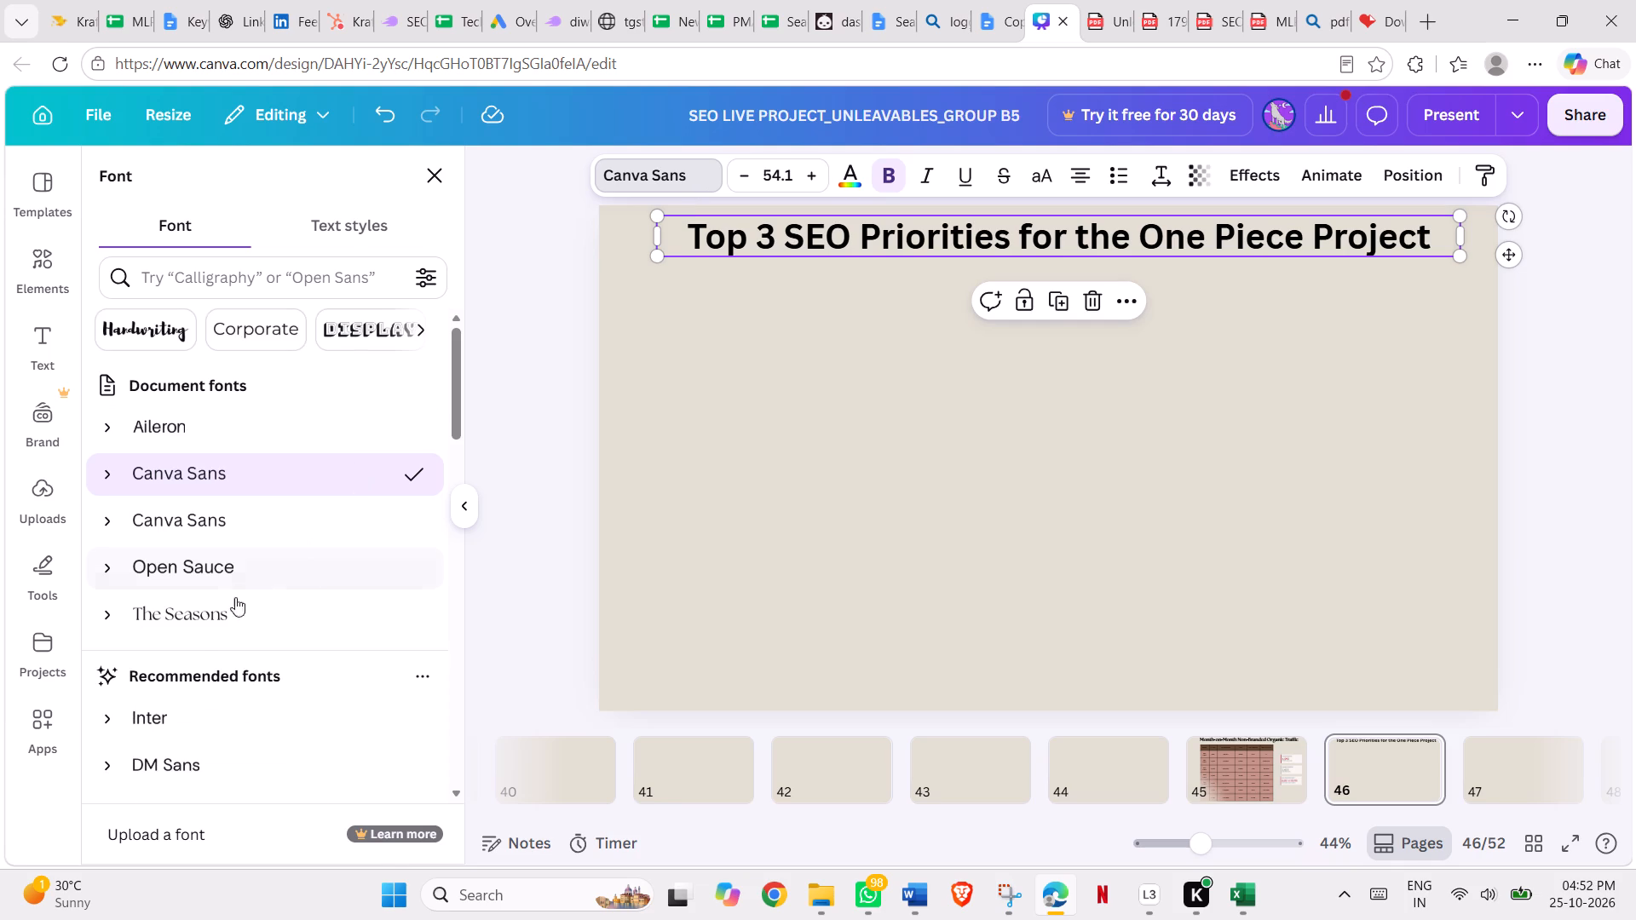
{"action": "left_click", "coordinate": [220, 608]}
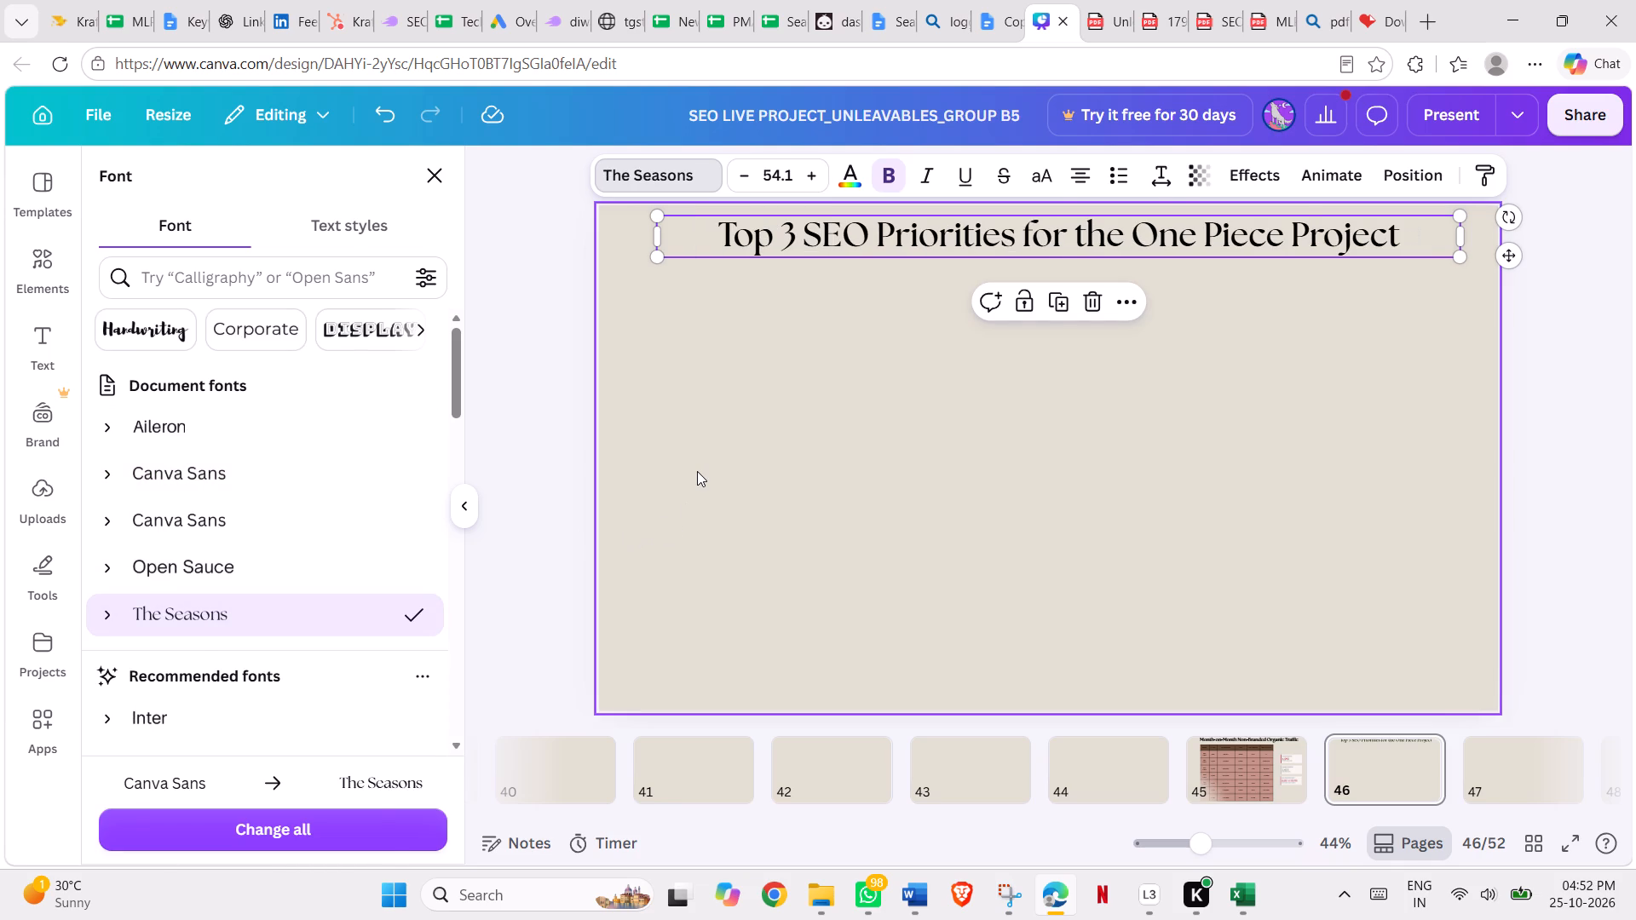
{"action": "left_click", "coordinate": [697, 471]}
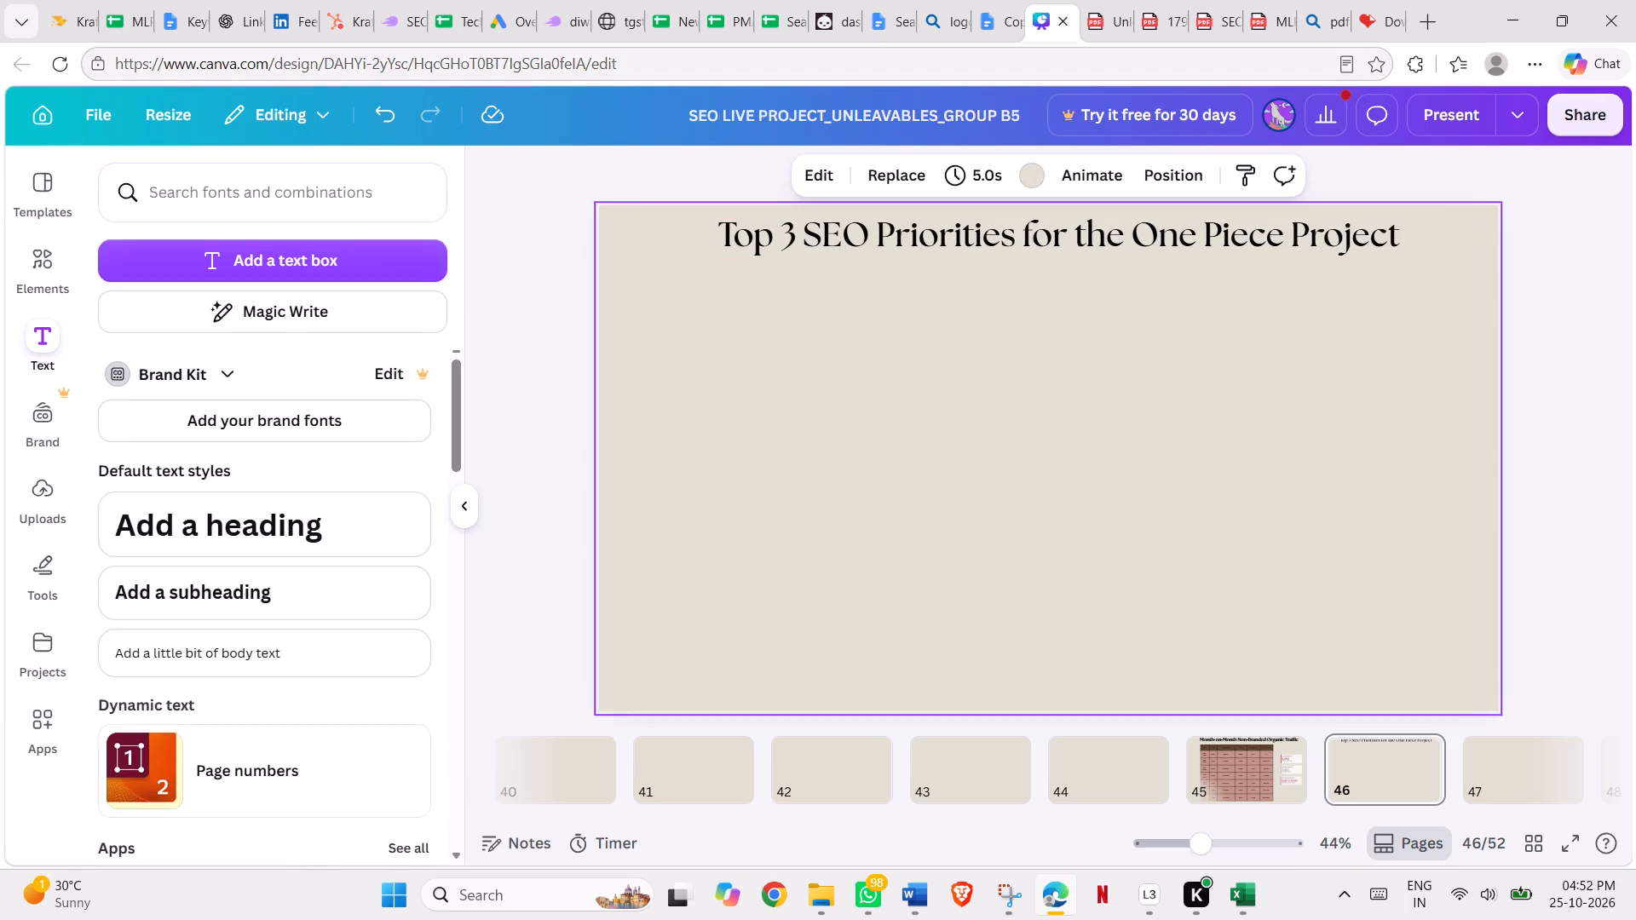
Switch to the Unleavables SEO reporting PDF, snip the whole priorities table on page 2 with Snipping Tool and copy the capture.
{"action": "left_click", "coordinate": [1113, 7]}
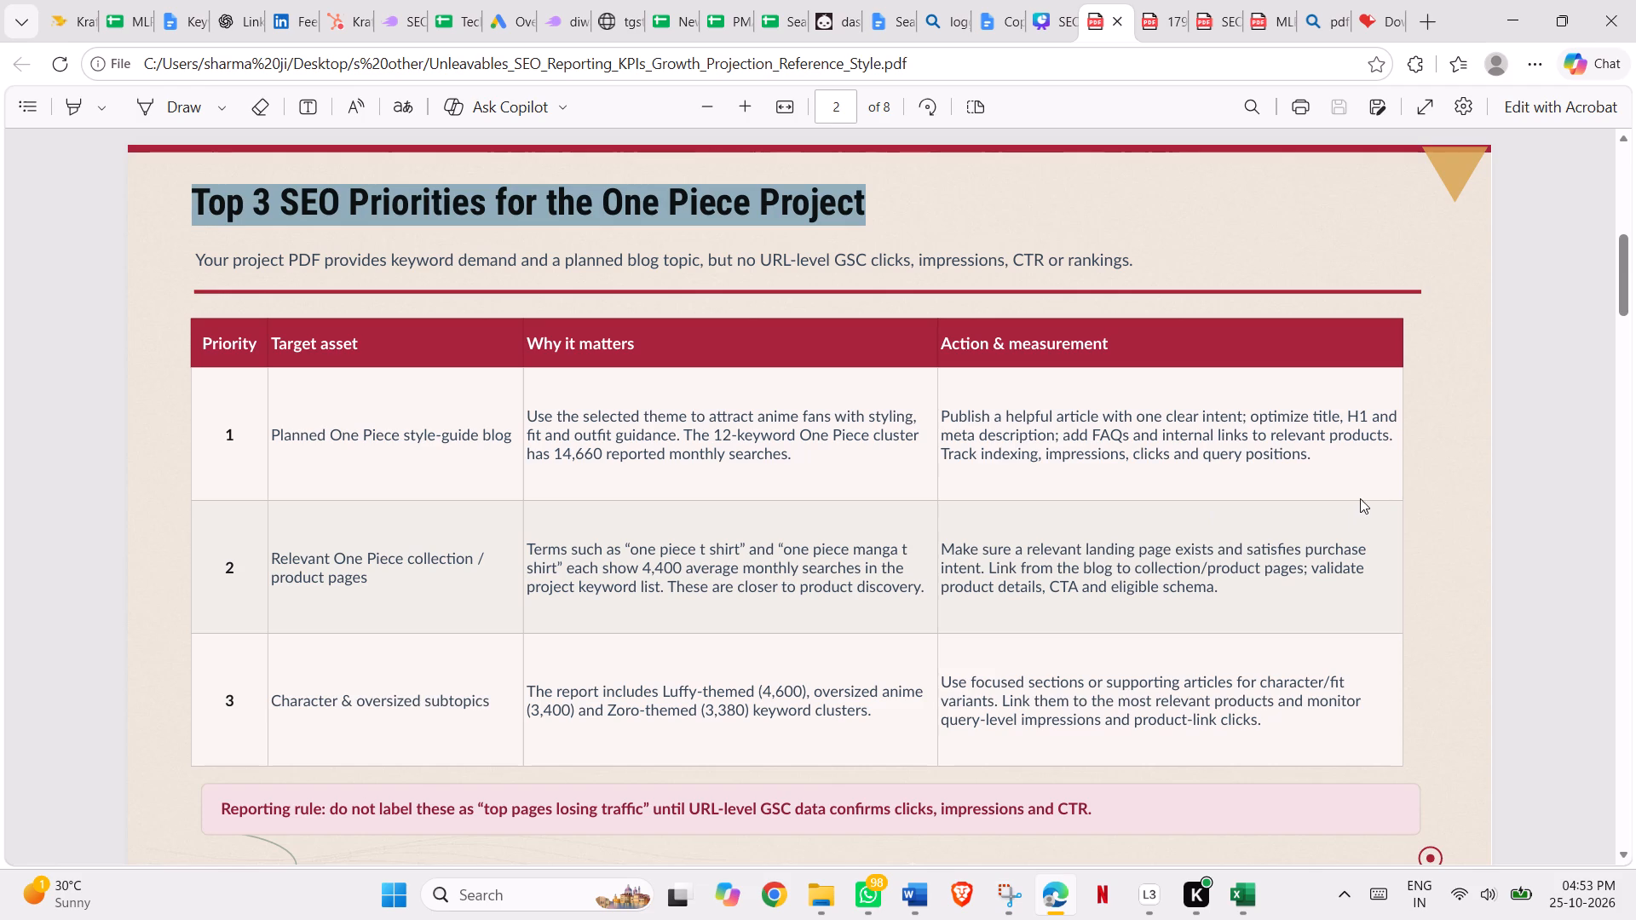
{"action": "left_click", "coordinate": [1418, 475]}
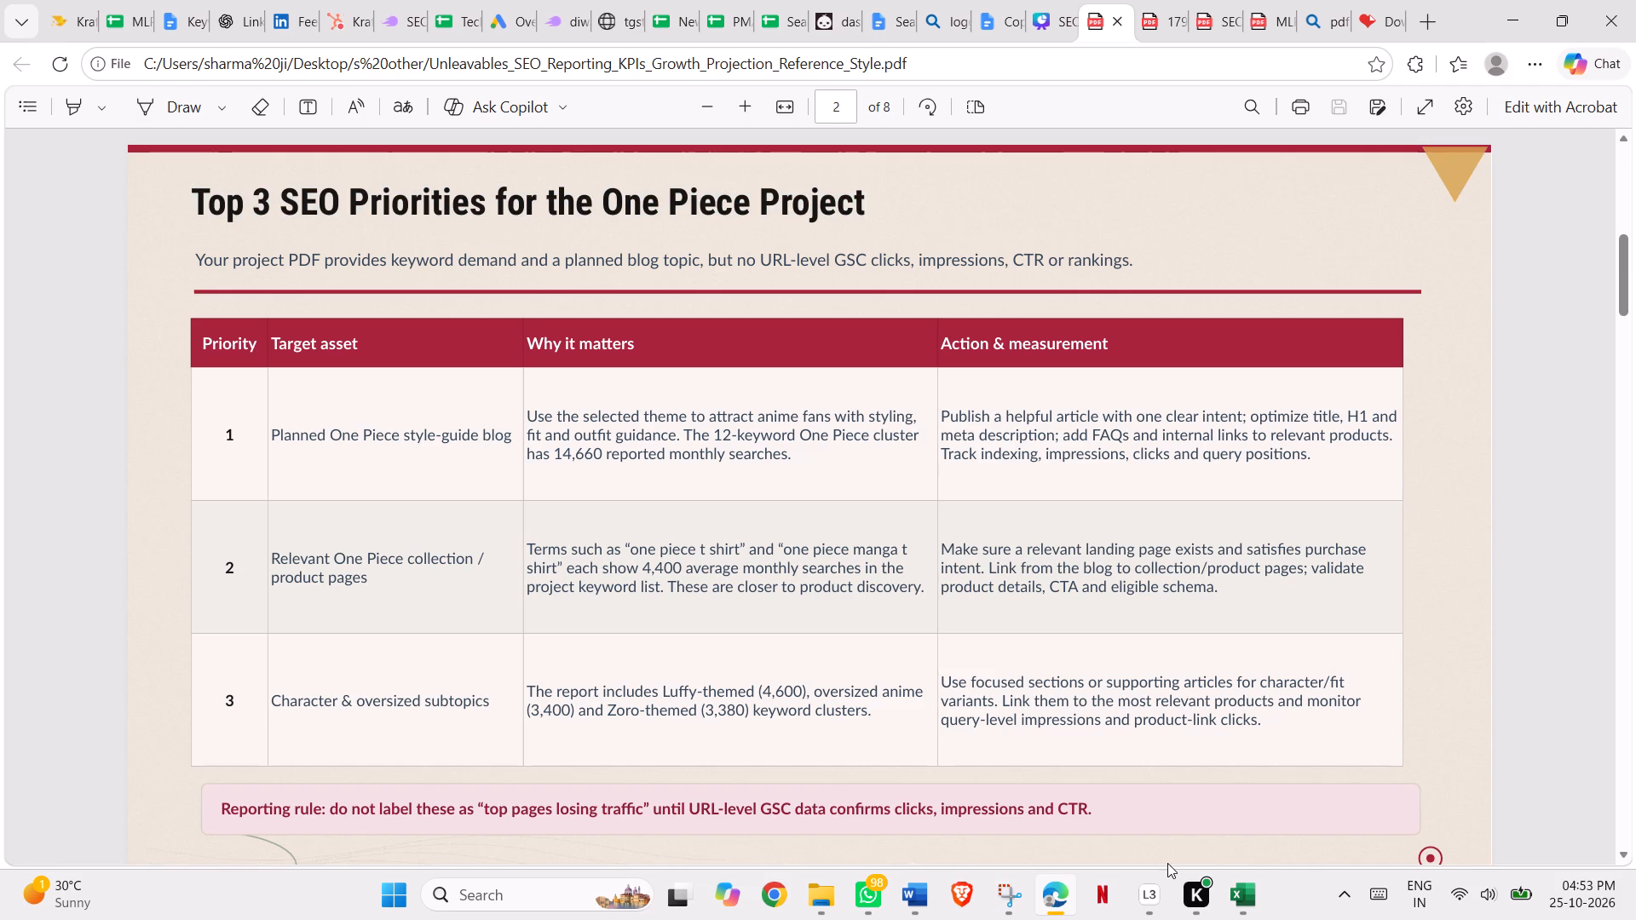
{"action": "left_click", "coordinate": [1001, 895]}
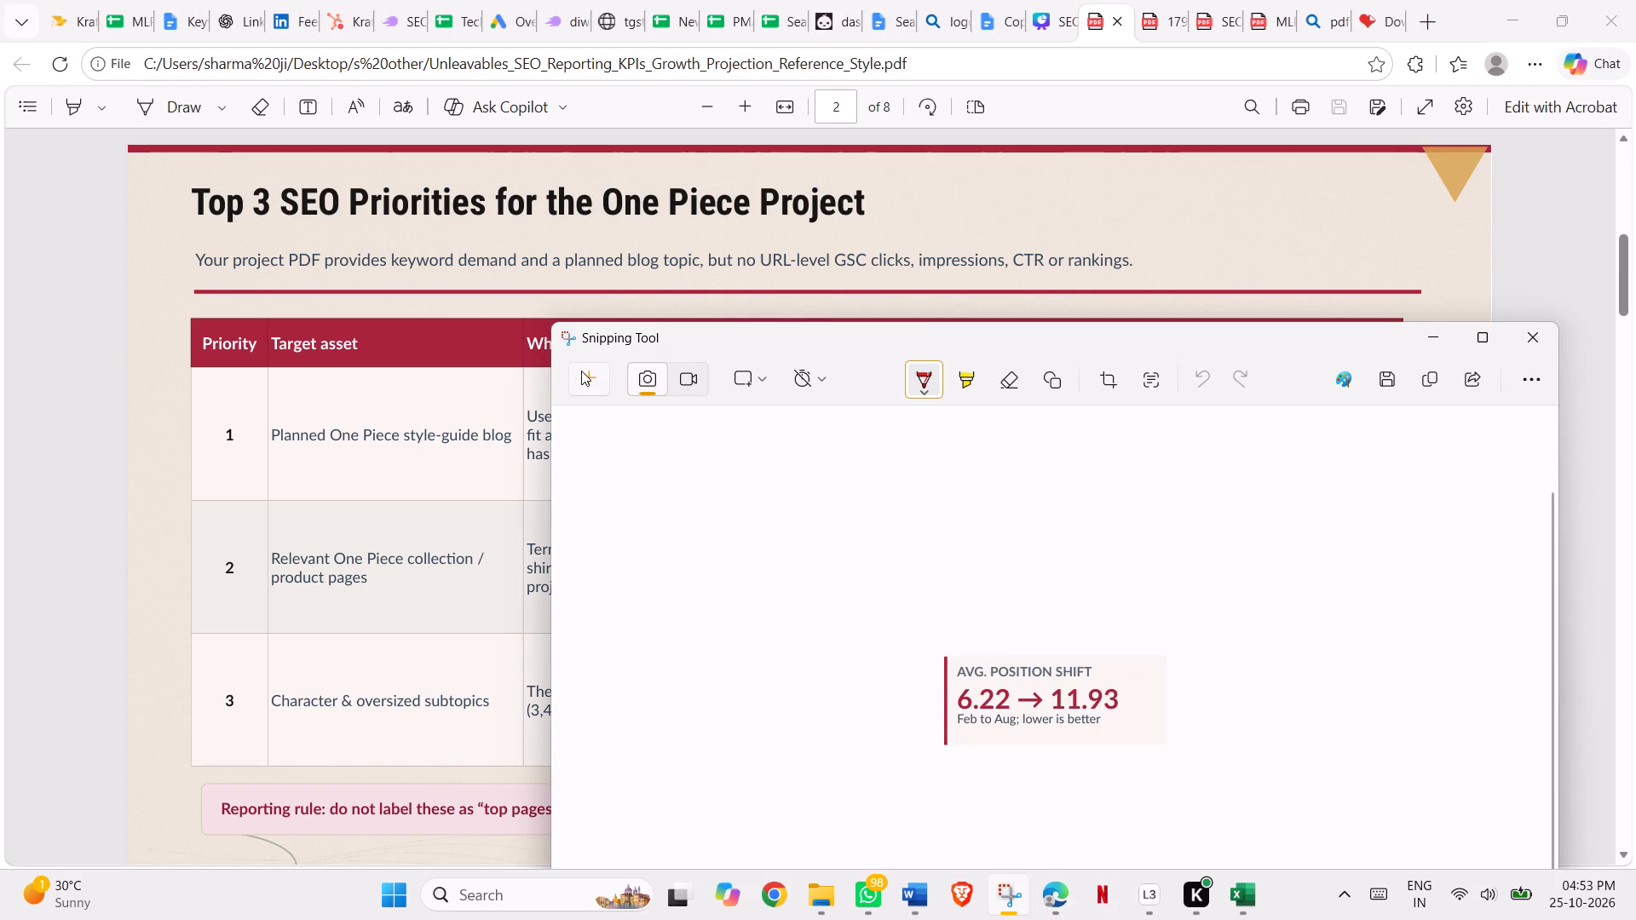
{"action": "left_click", "coordinate": [585, 377]}
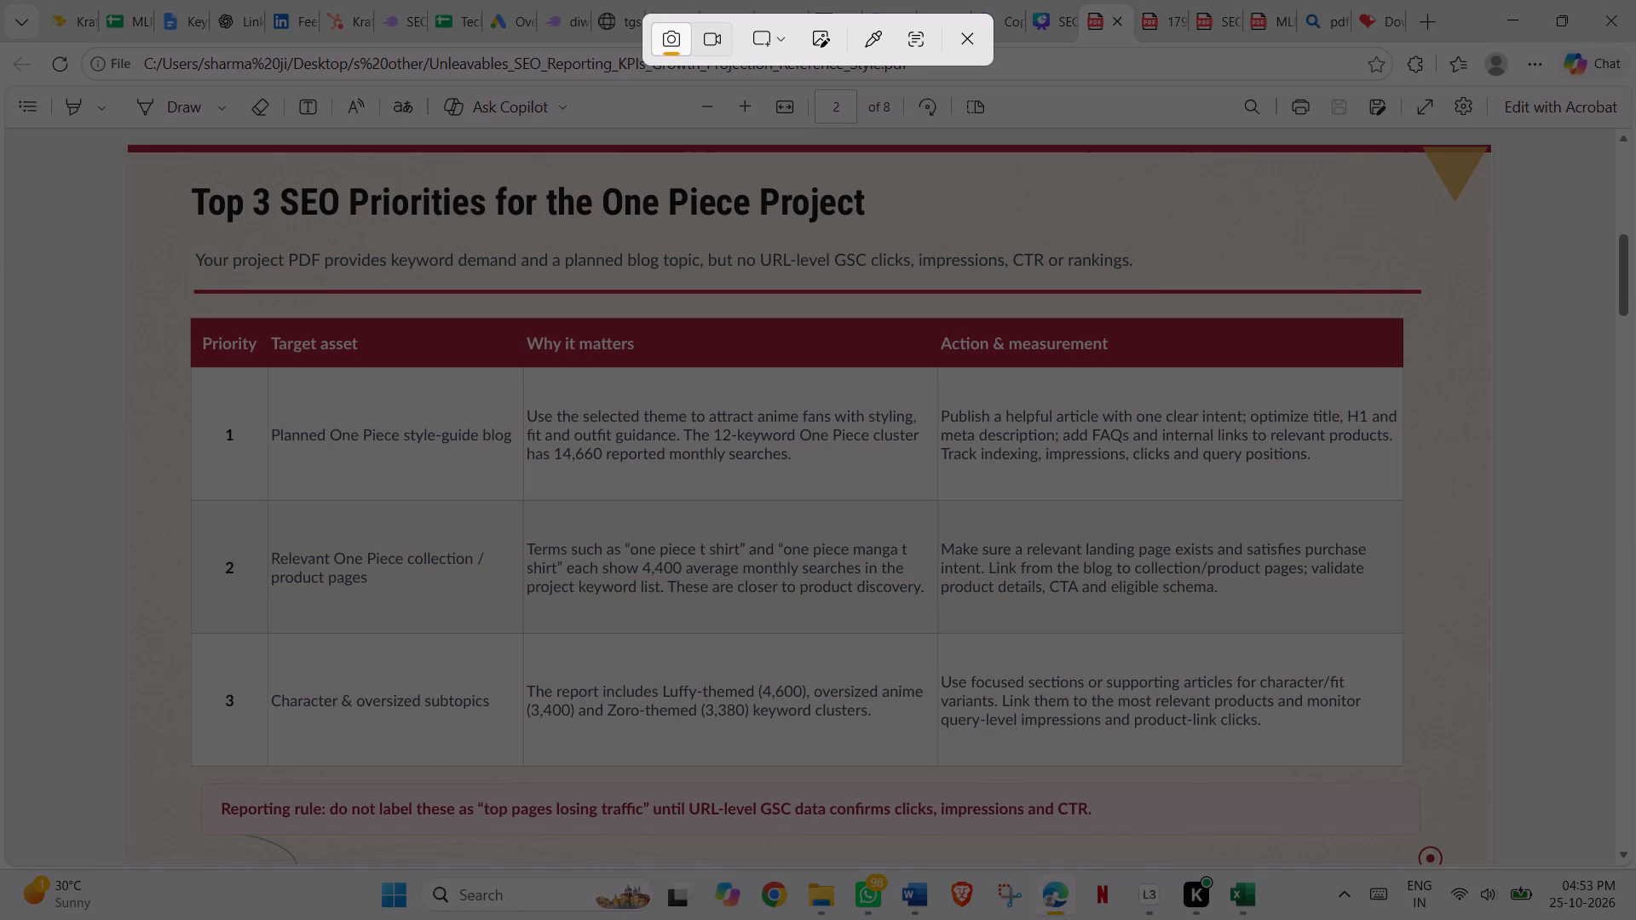
{"action": "left_click_drag", "start_coordinate": [192, 319], "coordinate": [1205, 764]}
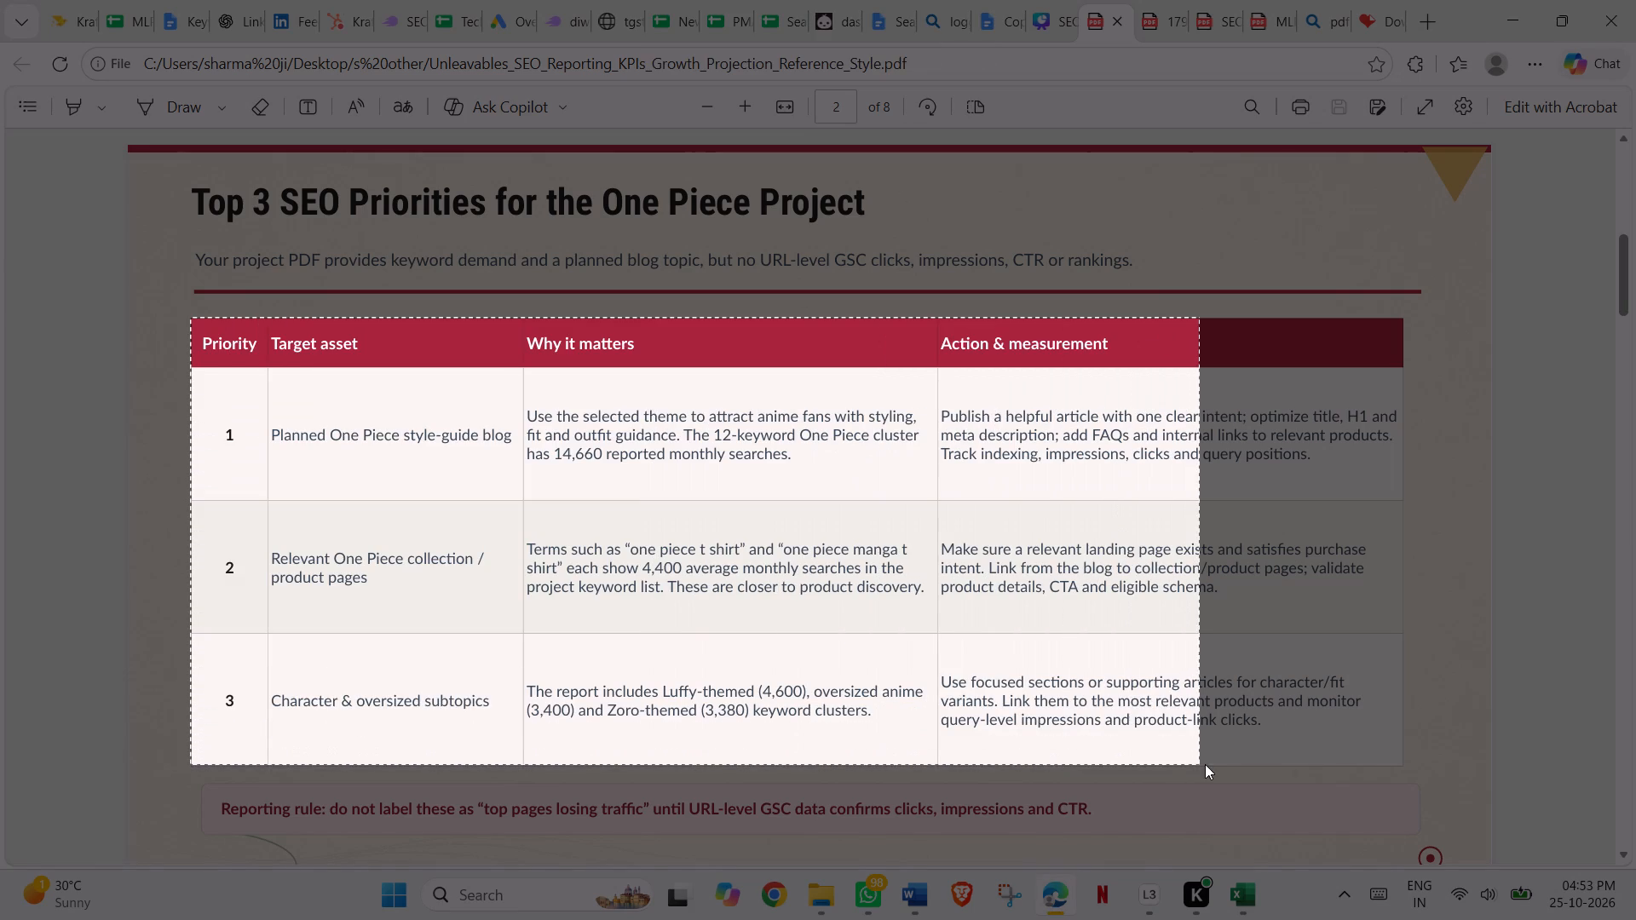
{"action": "left_click_drag", "start_coordinate": [1205, 764], "coordinate": [1403, 757]}
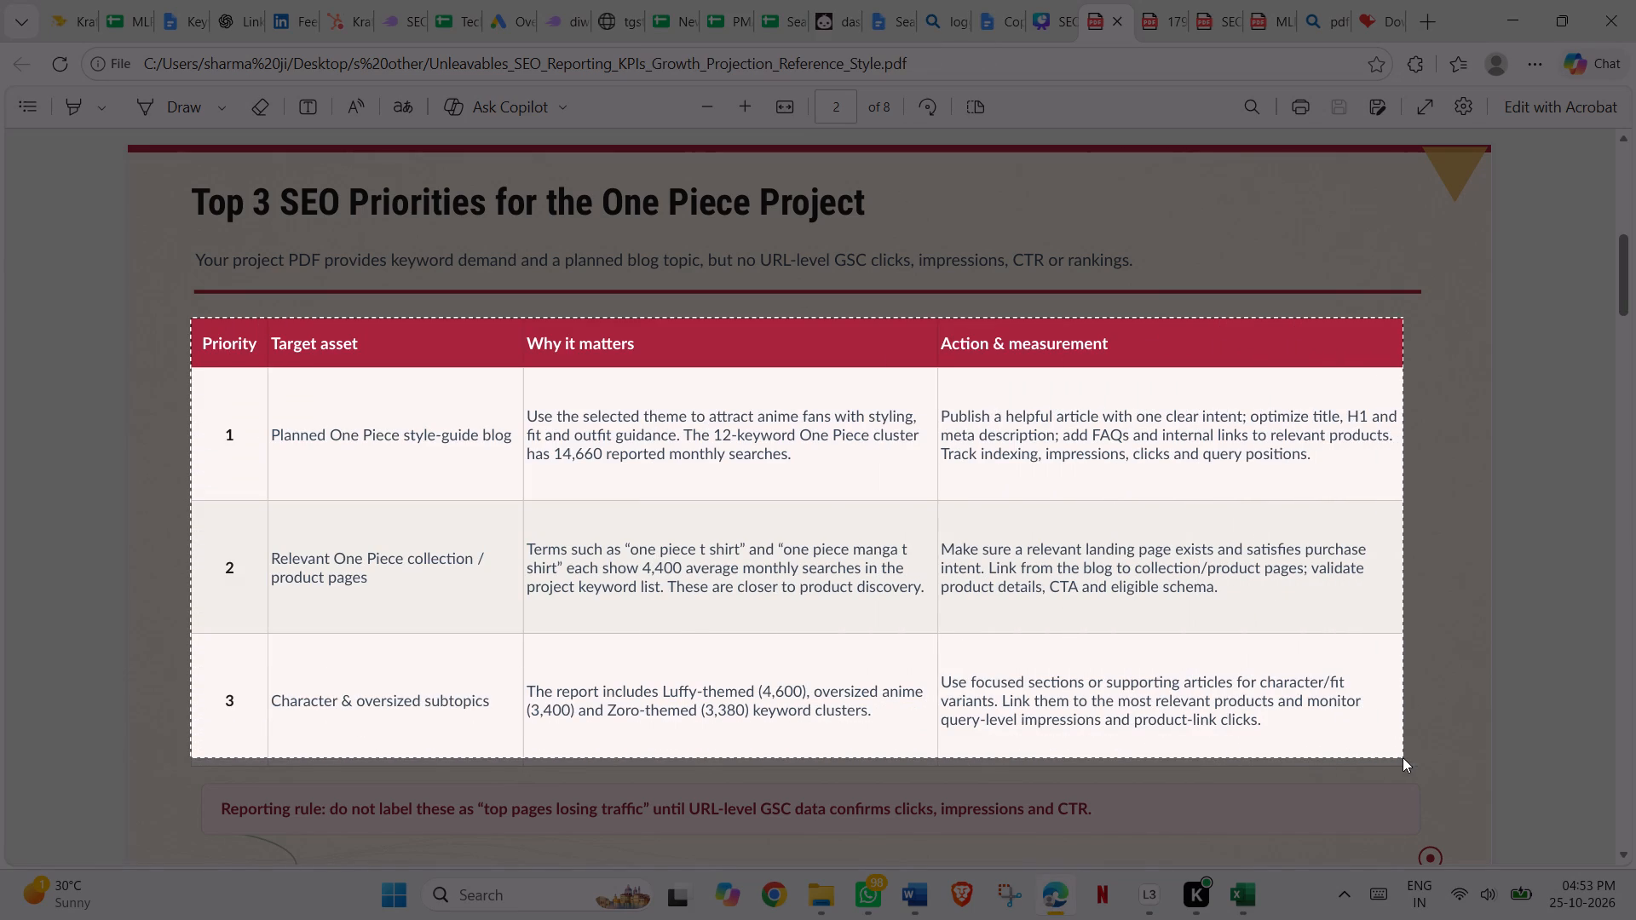
{"action": "left_click_drag", "start_coordinate": [1403, 757], "coordinate": [1411, 758]}
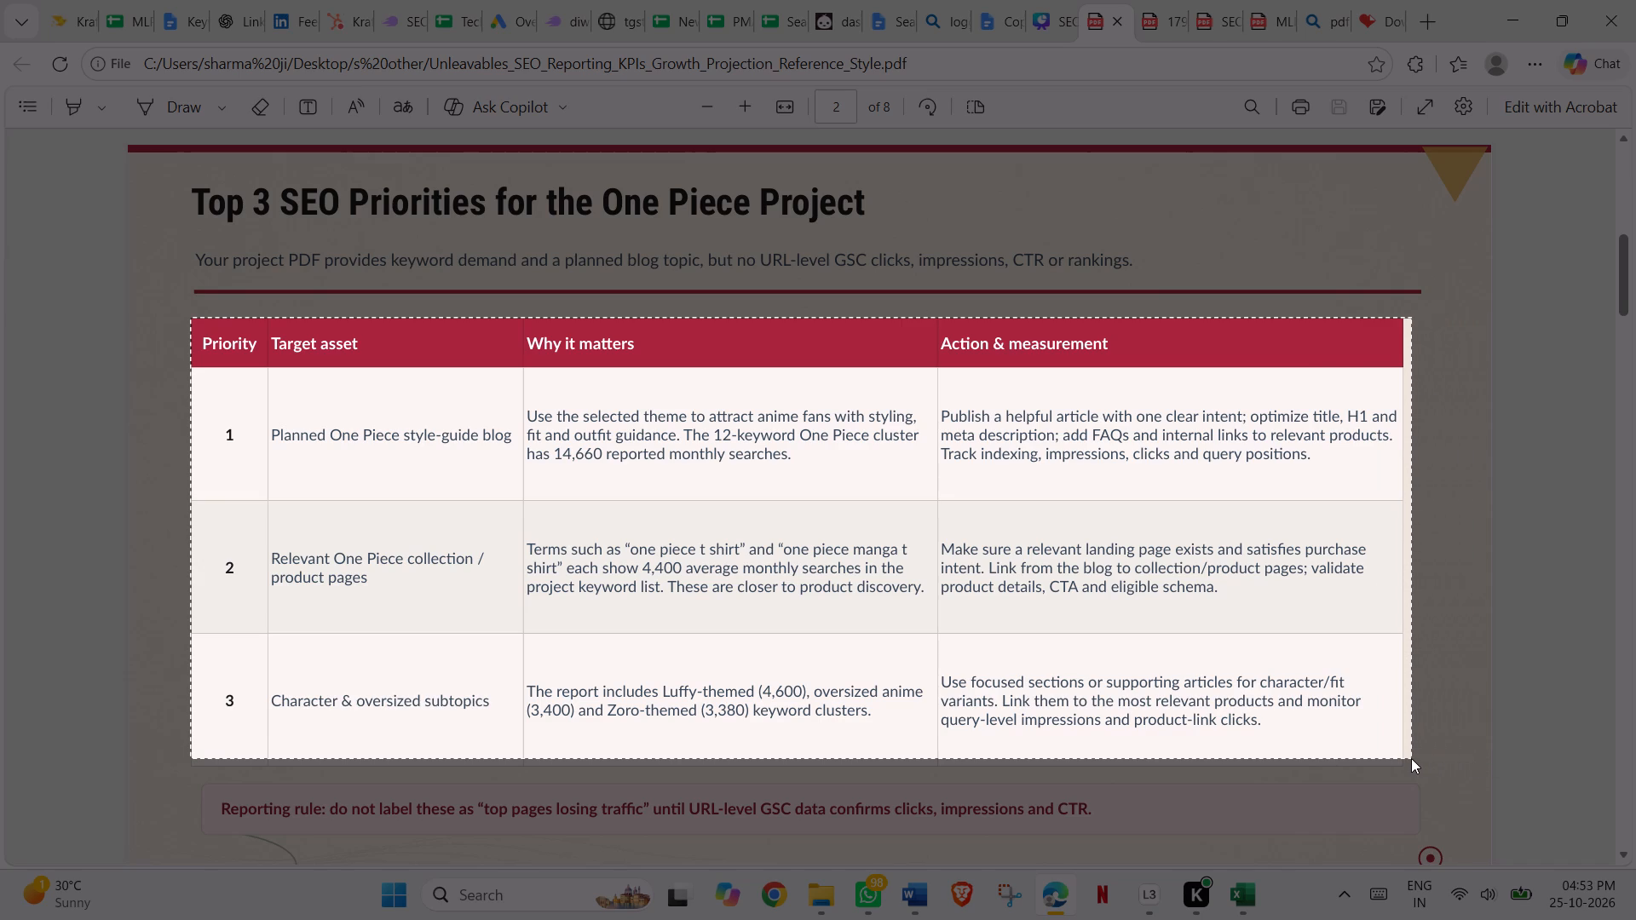
{"action": "left_click_drag", "start_coordinate": [1411, 758], "coordinate": [1403, 761]}
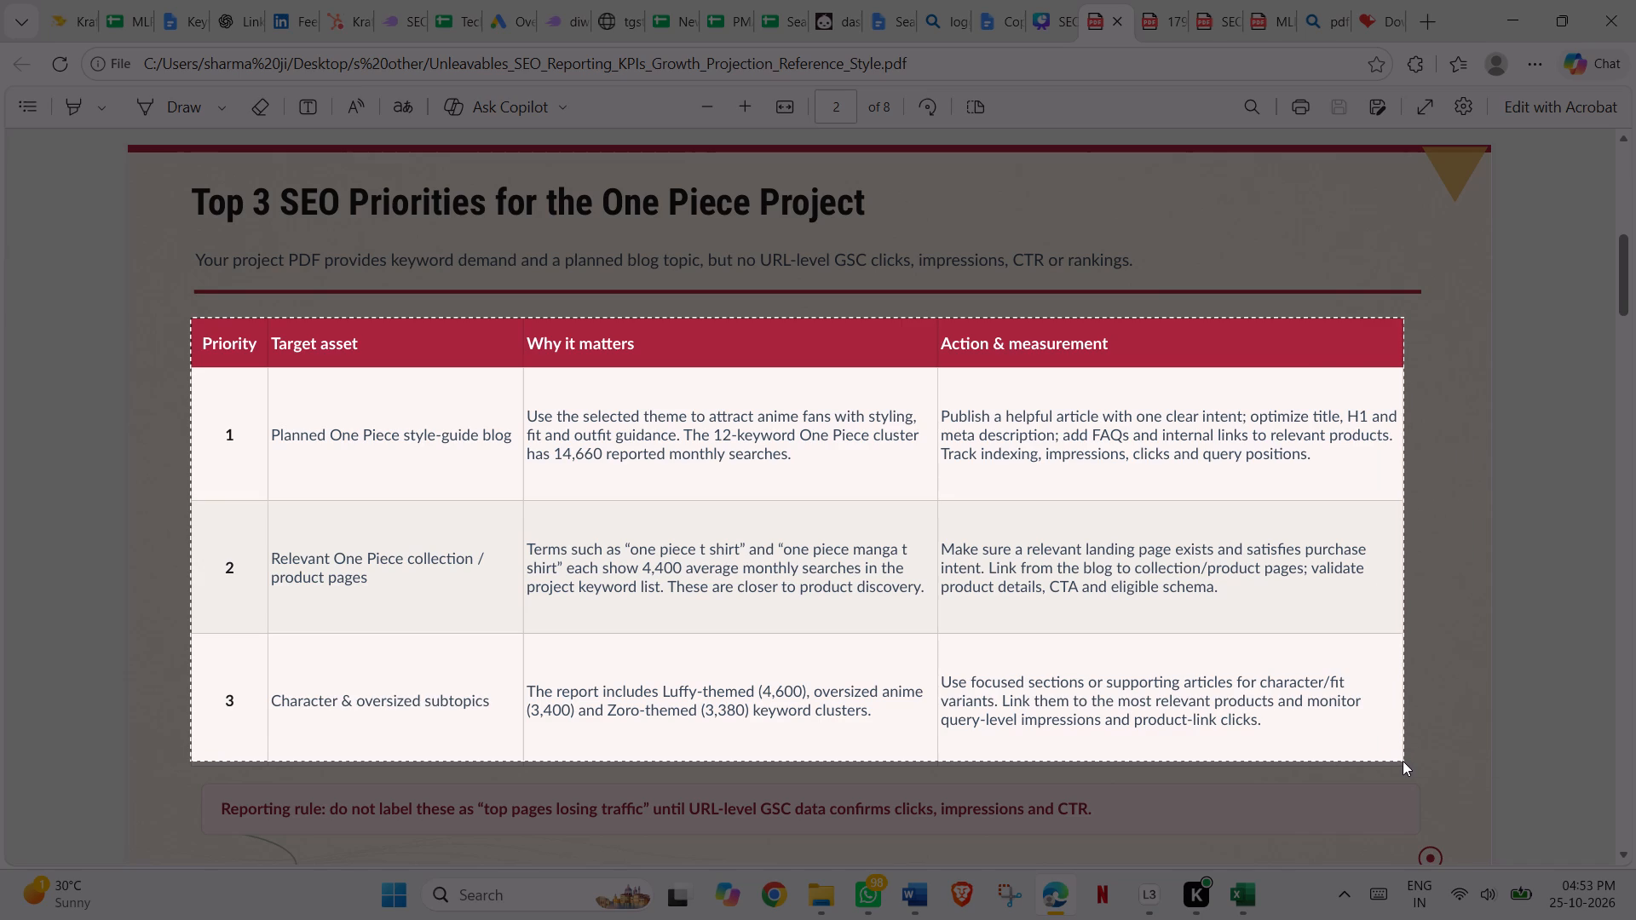
{"action": "left_click_drag", "start_coordinate": [1403, 761], "coordinate": [1403, 763]}
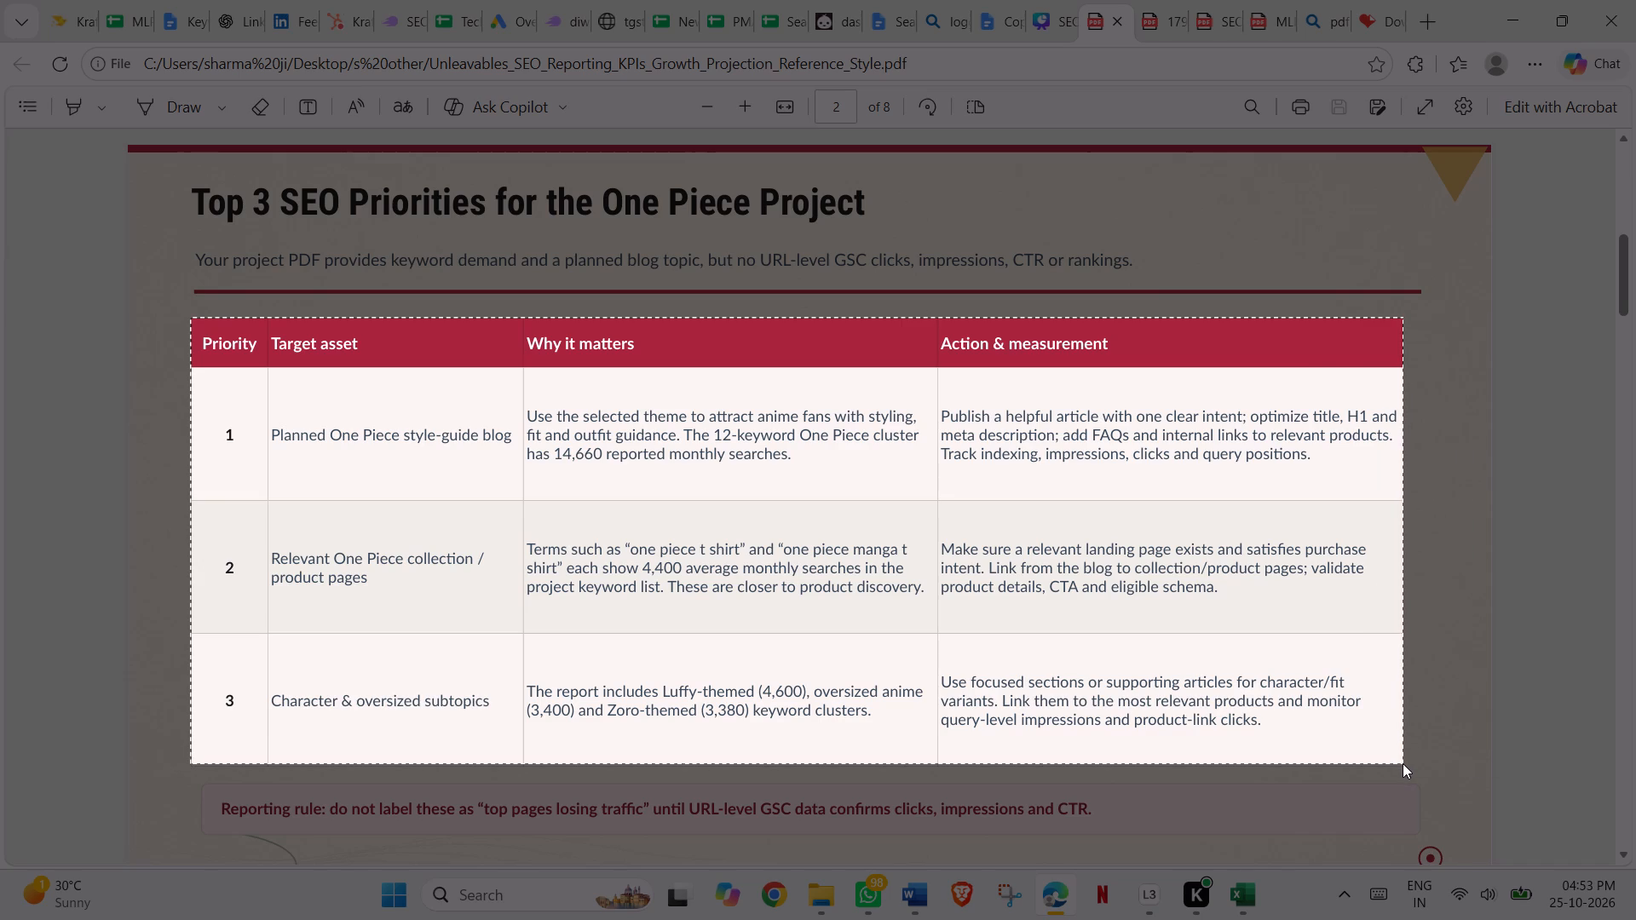
{"action": "left_click_drag", "start_coordinate": [1403, 763], "coordinate": [1403, 765]}
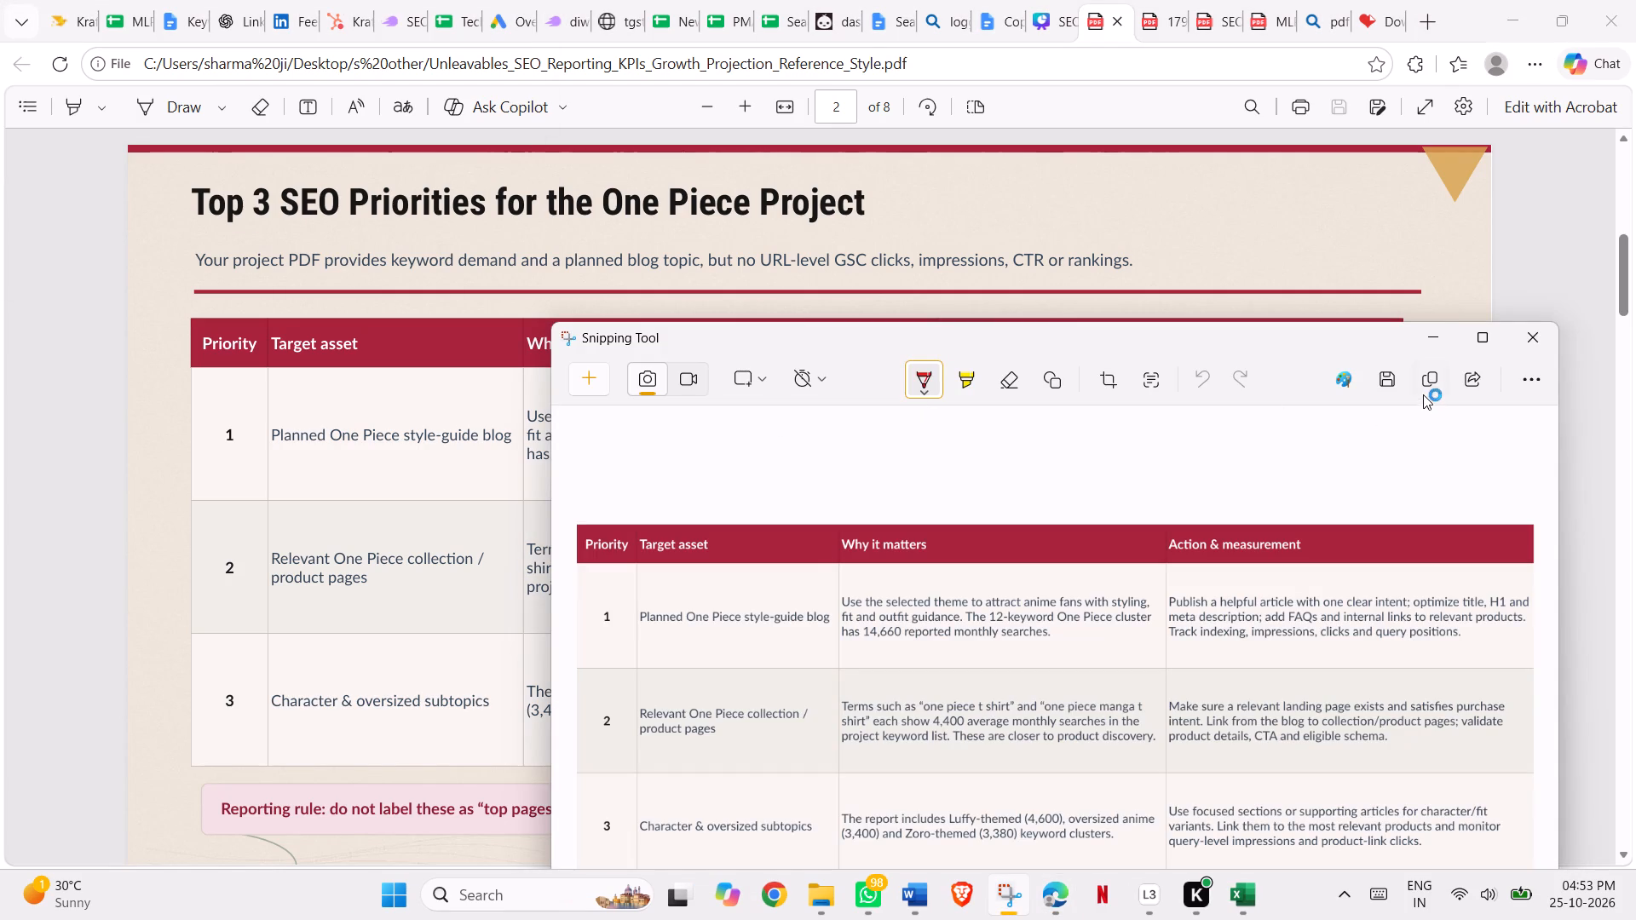
{"action": "left_click", "coordinate": [1428, 386]}
{"action": "left_click", "coordinate": [1437, 337]}
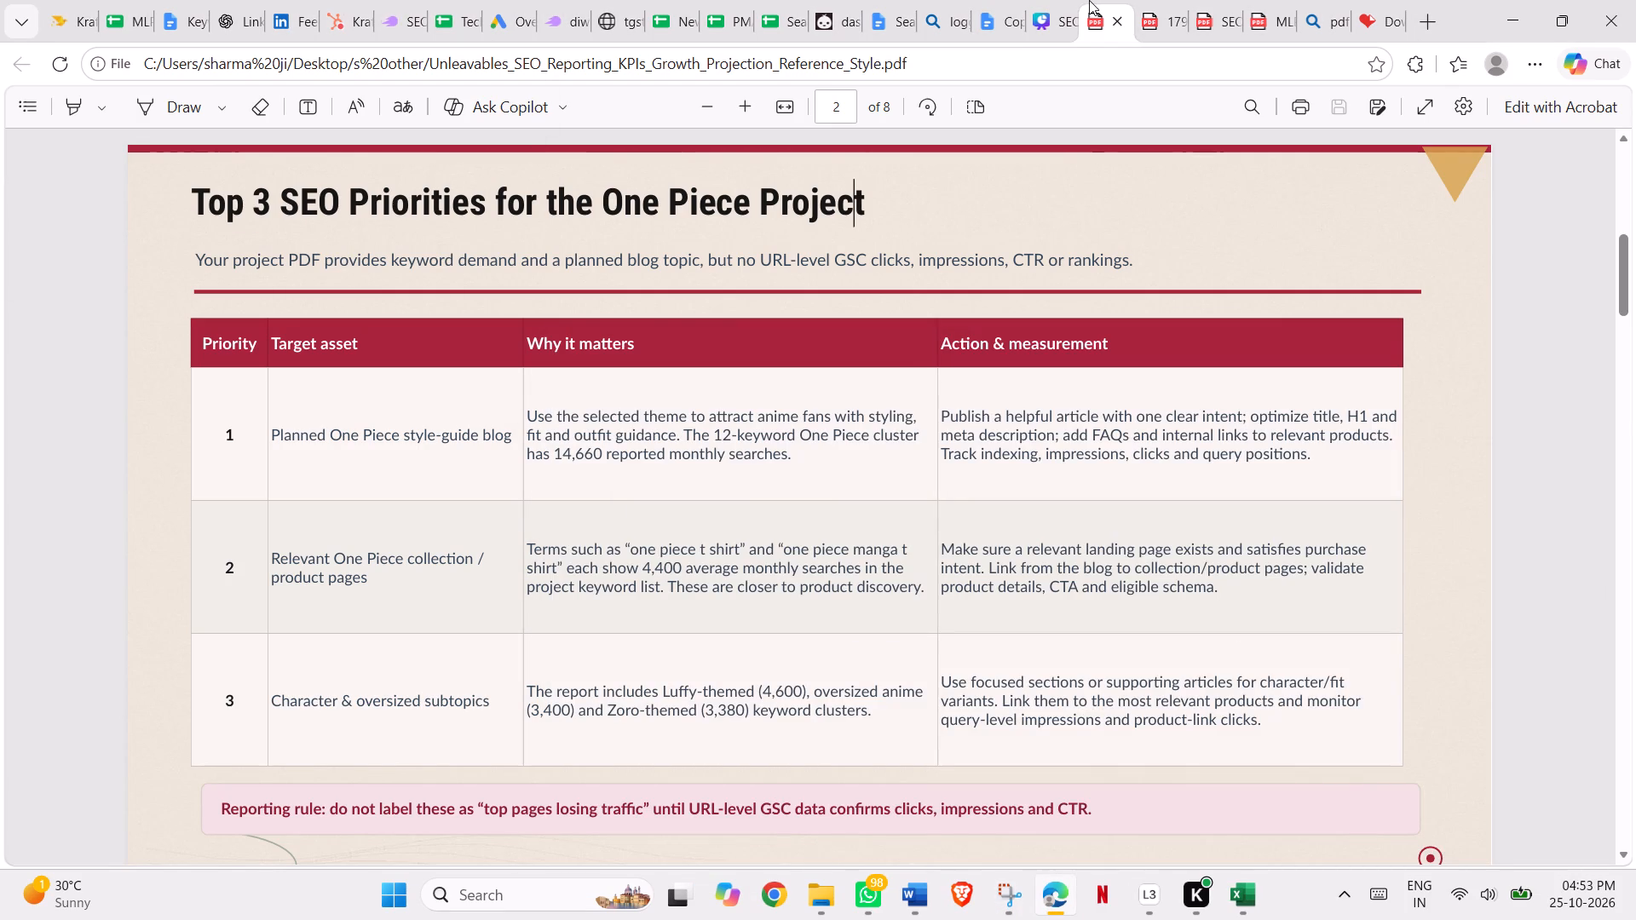
Switch back to Canva, paste the priorities table onto page 46, enlarge it to nearly the page width and place it below the heading.
{"action": "left_click", "coordinate": [1055, 17]}
{"action": "left_click", "coordinate": [863, 388]}
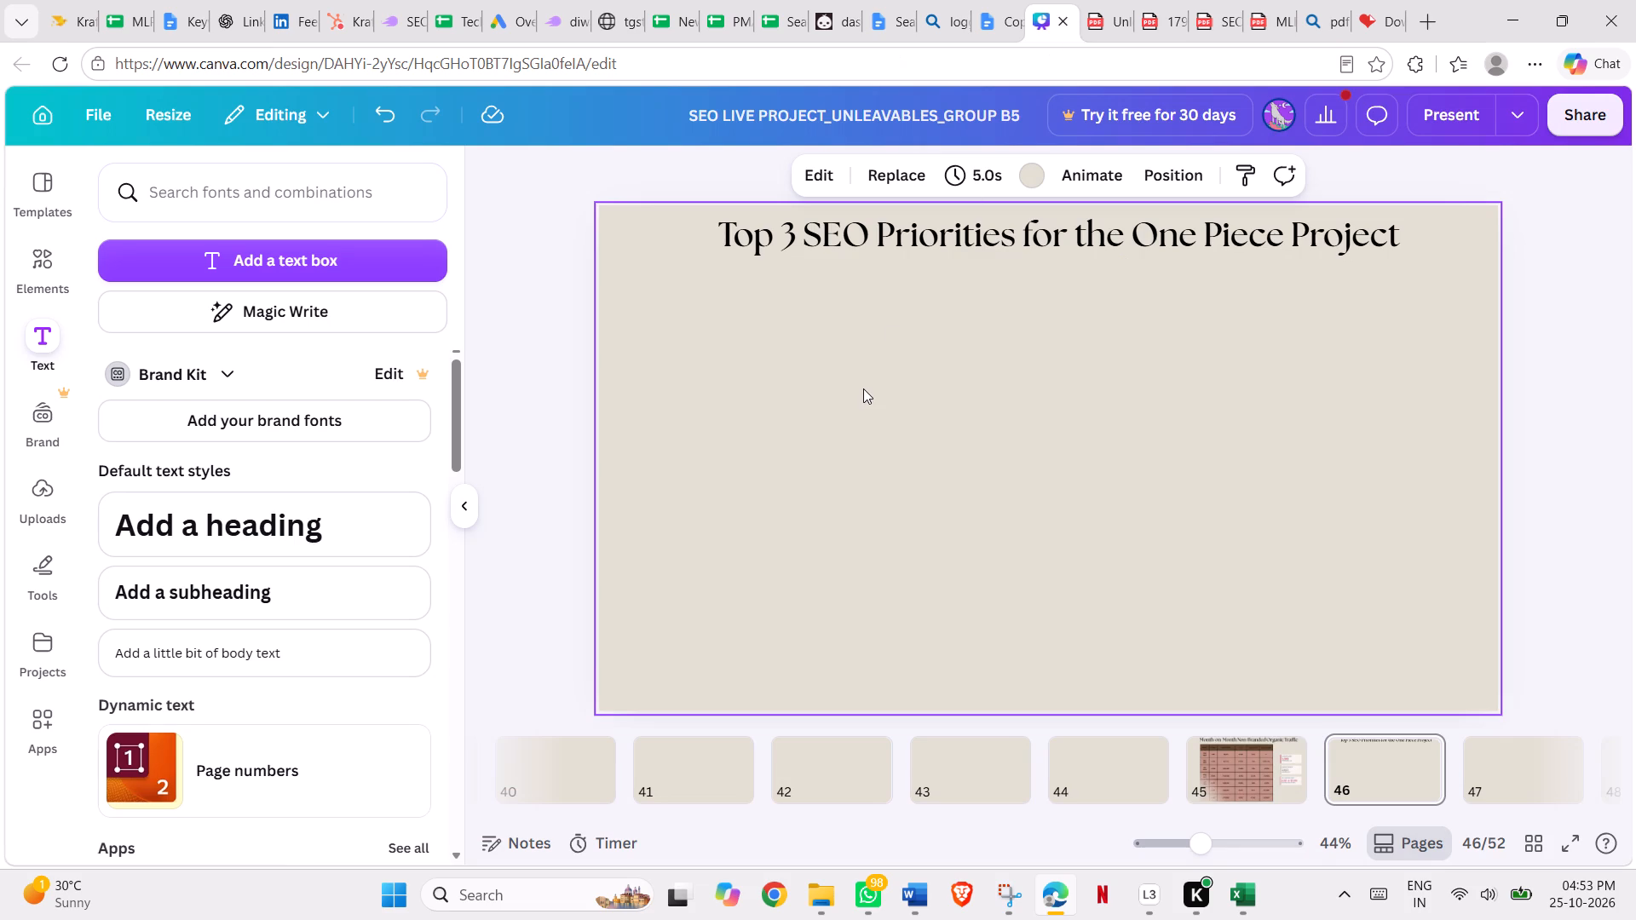
{"action": "key", "text": "ctrl+v"}
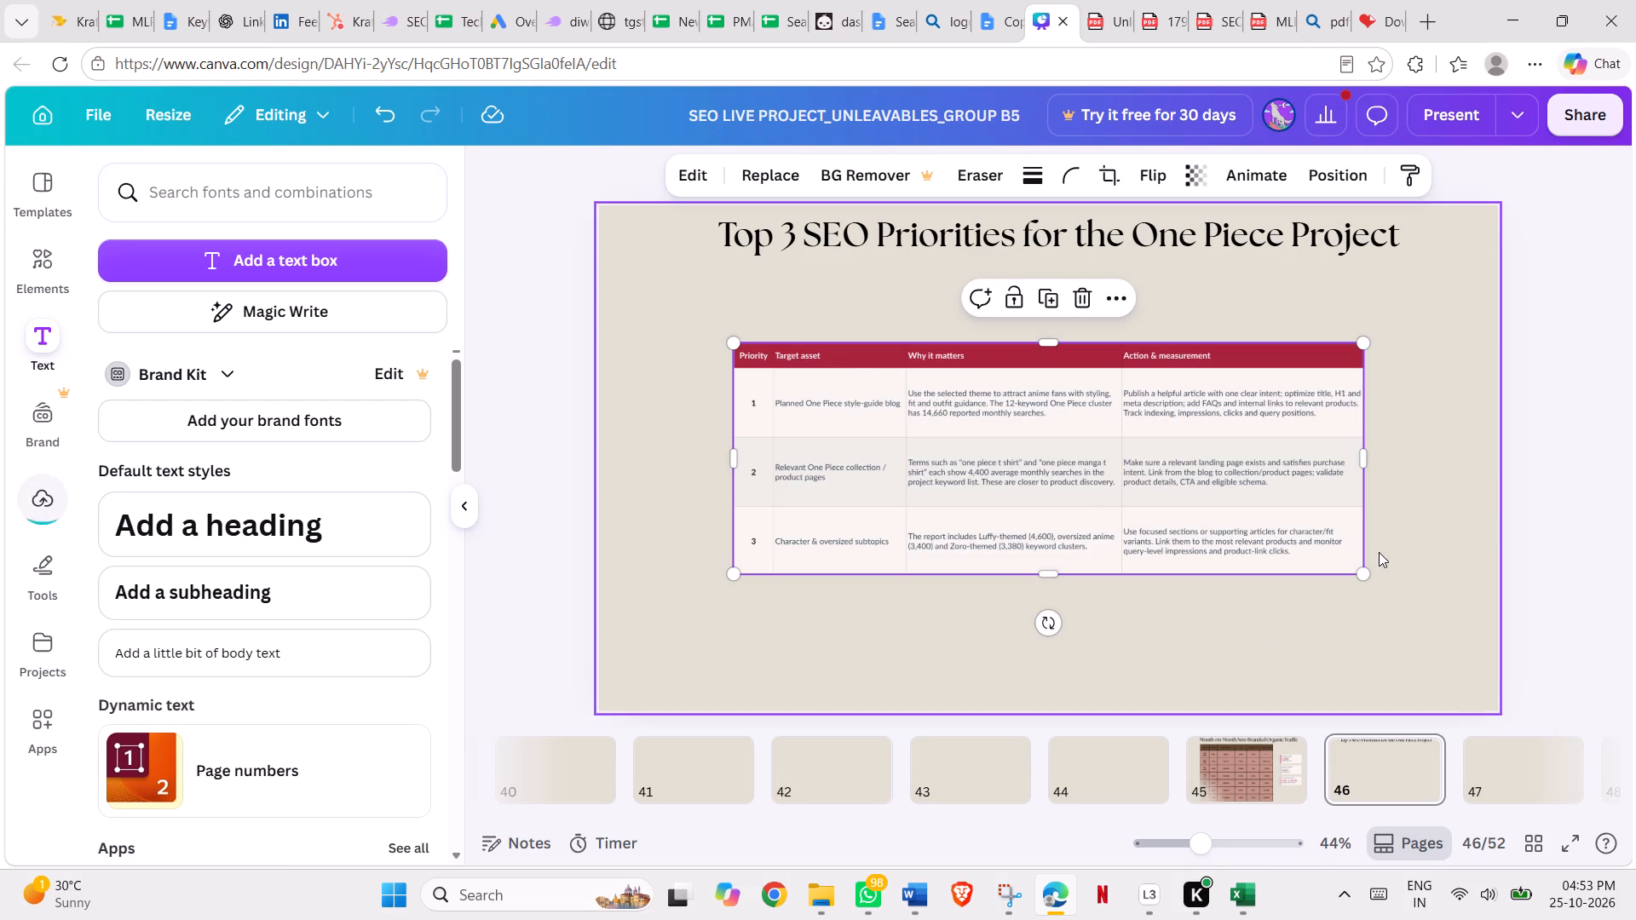
{"action": "left_click_drag", "start_coordinate": [1362, 572], "coordinate": [1409, 603]}
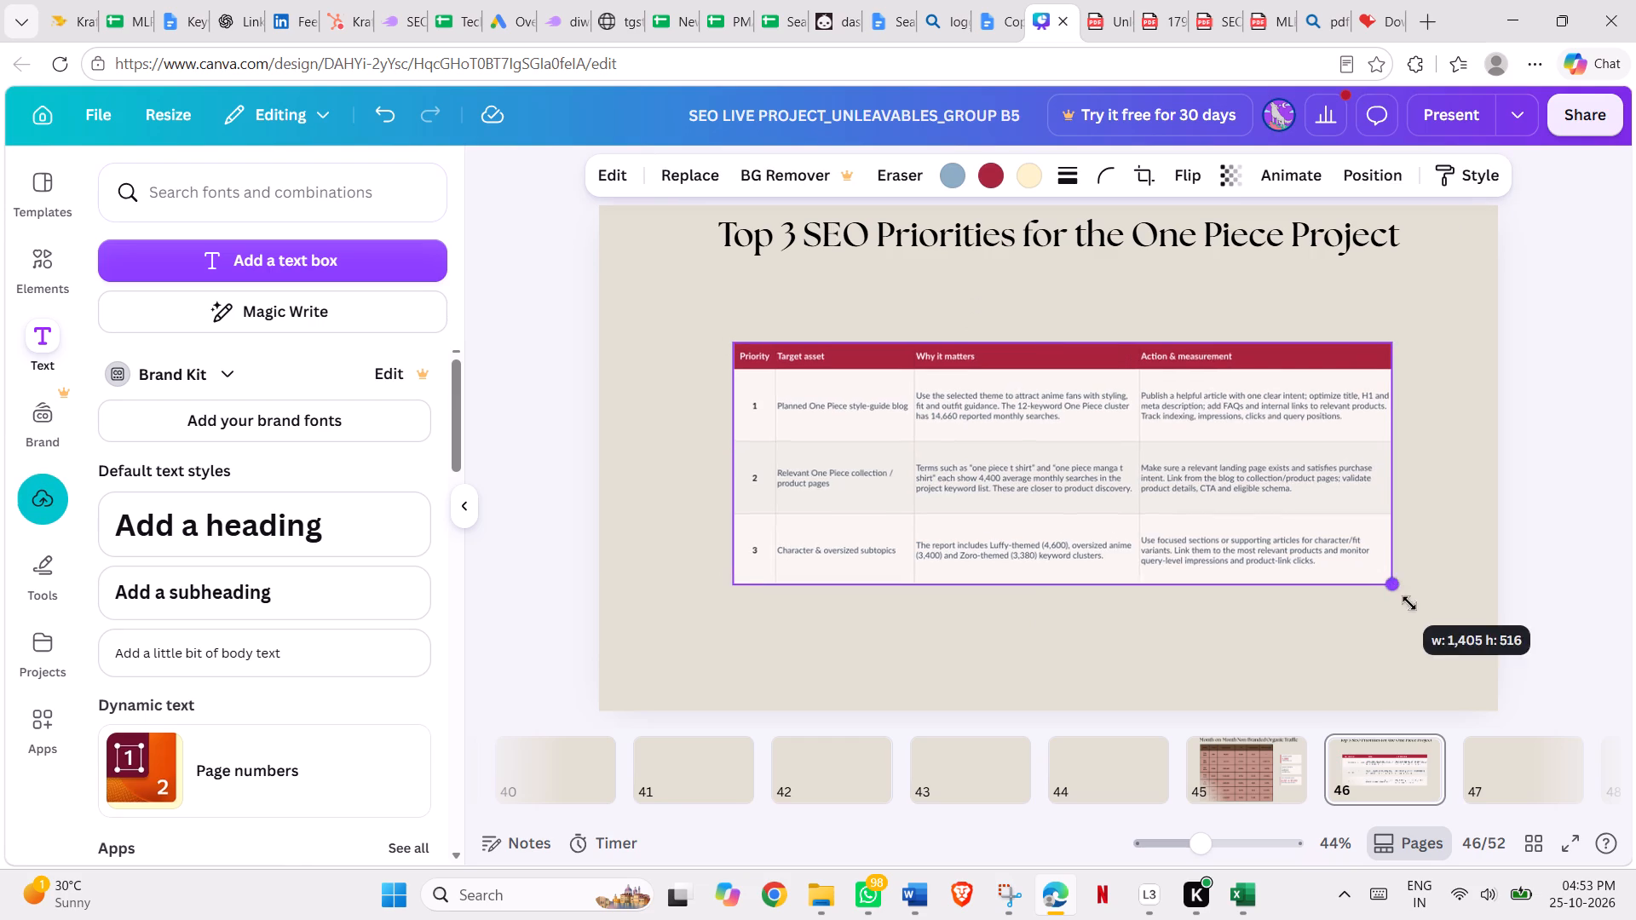
{"action": "left_click_drag", "start_coordinate": [1409, 603], "coordinate": [1568, 638]}
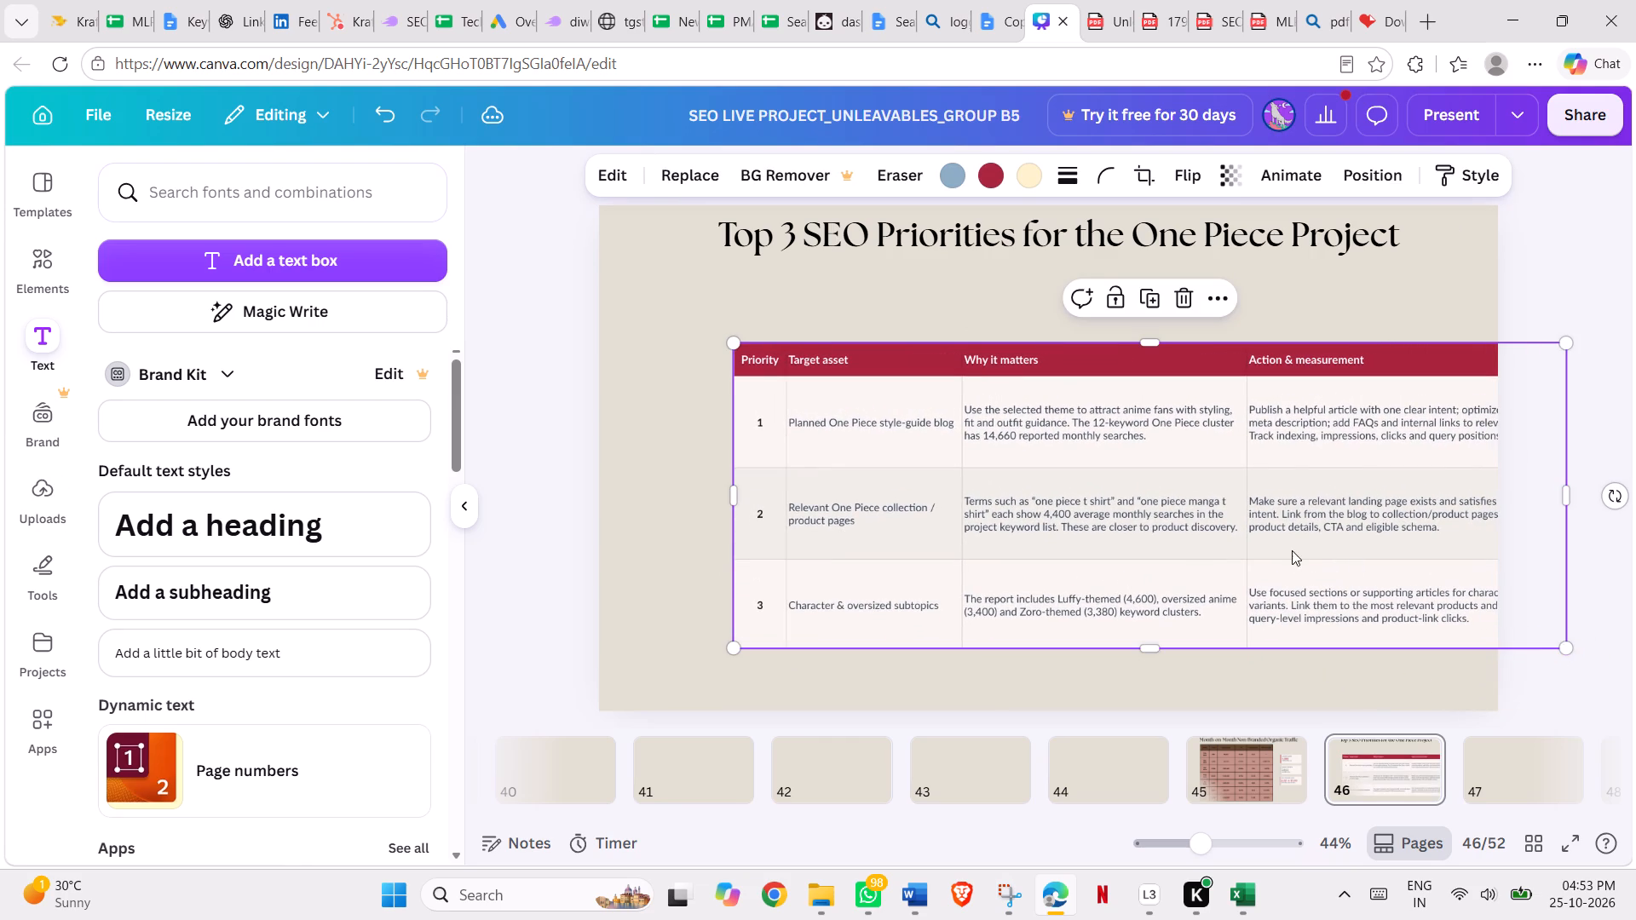
{"action": "left_click_drag", "start_coordinate": [1284, 550], "coordinate": [1178, 500]}
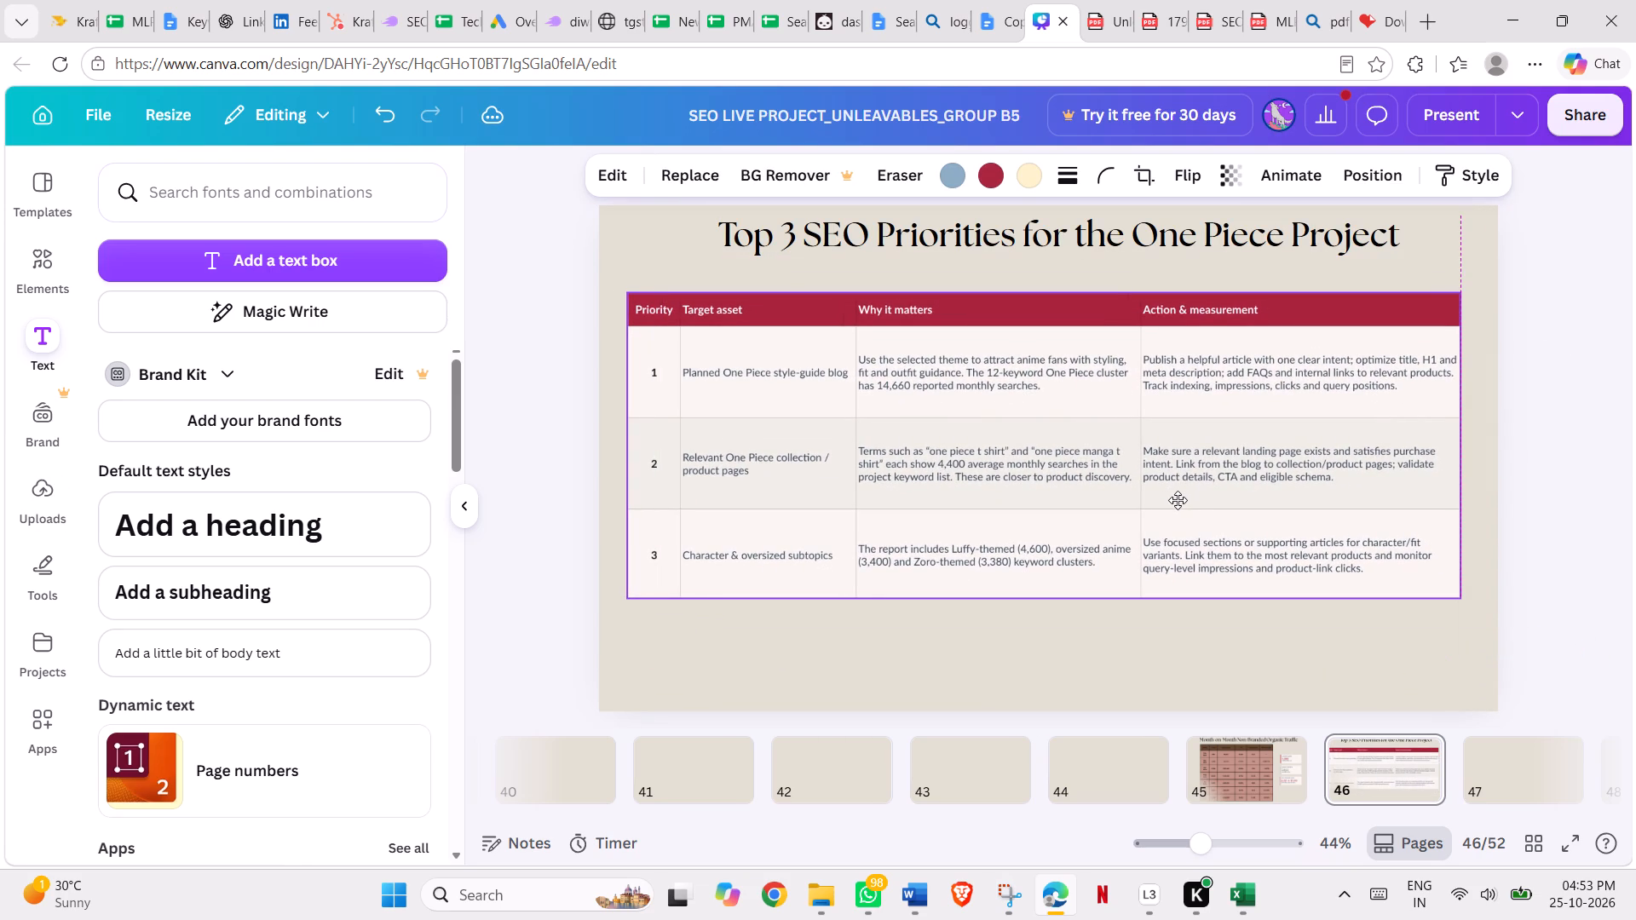
{"action": "left_click_drag", "start_coordinate": [1178, 500], "coordinate": [1197, 497]}
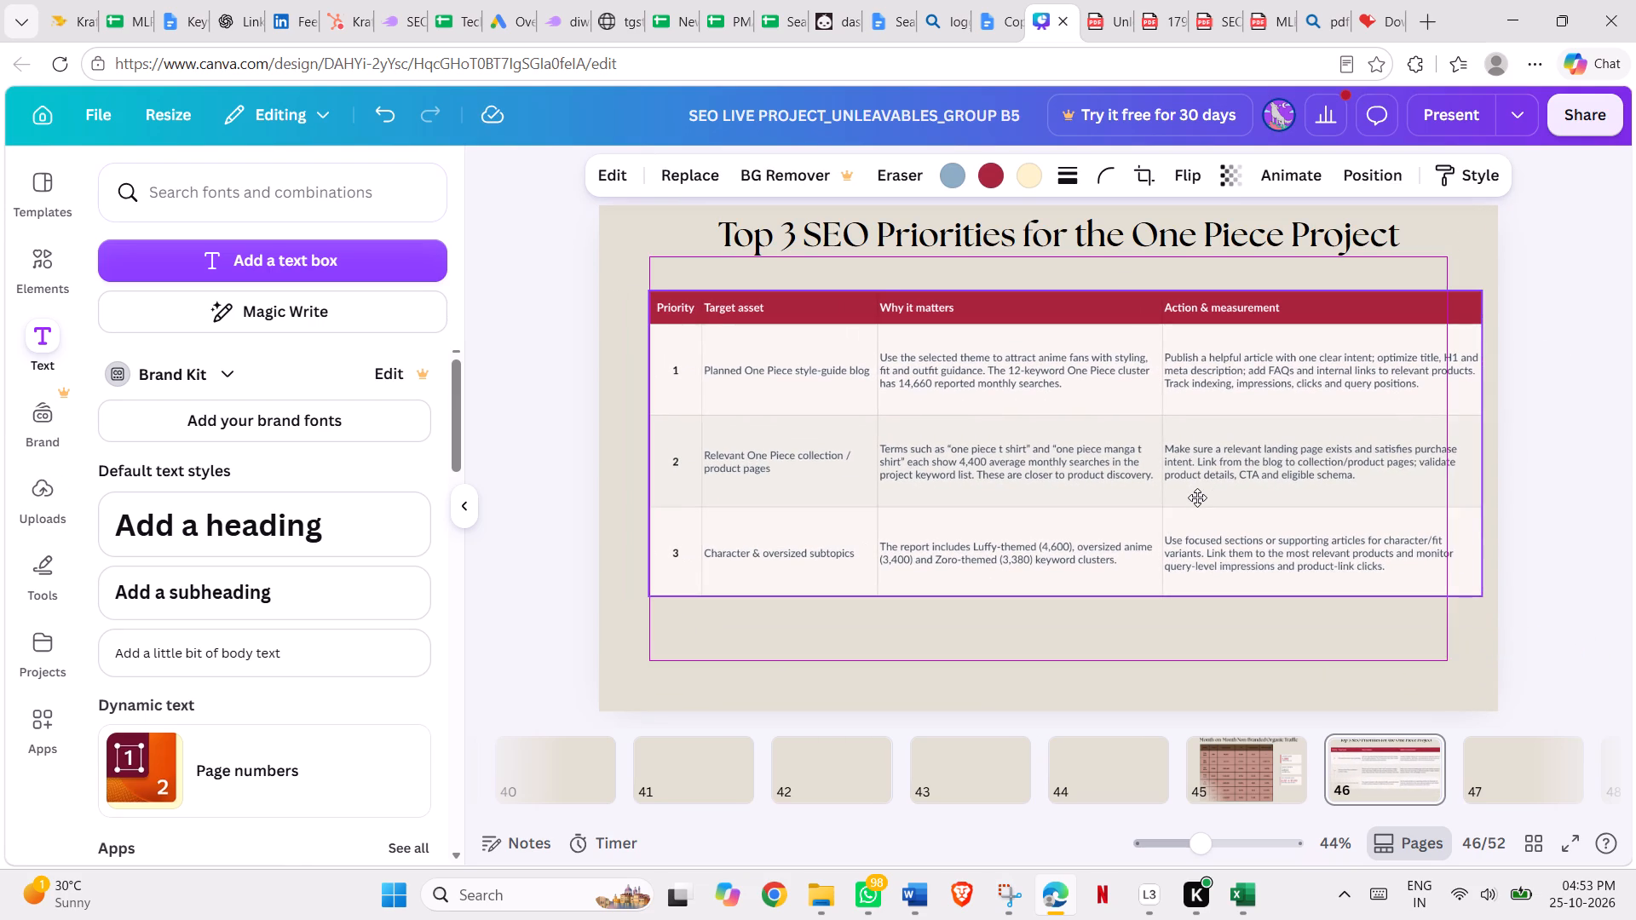
{"action": "left_click_drag", "start_coordinate": [1197, 497], "coordinate": [1194, 498]}
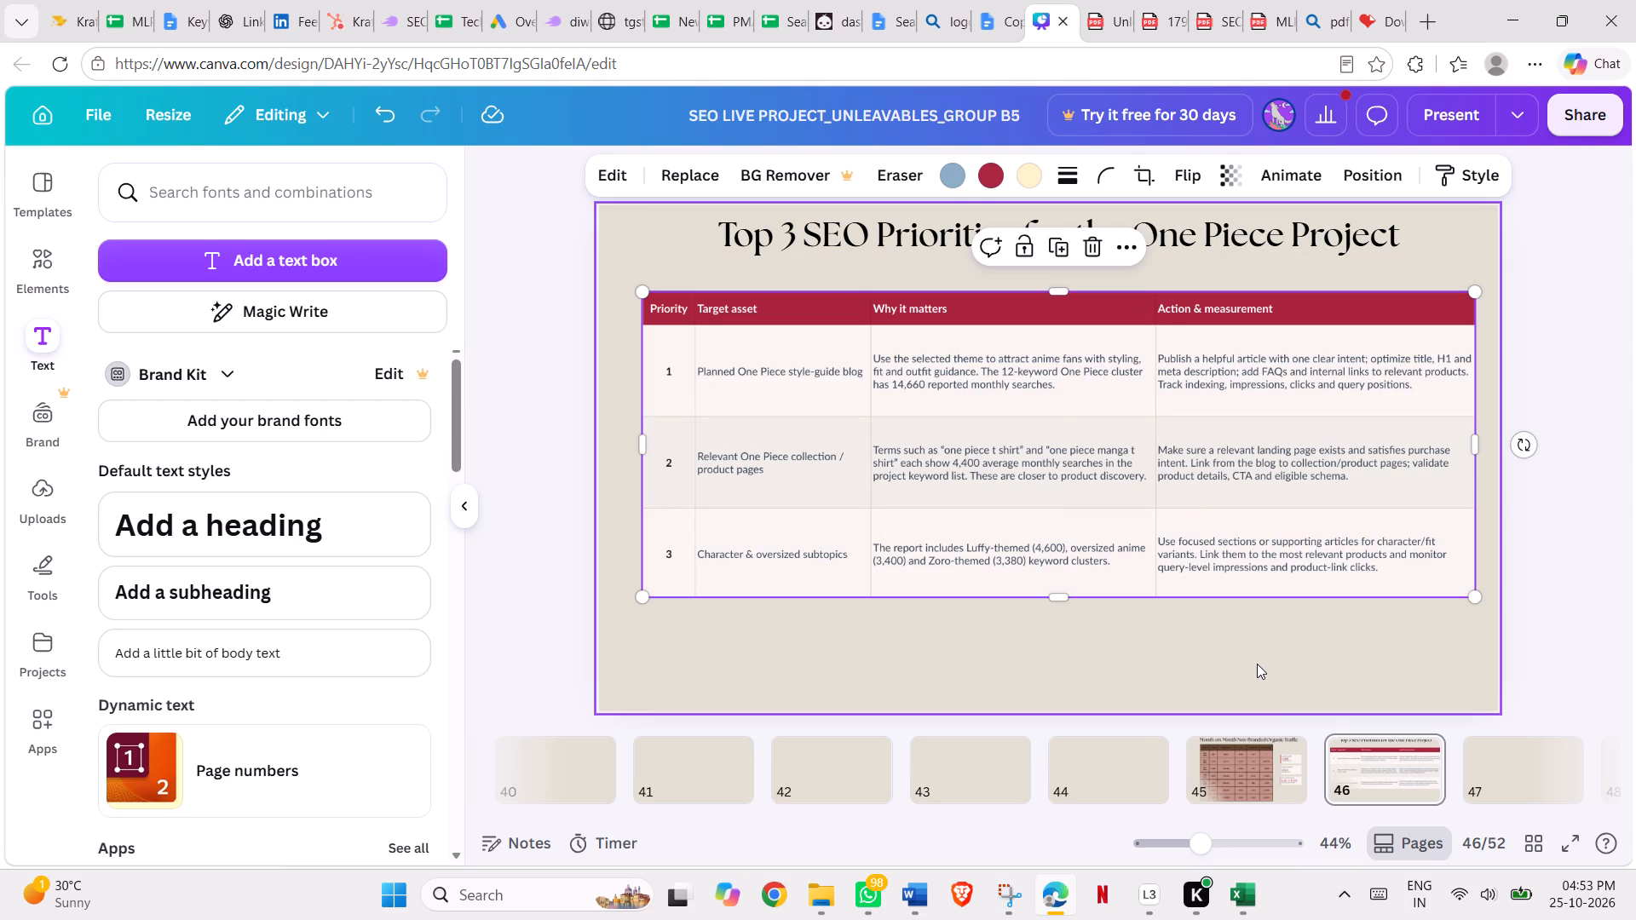
{"action": "left_click", "coordinate": [1257, 664]}
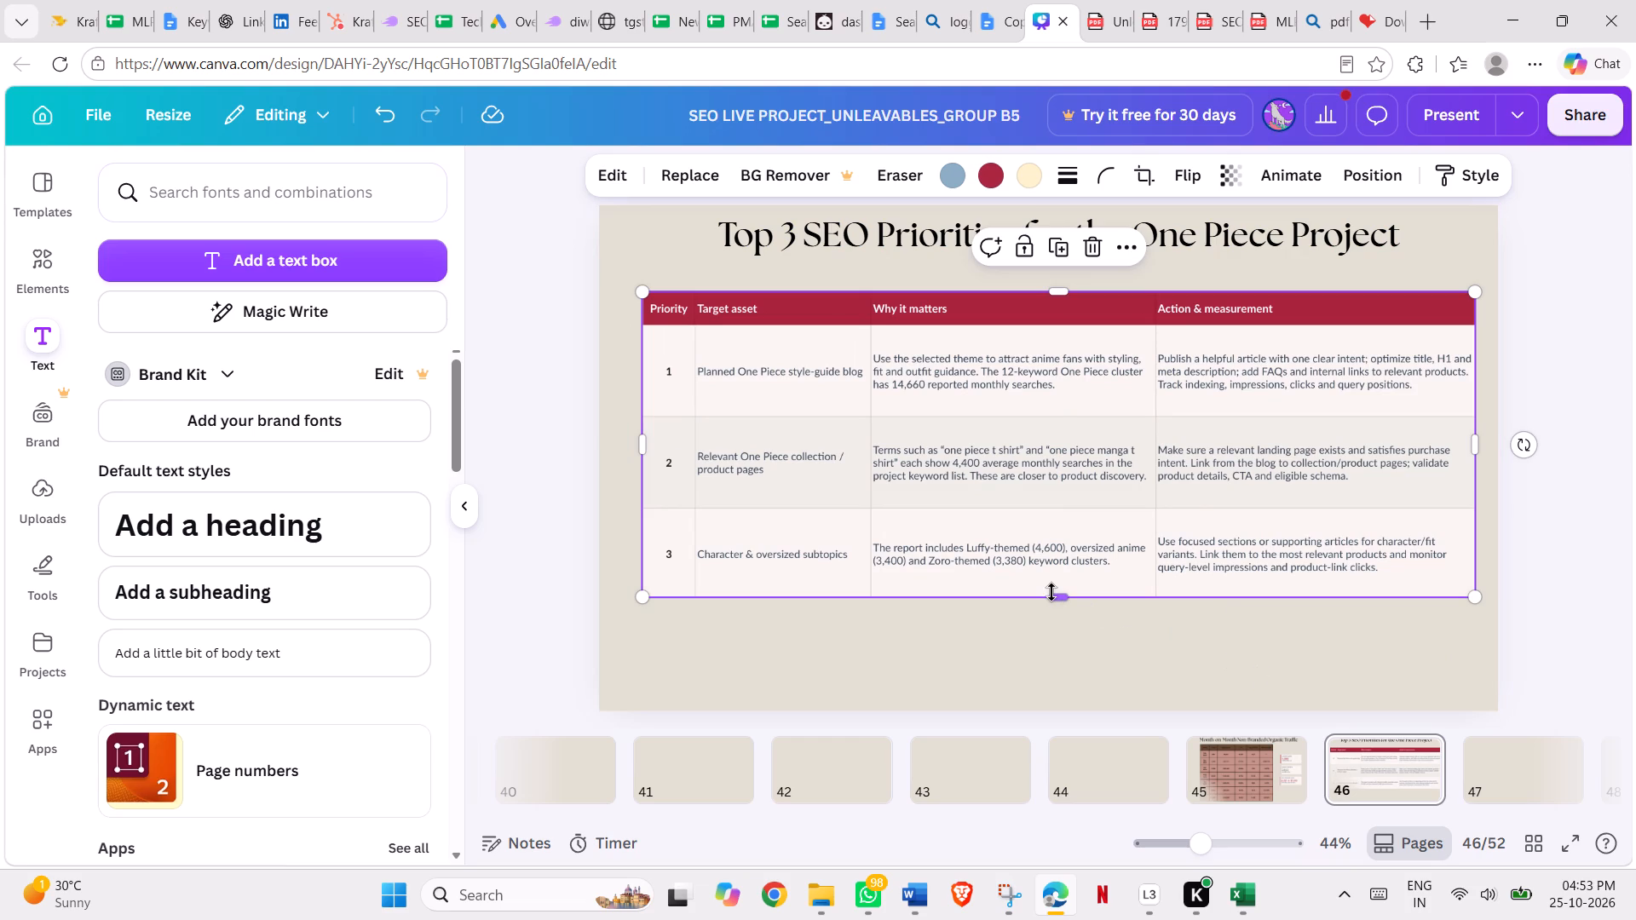
Shrink the priorities table to about 1,700 × 620 and shift it slightly right and down beneath the heading.
{"action": "left_click", "coordinate": [1051, 592]}
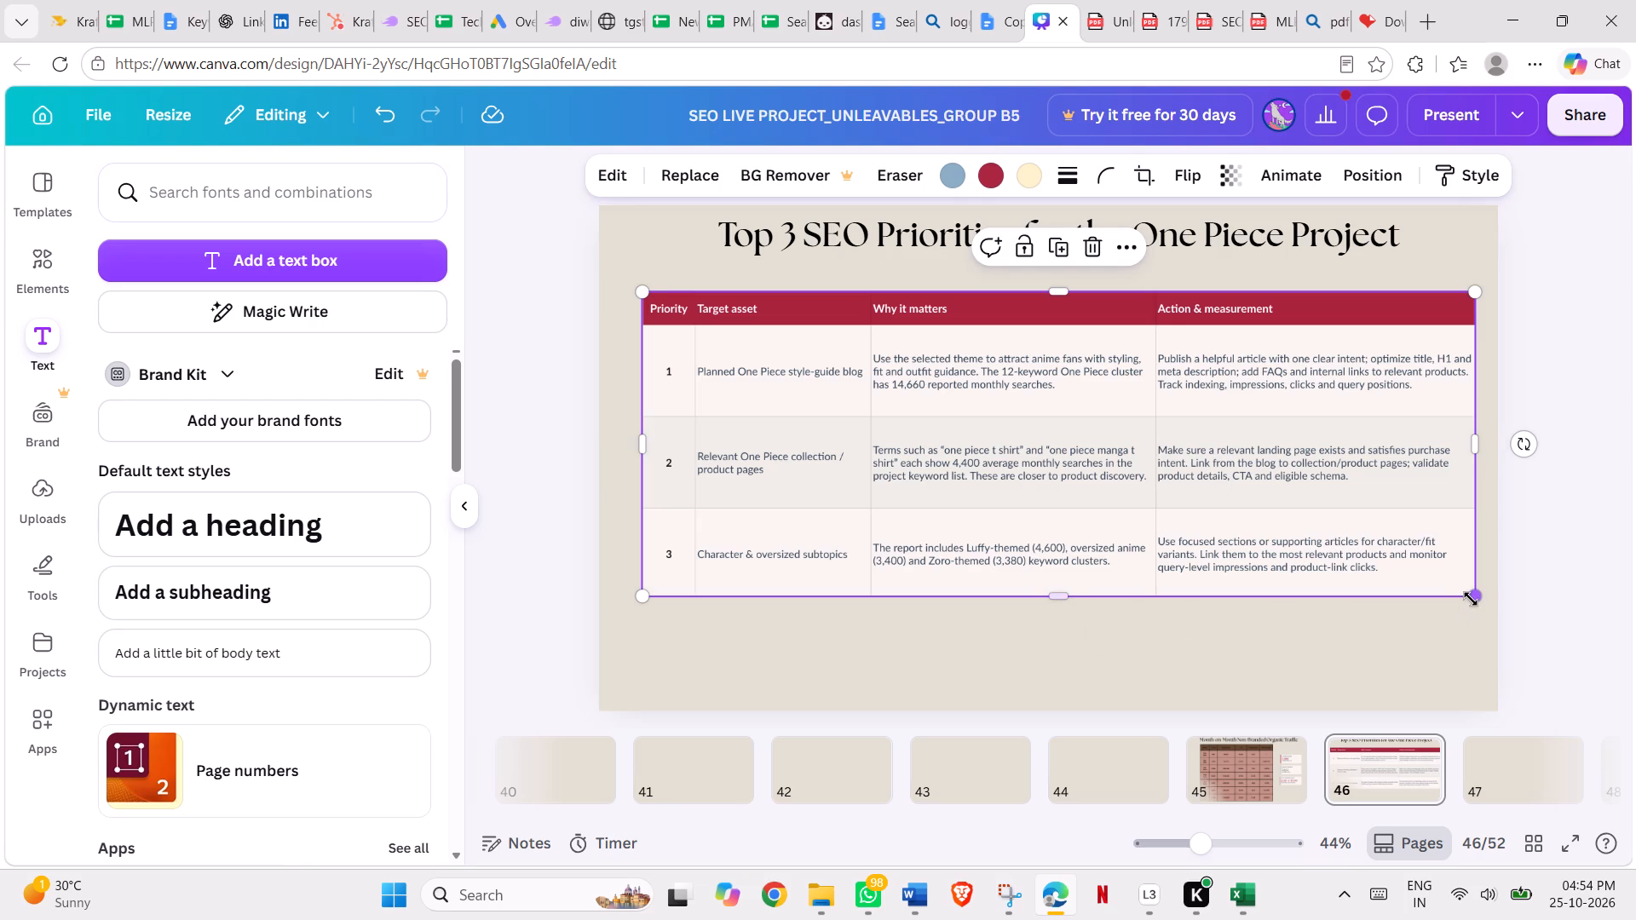
{"action": "left_click_drag", "start_coordinate": [1471, 599], "coordinate": [1434, 581]}
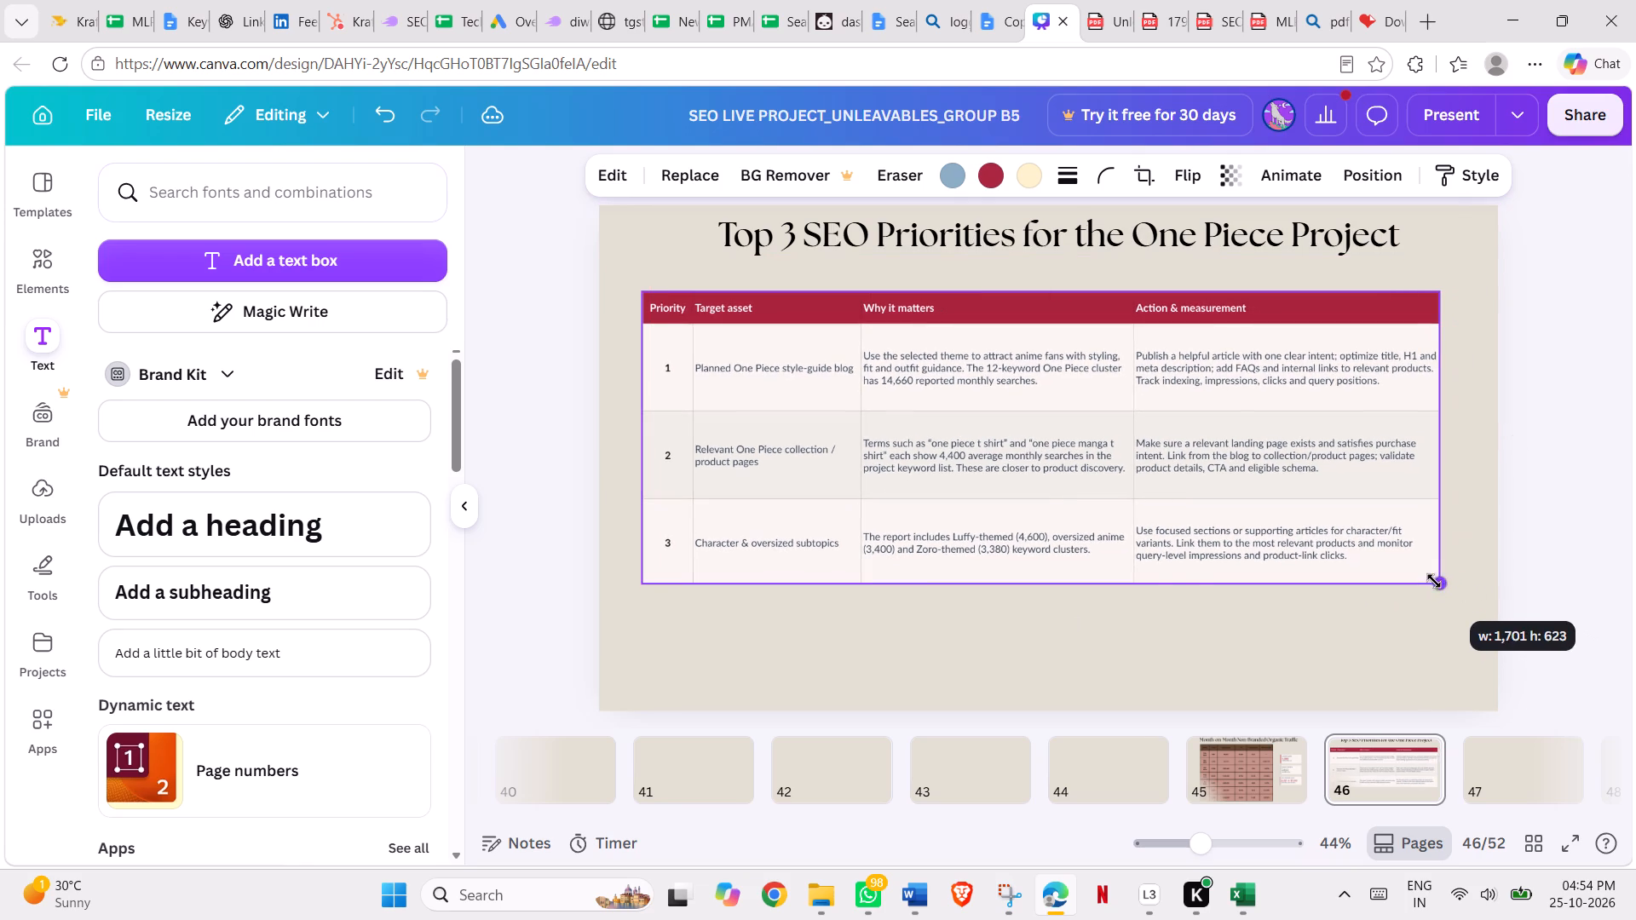
{"action": "left_click_drag", "start_coordinate": [1434, 581], "coordinate": [1426, 576]}
{"action": "left_click_drag", "start_coordinate": [1328, 500], "coordinate": [1360, 500]}
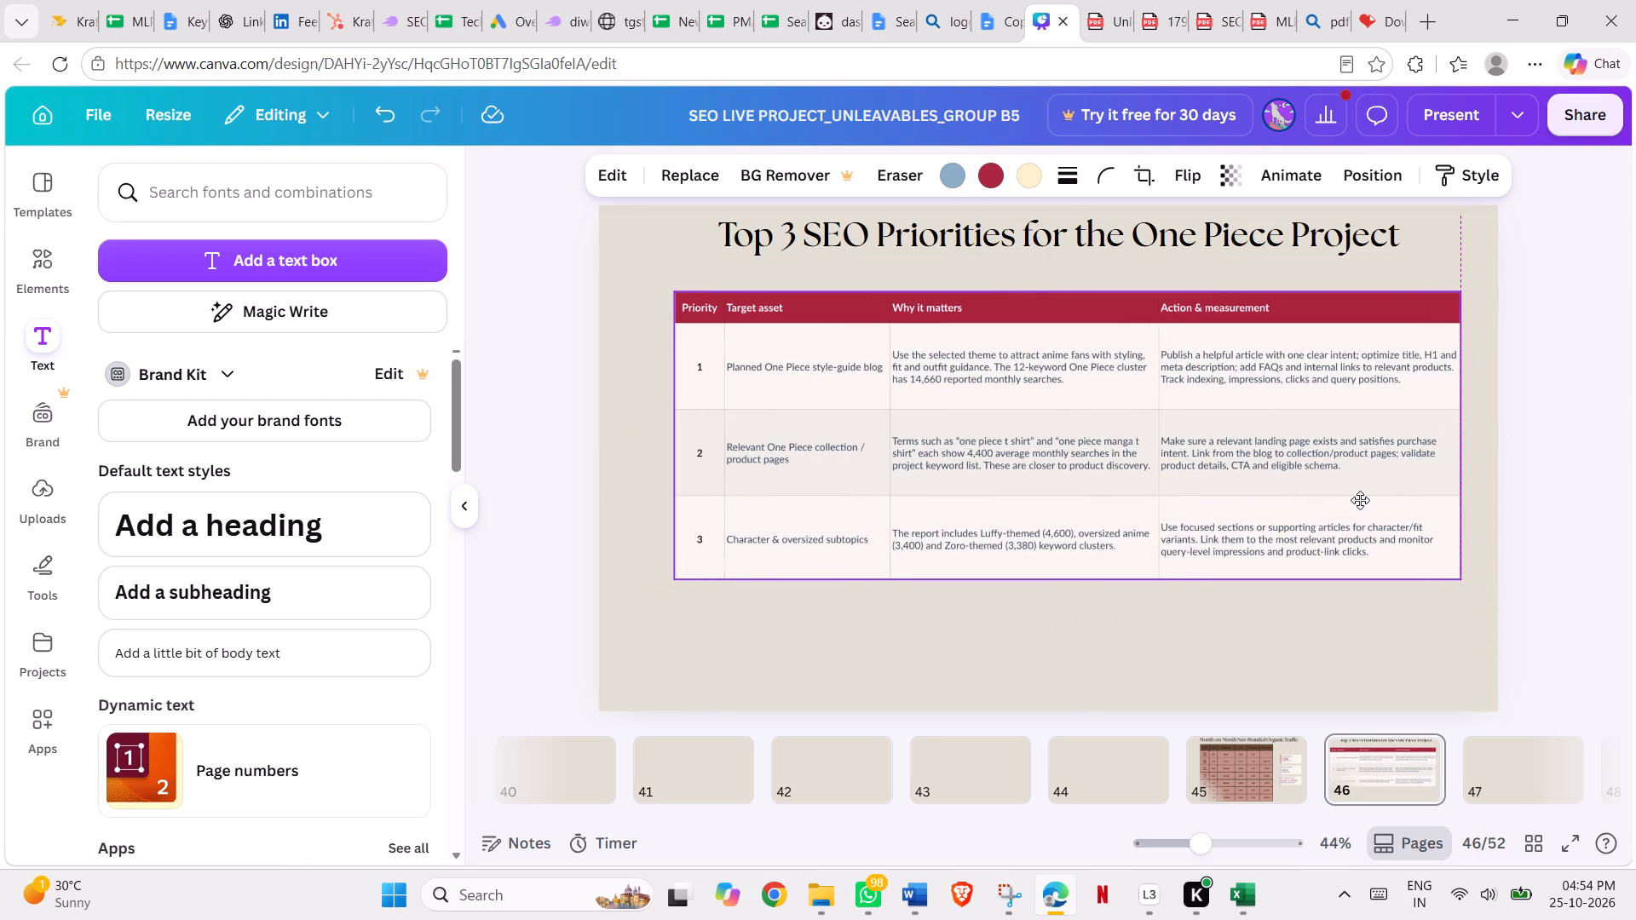
{"action": "left_click_drag", "start_coordinate": [1360, 500], "coordinate": [1370, 501]}
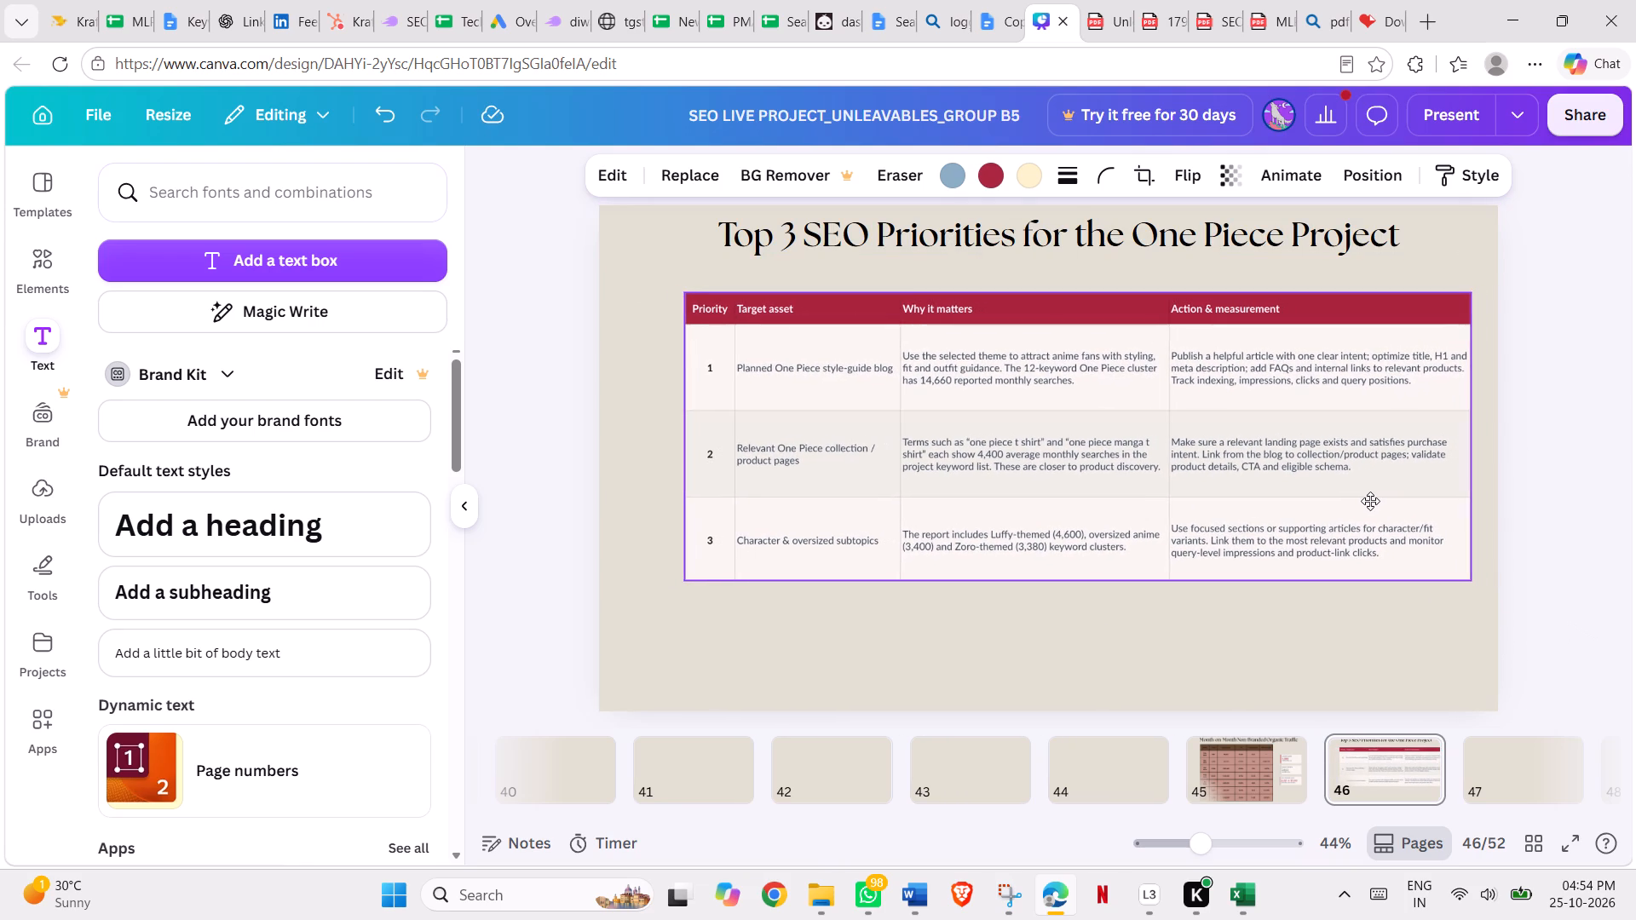
{"action": "left_click_drag", "start_coordinate": [1370, 501], "coordinate": [1376, 504]}
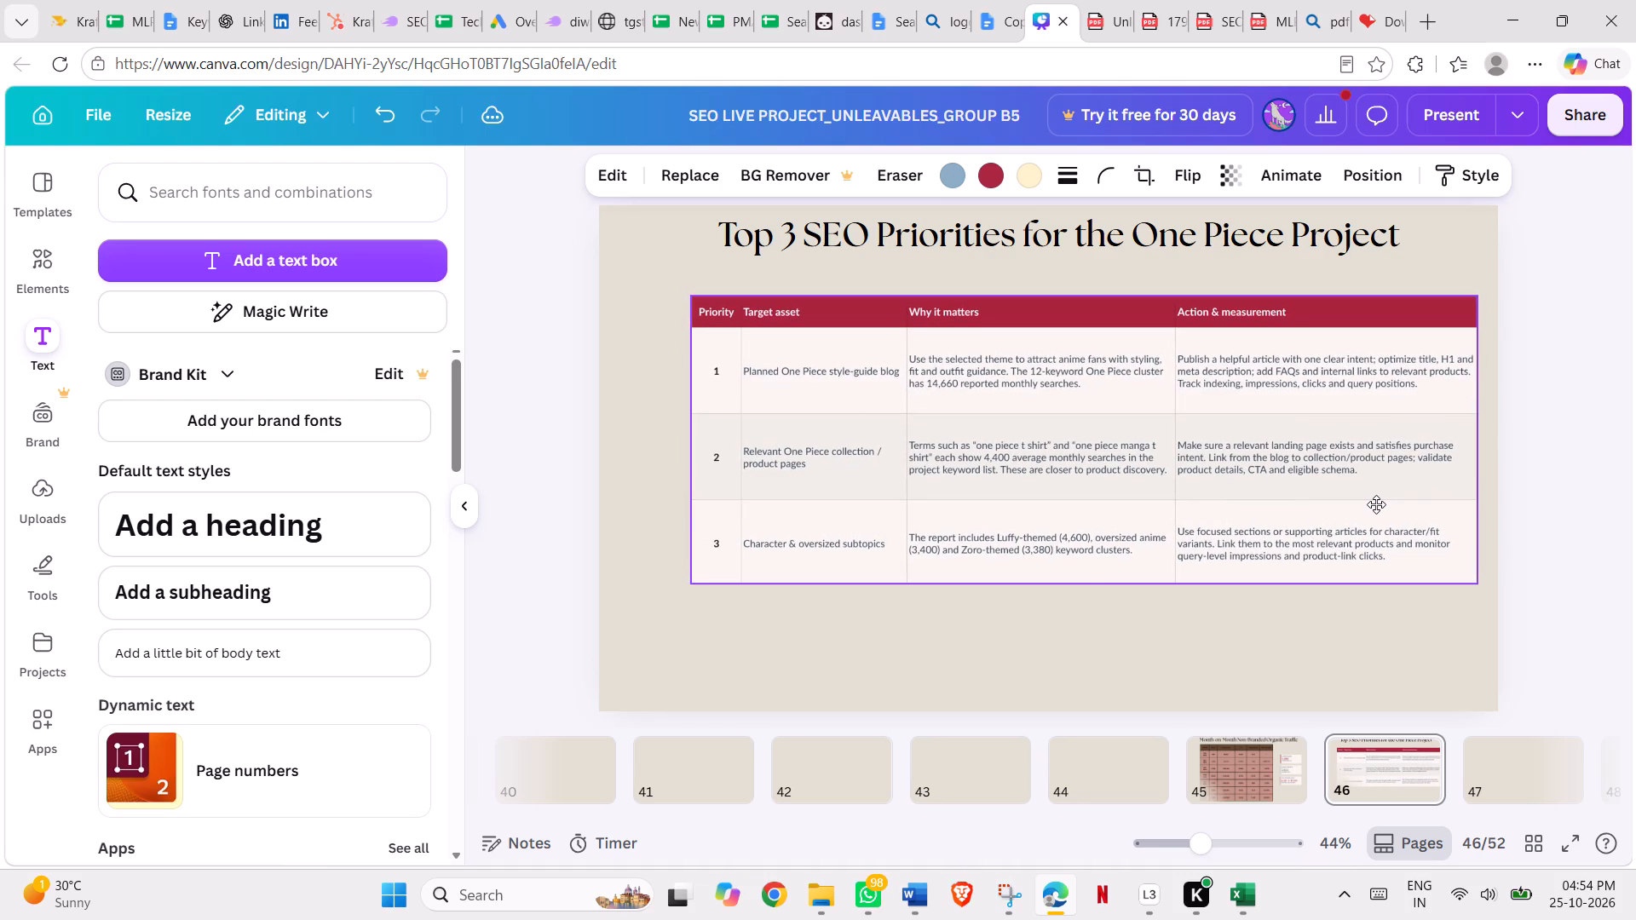
{"action": "left_click_drag", "start_coordinate": [1376, 504], "coordinate": [1375, 504]}
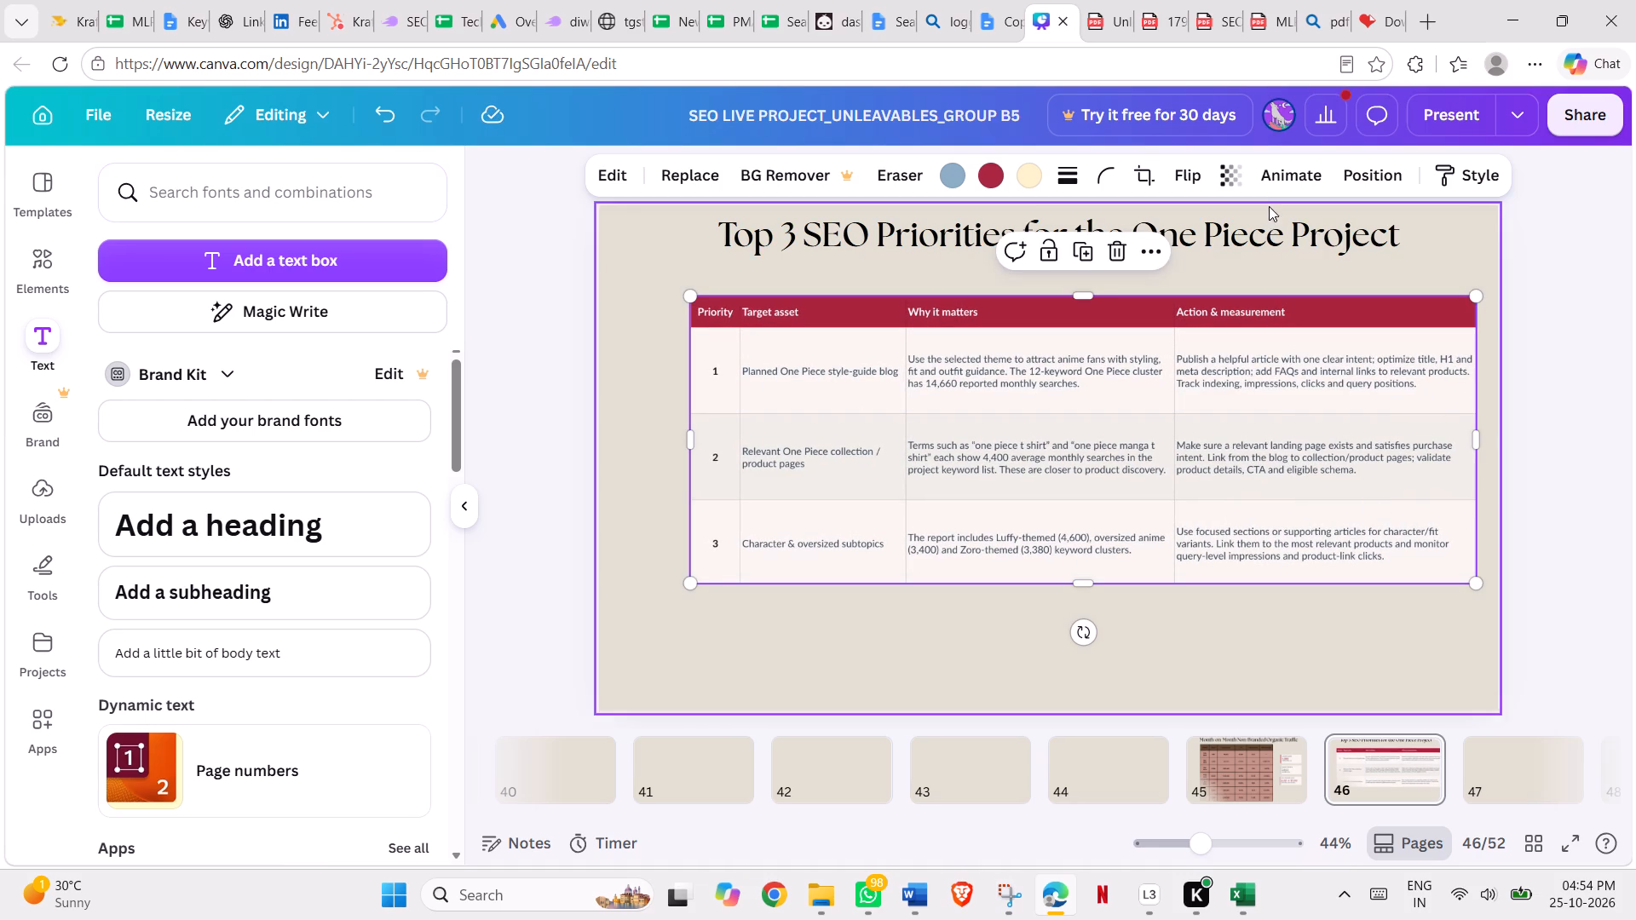
Move the page 46 heading slightly left so its text starts in line with the table's left edge.
{"action": "left_click_drag", "start_coordinate": [1268, 228], "coordinate": [1243, 246]}
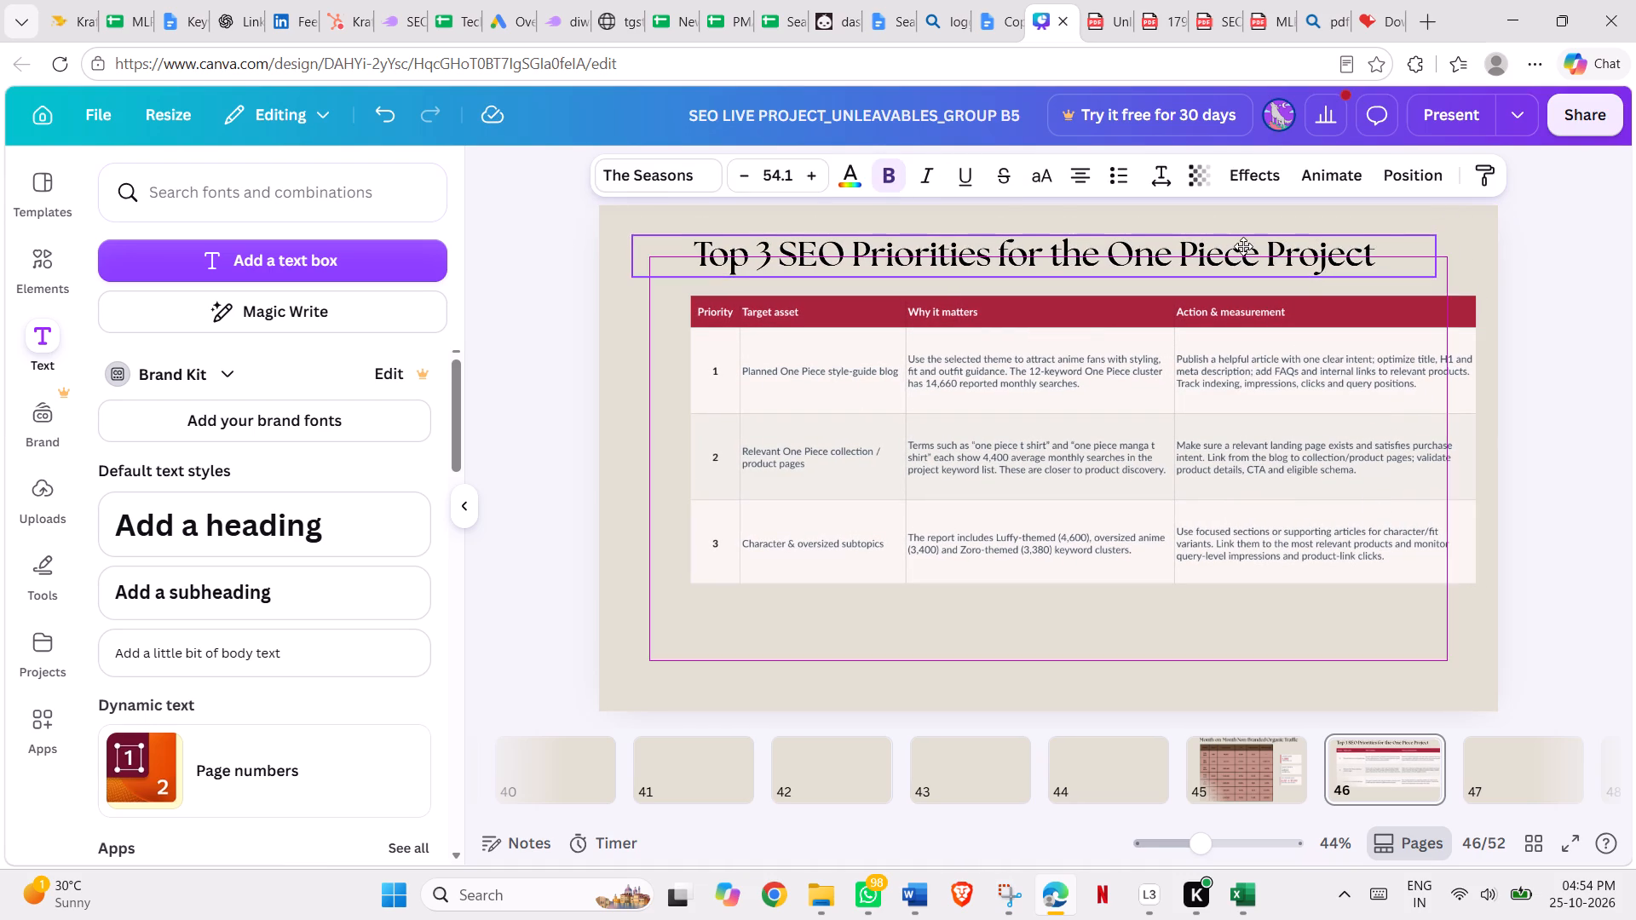
{"action": "left_click_drag", "start_coordinate": [1243, 246], "coordinate": [1239, 229]}
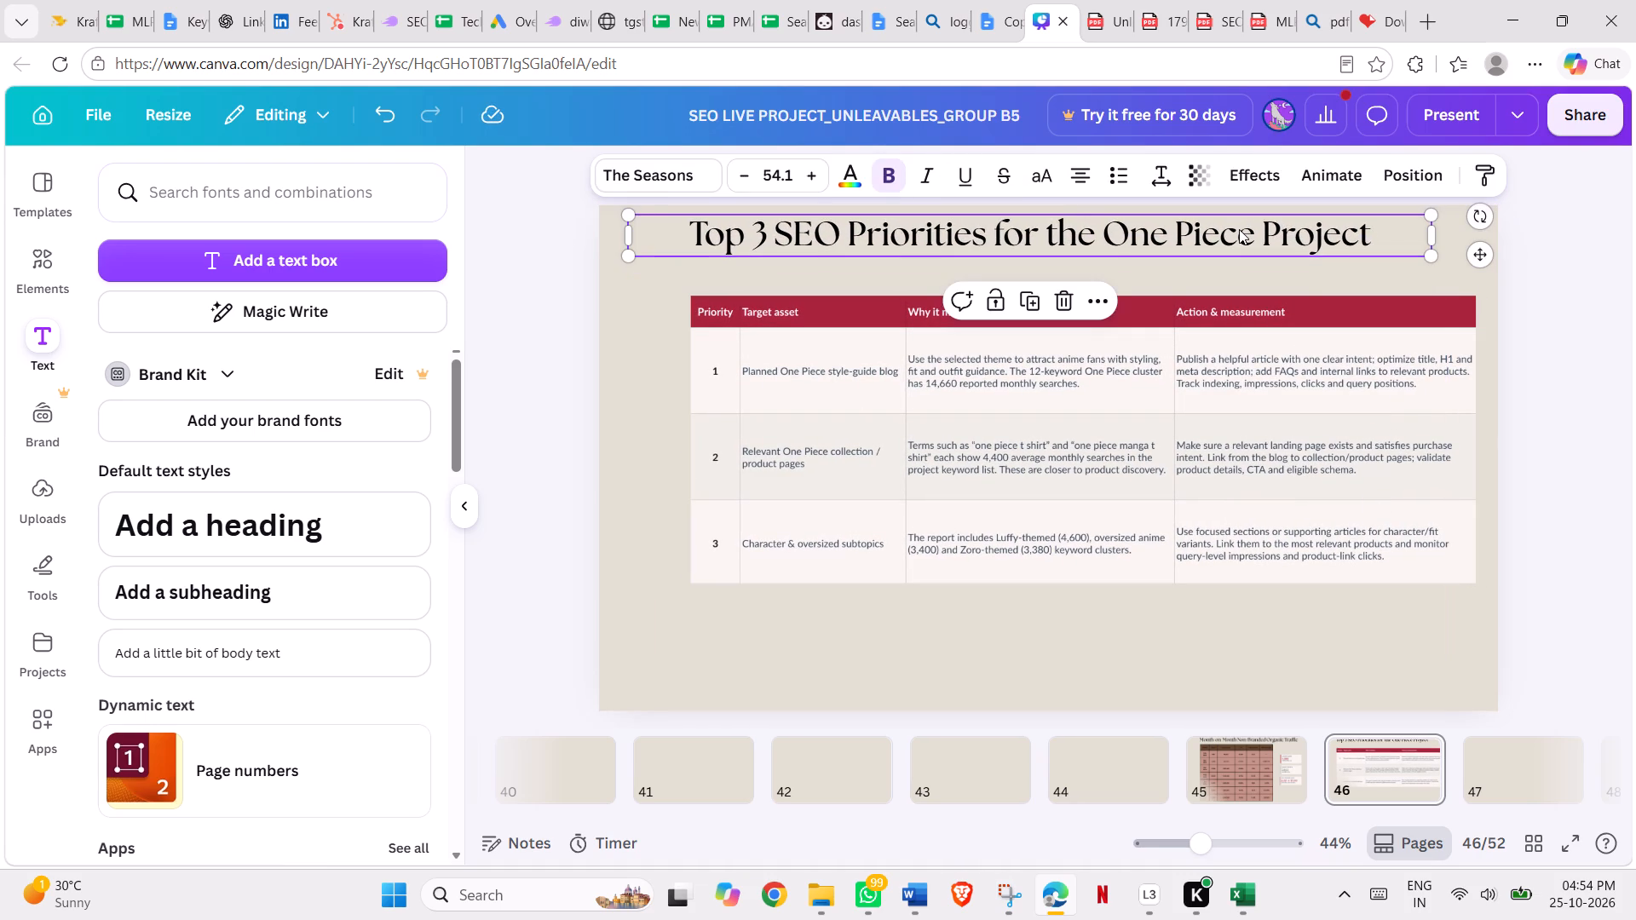
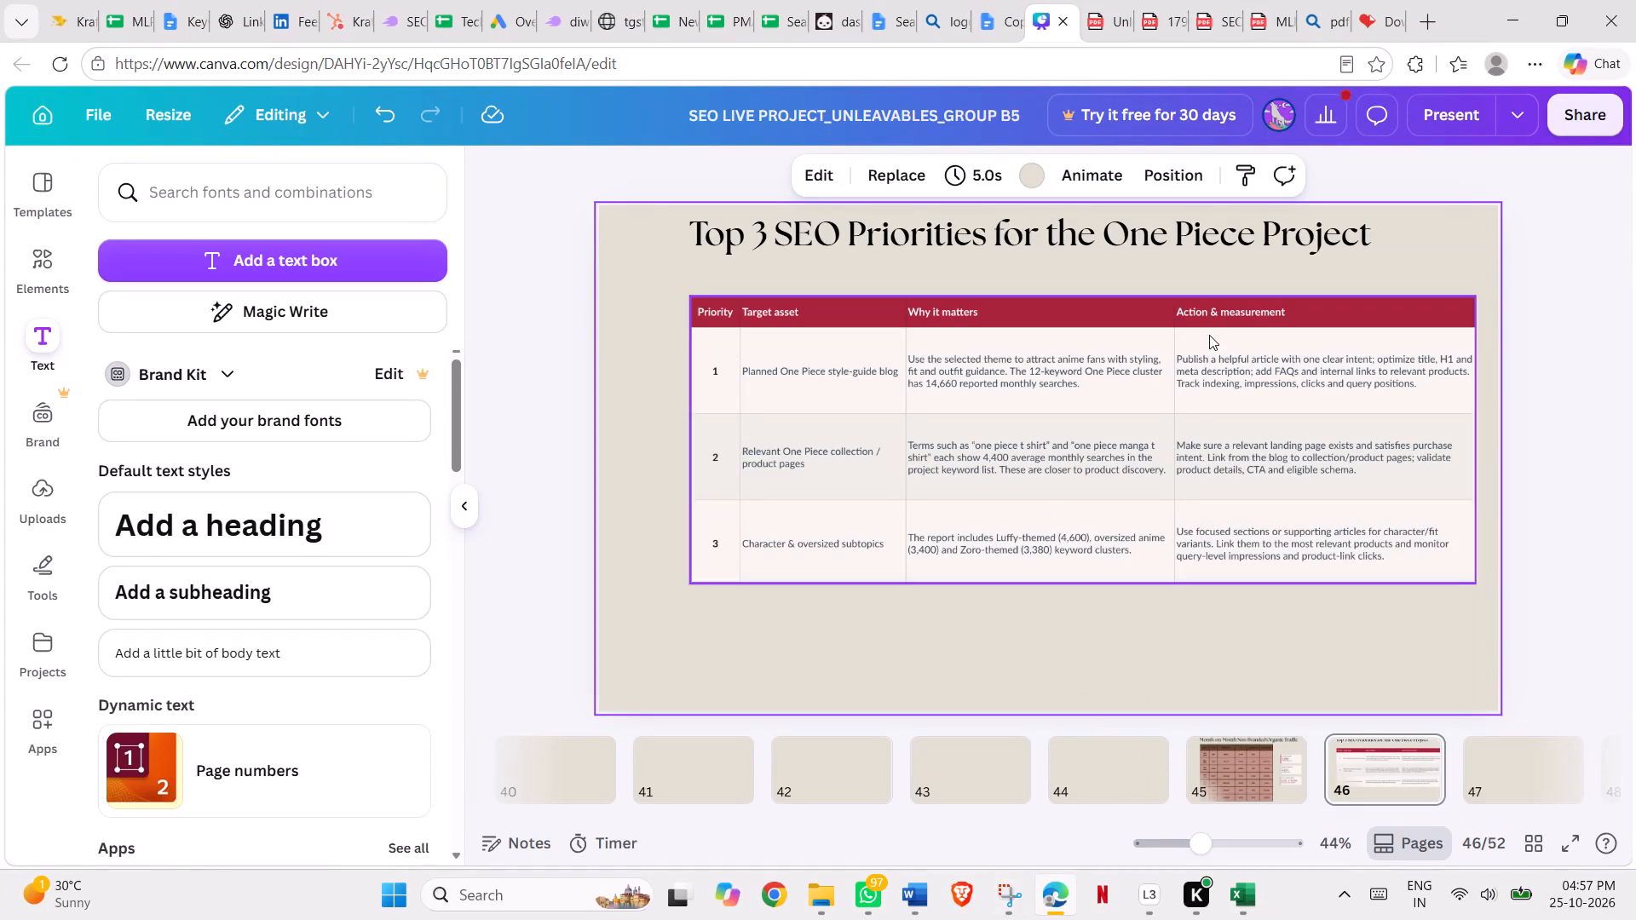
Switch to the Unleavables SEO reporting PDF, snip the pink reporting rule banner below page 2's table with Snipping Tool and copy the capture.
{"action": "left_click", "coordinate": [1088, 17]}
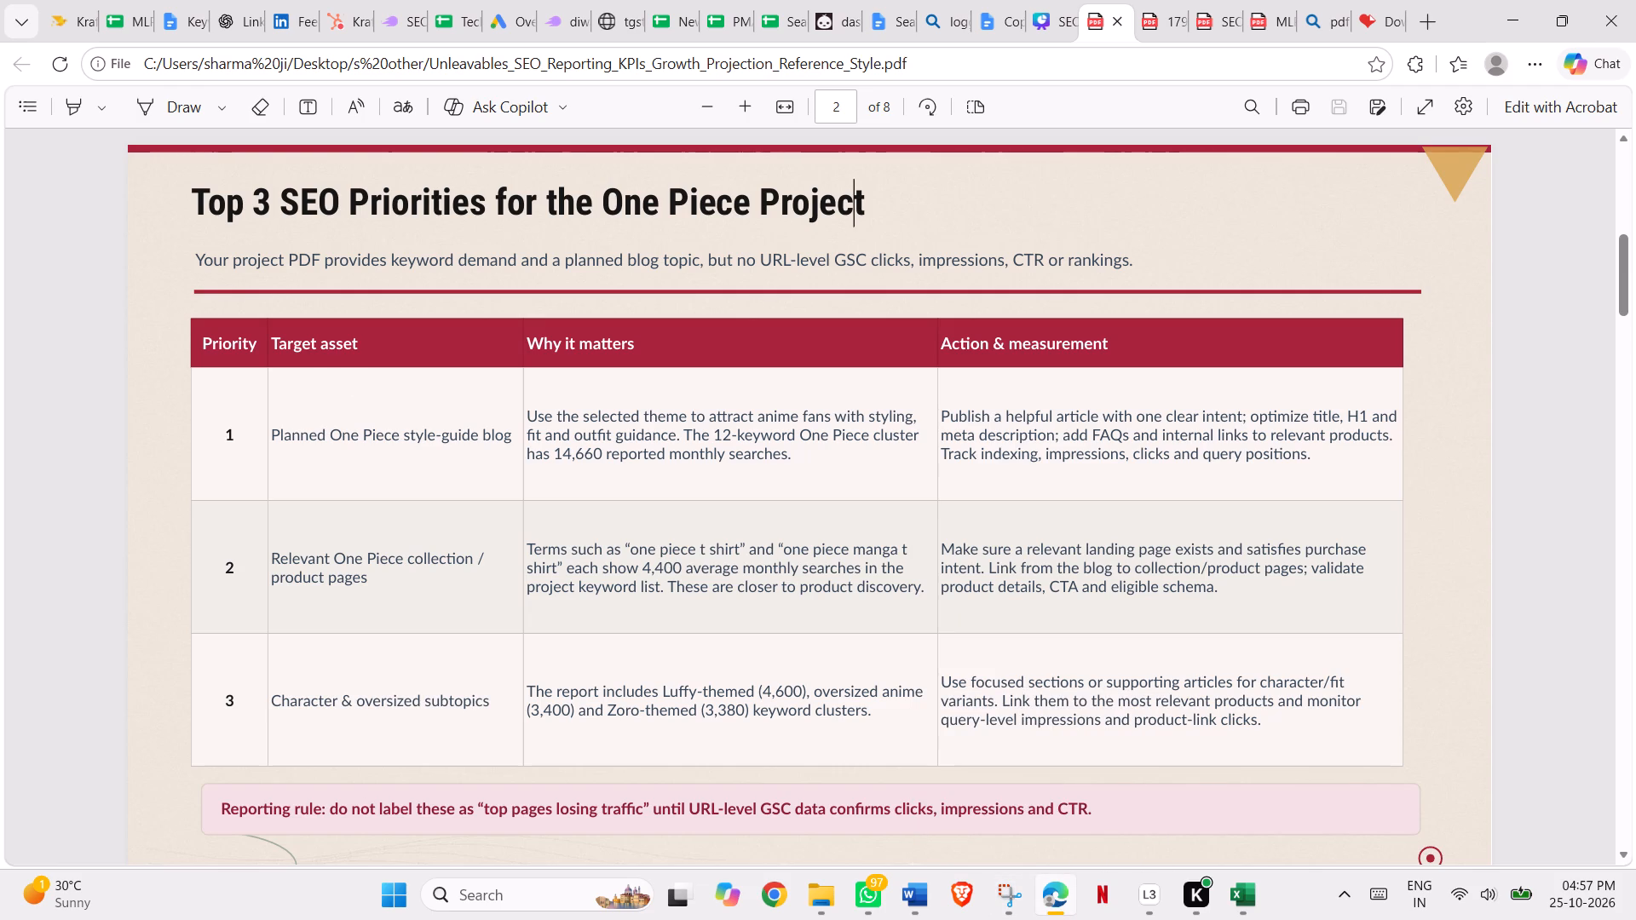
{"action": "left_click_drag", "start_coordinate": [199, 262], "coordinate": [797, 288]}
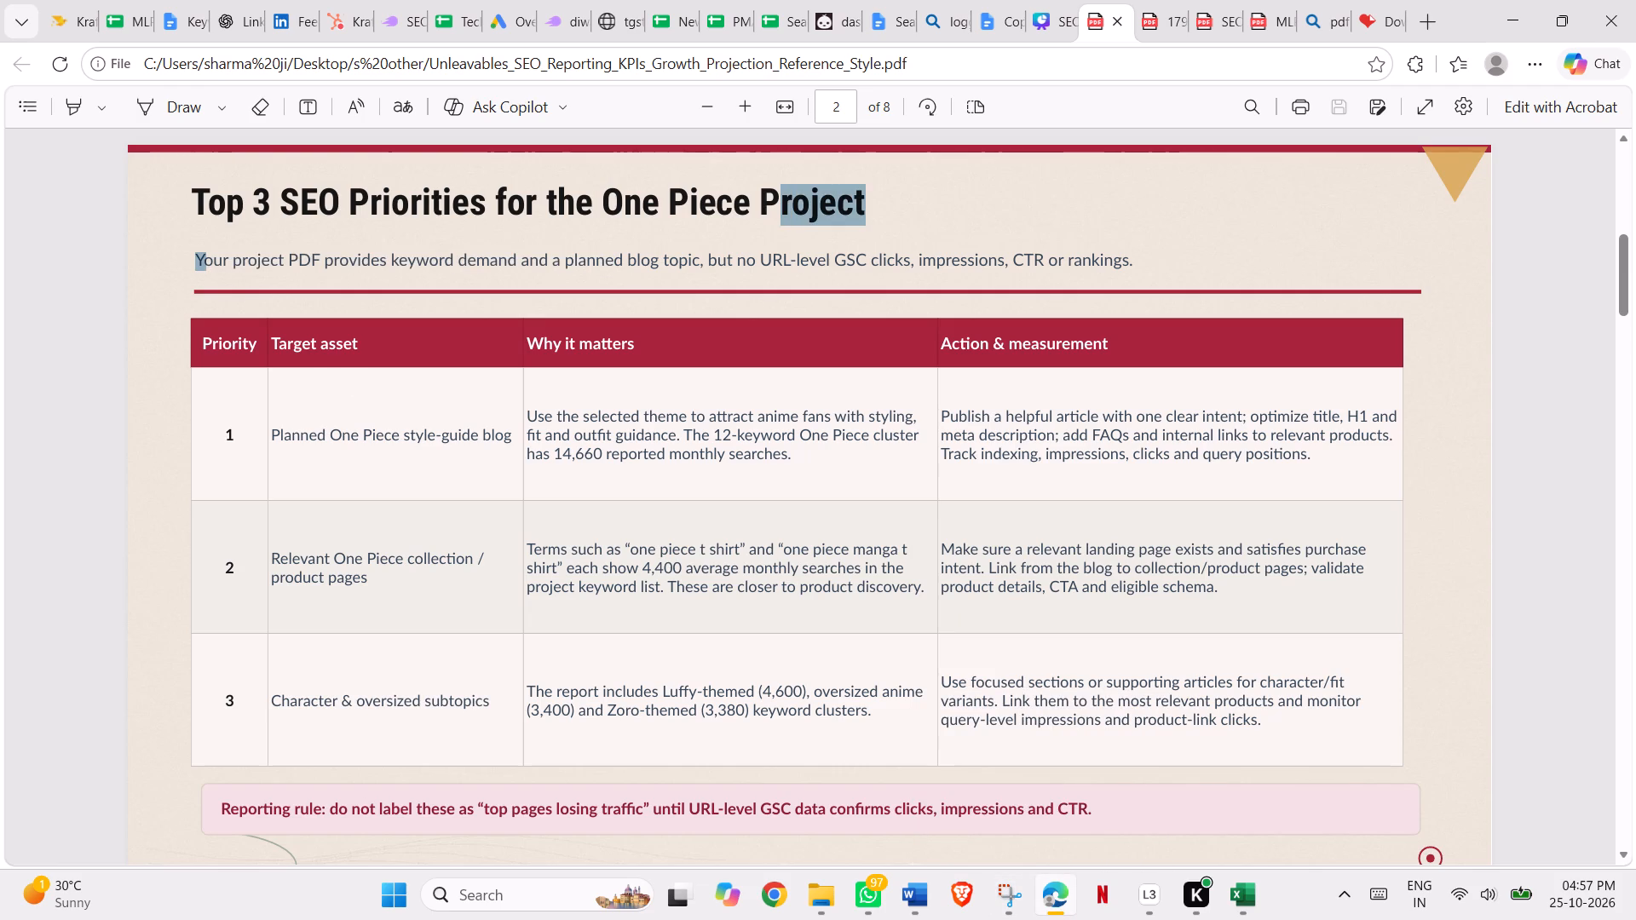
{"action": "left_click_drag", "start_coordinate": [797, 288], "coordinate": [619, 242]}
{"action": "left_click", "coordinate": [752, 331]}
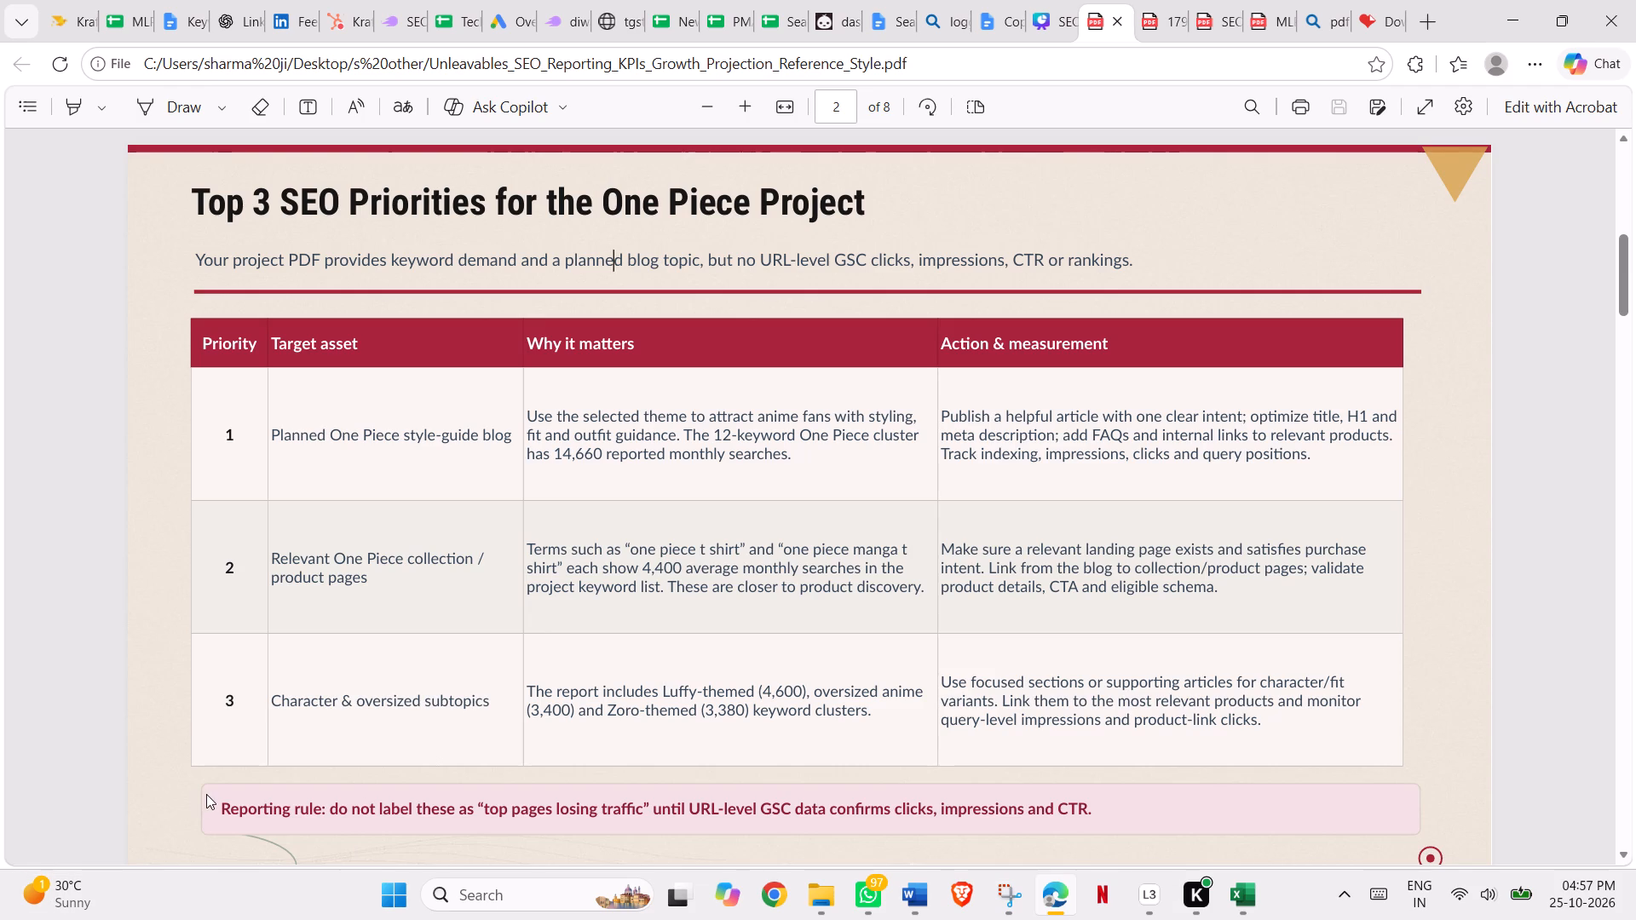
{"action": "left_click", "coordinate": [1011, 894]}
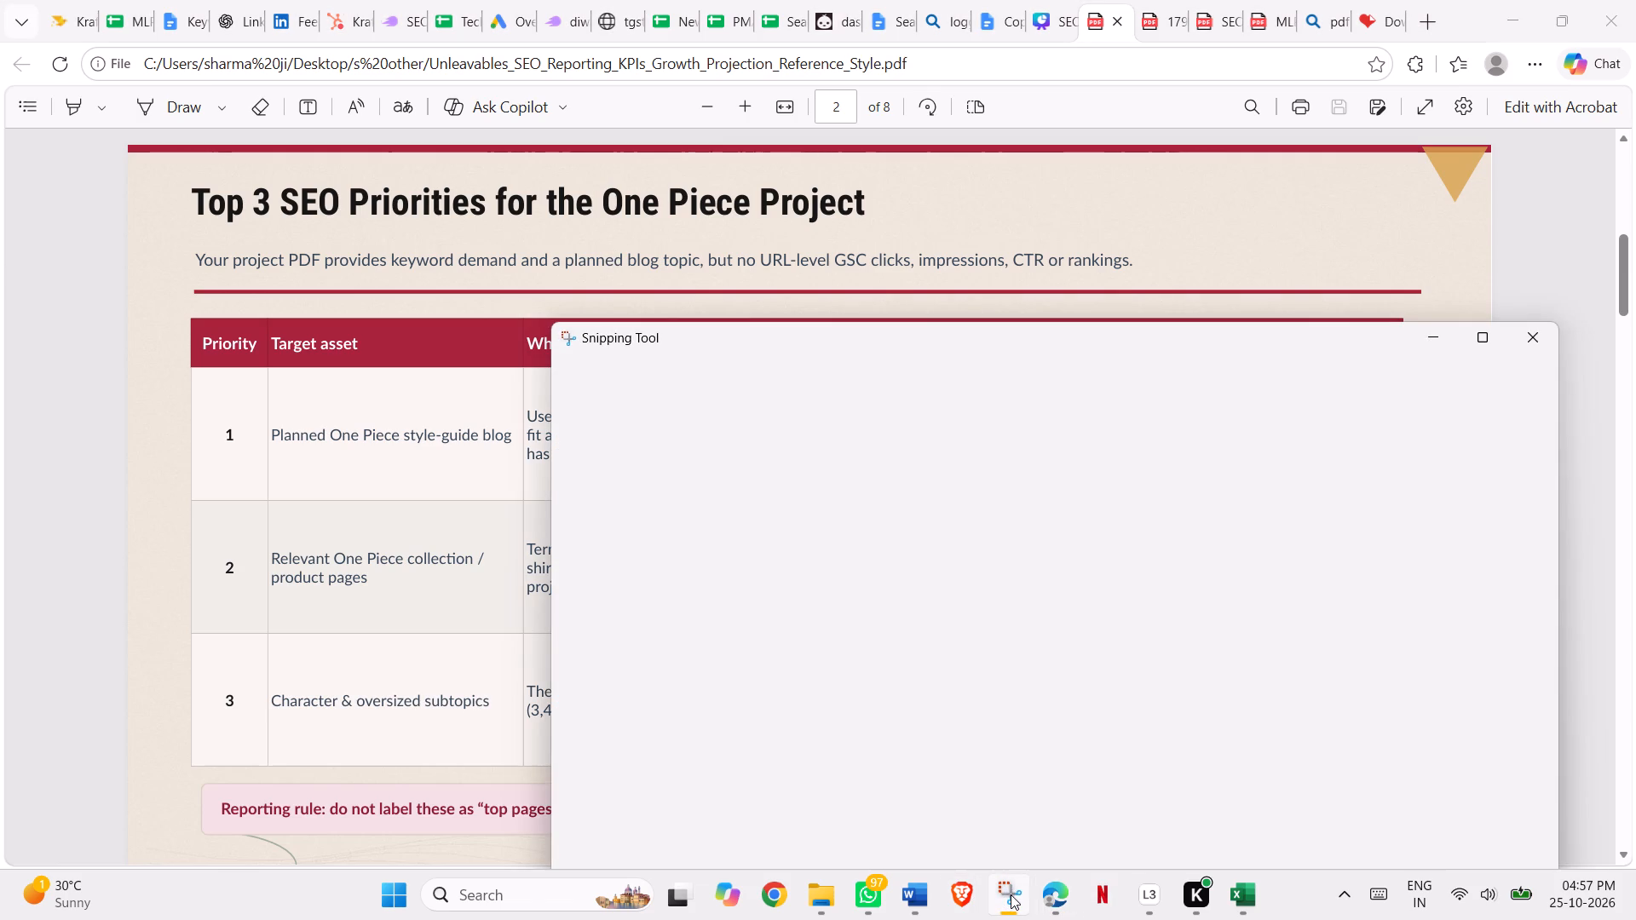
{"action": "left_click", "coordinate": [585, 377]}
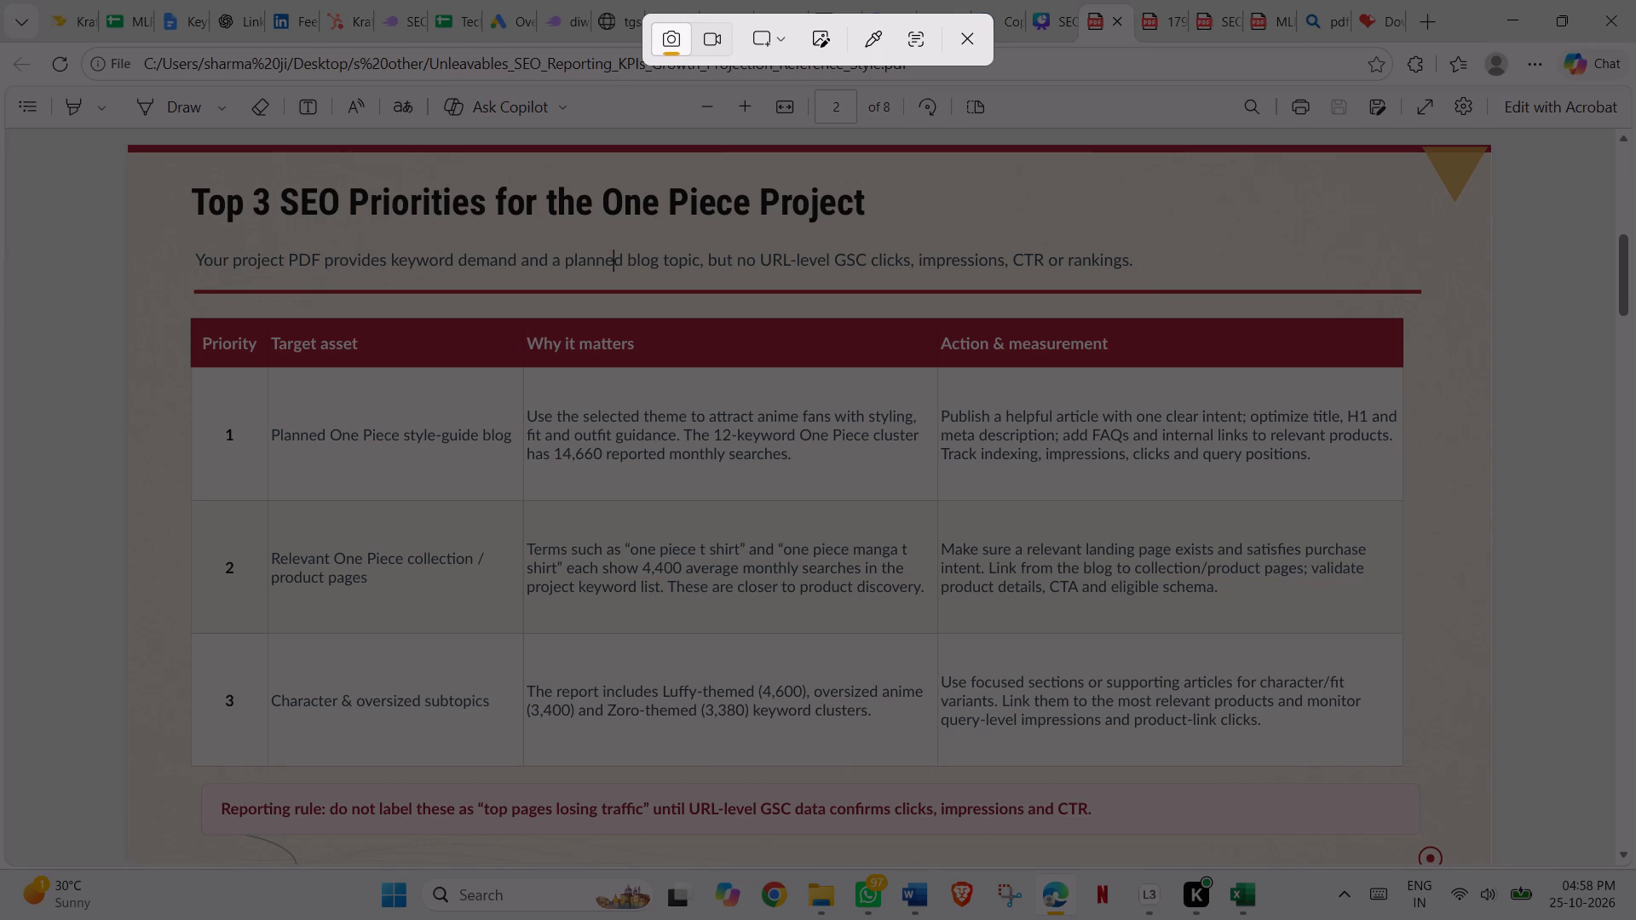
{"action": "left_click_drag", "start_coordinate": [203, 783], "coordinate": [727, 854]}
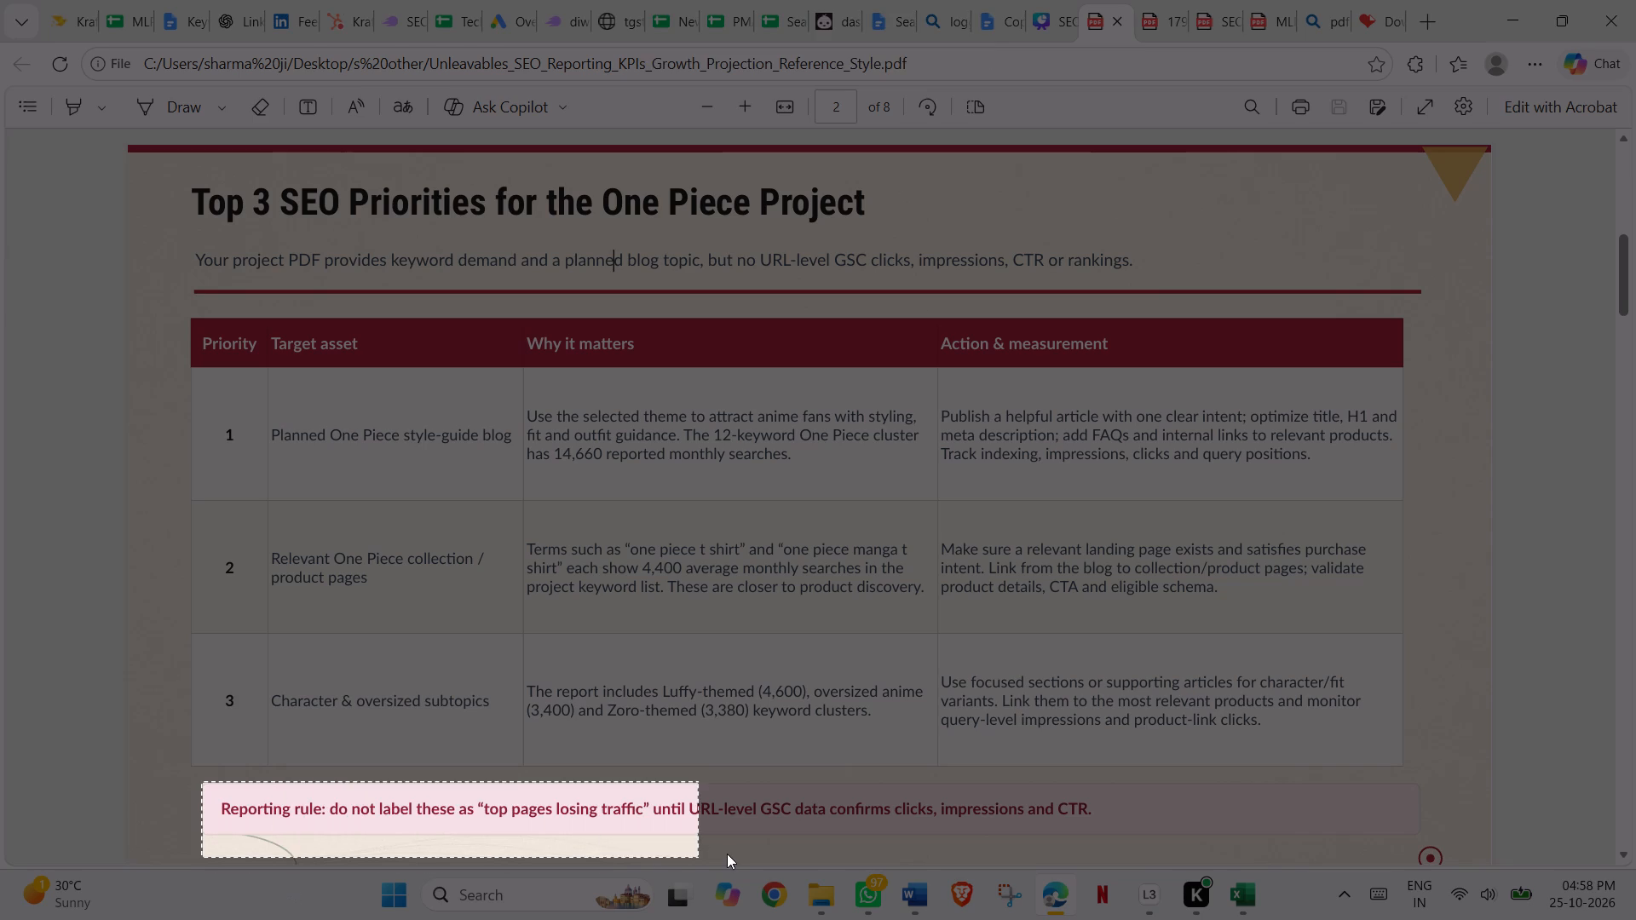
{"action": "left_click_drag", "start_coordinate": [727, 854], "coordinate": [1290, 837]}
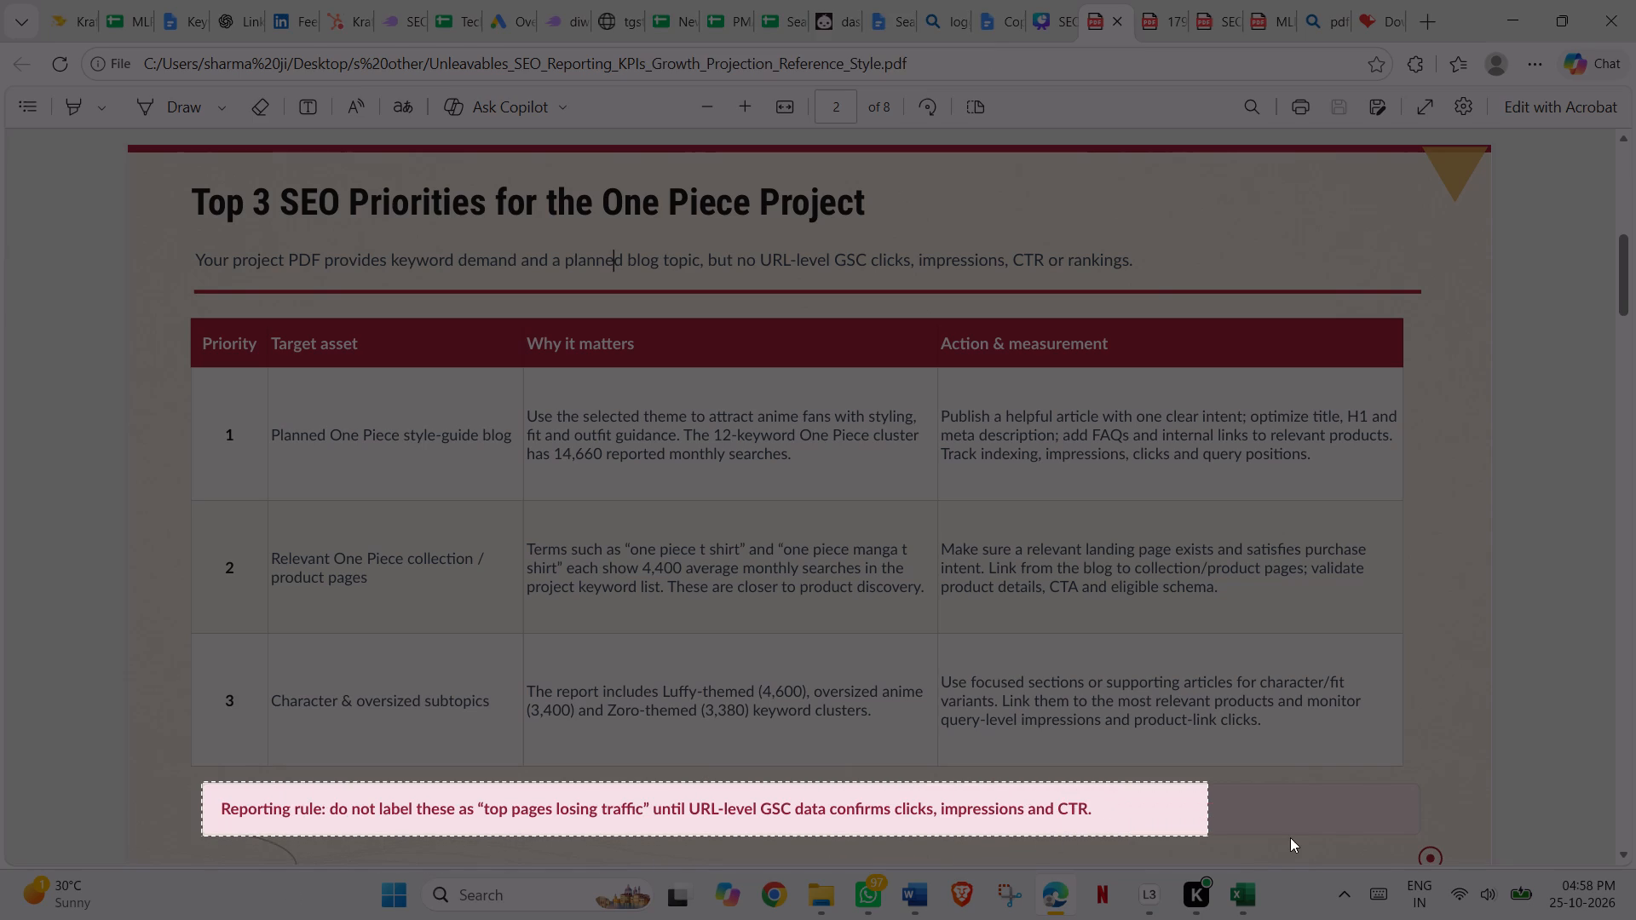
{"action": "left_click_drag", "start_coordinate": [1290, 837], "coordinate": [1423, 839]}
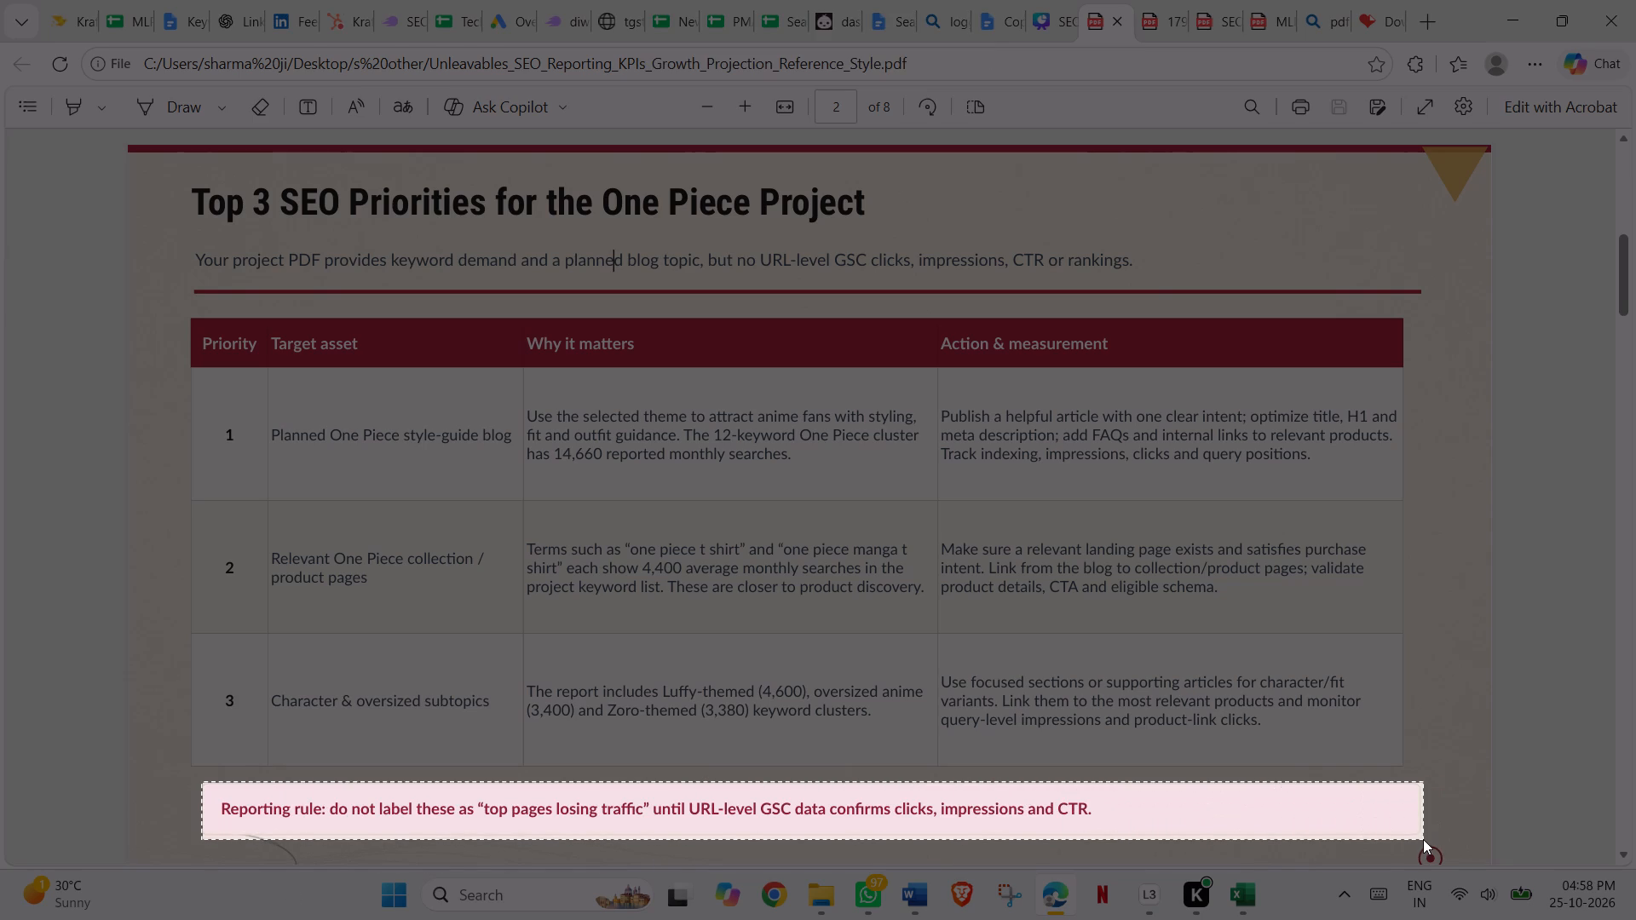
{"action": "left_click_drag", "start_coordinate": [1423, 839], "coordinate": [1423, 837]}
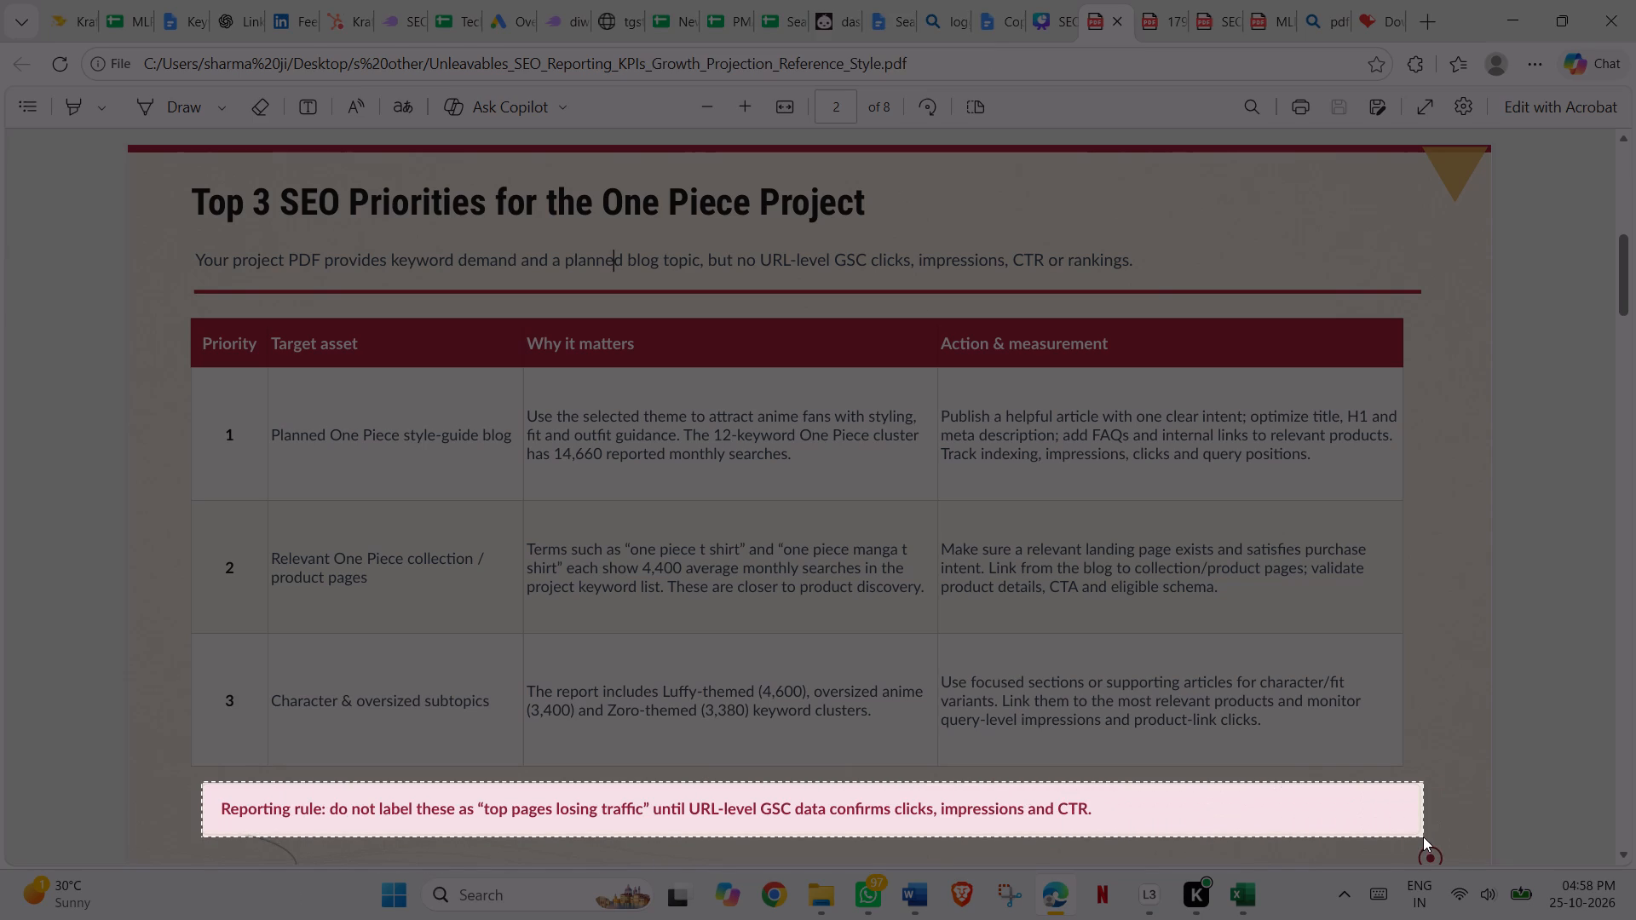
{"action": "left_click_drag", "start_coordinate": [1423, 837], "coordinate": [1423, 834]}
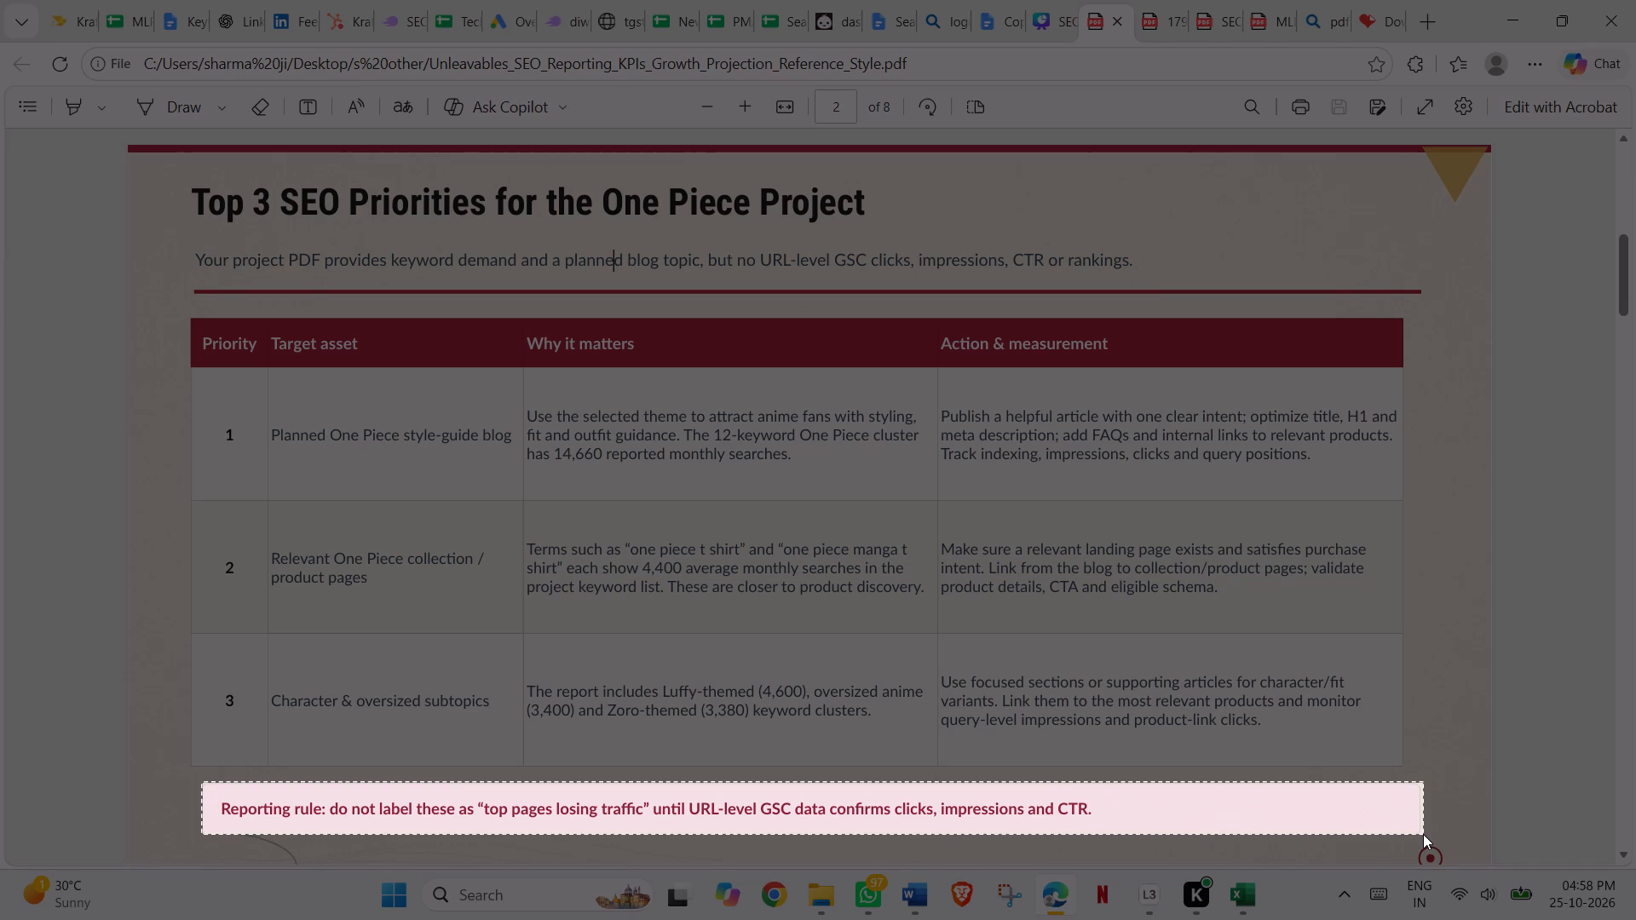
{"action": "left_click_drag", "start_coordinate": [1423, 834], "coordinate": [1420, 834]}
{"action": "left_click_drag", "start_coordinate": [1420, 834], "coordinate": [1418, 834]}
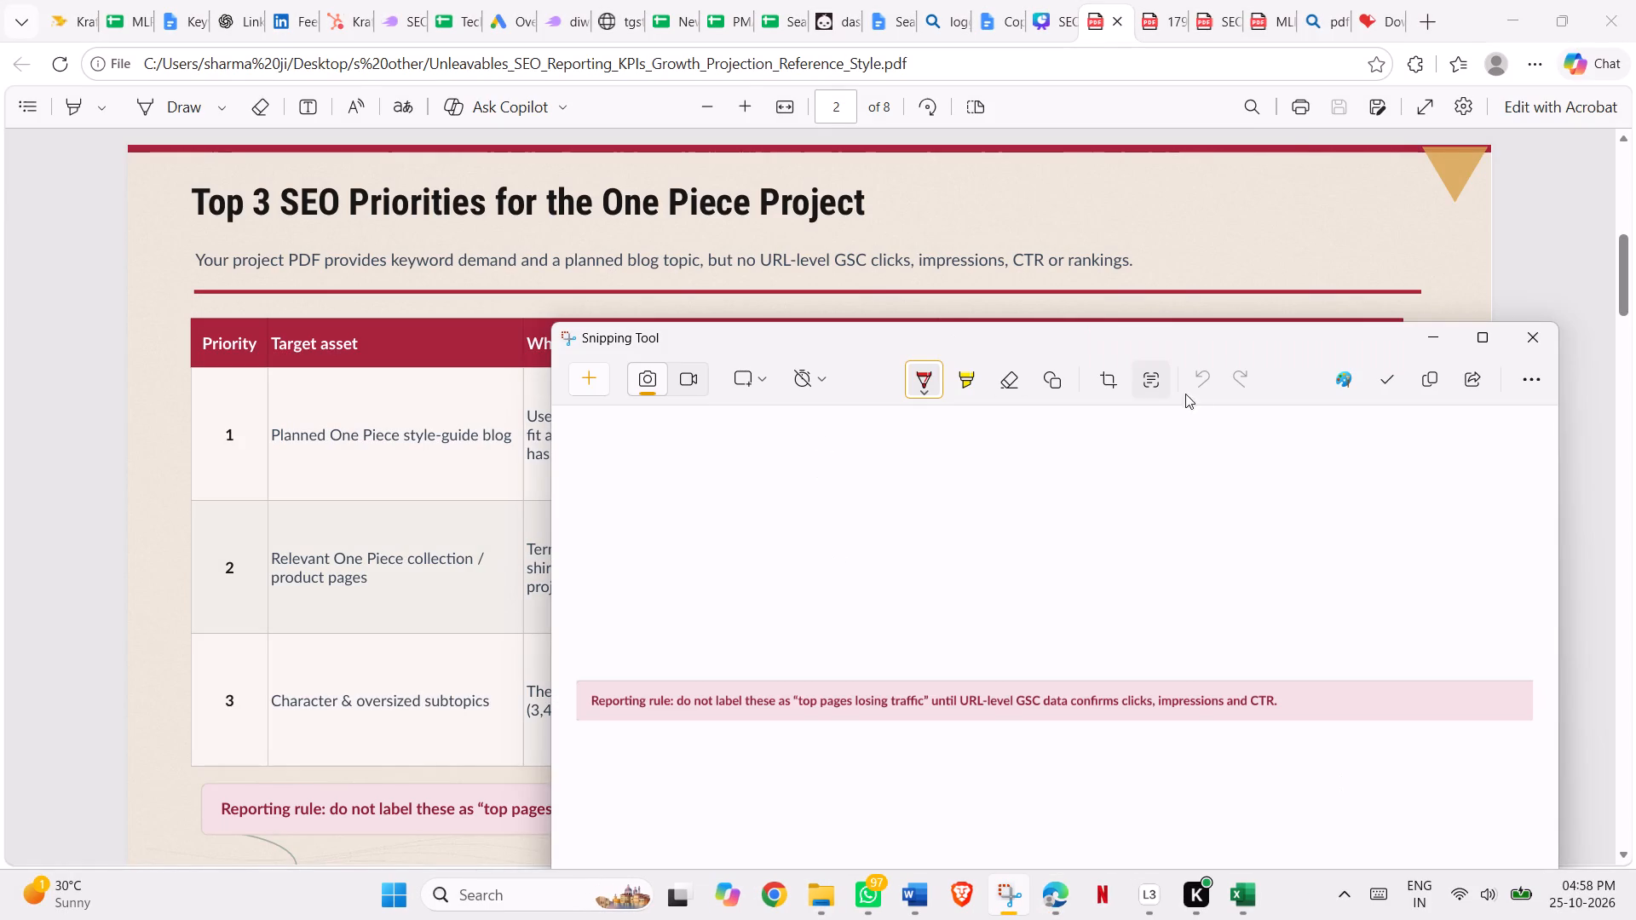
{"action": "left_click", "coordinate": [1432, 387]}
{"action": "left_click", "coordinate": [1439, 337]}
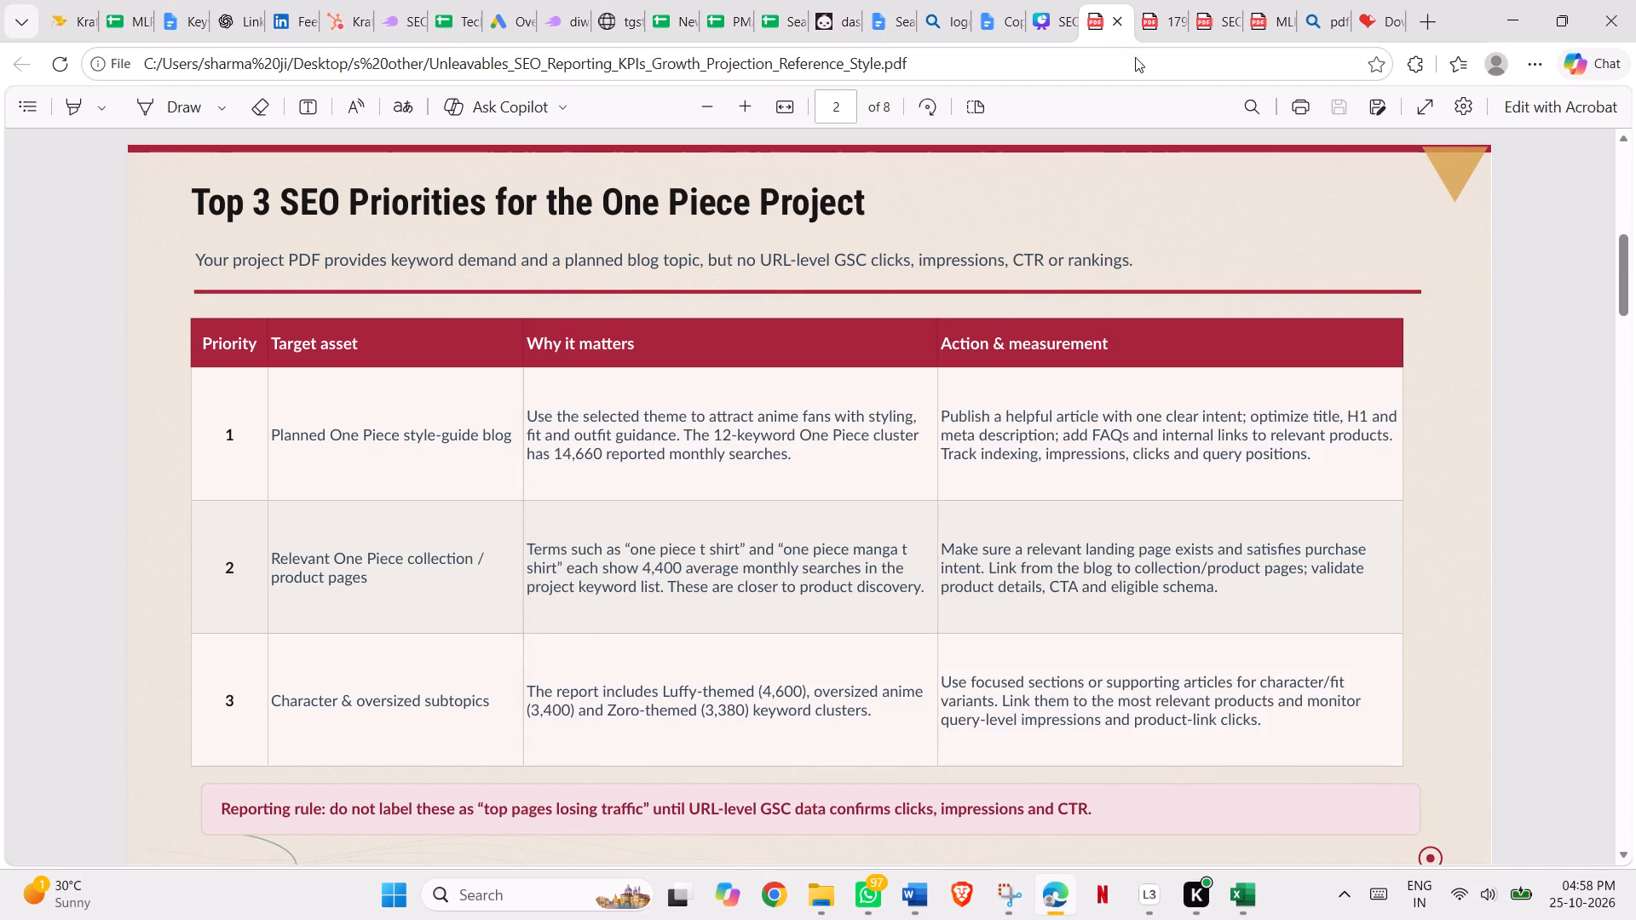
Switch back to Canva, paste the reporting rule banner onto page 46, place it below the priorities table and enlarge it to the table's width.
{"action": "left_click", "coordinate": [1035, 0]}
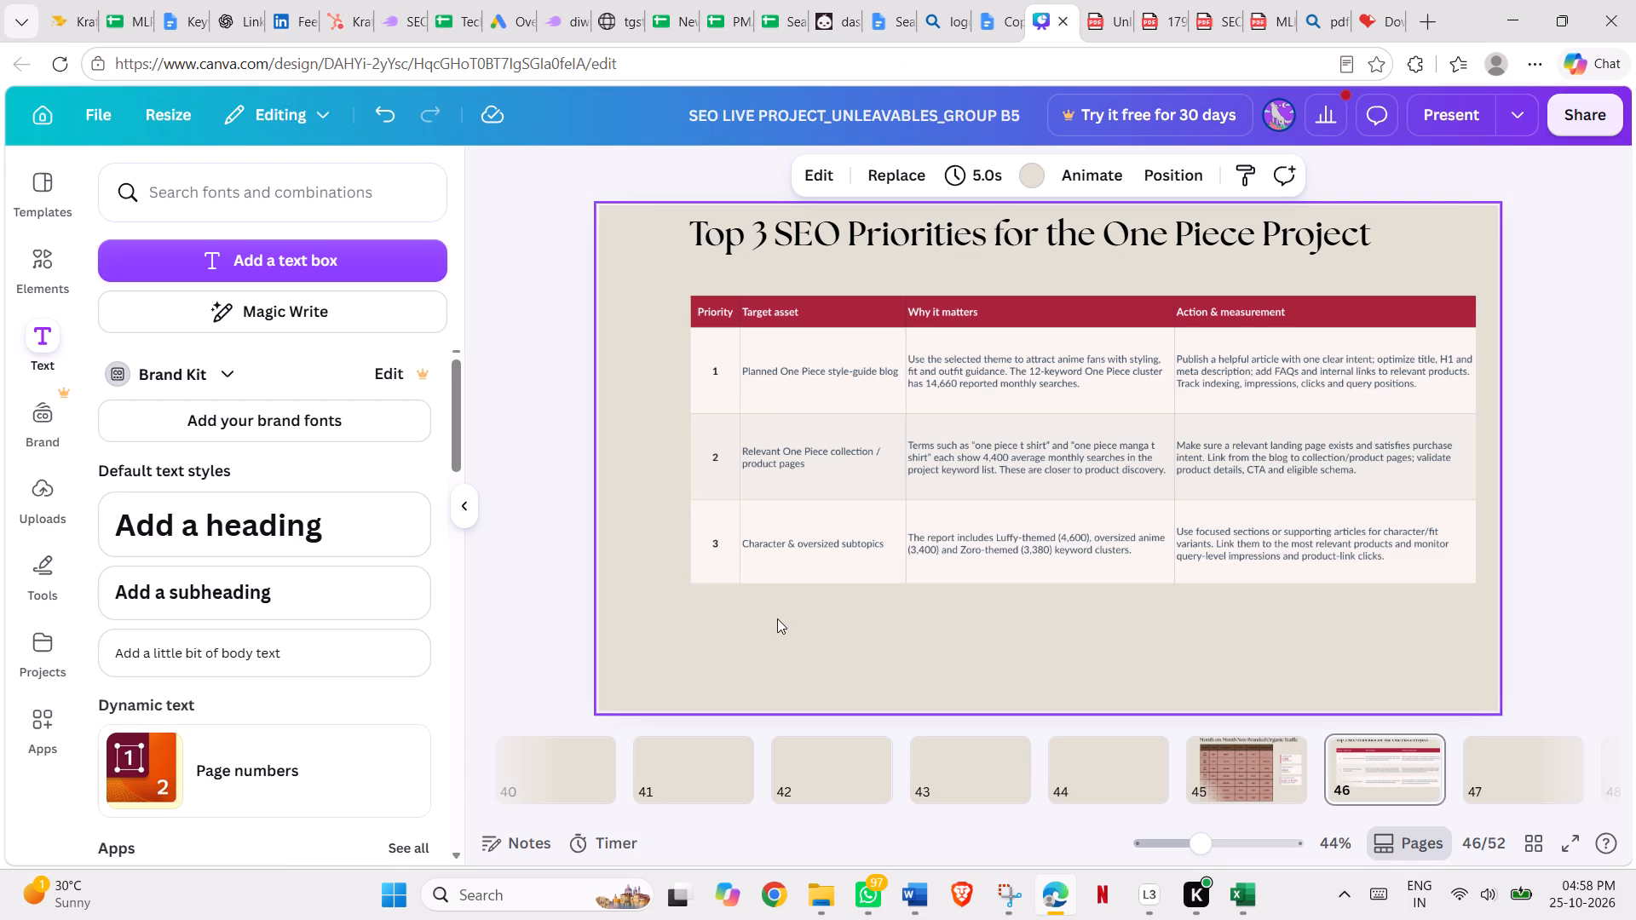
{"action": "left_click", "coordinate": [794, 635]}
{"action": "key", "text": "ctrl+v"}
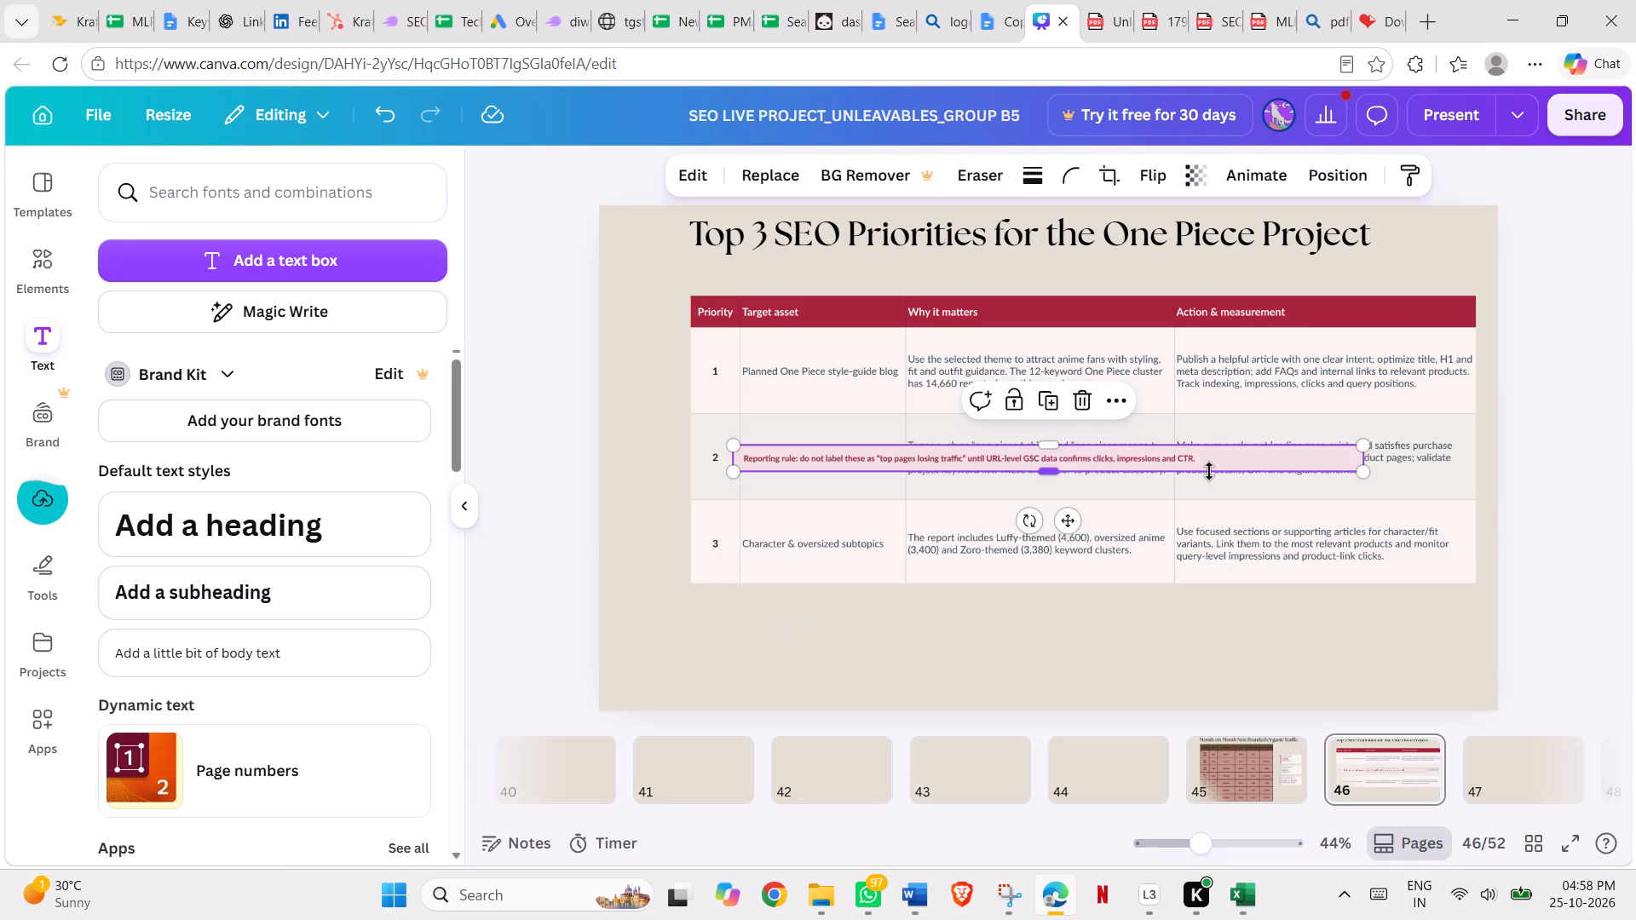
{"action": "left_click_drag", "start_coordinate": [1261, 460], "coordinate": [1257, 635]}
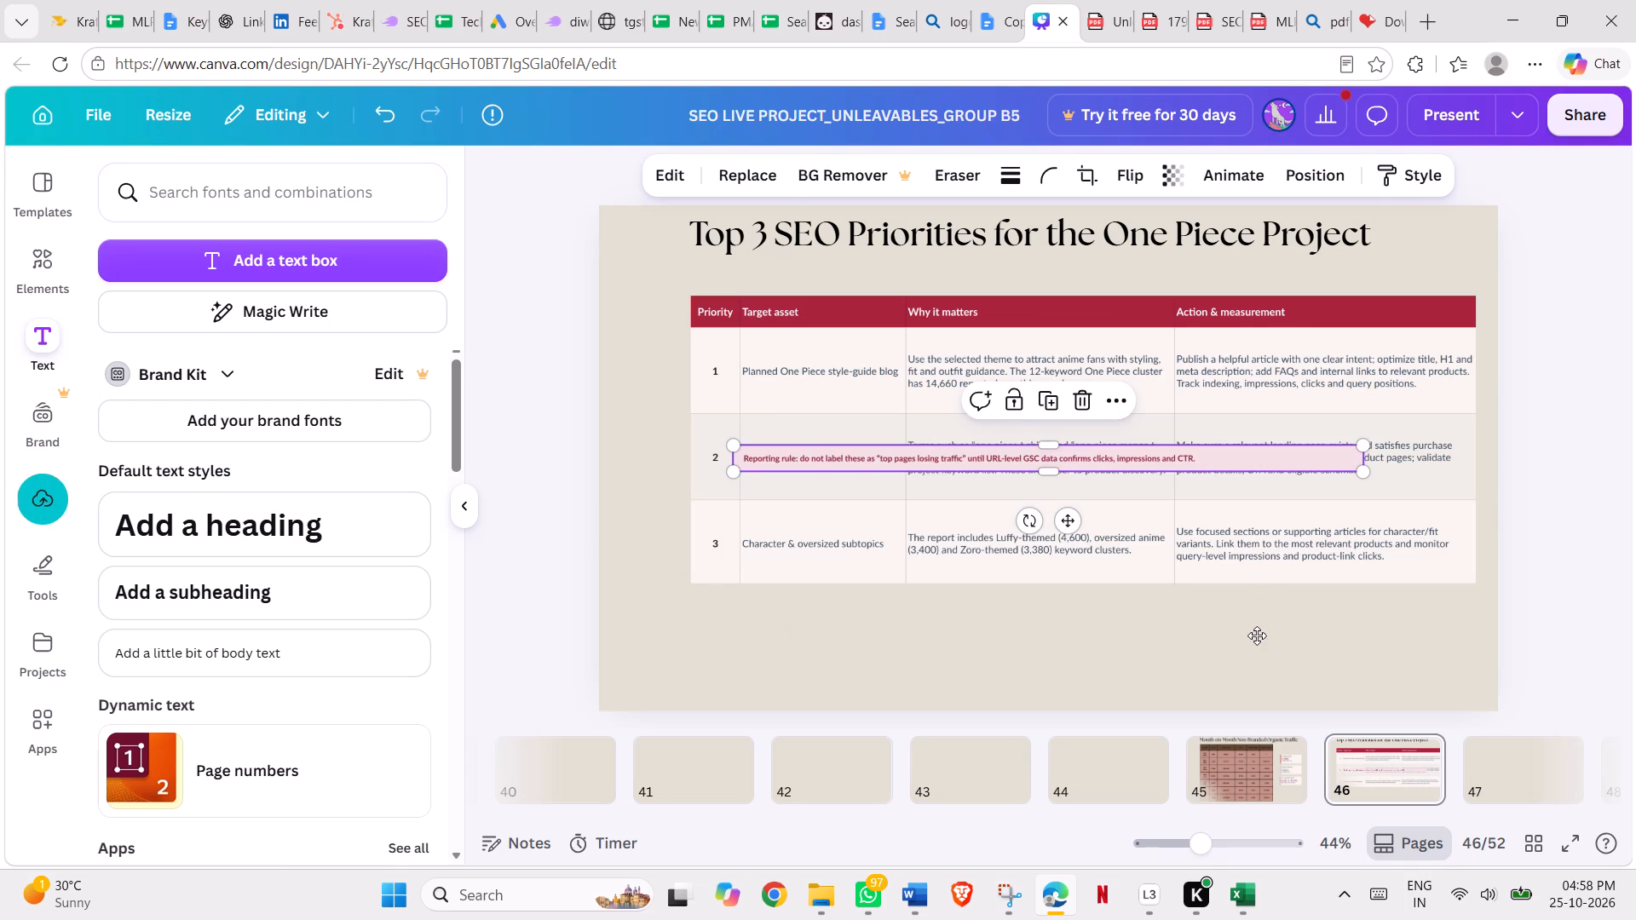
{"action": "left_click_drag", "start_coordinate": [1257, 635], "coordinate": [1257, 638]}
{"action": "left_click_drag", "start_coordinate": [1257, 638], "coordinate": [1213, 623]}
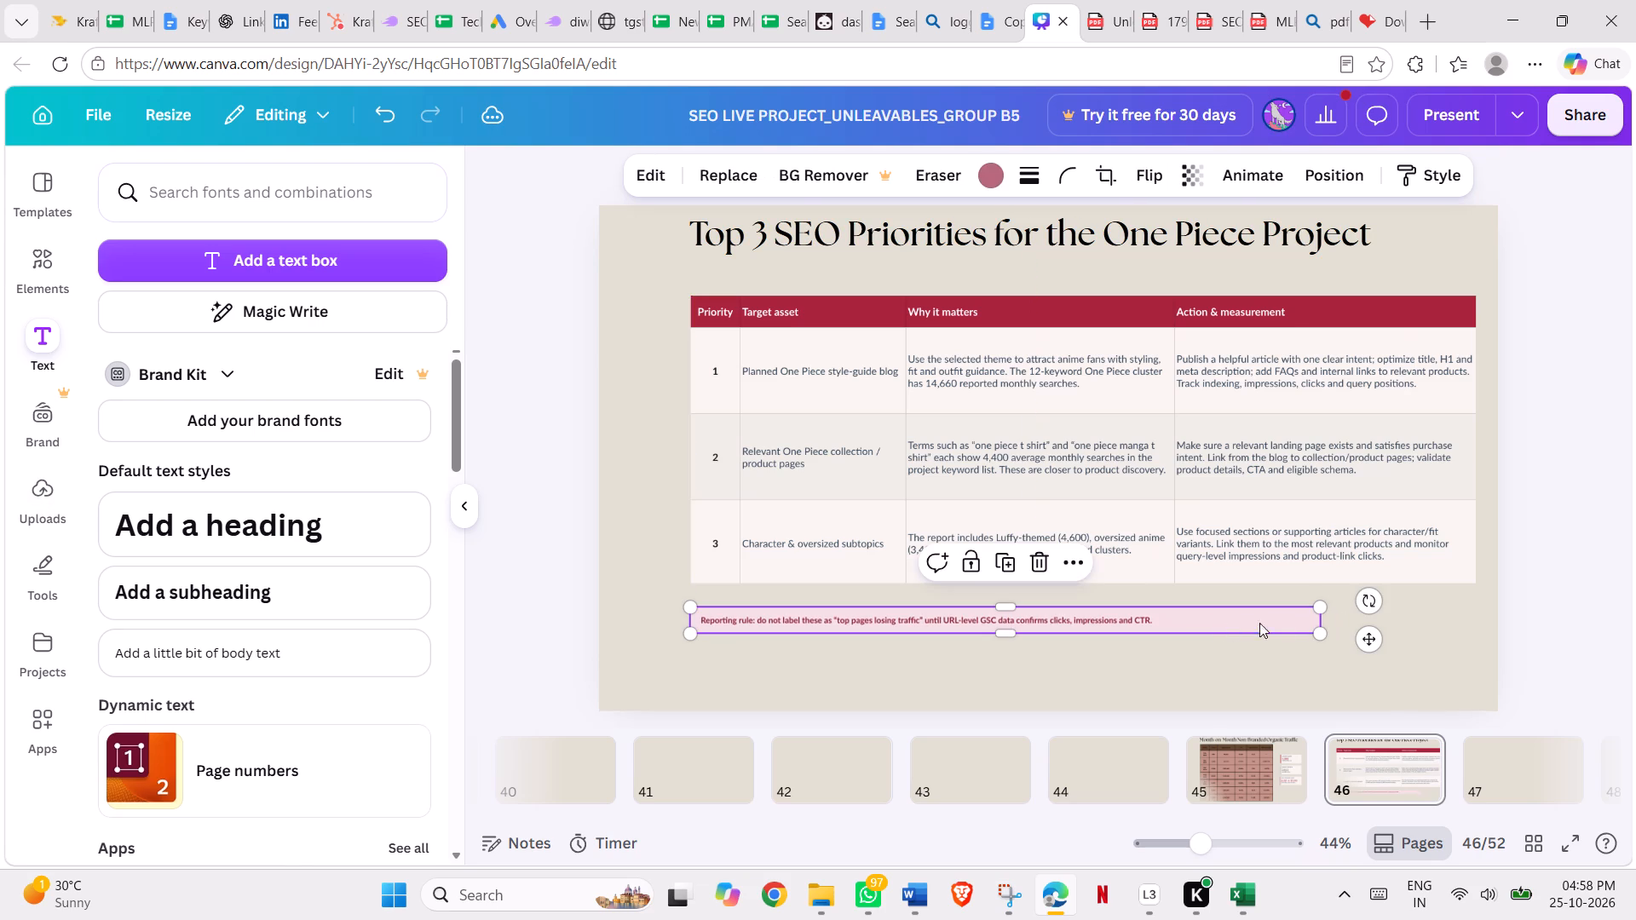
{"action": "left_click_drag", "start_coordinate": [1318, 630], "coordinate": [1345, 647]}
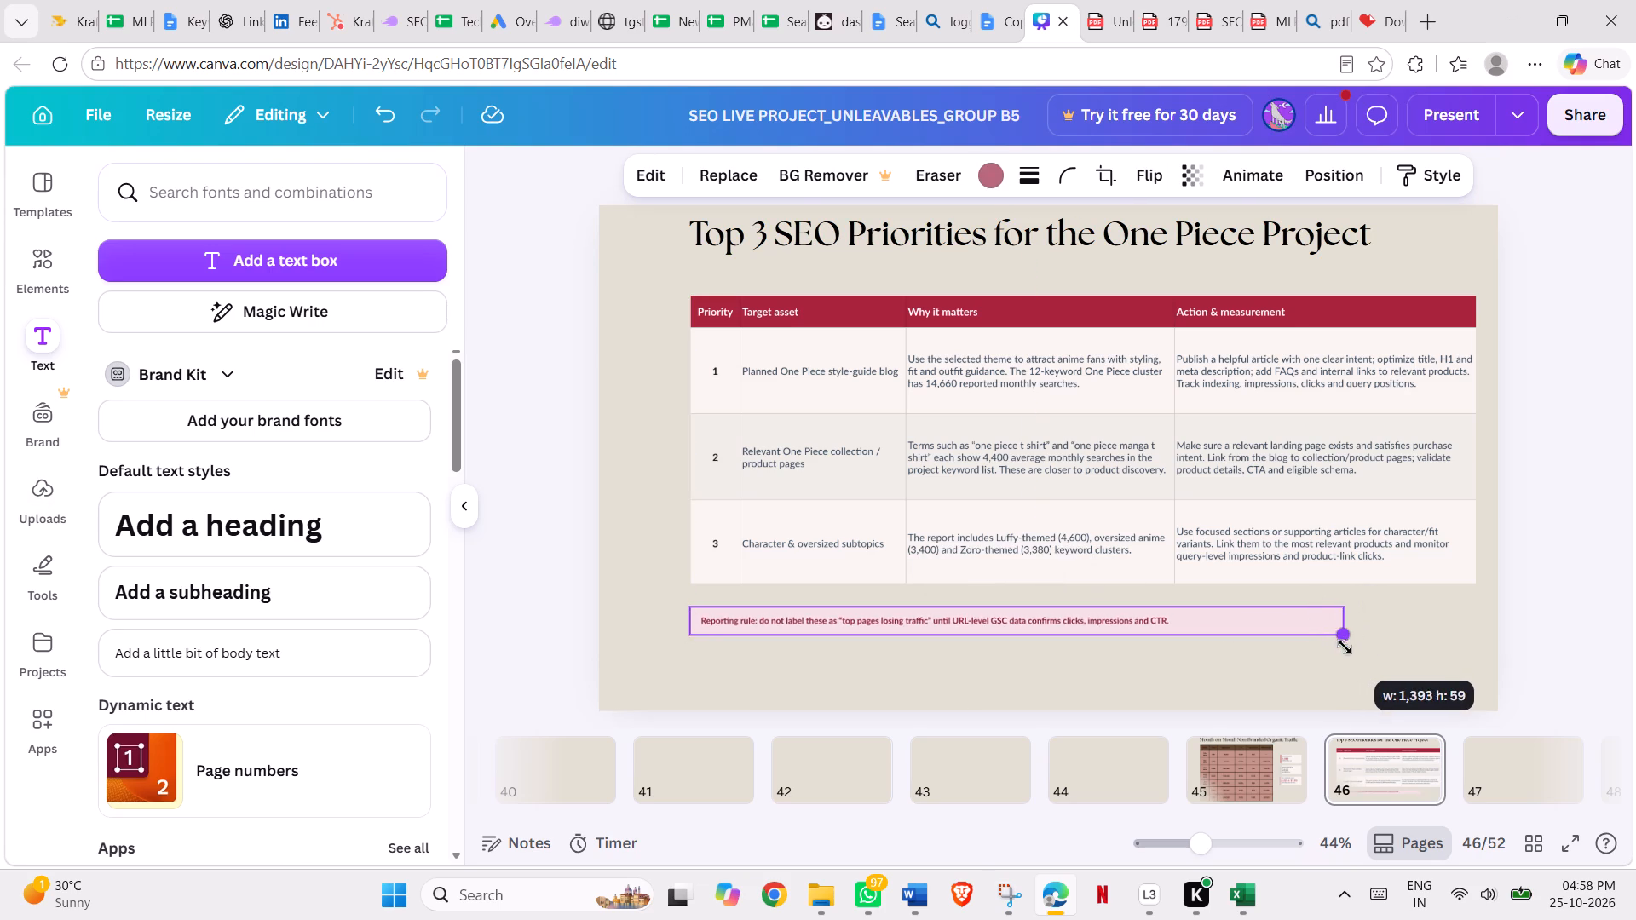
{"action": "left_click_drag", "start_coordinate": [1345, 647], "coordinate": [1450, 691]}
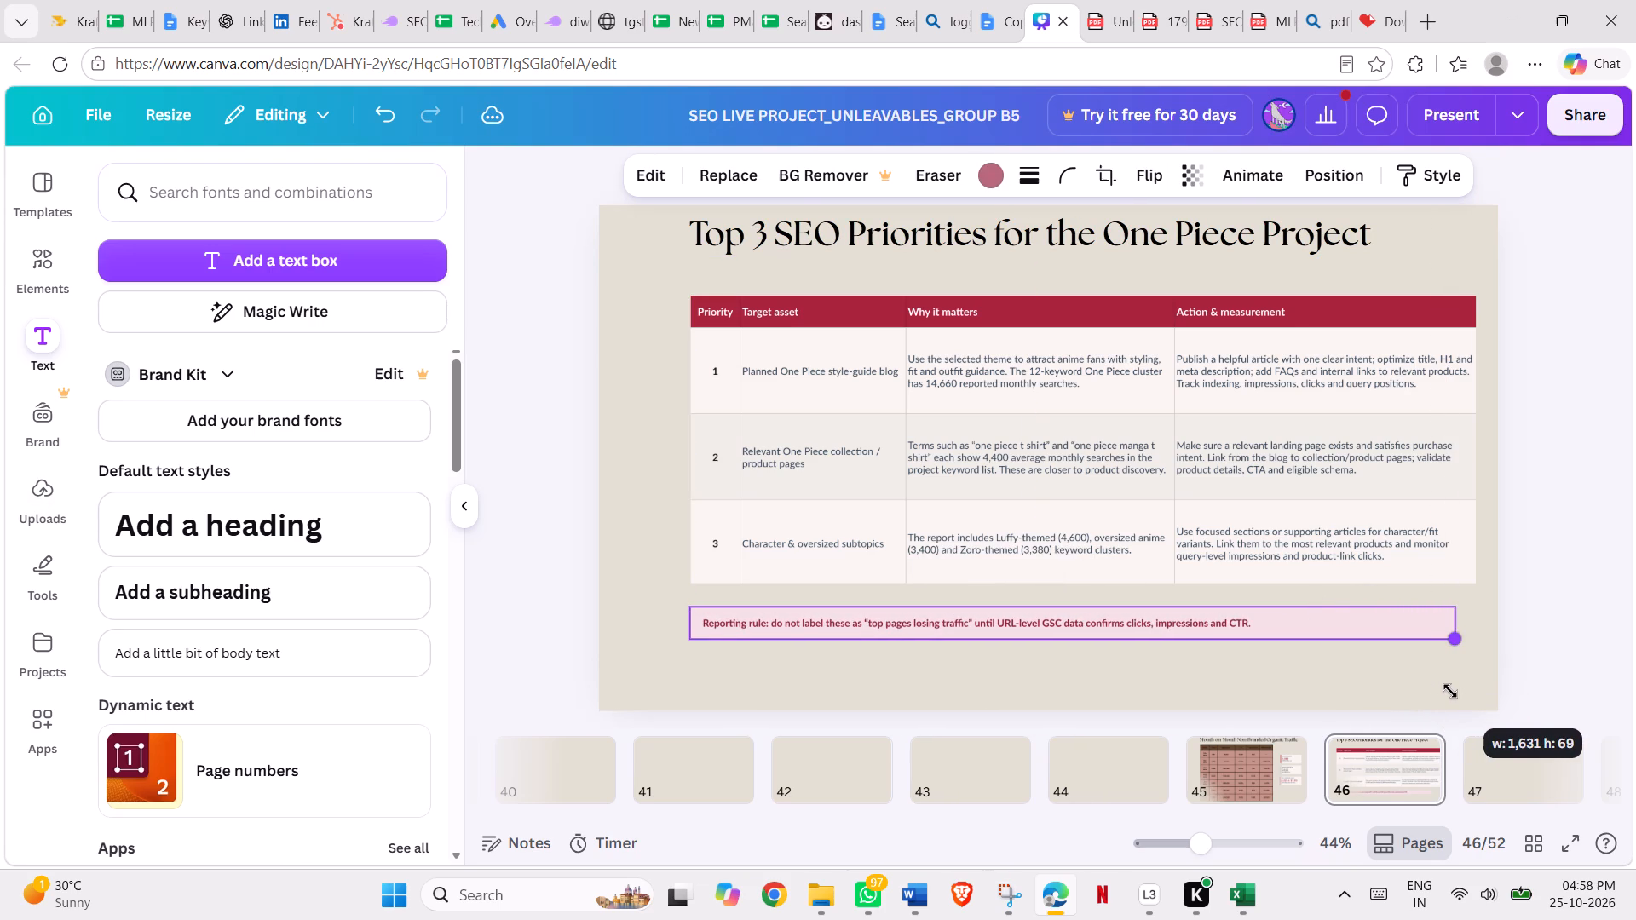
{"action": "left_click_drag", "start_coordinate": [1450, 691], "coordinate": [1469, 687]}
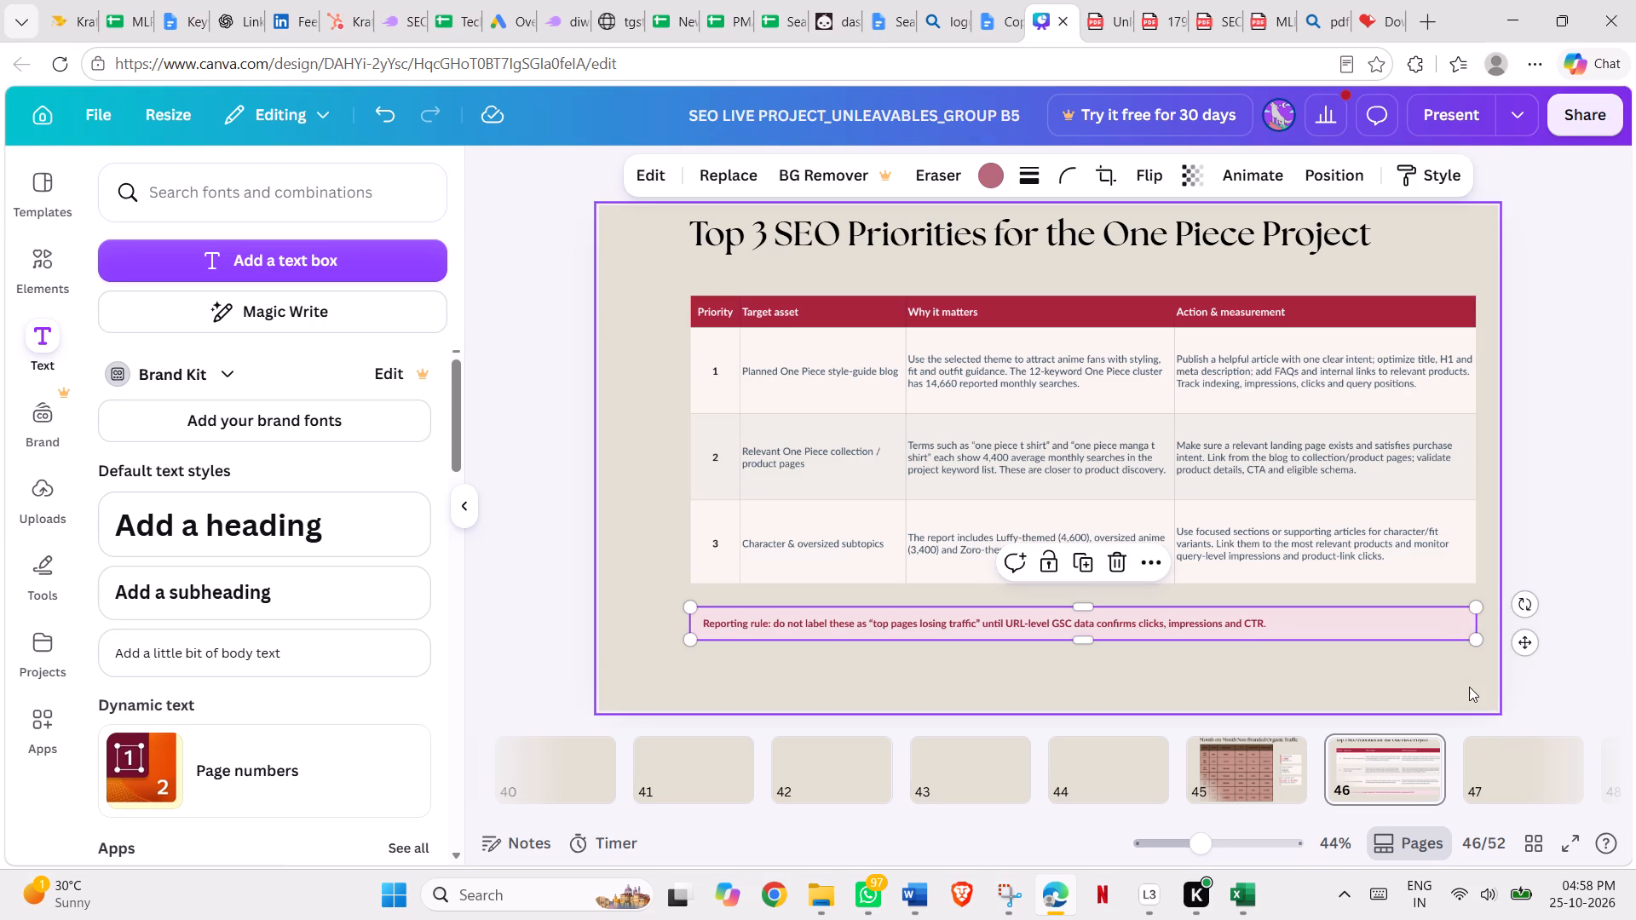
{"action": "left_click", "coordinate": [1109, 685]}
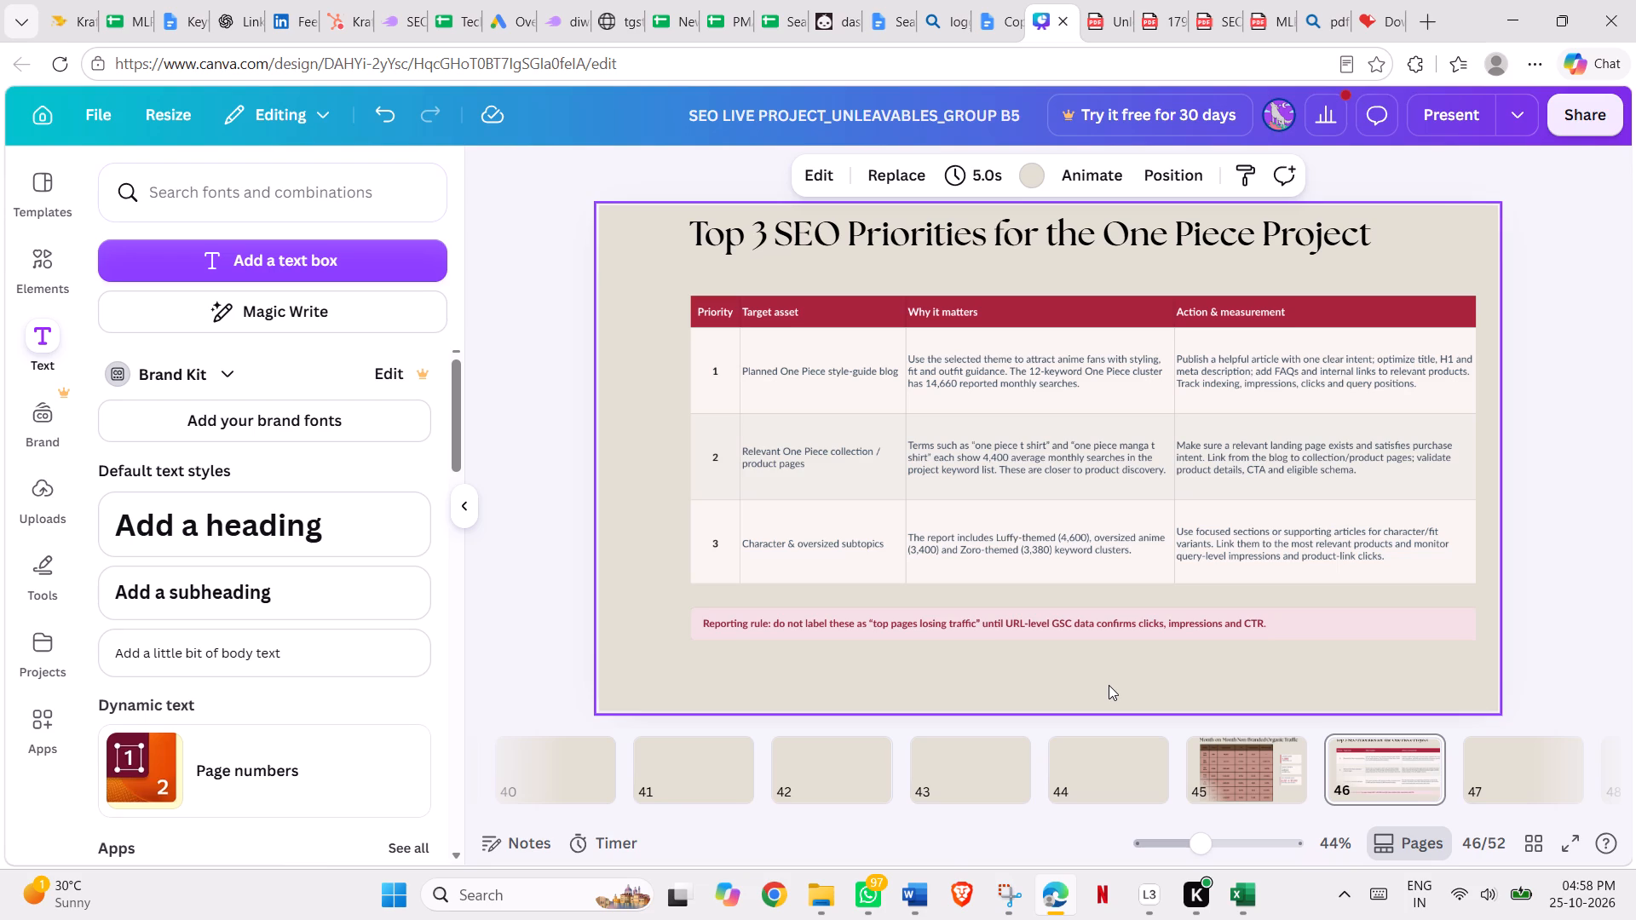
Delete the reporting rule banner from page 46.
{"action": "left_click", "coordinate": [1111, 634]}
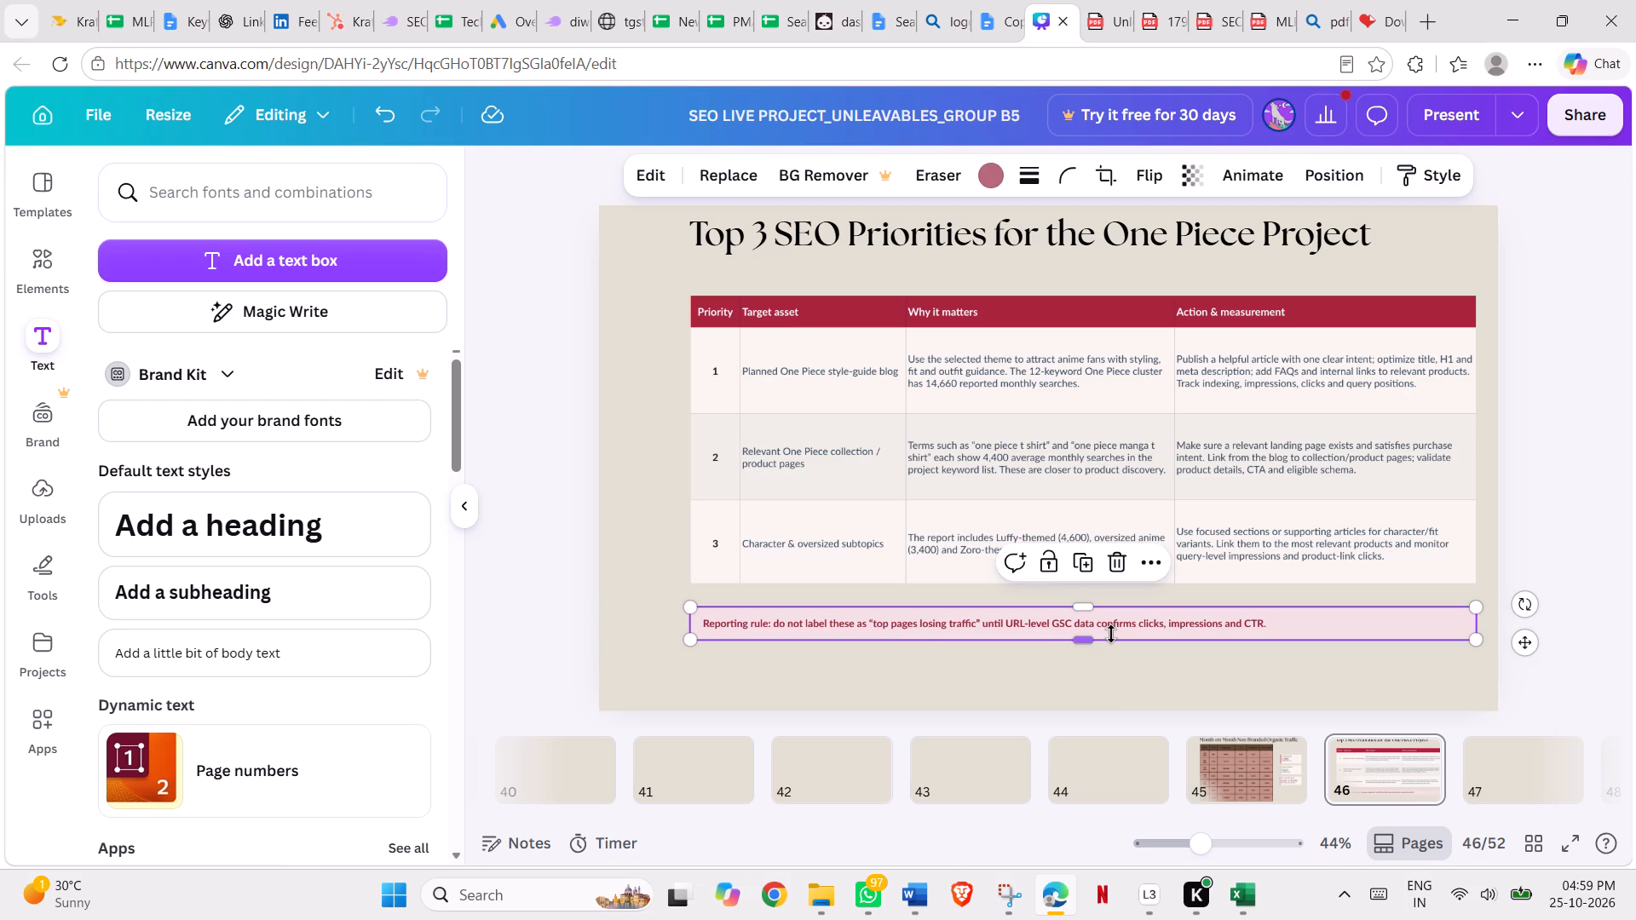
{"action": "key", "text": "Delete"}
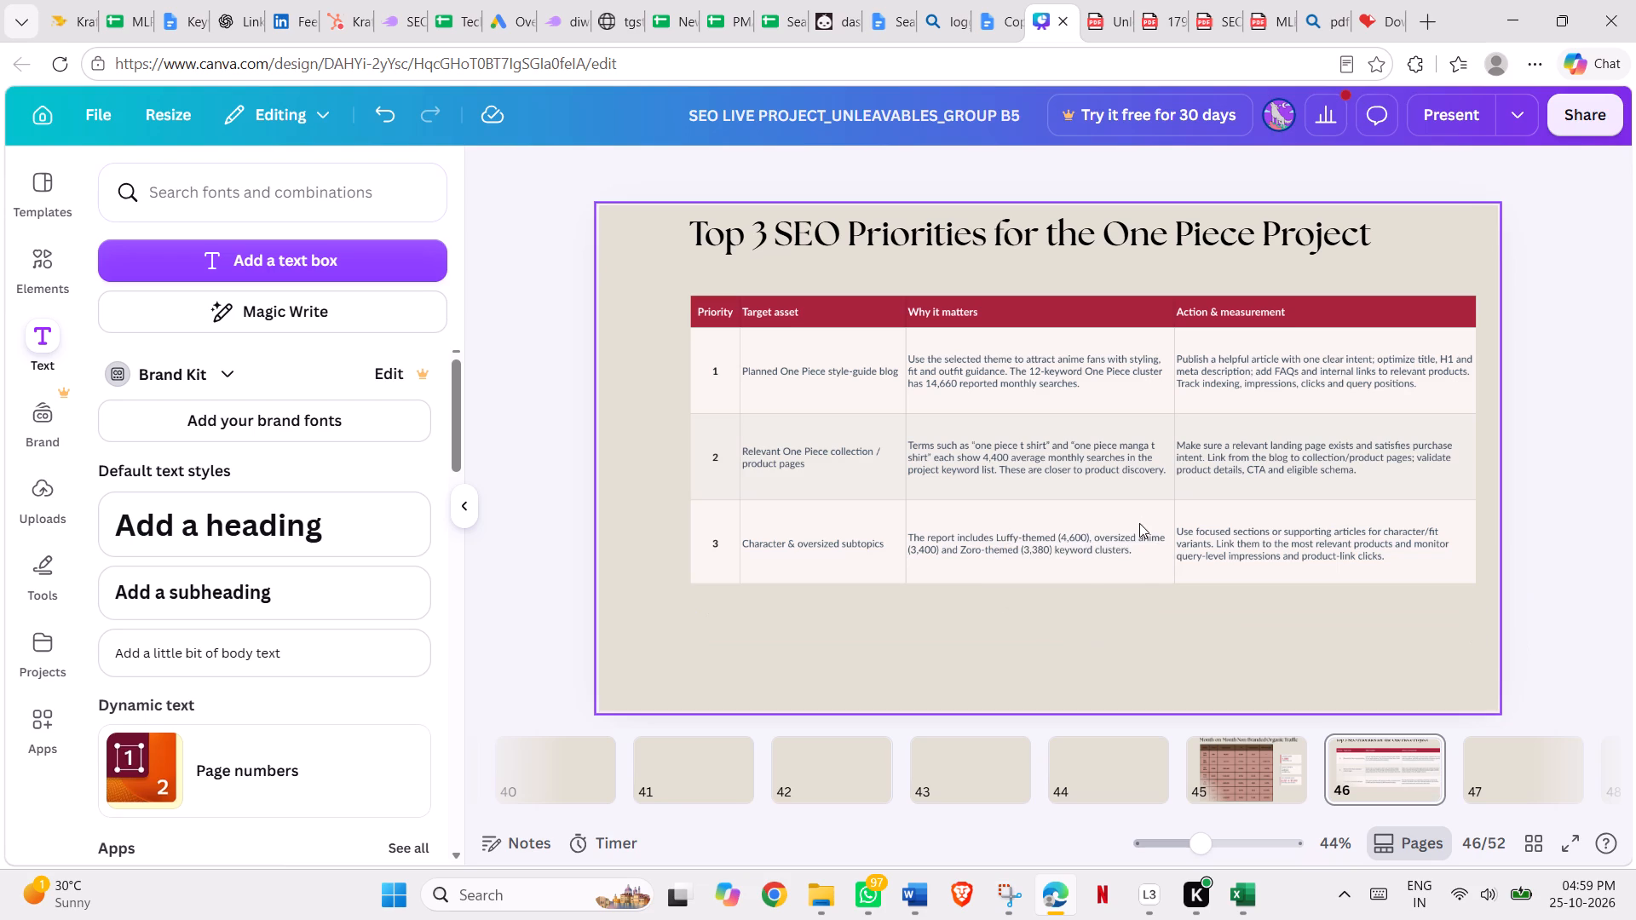
Trim a thin sliver off the bottom edge of the priorities table on page 46.
{"action": "left_click", "coordinate": [1140, 507]}
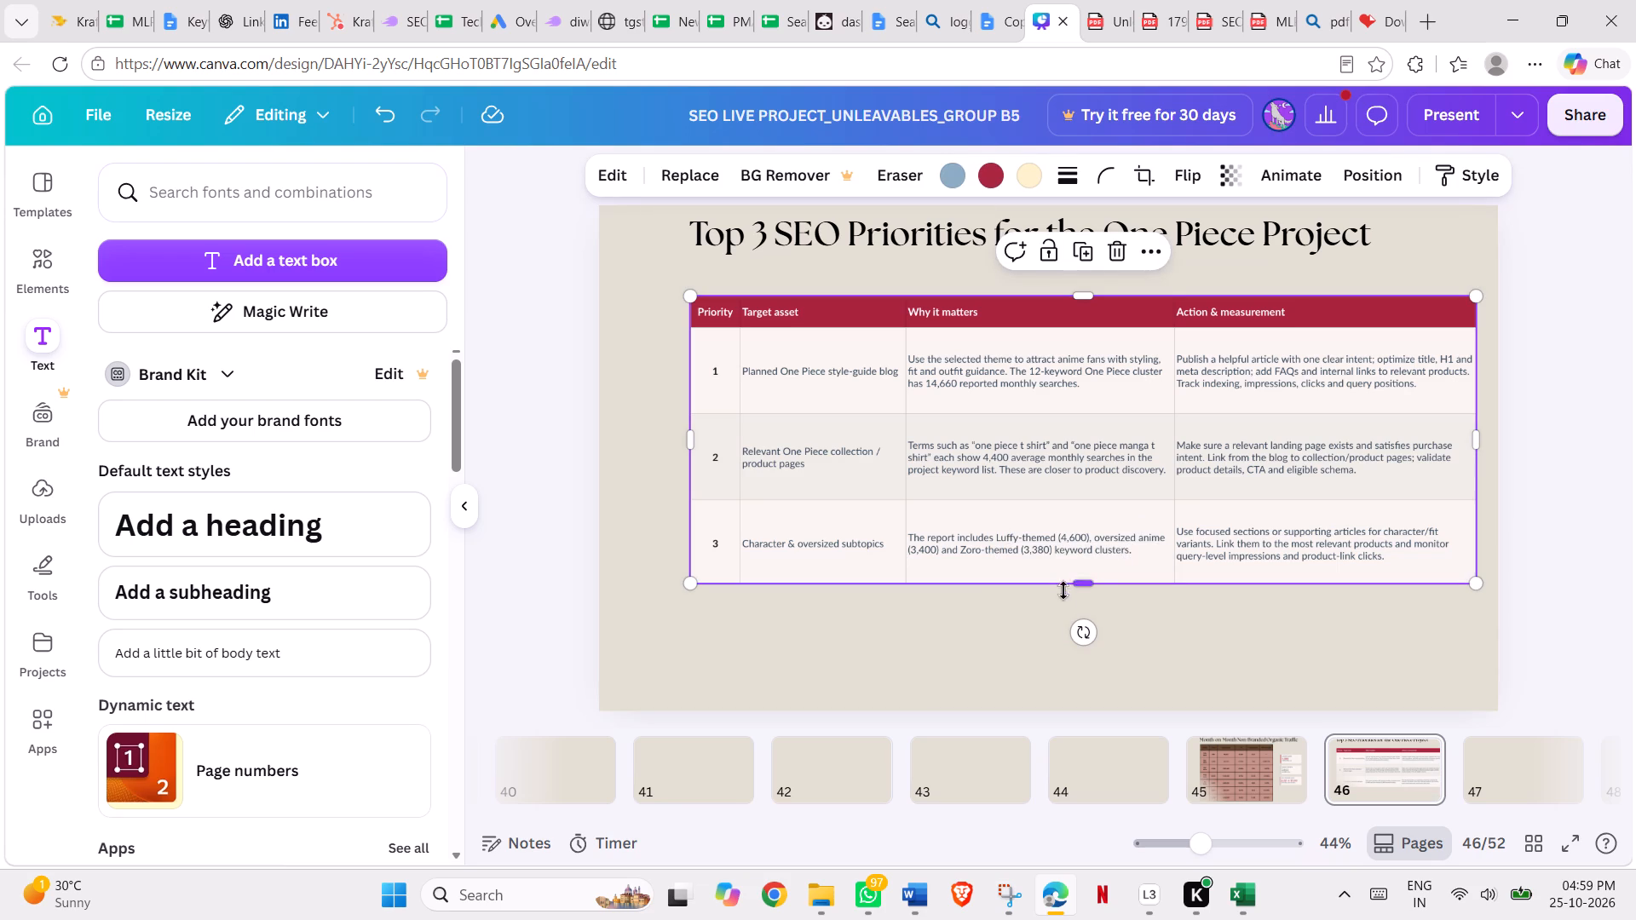
{"action": "left_click", "coordinate": [1080, 582]}
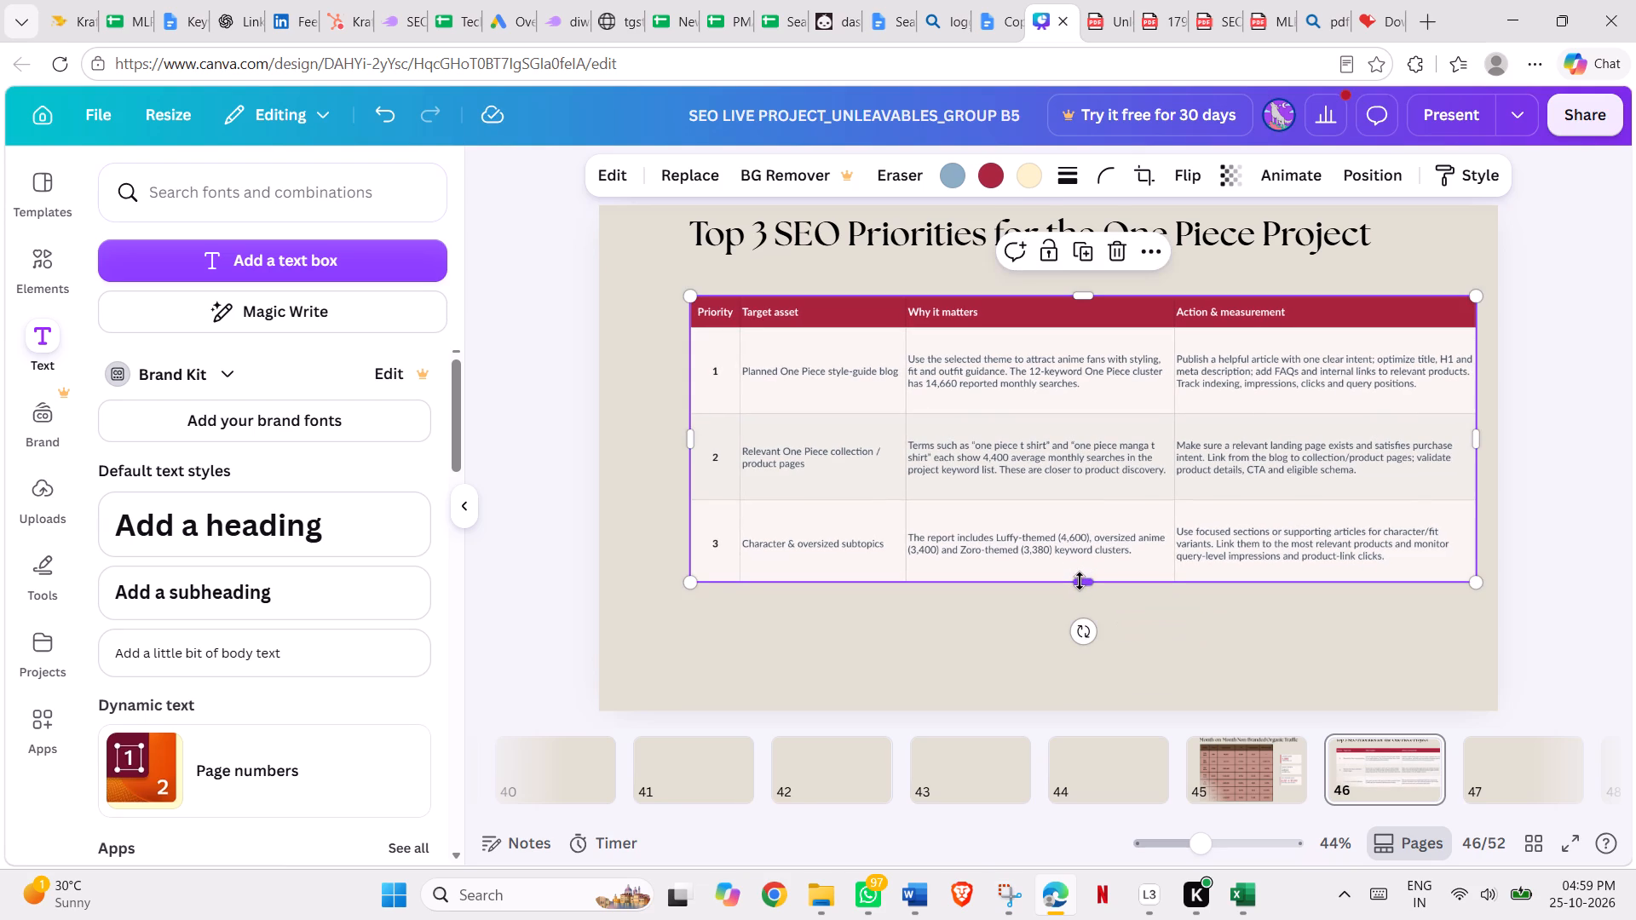
{"action": "left_click", "coordinate": [1034, 654]}
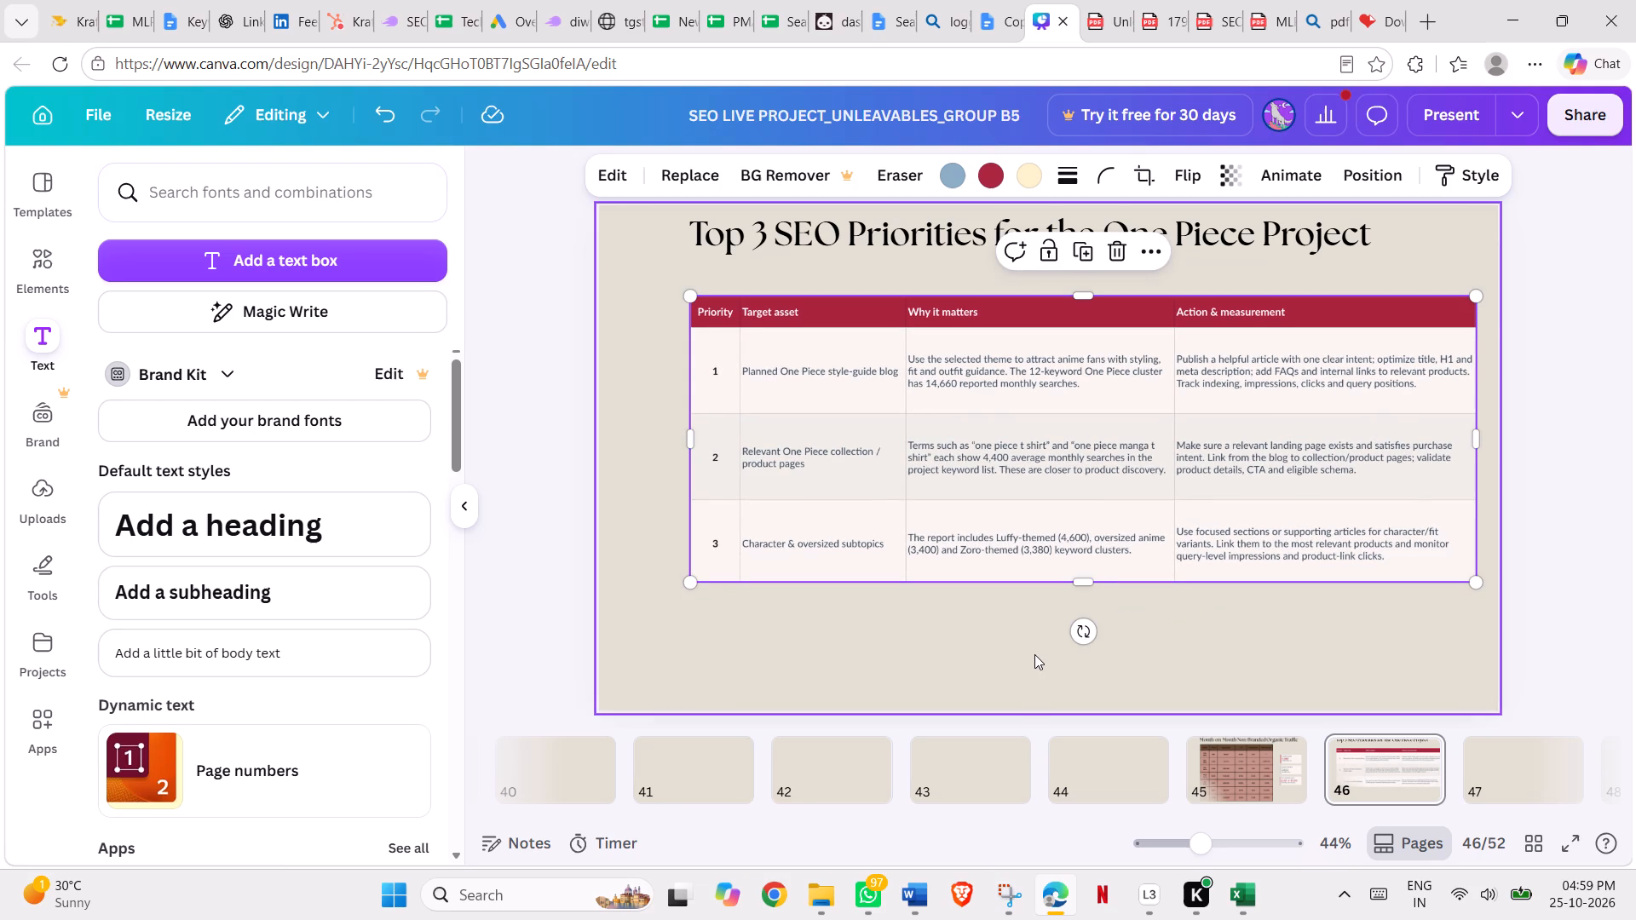
Switch to the Unleavables SEO reporting PDF and review pages 1 to 3, comparing the traffic, priorities and keyword demand content.
{"action": "left_click", "coordinate": [1109, 14]}
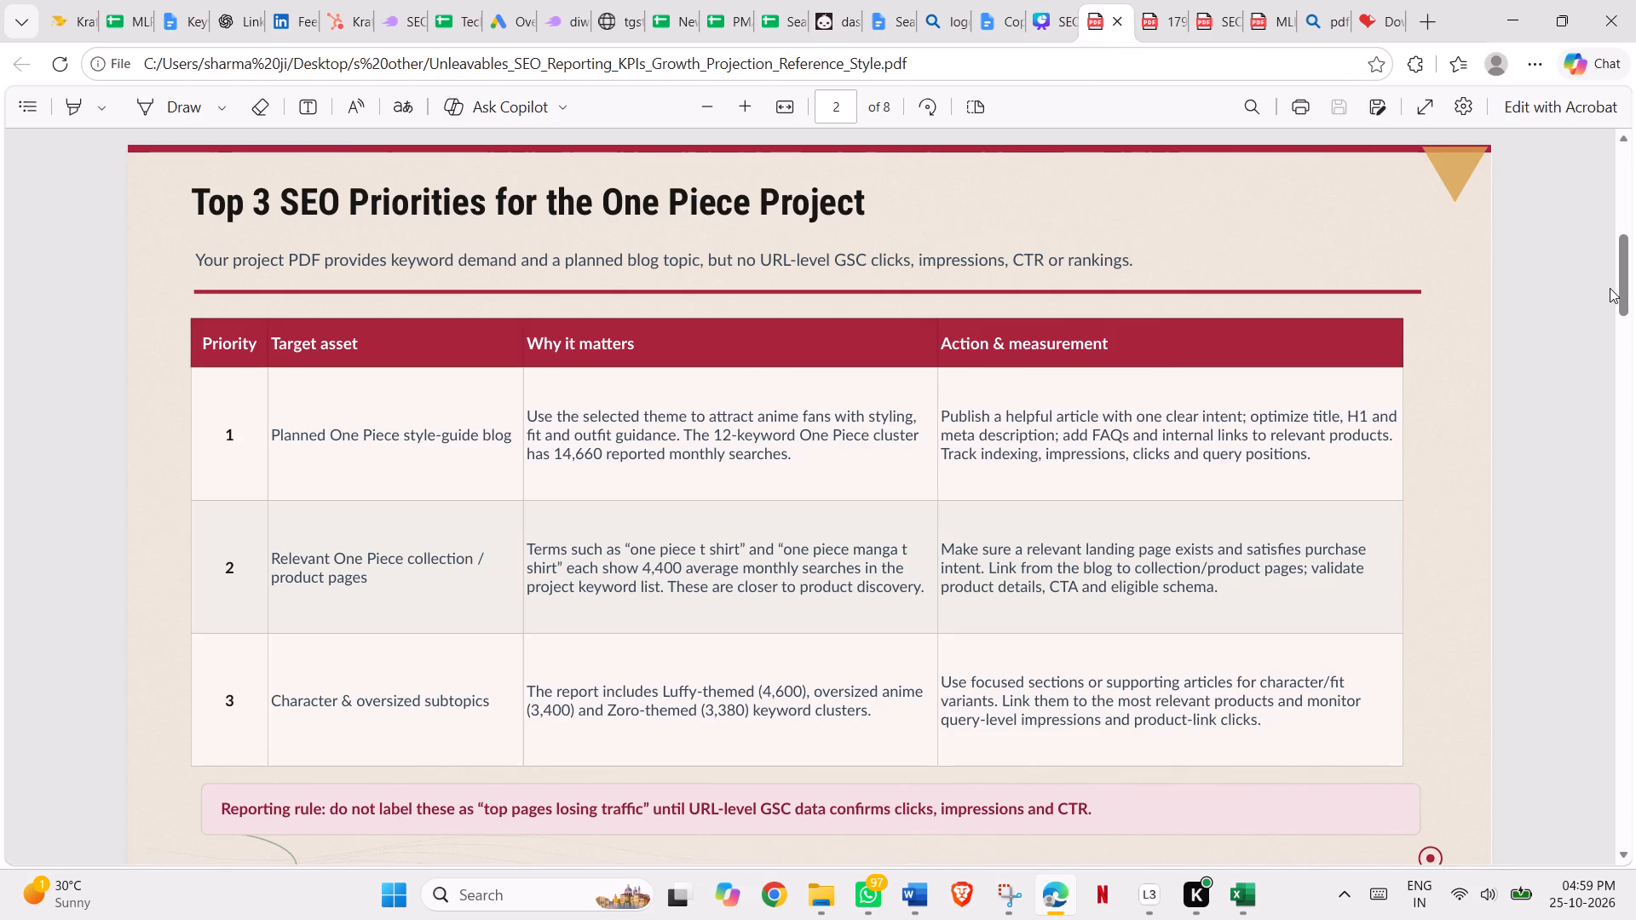
{"action": "left_click_drag", "start_coordinate": [1623, 252], "coordinate": [1626, 288]}
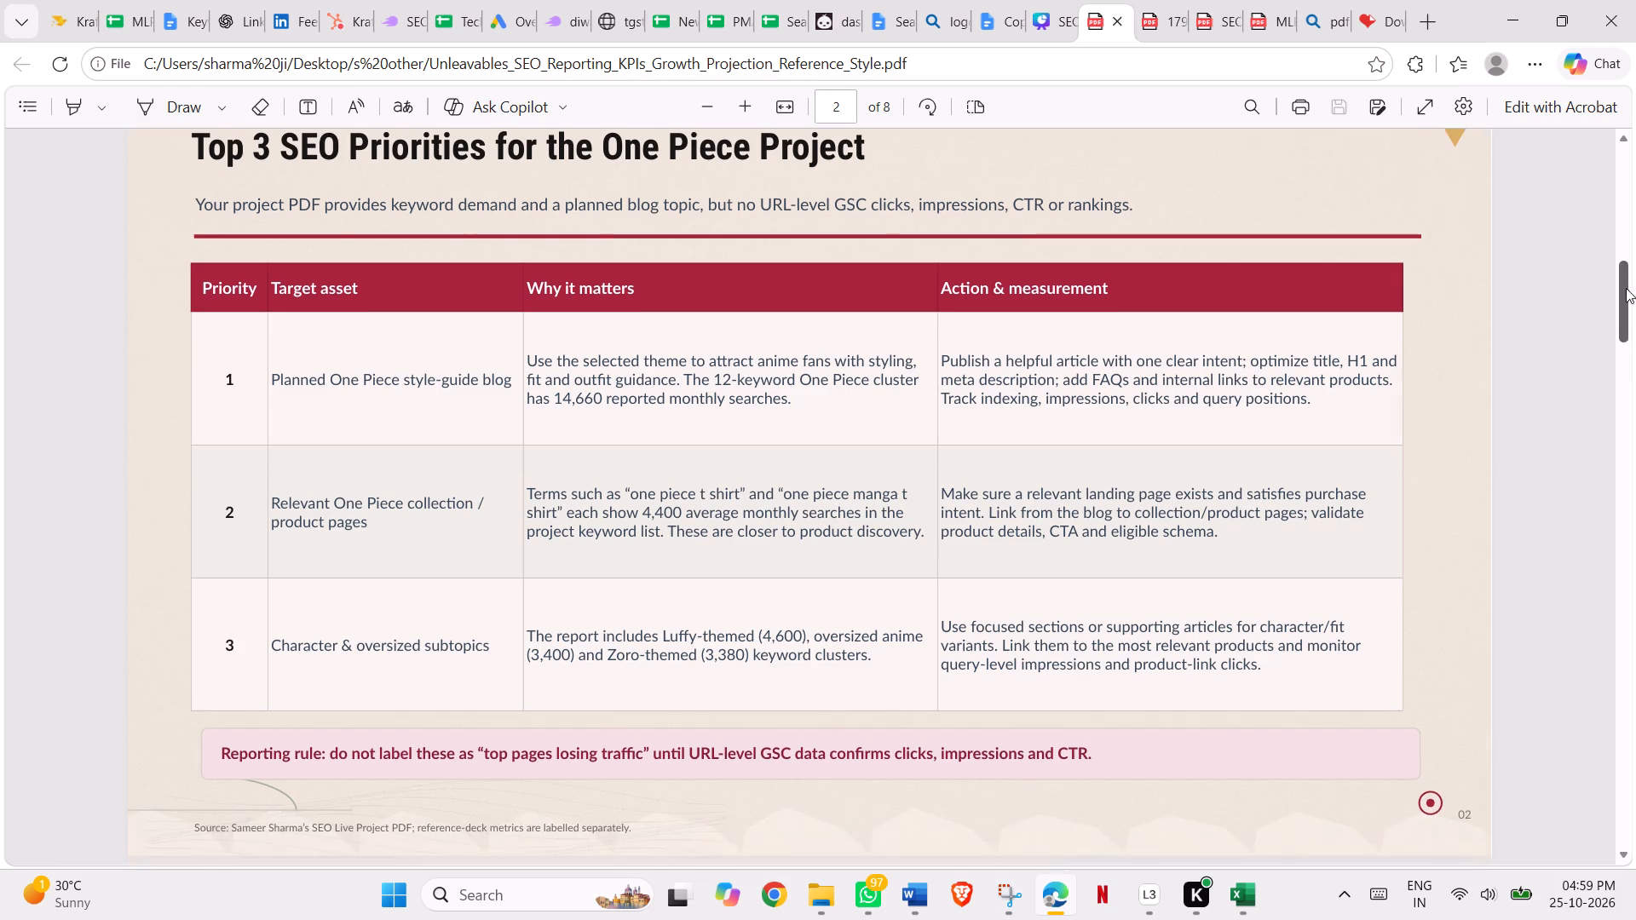
{"action": "left_click_drag", "start_coordinate": [1626, 288], "coordinate": [1630, 330]}
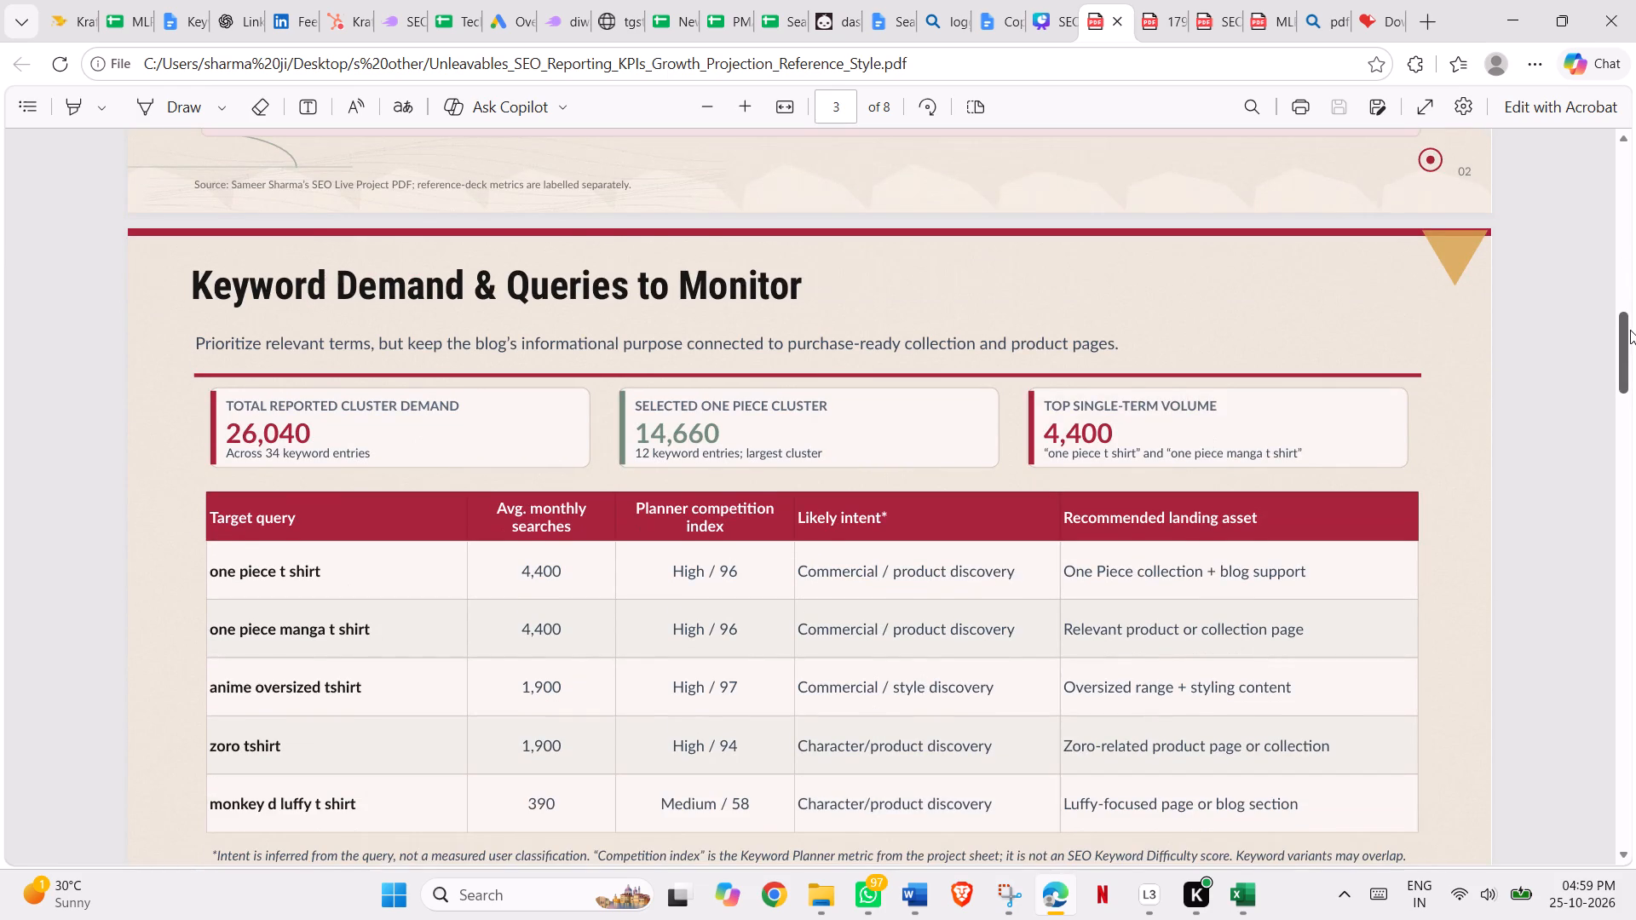
{"action": "left_click_drag", "start_coordinate": [1630, 330], "coordinate": [1632, 355]}
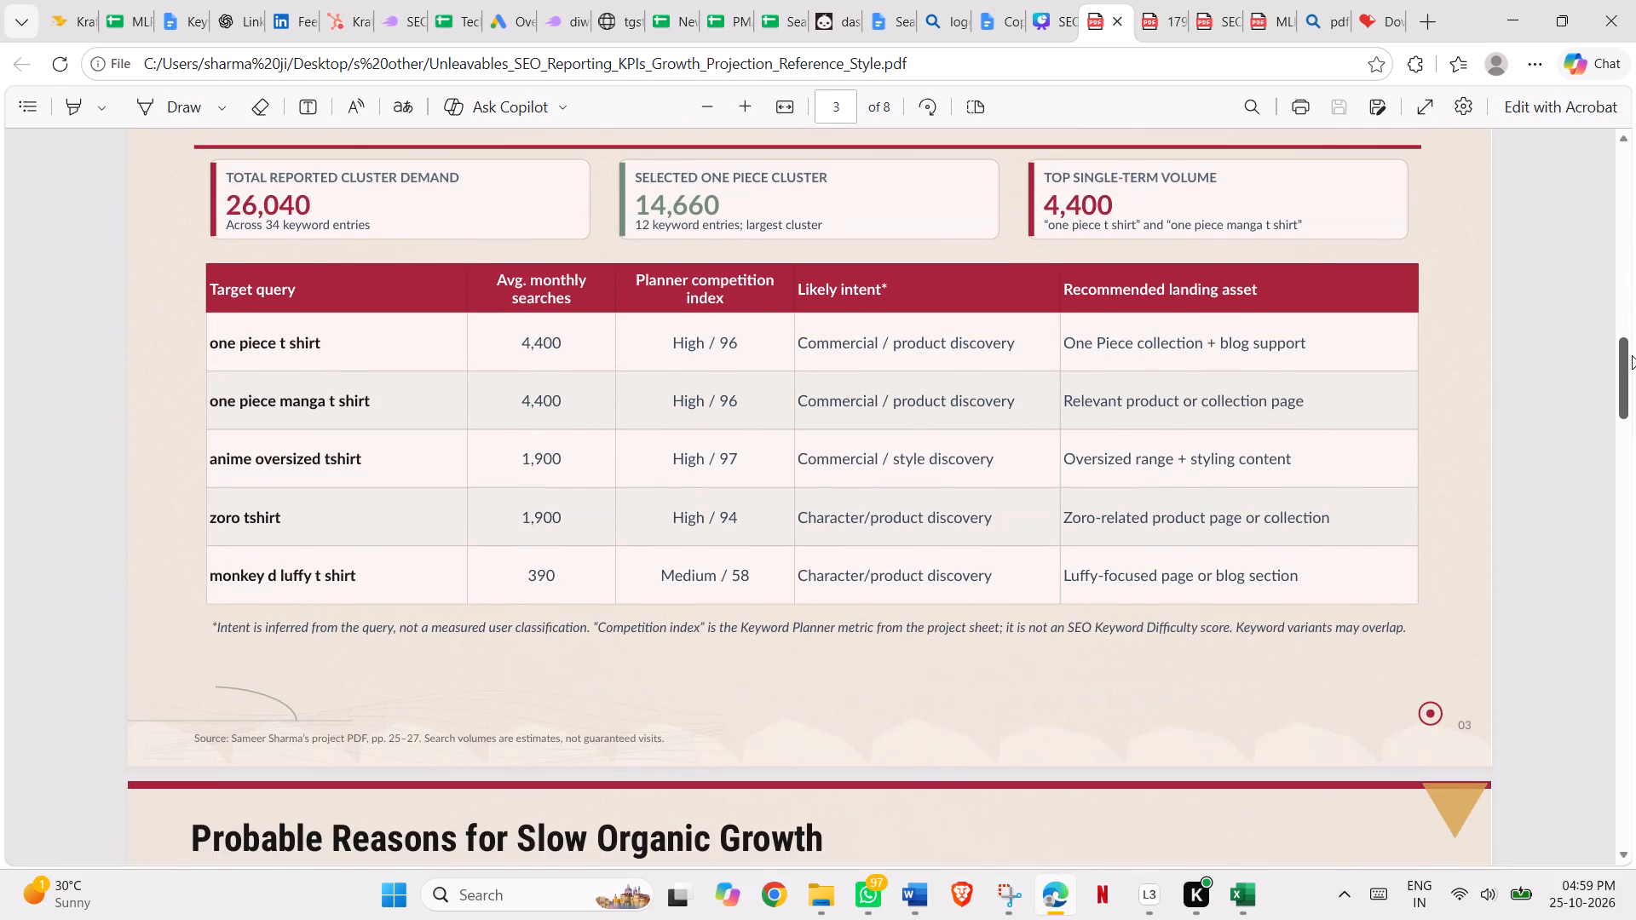
{"action": "left_click_drag", "start_coordinate": [1632, 355], "coordinate": [1633, 337]}
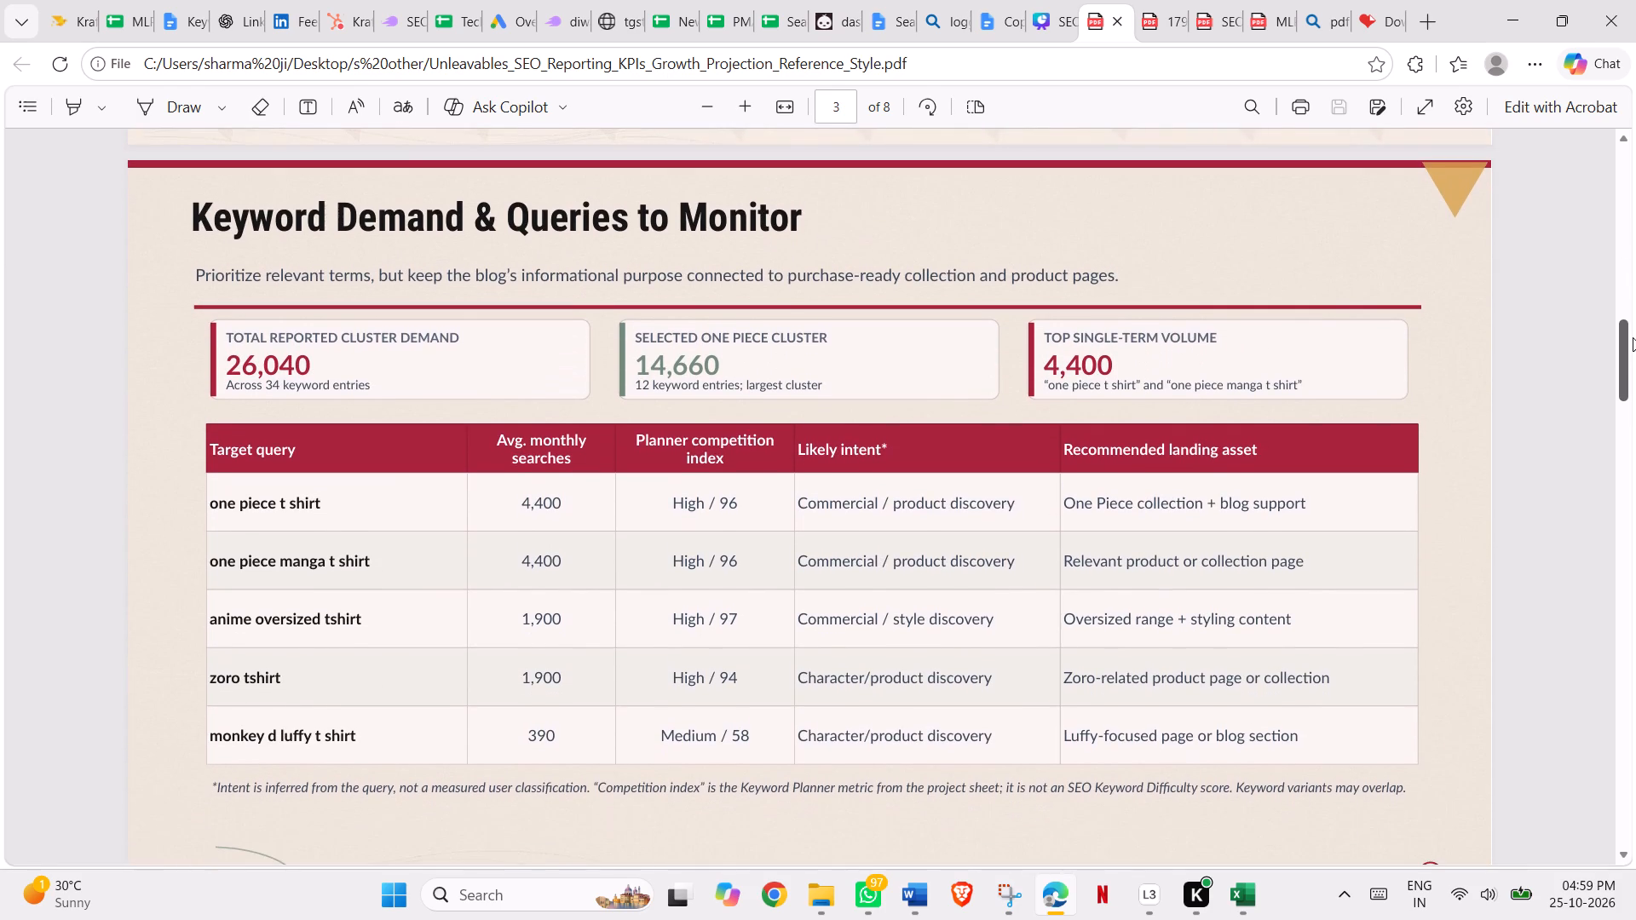
{"action": "left_click_drag", "start_coordinate": [1633, 337], "coordinate": [1630, 261]}
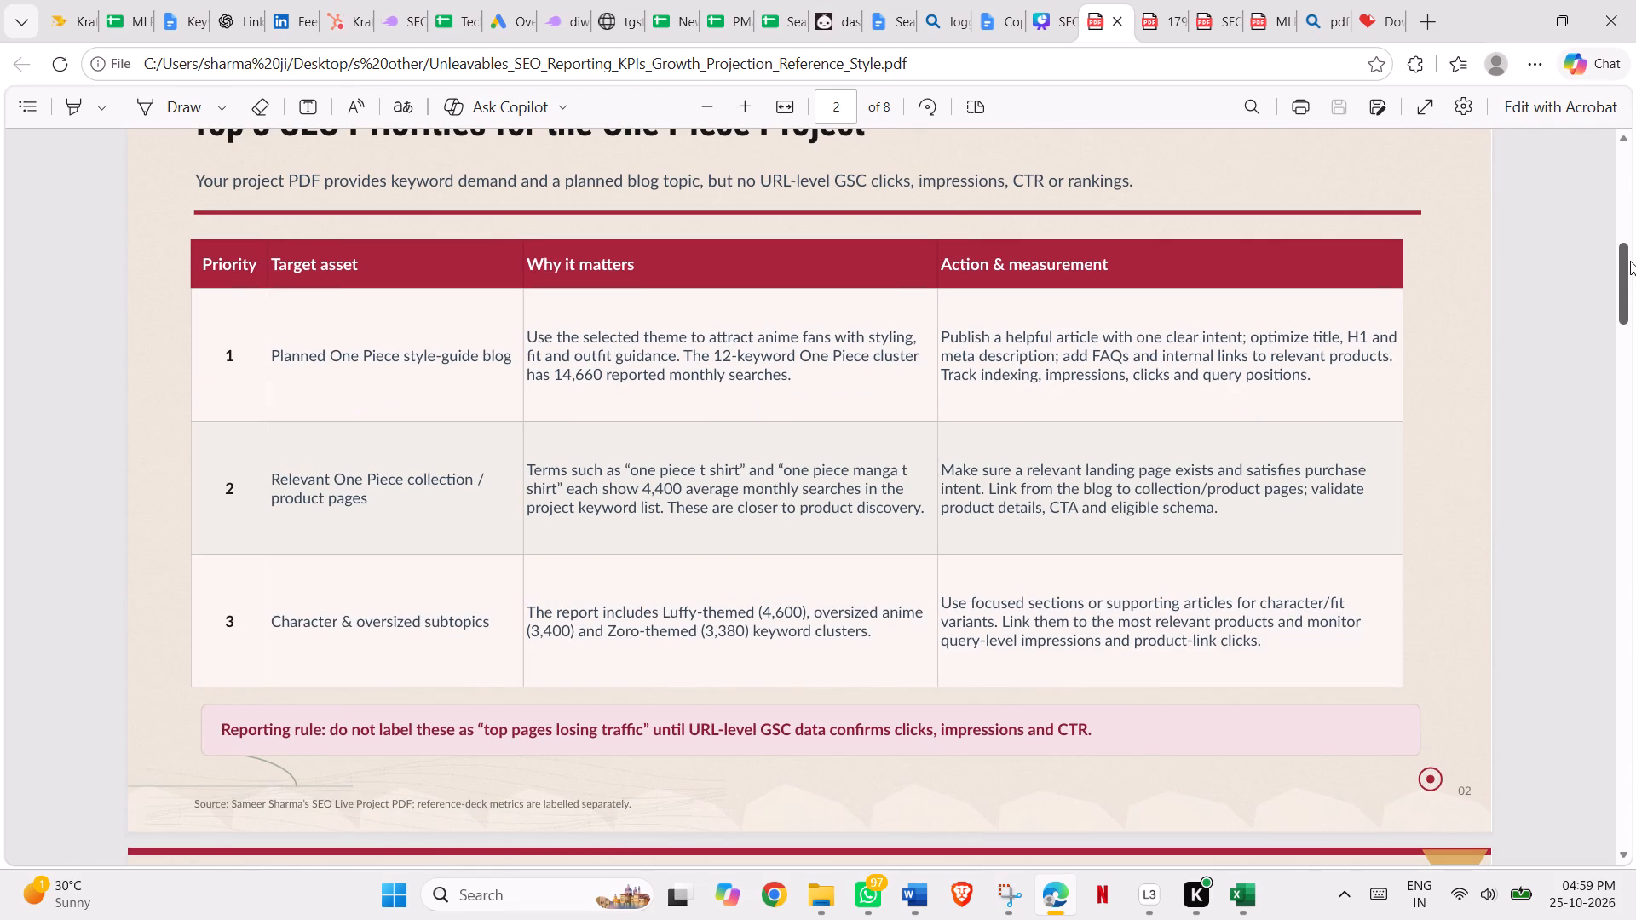
{"action": "left_click_drag", "start_coordinate": [1630, 261], "coordinate": [1628, 253]}
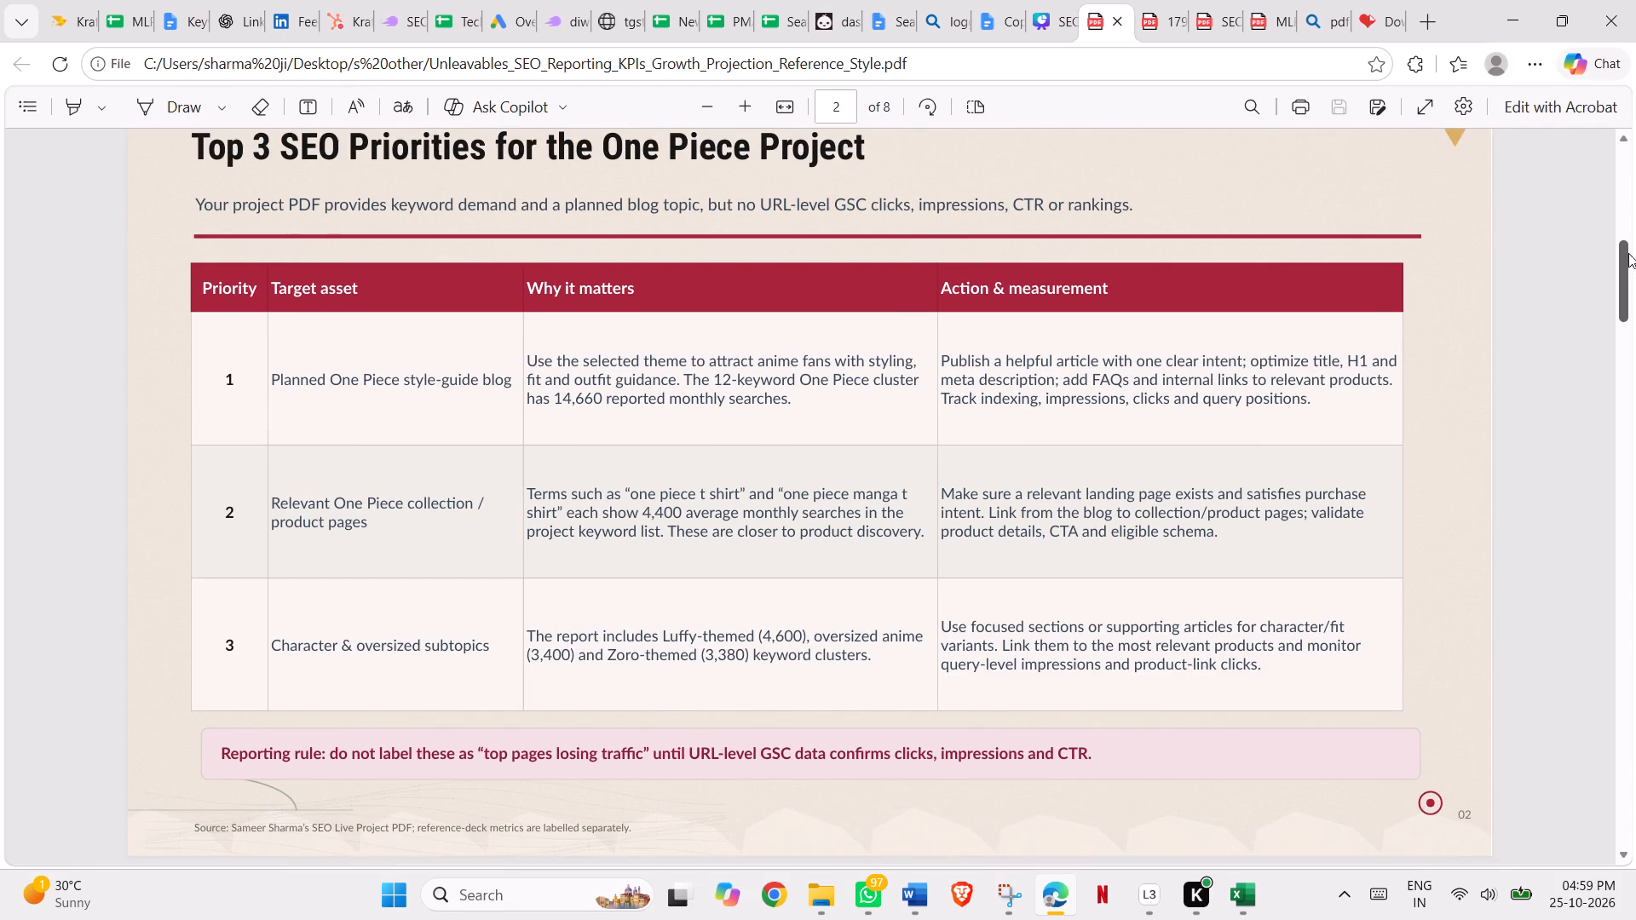
{"action": "left_click_drag", "start_coordinate": [1628, 253], "coordinate": [1630, 203]}
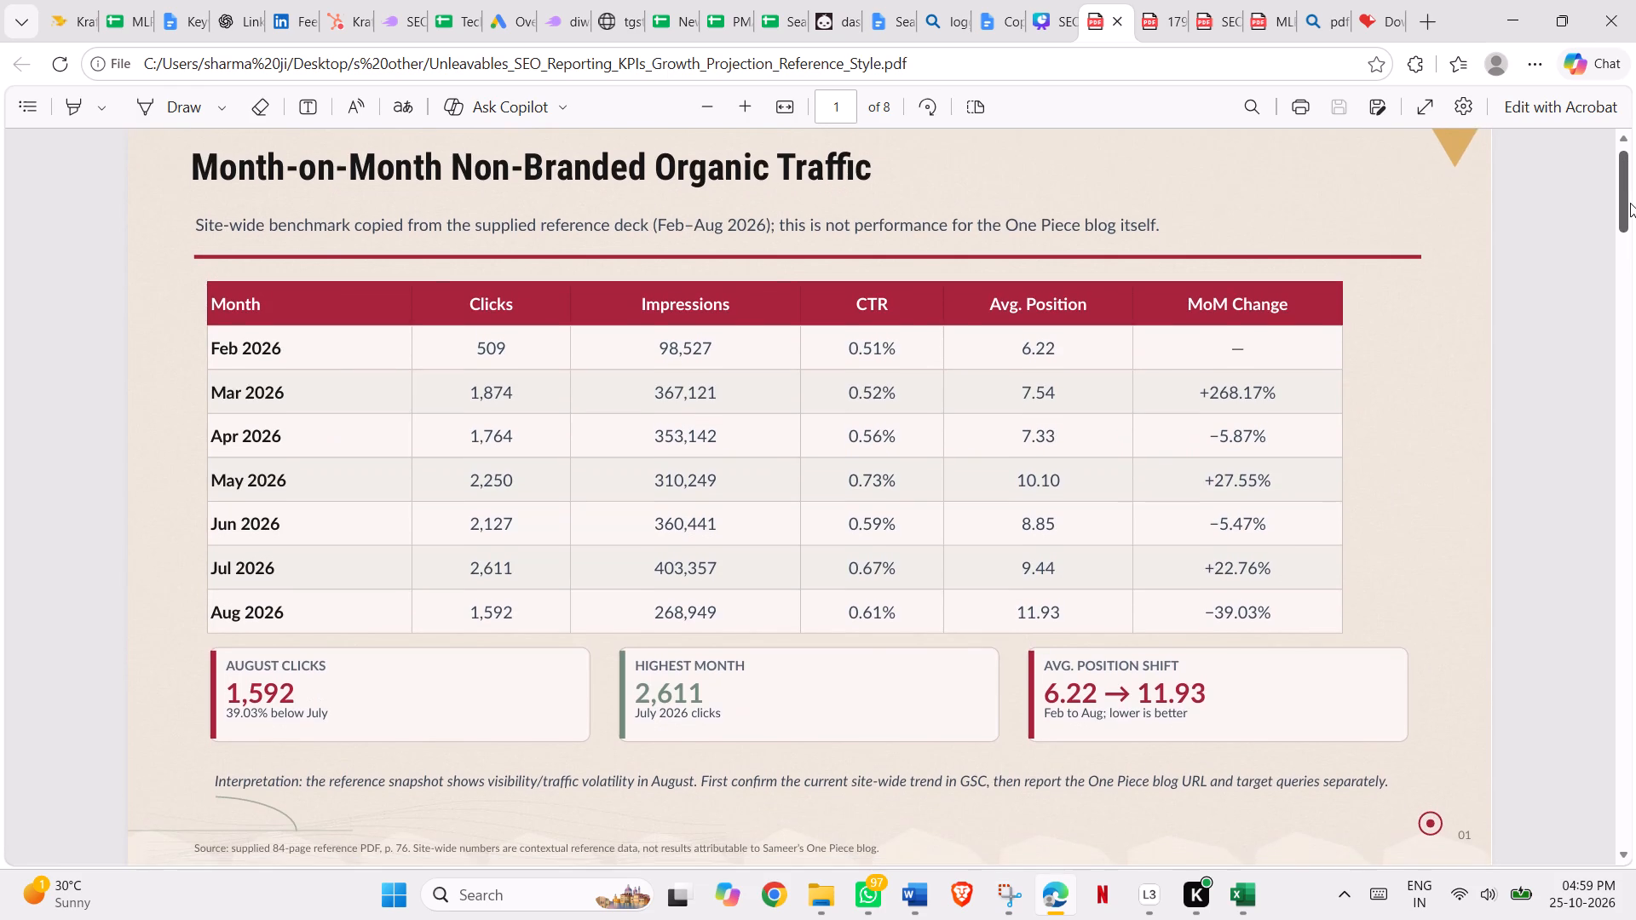
{"action": "left_click_drag", "start_coordinate": [1630, 203], "coordinate": [1634, 260]}
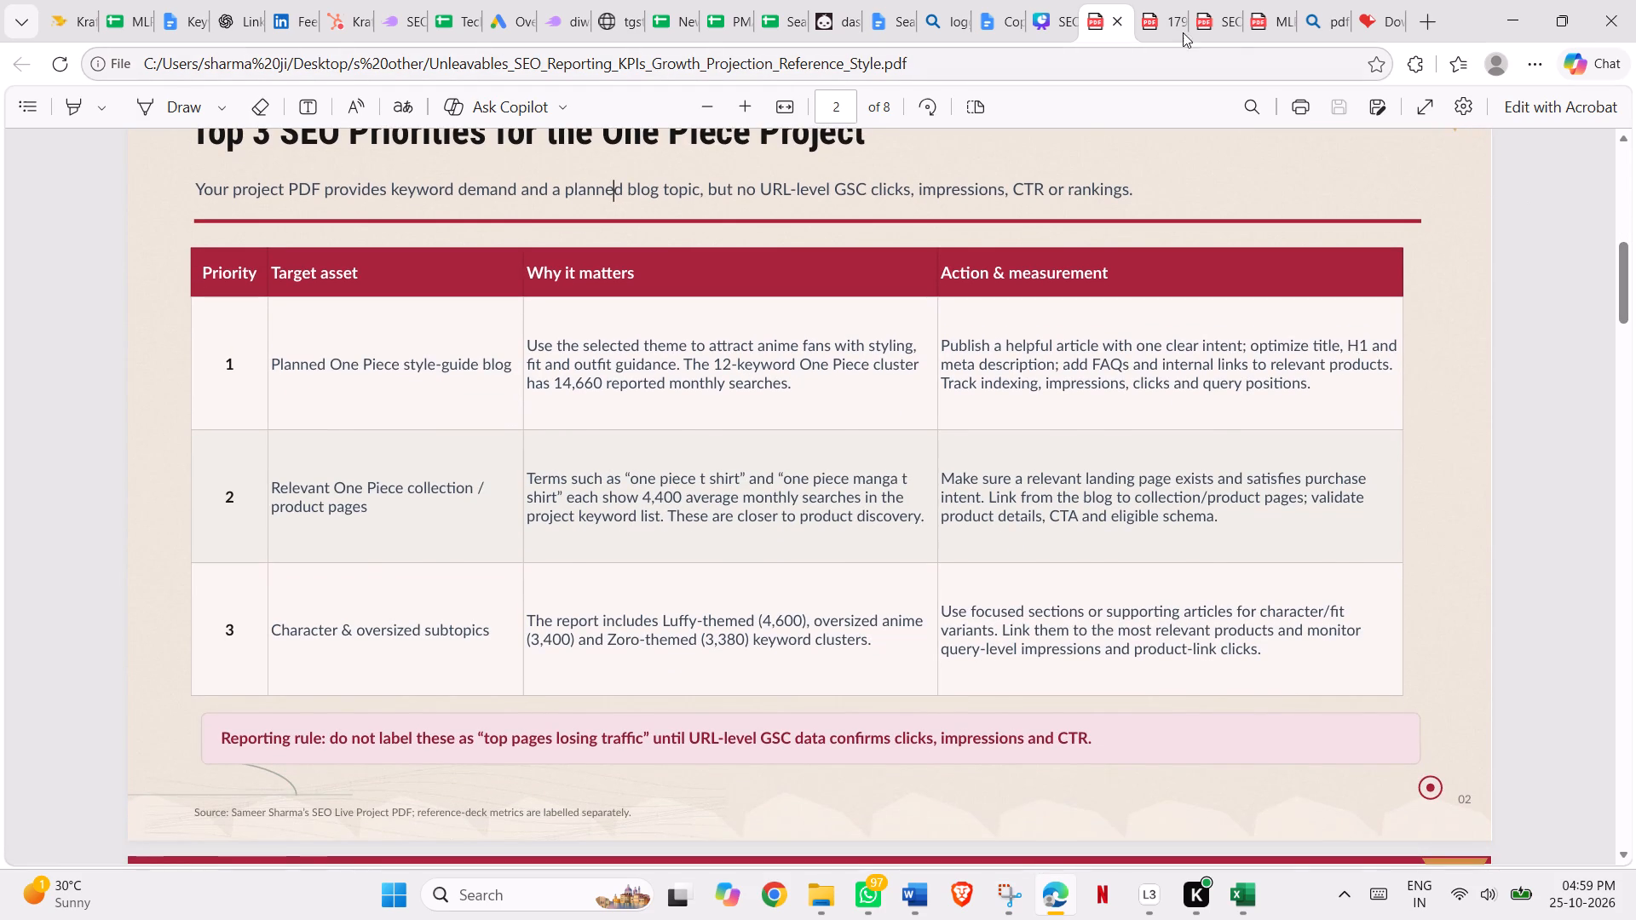
Switch back to Canva, move page 46's priorities table lower, and lower its heading slightly while centring it across the page.
{"action": "left_click", "coordinate": [1042, 15]}
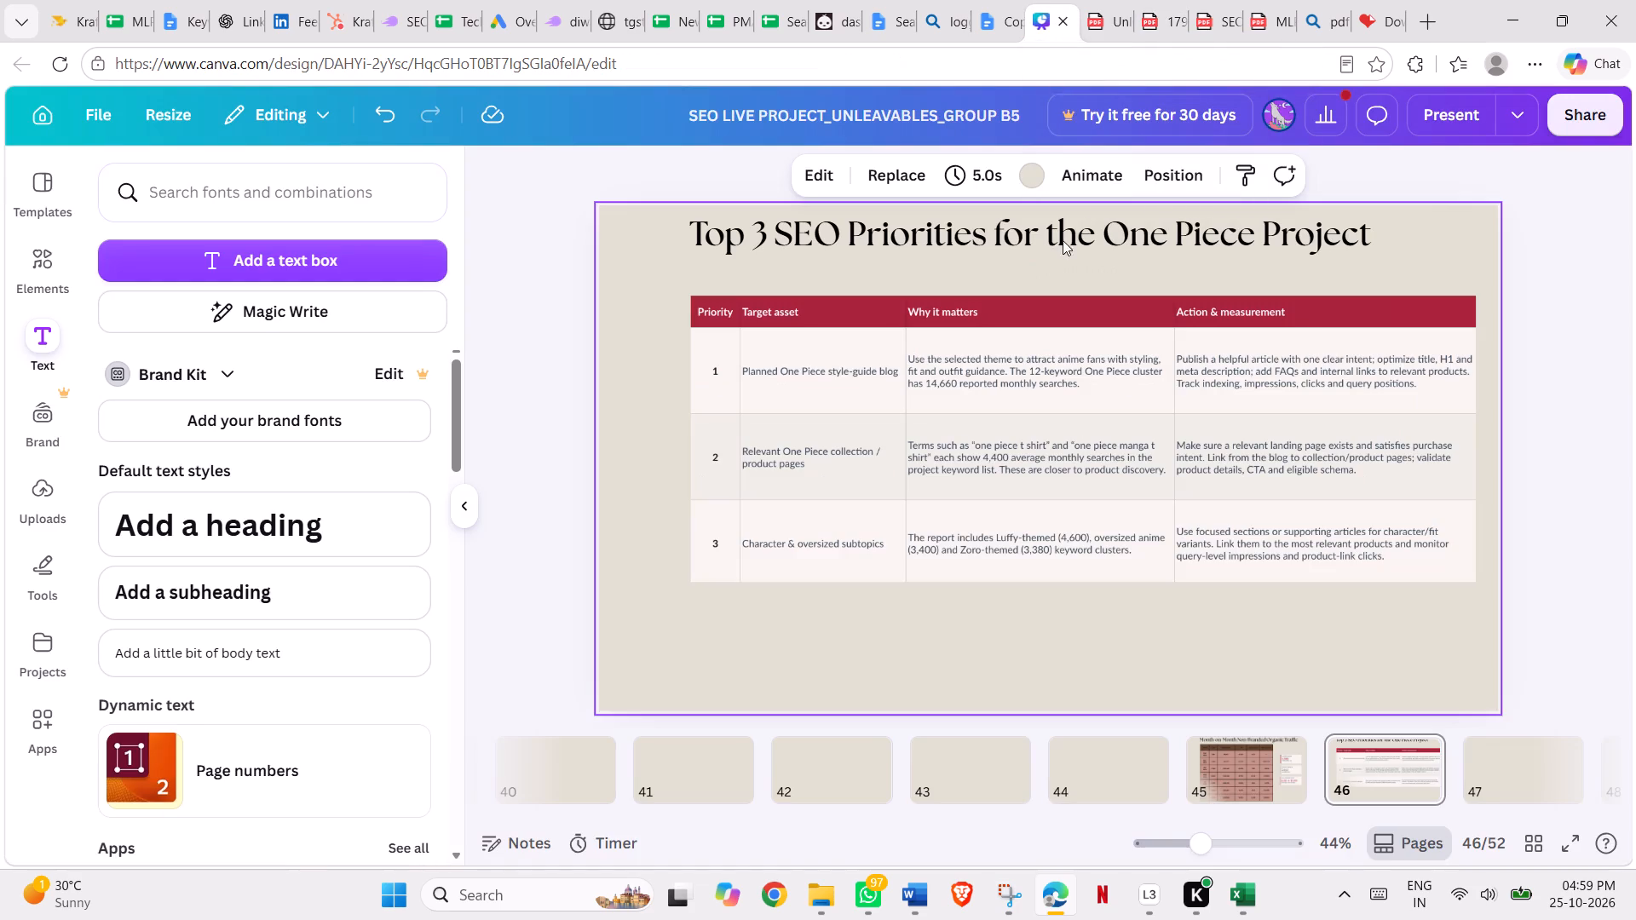
{"action": "left_click", "coordinate": [1076, 434]}
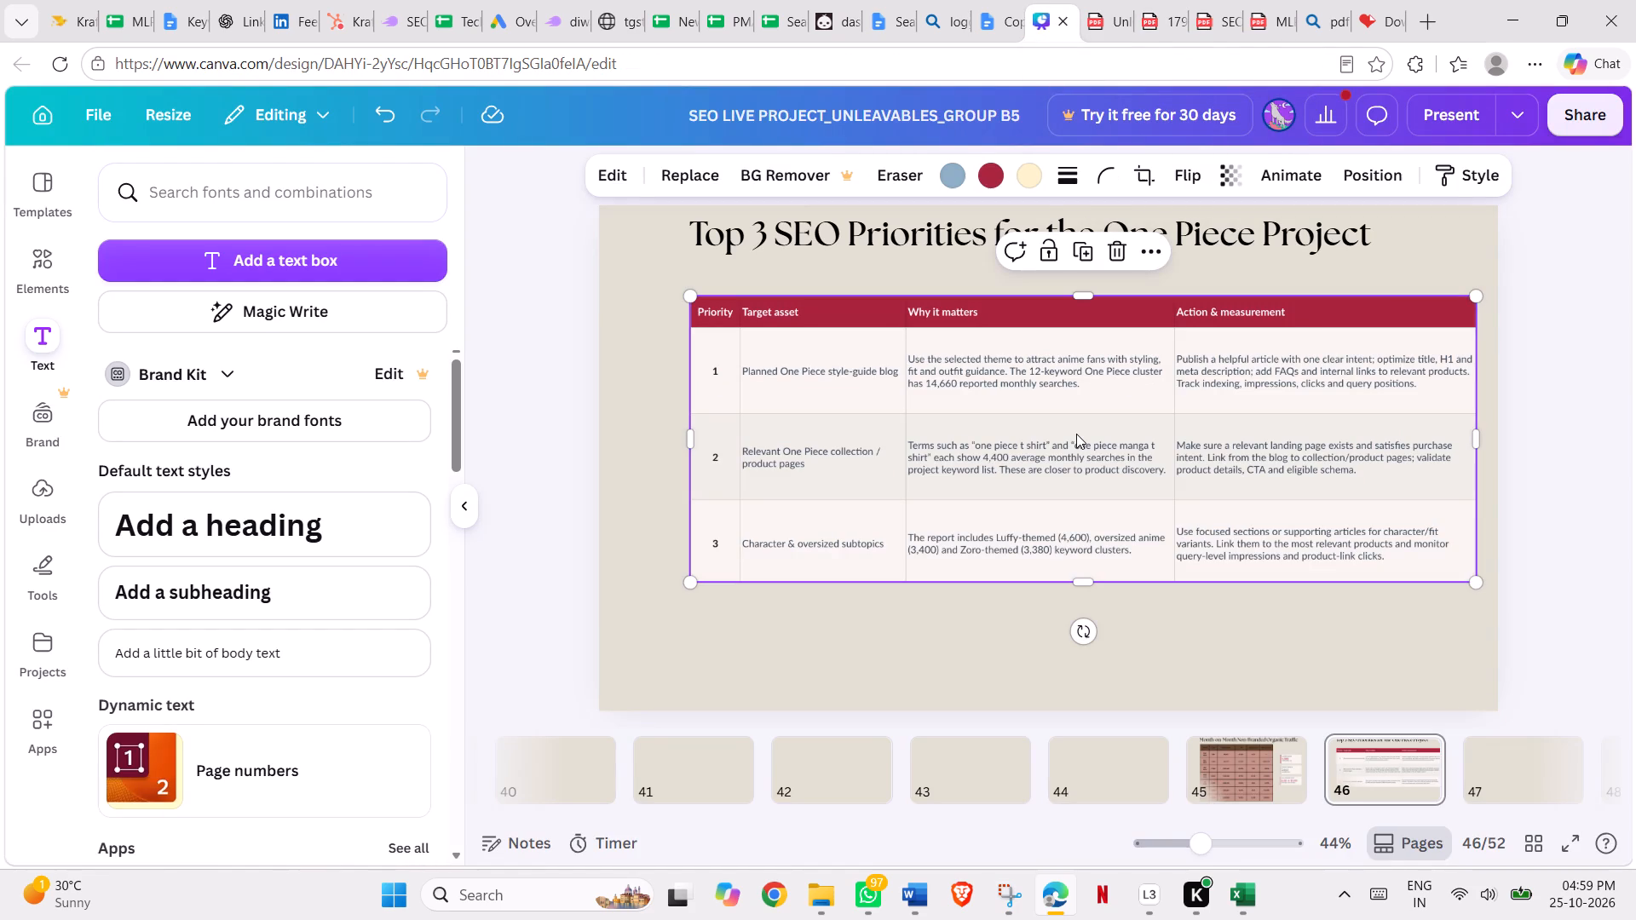
{"action": "left_click", "coordinate": [1088, 295]}
{"action": "left_click_drag", "start_coordinate": [1112, 478], "coordinate": [1111, 522]}
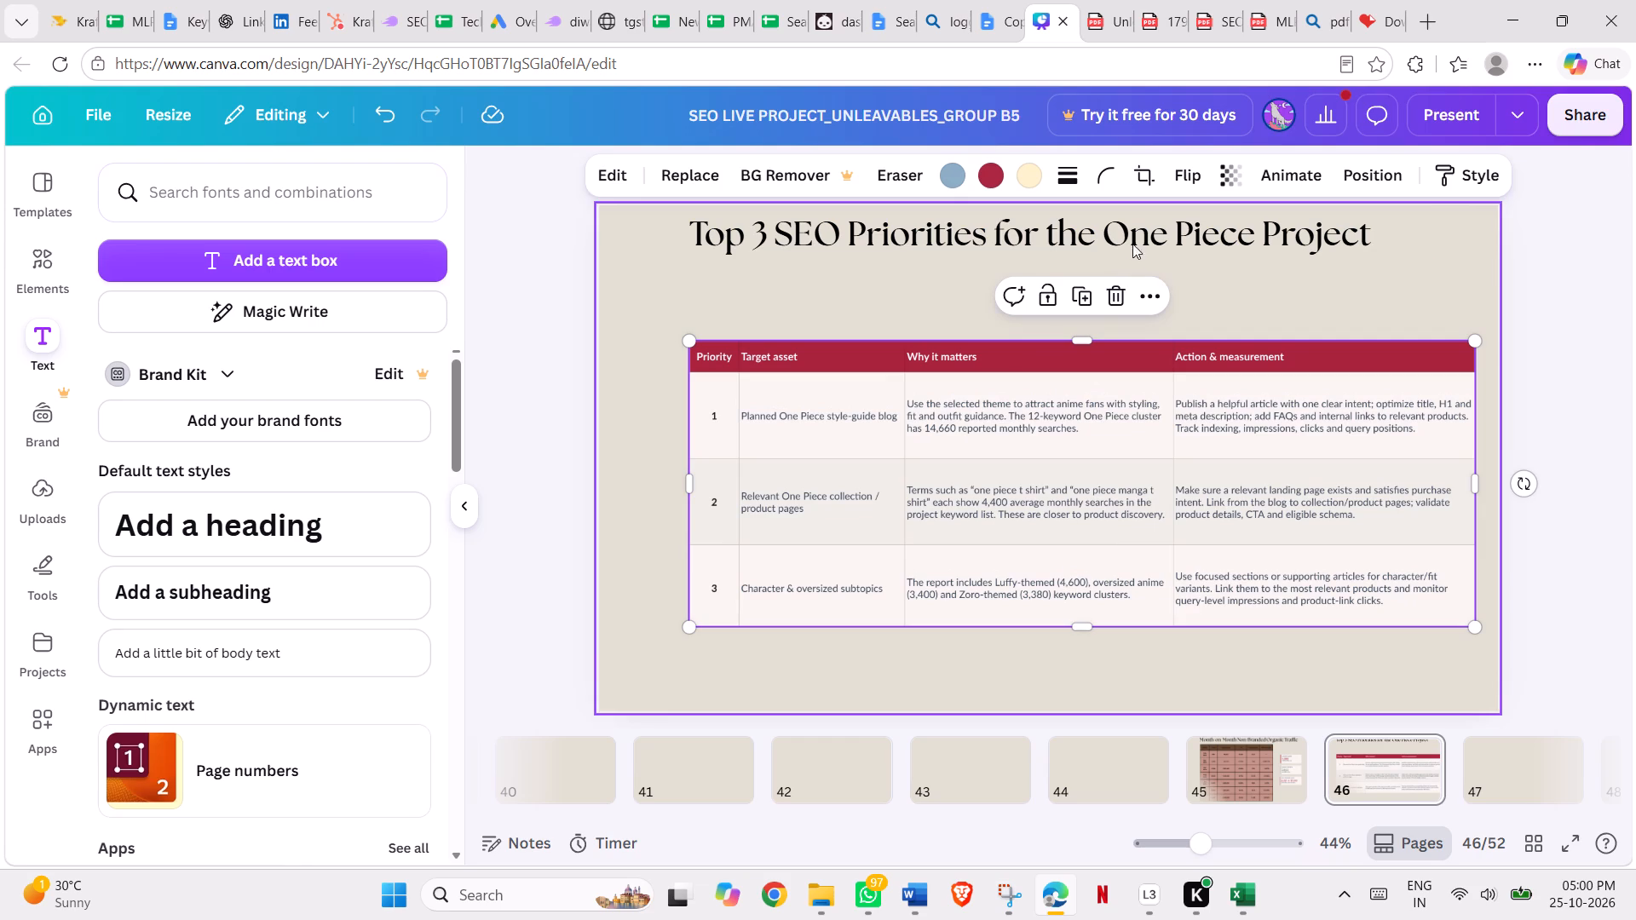
{"action": "left_click_drag", "start_coordinate": [1138, 230], "coordinate": [1170, 261]}
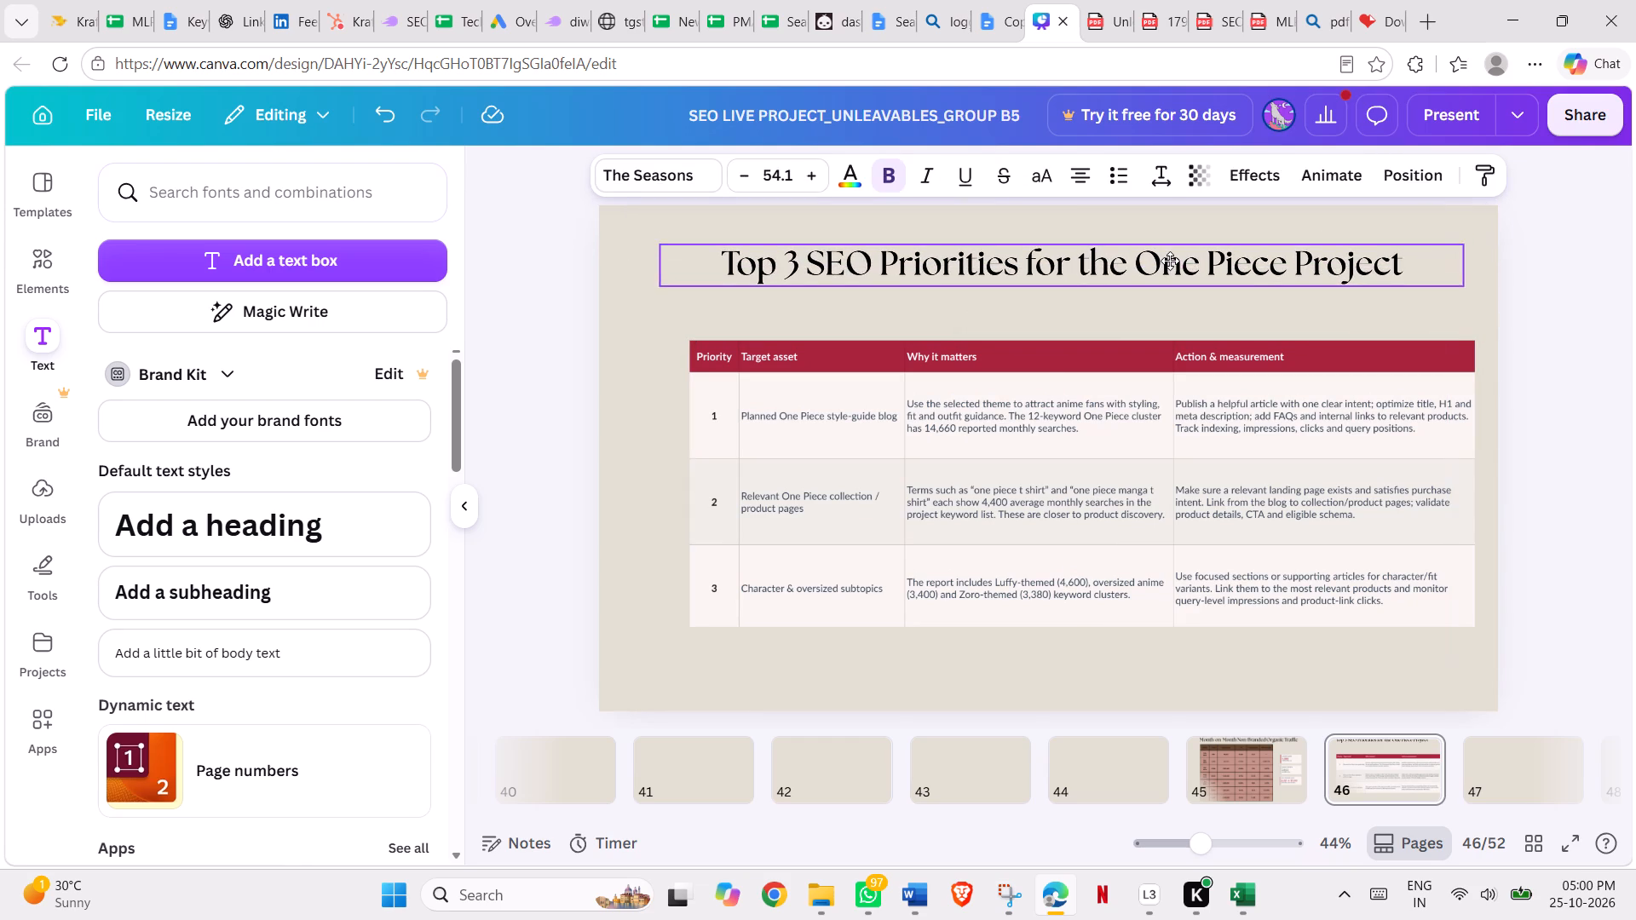
{"action": "left_click_drag", "start_coordinate": [1170, 261], "coordinate": [1163, 265]}
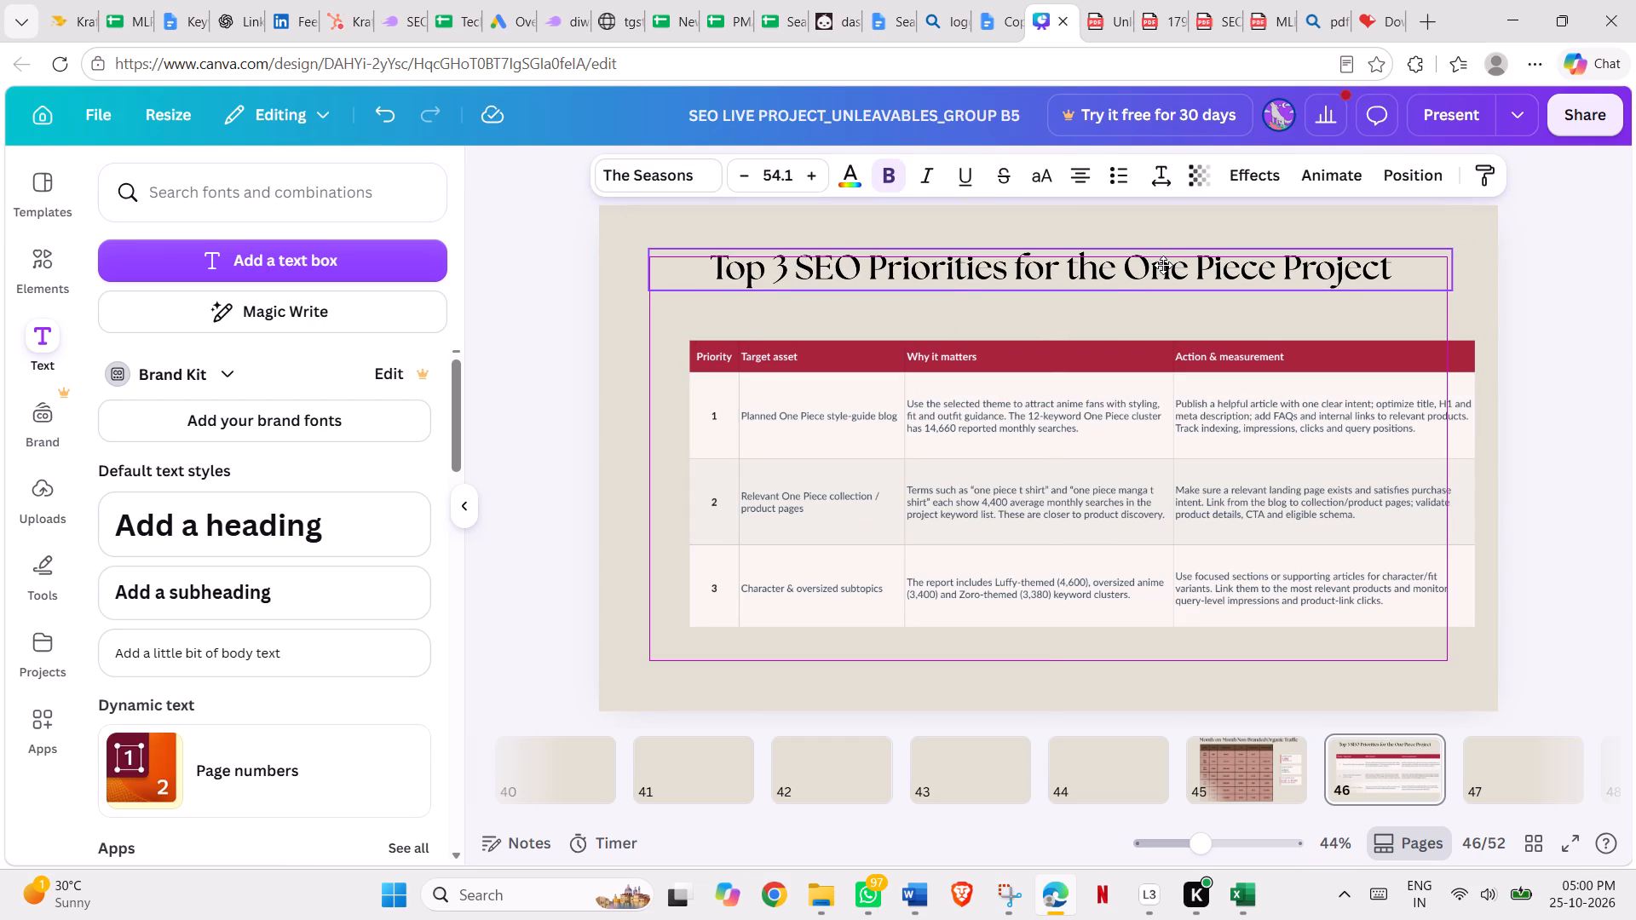
{"action": "left_click_drag", "start_coordinate": [1163, 265], "coordinate": [1161, 249]}
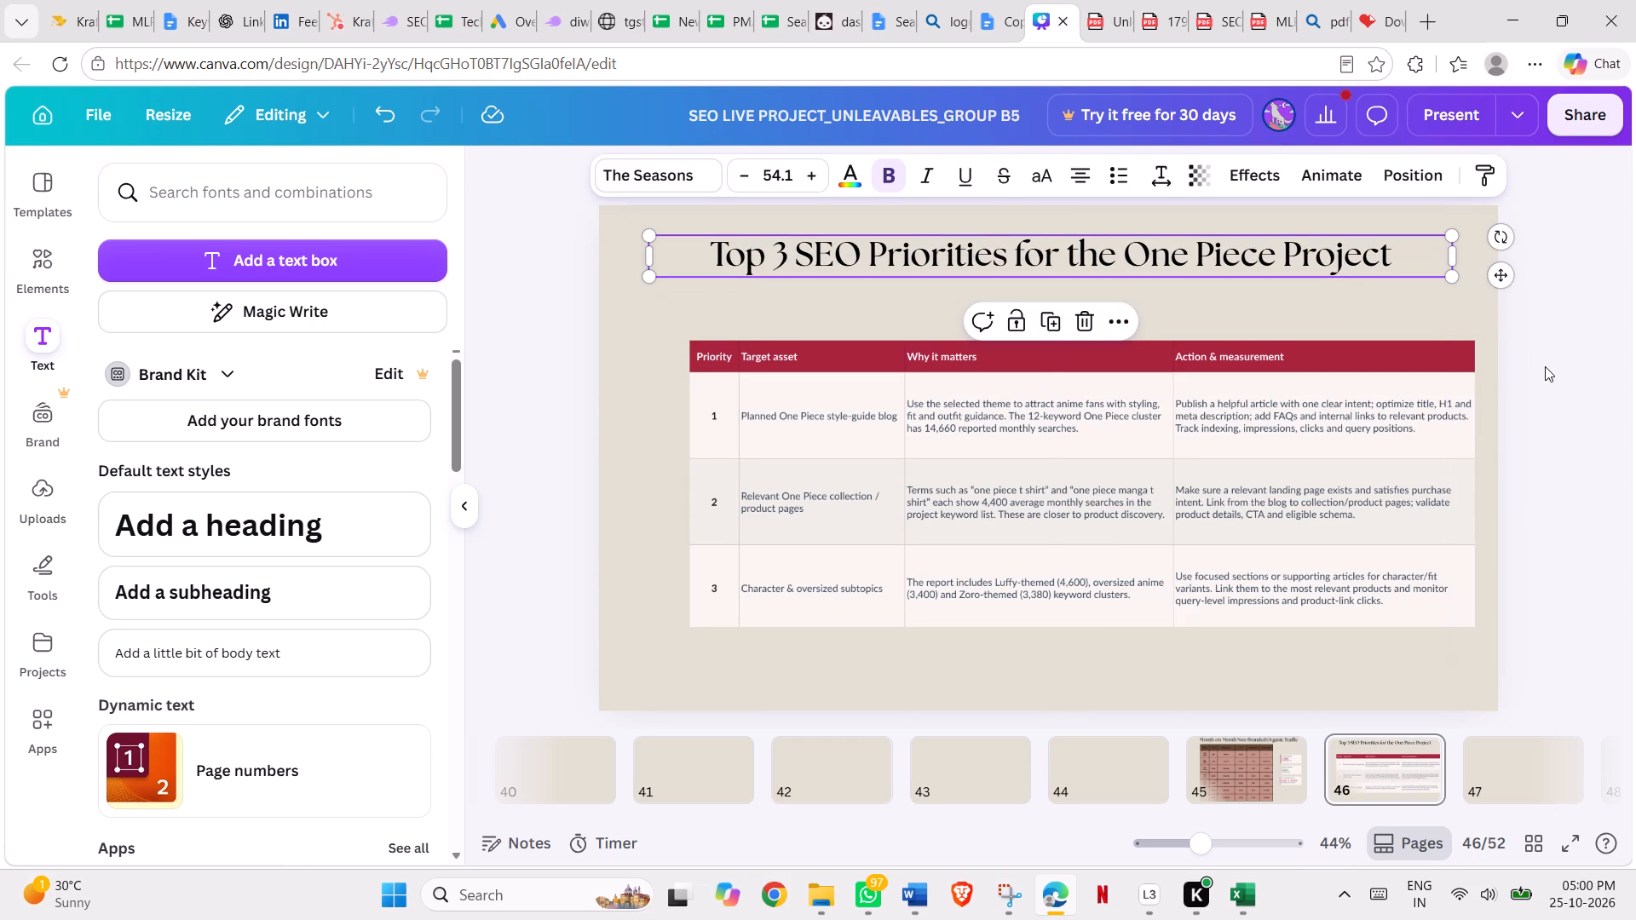
{"action": "left_click", "coordinate": [1545, 366]}
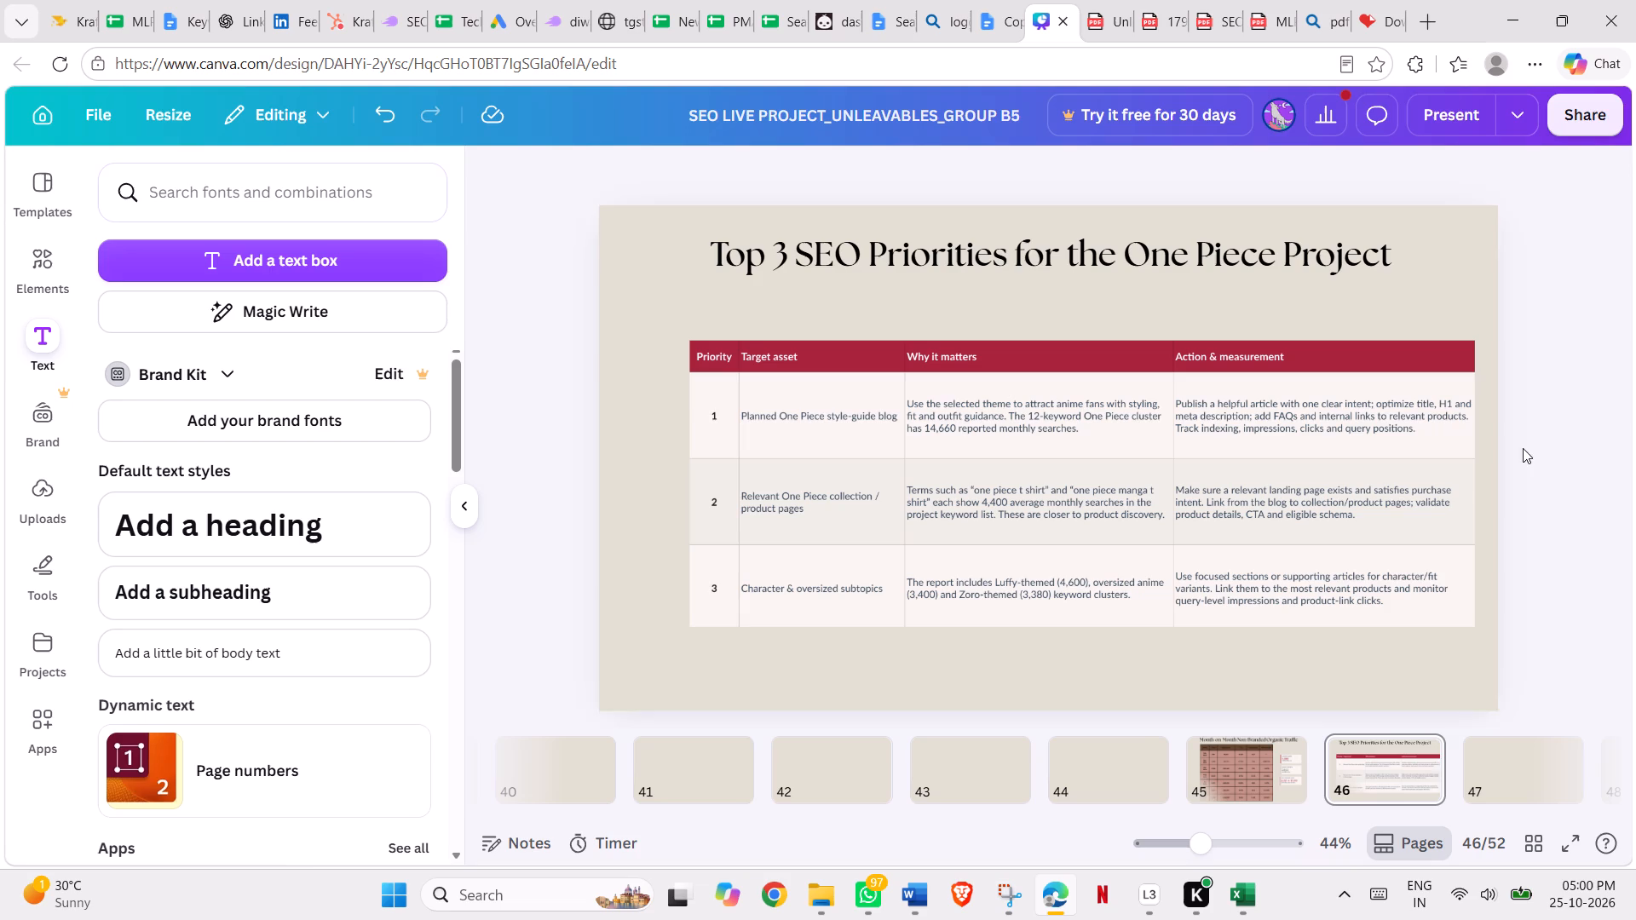
Select blank page 47, switch to the Unleavables SEO reporting PDF and copy page 3's heading "Keyword Demand & Queries to Monitor".
{"action": "left_click", "coordinate": [1499, 767]}
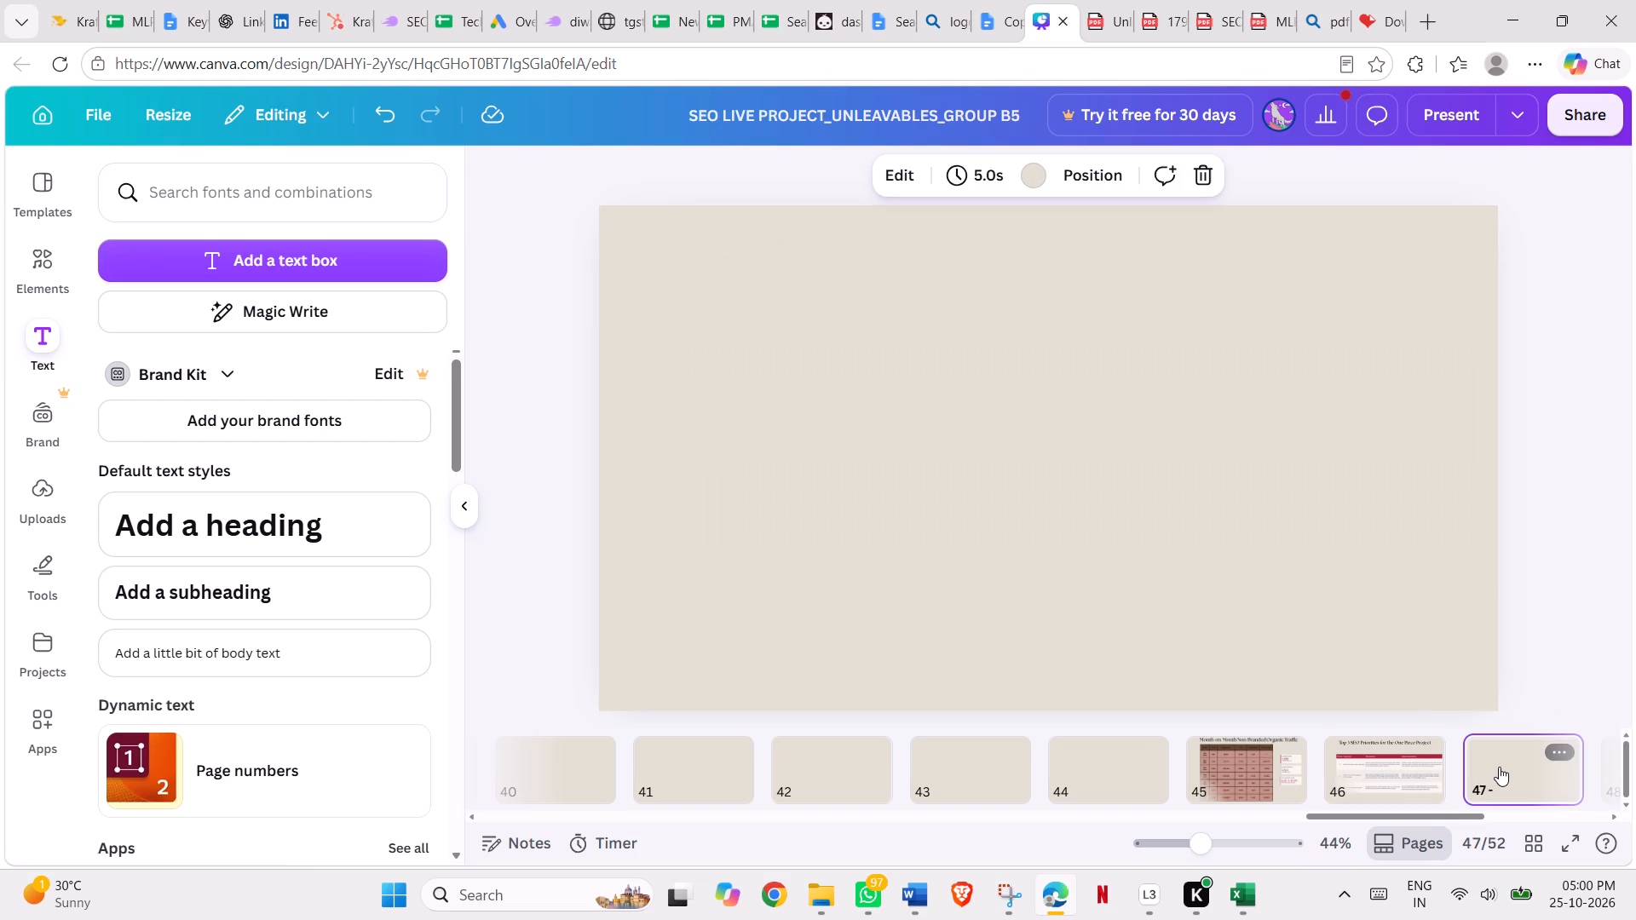
{"action": "left_click", "coordinate": [1120, 6]}
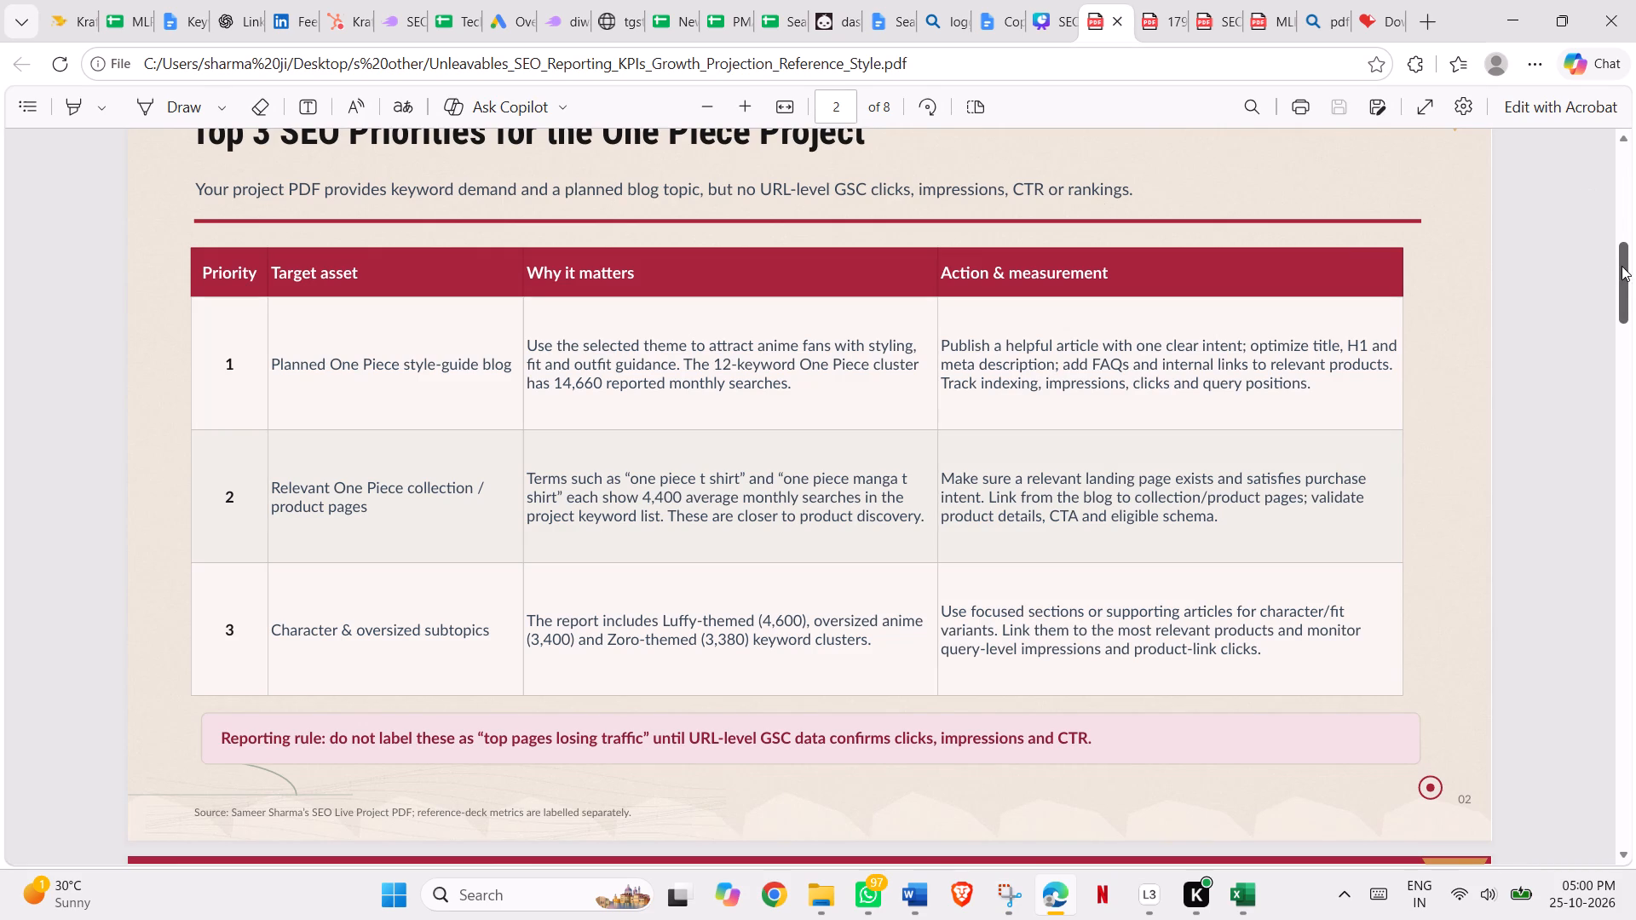
{"action": "left_click_drag", "start_coordinate": [1622, 266], "coordinate": [1635, 342]}
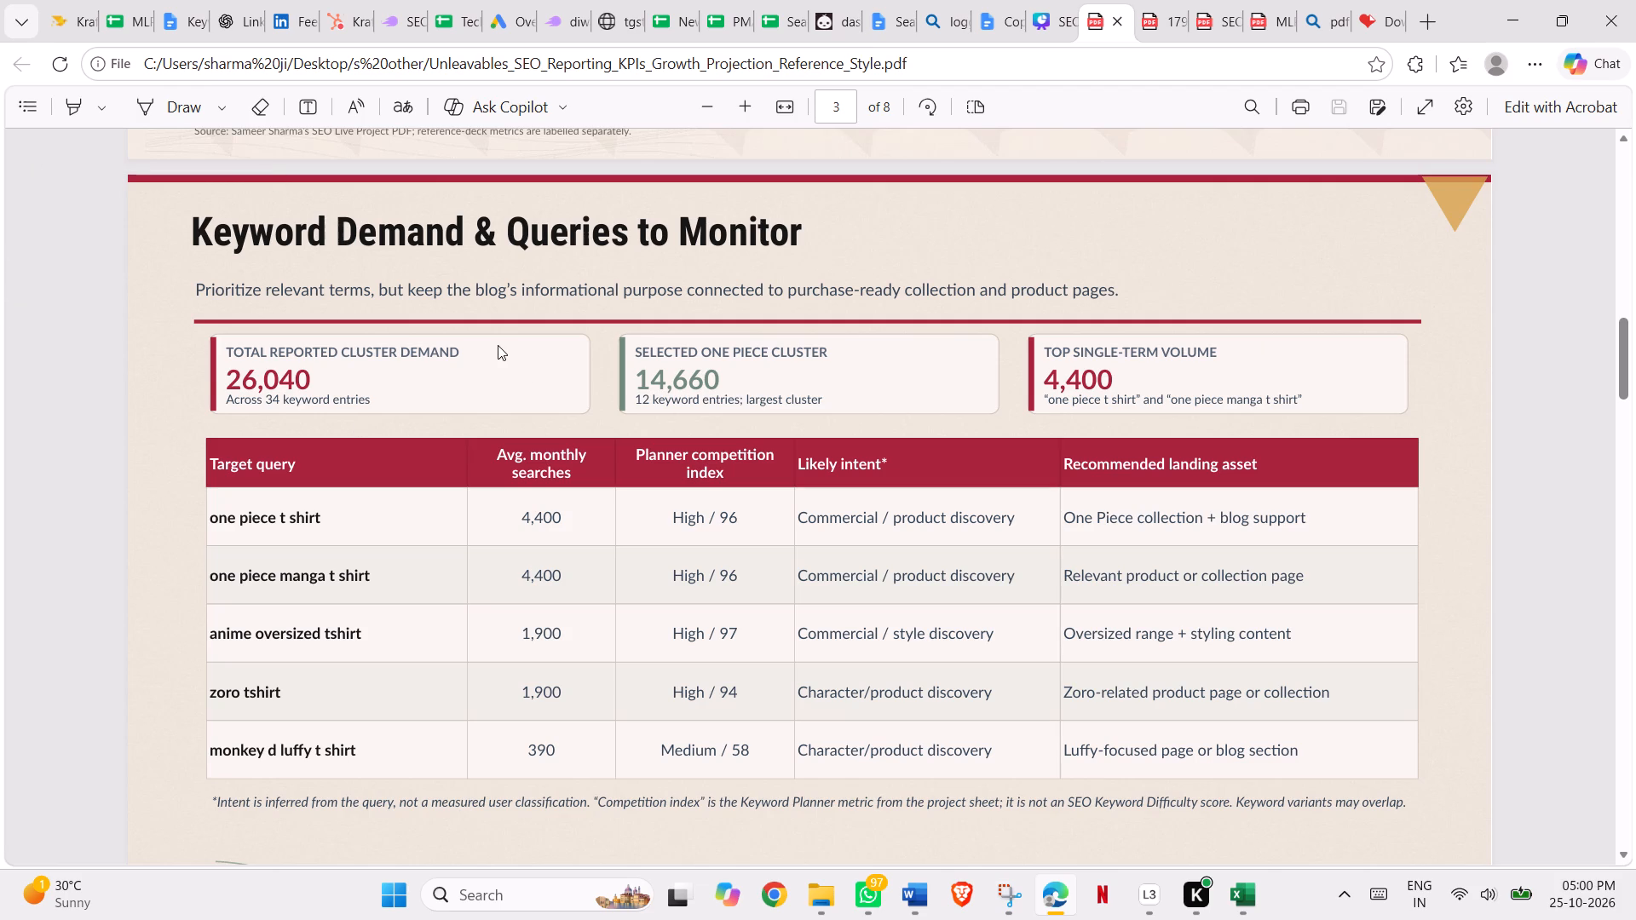
{"action": "left_click_drag", "start_coordinate": [191, 233], "coordinate": [736, 239]}
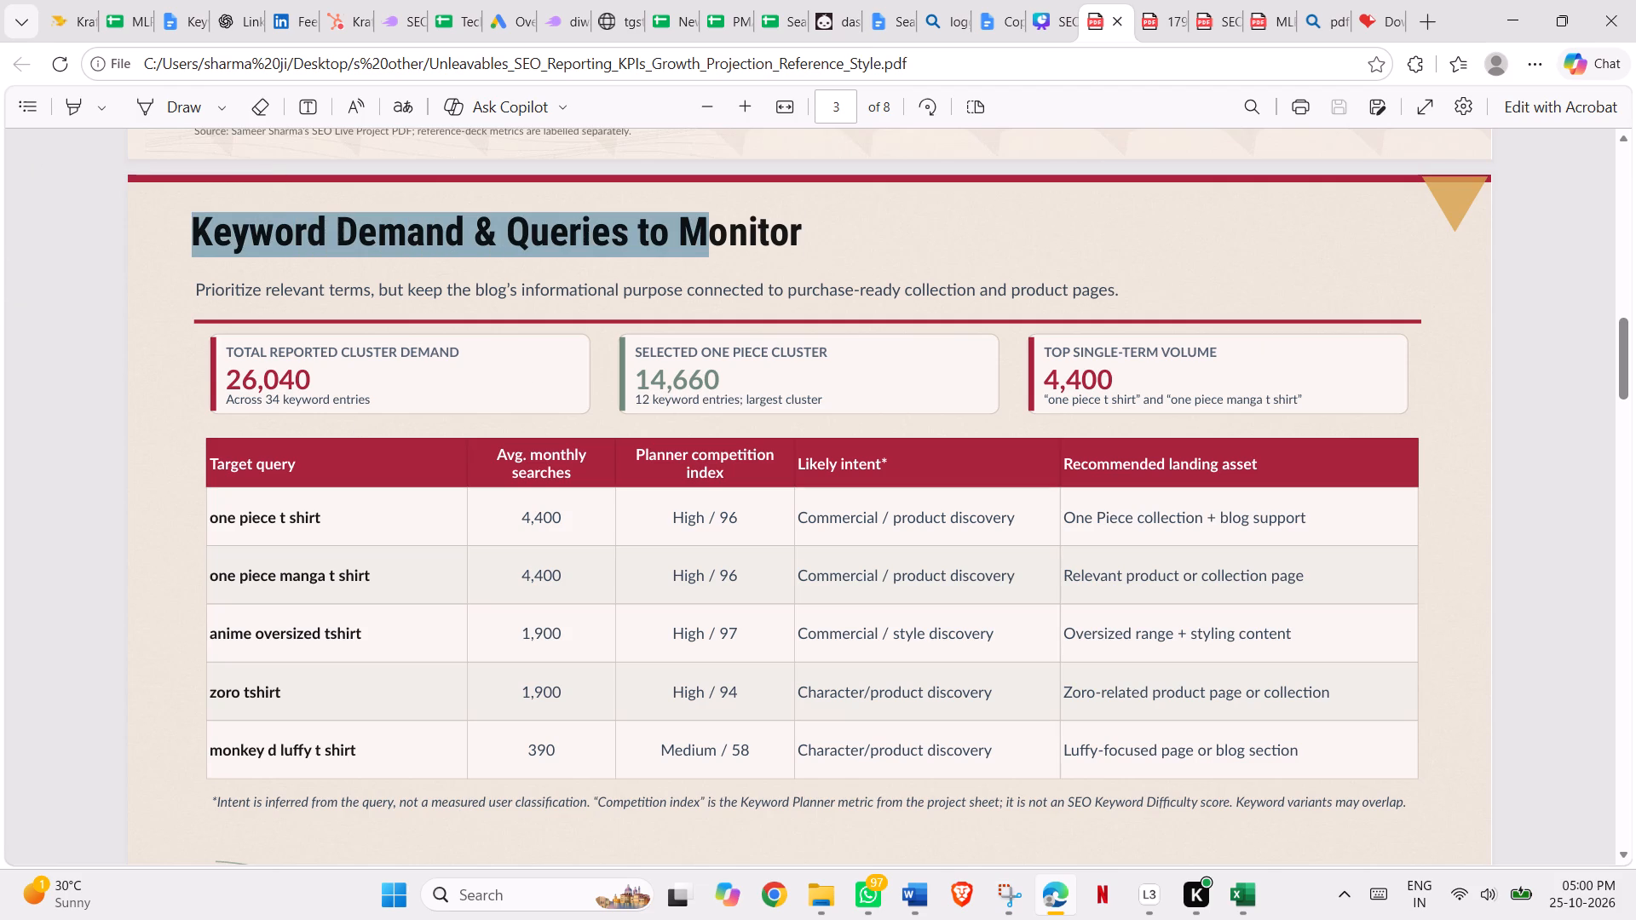
{"action": "left_click_drag", "start_coordinate": [736, 239], "coordinate": [804, 238]}
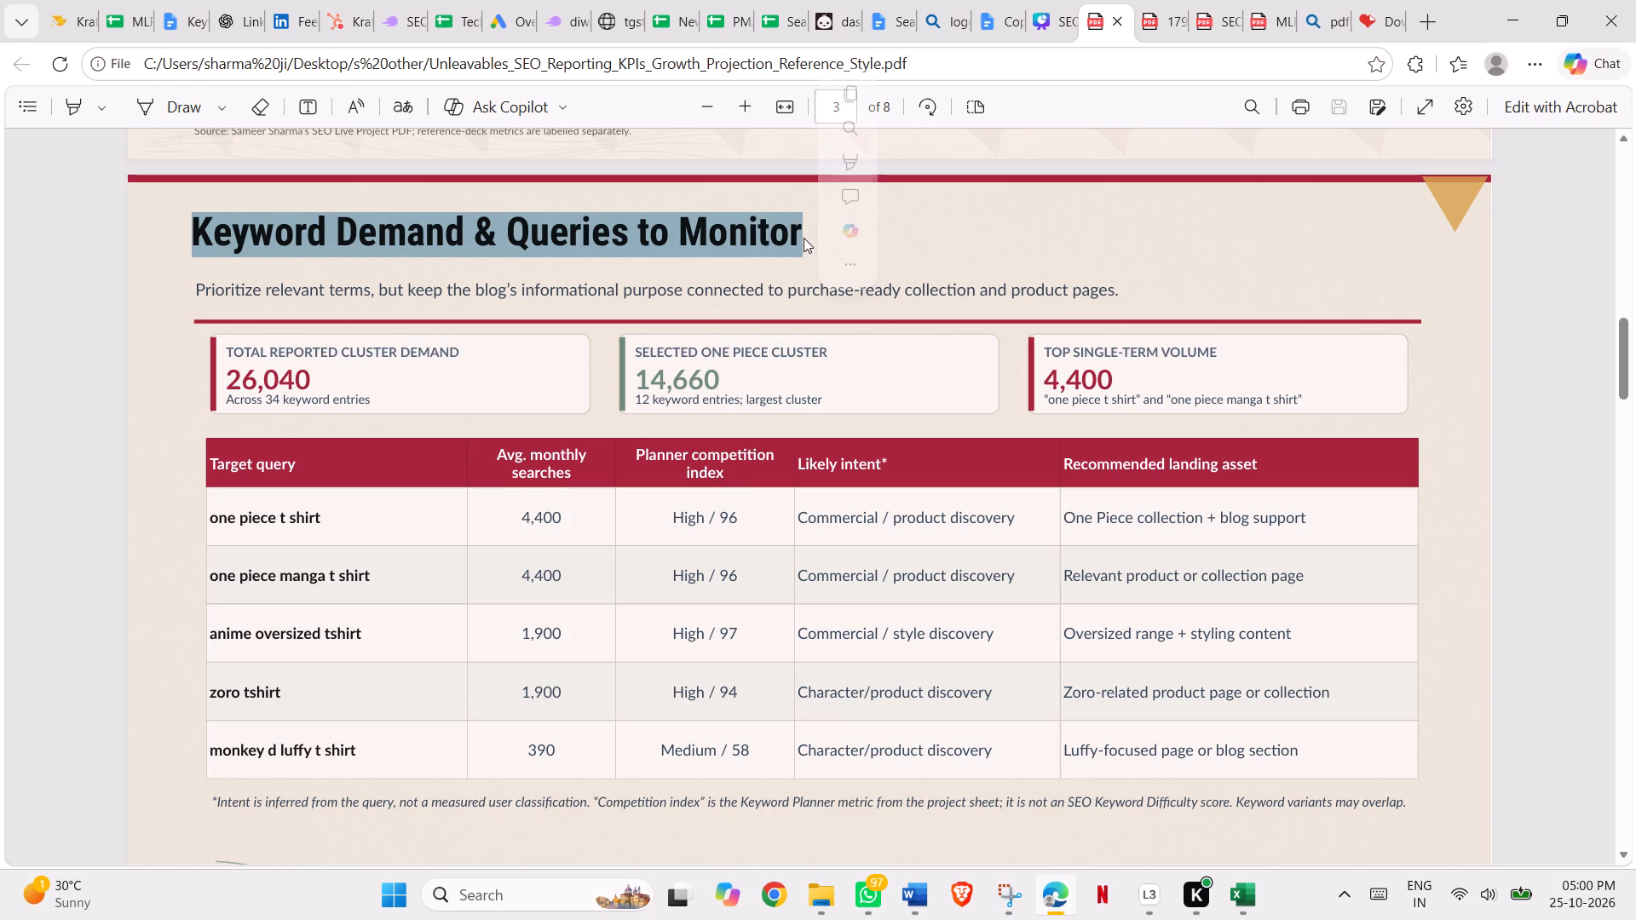
{"action": "key", "text": "ctrl+c"}
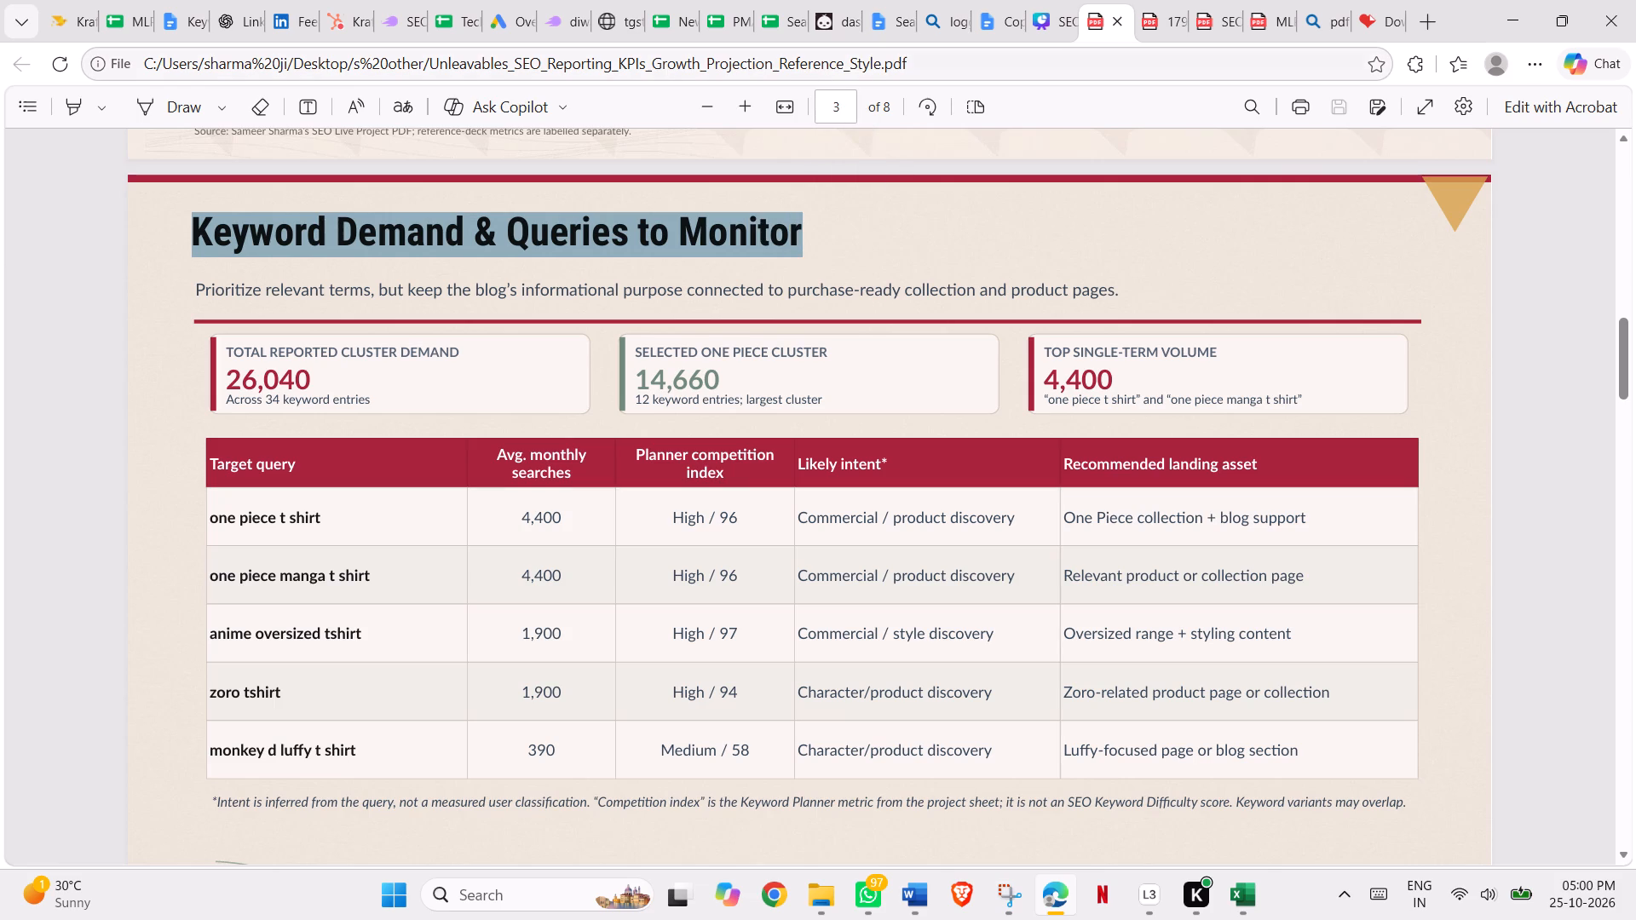
Switch back to Canva, add the copied text as a heading on page 47 and shrink it to one line at size 57.2.
{"action": "left_click", "coordinate": [1052, 17]}
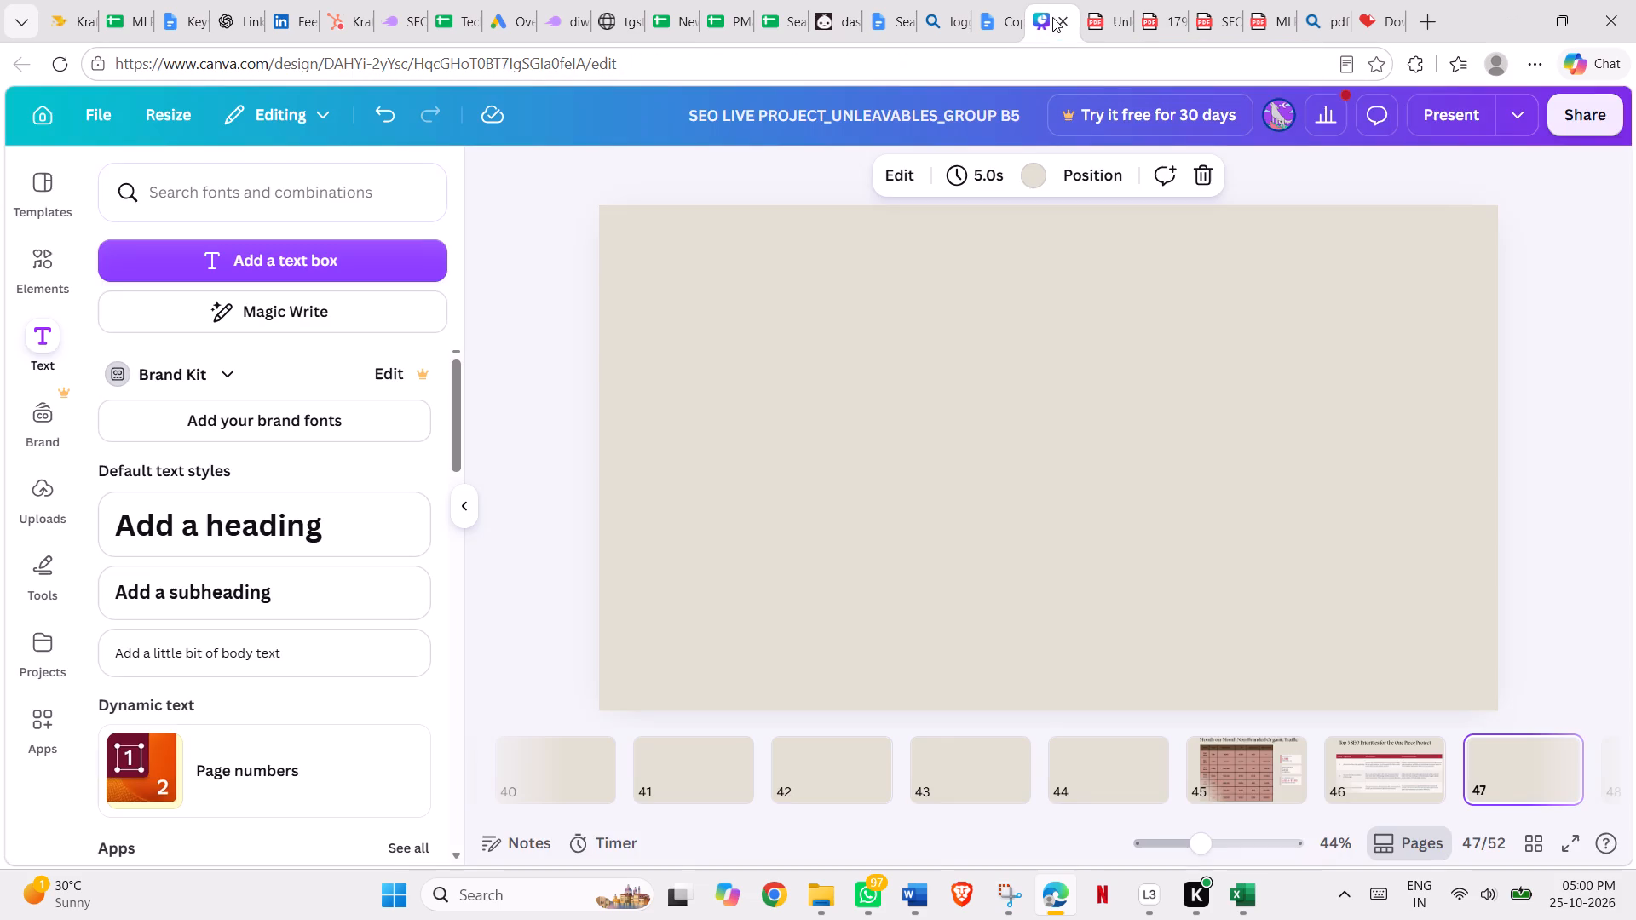
{"action": "left_click", "coordinate": [215, 528]}
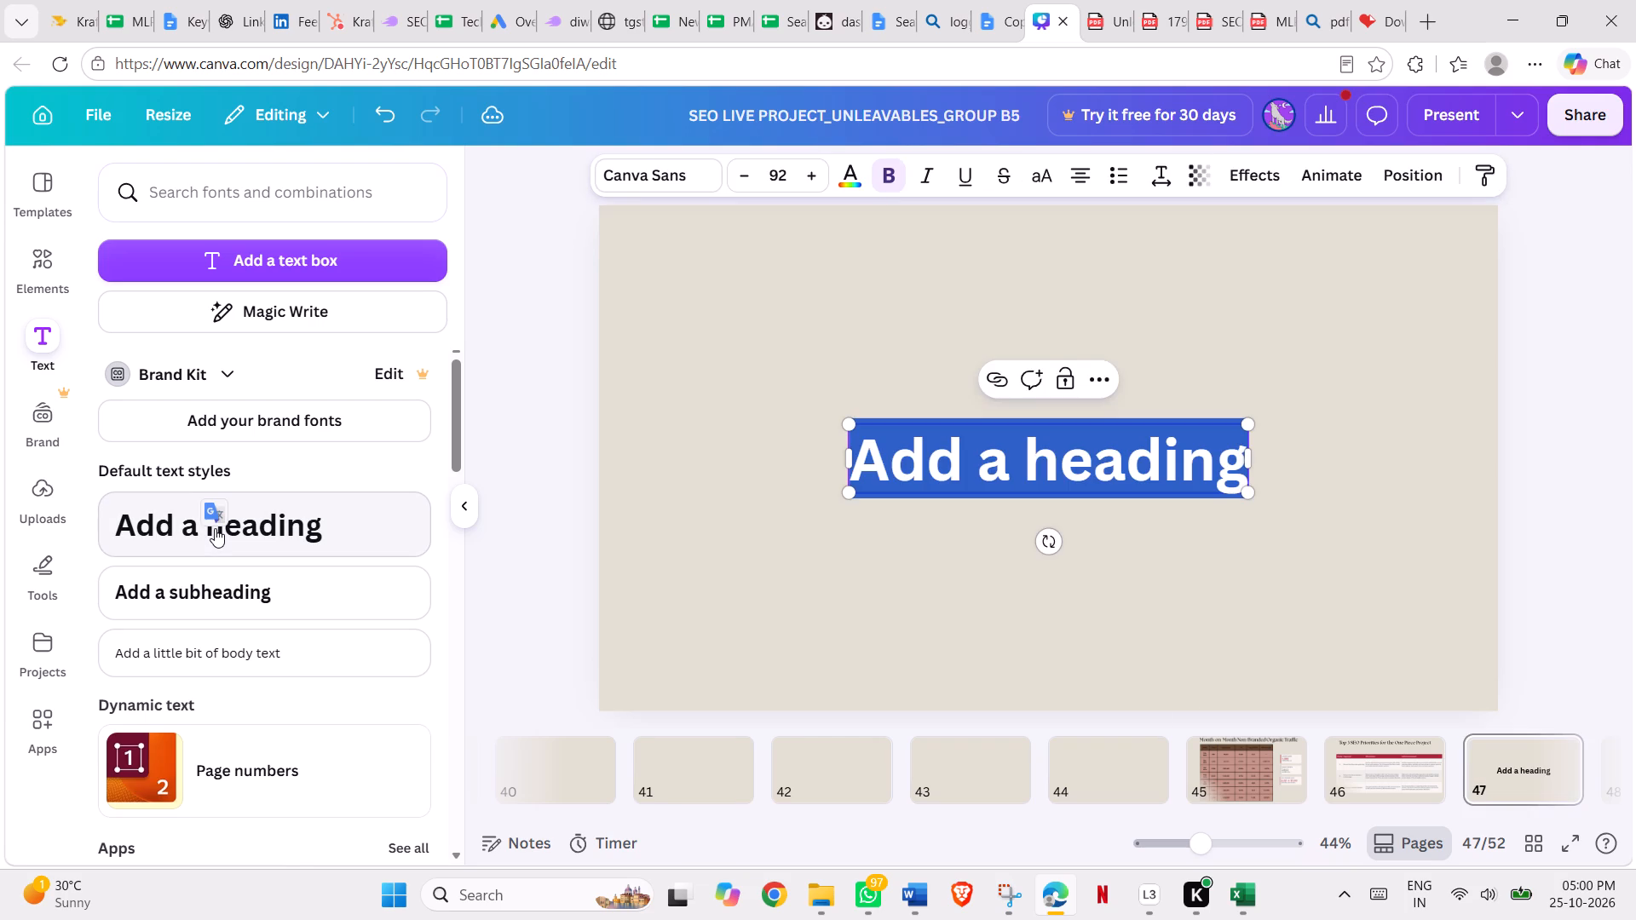
{"action": "key", "text": "ctrl+v"}
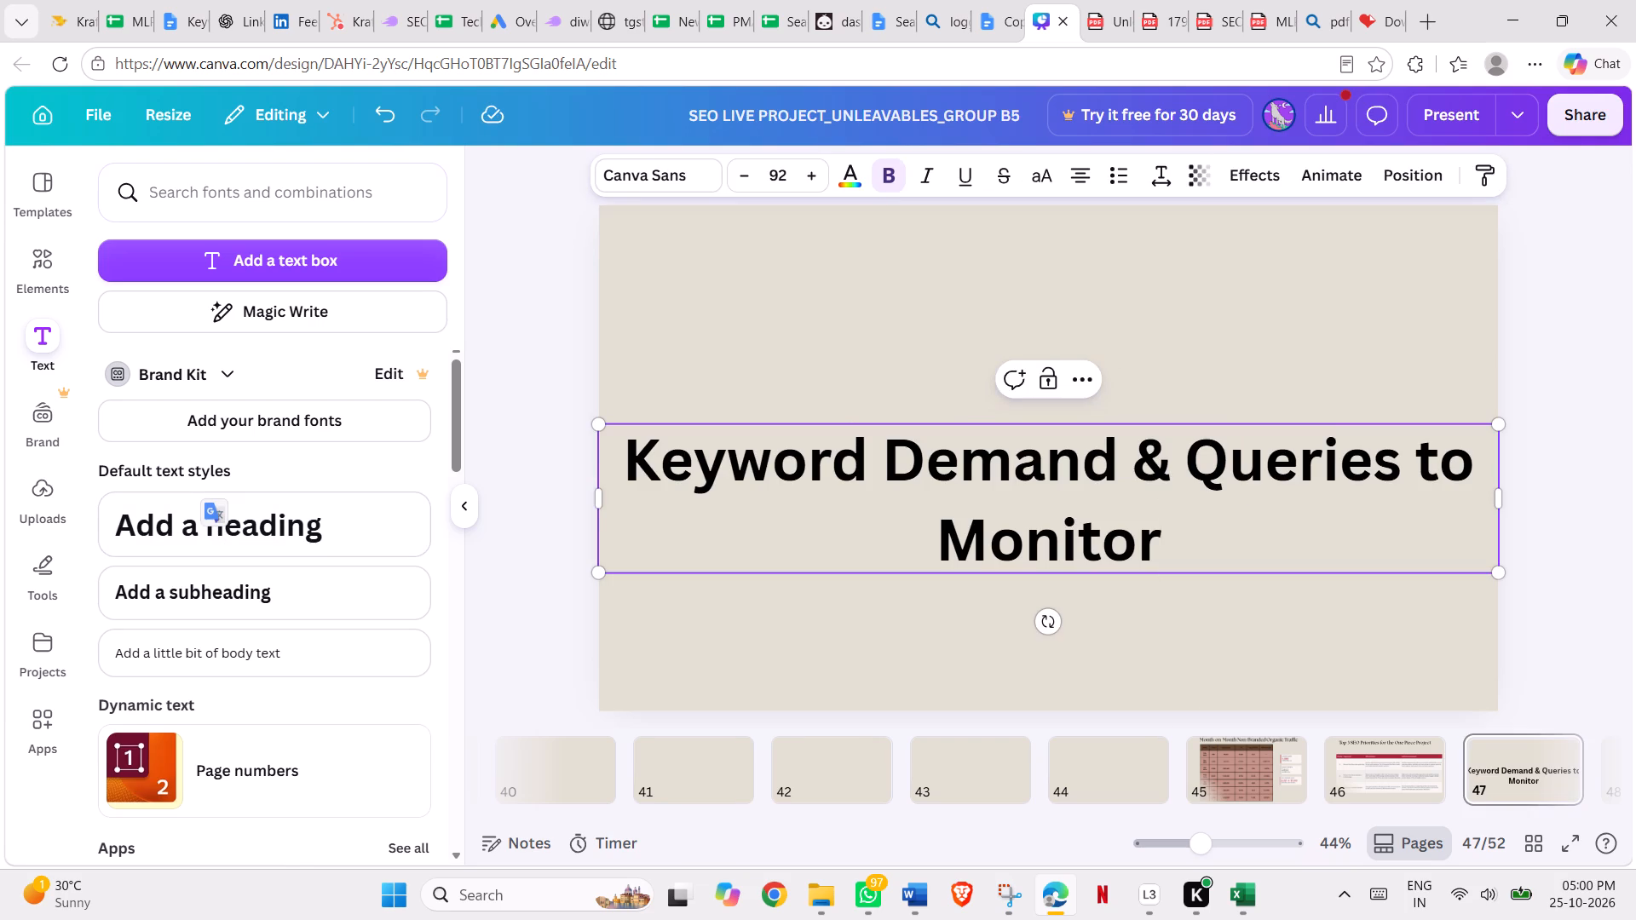
{"action": "left_click_drag", "start_coordinate": [1500, 572], "coordinate": [1369, 554]}
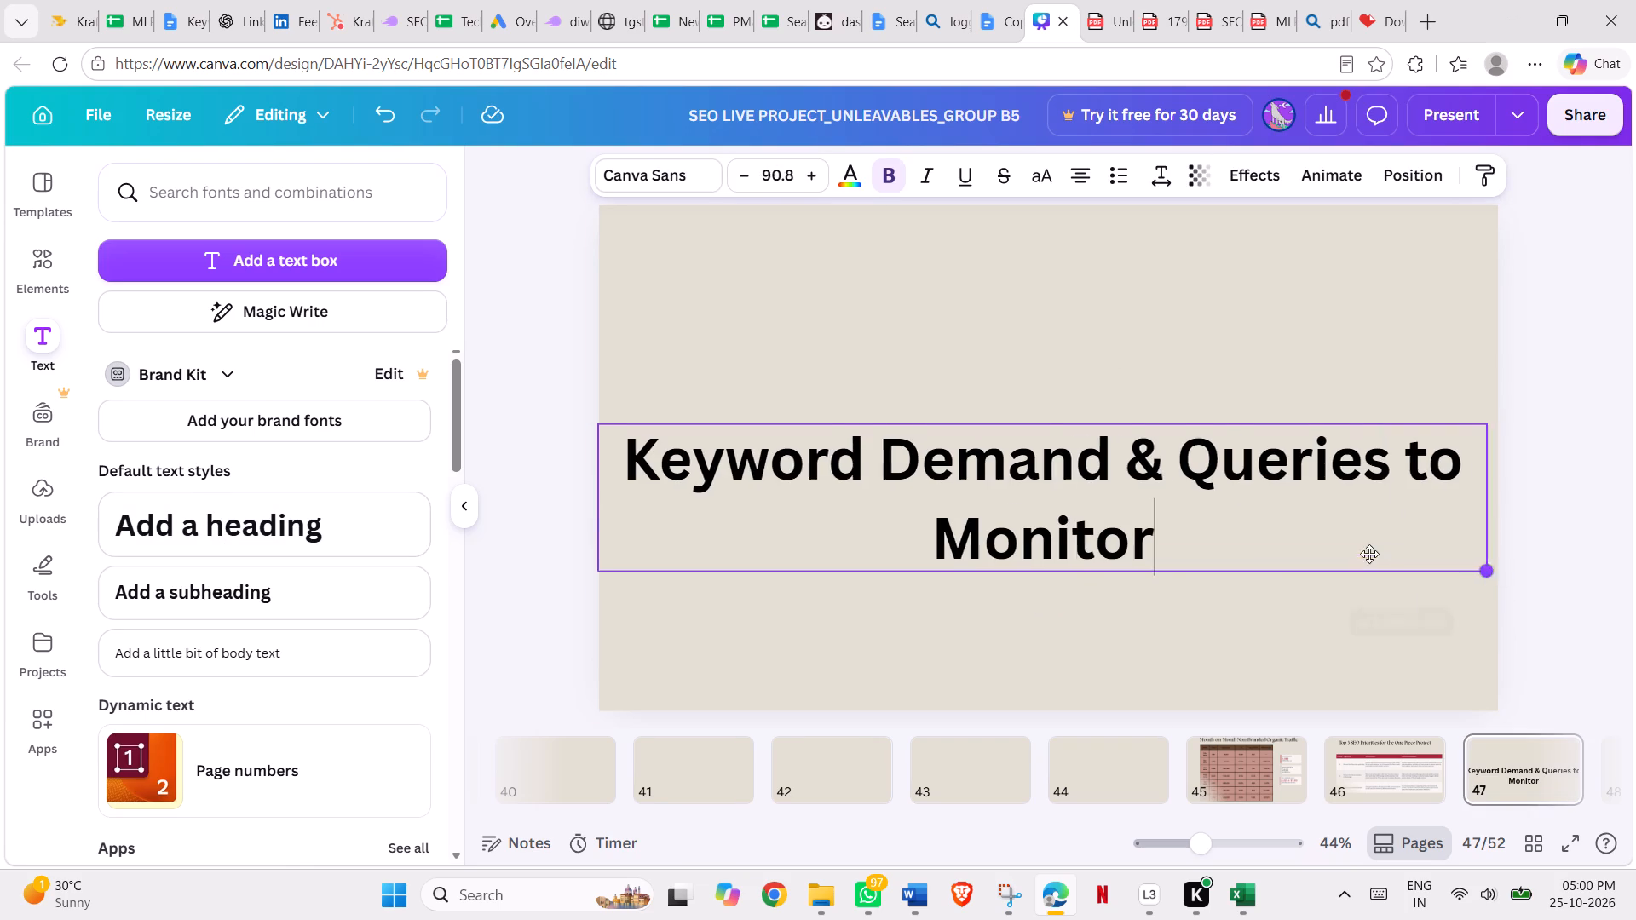
{"action": "left_click_drag", "start_coordinate": [1369, 554], "coordinate": [1162, 498]}
{"action": "left_click_drag", "start_coordinate": [1161, 471], "coordinate": [1420, 459]}
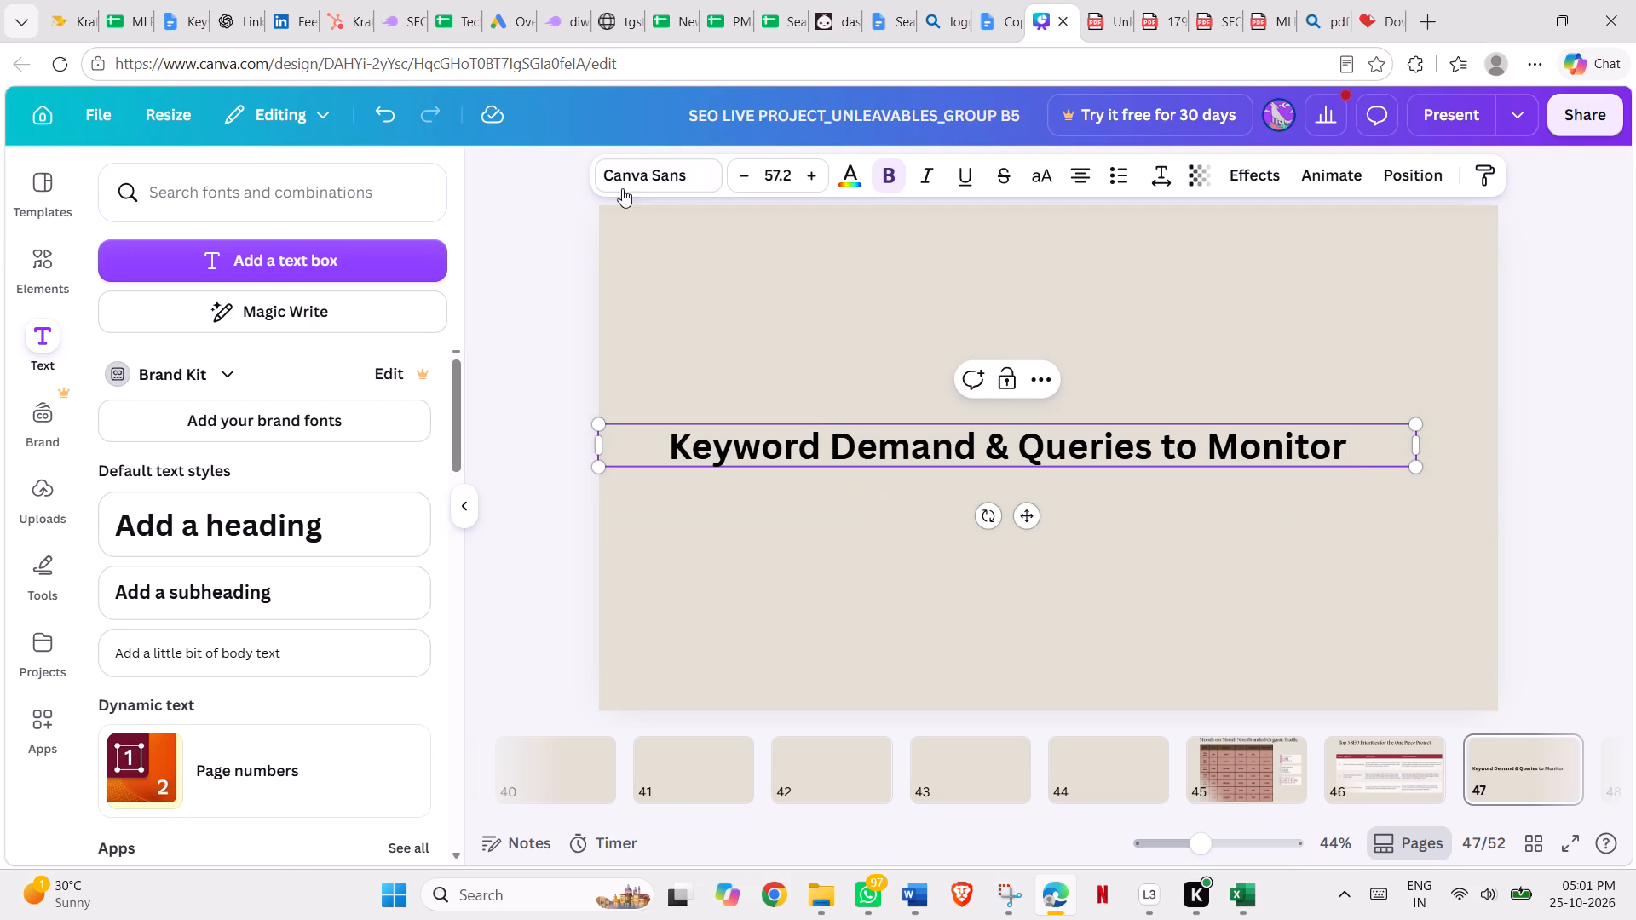
Set the page 47 heading's font to The Seasons and move it to the top centre of the page.
{"action": "left_click", "coordinate": [622, 177]}
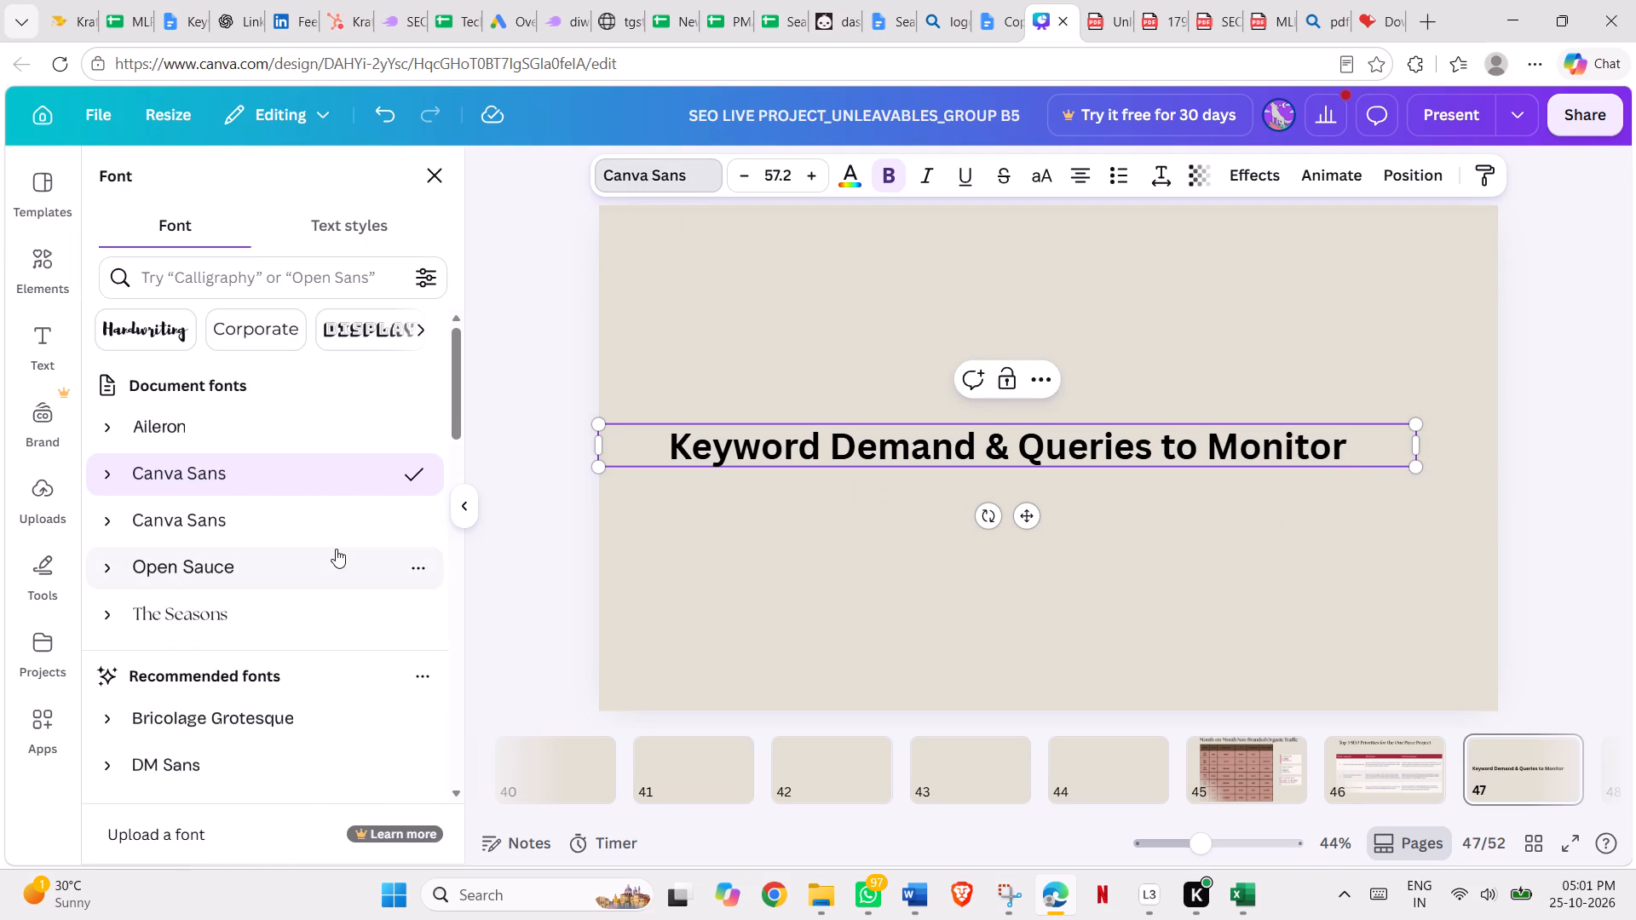
{"action": "left_click", "coordinate": [215, 615]}
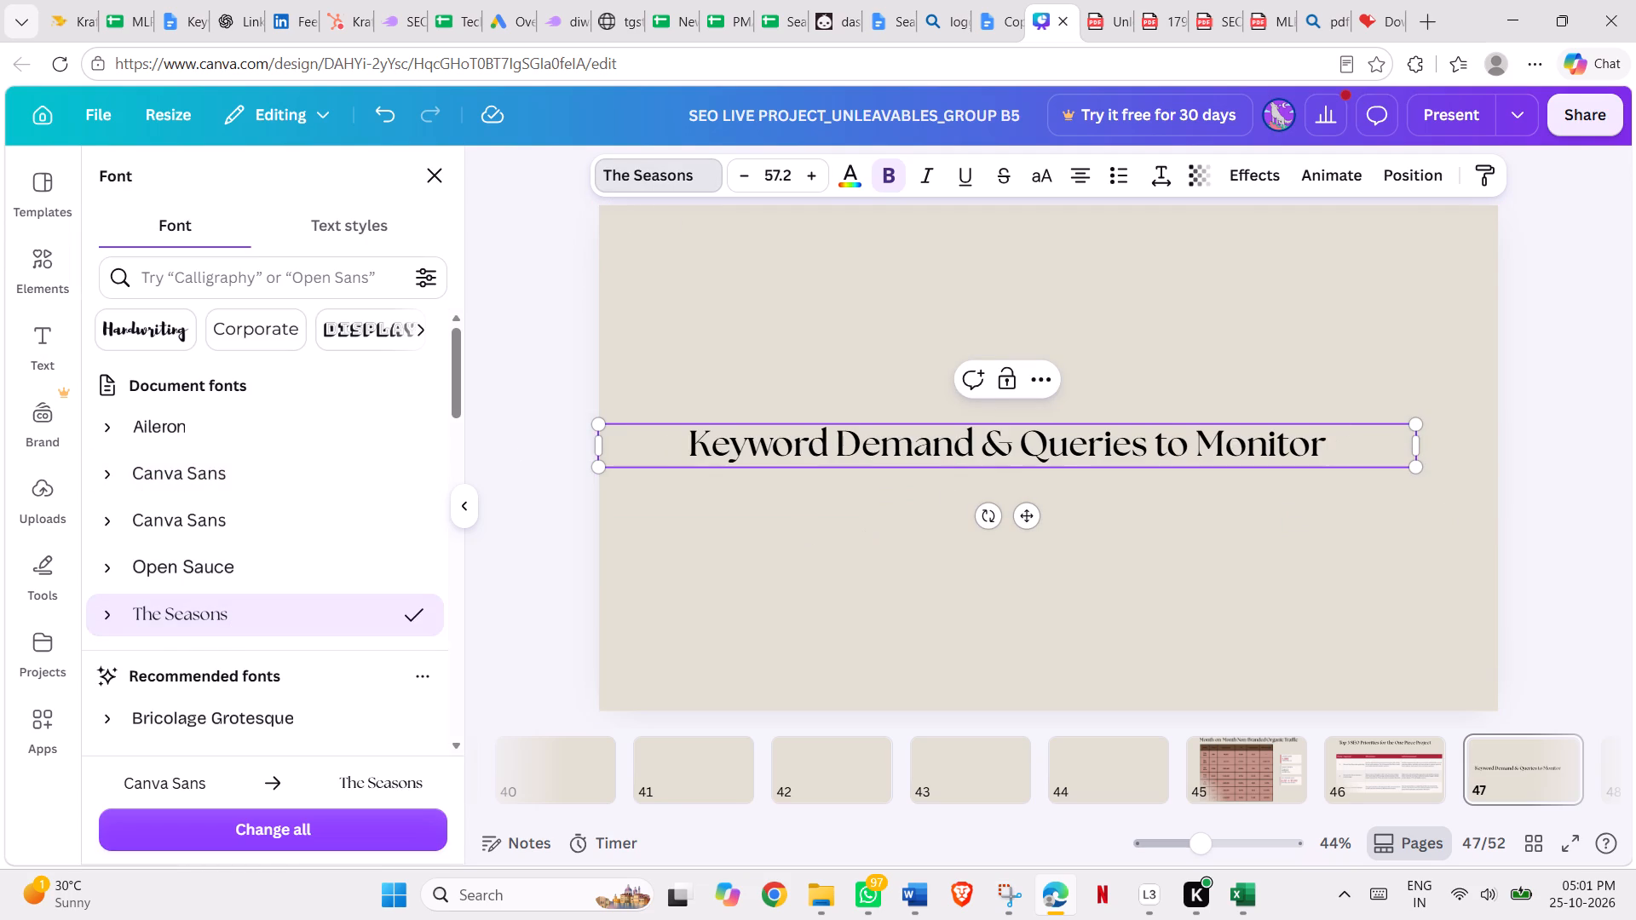
{"action": "left_click", "coordinate": [1139, 514]}
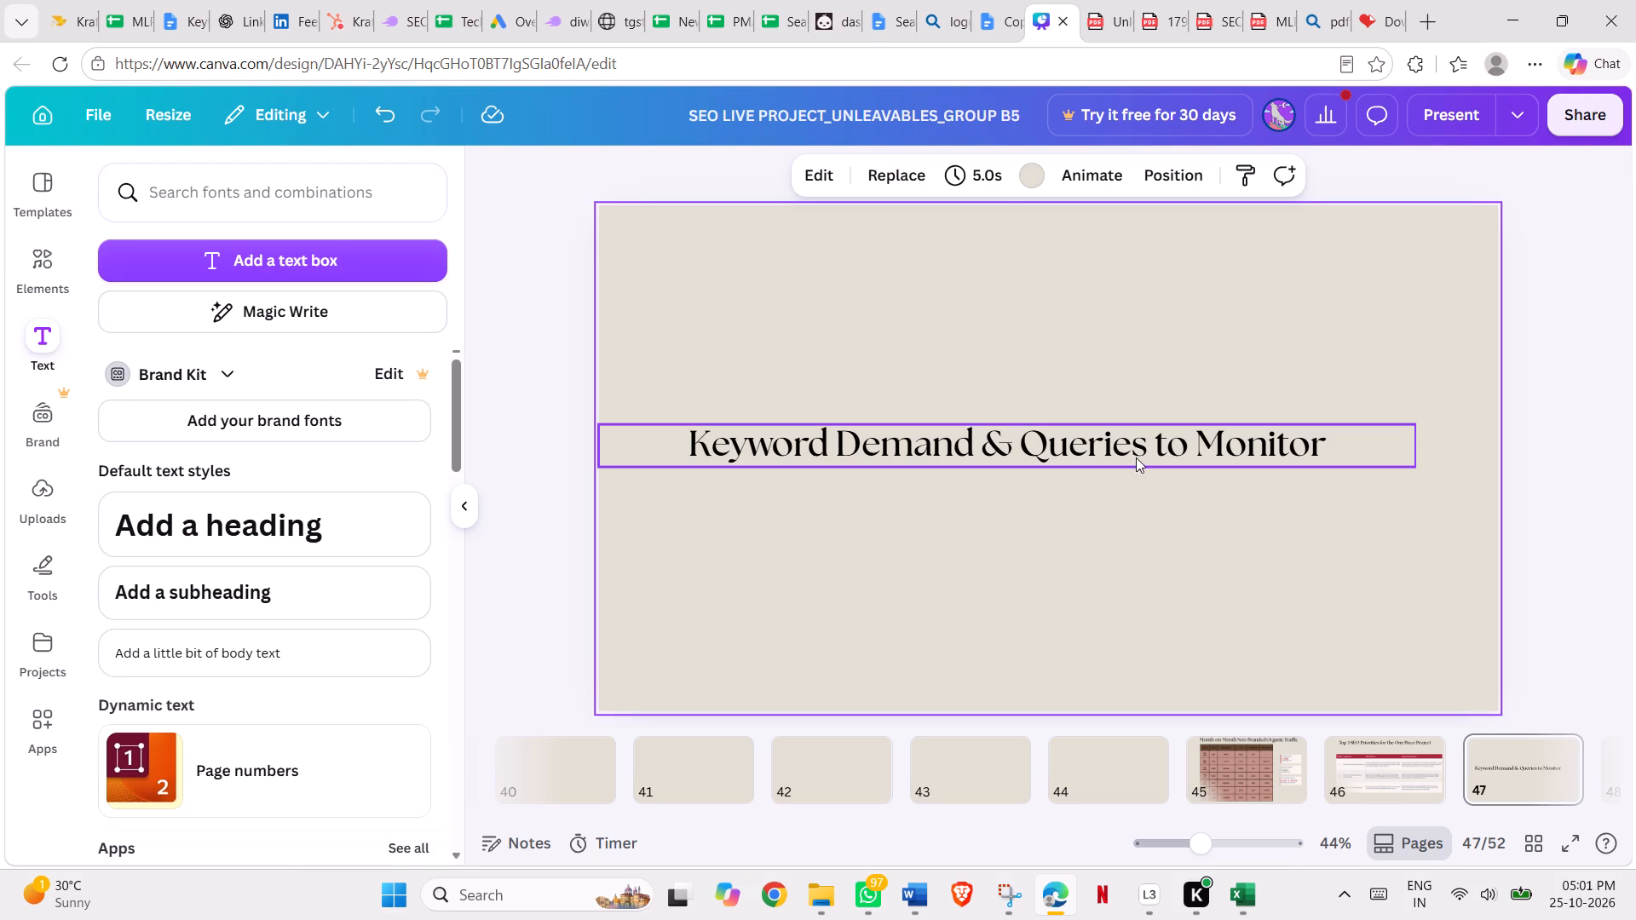
{"action": "left_click_drag", "start_coordinate": [1136, 447], "coordinate": [1183, 156]}
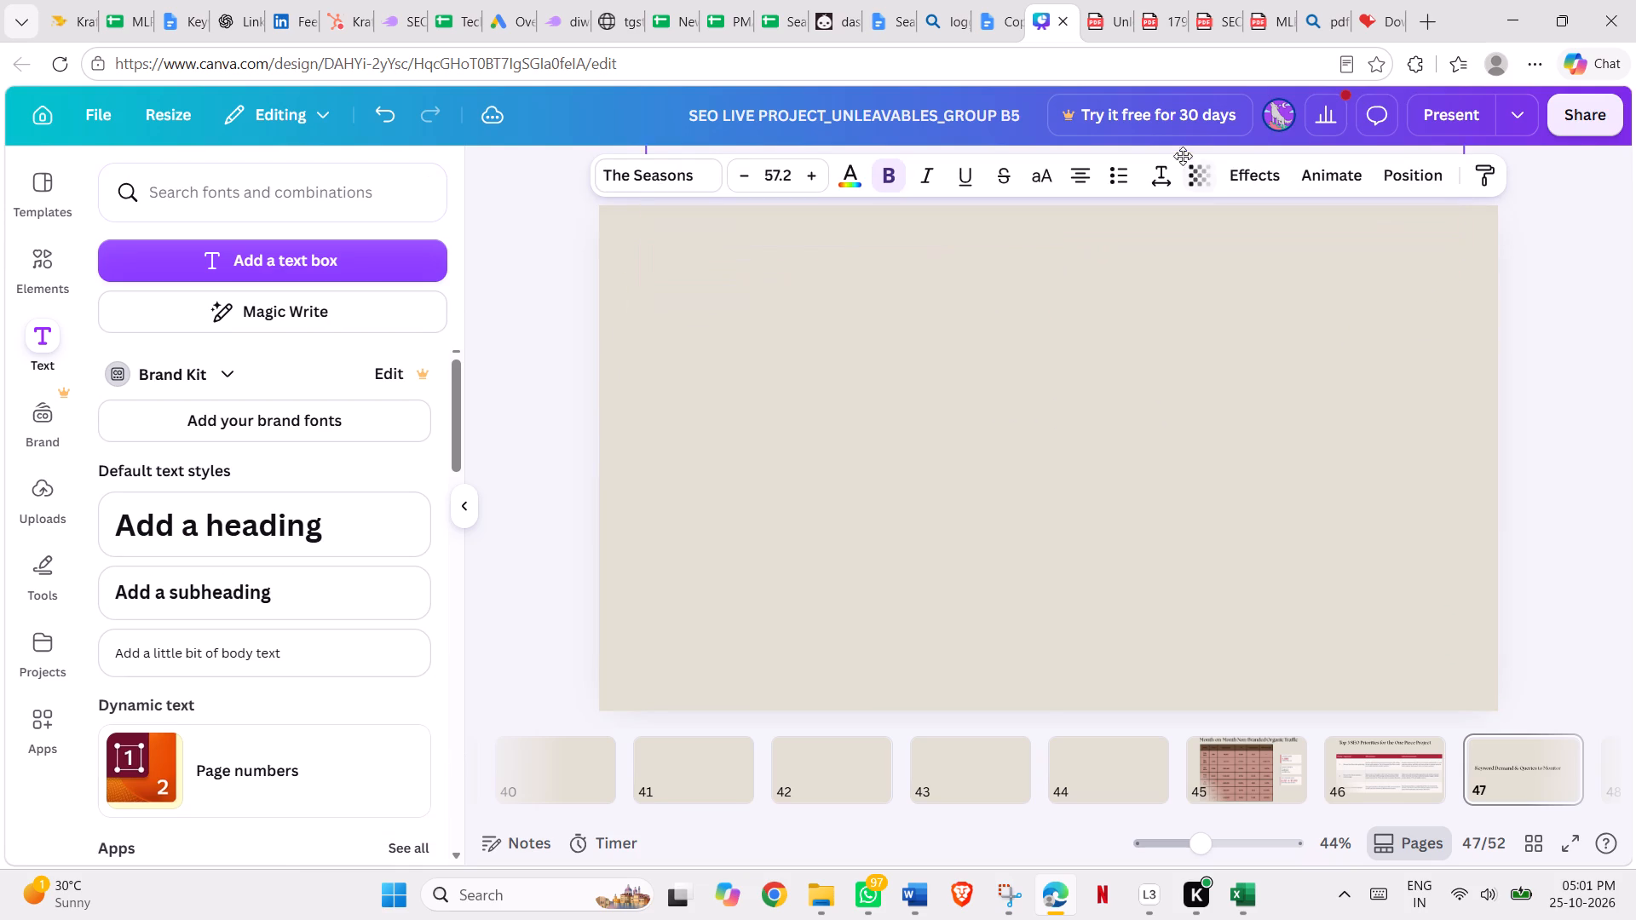
{"action": "left_click_drag", "start_coordinate": [1183, 156], "coordinate": [1177, 242]}
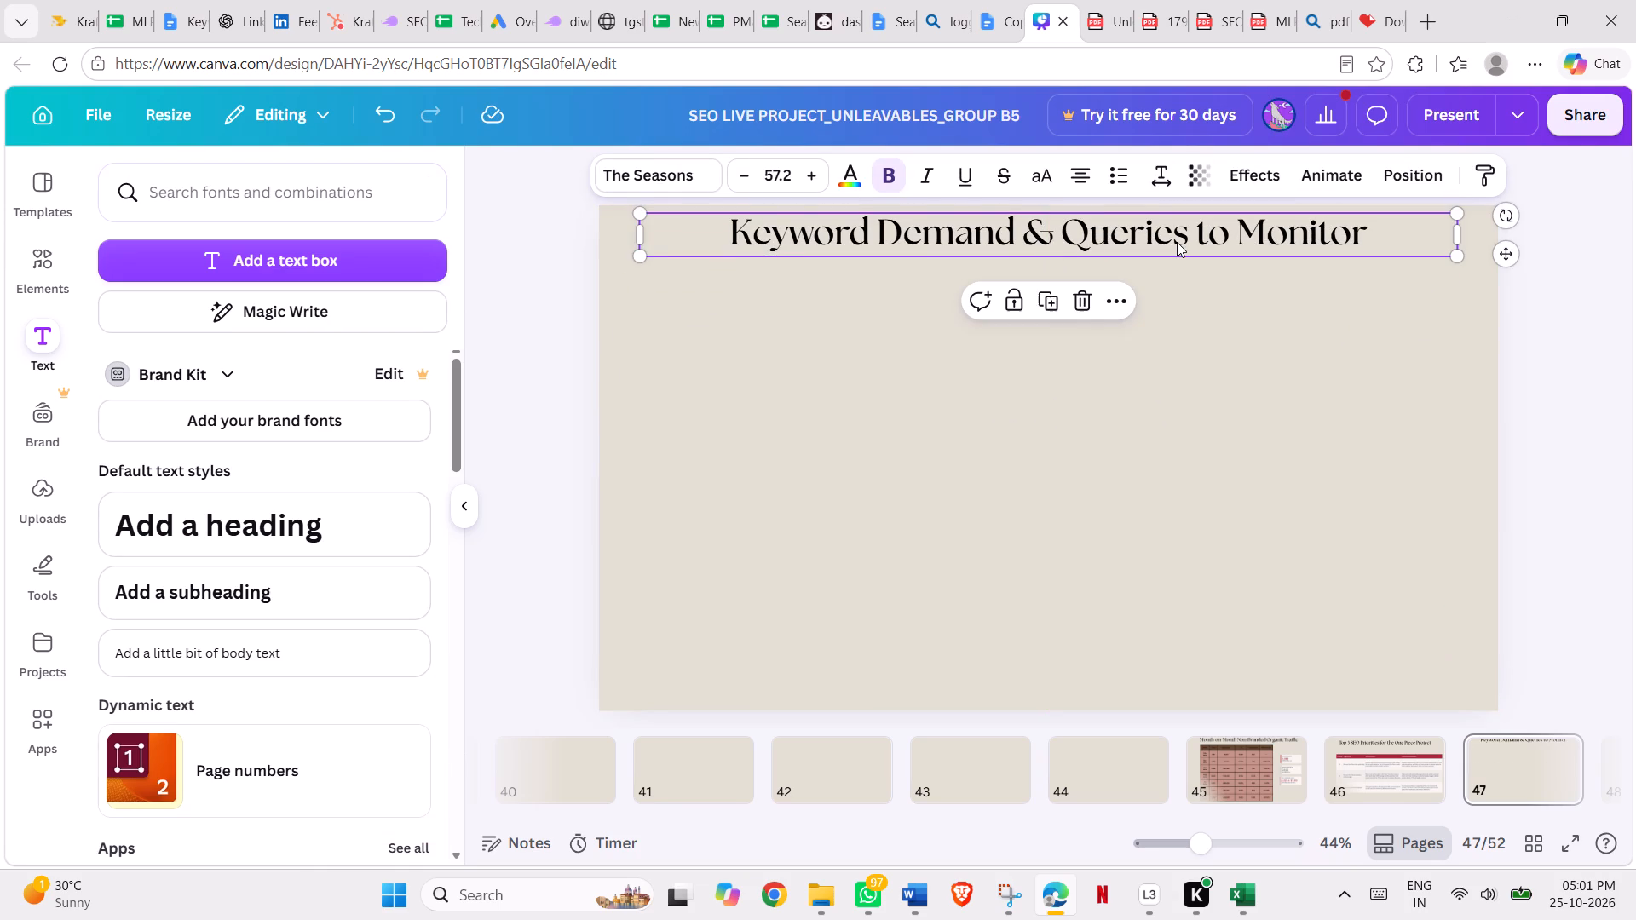
{"action": "left_click", "coordinate": [1205, 402]}
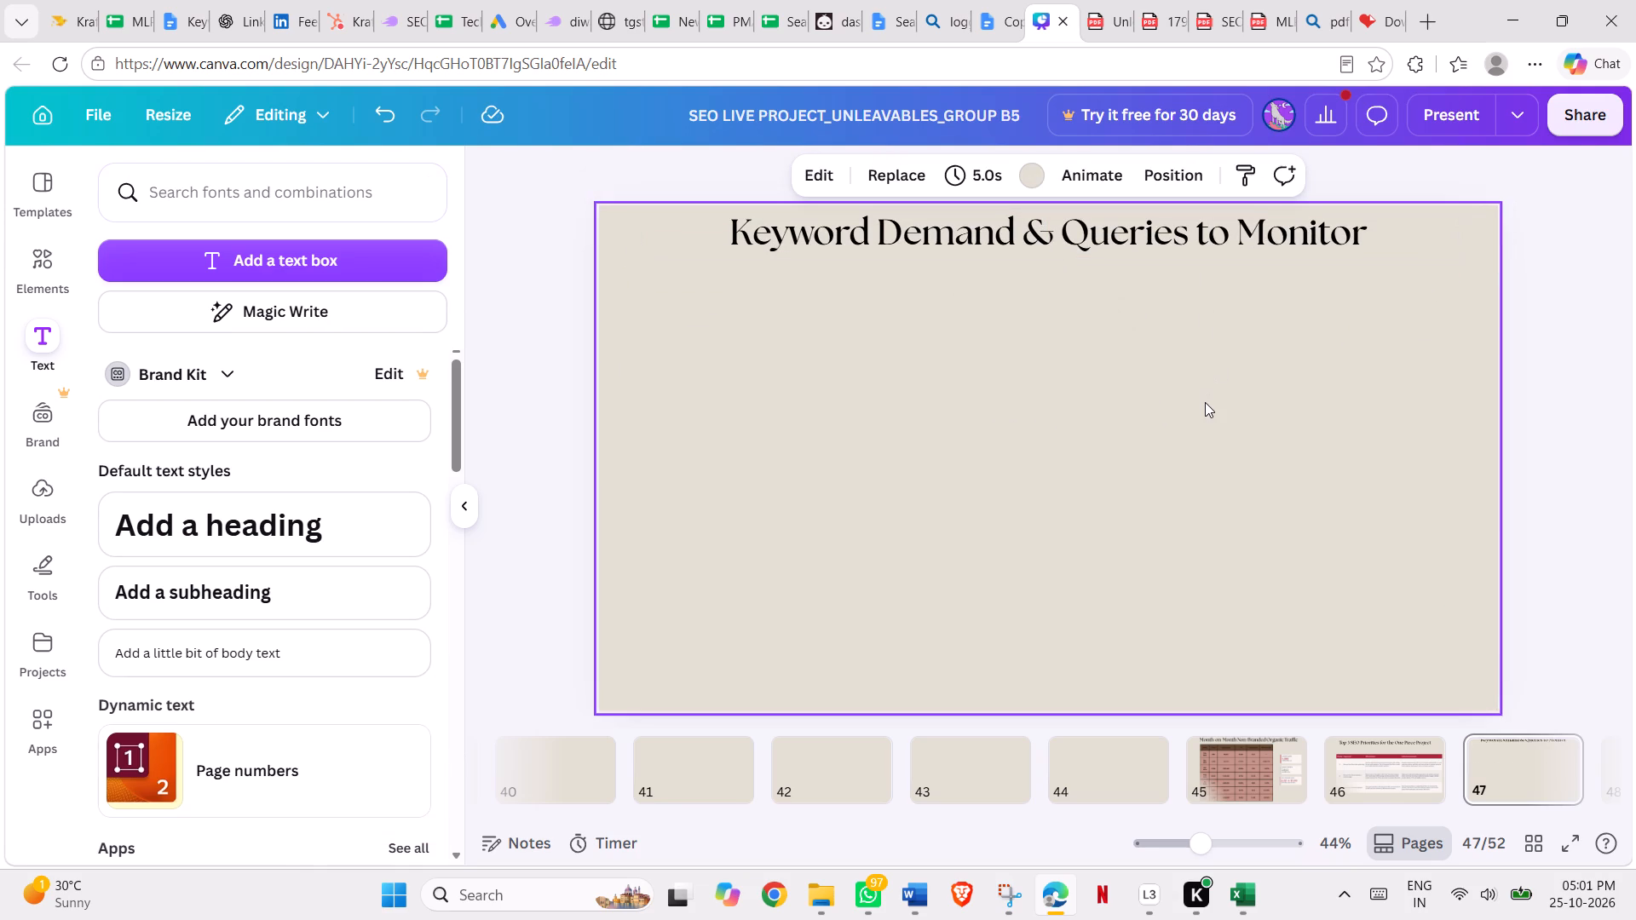
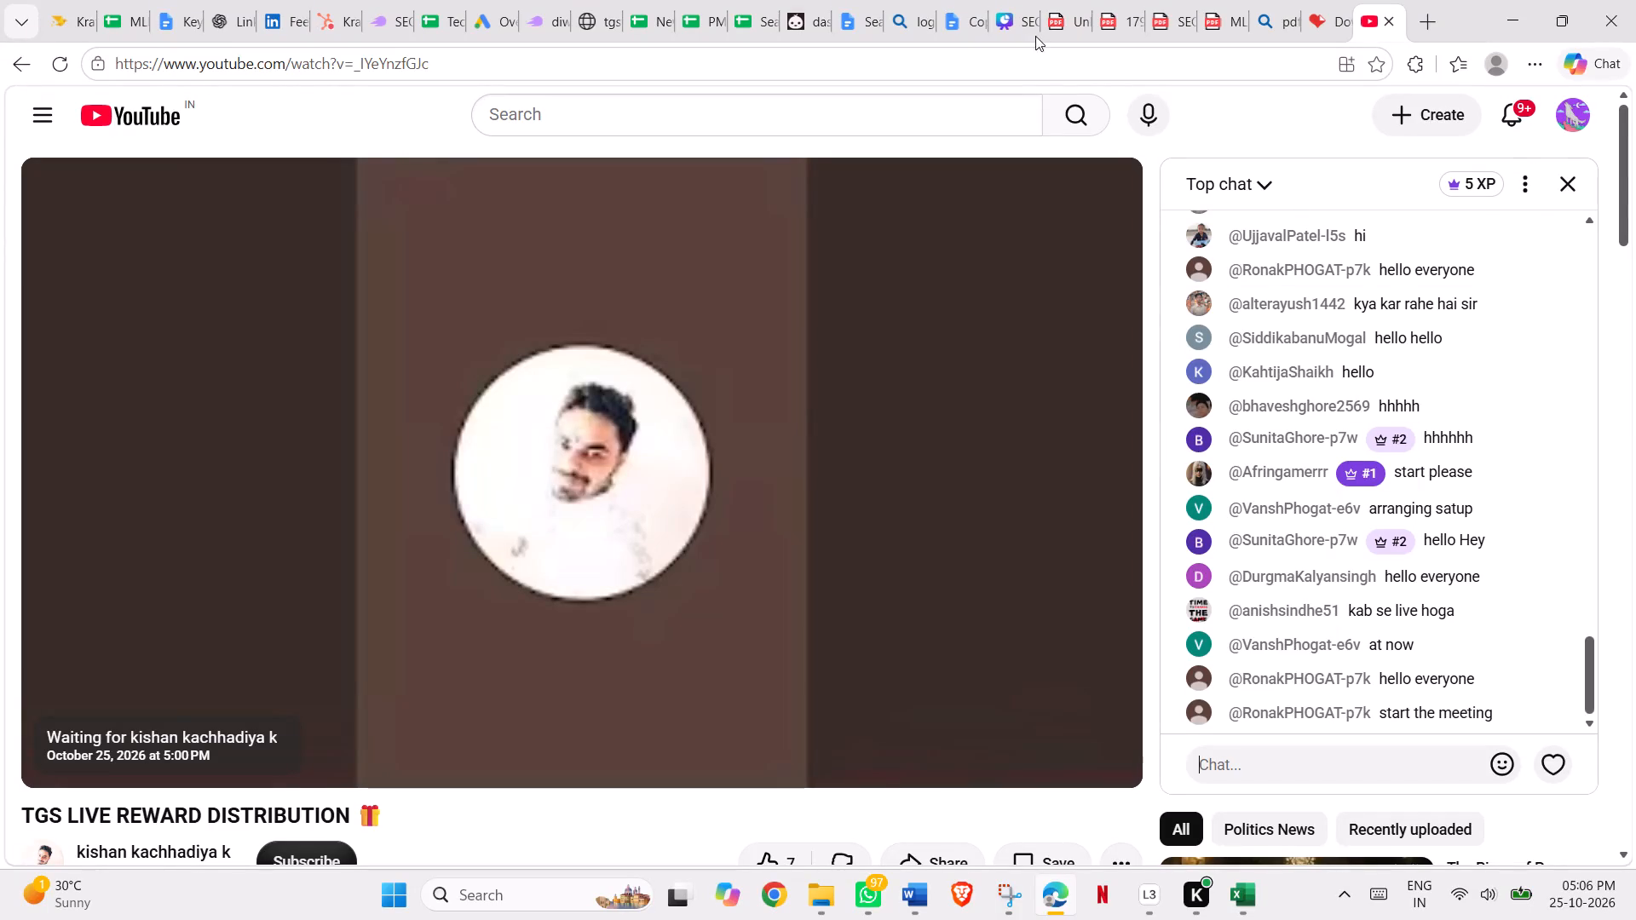
Leave YouTube, check Canva page 47 against page 3 of the Unleavables SEO reporting PDF, and snip that page's "Total Reported Cluster Demand" card.
{"action": "left_click", "coordinate": [1021, 9]}
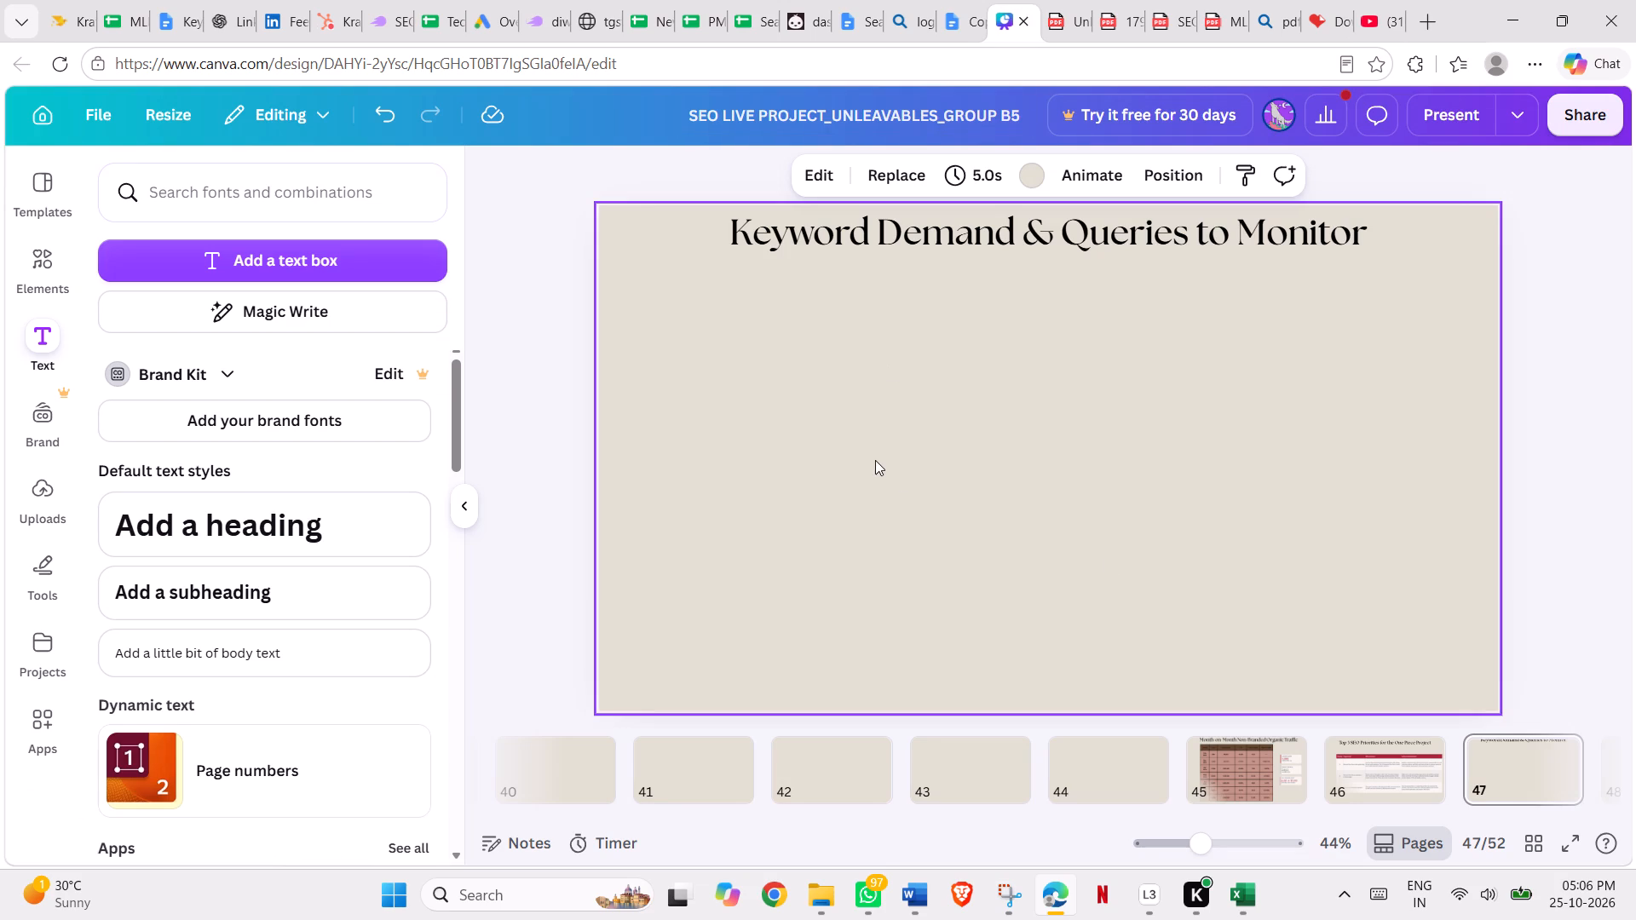
{"action": "left_click", "coordinate": [1061, 16]}
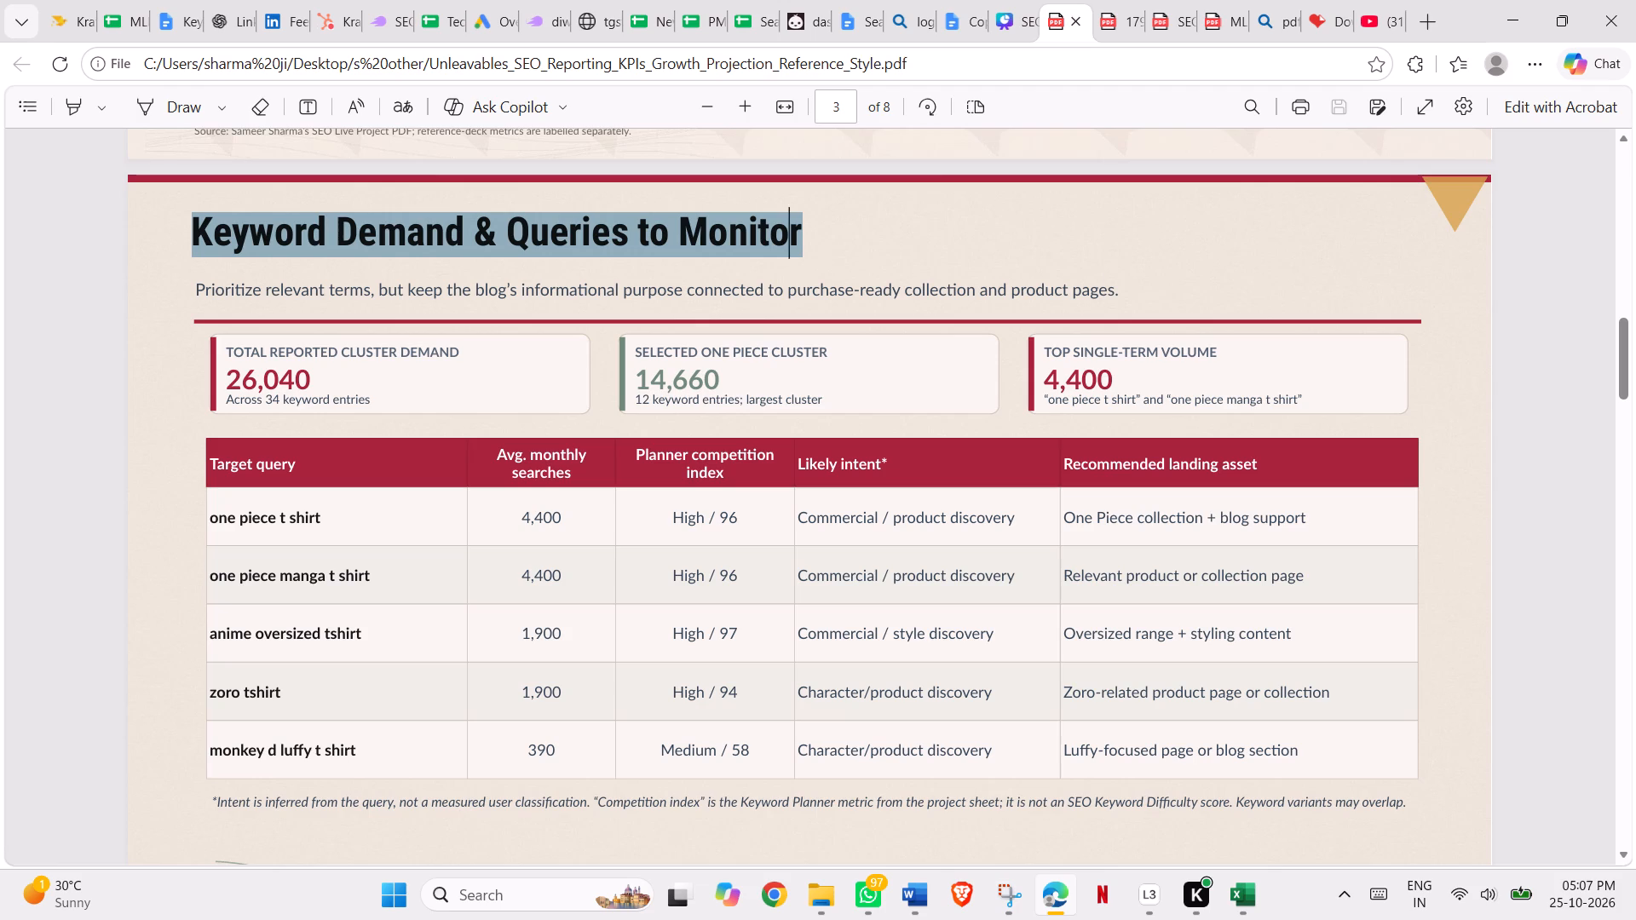
{"action": "left_click", "coordinate": [999, 10]}
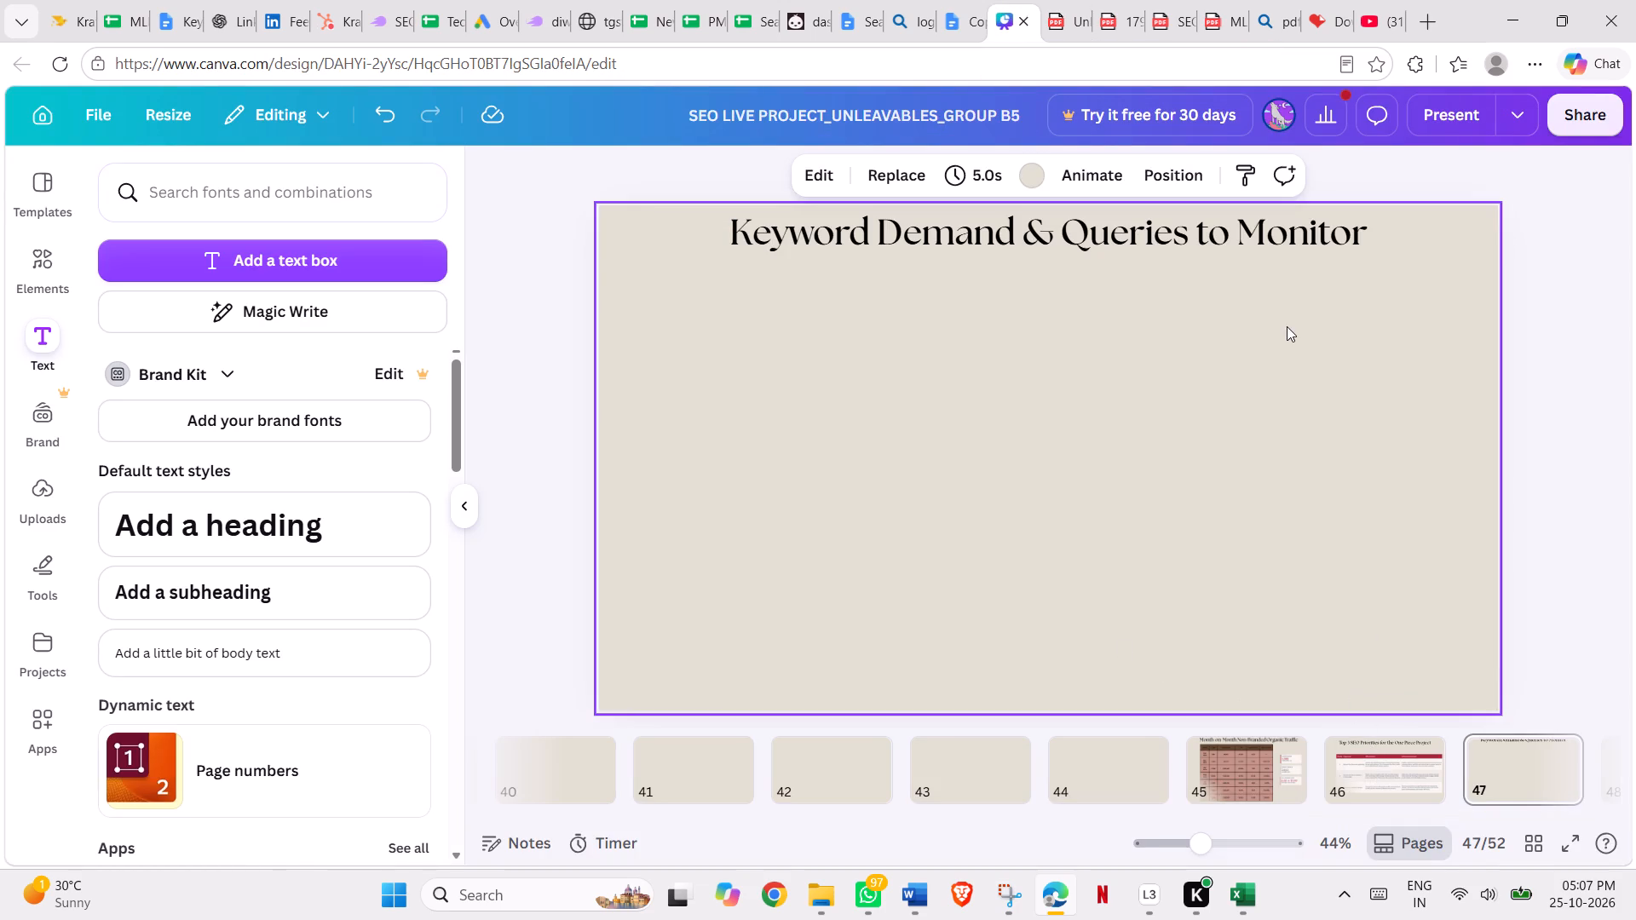
{"action": "left_click", "coordinate": [1063, 16]}
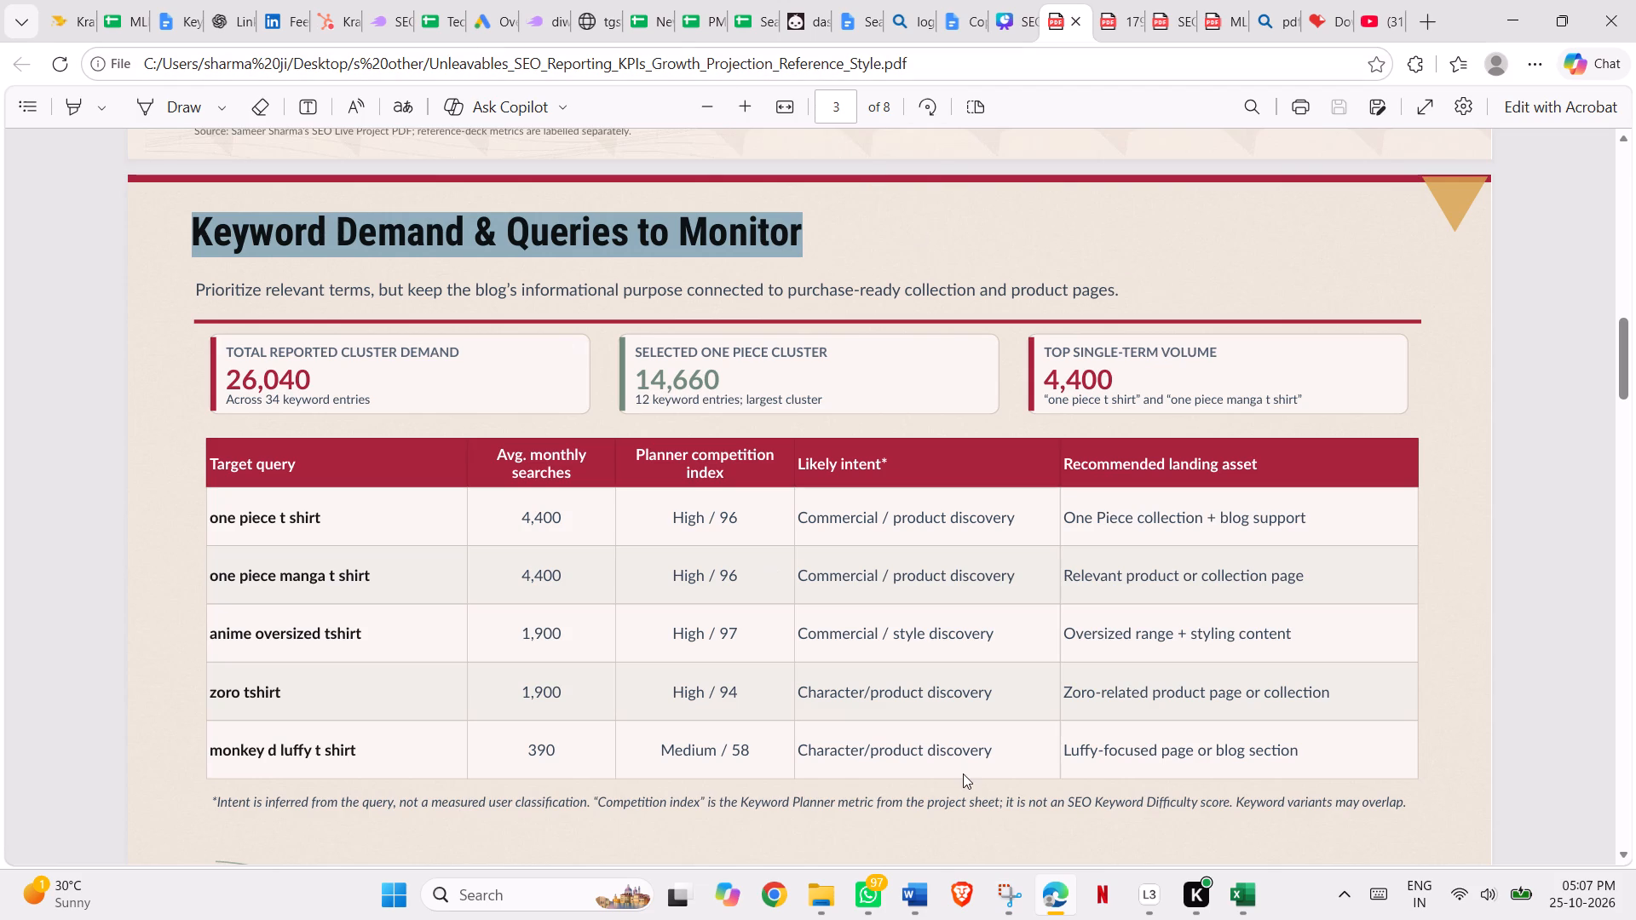
{"action": "left_click", "coordinate": [1005, 900]}
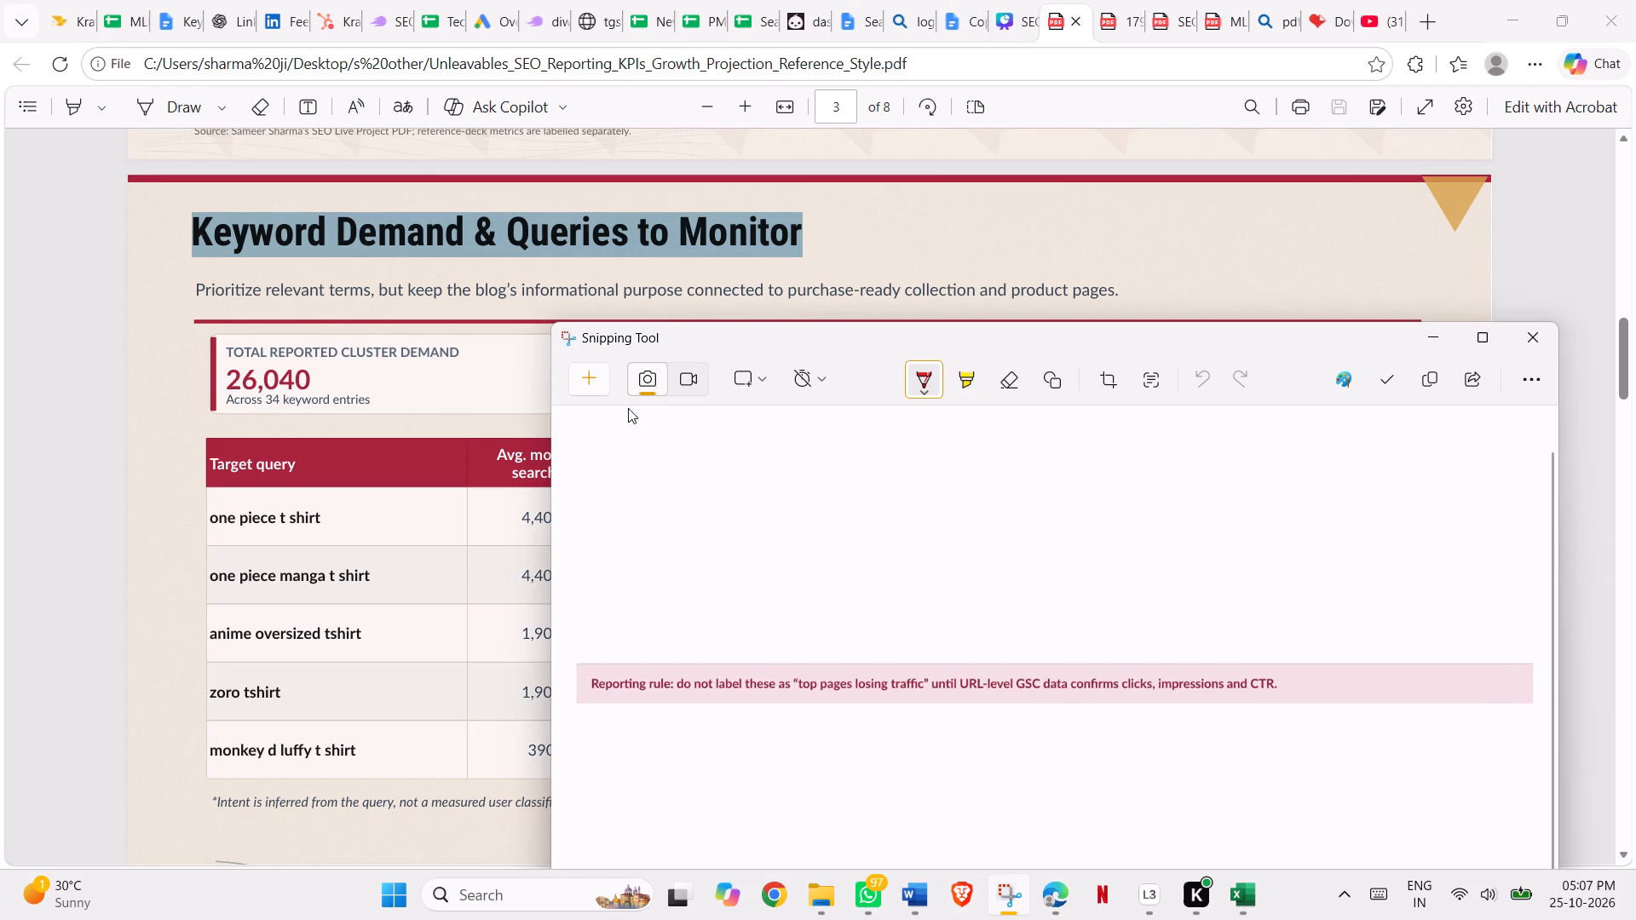
{"action": "left_click", "coordinate": [593, 375]}
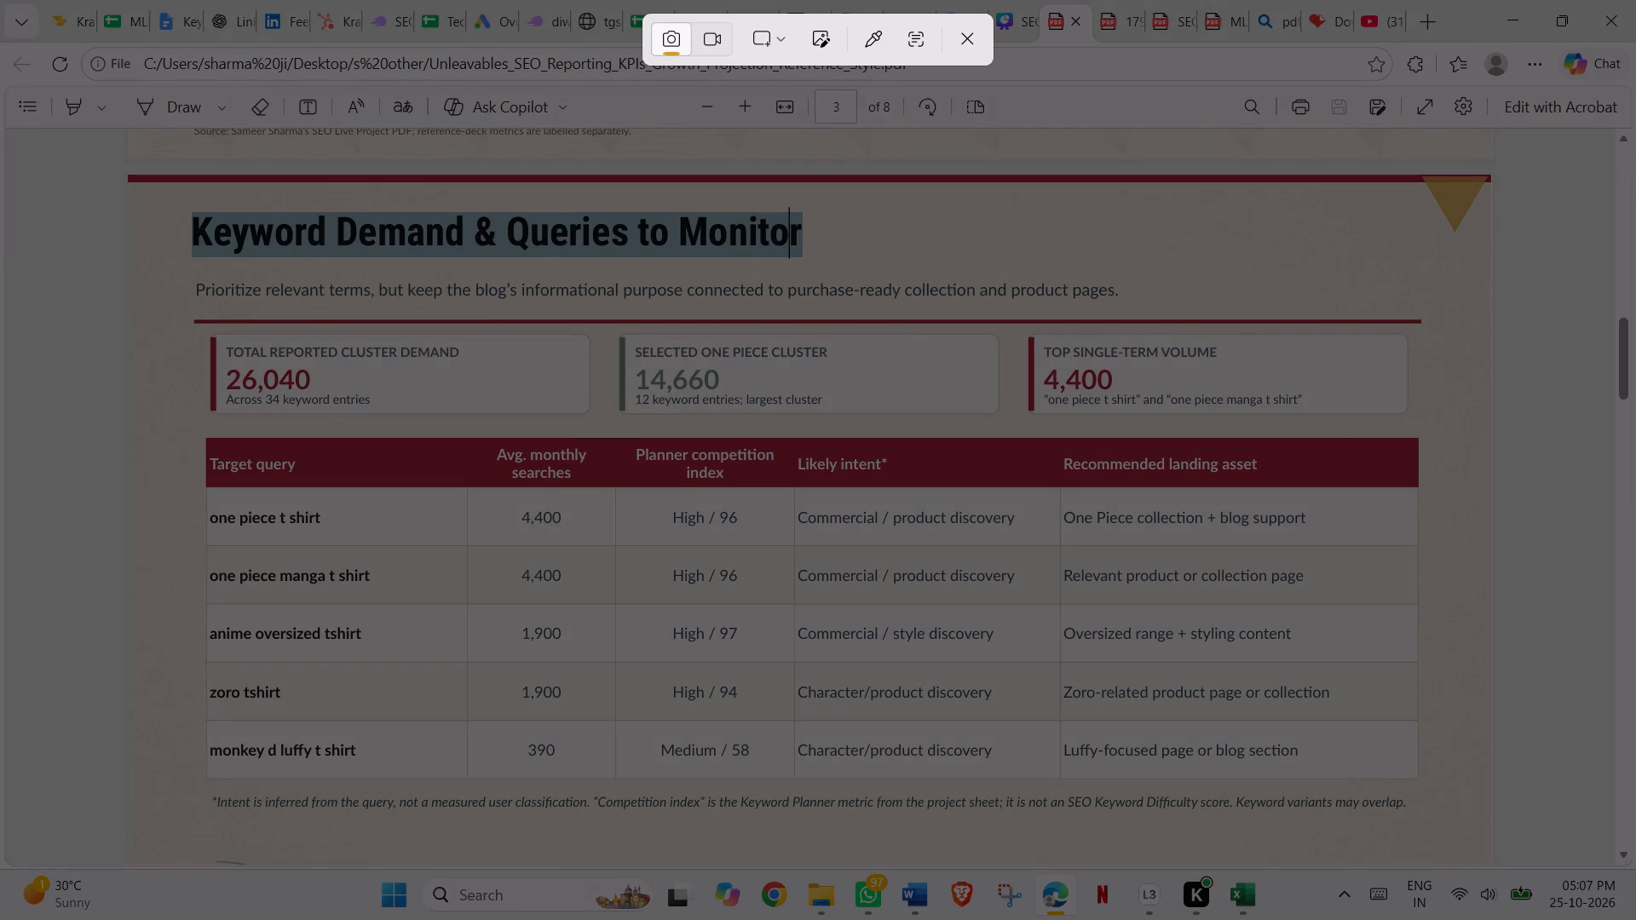
{"action": "left_click_drag", "start_coordinate": [213, 336], "coordinate": [297, 391]}
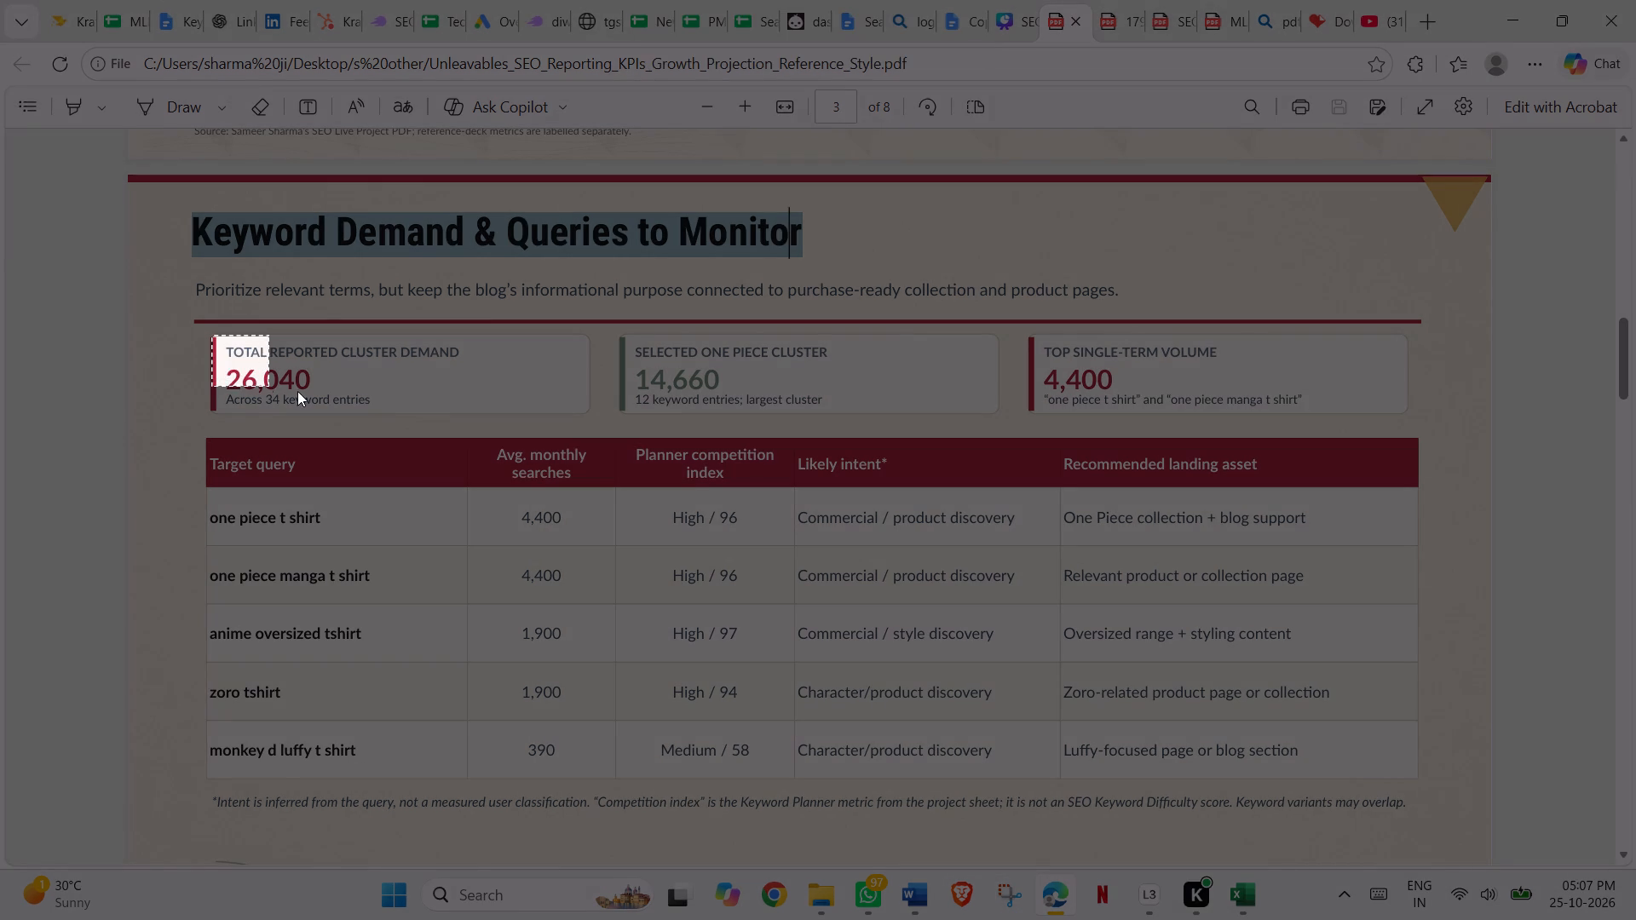
{"action": "left_click_drag", "start_coordinate": [297, 391], "coordinate": [486, 414]}
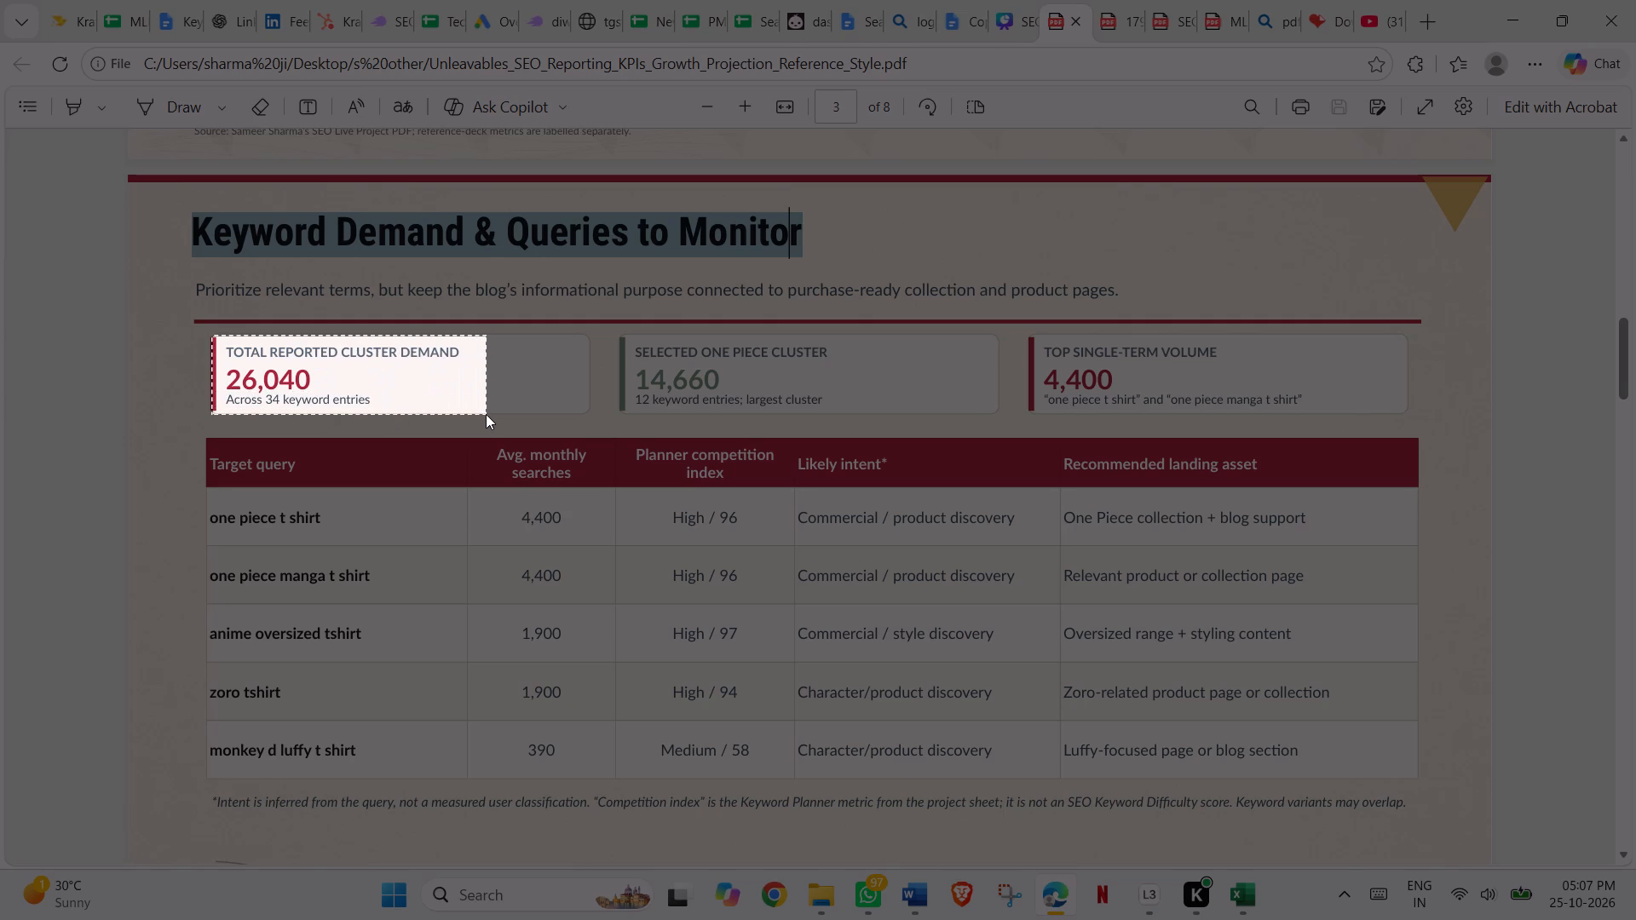
{"action": "left_click_drag", "start_coordinate": [486, 414], "coordinate": [504, 412]}
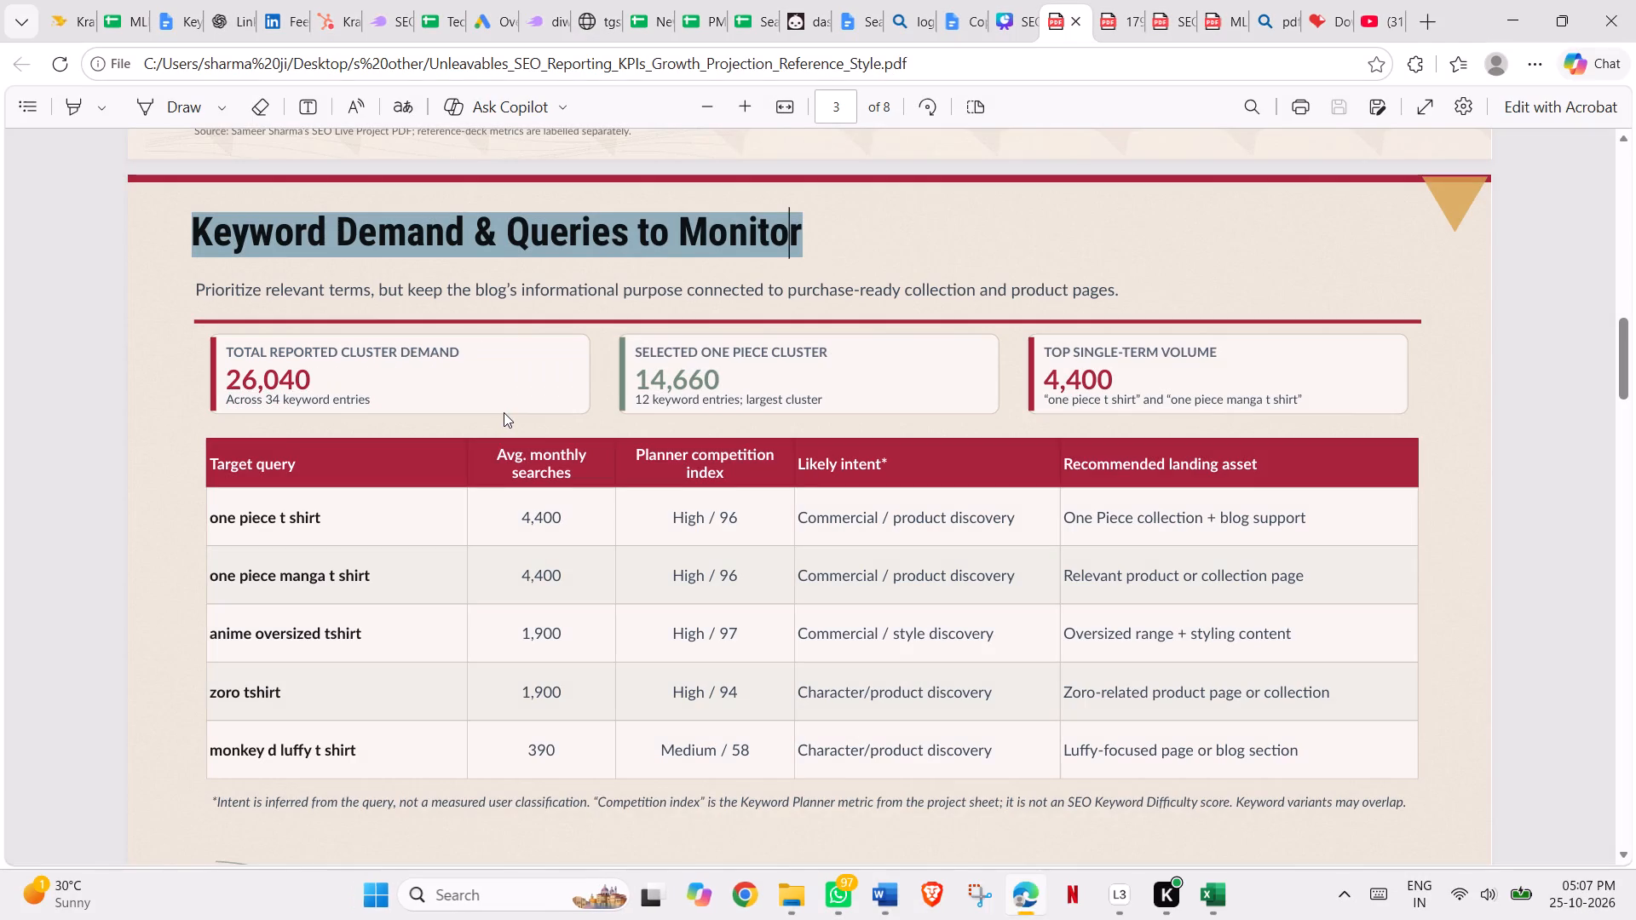
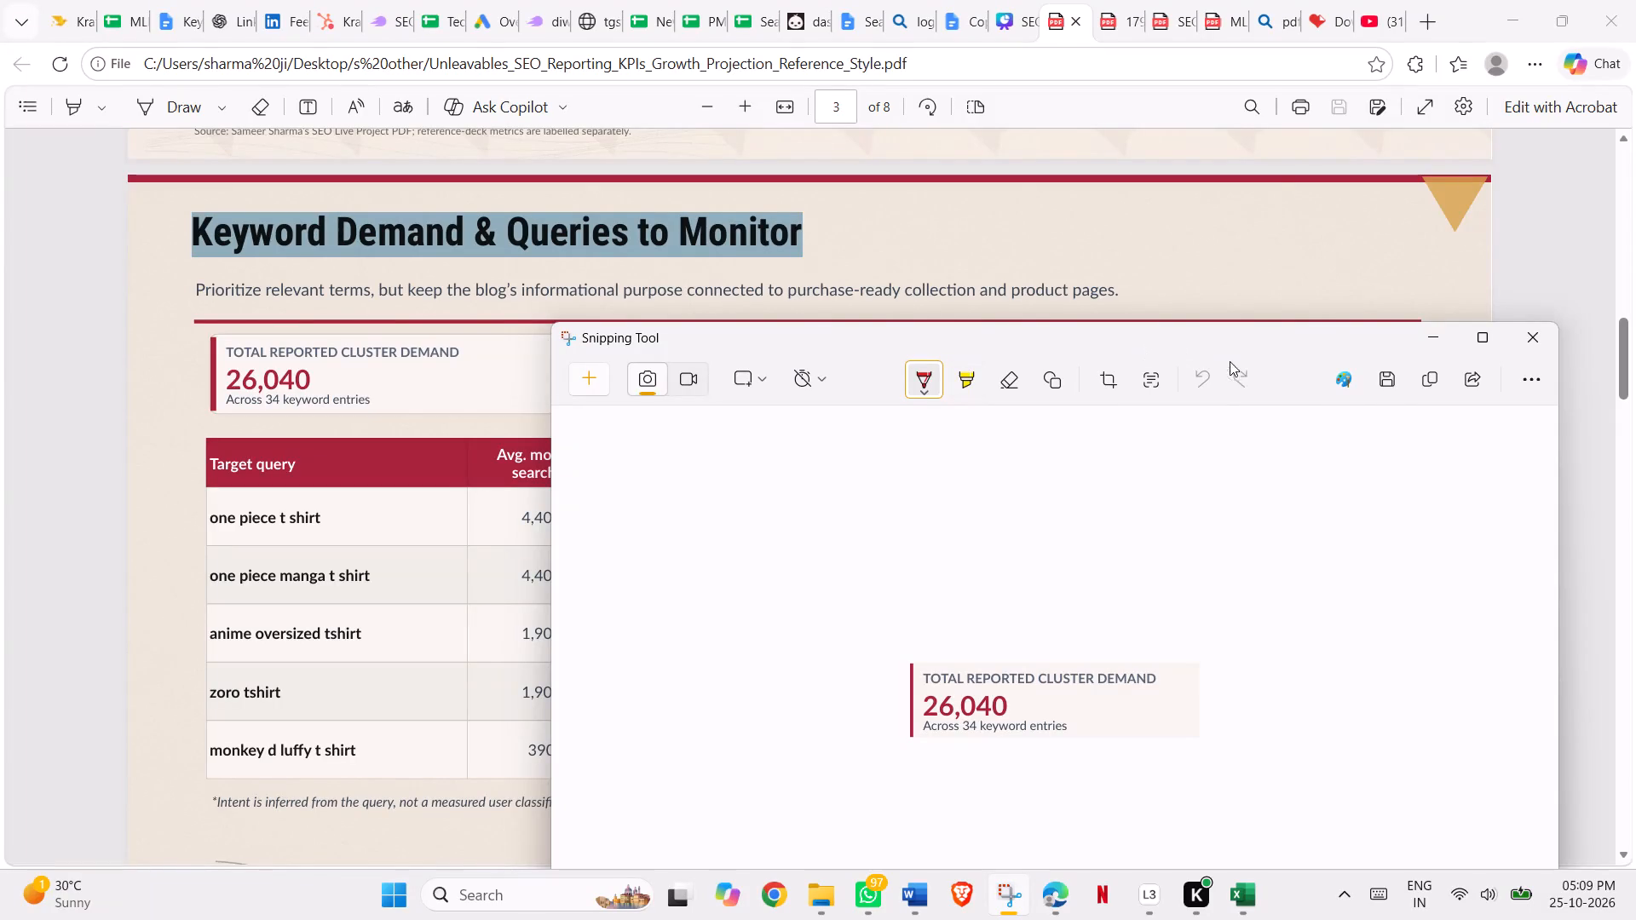
Copy the snipped "Total Reported Cluster Demand" card and paste it onto page 47 of the Canva presentation.
{"action": "left_click", "coordinate": [1391, 372]}
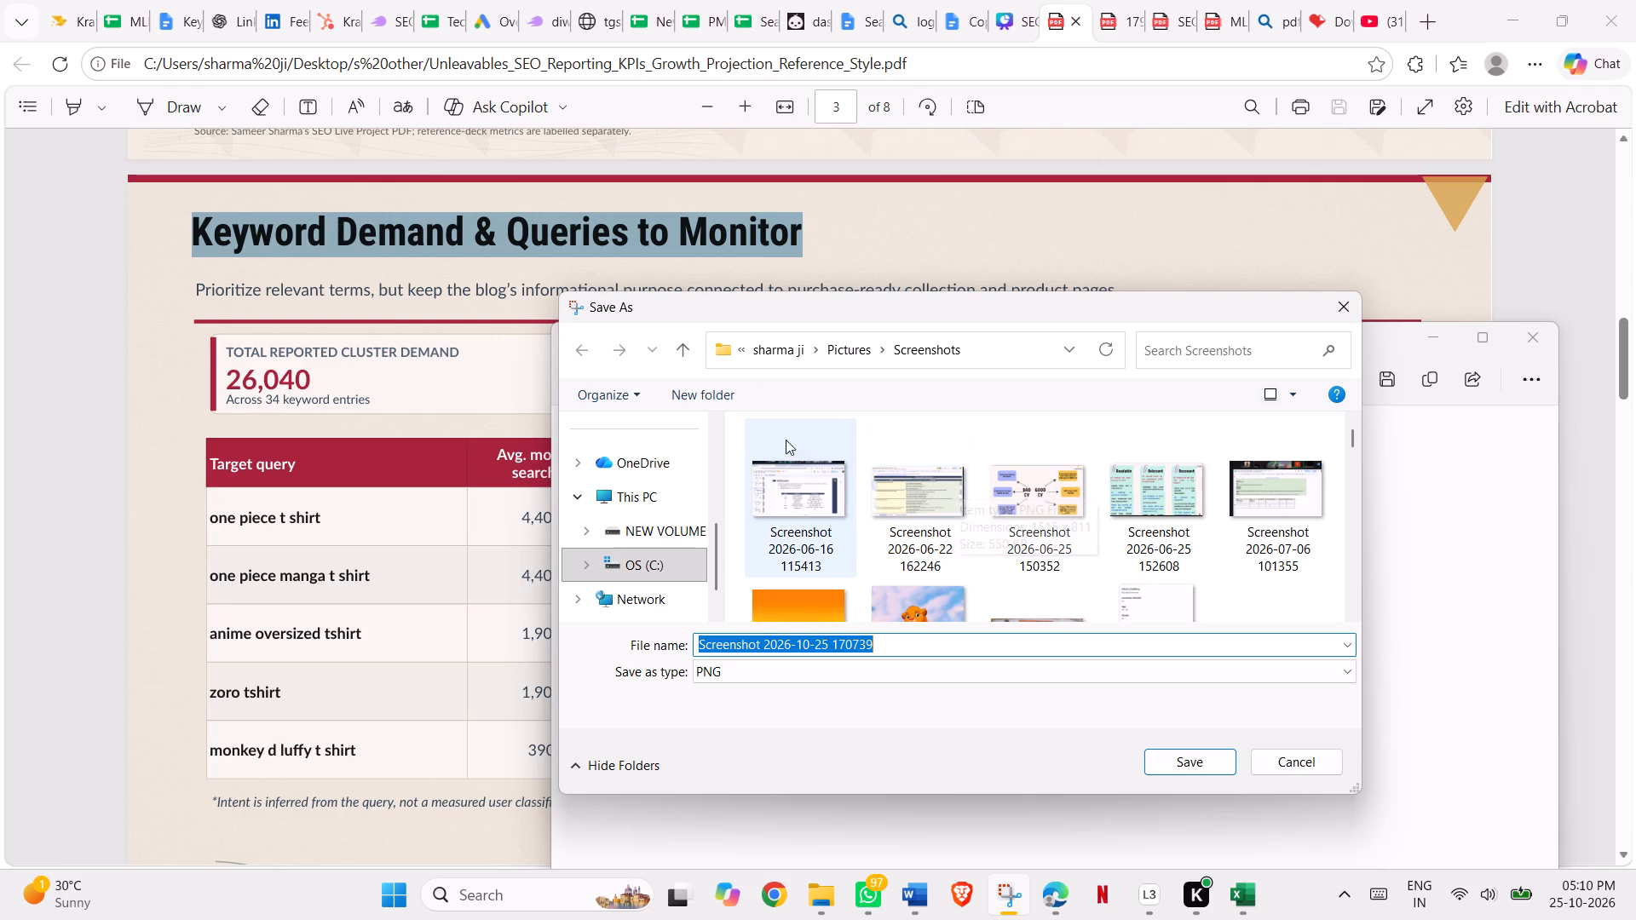
{"action": "left_click", "coordinate": [1299, 762]}
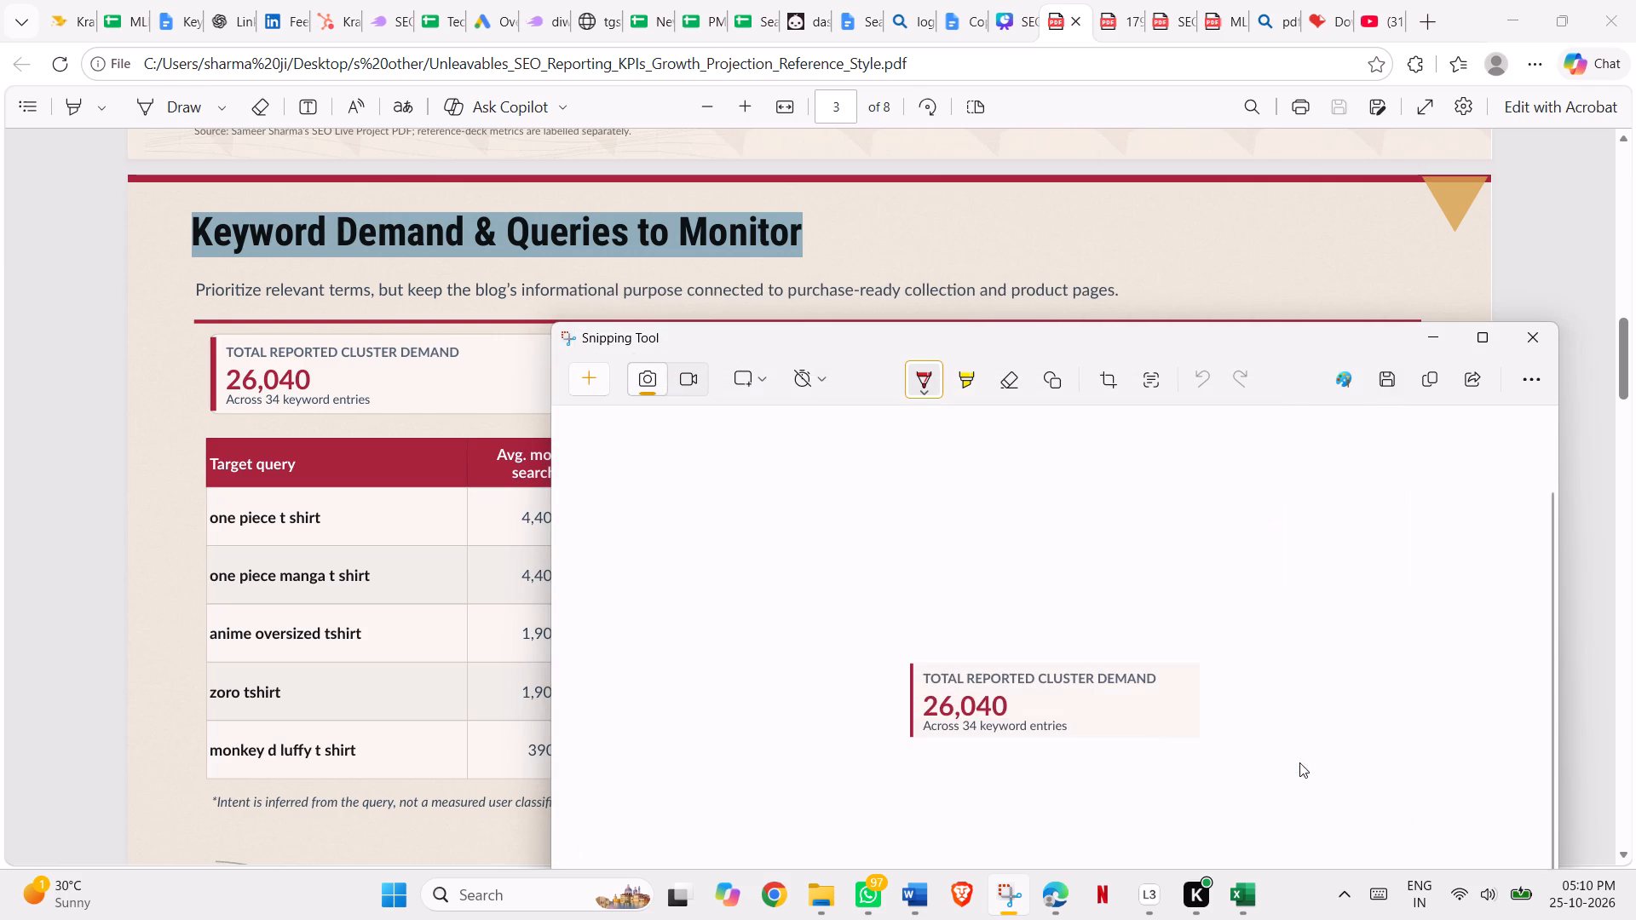
{"action": "left_click", "coordinate": [1429, 388]}
{"action": "left_click", "coordinate": [1001, 20]}
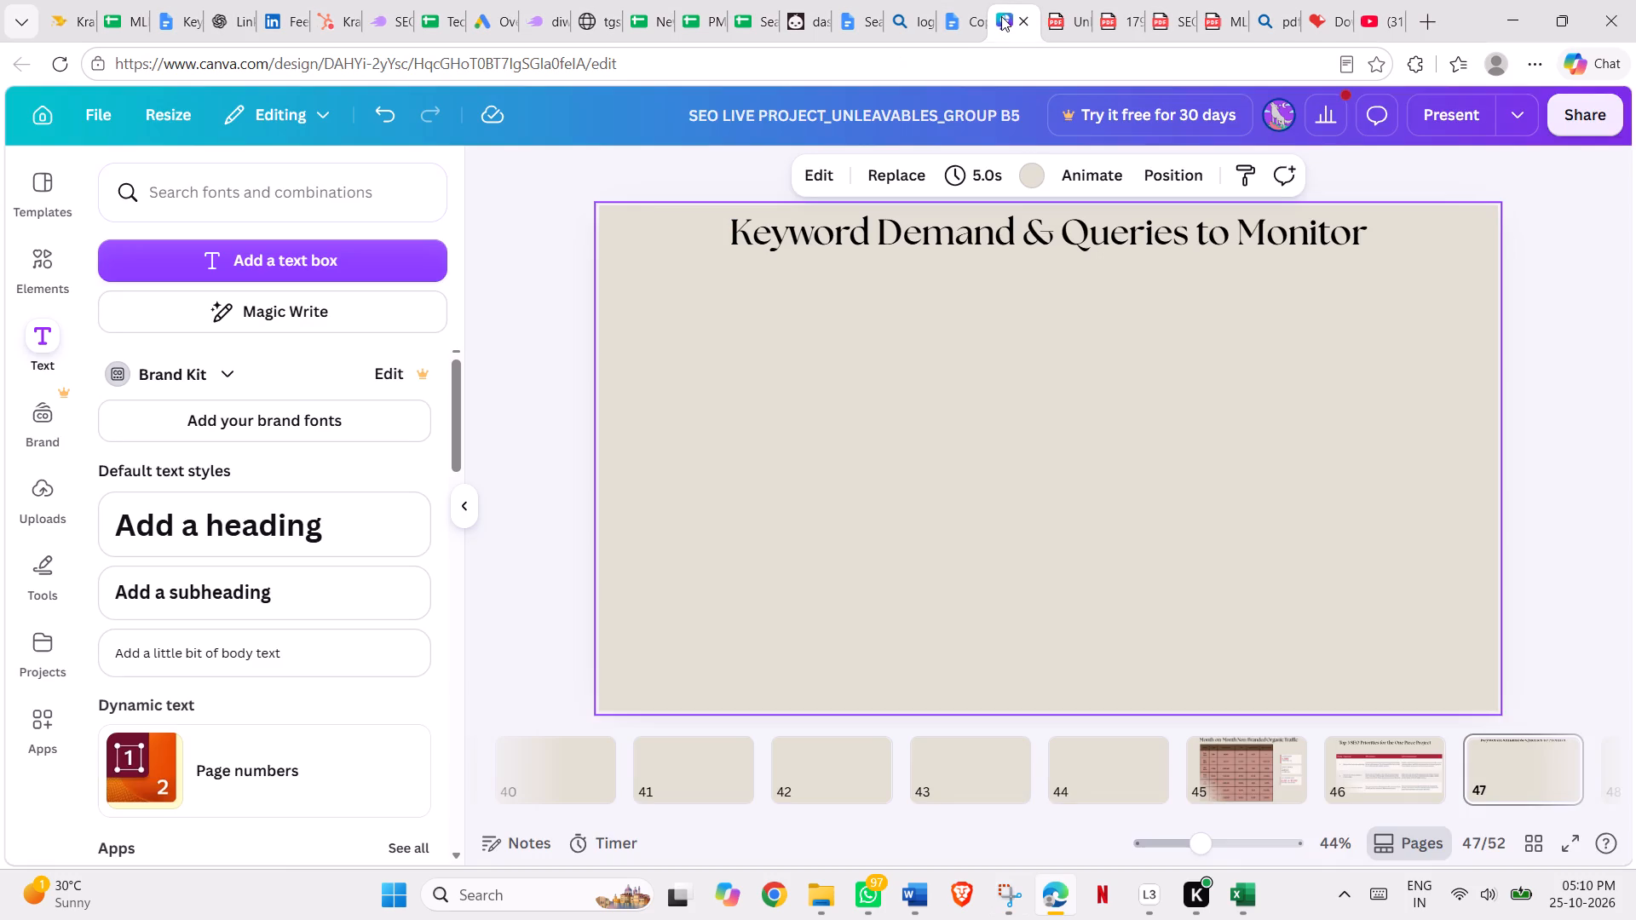
{"action": "left_click", "coordinate": [794, 302]}
{"action": "key", "text": "ctrl+v"}
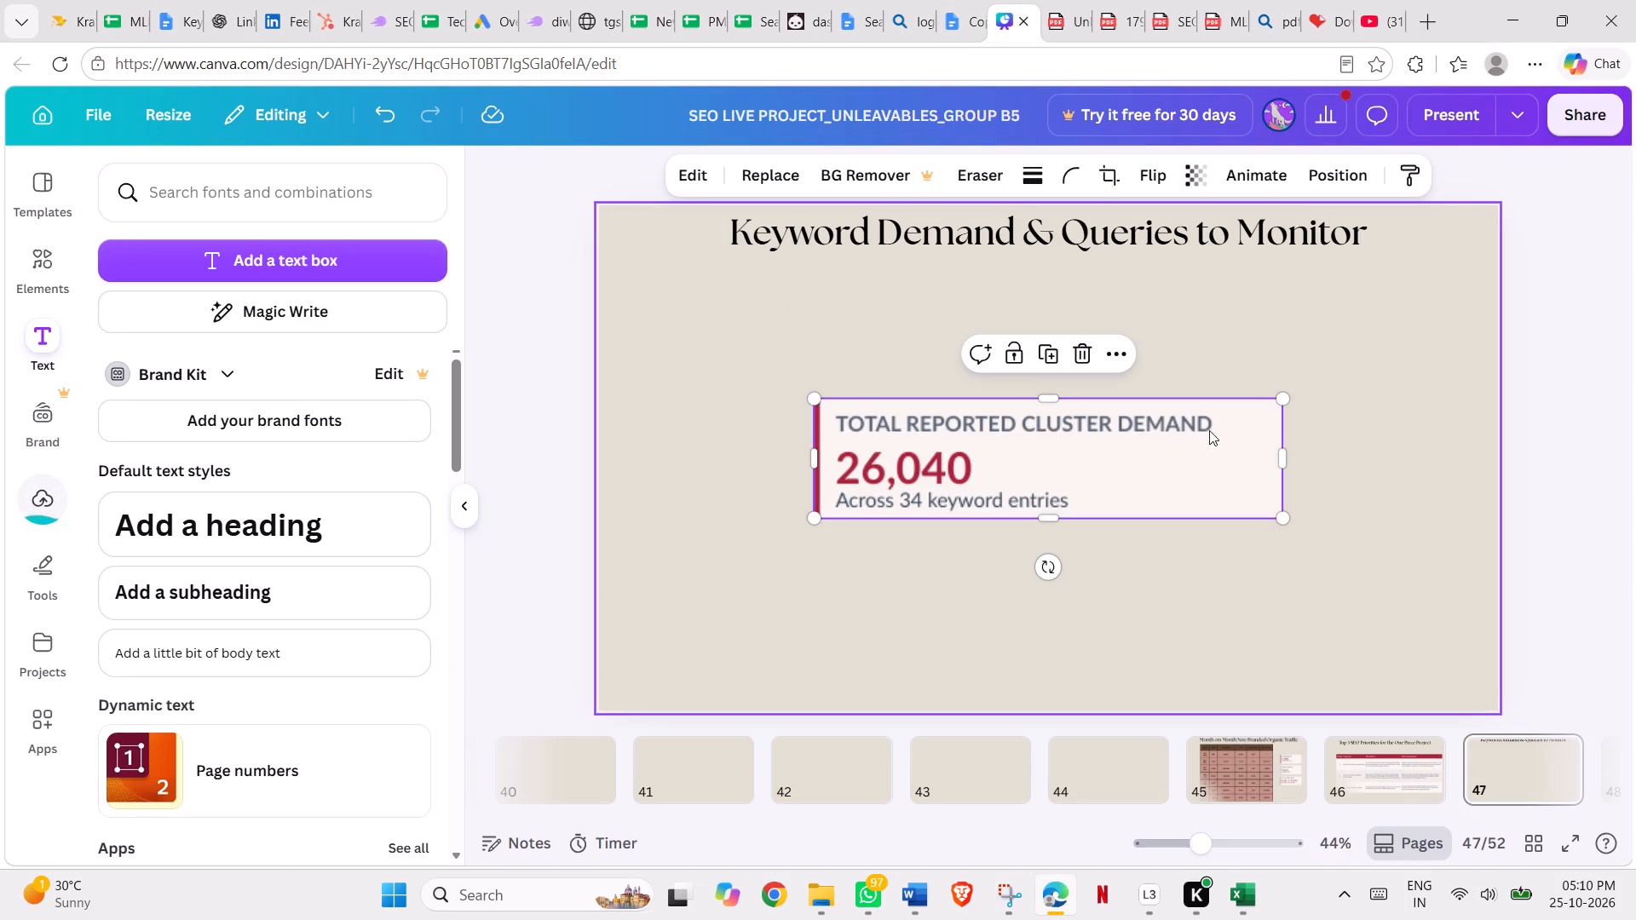
Shrink the "Total Reported Cluster Demand" card to less than half its size and place it just beneath the start of the page heading.
{"action": "left_click_drag", "start_coordinate": [1282, 515], "coordinate": [1107, 477]}
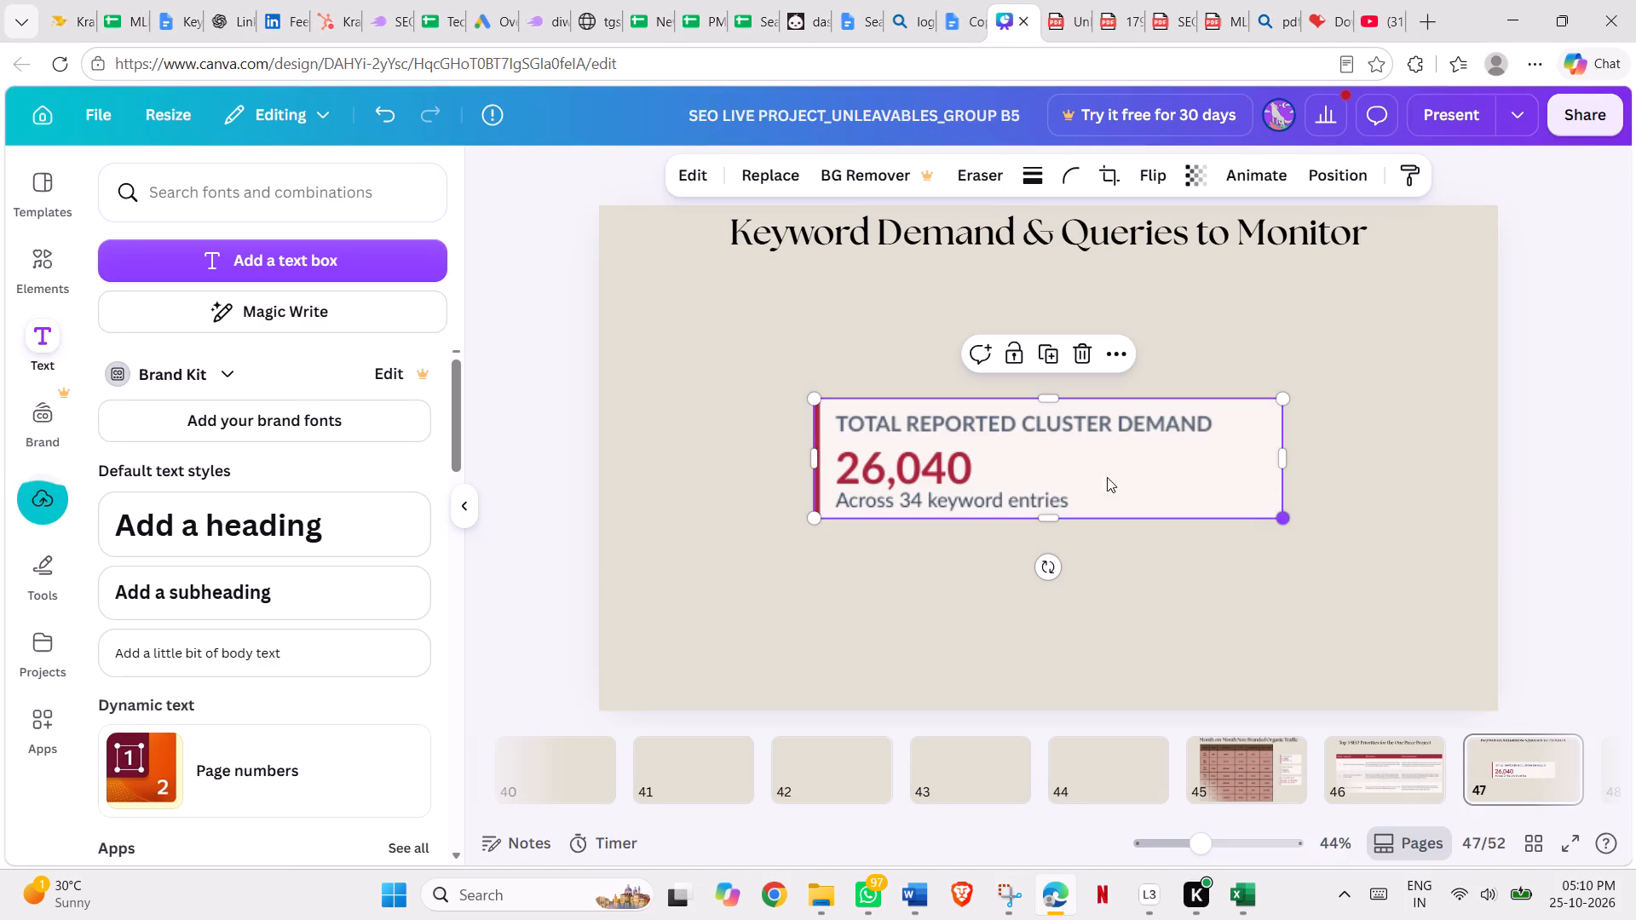
{"action": "left_click_drag", "start_coordinate": [1107, 477], "coordinate": [1020, 457]}
{"action": "left_click", "coordinate": [976, 508]}
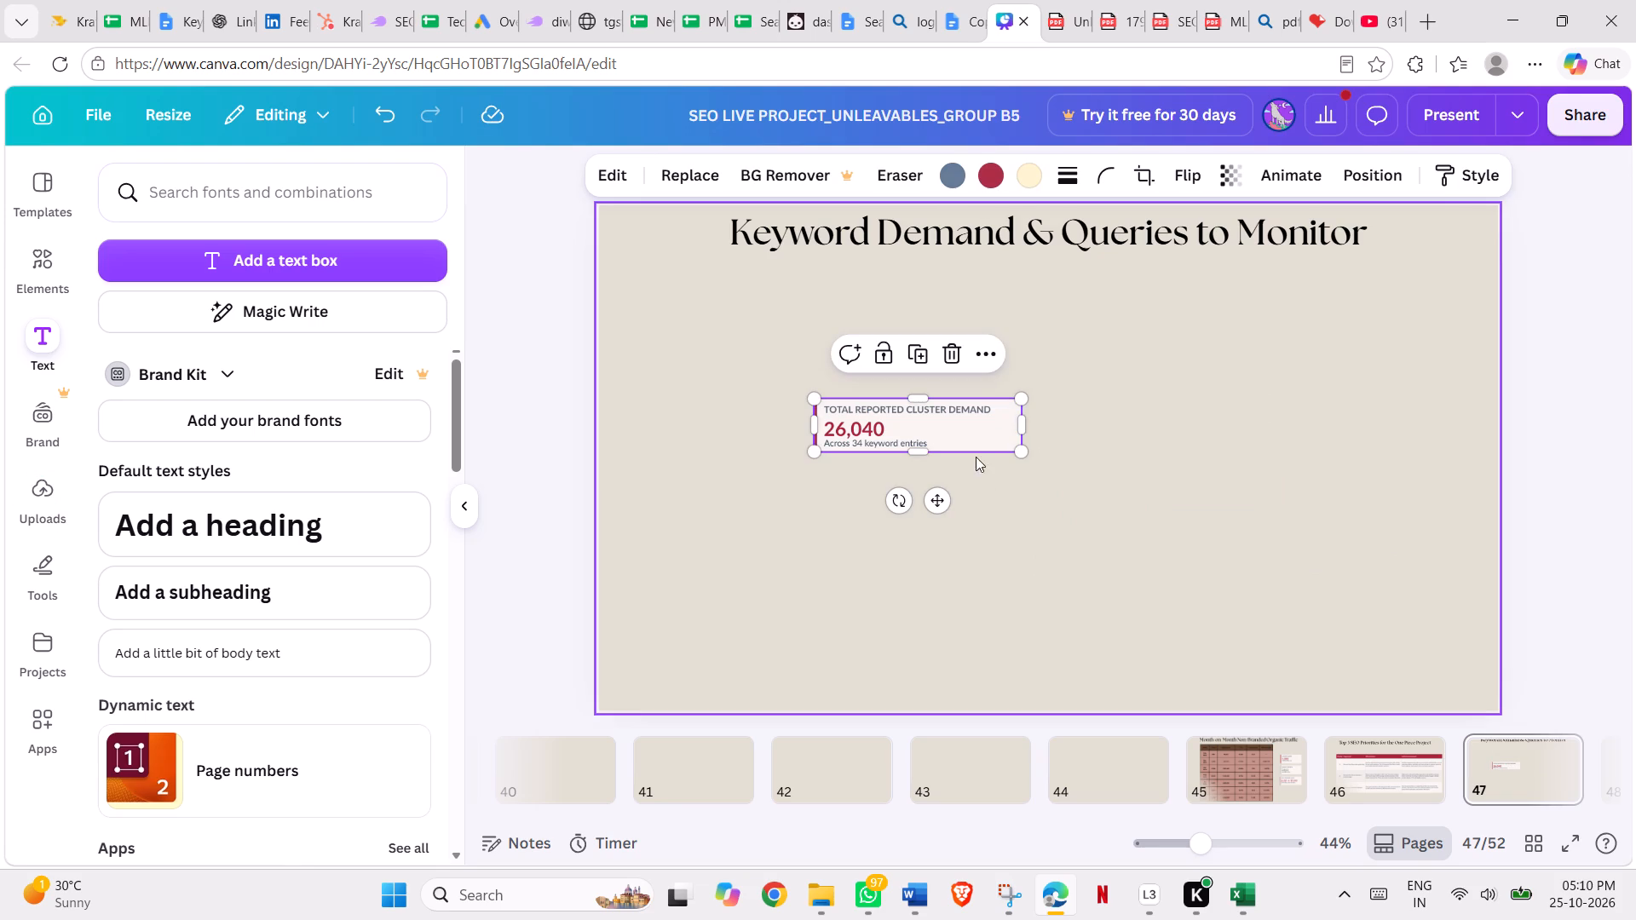
{"action": "left_click_drag", "start_coordinate": [974, 428], "coordinate": [879, 313]}
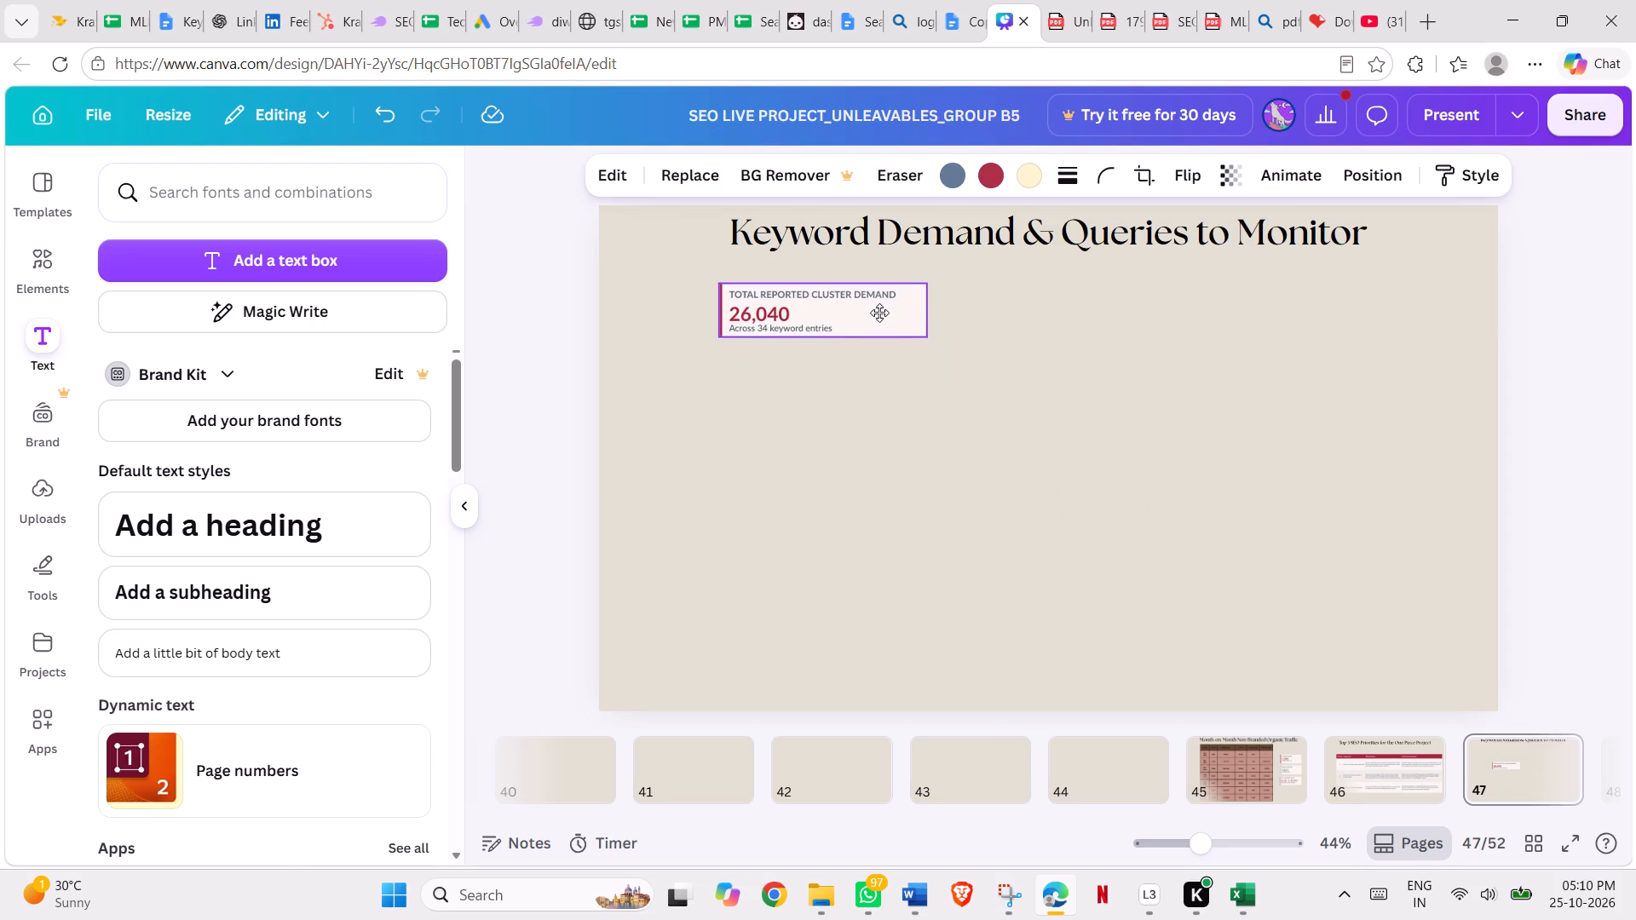
{"action": "left_click_drag", "start_coordinate": [879, 313], "coordinate": [888, 309]}
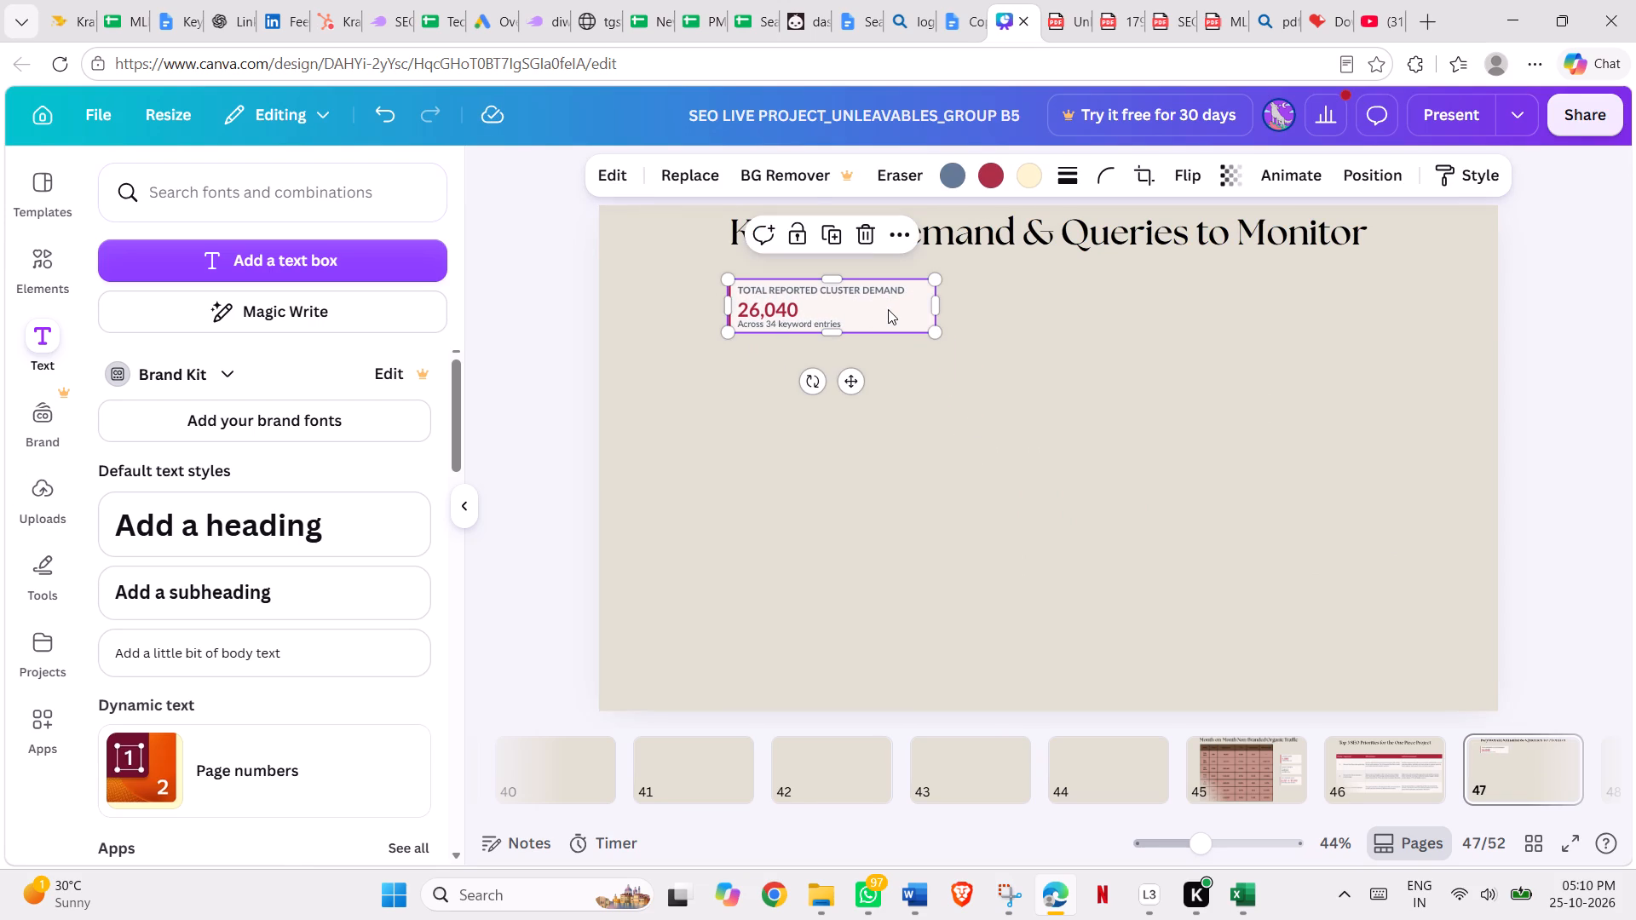
{"action": "left_click", "coordinate": [1008, 436]}
Return to page 3 of the Unleavables SEO reporting PDF, snip its "Selected One Piece Cluster" card and copy the snip.
{"action": "key", "text": "alt+Tab"}
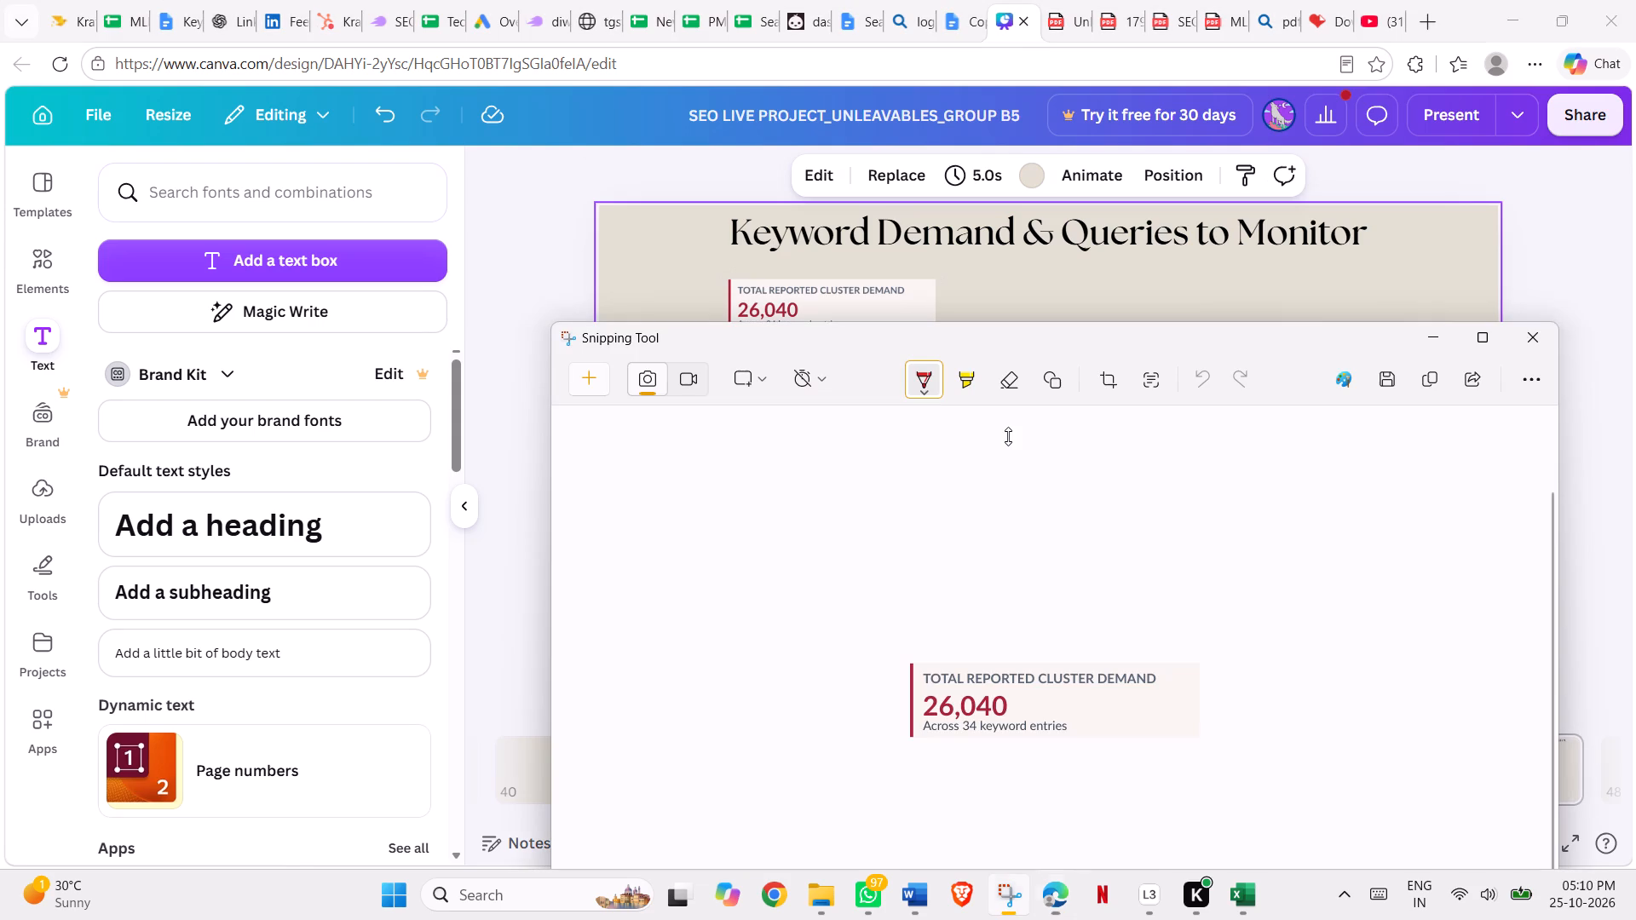
{"action": "left_click", "coordinate": [1429, 331]}
{"action": "left_click", "coordinate": [1075, 8]}
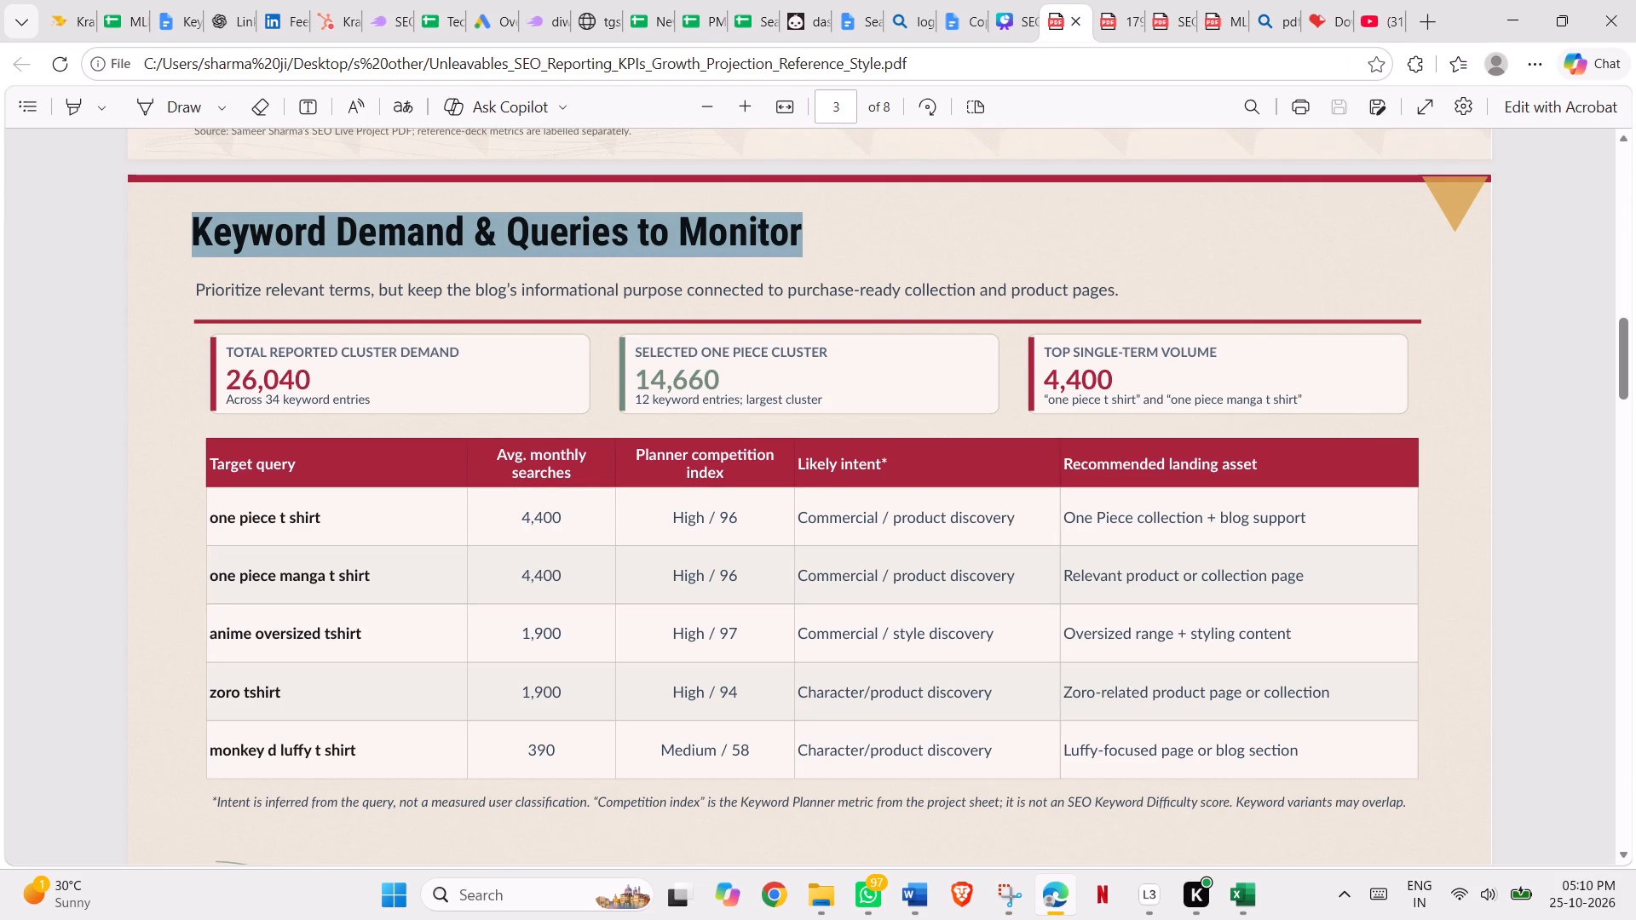
{"action": "left_click", "coordinate": [999, 894]}
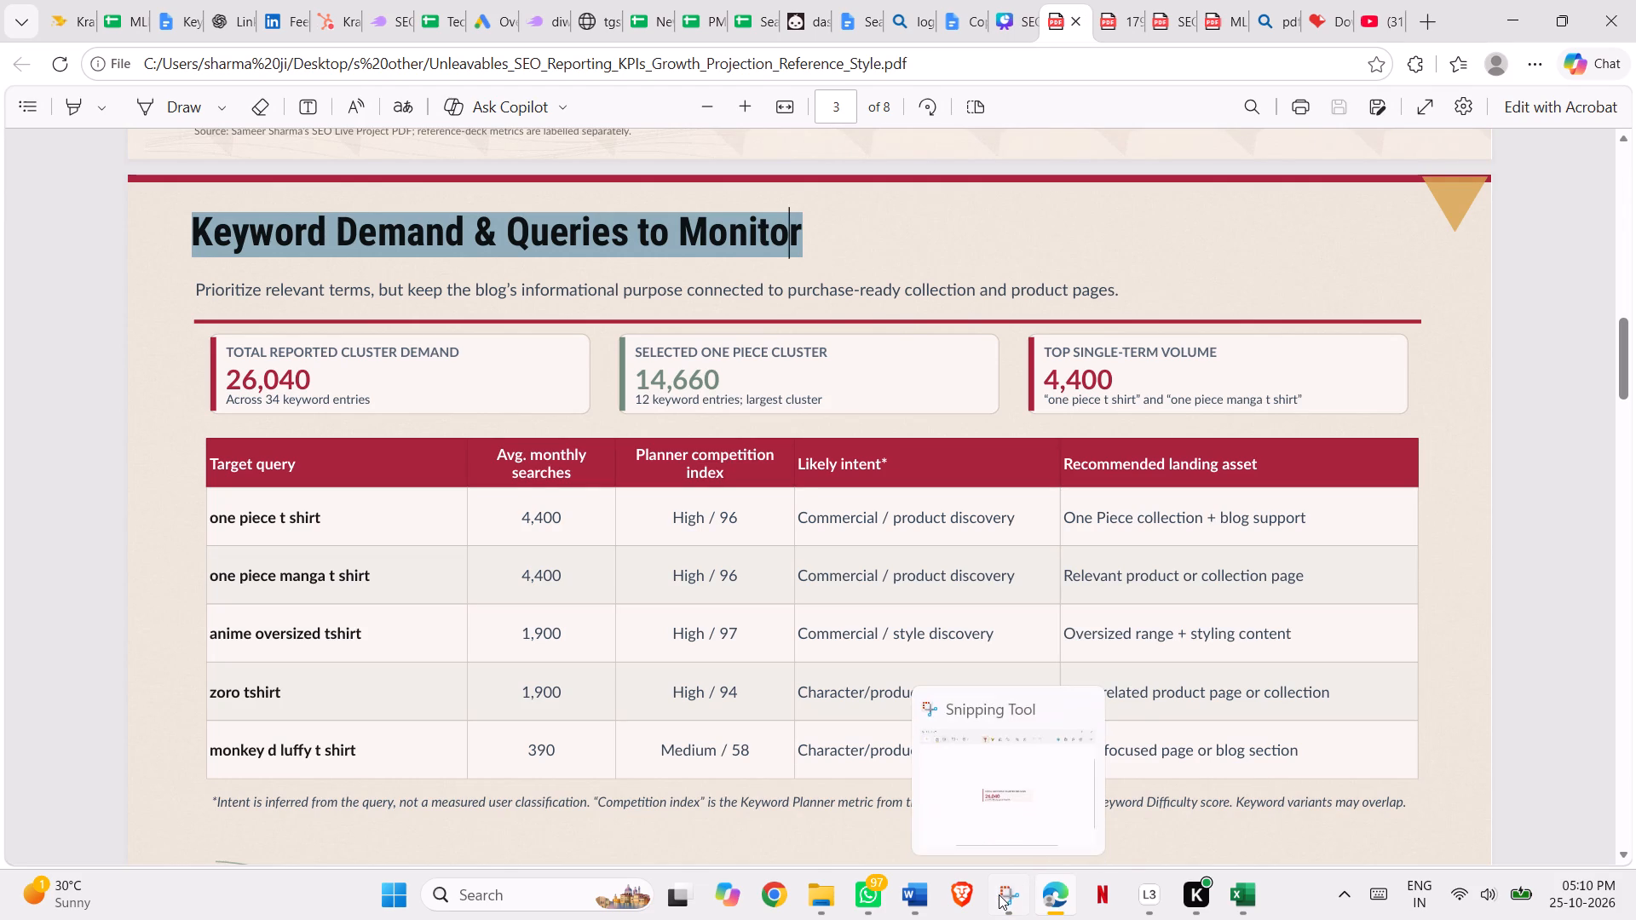
{"action": "left_click", "coordinate": [999, 894]}
{"action": "left_click_drag", "start_coordinate": [999, 894], "coordinate": [814, 664]}
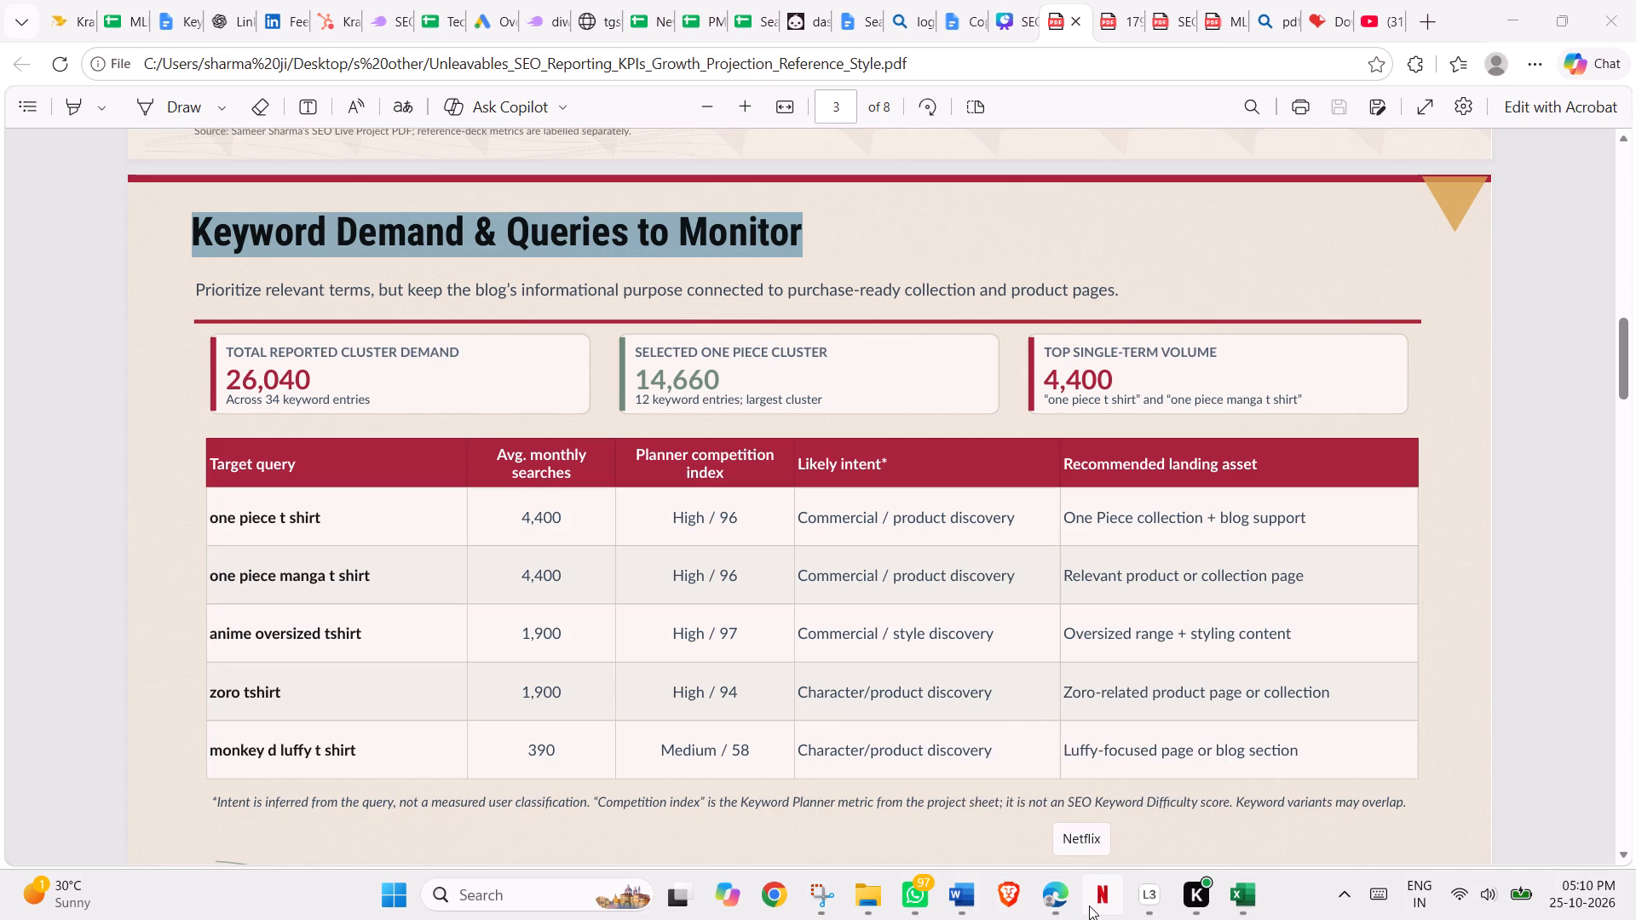
{"action": "left_click", "coordinate": [832, 896]}
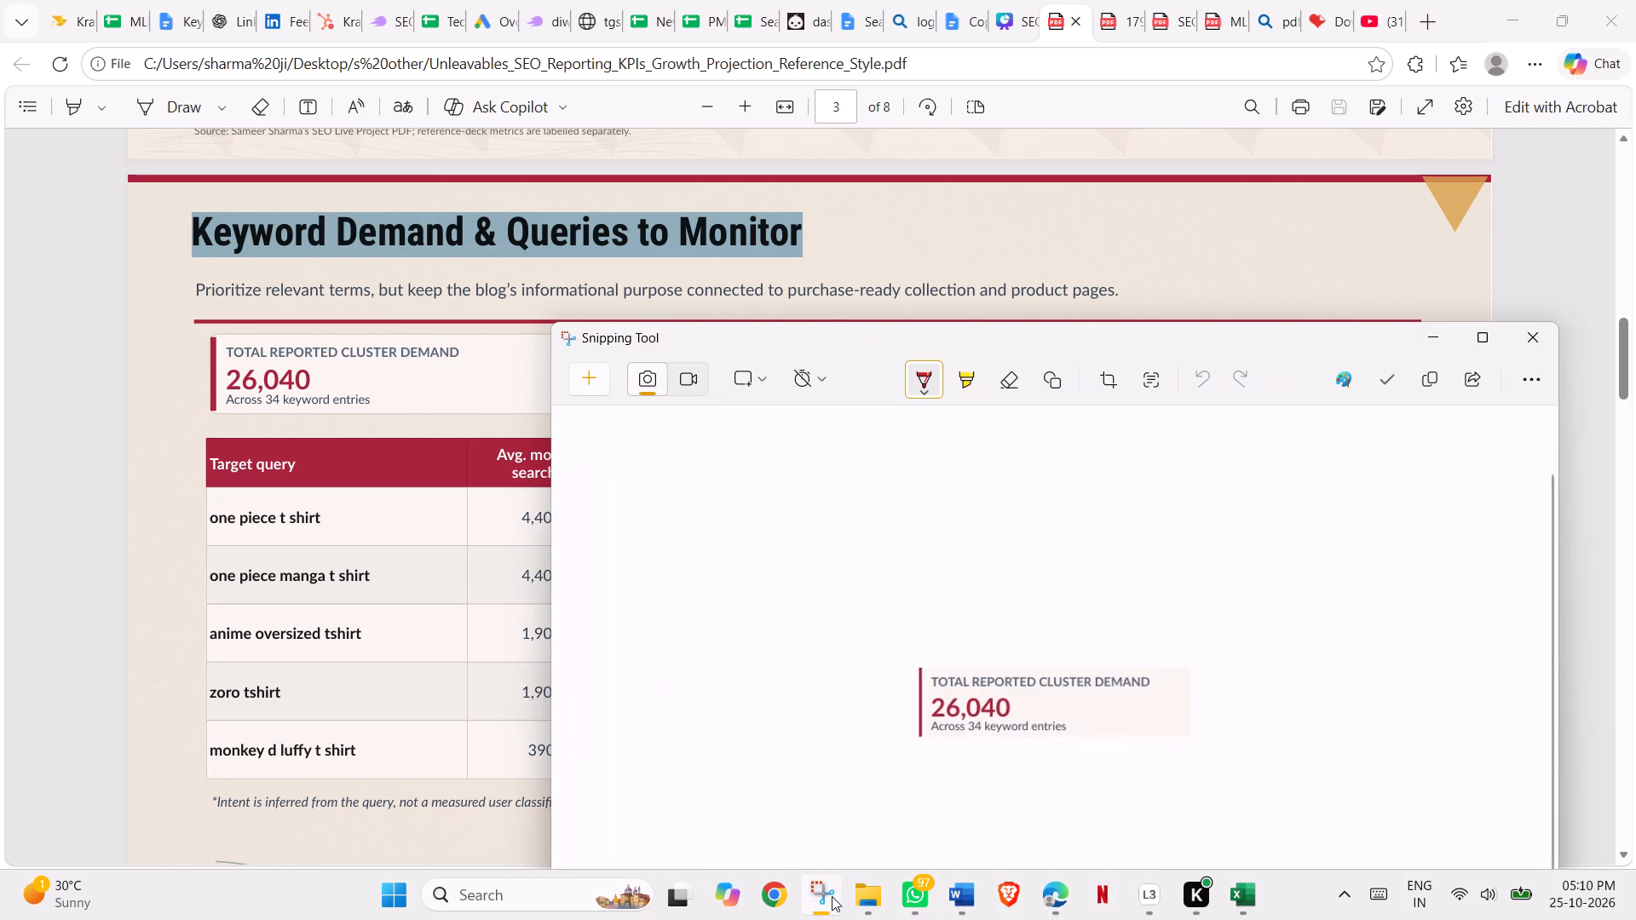
{"action": "left_click", "coordinate": [595, 382]}
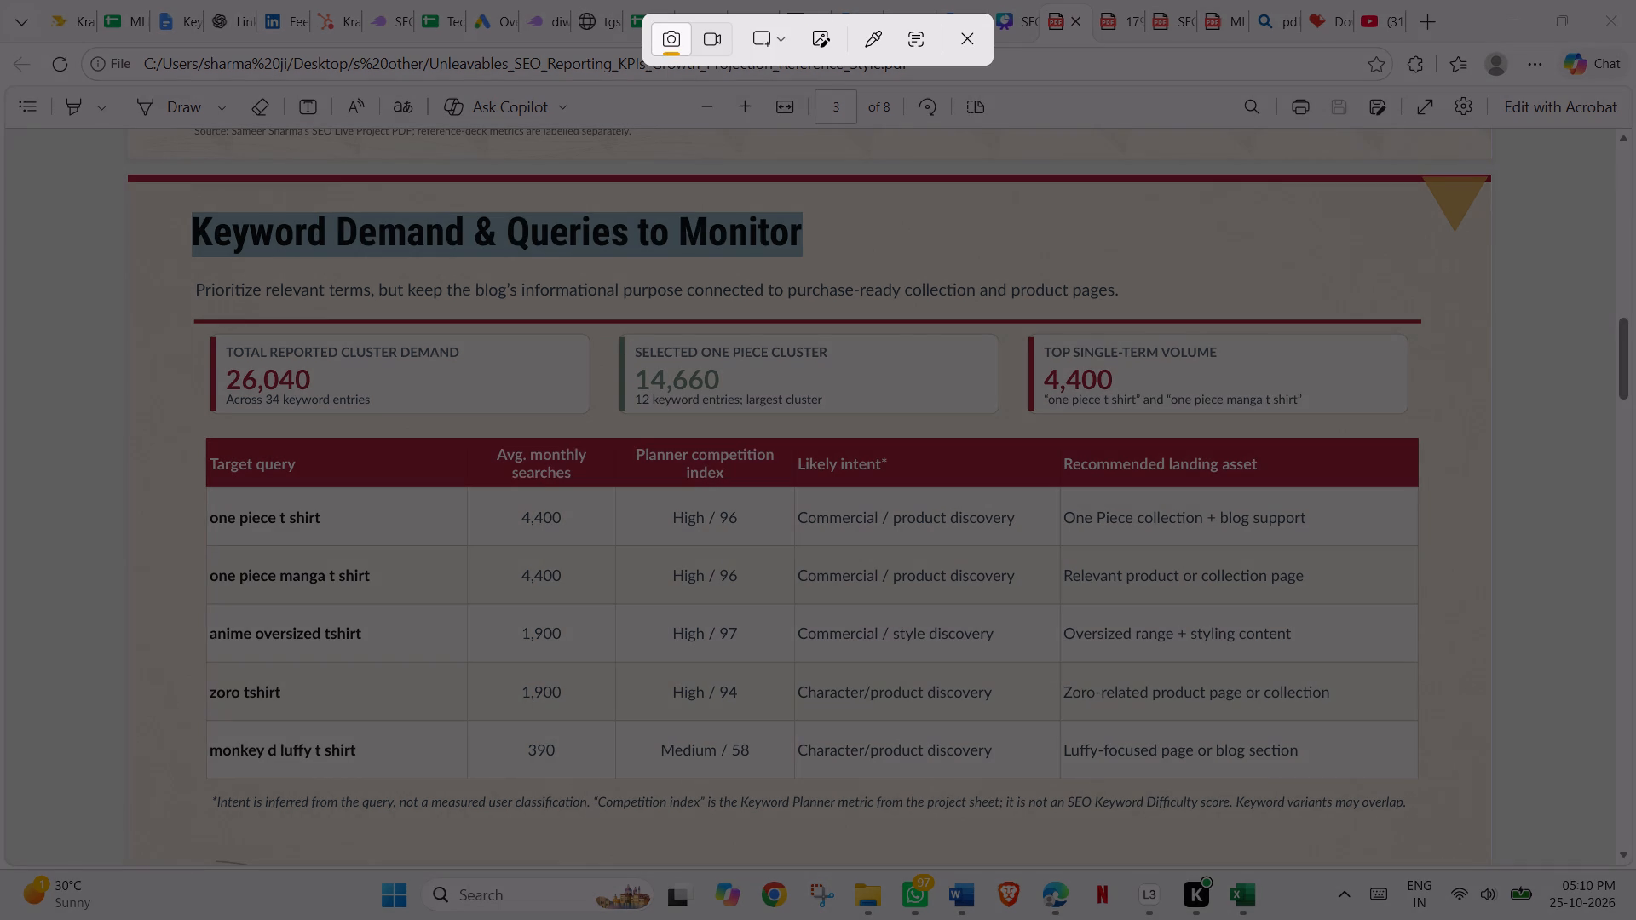
{"action": "left_click_drag", "start_coordinate": [622, 334], "coordinate": [636, 411]}
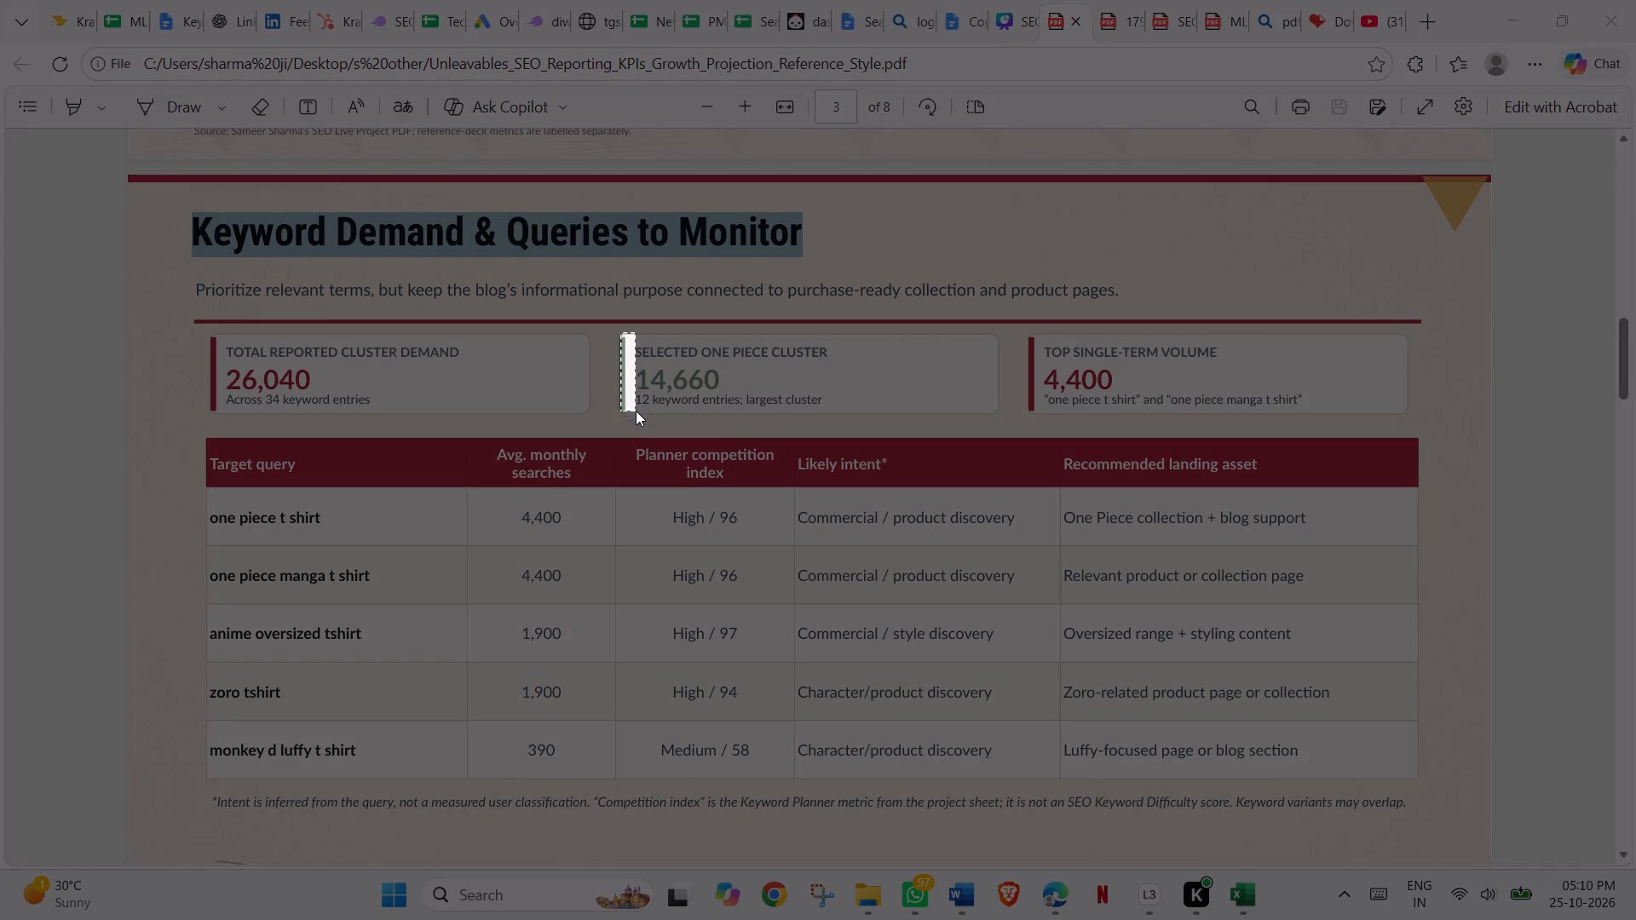
{"action": "left_click_drag", "start_coordinate": [636, 411], "coordinate": [873, 419]}
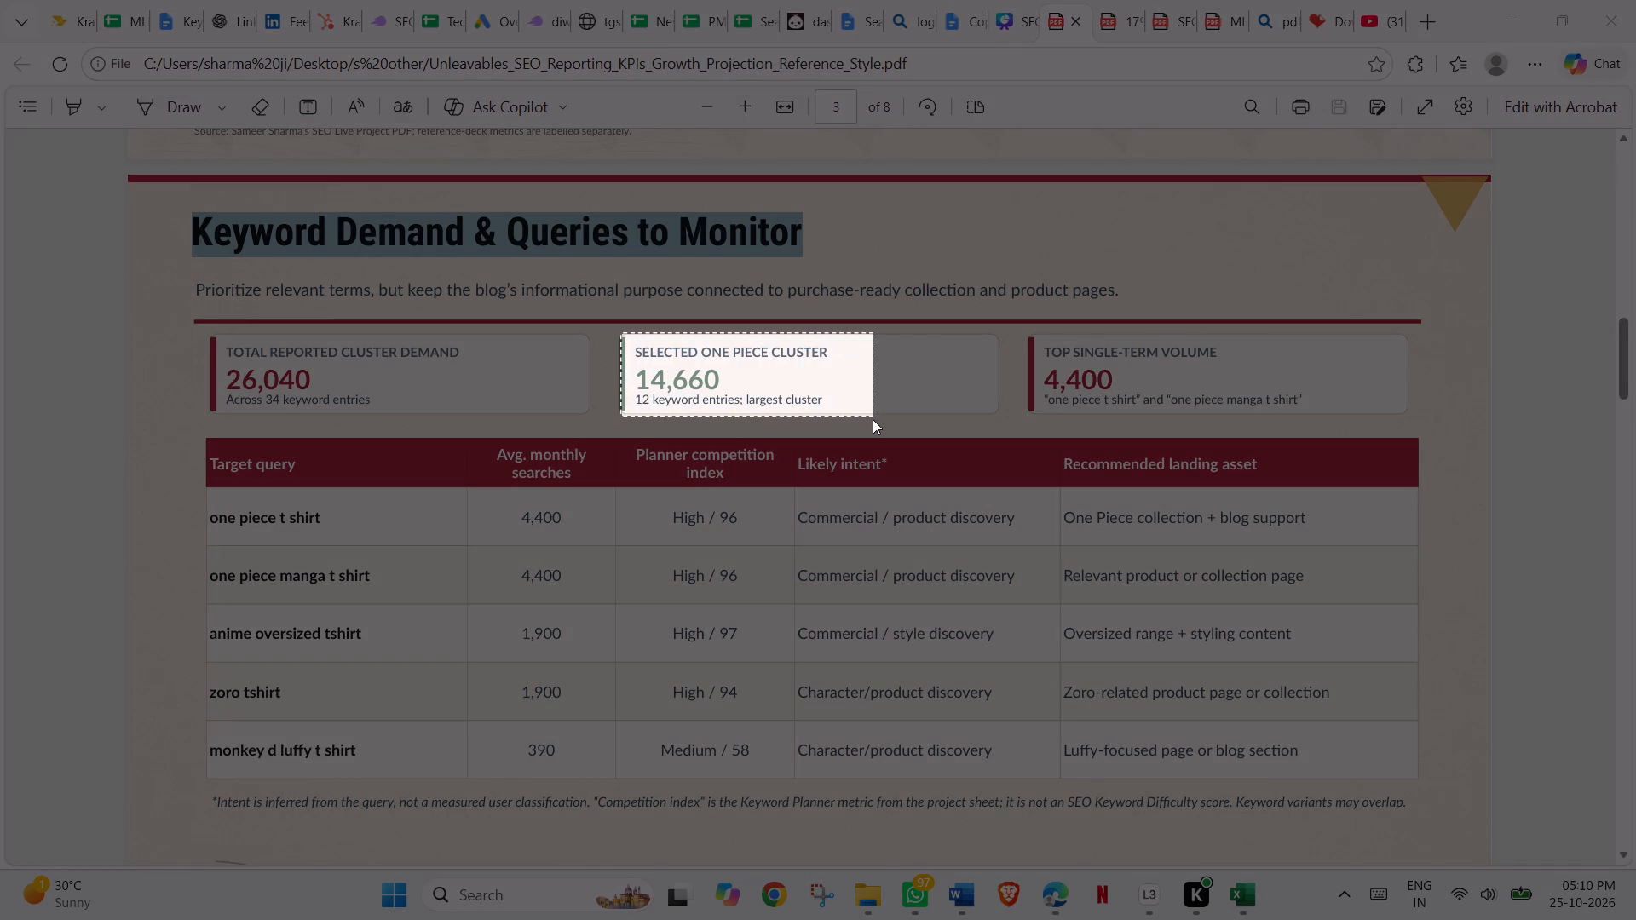
{"action": "left_click_drag", "start_coordinate": [873, 419], "coordinate": [873, 413]}
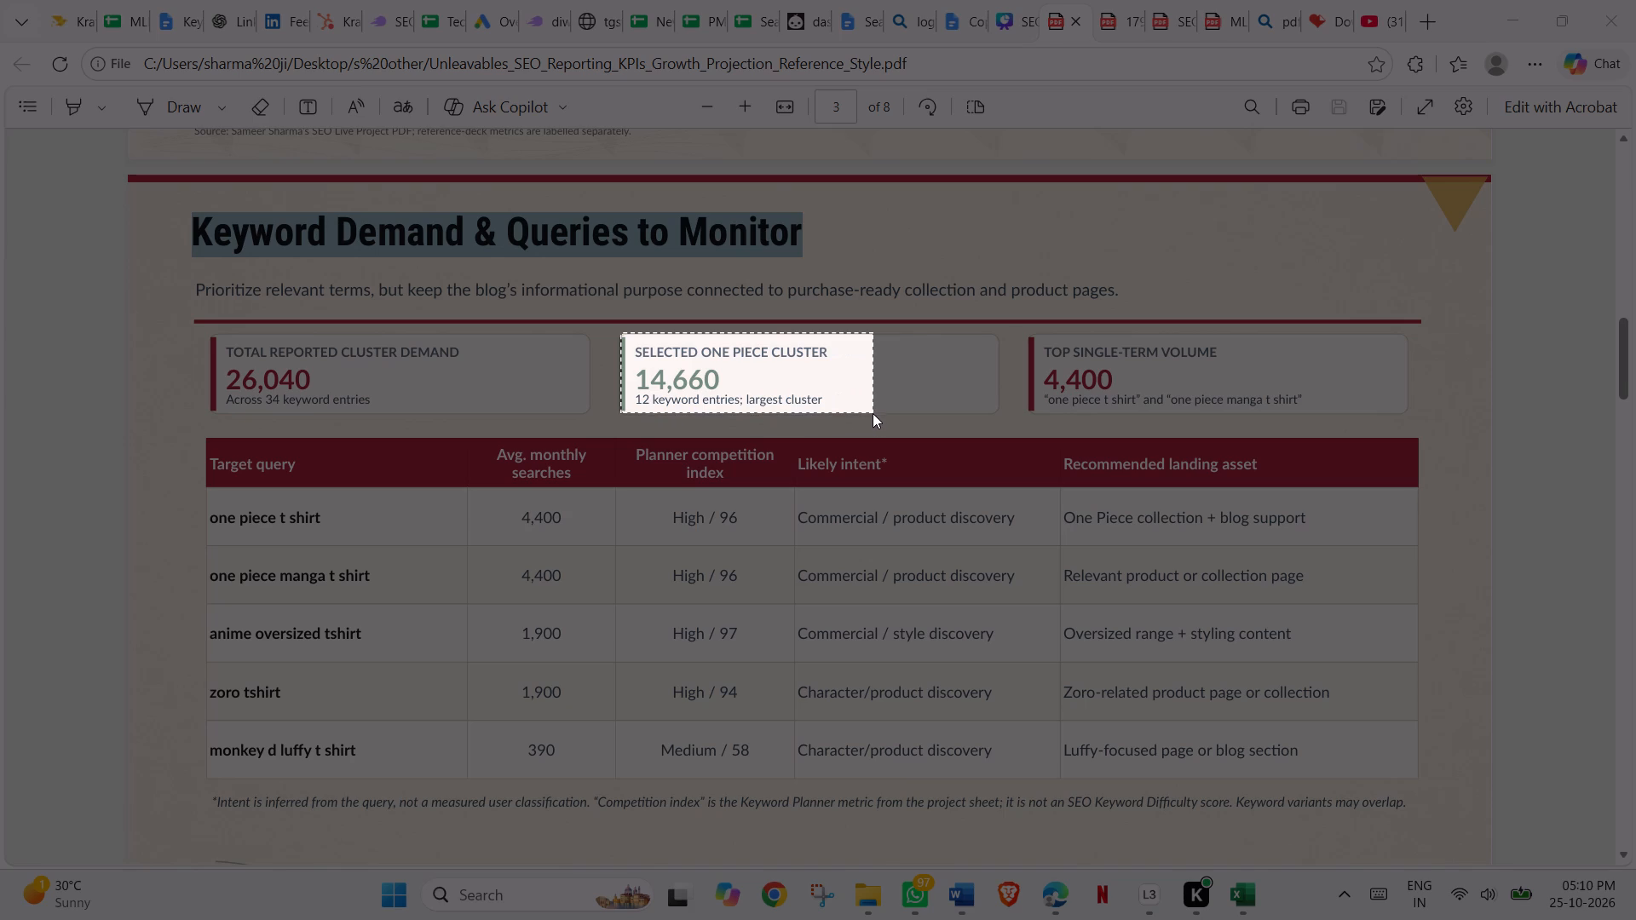
{"action": "left_click_drag", "start_coordinate": [873, 413], "coordinate": [884, 414]}
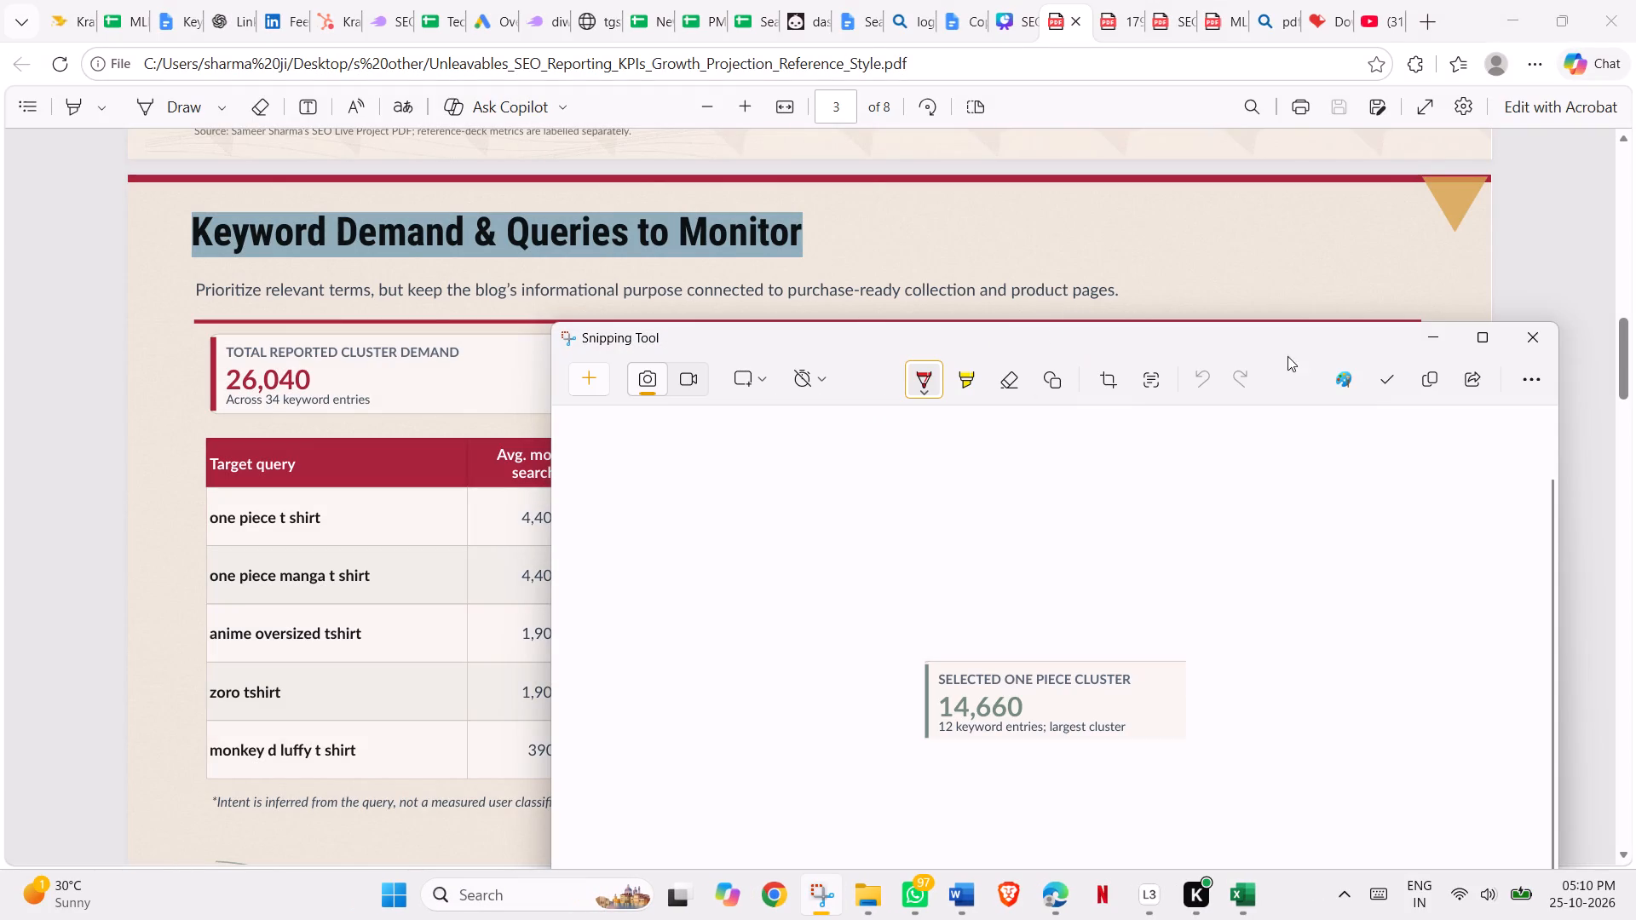
{"action": "left_click", "coordinate": [1437, 382]}
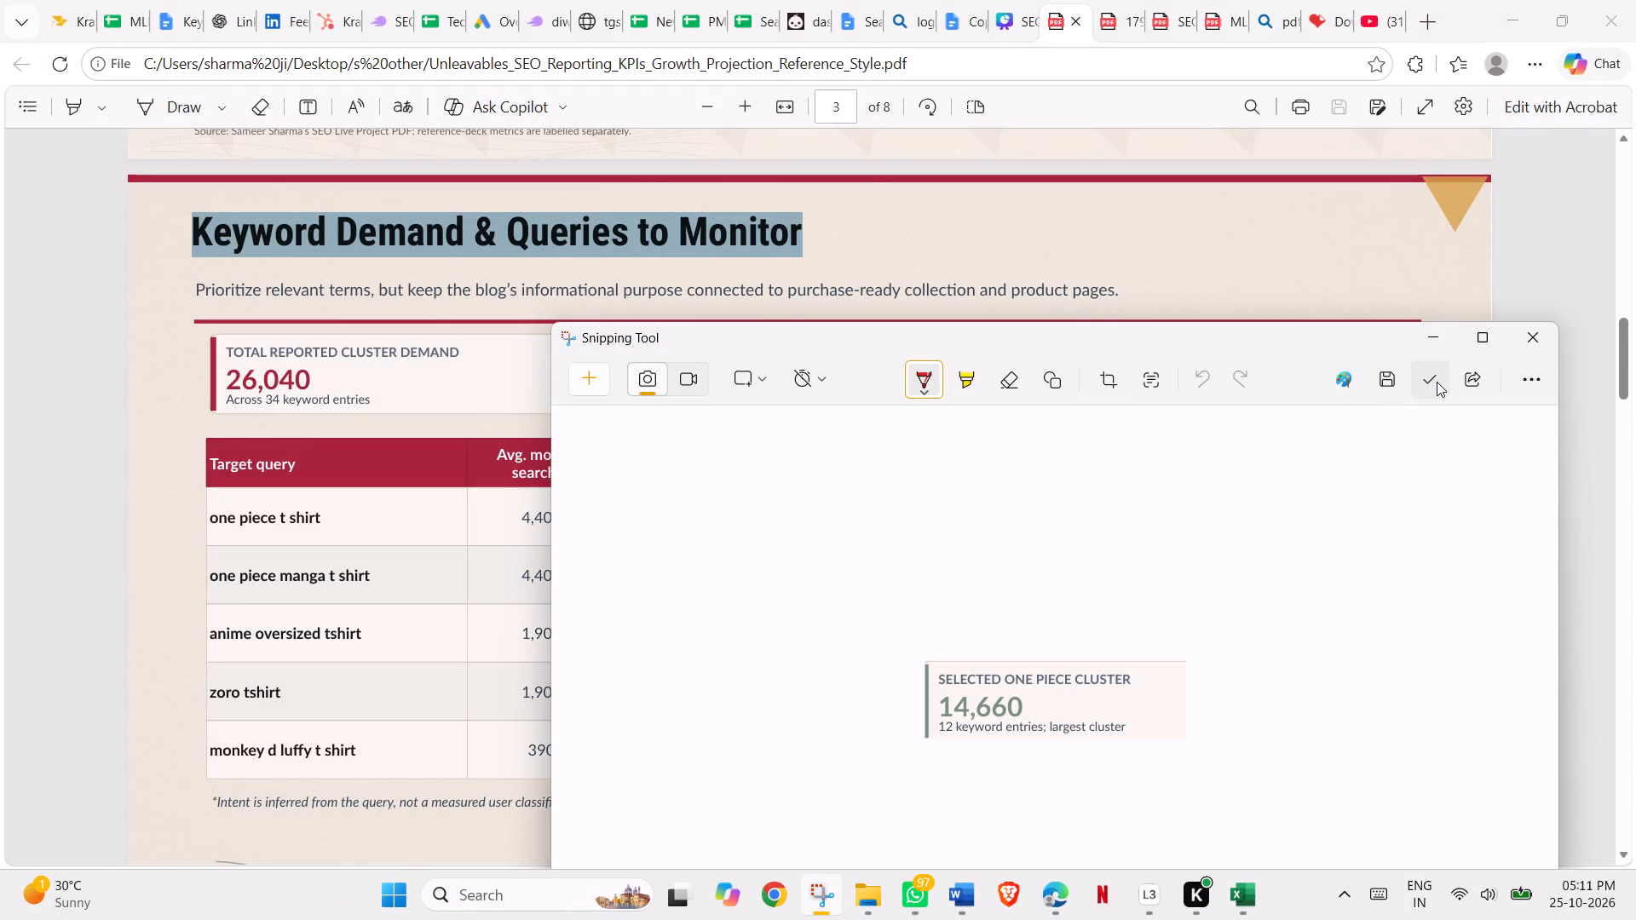
{"action": "left_click", "coordinate": [1436, 334]}
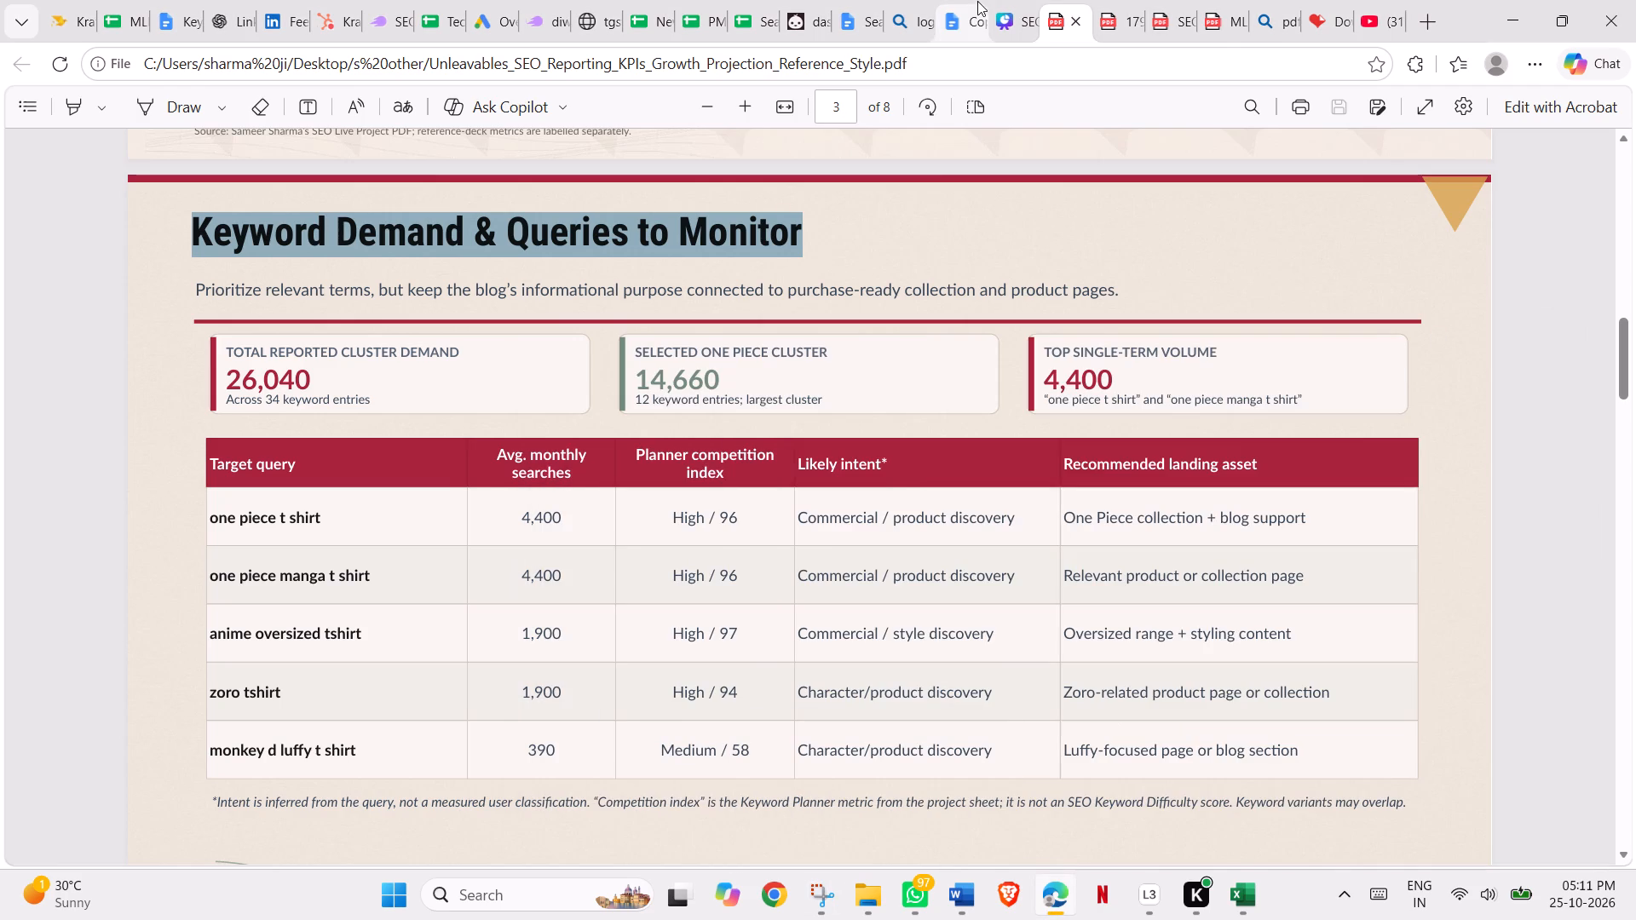
Paste the "Selected One Piece Cluster" card onto Canva page 47, beside the first card and shrunk to match its height.
{"action": "left_click", "coordinate": [1005, 9]}
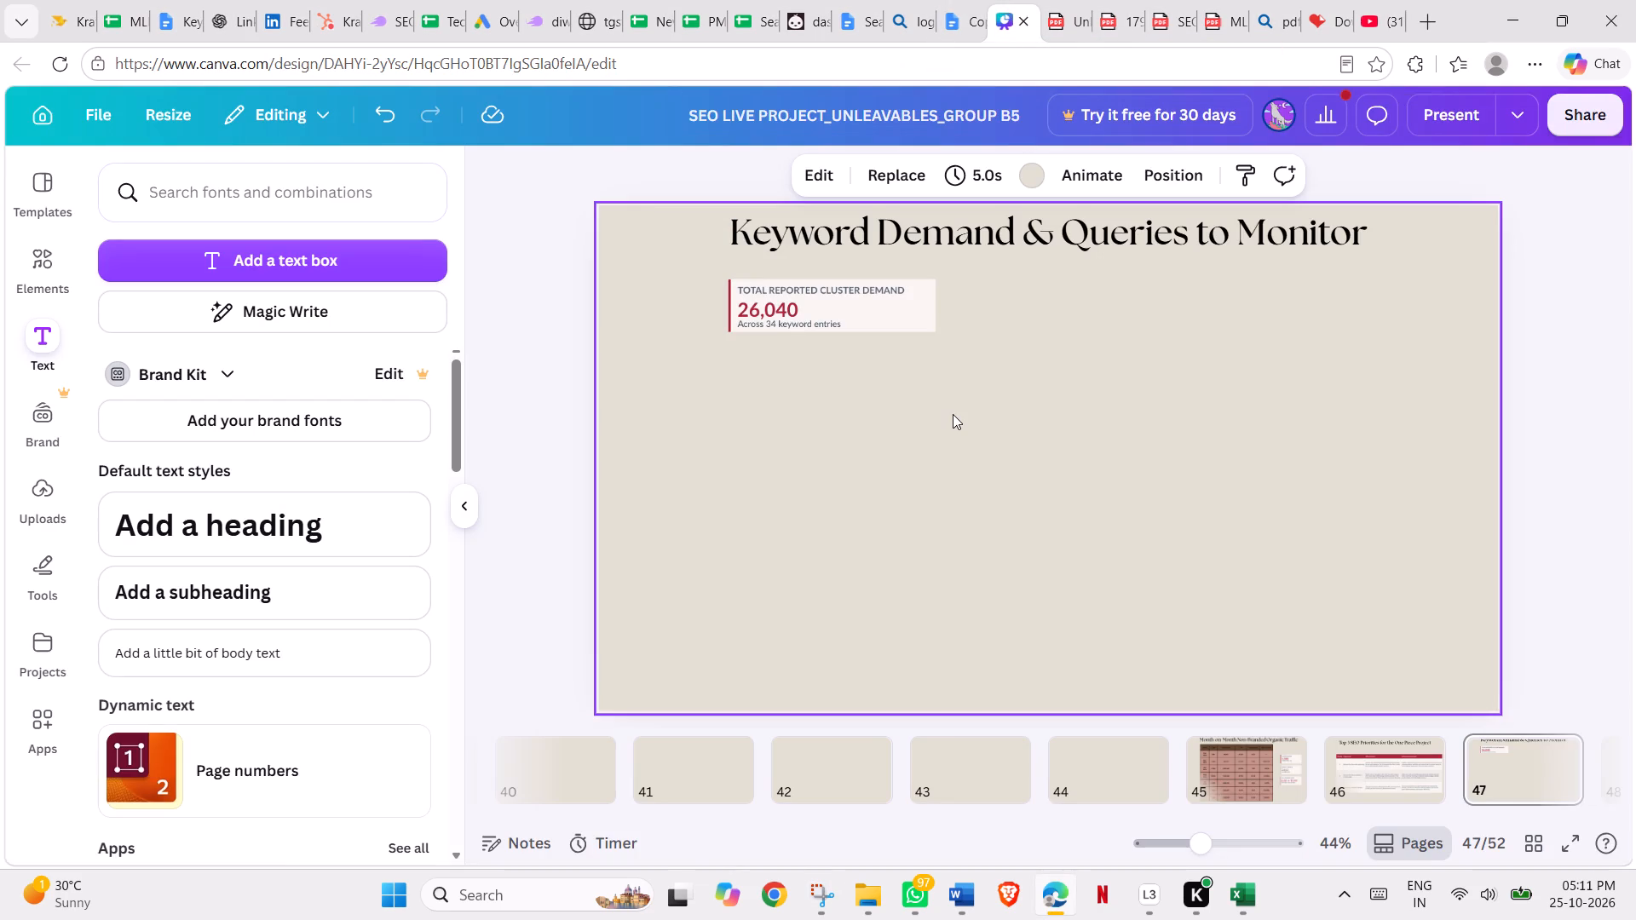
{"action": "left_click", "coordinate": [953, 414]}
{"action": "key", "text": "ctrl+v"}
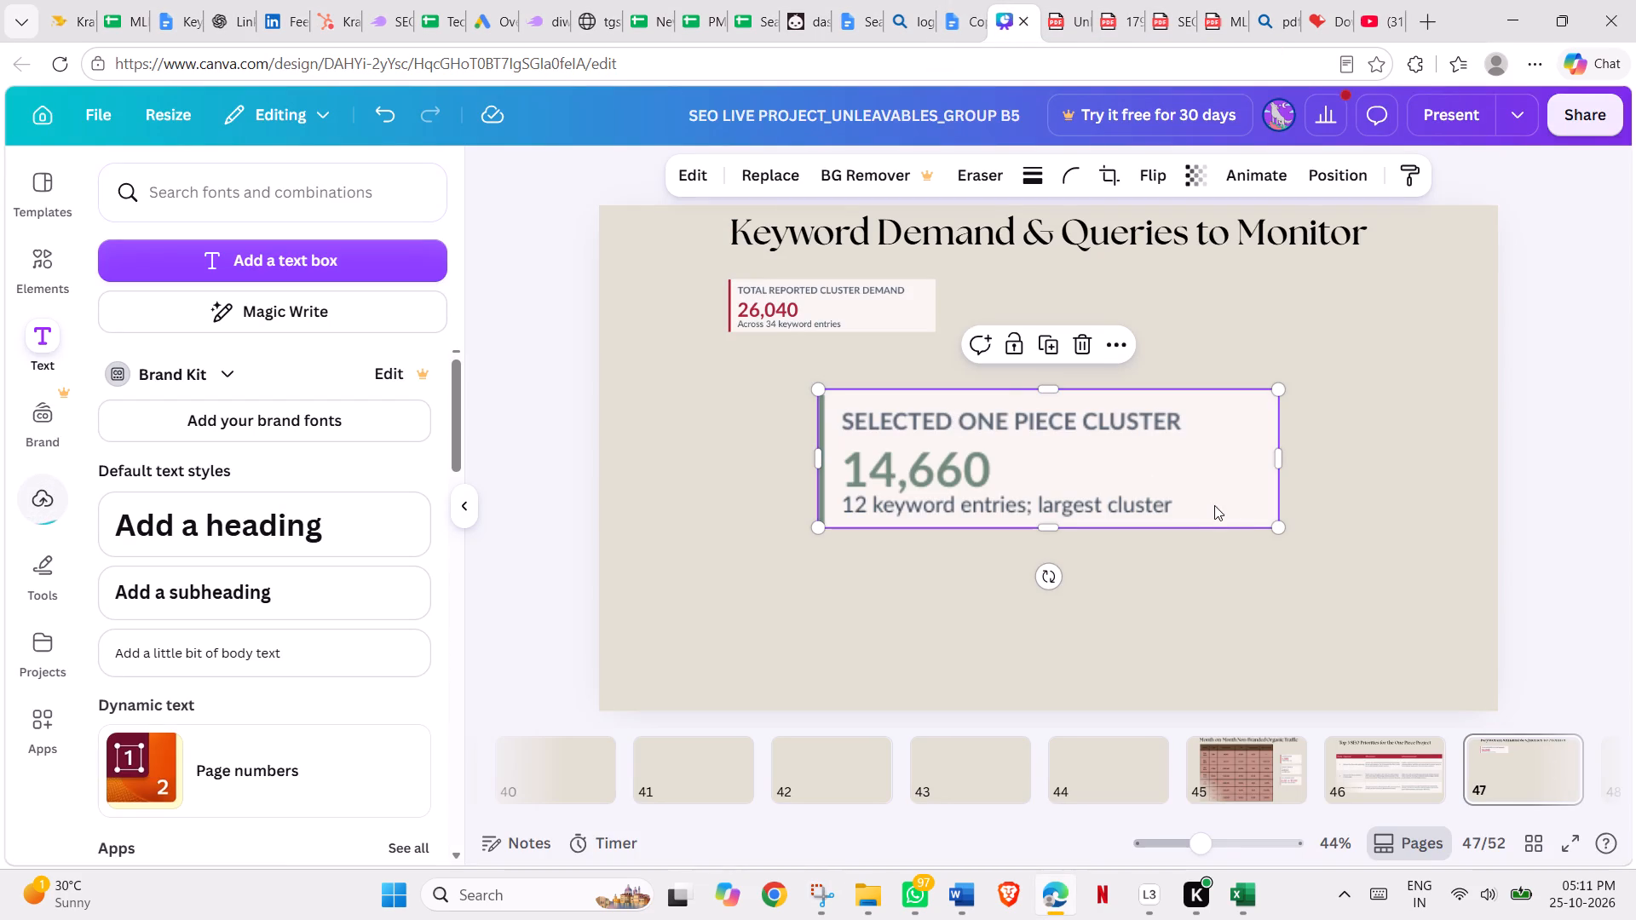
{"action": "left_click_drag", "start_coordinate": [1281, 526], "coordinate": [1217, 502]}
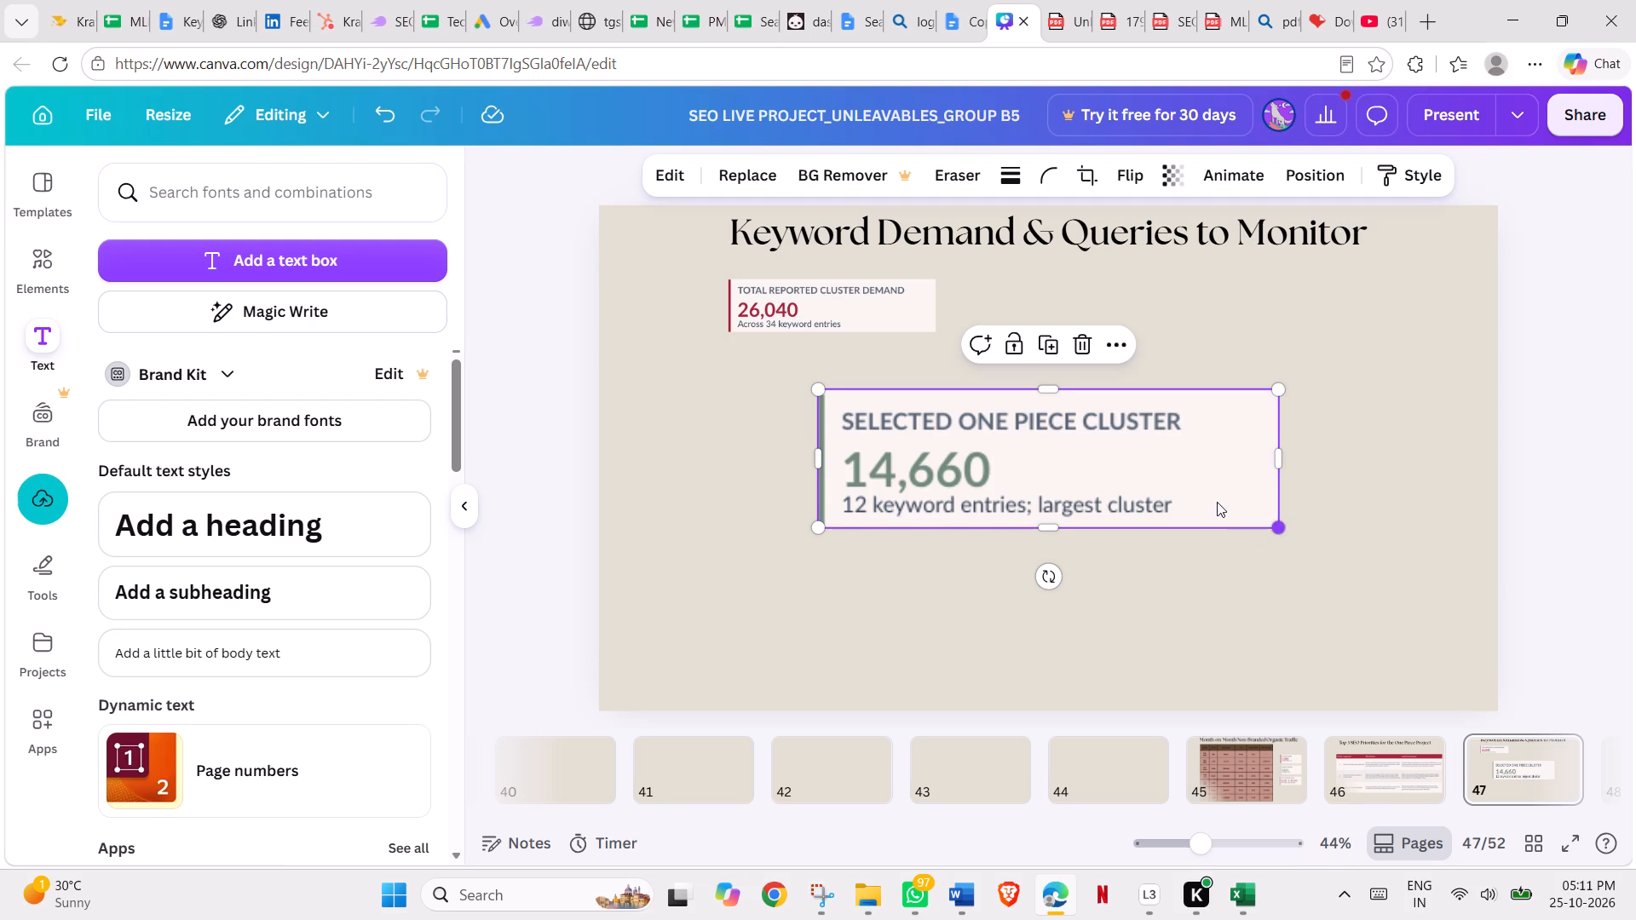
{"action": "left_click_drag", "start_coordinate": [1217, 502], "coordinate": [1048, 455]}
{"action": "left_click_drag", "start_coordinate": [1027, 440], "coordinate": [1097, 371]}
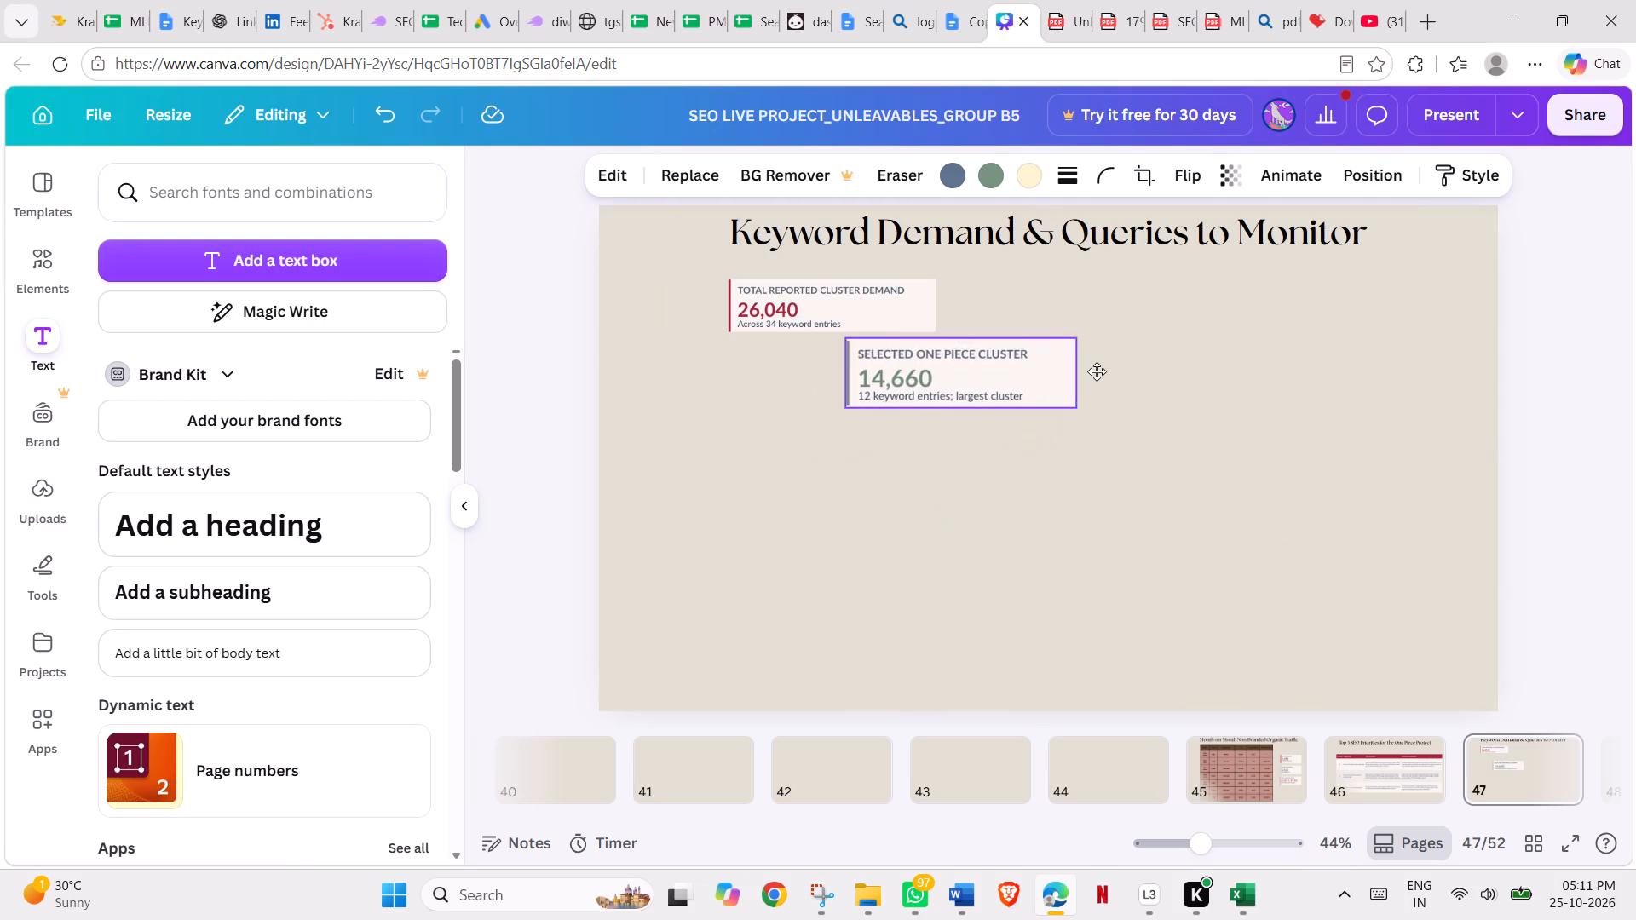
{"action": "left_click_drag", "start_coordinate": [1097, 371], "coordinate": [1172, 331]}
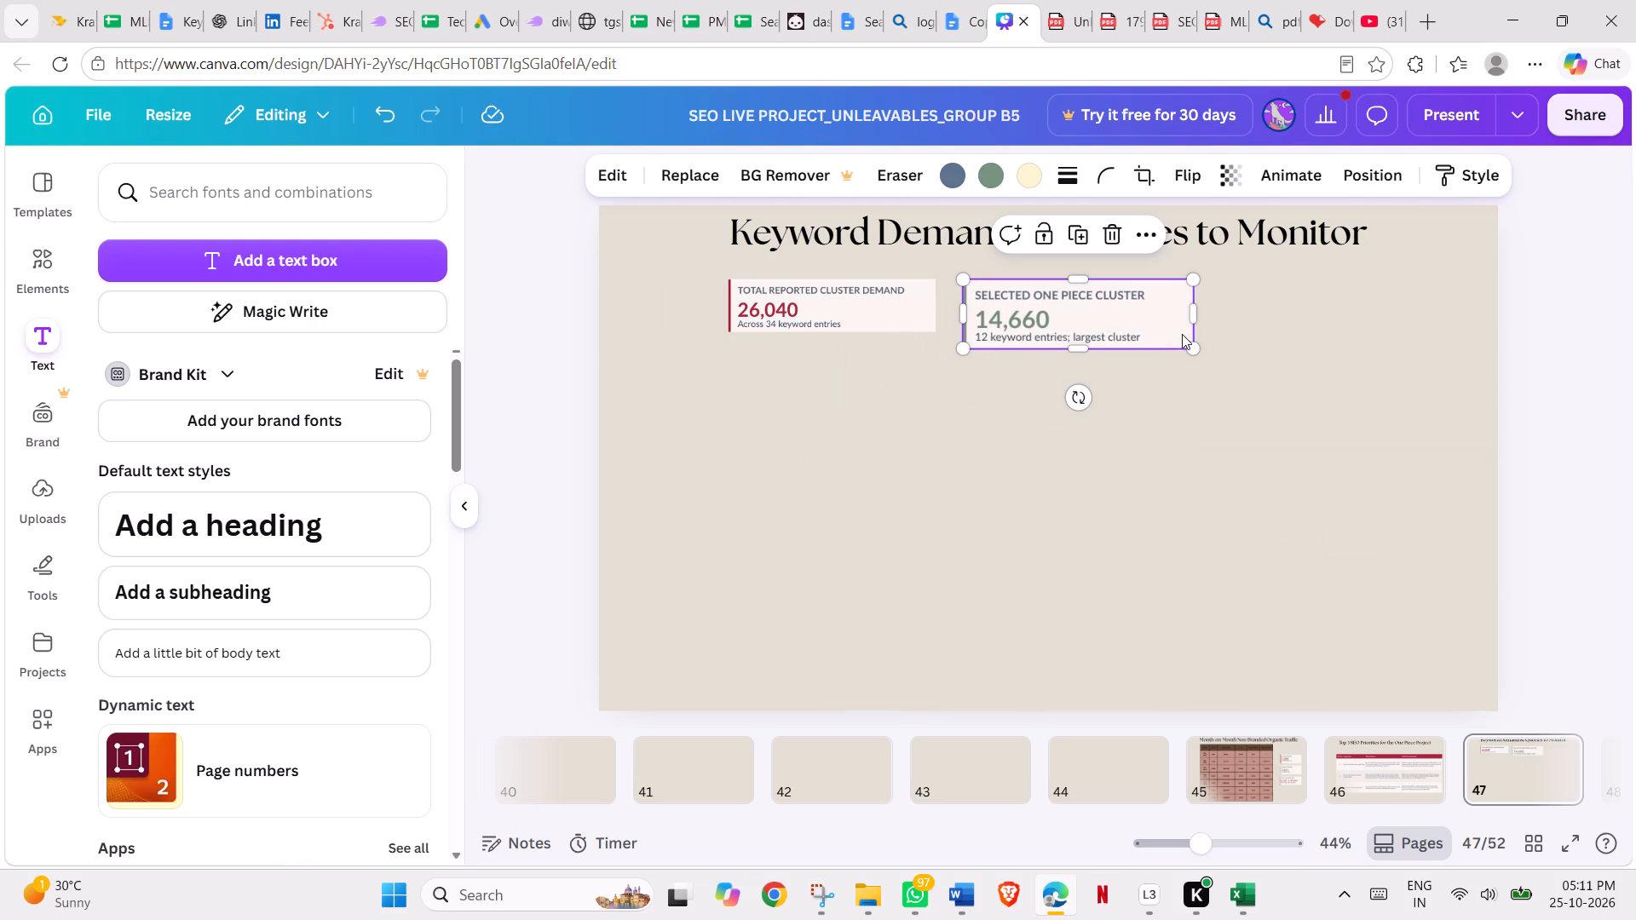
{"action": "left_click_drag", "start_coordinate": [1197, 350], "coordinate": [1167, 332]}
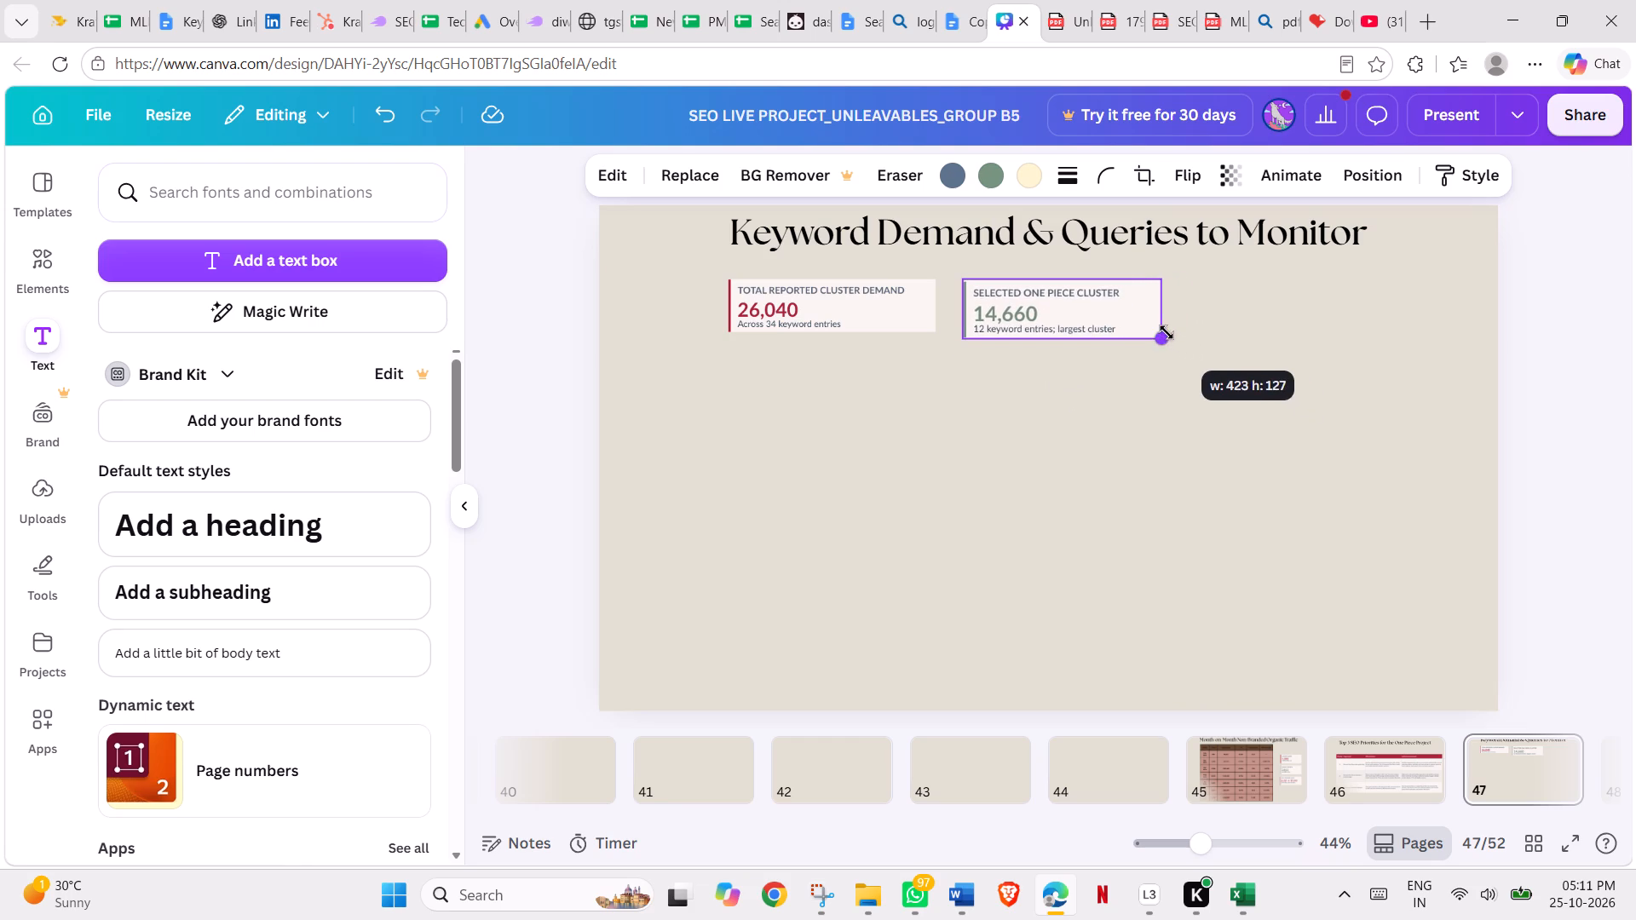
{"action": "left_click_drag", "start_coordinate": [1167, 332], "coordinate": [1148, 326]}
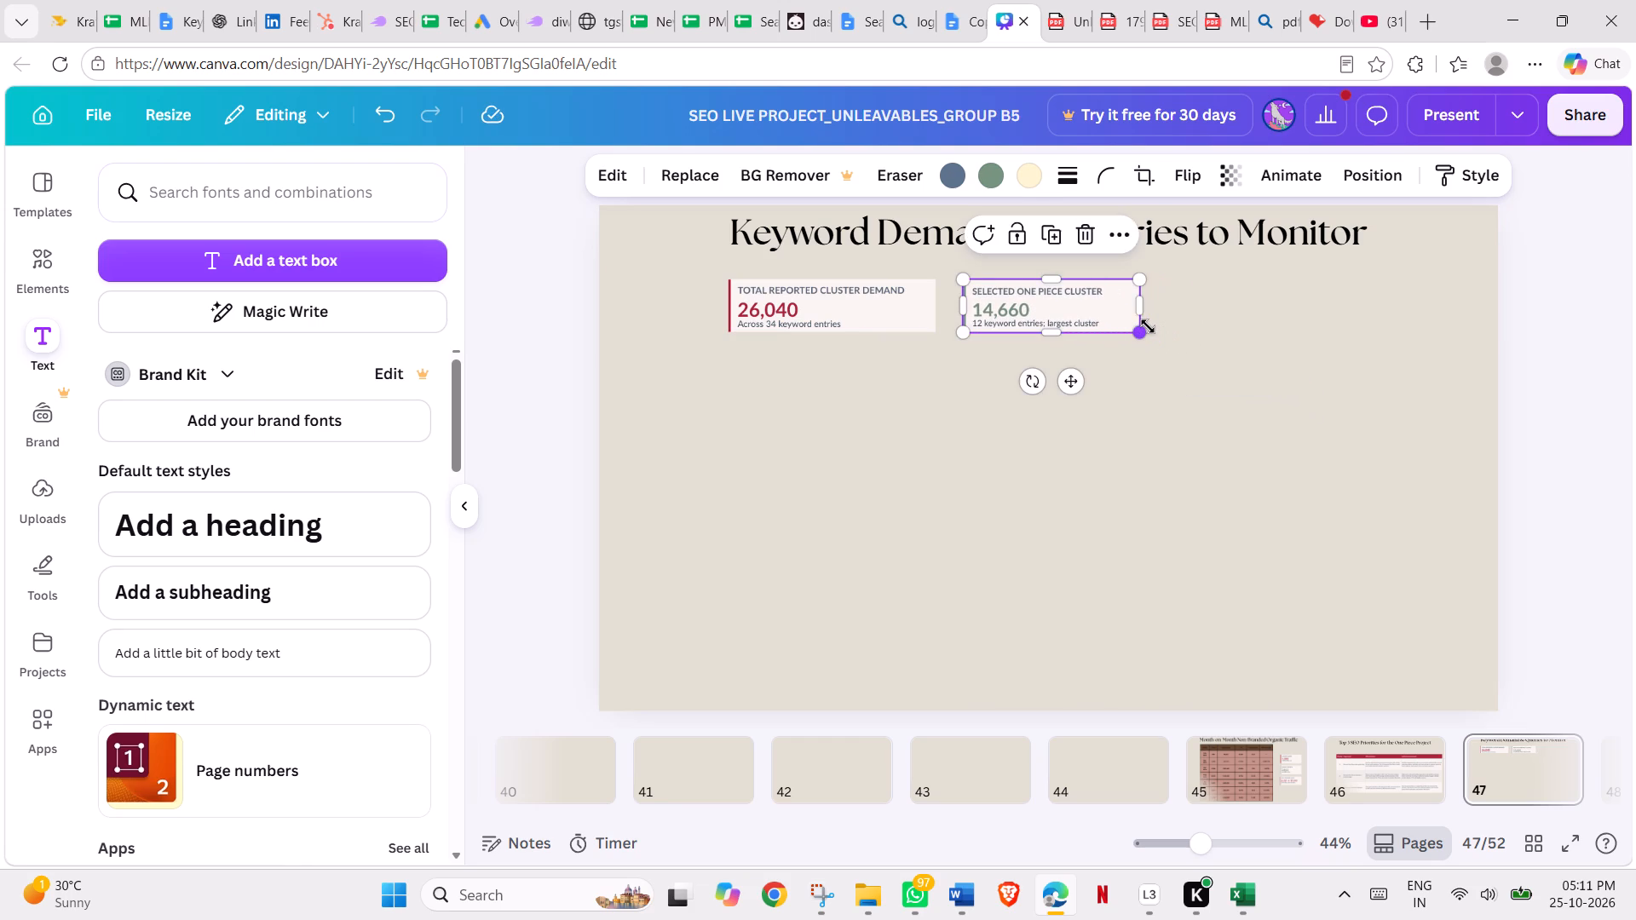
{"action": "left_click", "coordinate": [1195, 320]}
{"action": "left_click", "coordinate": [1195, 320]}
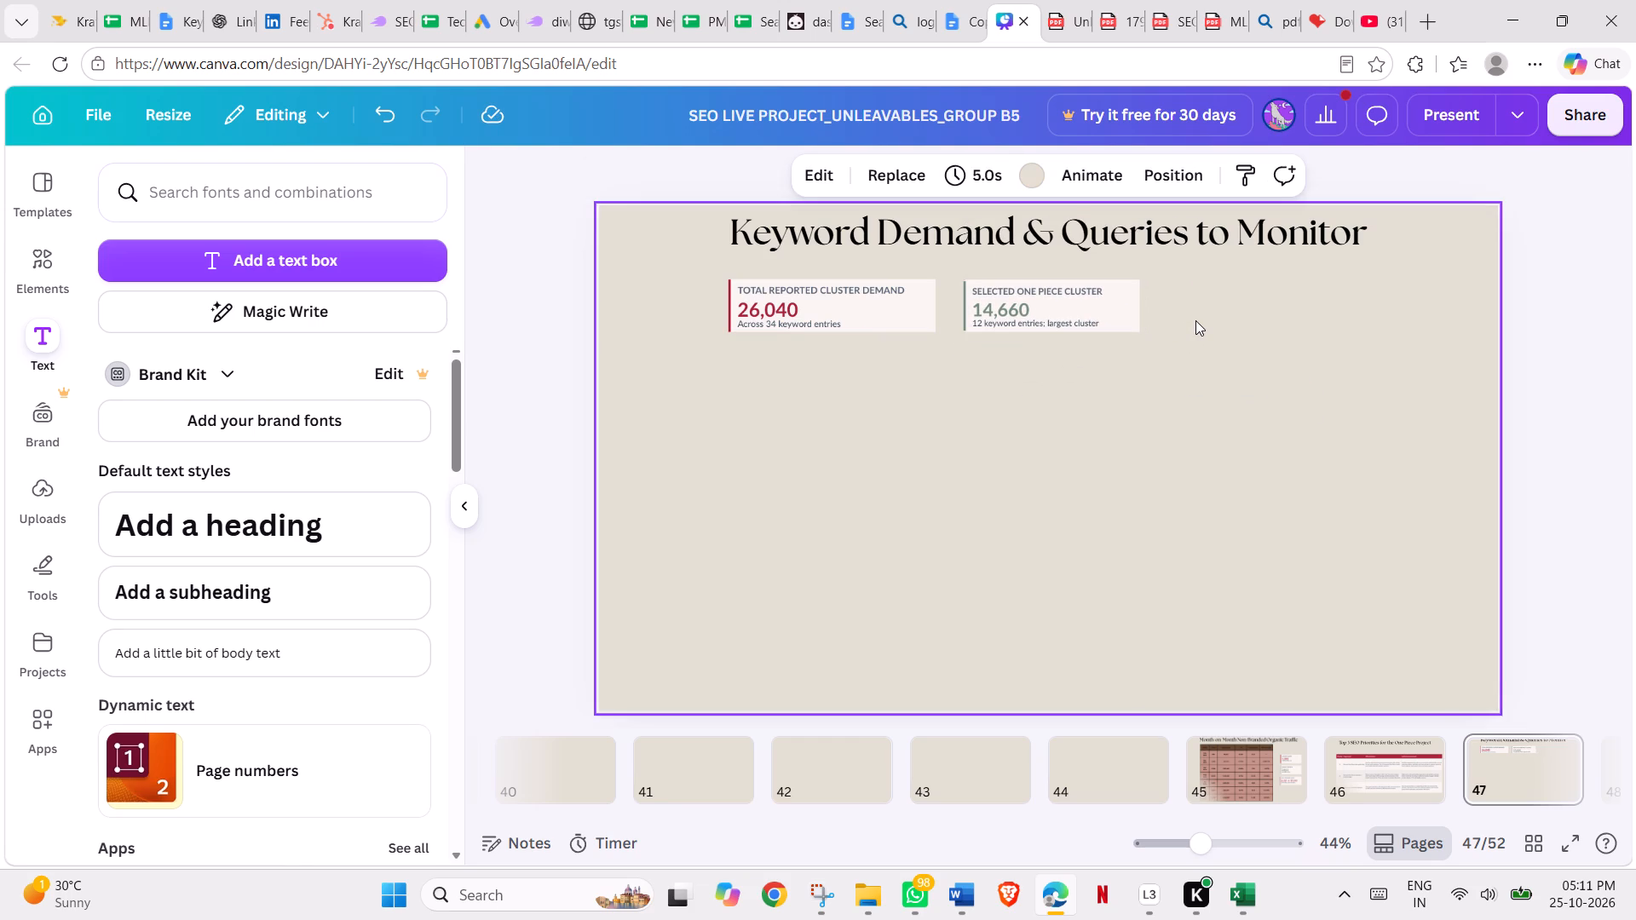
Start a new snip over page 3 of the Unleavables SEO reporting PDF.
{"action": "key", "text": "alt+Tab"}
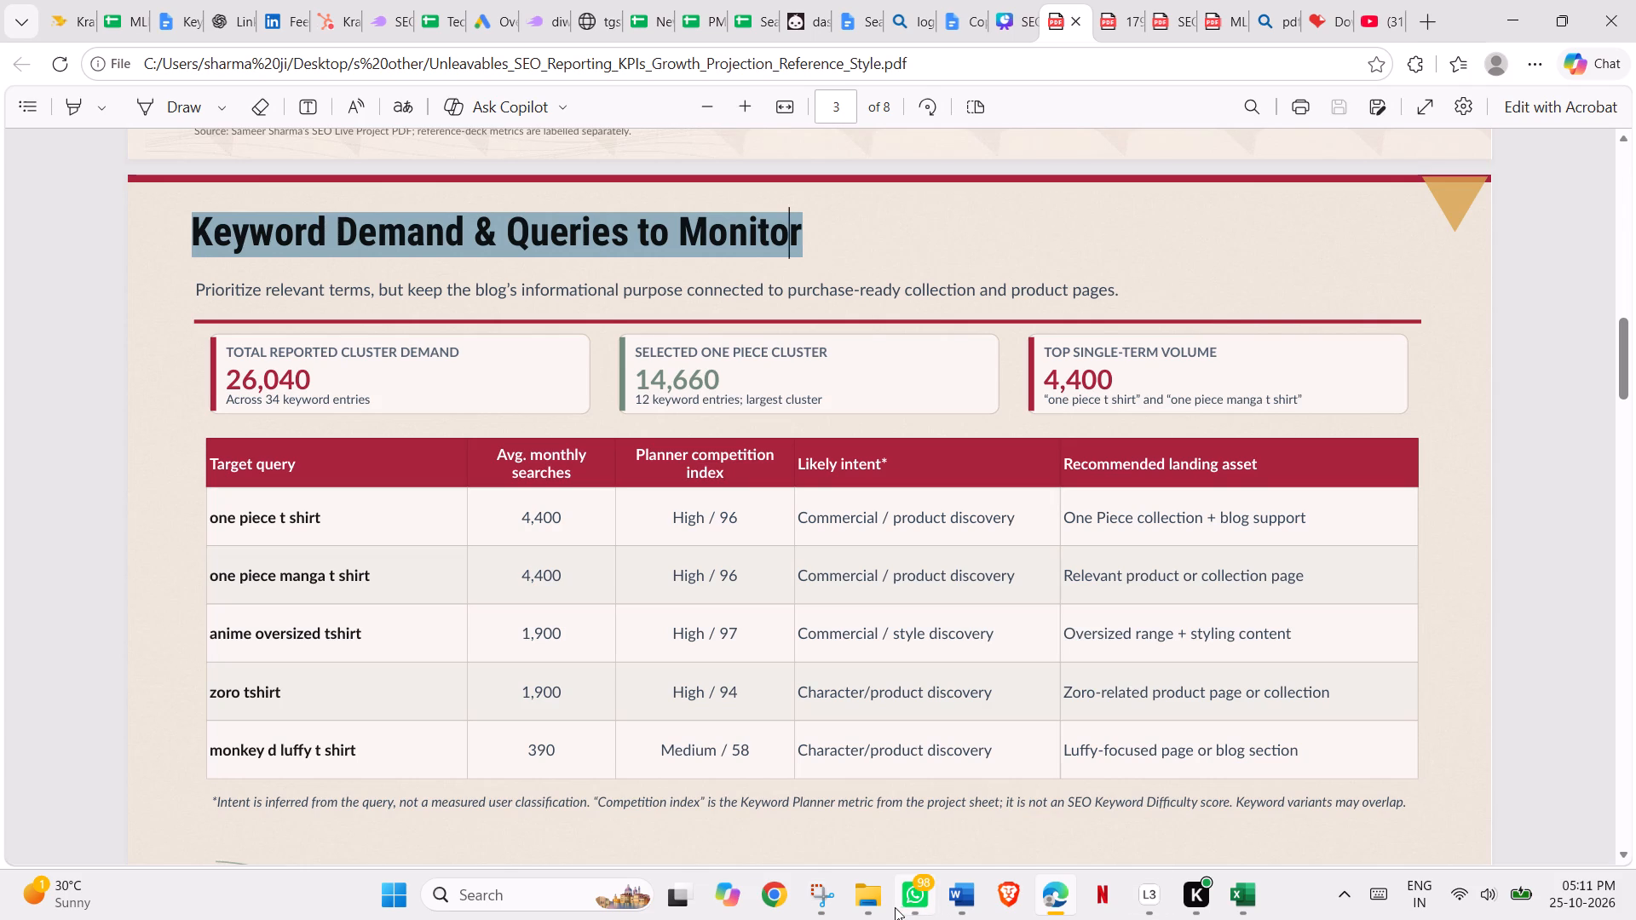
{"action": "left_click", "coordinate": [819, 894]}
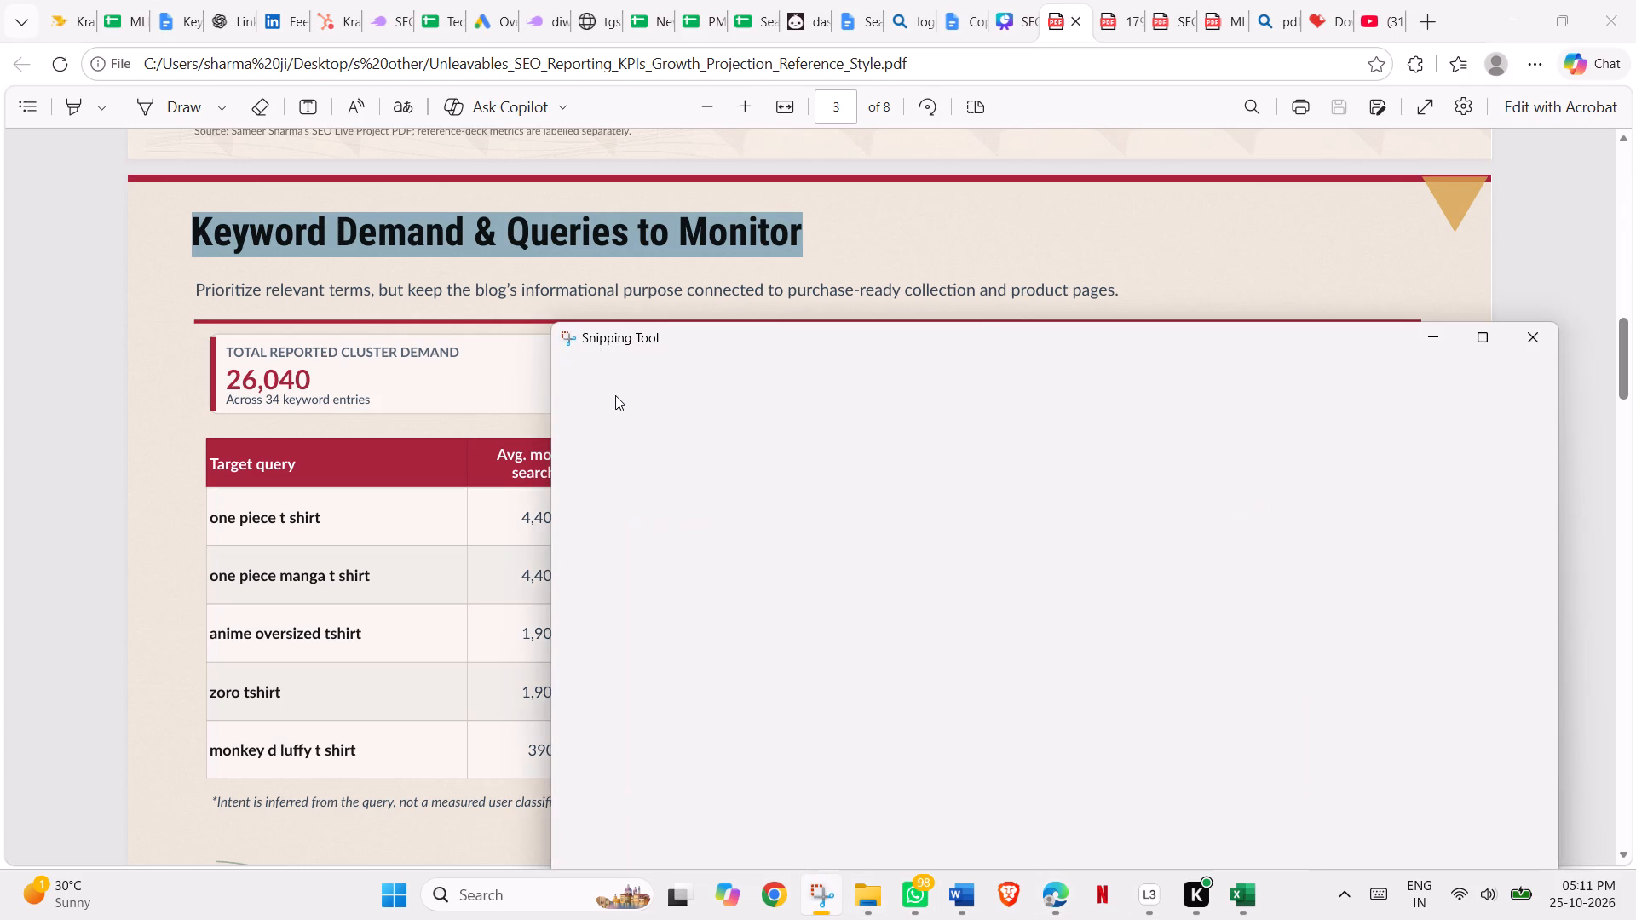
{"action": "left_click", "coordinate": [596, 376]}
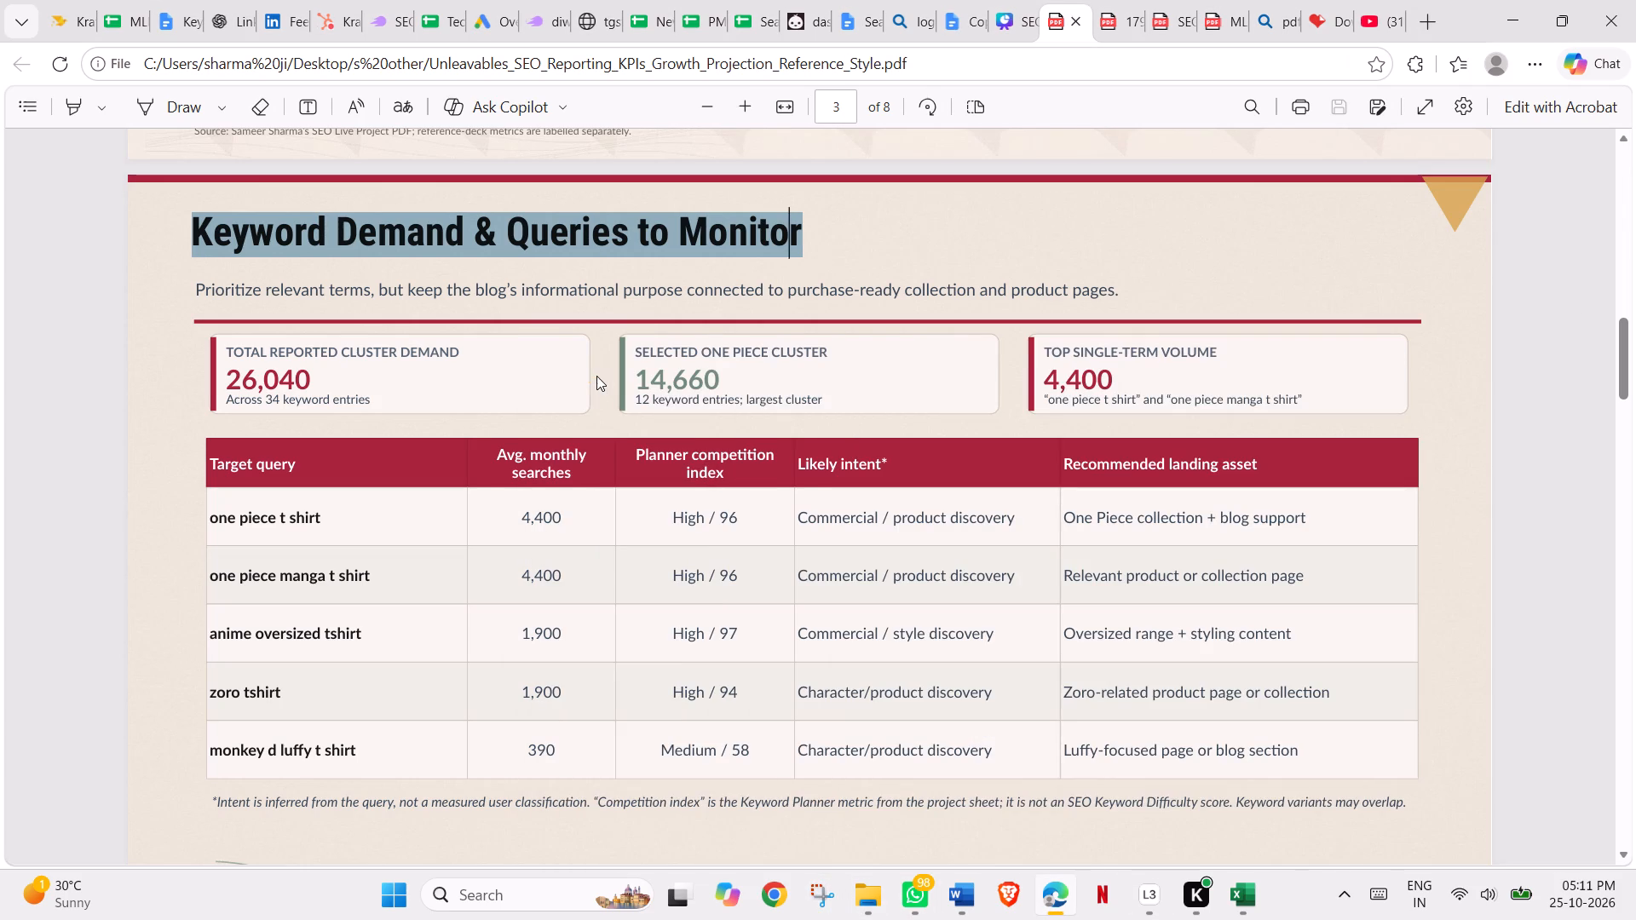
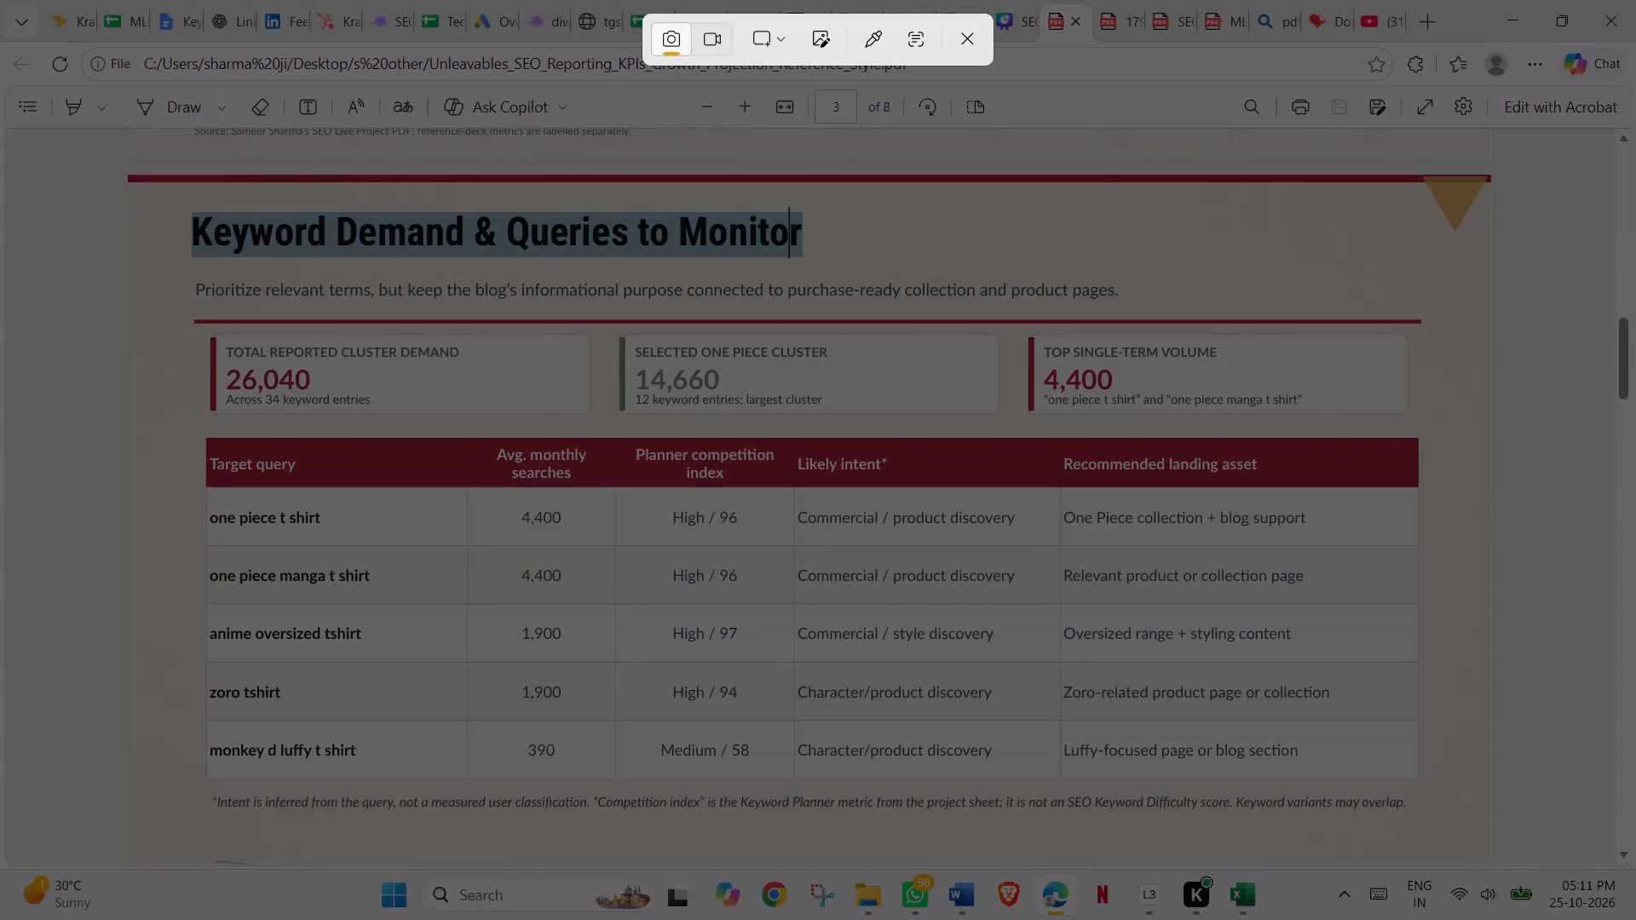
Snip the Top Single-Term Volume card from the PDF, copy it, and paste it onto page 47 of the Canva presentation.
{"action": "left_click_drag", "start_coordinate": [1030, 335], "coordinate": [1173, 417]}
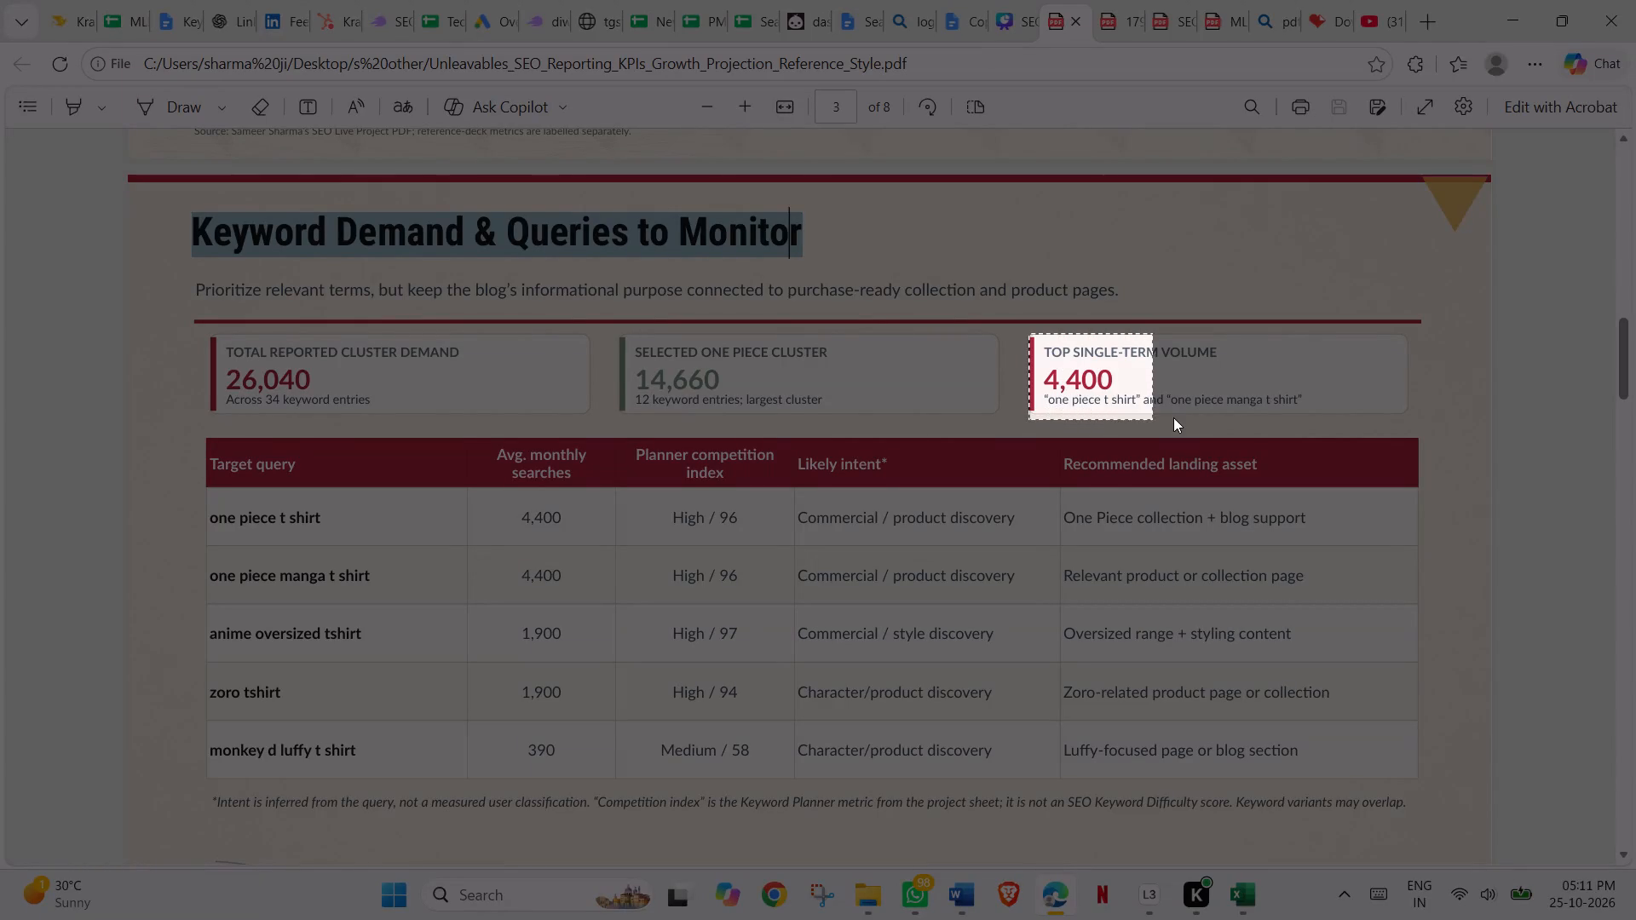
{"action": "left_click_drag", "start_coordinate": [1173, 417], "coordinate": [1322, 414]}
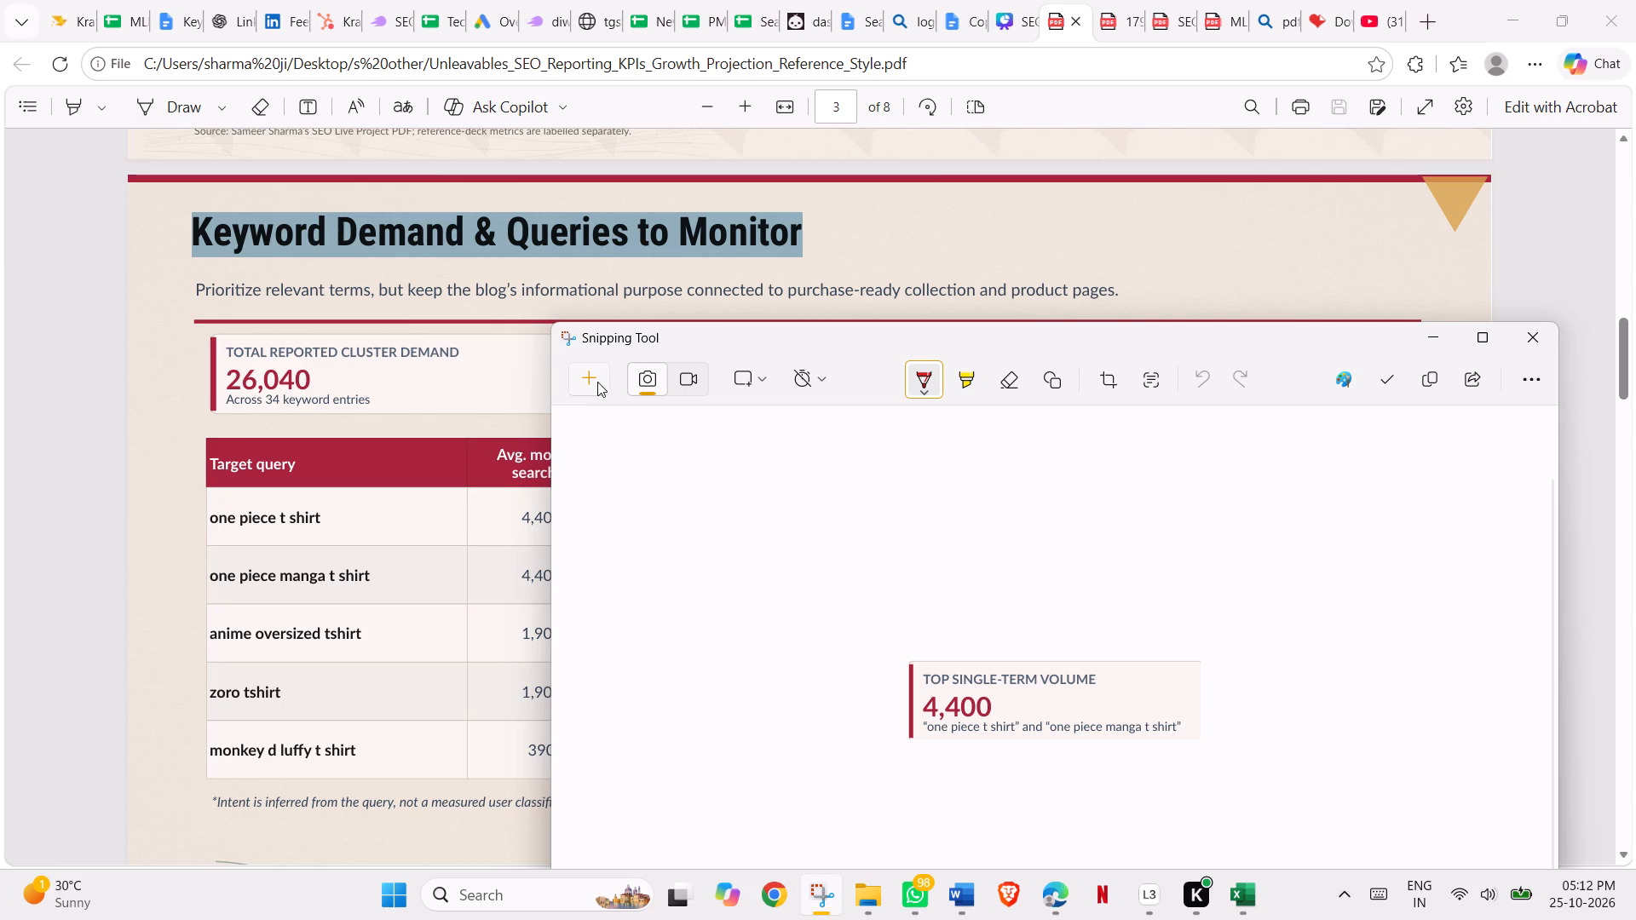
{"action": "left_click", "coordinate": [1432, 378]}
{"action": "left_click", "coordinate": [1008, 18]}
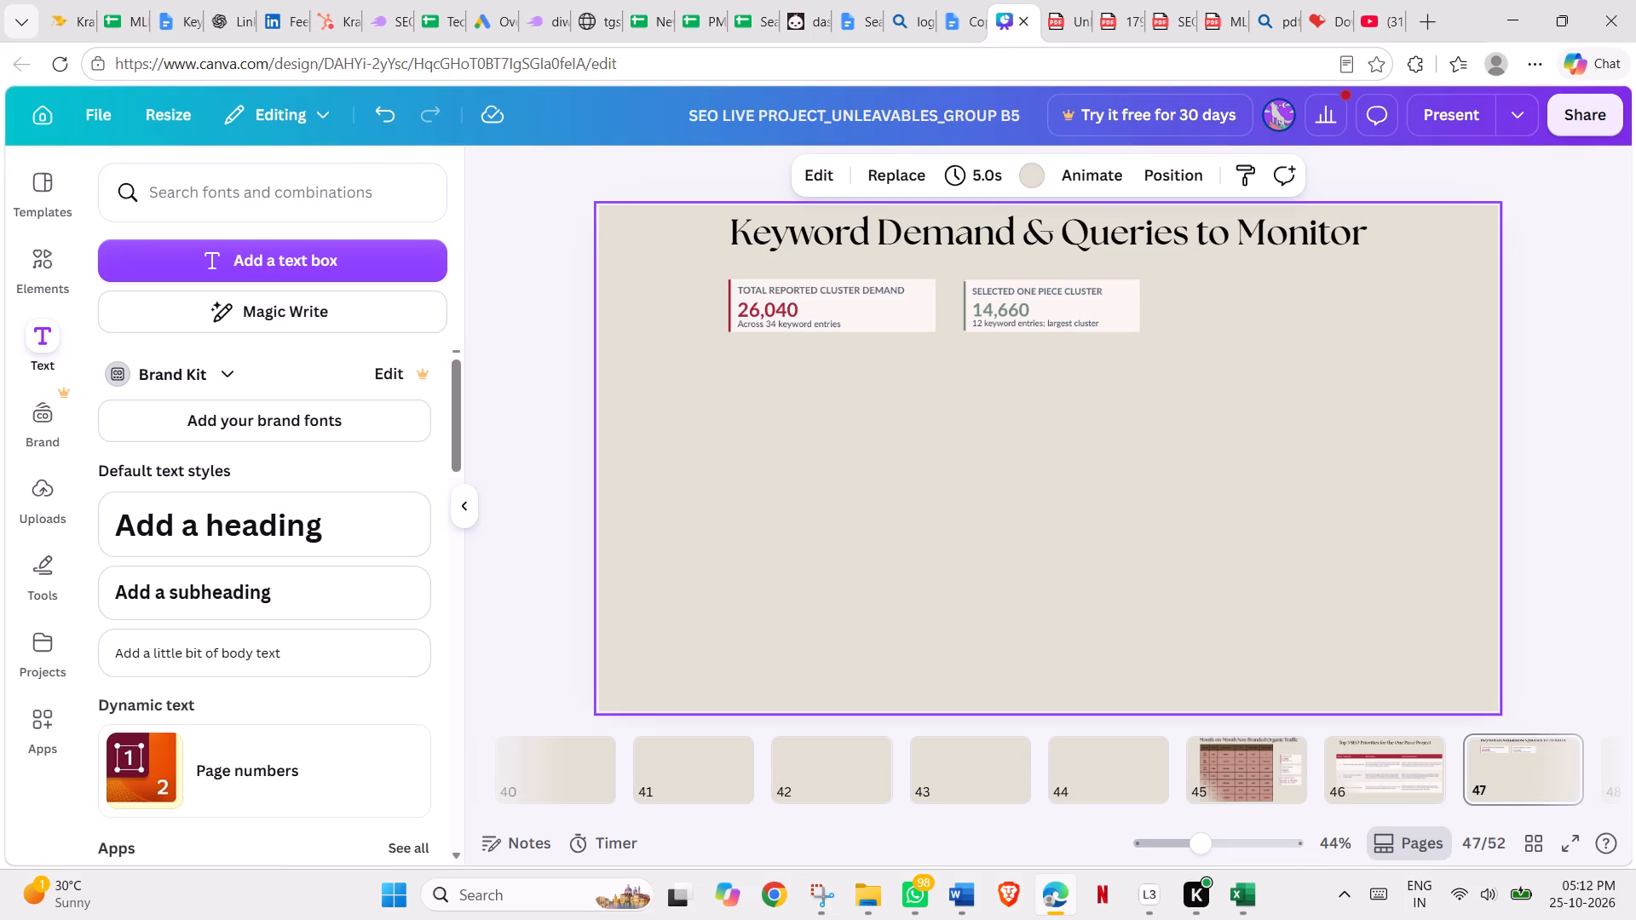
{"action": "left_click", "coordinate": [1265, 327]}
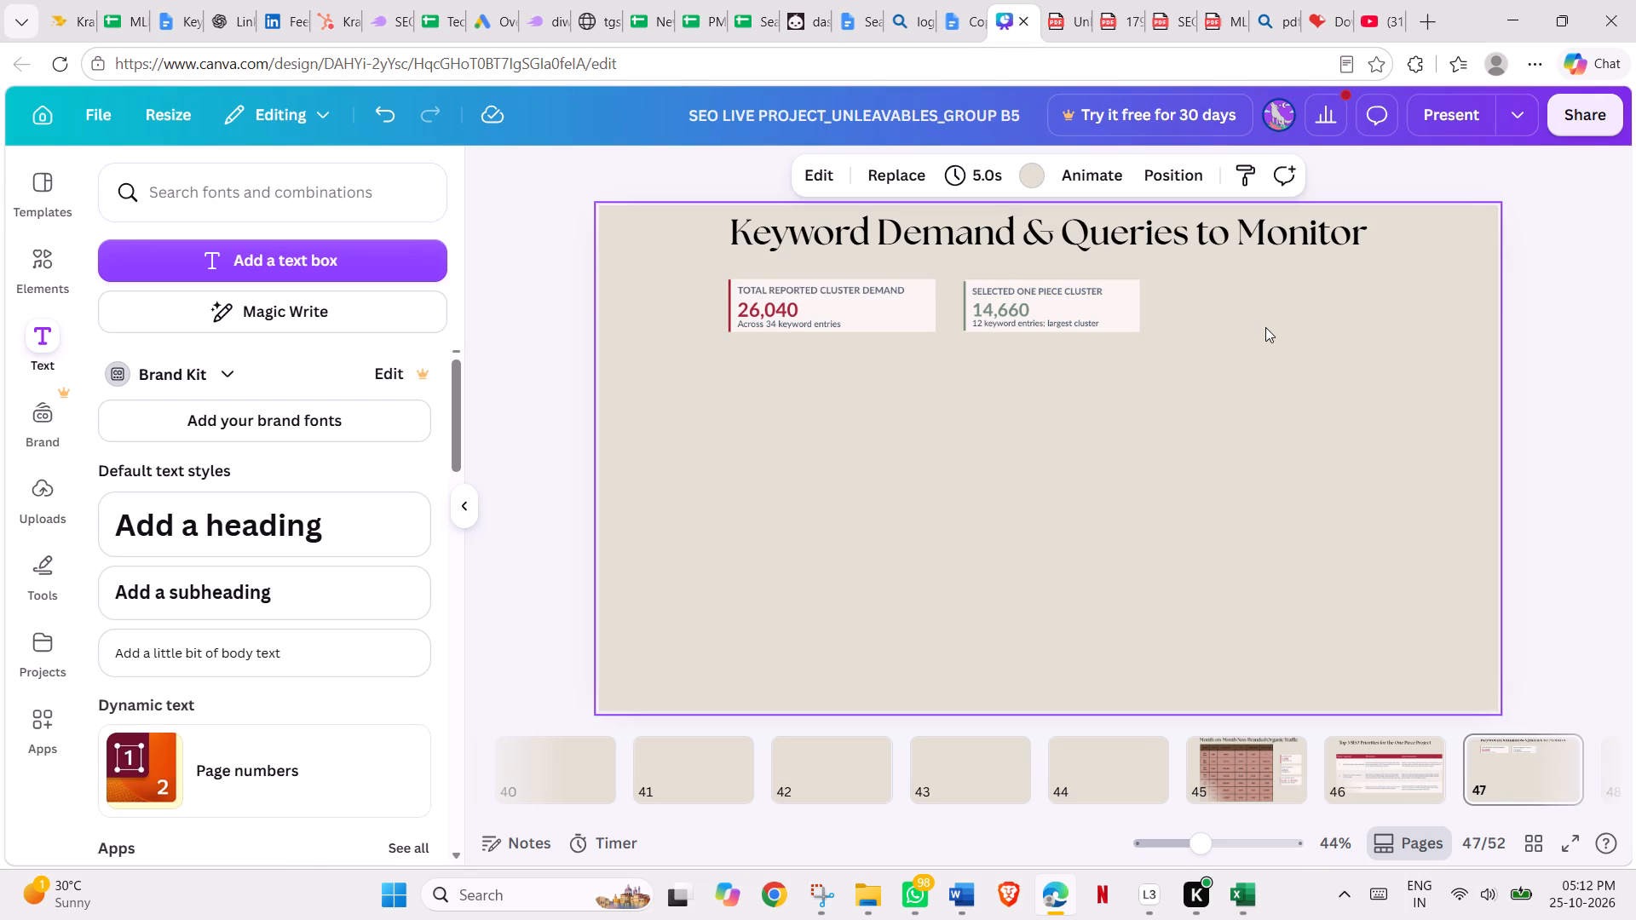
{"action": "key", "text": "ctrl+v"}
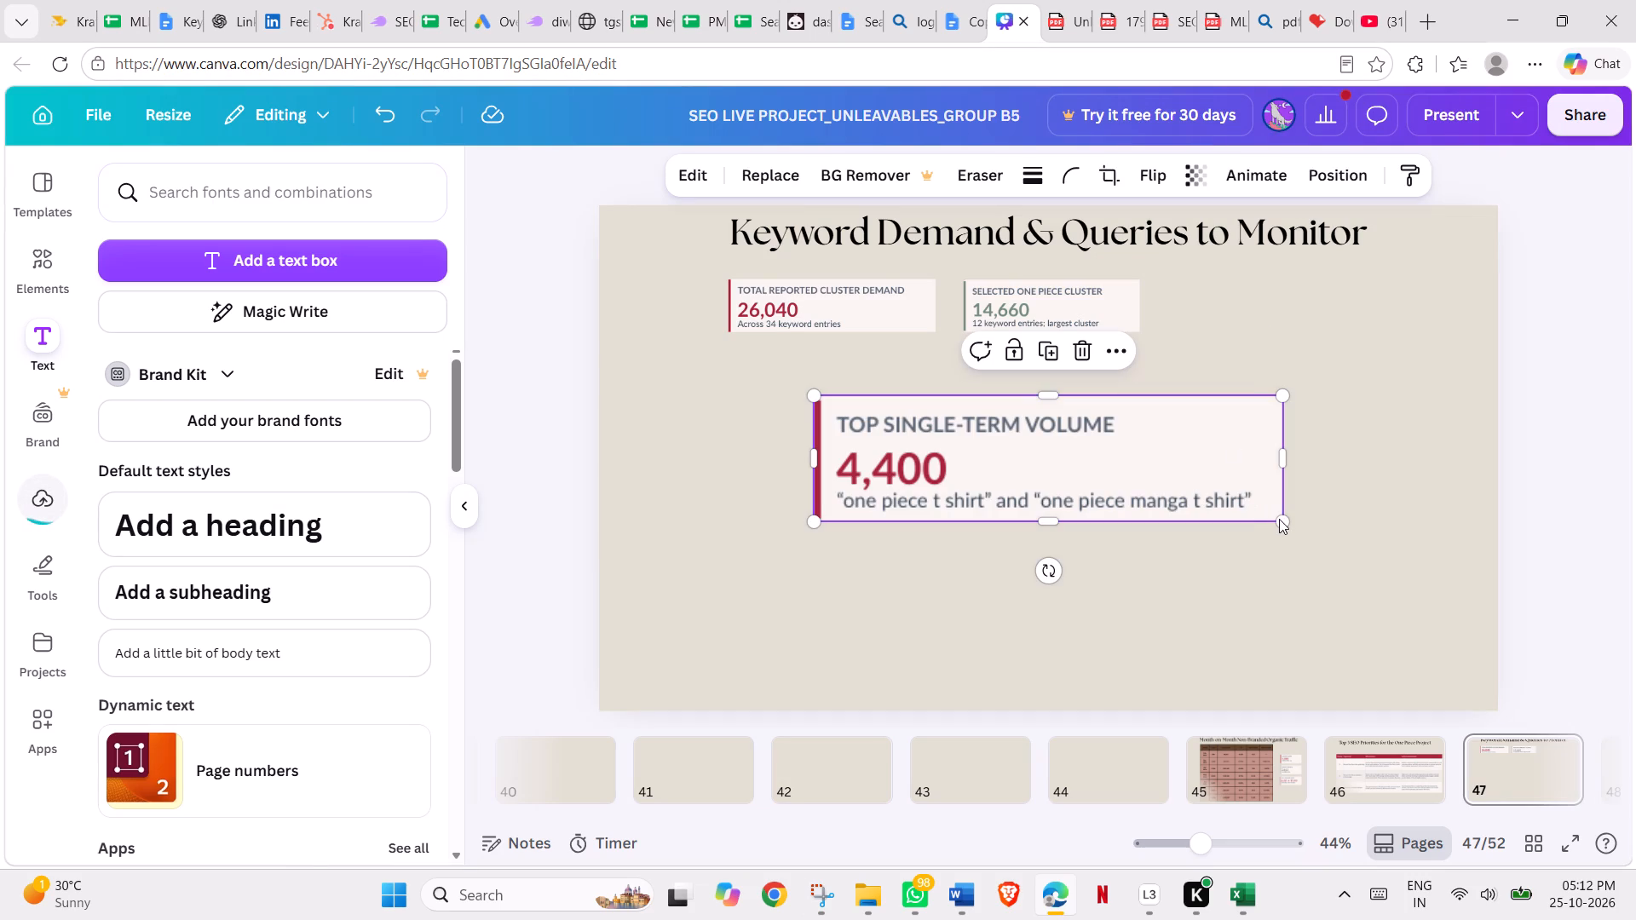
Shrink the pasted Top Single-Term Volume card to about 421 × 113 and align it beside the Selected One Piece Cluster card.
{"action": "left_click", "coordinate": [1280, 519]}
{"action": "left_click_drag", "start_coordinate": [1280, 519], "coordinate": [1179, 461]}
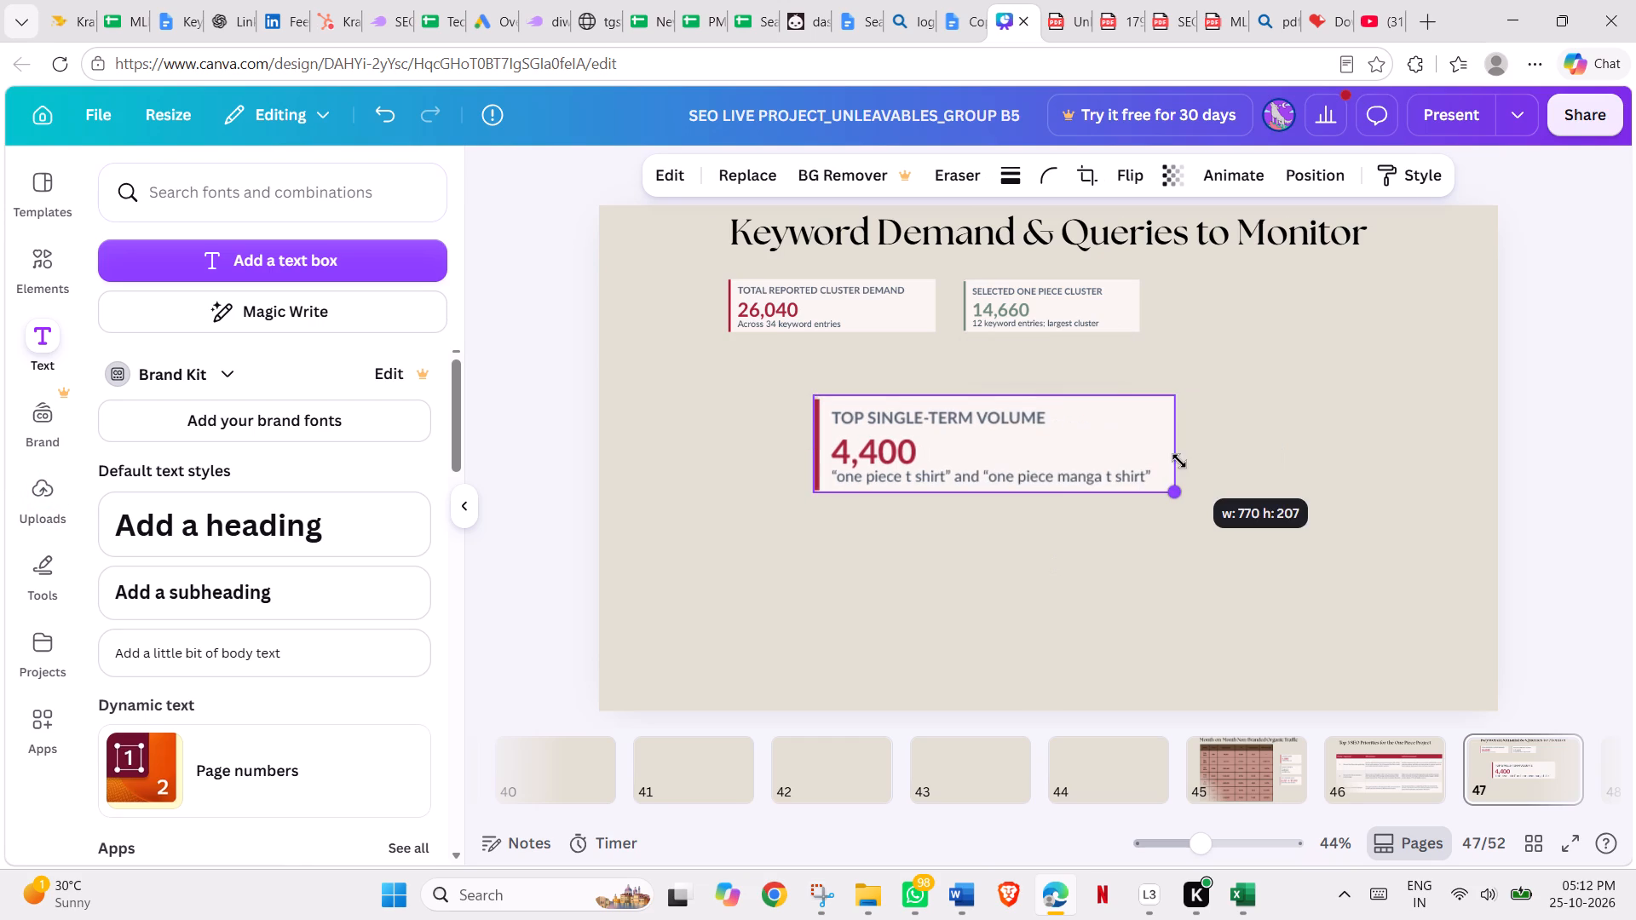
{"action": "left_click_drag", "start_coordinate": [1179, 461], "coordinate": [1104, 431]}
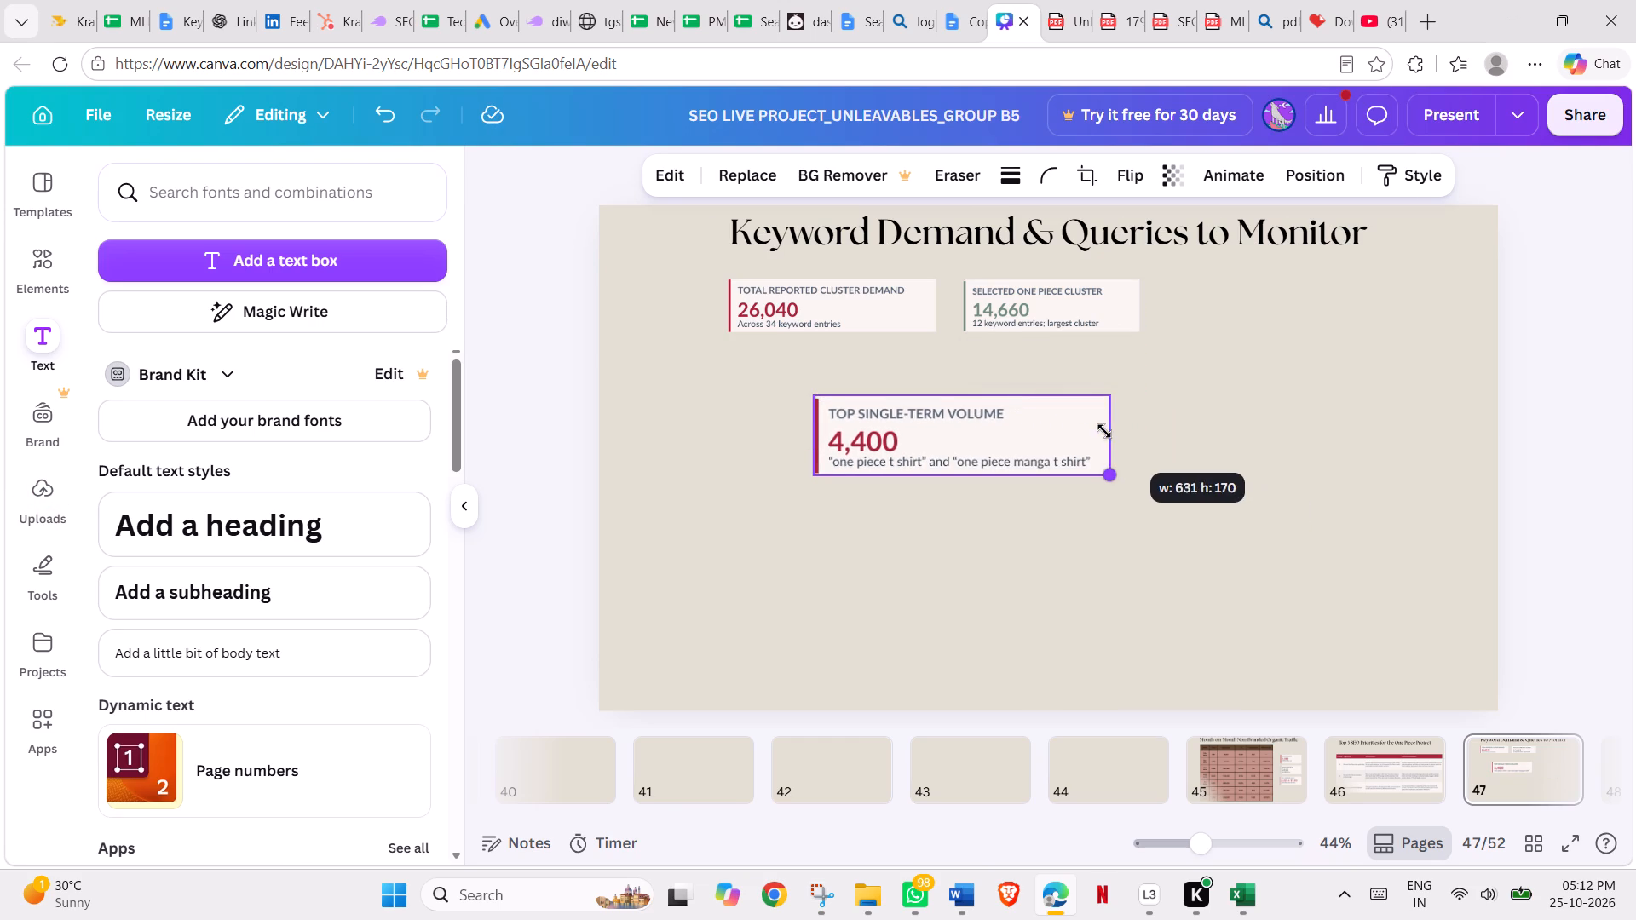
{"action": "left_click_drag", "start_coordinate": [1062, 439], "coordinate": [1130, 409]}
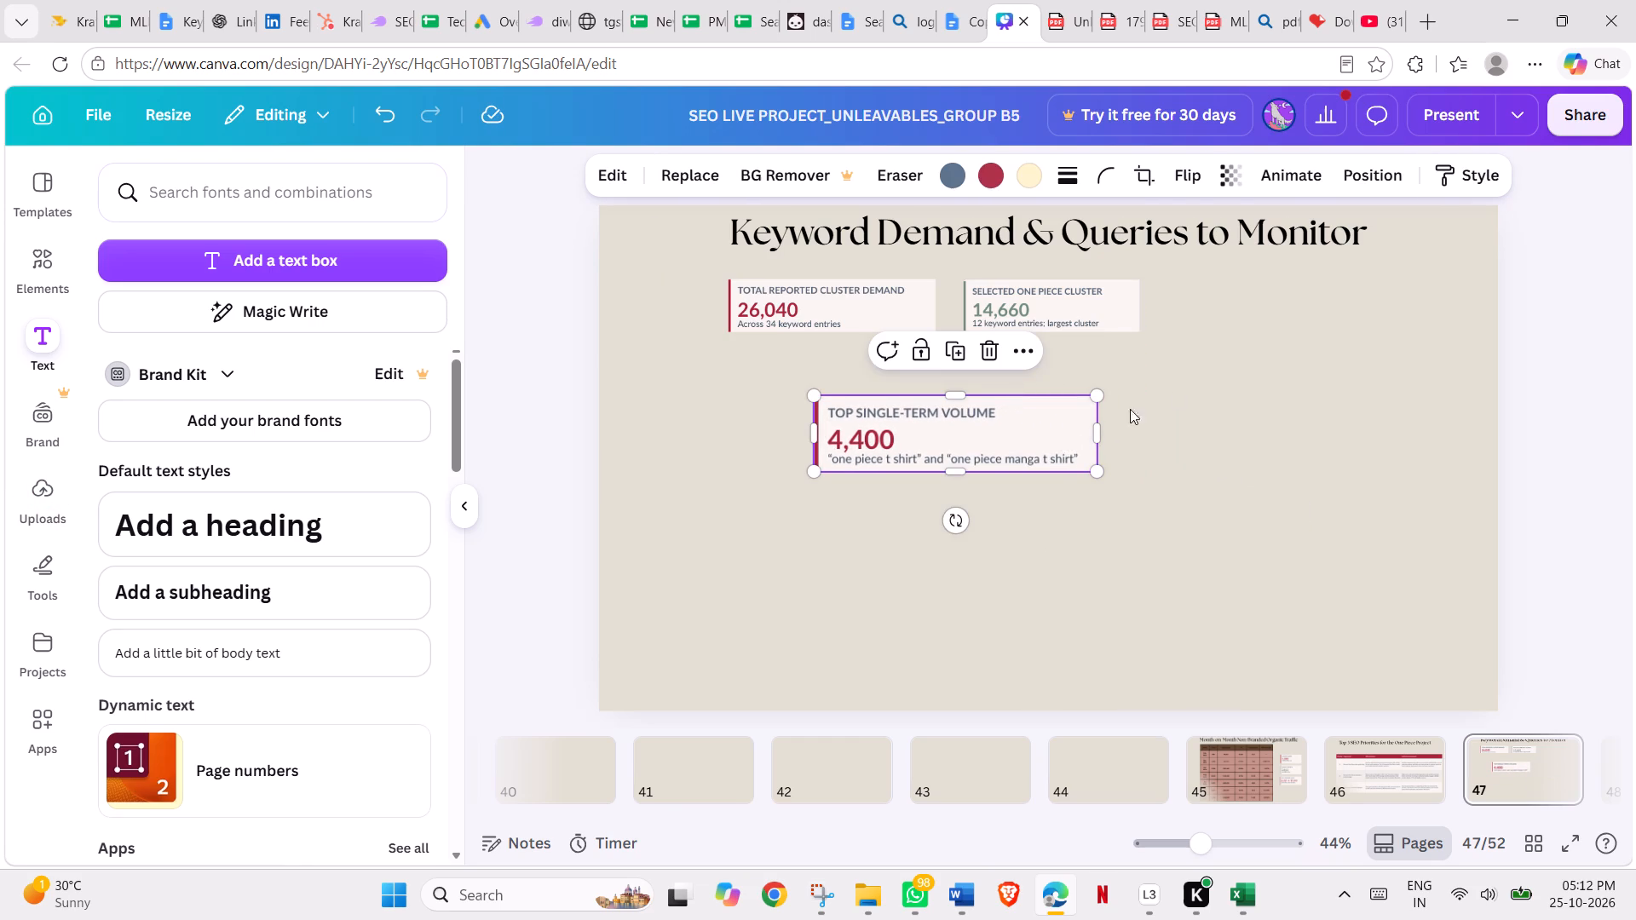
{"action": "left_click_drag", "start_coordinate": [1130, 409], "coordinate": [1414, 320]}
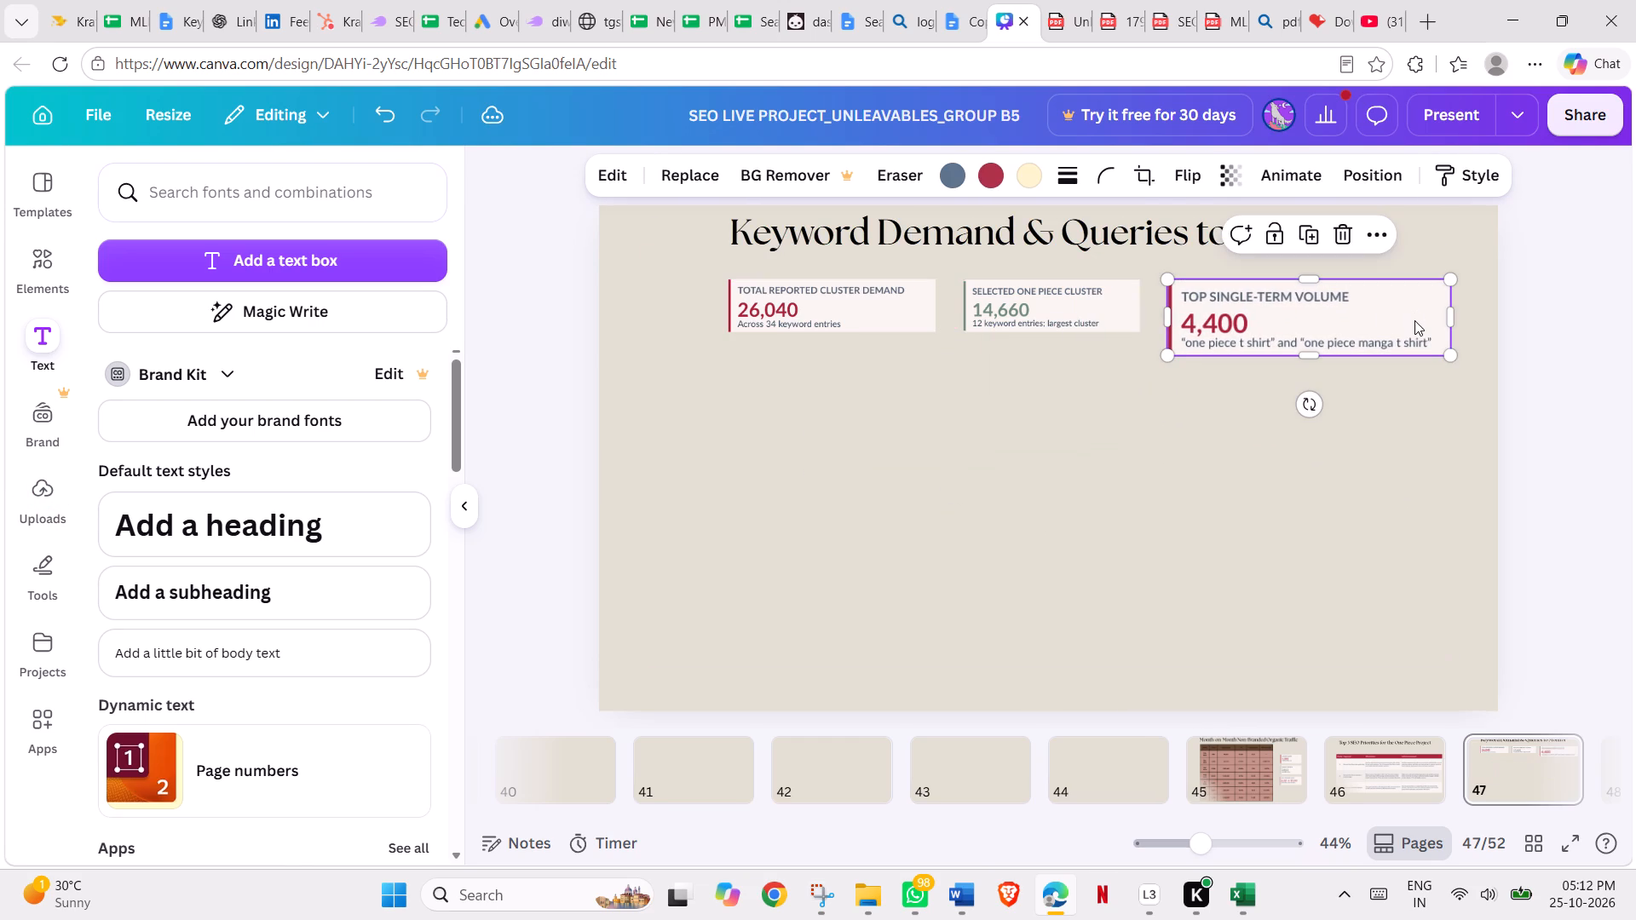
{"action": "left_click_drag", "start_coordinate": [1452, 354], "coordinate": [1440, 347]}
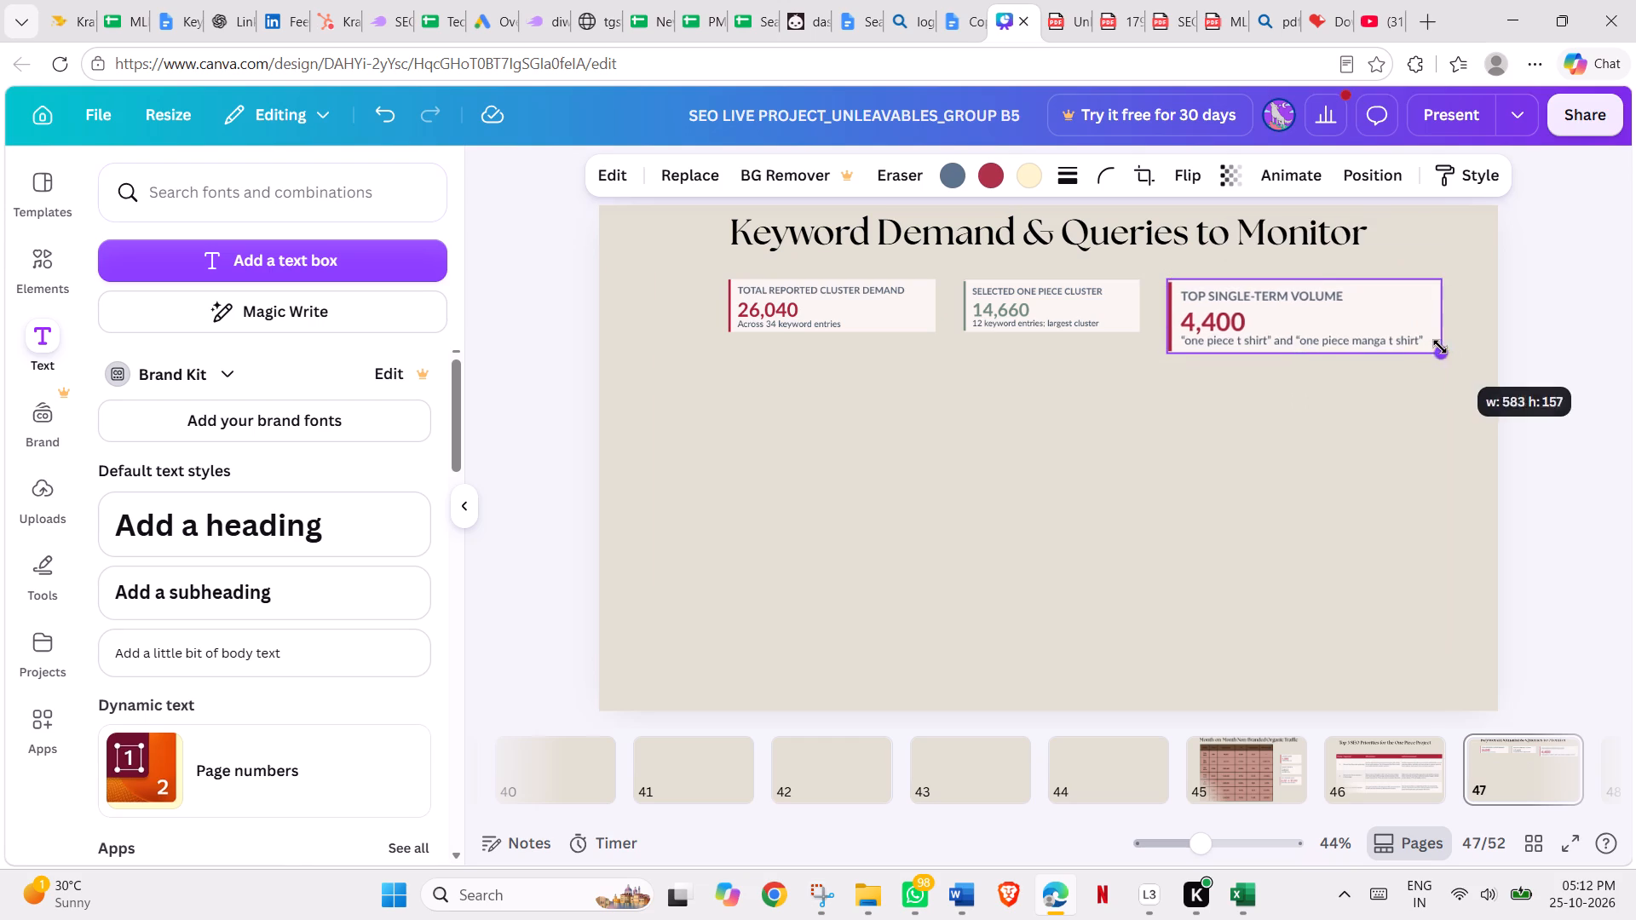
{"action": "left_click_drag", "start_coordinate": [1440, 347], "coordinate": [1374, 319]}
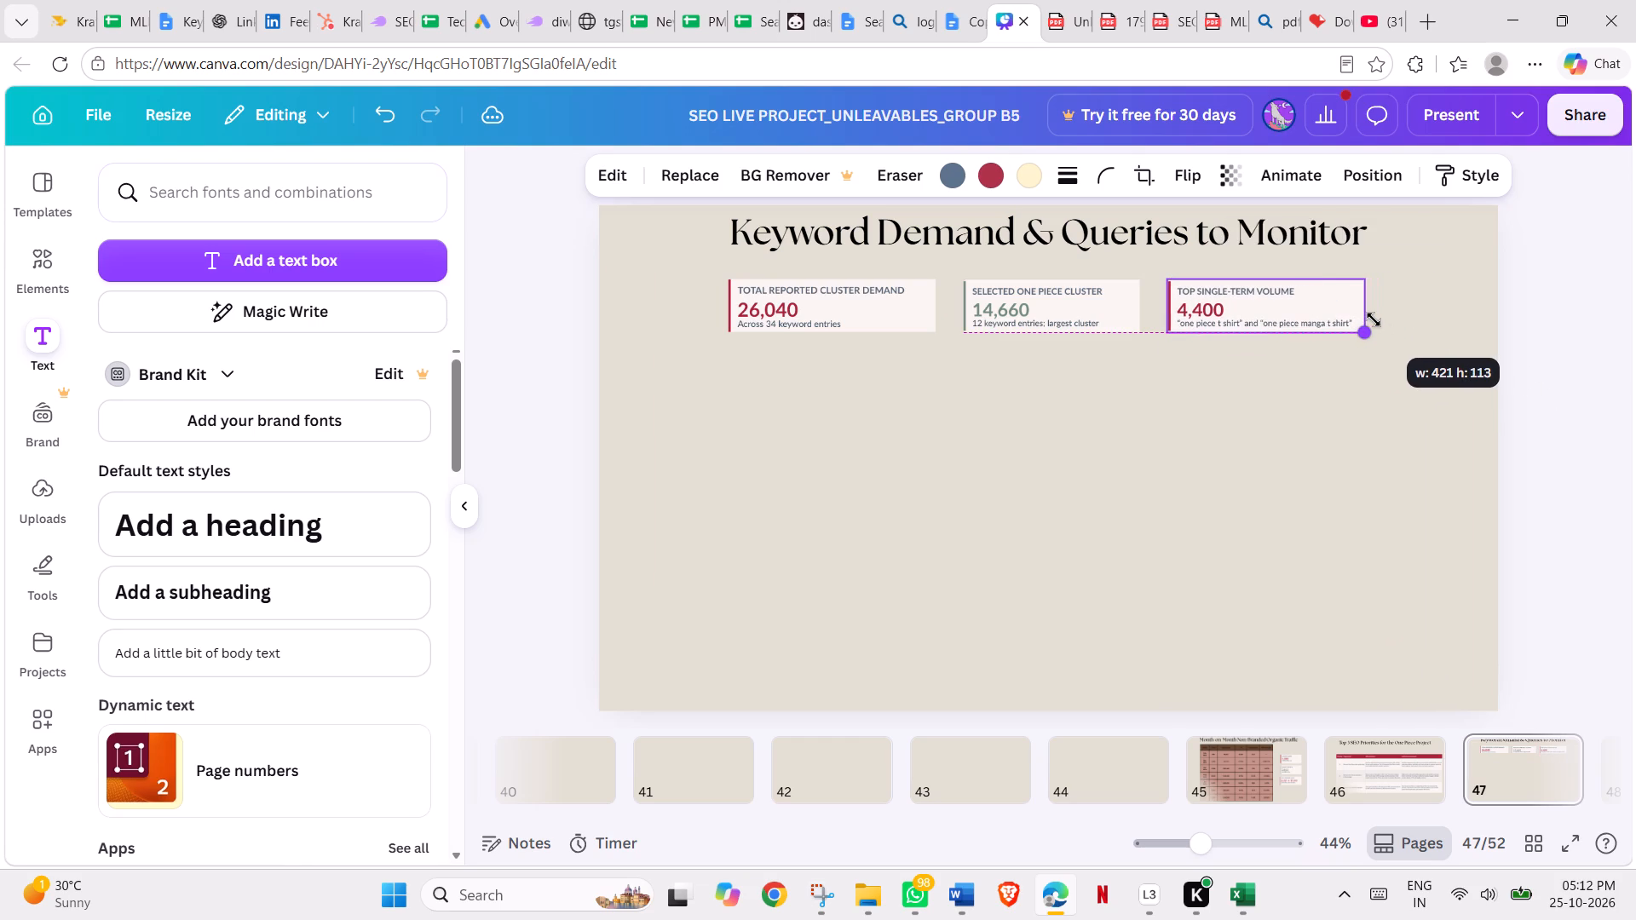
{"action": "left_click_drag", "start_coordinate": [1374, 319], "coordinate": [1370, 318]}
{"action": "left_click", "coordinate": [1354, 390]}
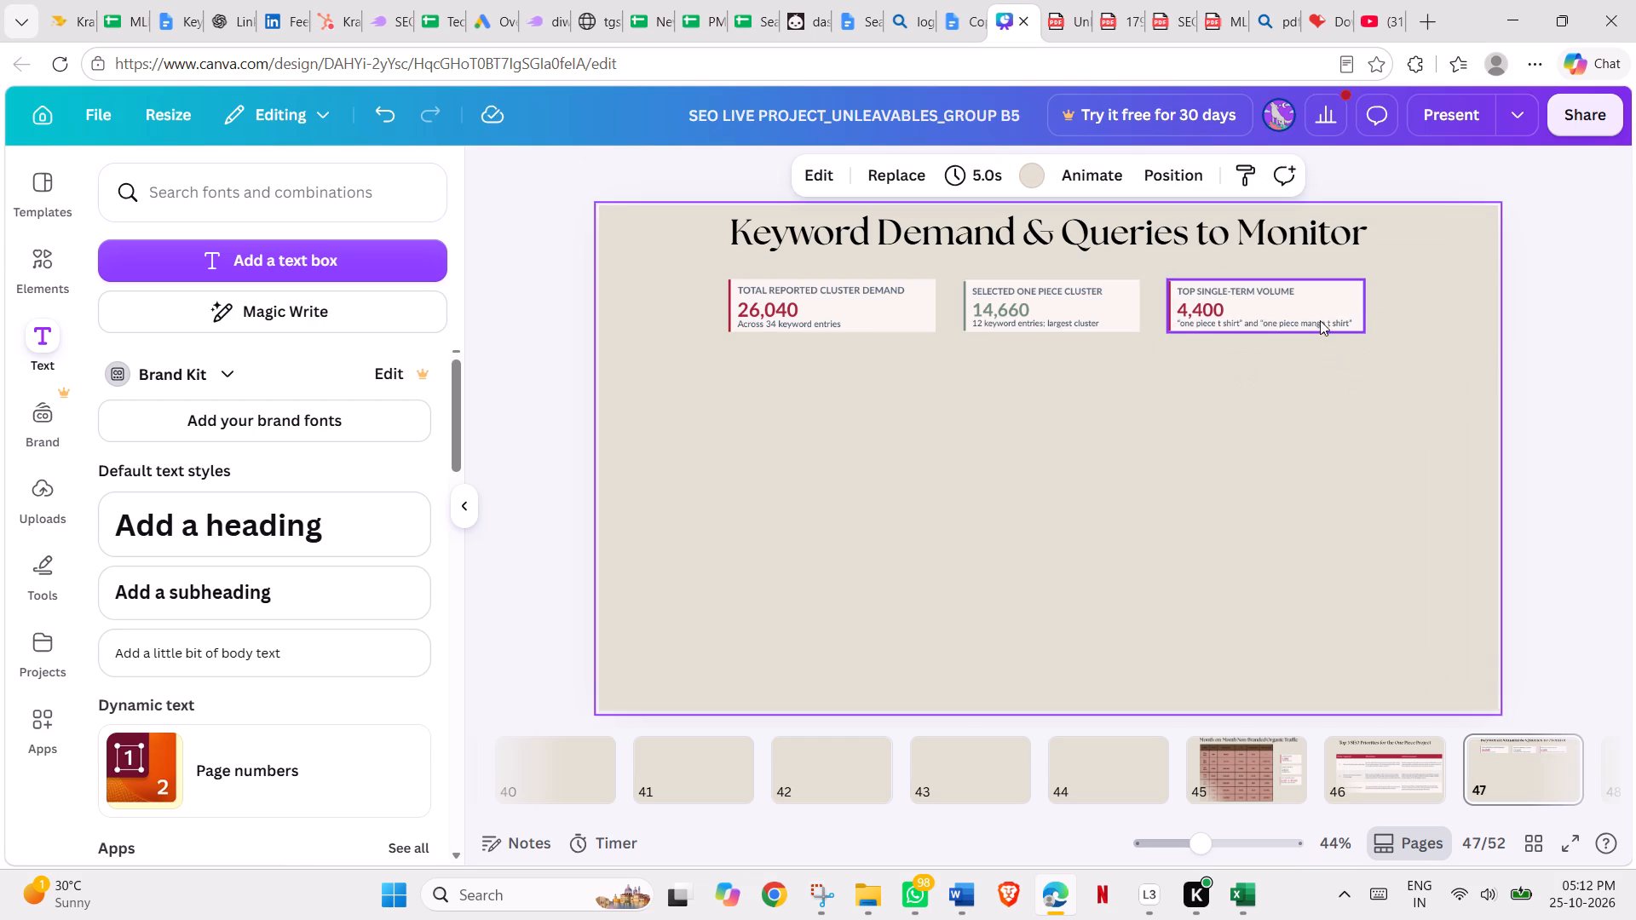
{"action": "left_click_drag", "start_coordinate": [1318, 308], "coordinate": [1321, 308]}
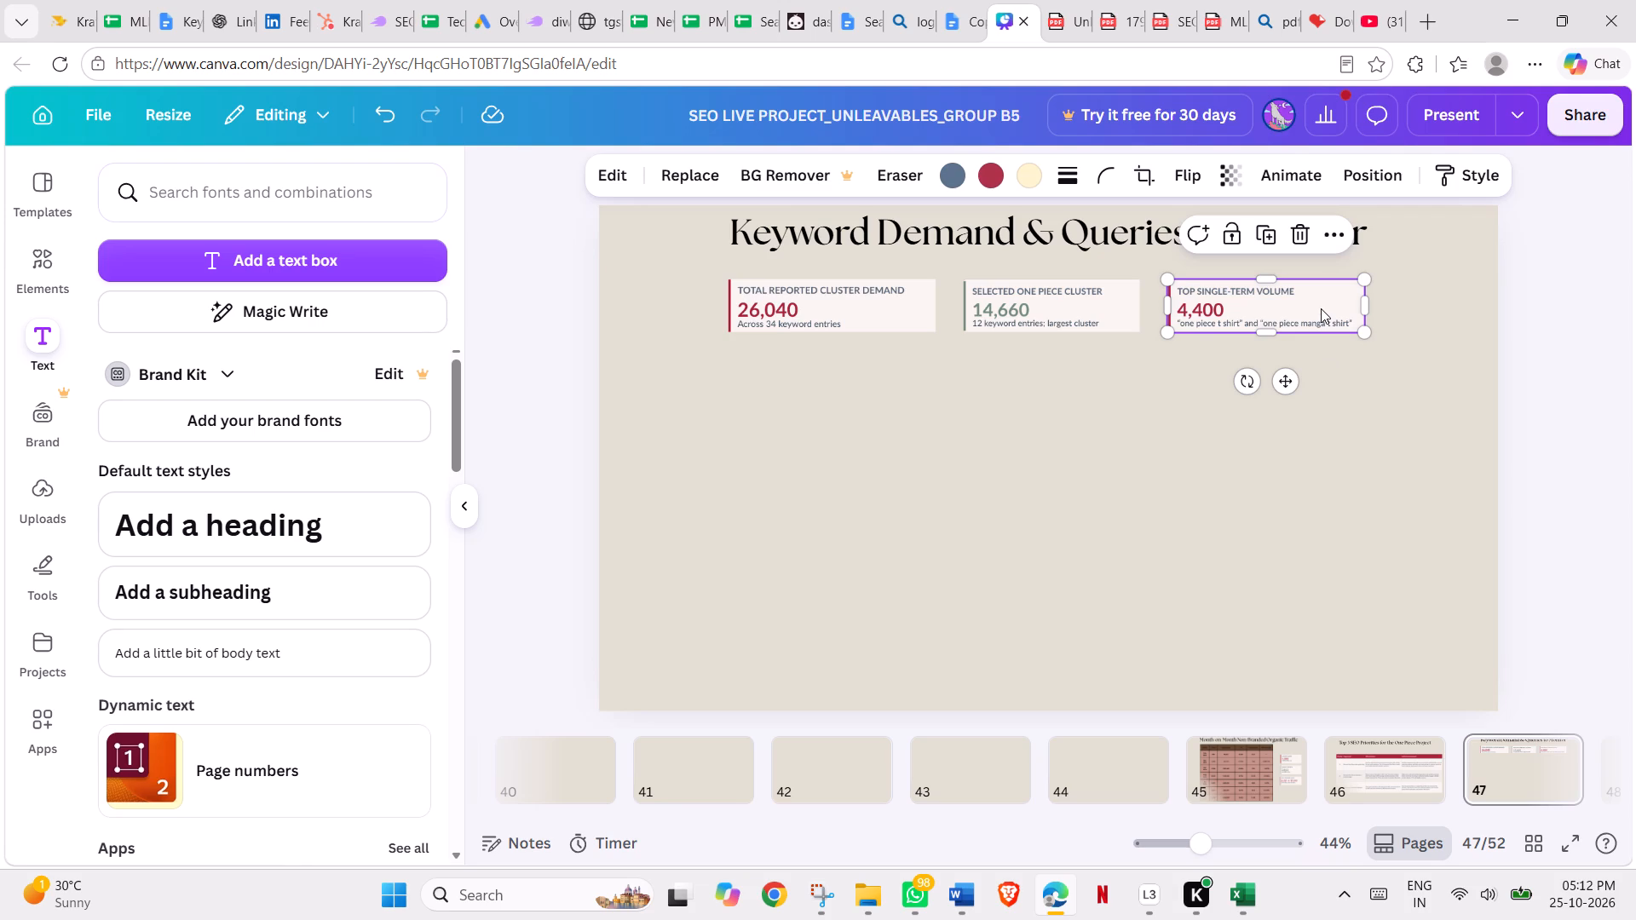
{"action": "left_click_drag", "start_coordinate": [1321, 308], "coordinate": [1326, 308]}
{"action": "left_click", "coordinate": [1337, 423]}
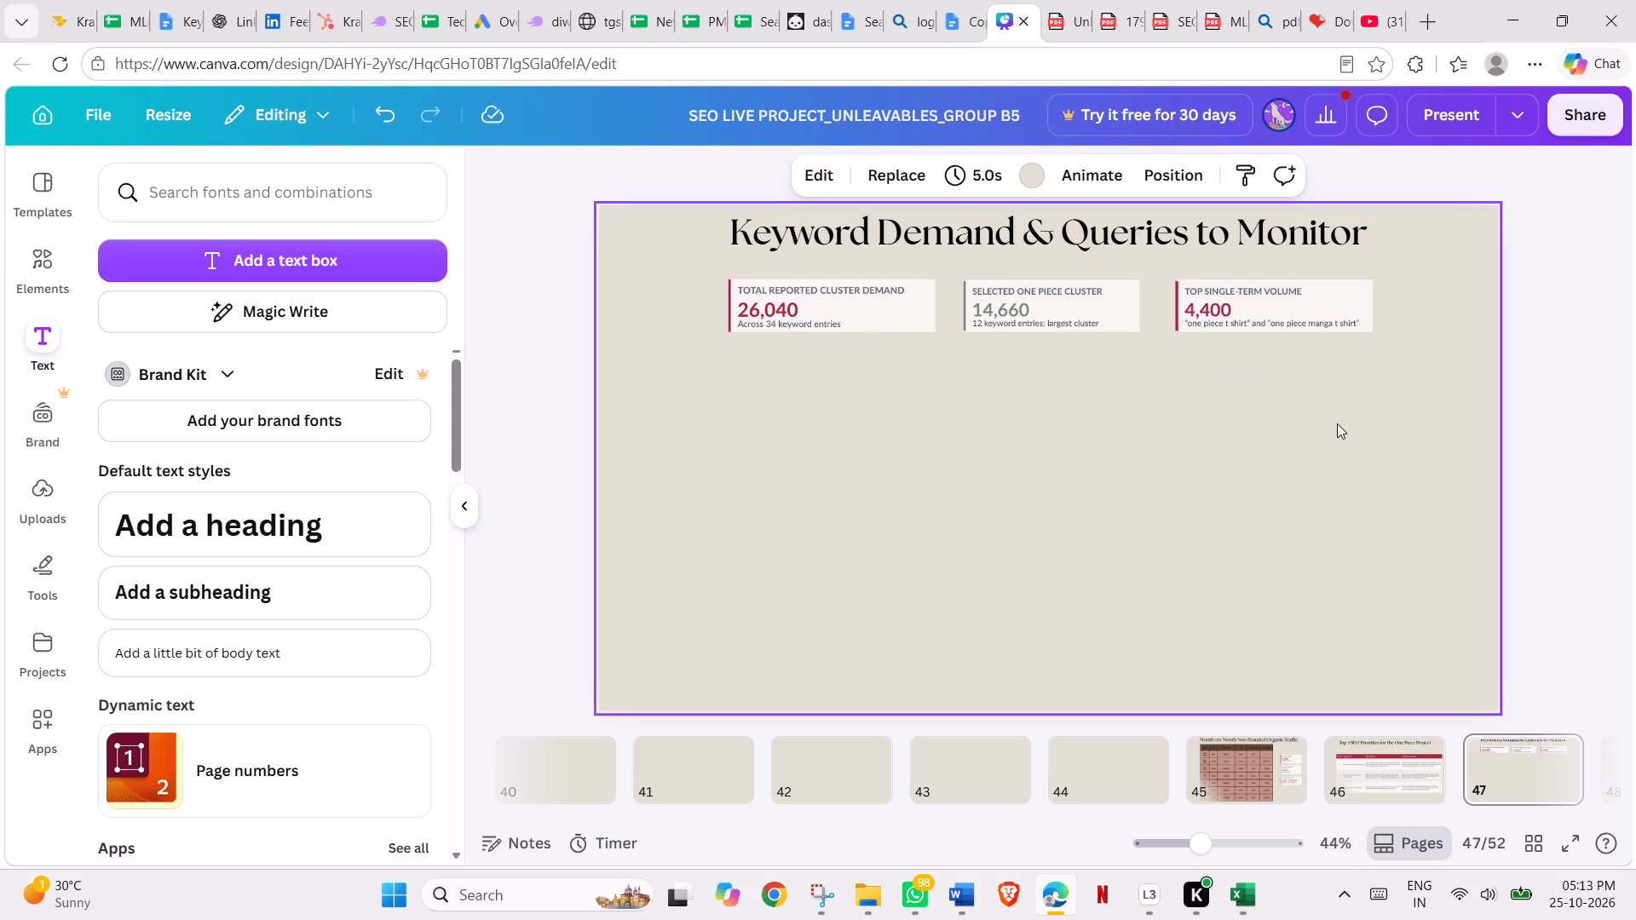
Switch to the reporting PDF, snip the three metric cards together with the target query table, and copy the capture.
{"action": "left_click", "coordinate": [1069, 7]}
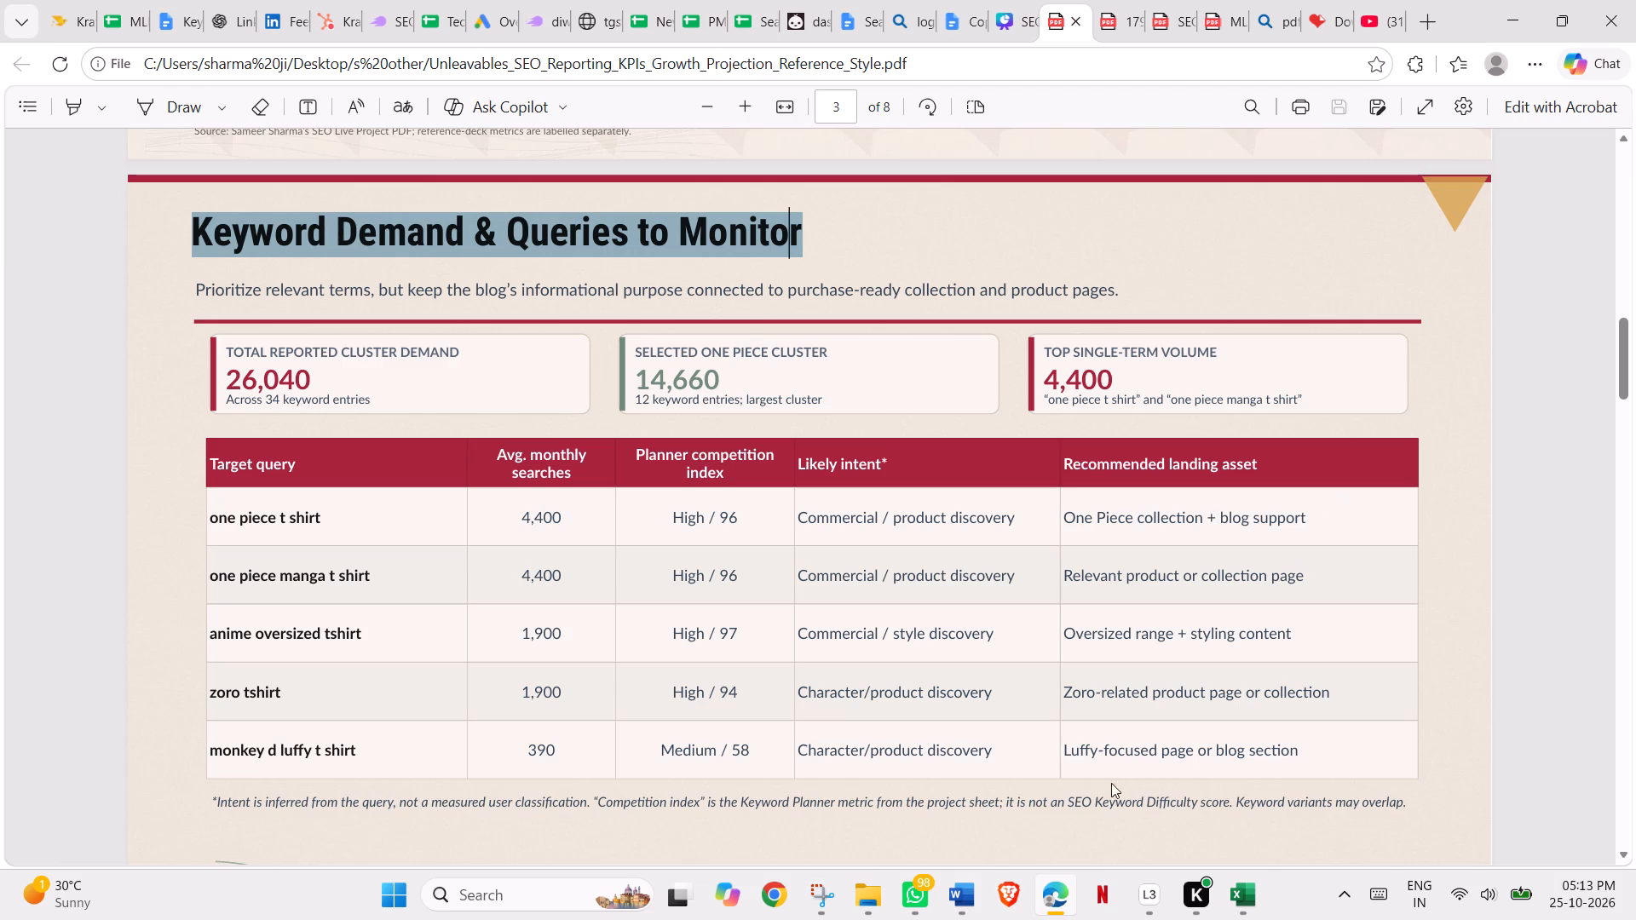
{"action": "left_click", "coordinate": [826, 899]}
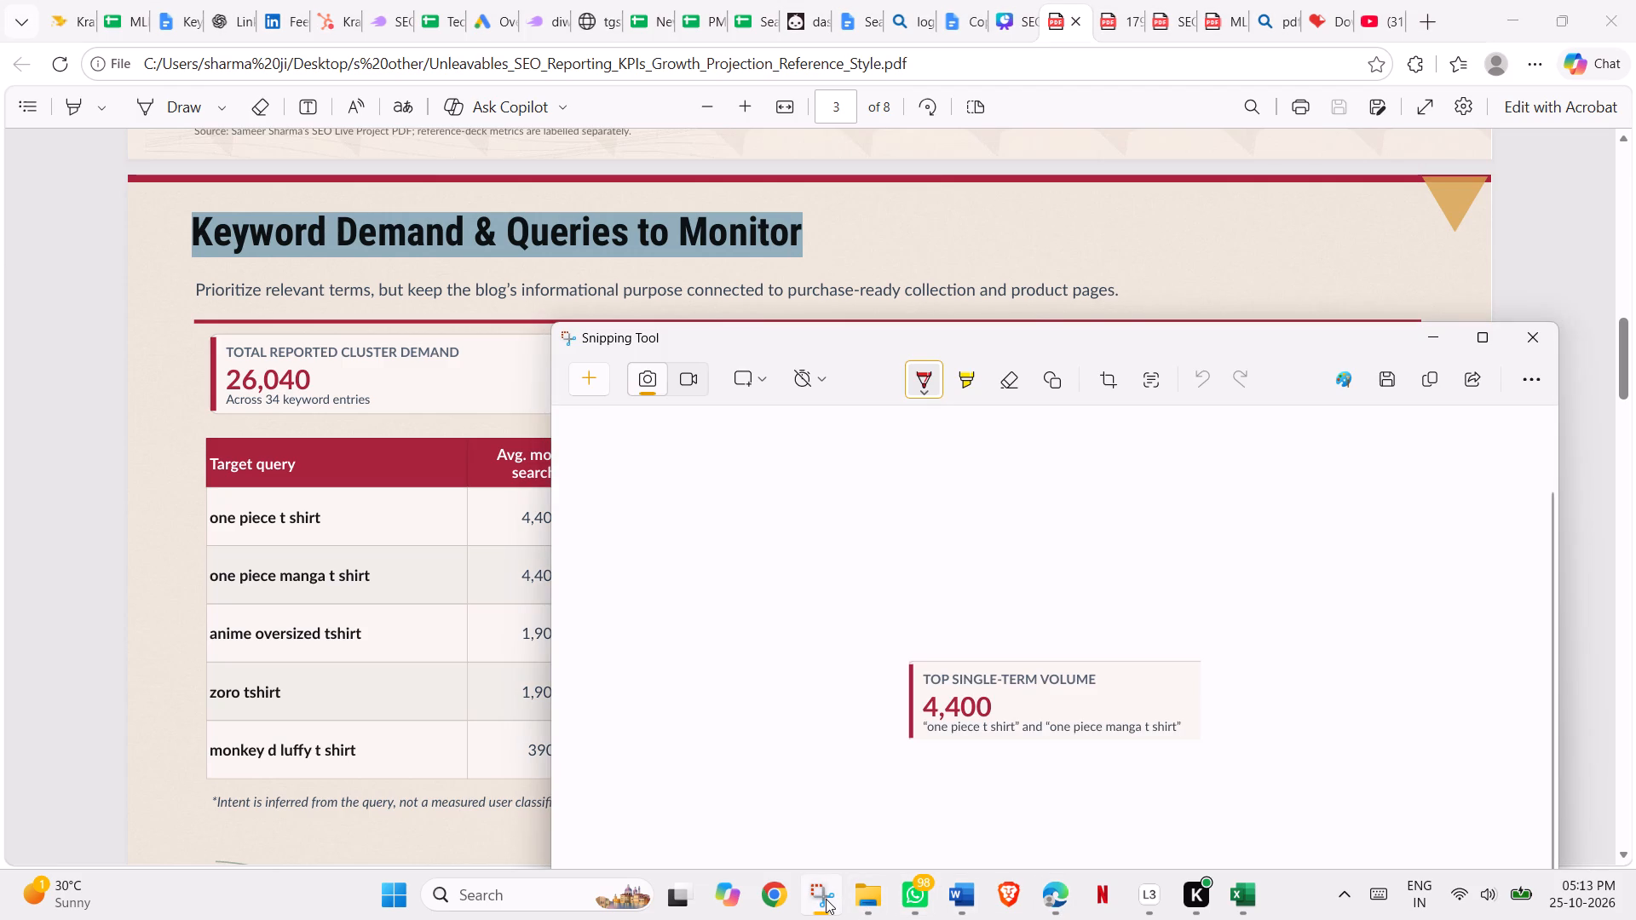
{"action": "left_click", "coordinate": [585, 381]}
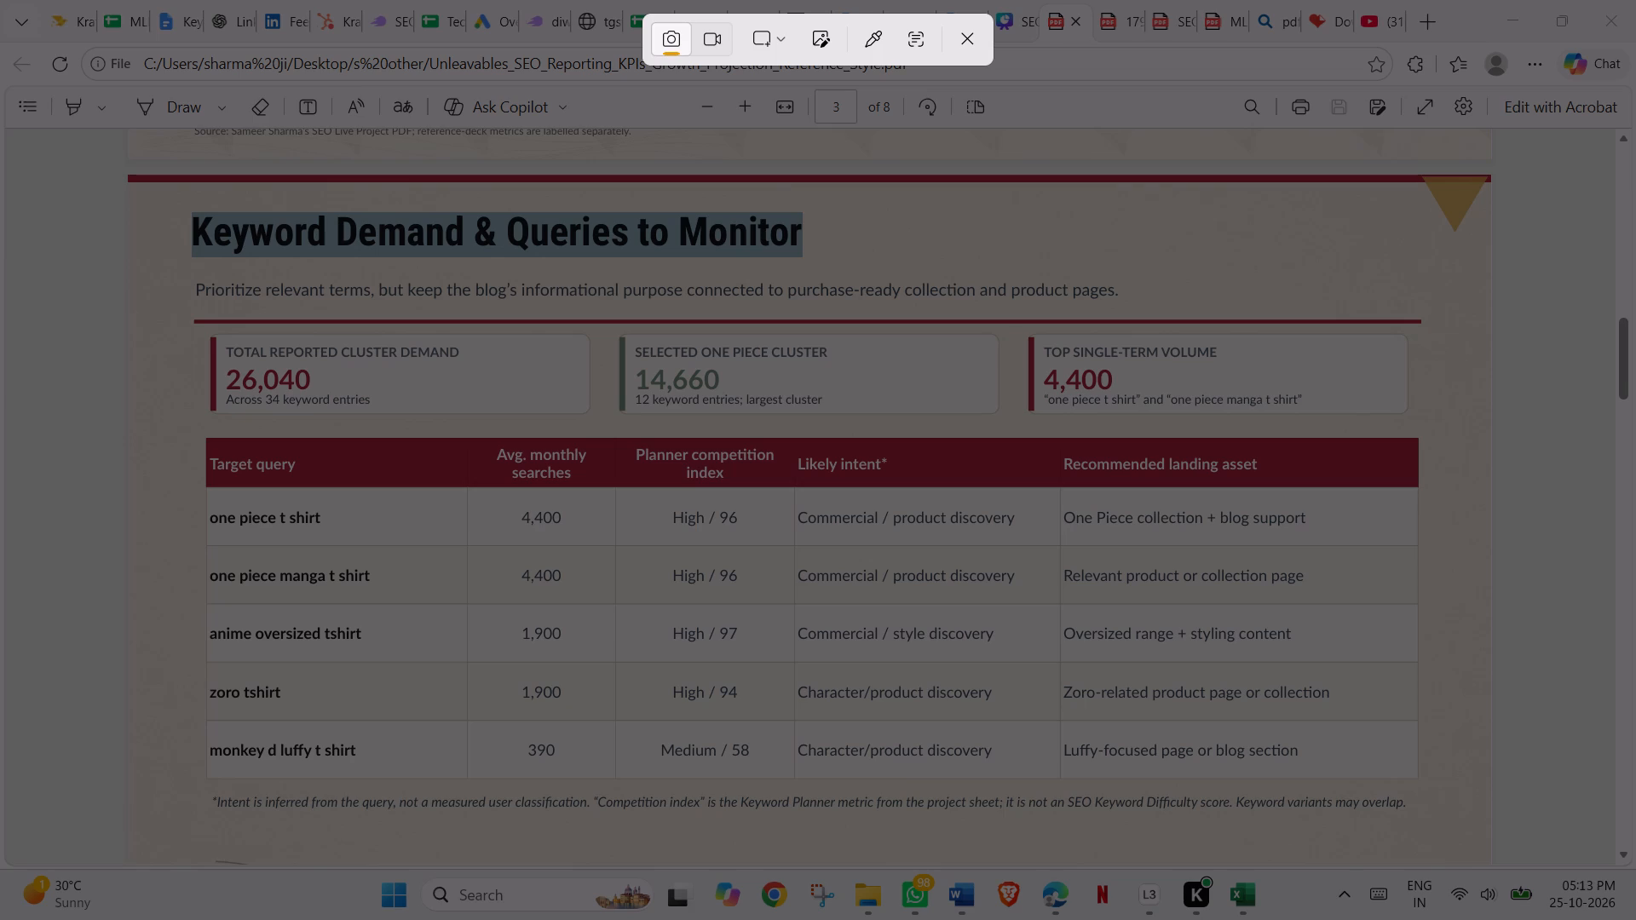
{"action": "left_click_drag", "start_coordinate": [210, 336], "coordinate": [325, 520]}
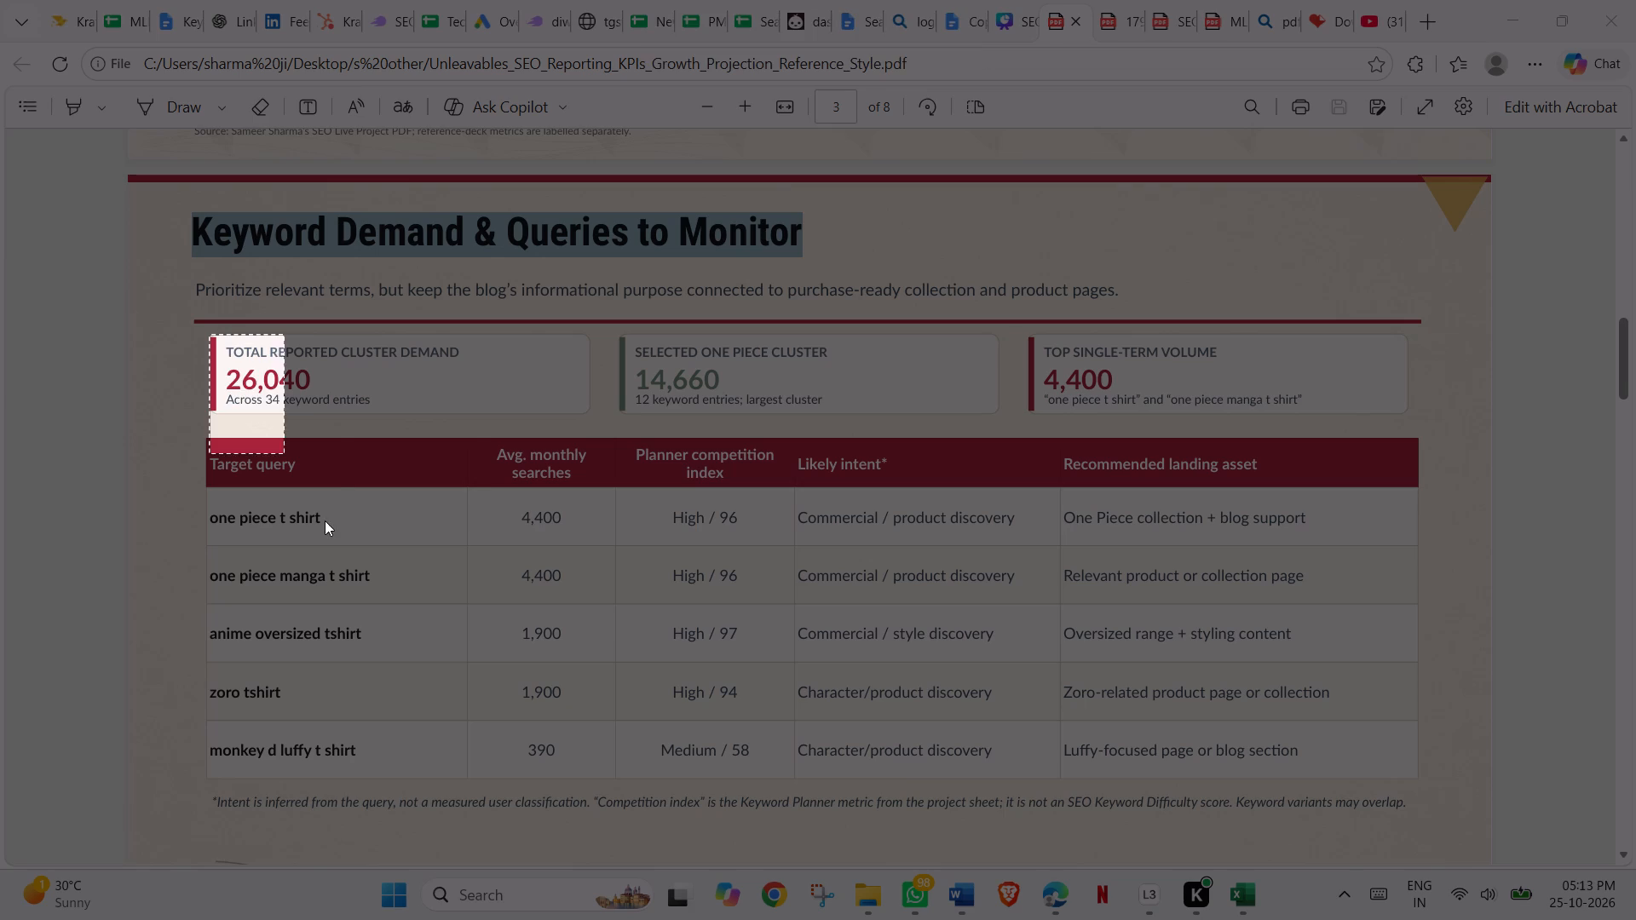
{"action": "left_click_drag", "start_coordinate": [325, 520], "coordinate": [992, 759]}
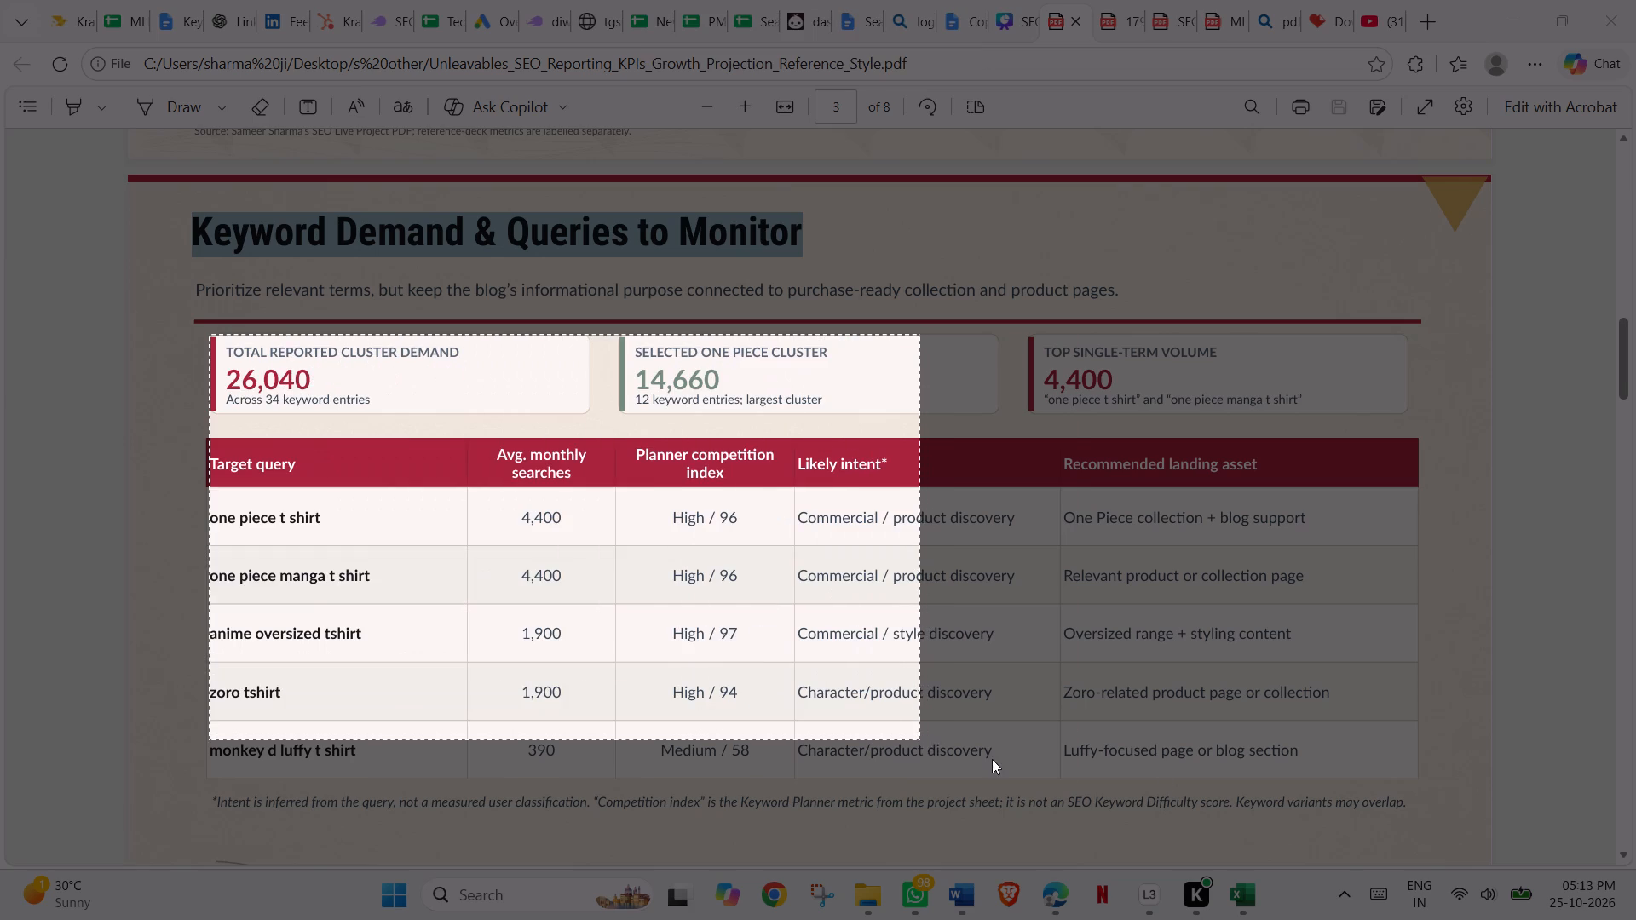
{"action": "left_click_drag", "start_coordinate": [992, 759], "coordinate": [1444, 785]}
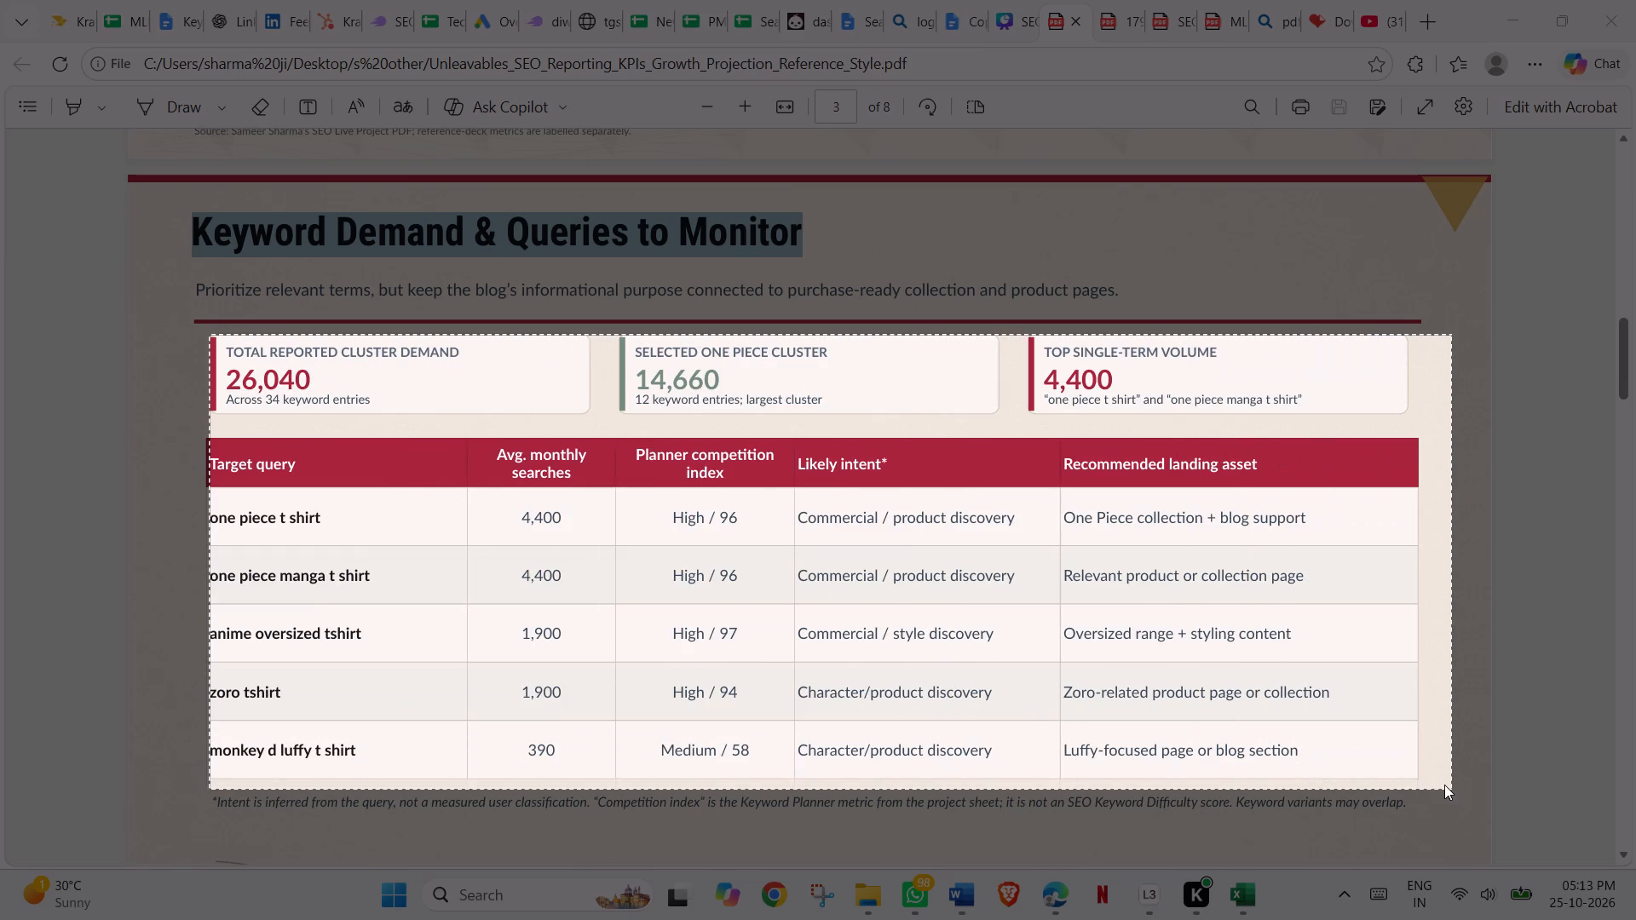
{"action": "left_click_drag", "start_coordinate": [1444, 785], "coordinate": [1421, 777]}
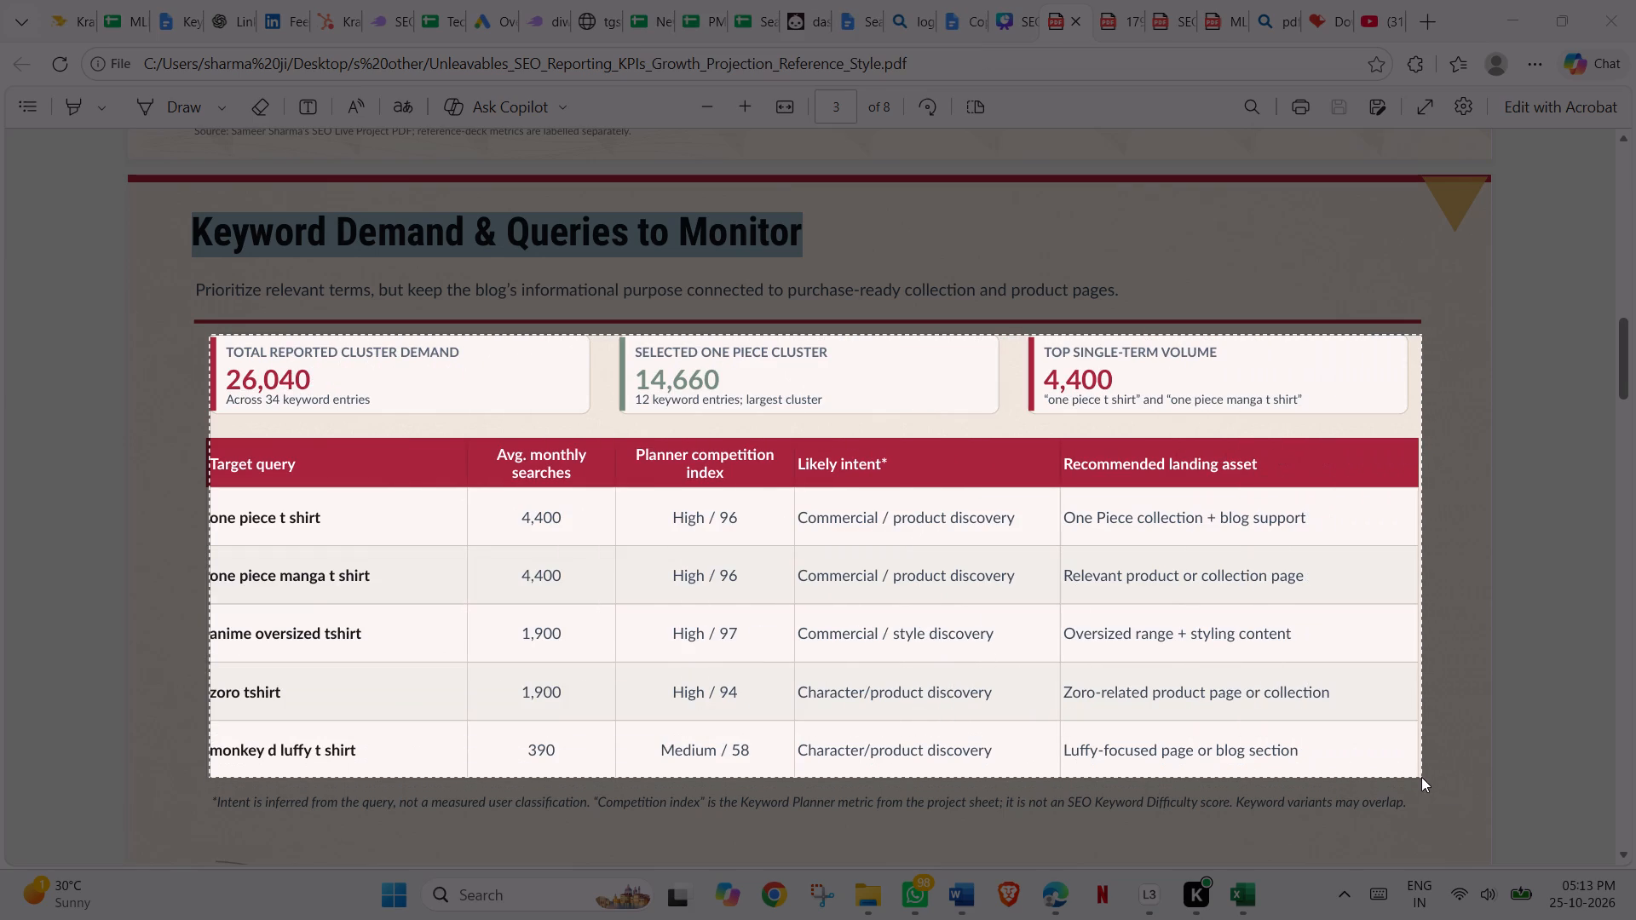
{"action": "left_click_drag", "start_coordinate": [1421, 777], "coordinate": [1419, 774]}
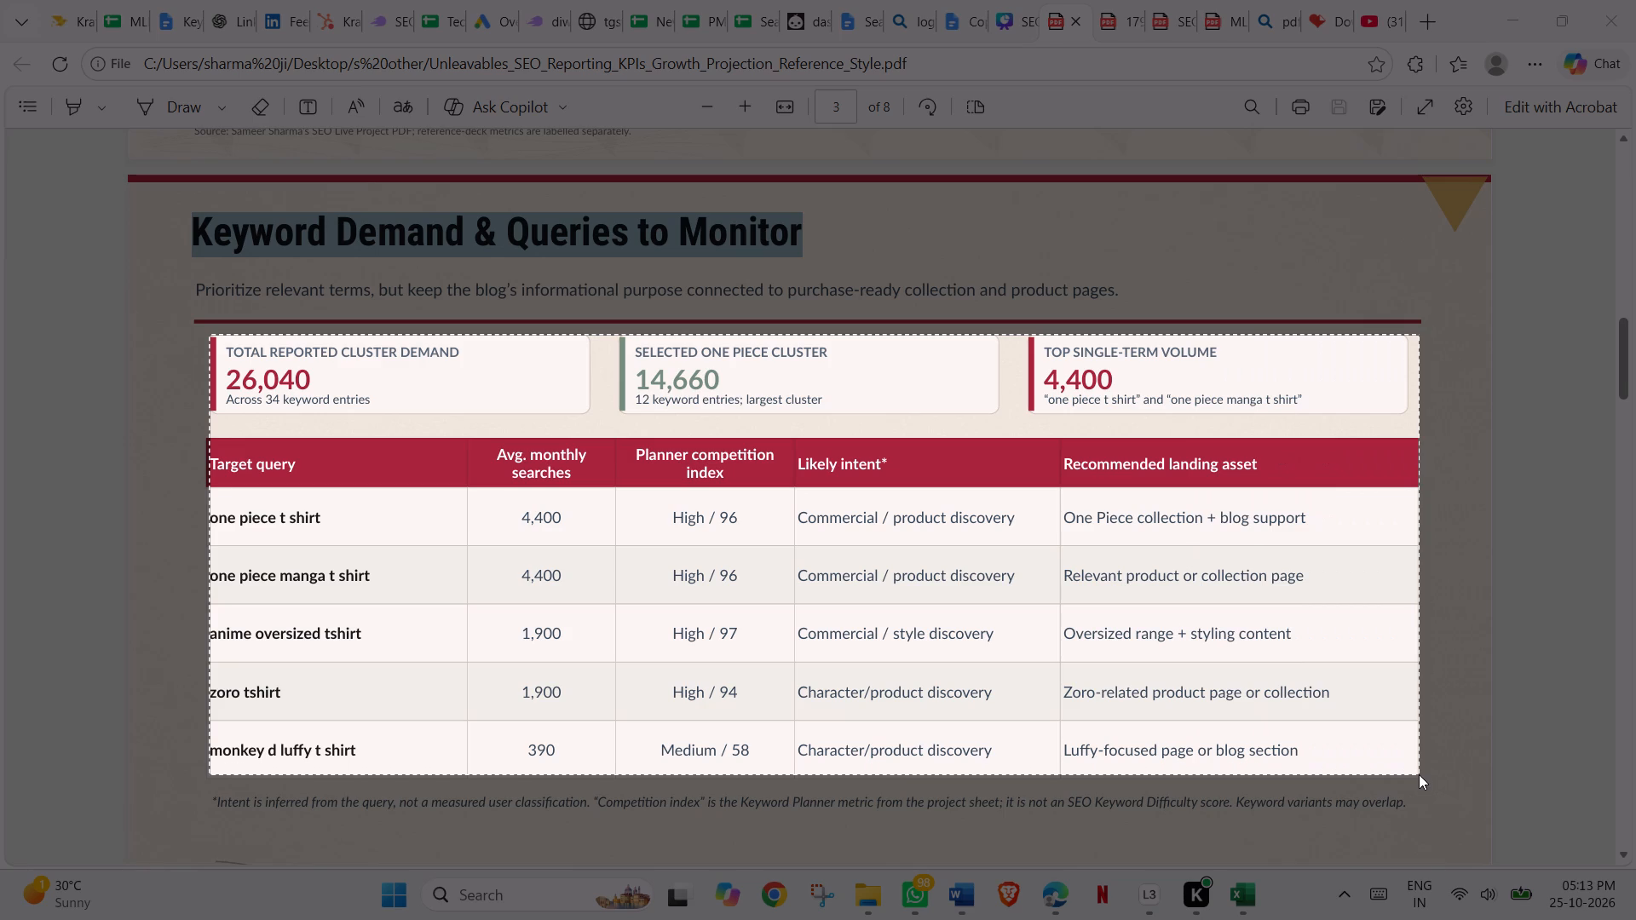
{"action": "left_click_drag", "start_coordinate": [1419, 774], "coordinate": [1419, 773]}
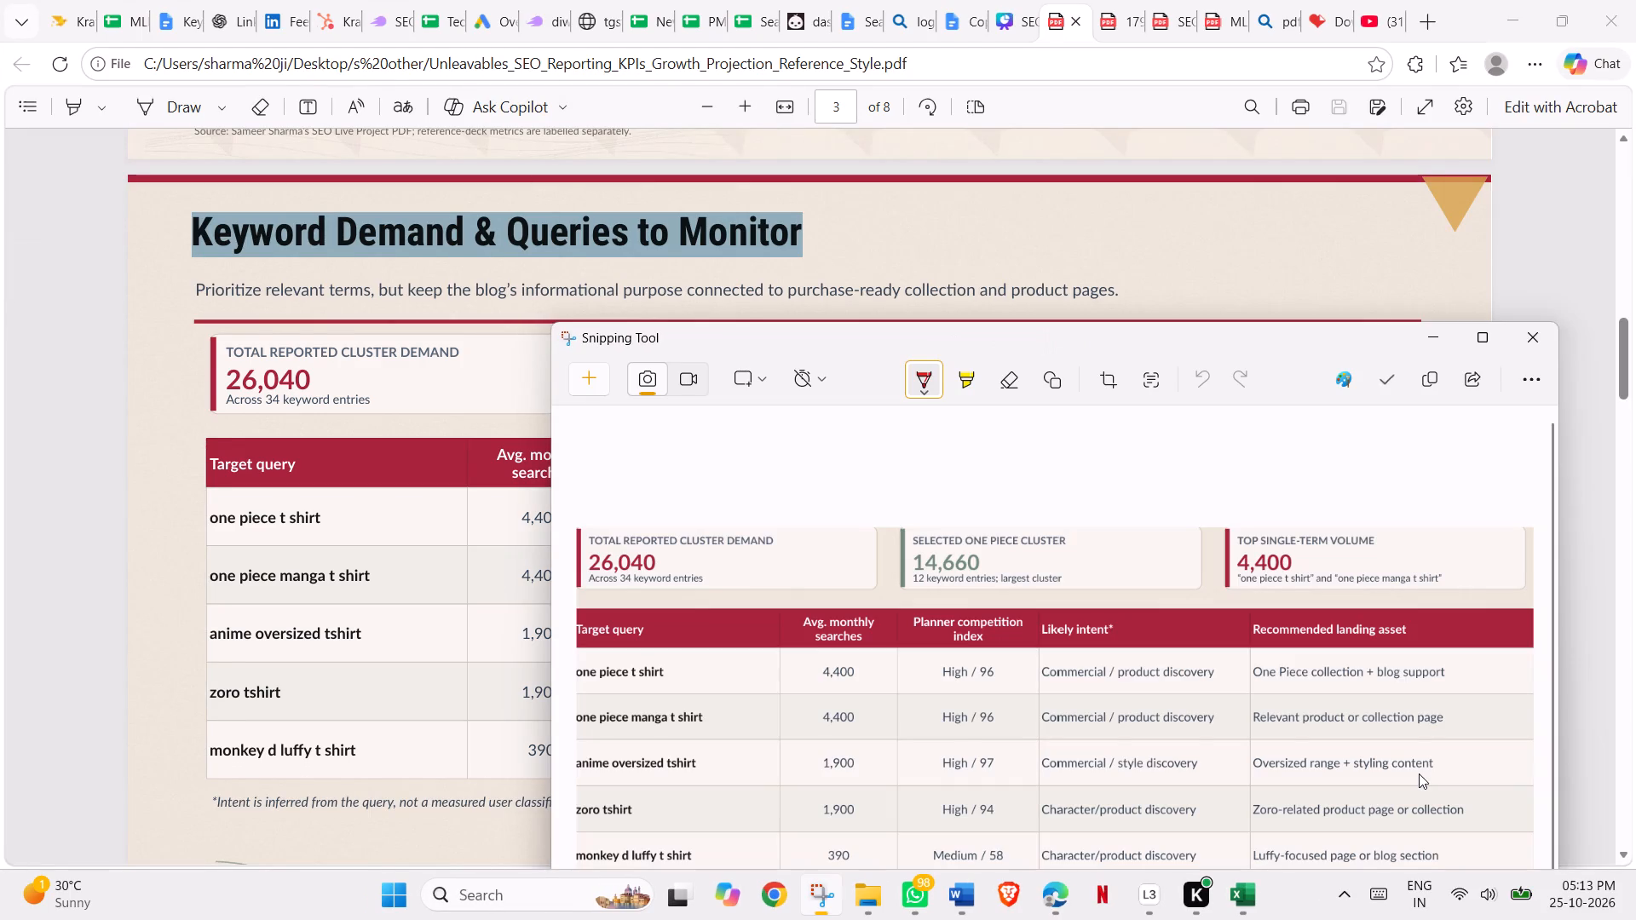
{"action": "left_click", "coordinate": [1430, 389]}
{"action": "left_click", "coordinate": [1526, 237]}
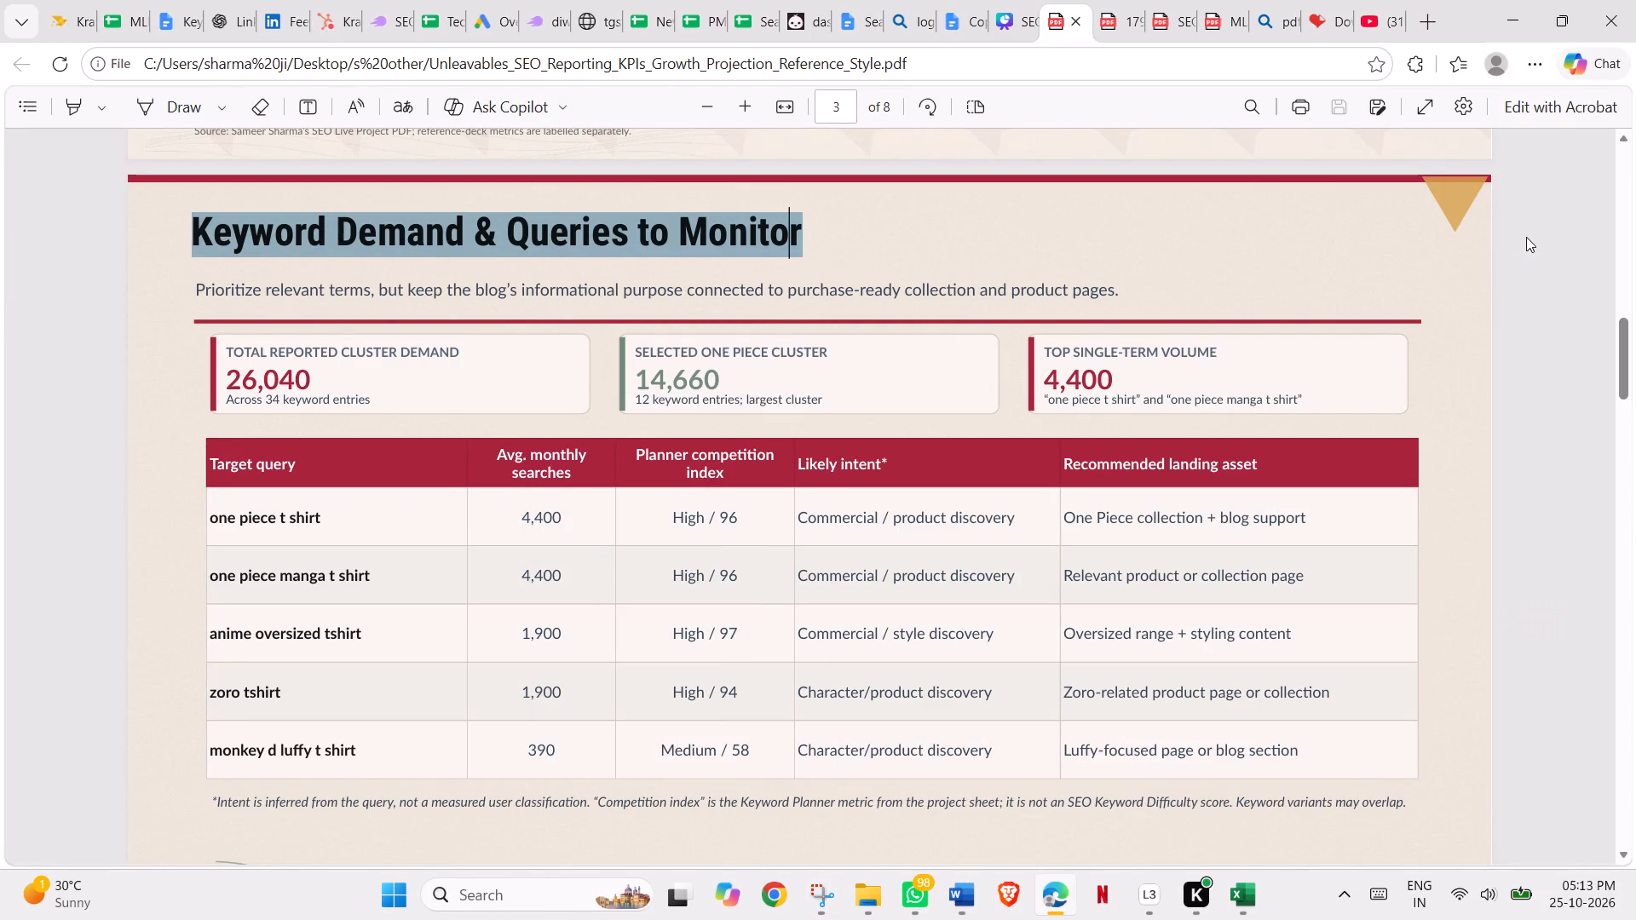
Paste the capture onto Canva page 47 below the existing cards and enlarge it until it reaches the slide's right edge.
{"action": "left_click", "coordinate": [1015, 19]}
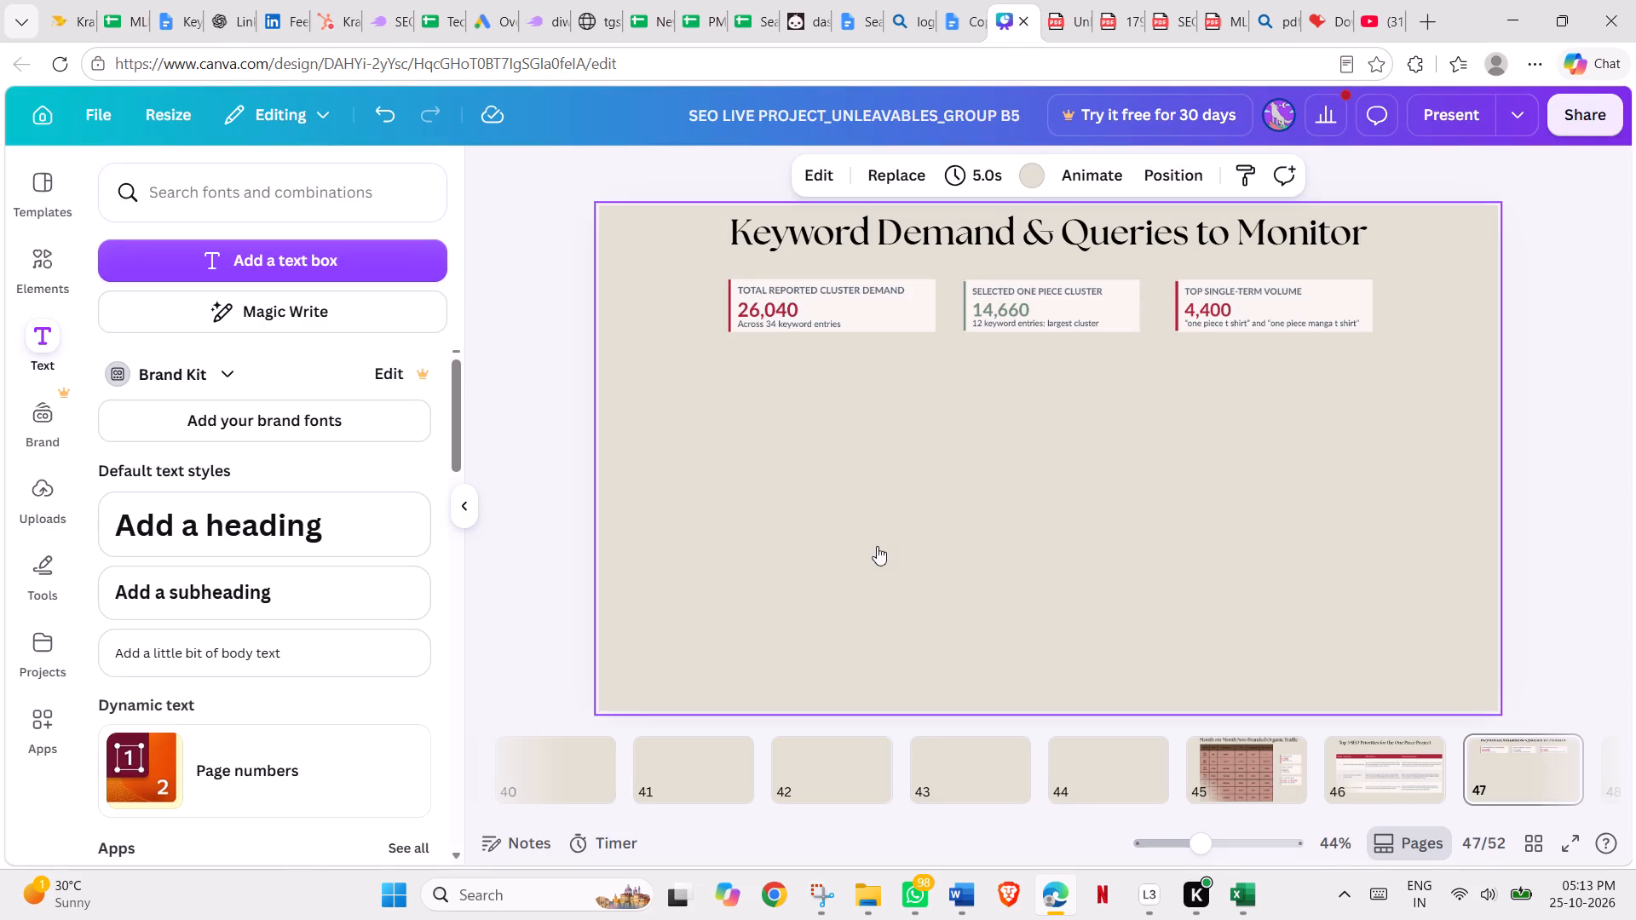
{"action": "left_click", "coordinate": [877, 548]}
{"action": "key", "text": "ctrl+v"}
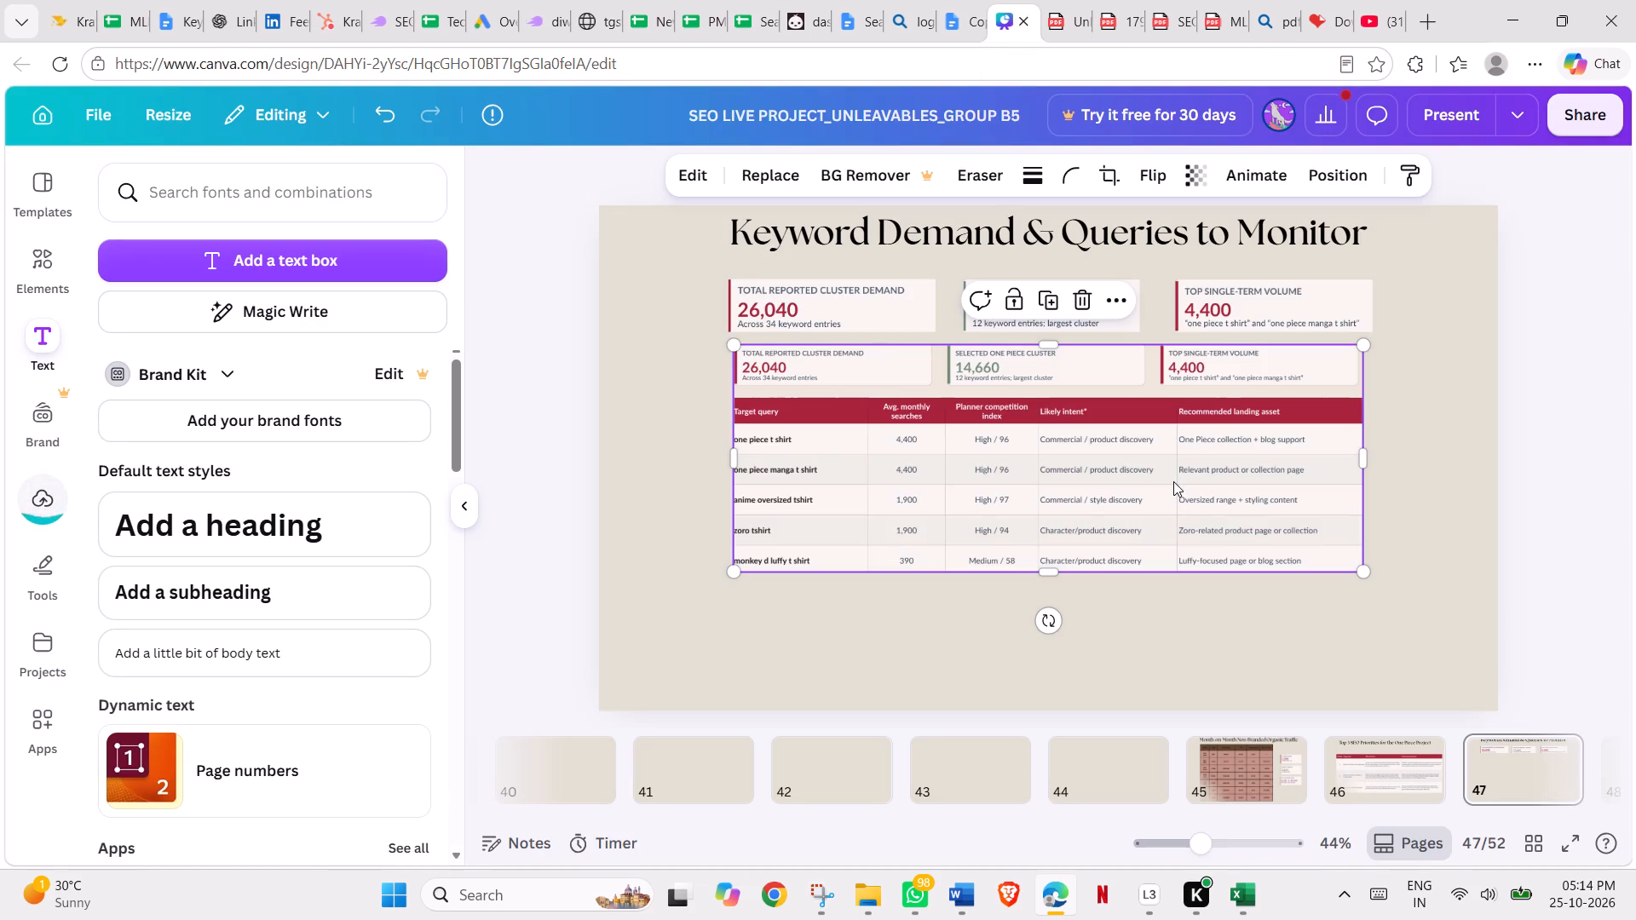
{"action": "left_click_drag", "start_coordinate": [1173, 481], "coordinate": [1181, 520]}
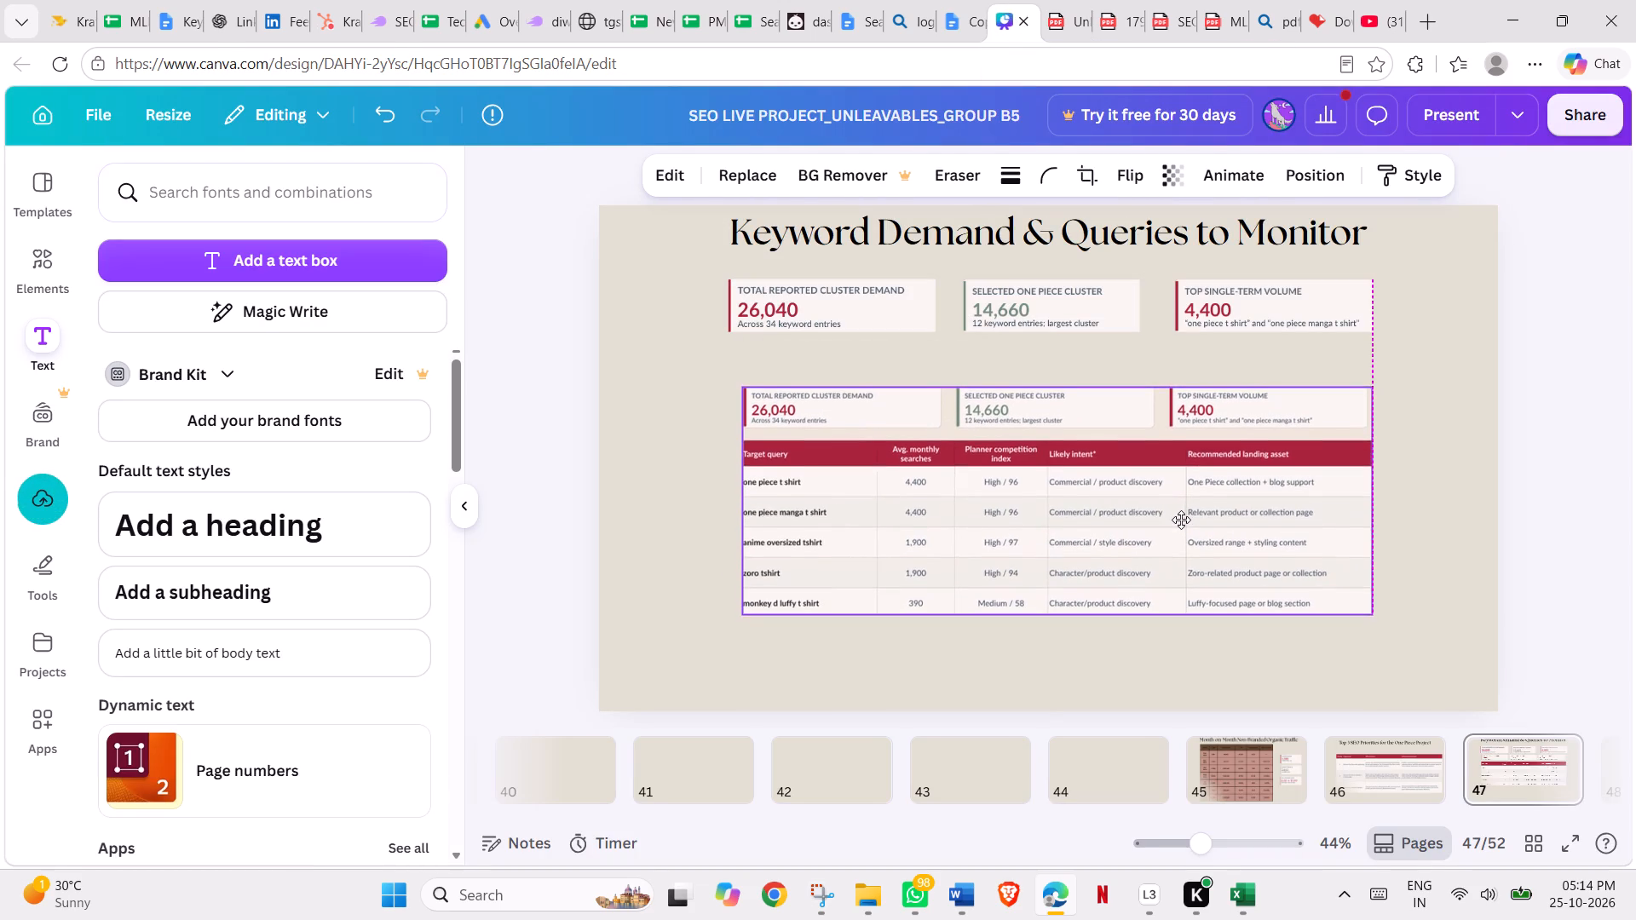
{"action": "left_click_drag", "start_coordinate": [1181, 520], "coordinate": [1171, 499]}
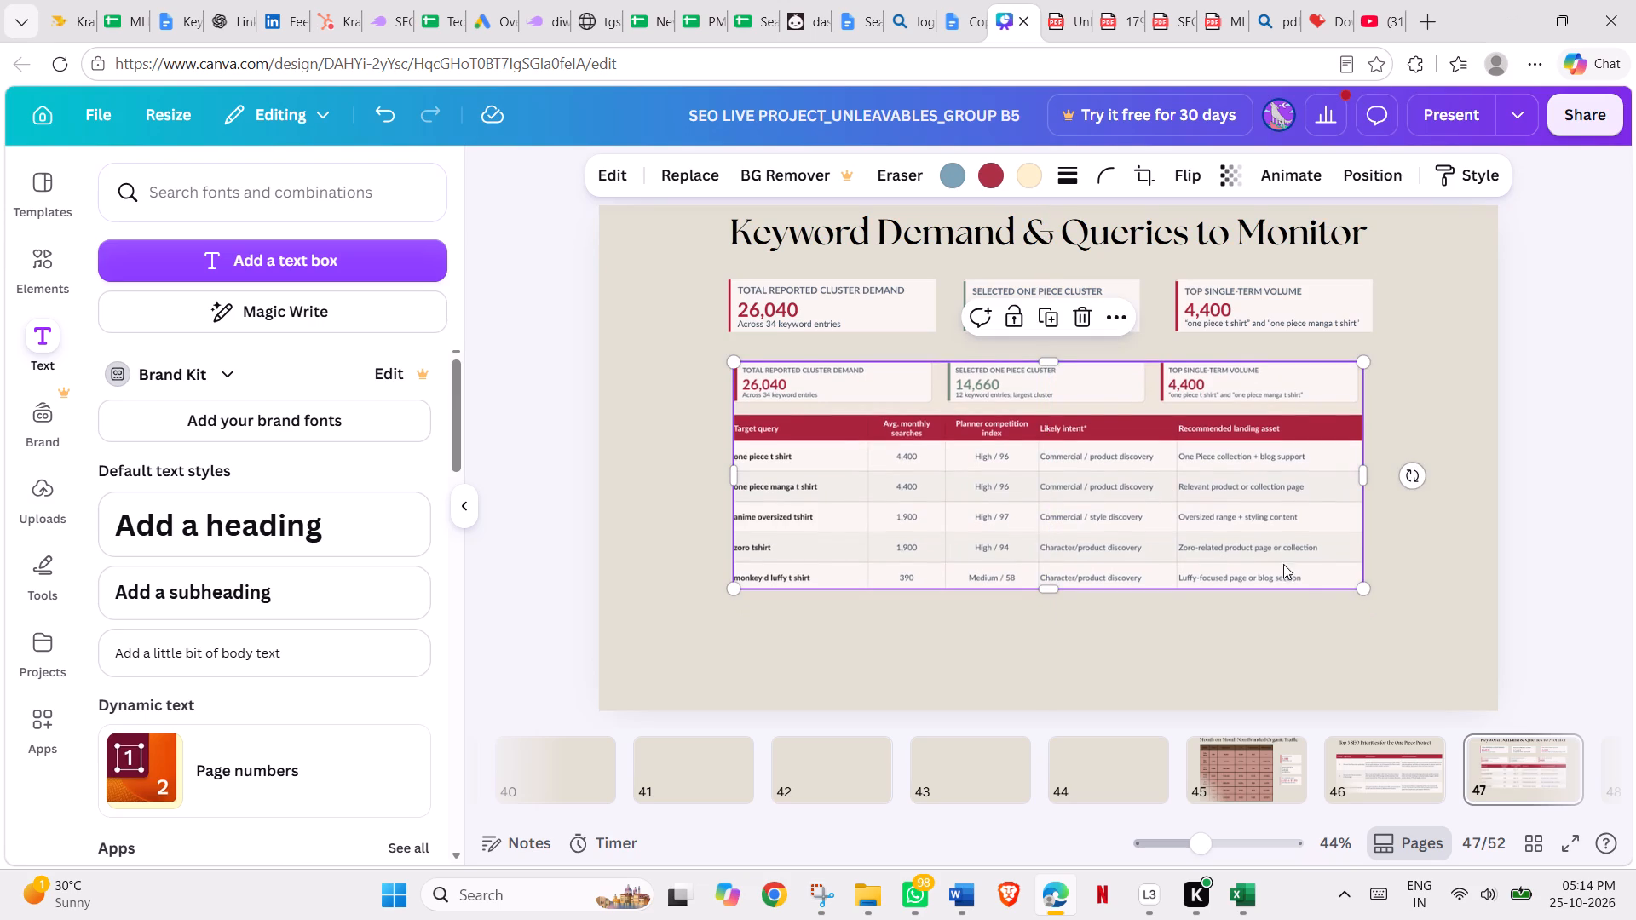
{"action": "left_click_drag", "start_coordinate": [1363, 590], "coordinate": [1439, 651]}
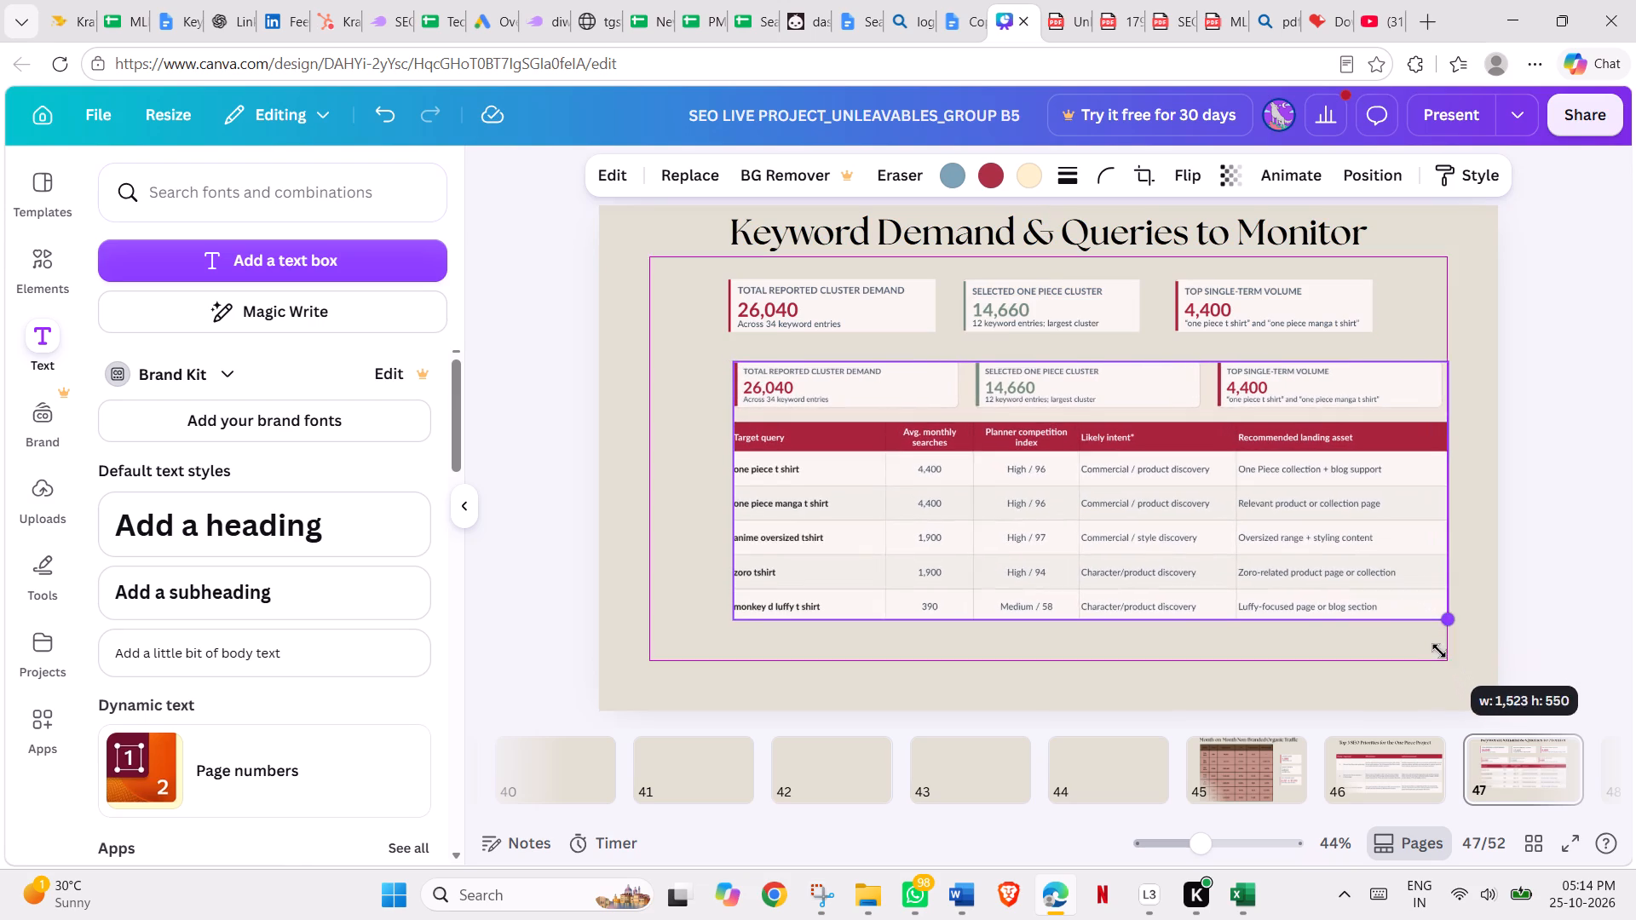
{"action": "left_click_drag", "start_coordinate": [1439, 651], "coordinate": [1486, 681]}
{"action": "left_click", "coordinate": [1601, 547]}
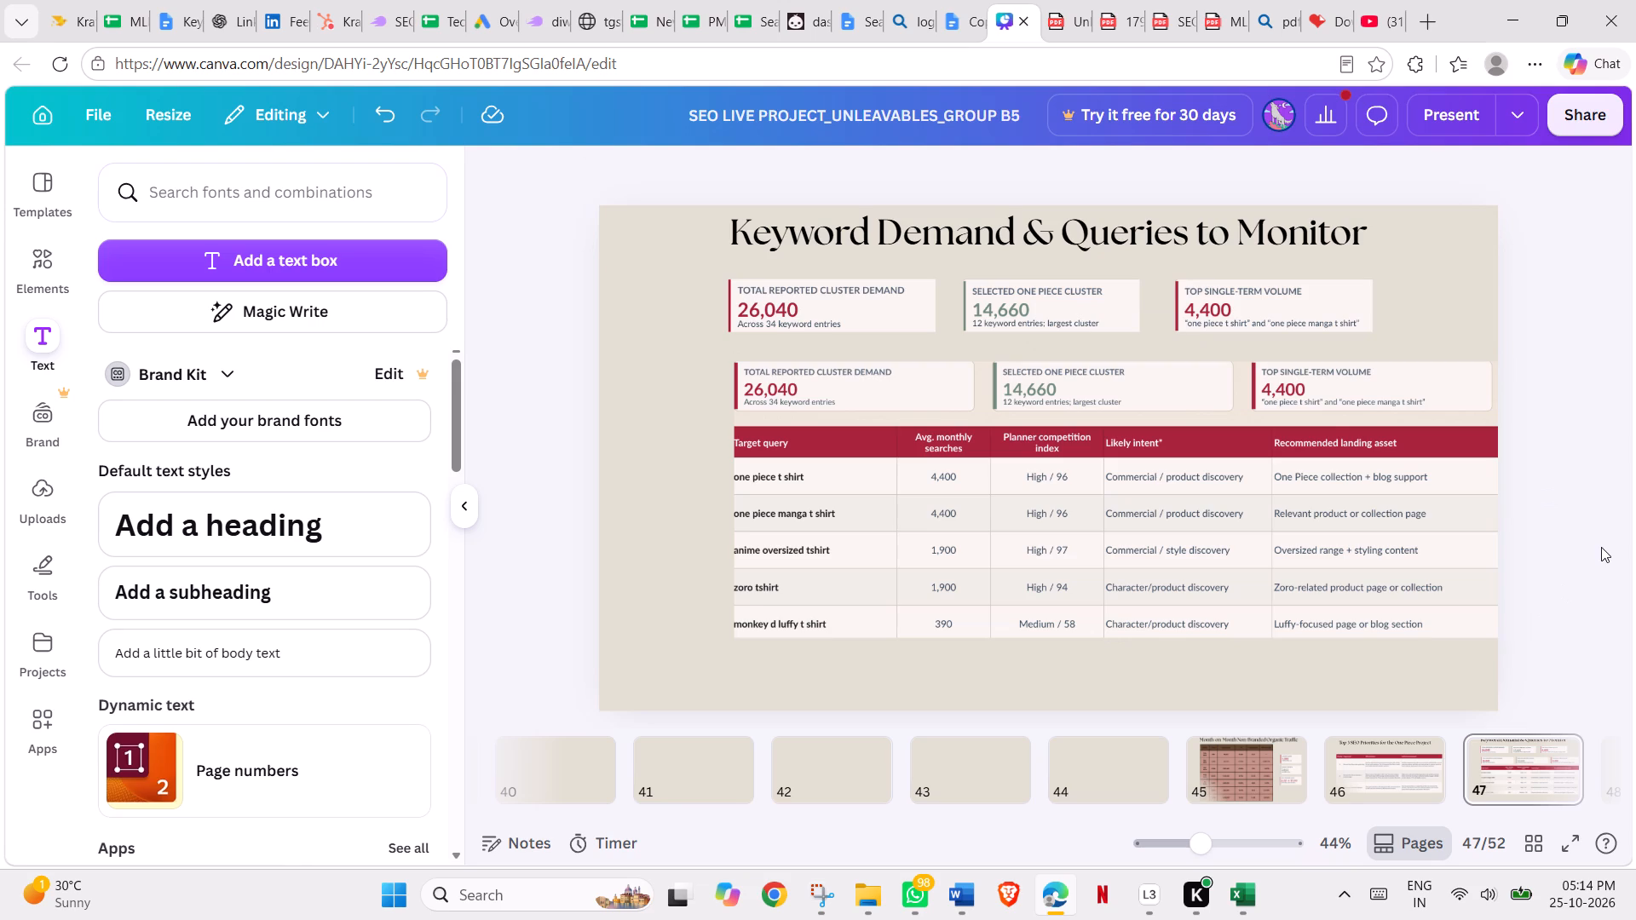
{"action": "left_click_drag", "start_coordinate": [1192, 480], "coordinate": [1149, 480]}
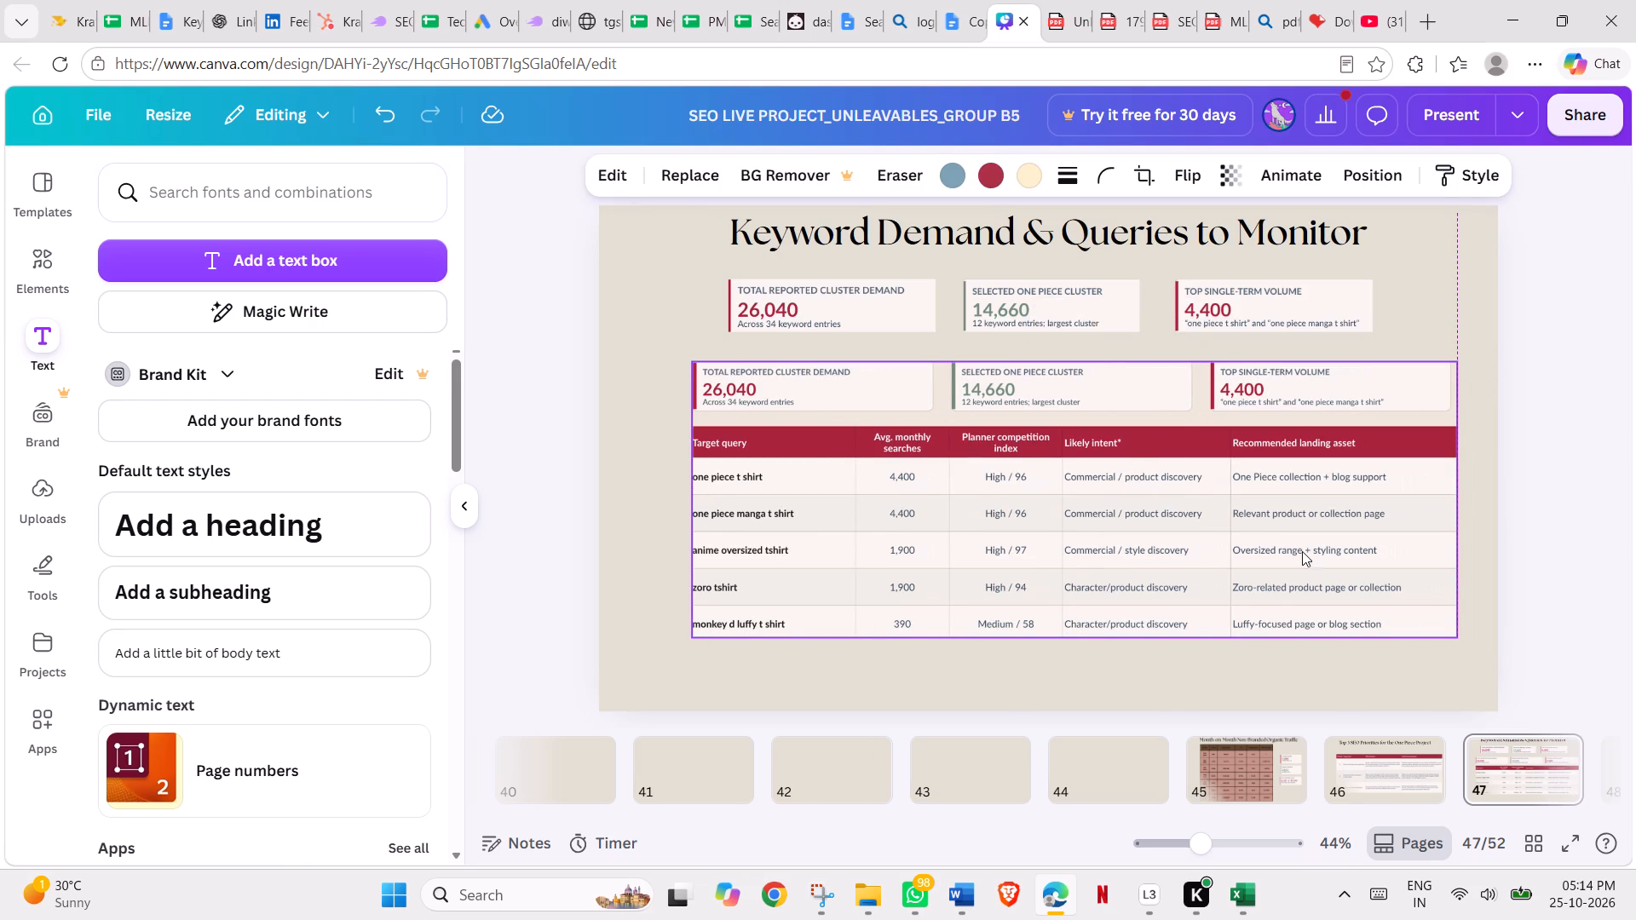
{"action": "left_click_drag", "start_coordinate": [1452, 634], "coordinate": [1487, 643]}
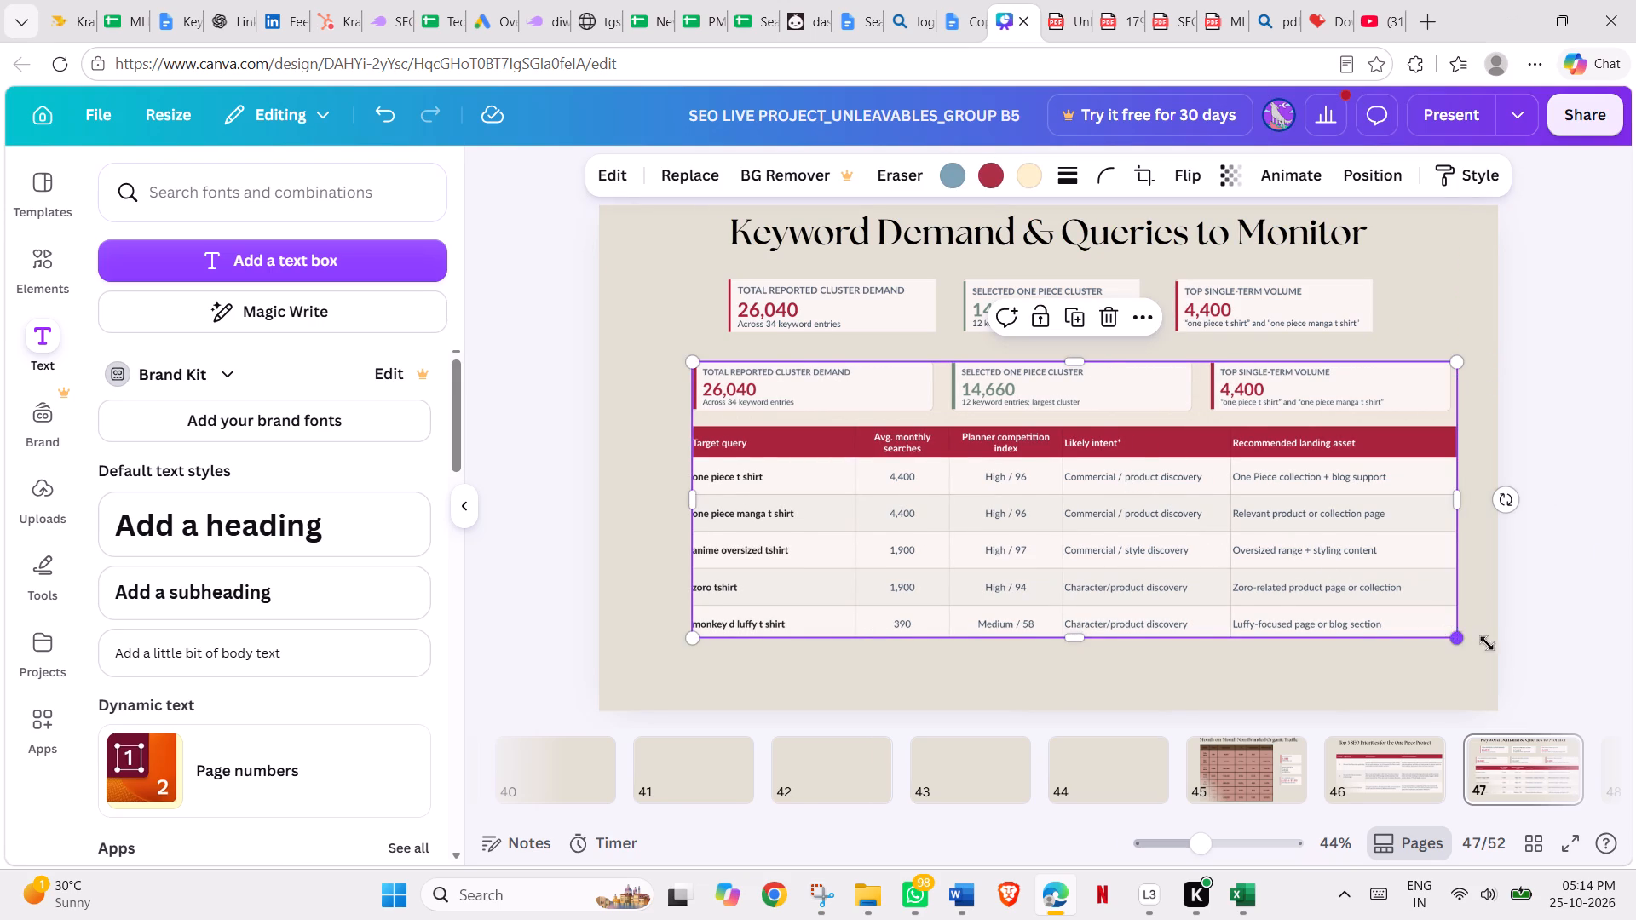
{"action": "left_click_drag", "start_coordinate": [1487, 643], "coordinate": [1495, 646]}
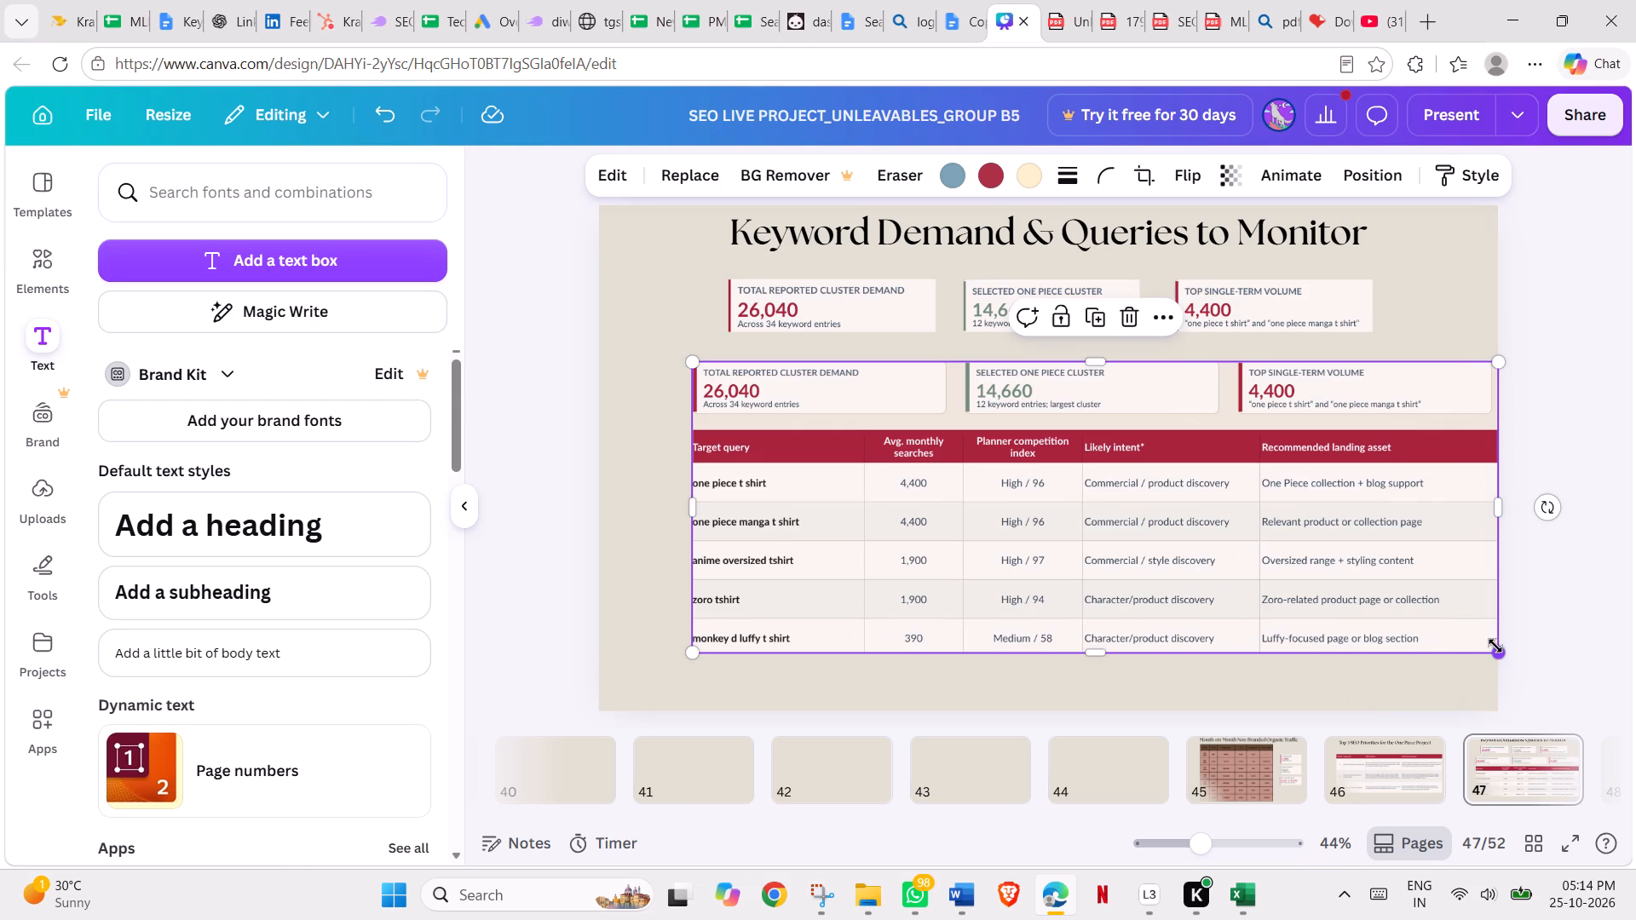
{"action": "left_click", "coordinate": [1569, 550]}
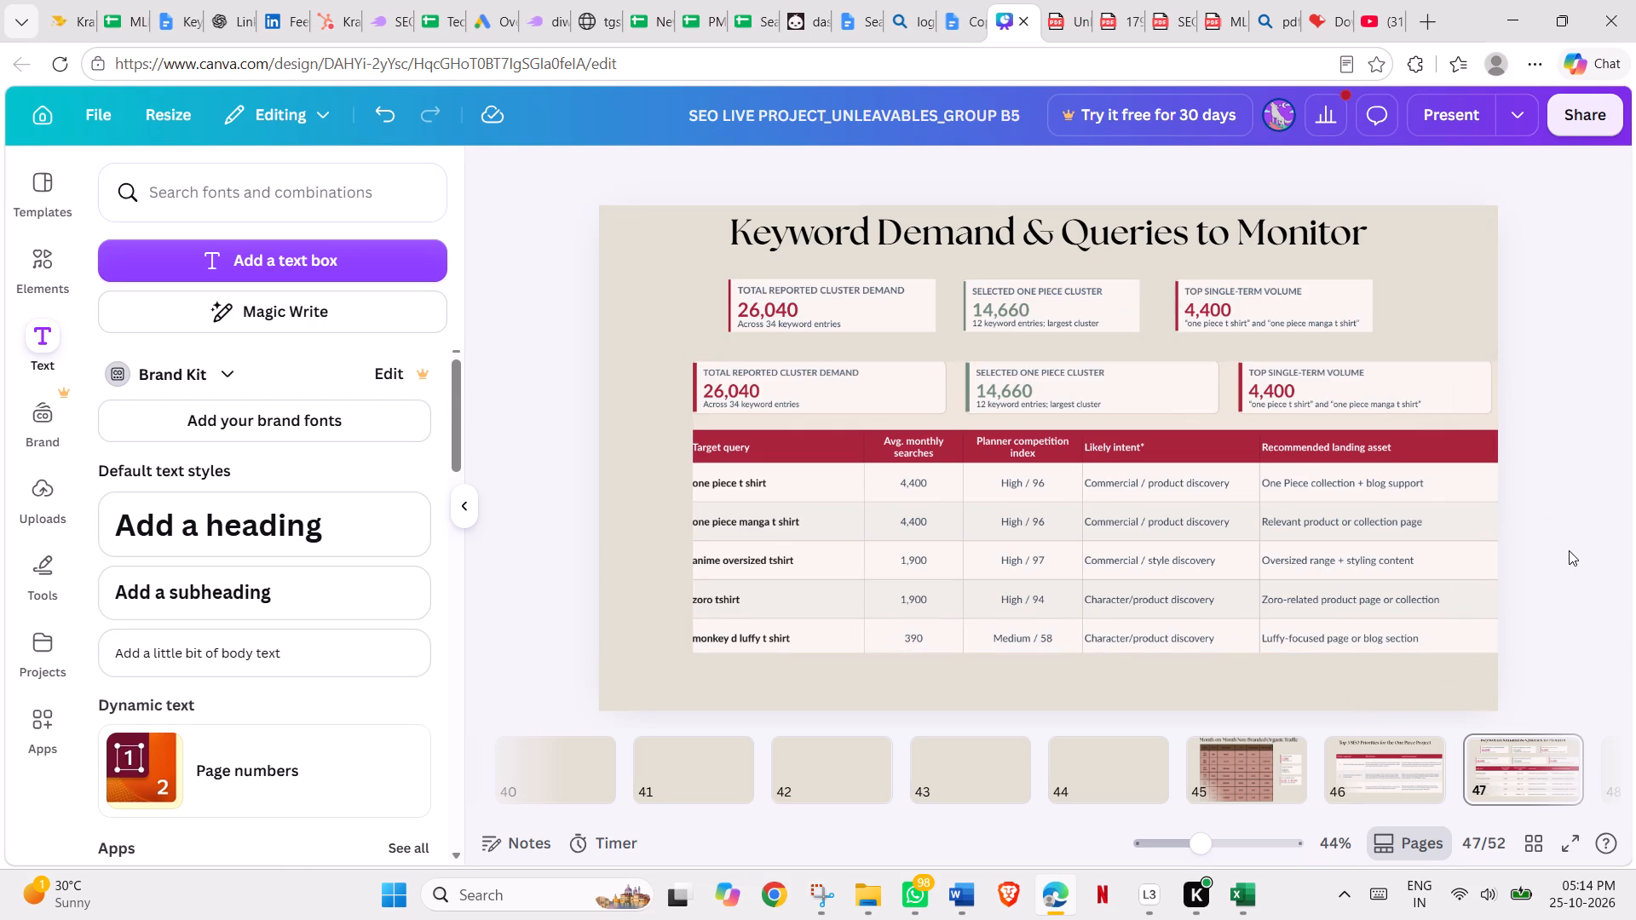
Move the standalone Total Reported Cluster Demand card to line up with the table capture's left edge and enlarge it slightly.
{"action": "left_click_drag", "start_coordinate": [878, 301], "coordinate": [851, 302]}
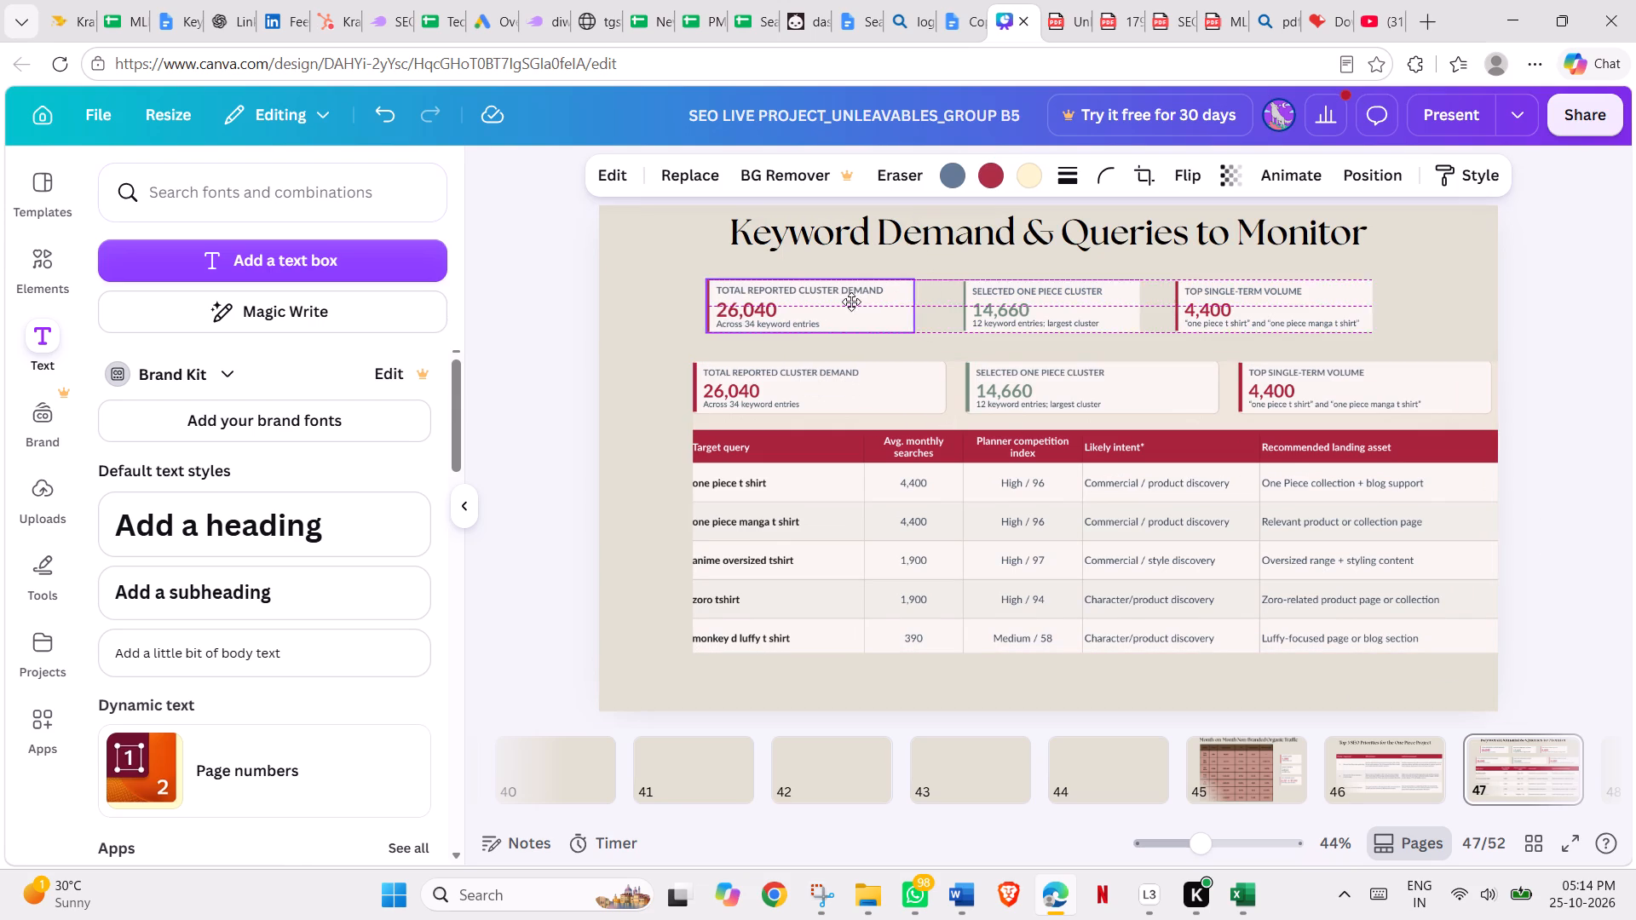
{"action": "left_click_drag", "start_coordinate": [851, 302], "coordinate": [847, 310]}
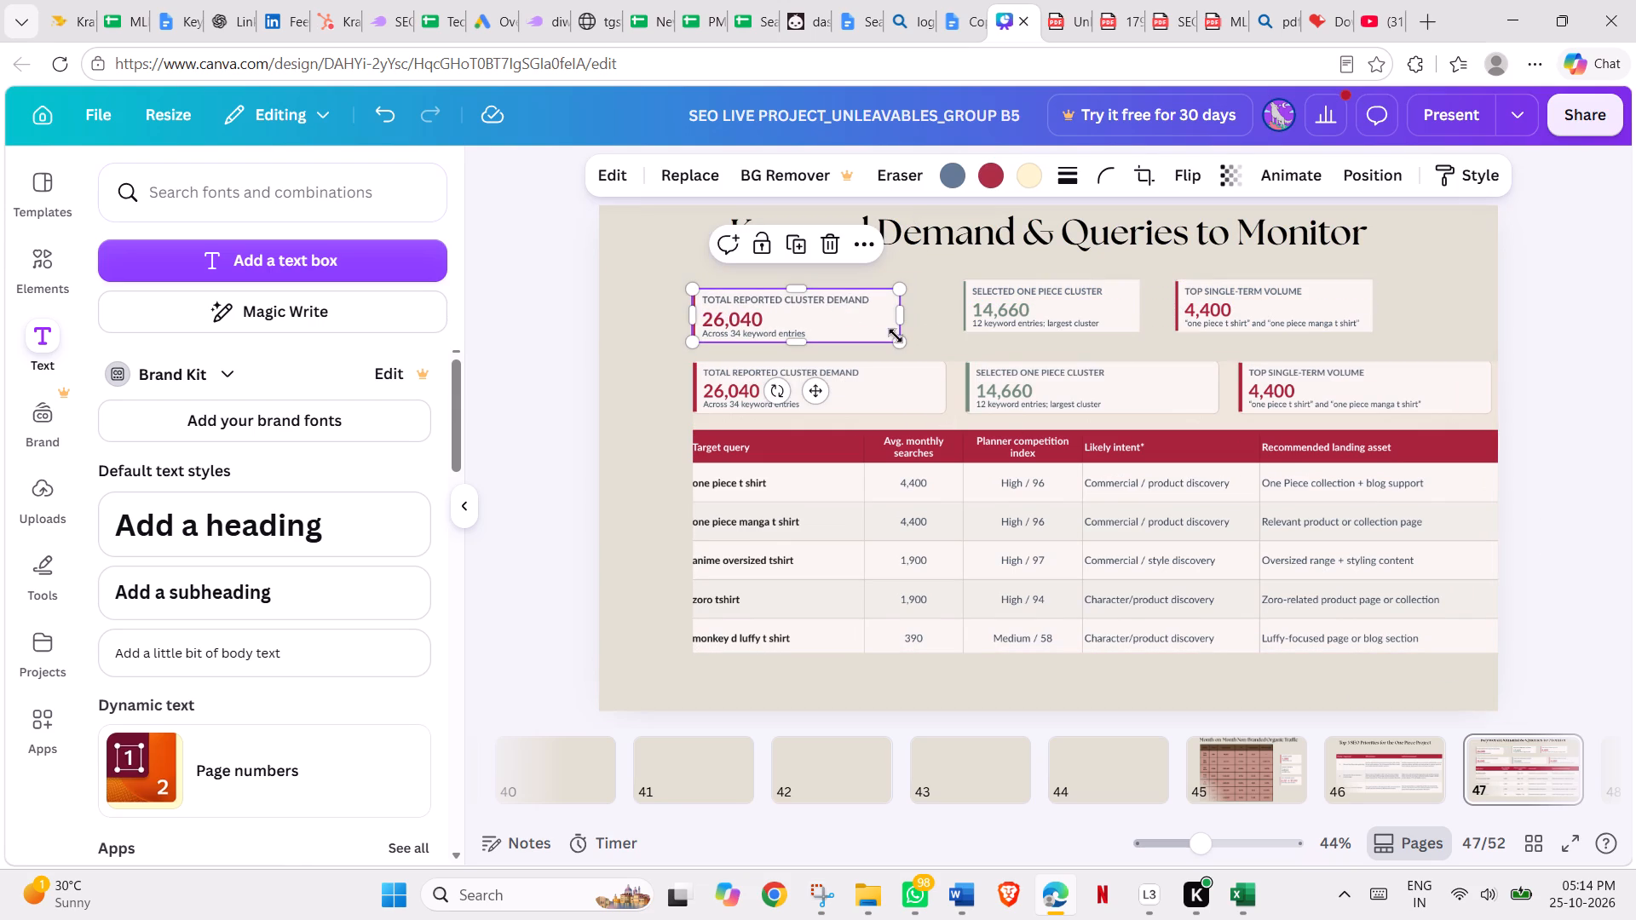
{"action": "left_click_drag", "start_coordinate": [900, 339], "coordinate": [915, 347]}
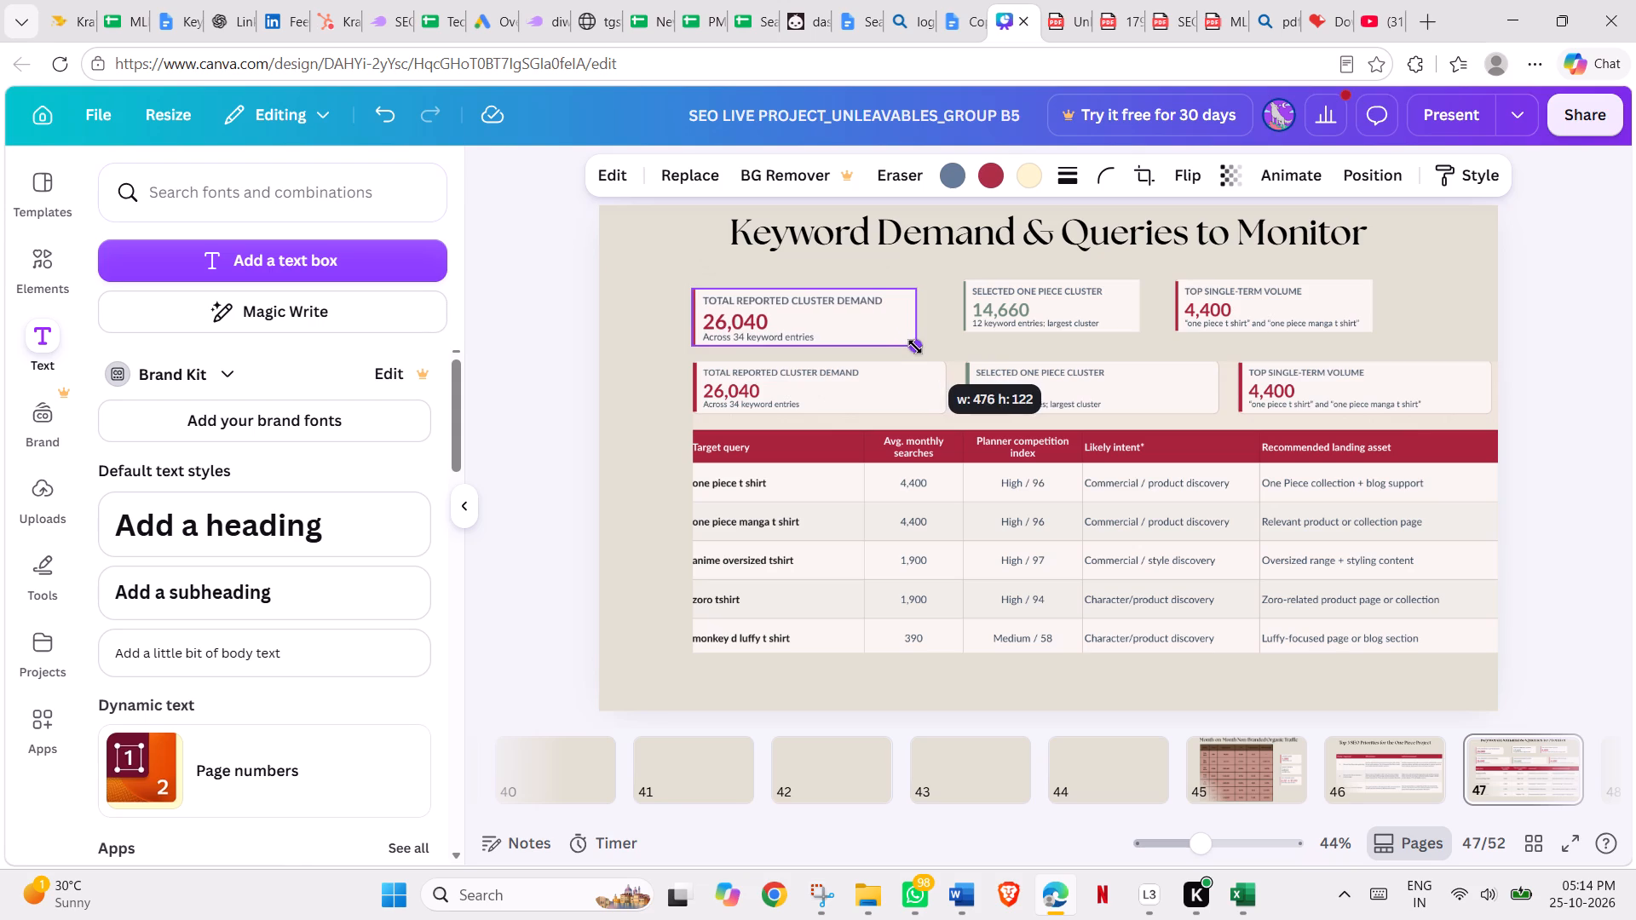
{"action": "left_click_drag", "start_coordinate": [915, 347], "coordinate": [923, 350]}
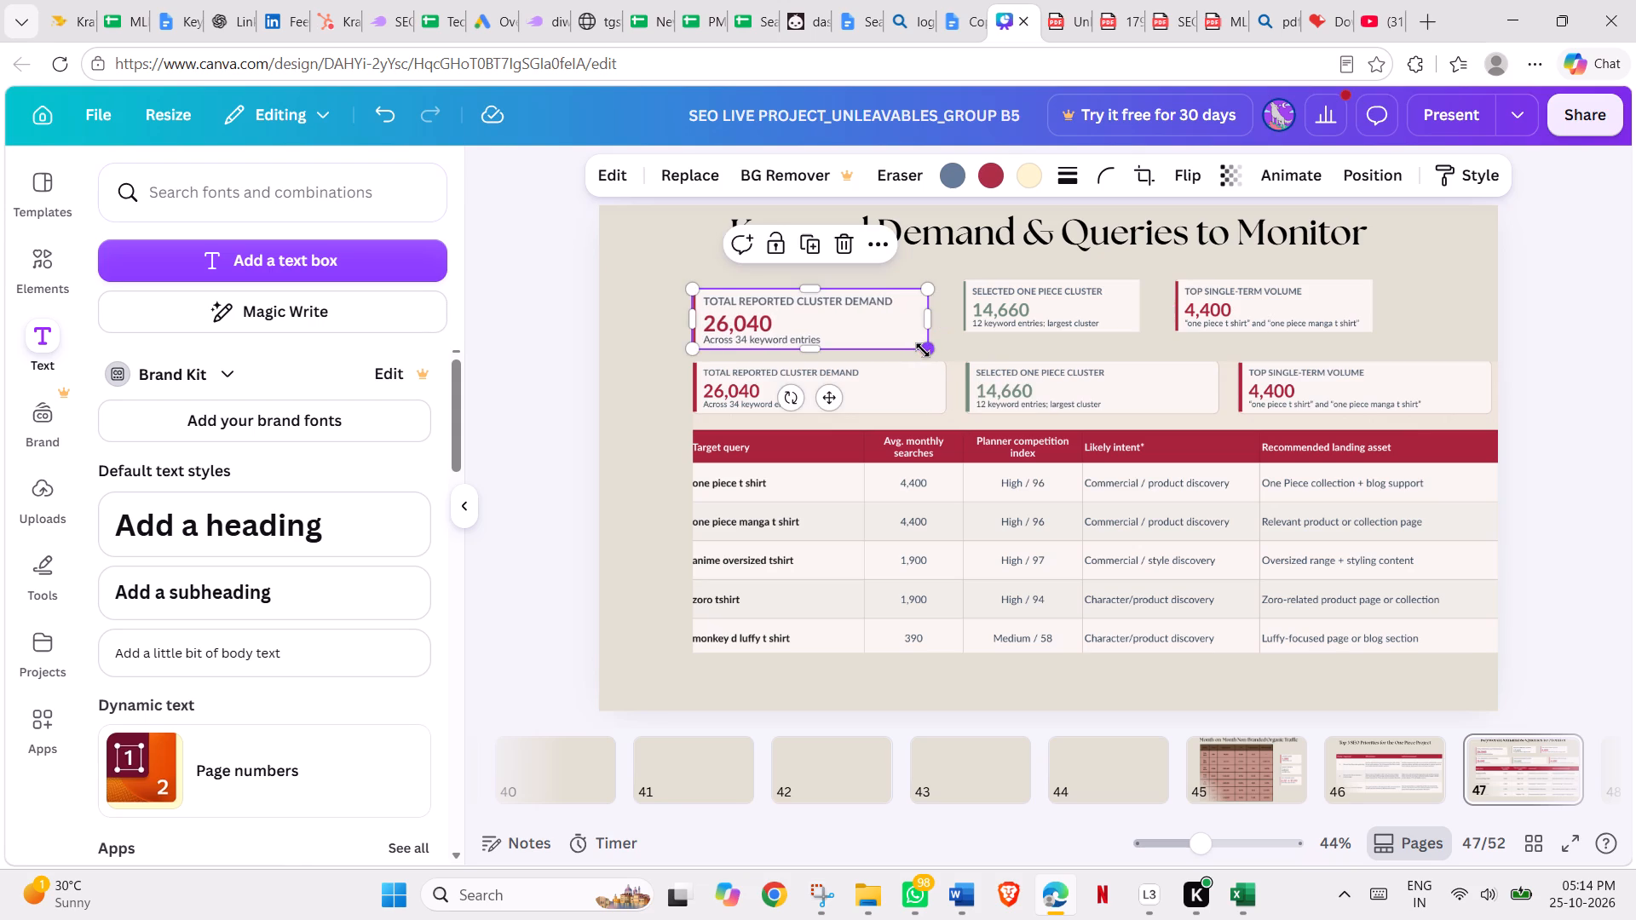
Align the standalone Selected One Piece Cluster card with the top of the enlarged demand card and enlarge it to about 427 × 128.
{"action": "left_click", "coordinate": [1057, 326]}
{"action": "left_click_drag", "start_coordinate": [1065, 311], "coordinate": [1052, 321]}
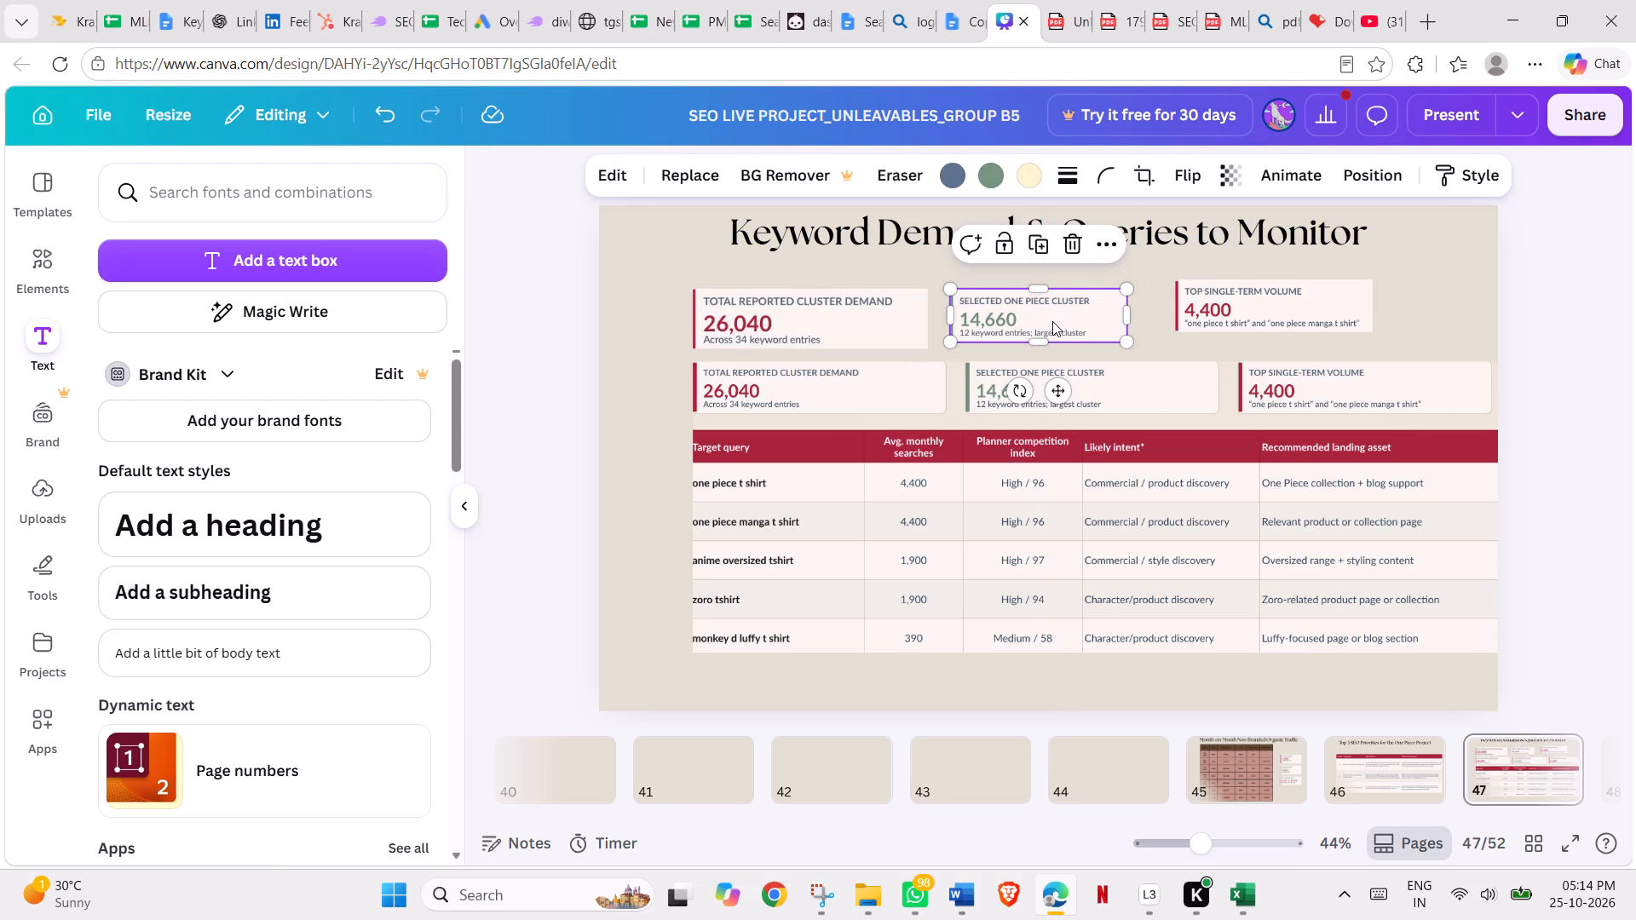
{"action": "left_click_drag", "start_coordinate": [1129, 342], "coordinate": [1148, 345]}
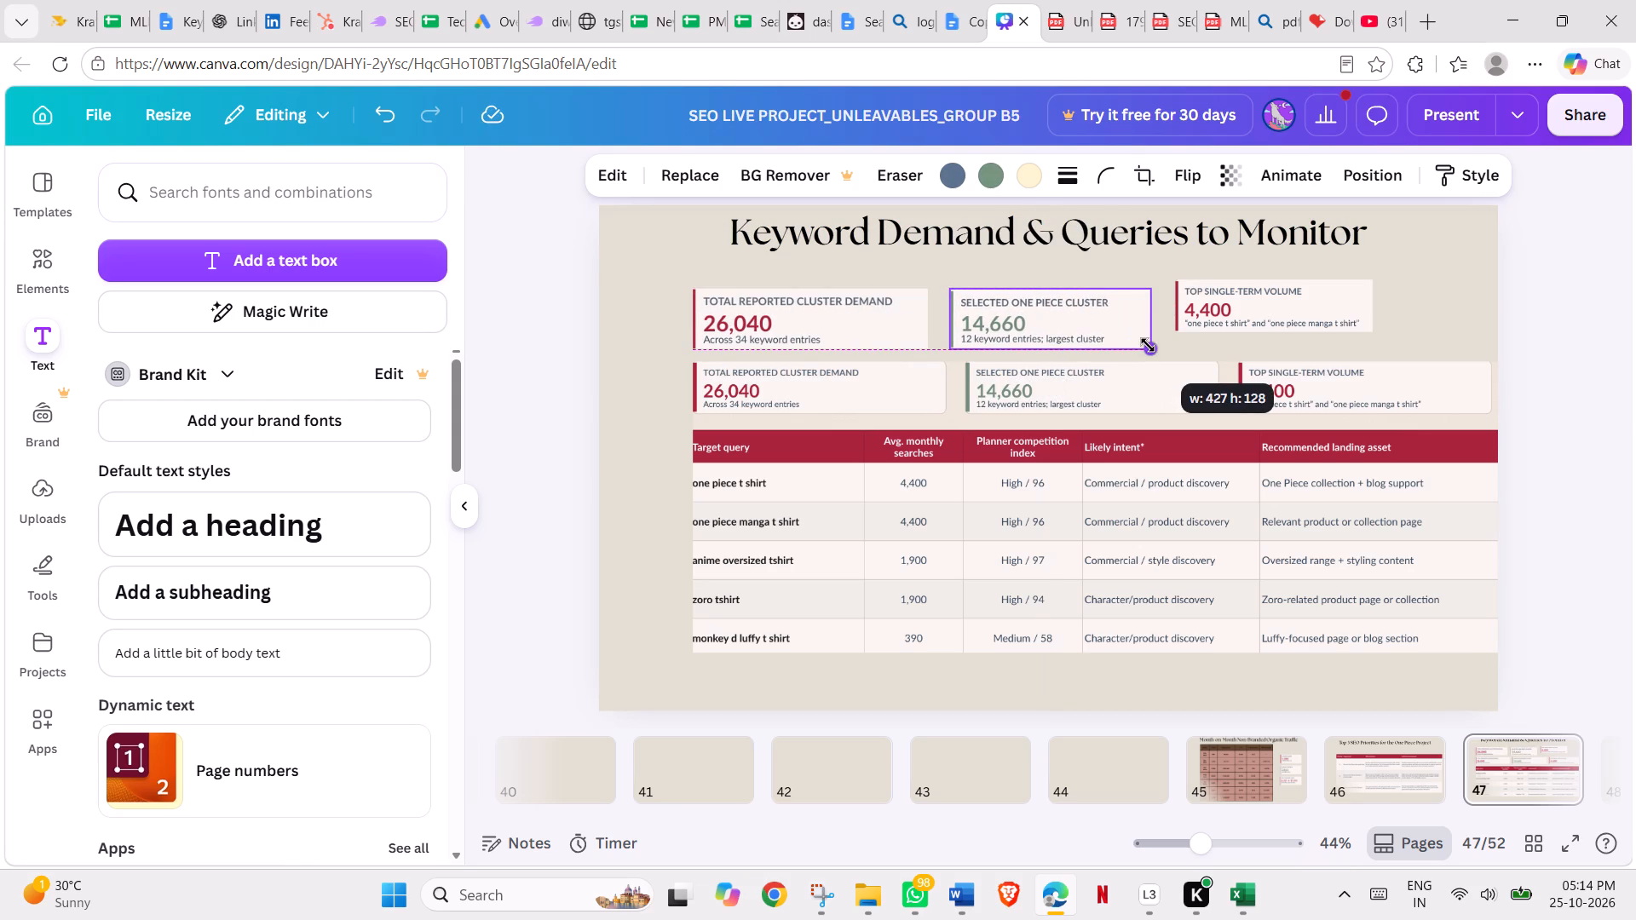
{"action": "left_click_drag", "start_coordinate": [1148, 345], "coordinate": [1149, 345]}
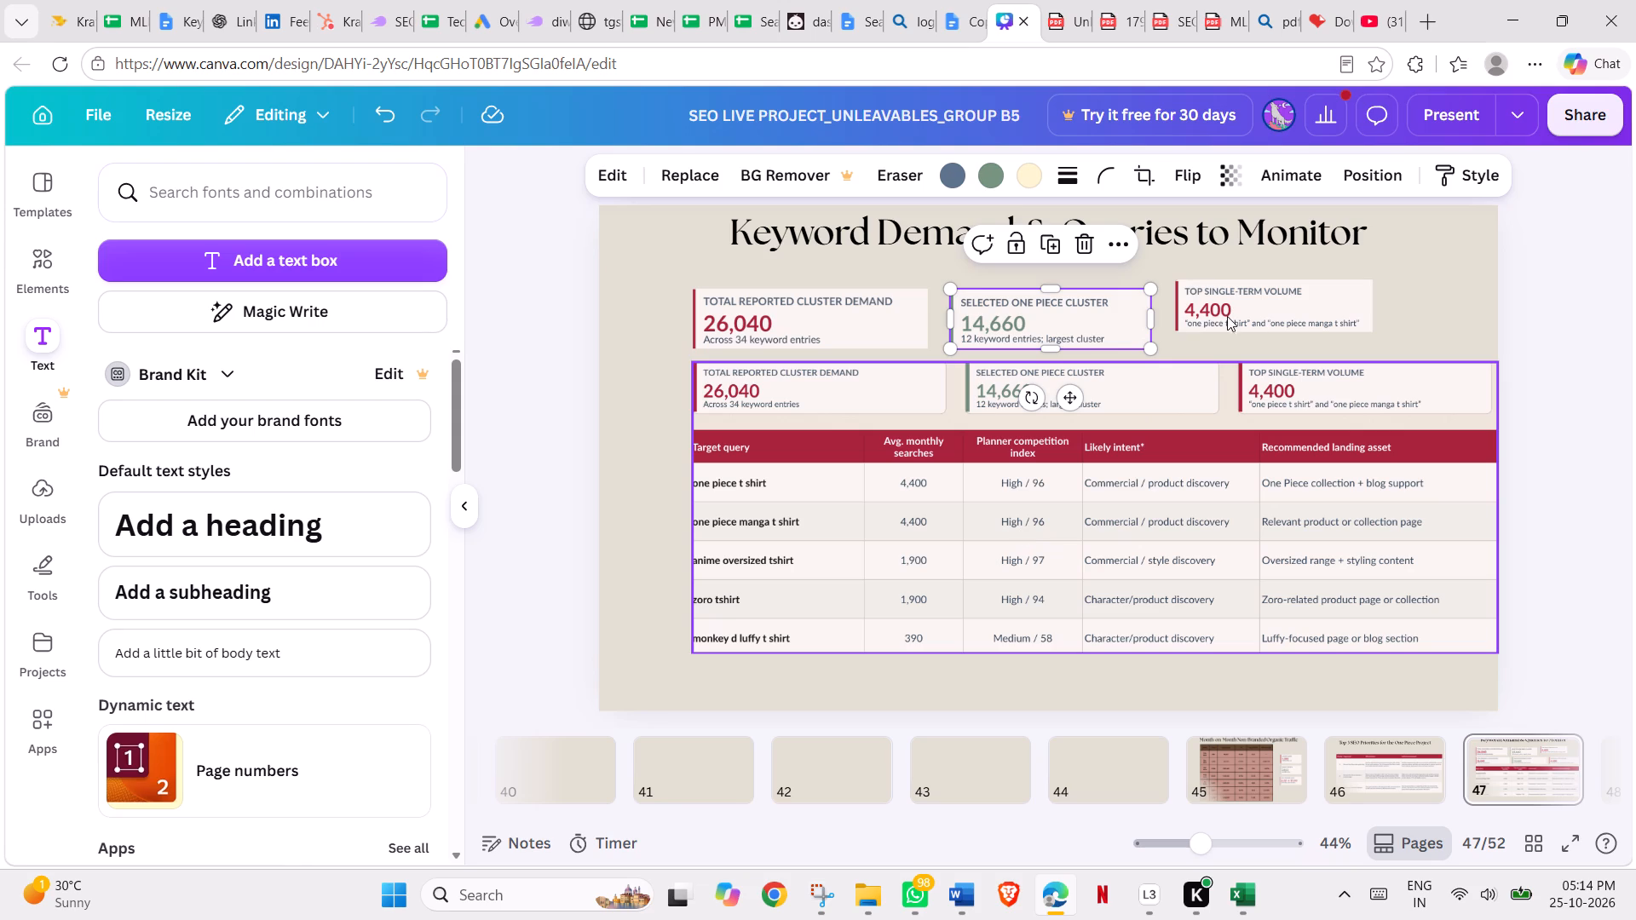
Lower the standalone Top Single-Term Volume card into line with the other two and enlarge it to match their height.
{"action": "left_click_drag", "start_coordinate": [1242, 295], "coordinate": [1242, 303]}
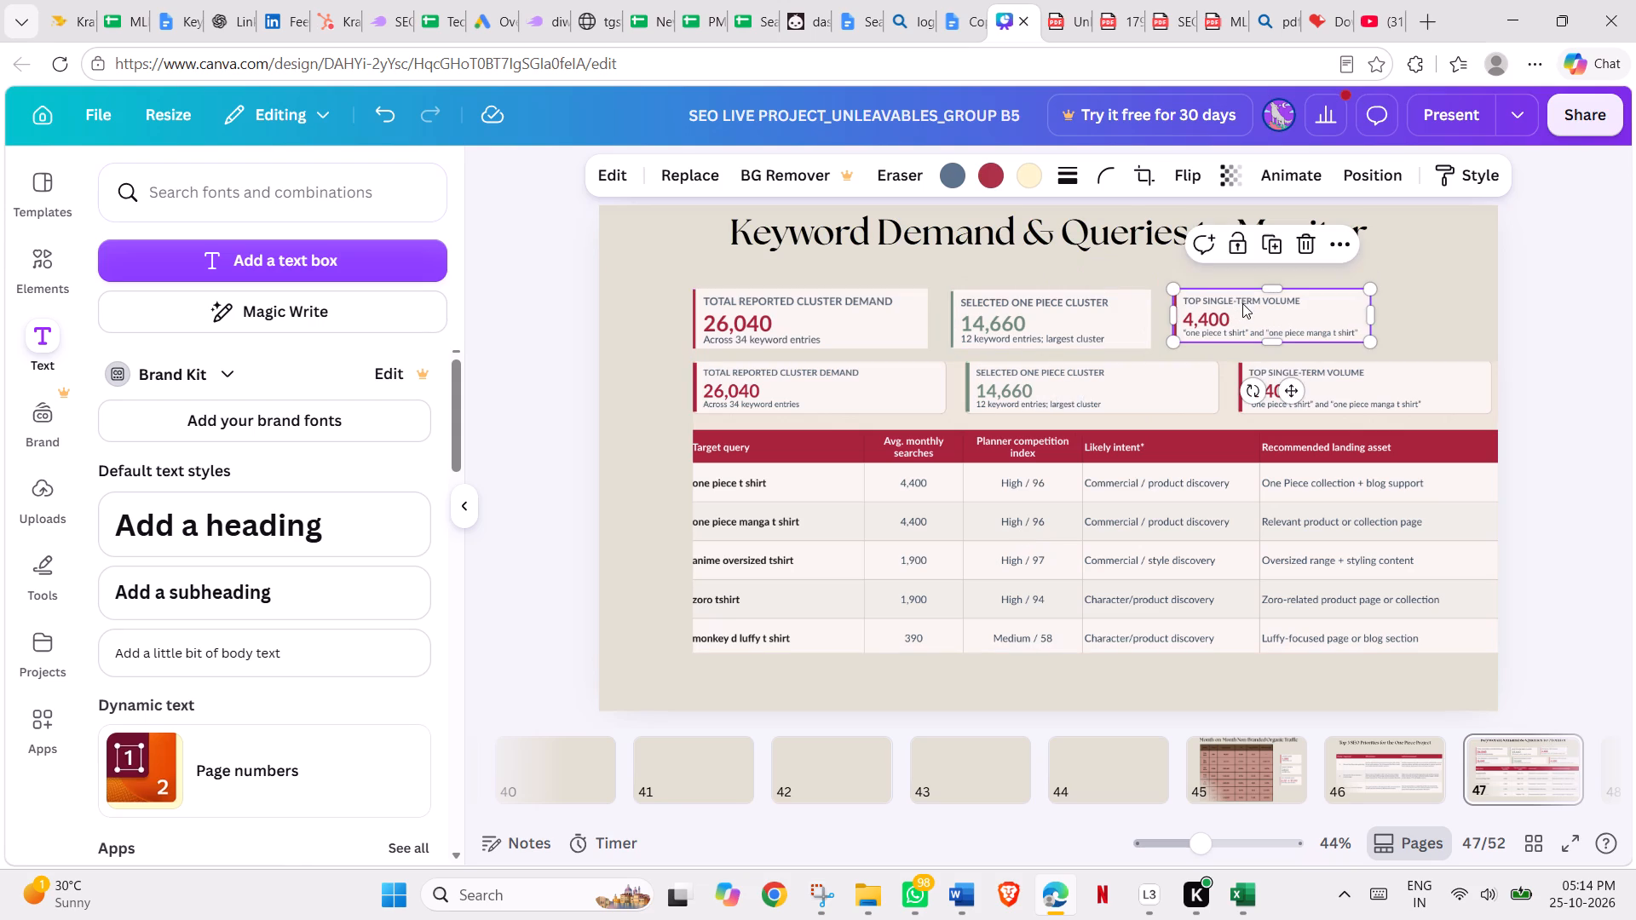
{"action": "left_click_drag", "start_coordinate": [1363, 335], "coordinate": [1374, 339]}
{"action": "left_click_drag", "start_coordinate": [1374, 339], "coordinate": [1391, 341]}
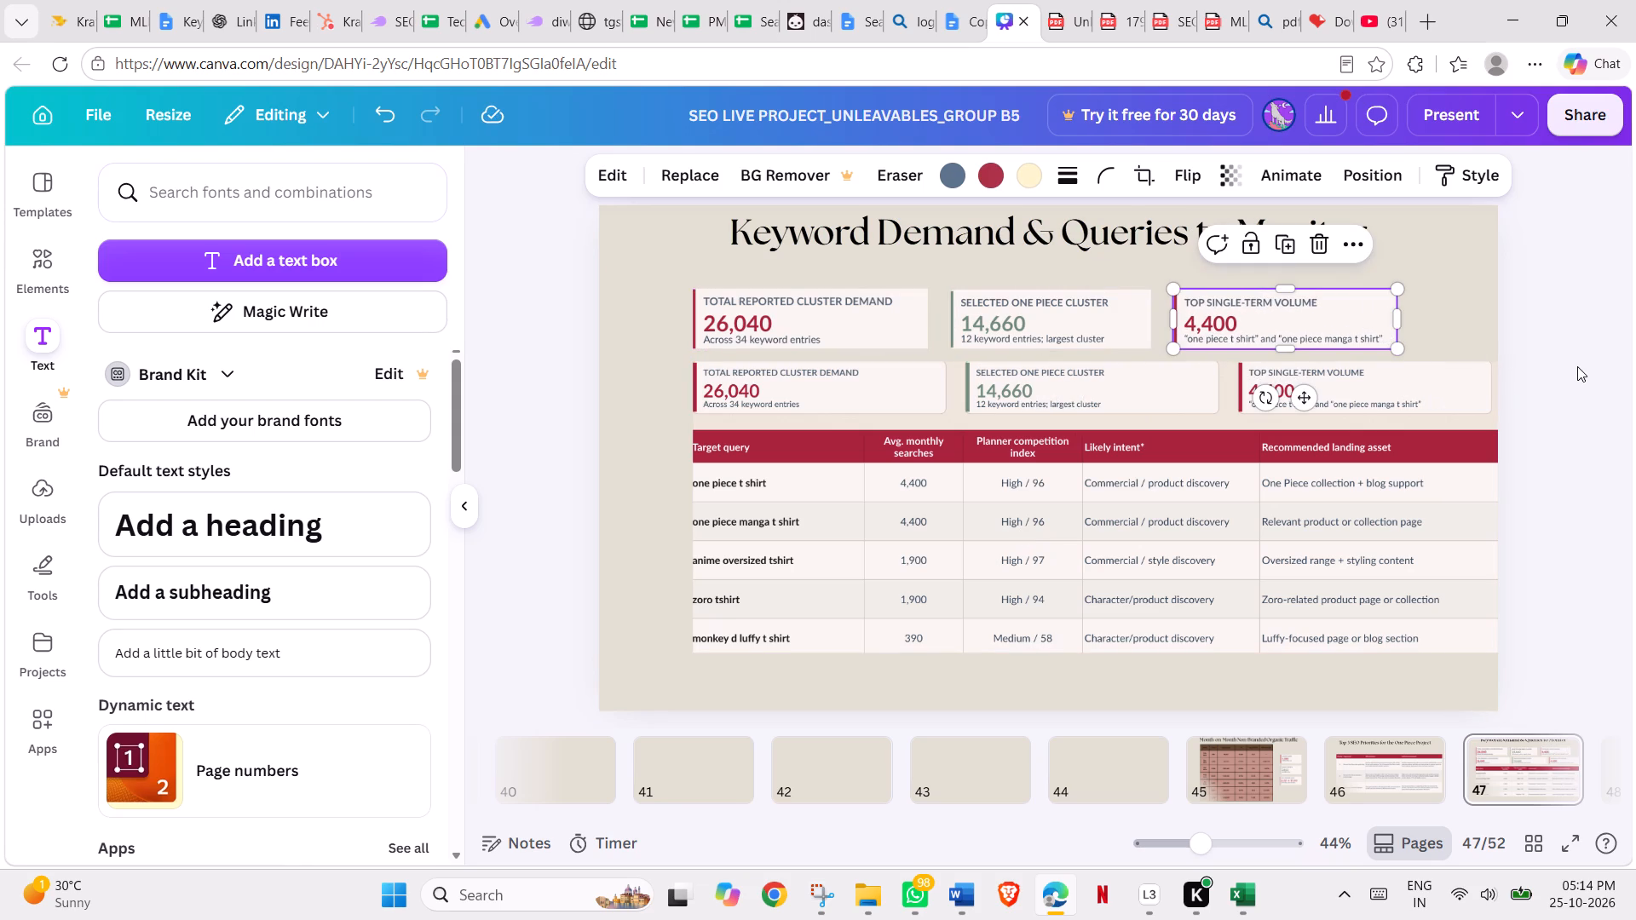
{"action": "left_click", "coordinate": [1577, 366]}
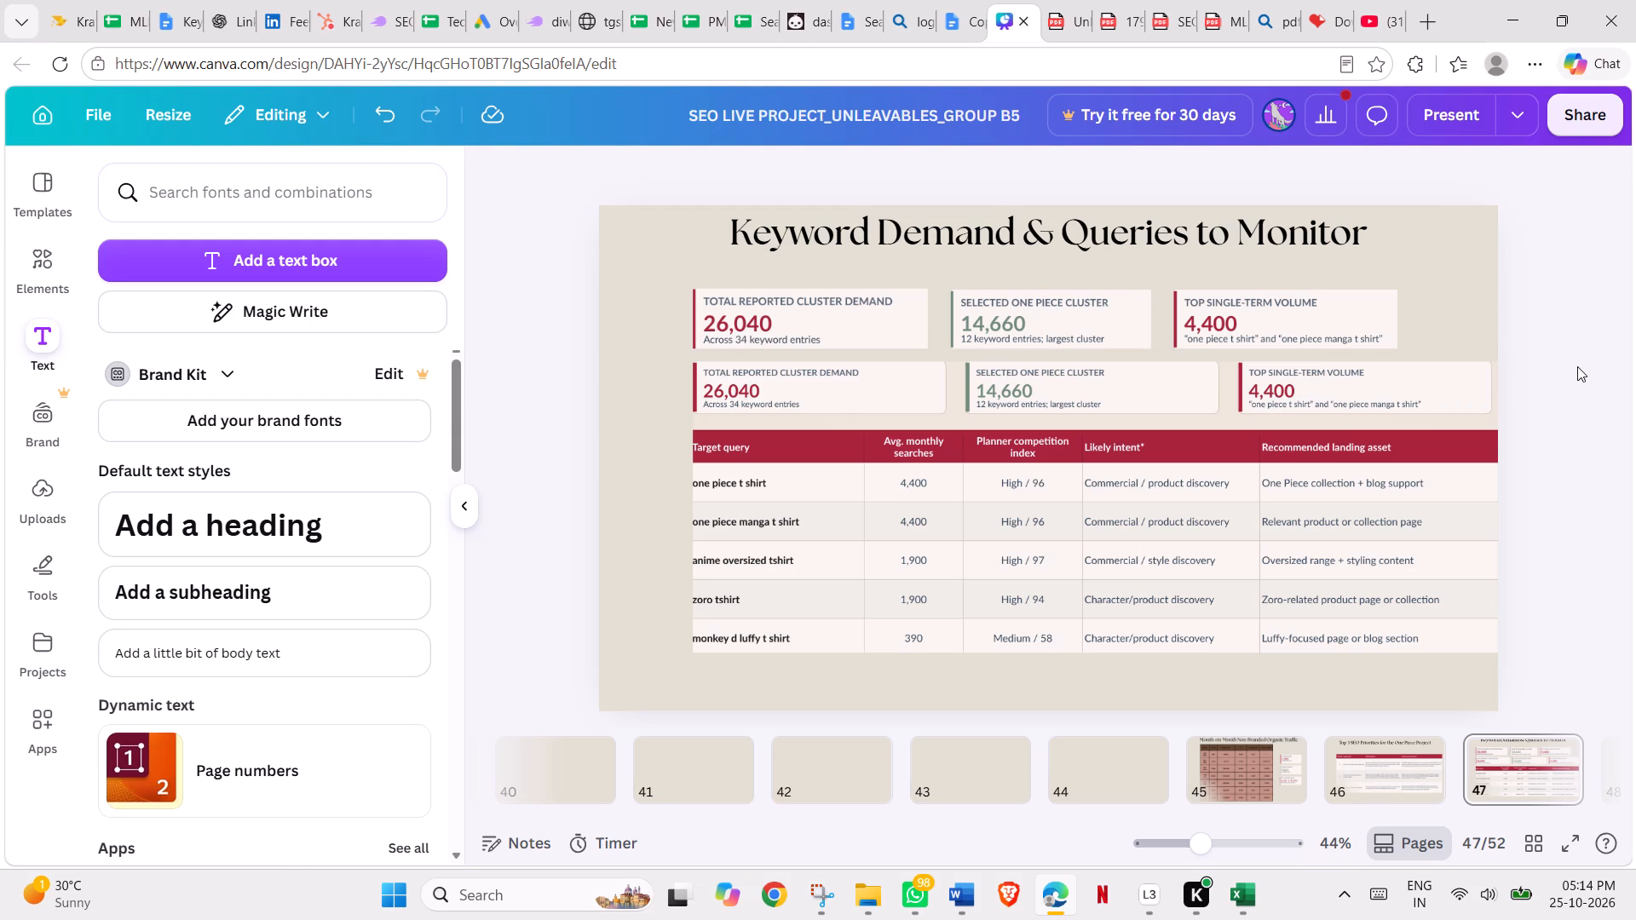
Delete the combined capture of metric cards and target query table from page 47.
{"action": "left_click", "coordinate": [1310, 466]}
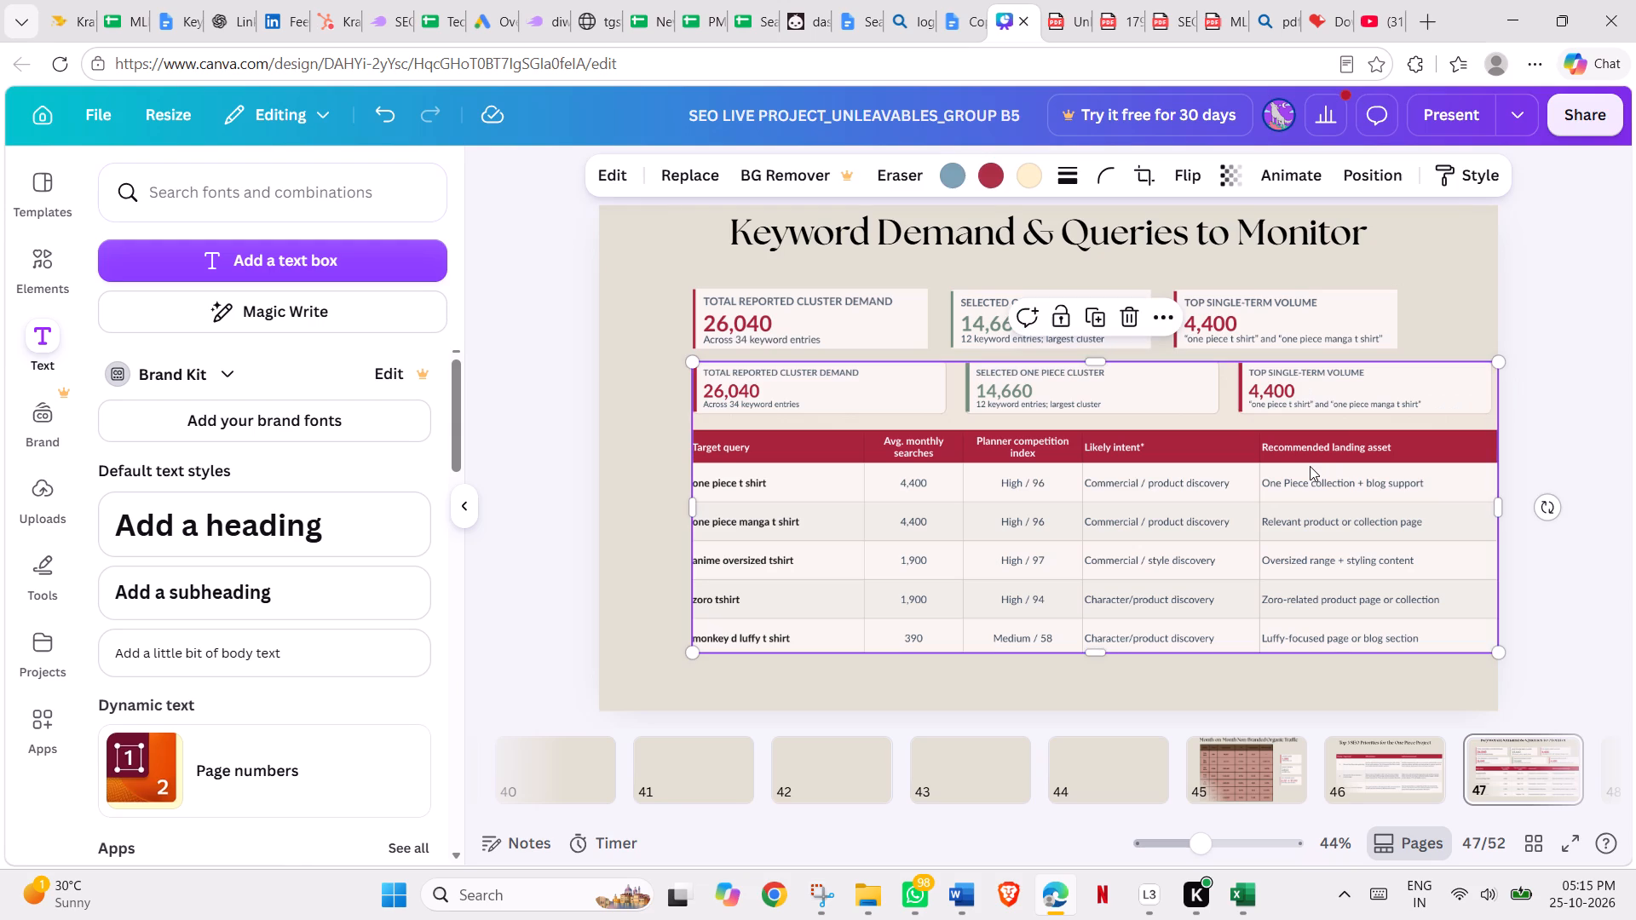
{"action": "key", "text": "Delete"}
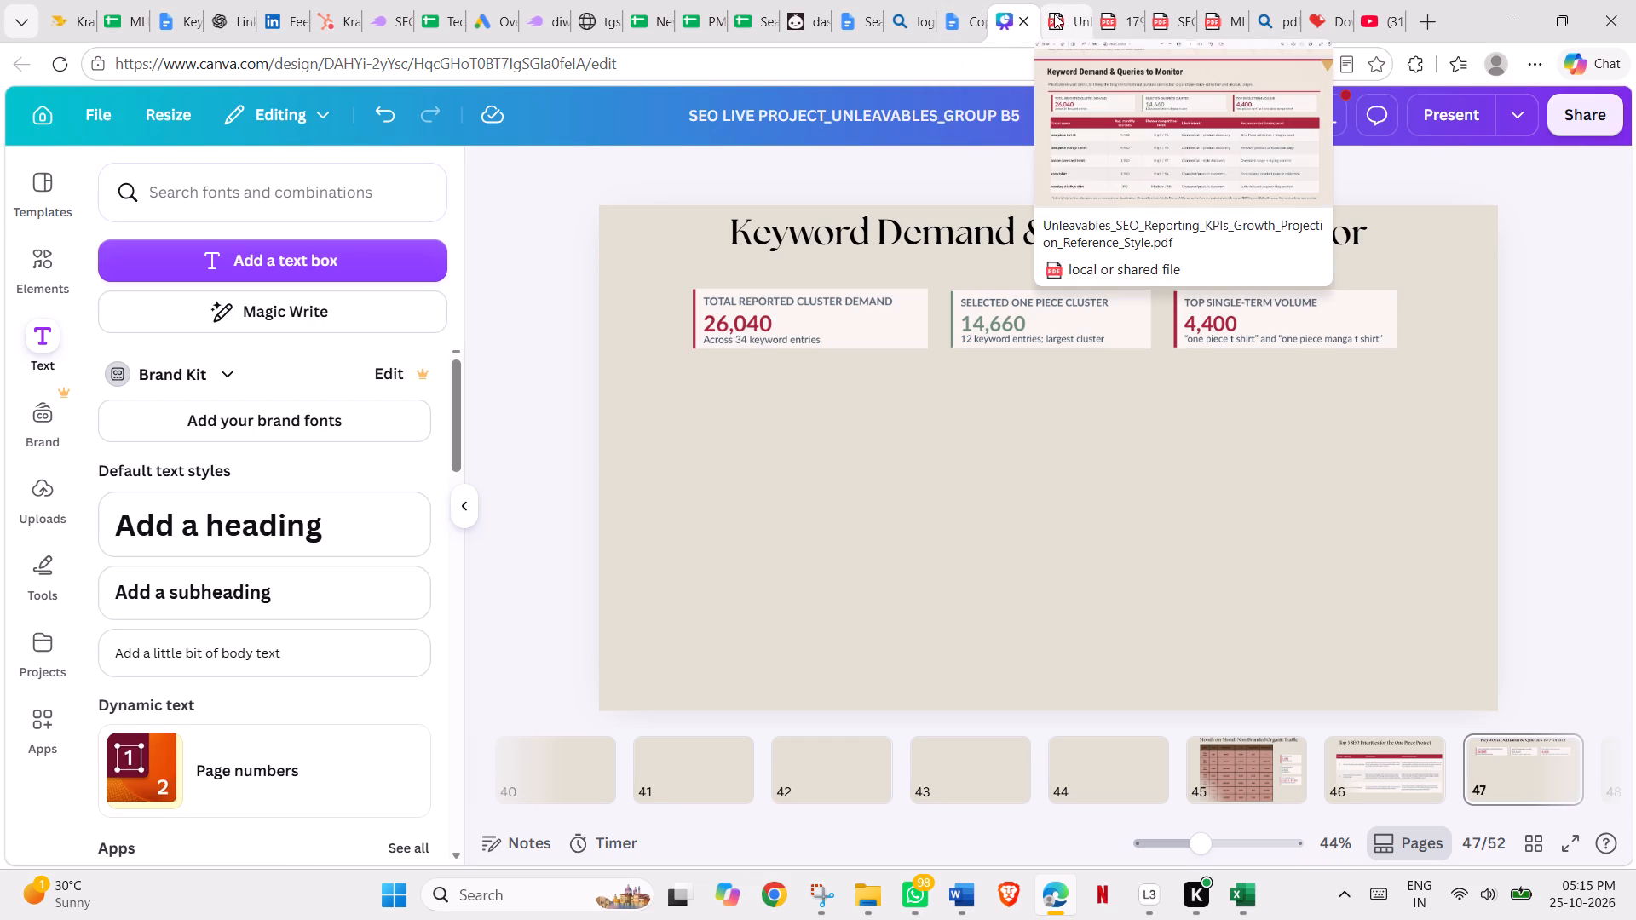
Switch to the reporting PDF, snip only the target query table from its header through the monkey d luffy row, and copy it.
{"action": "left_click", "coordinate": [1054, 14]}
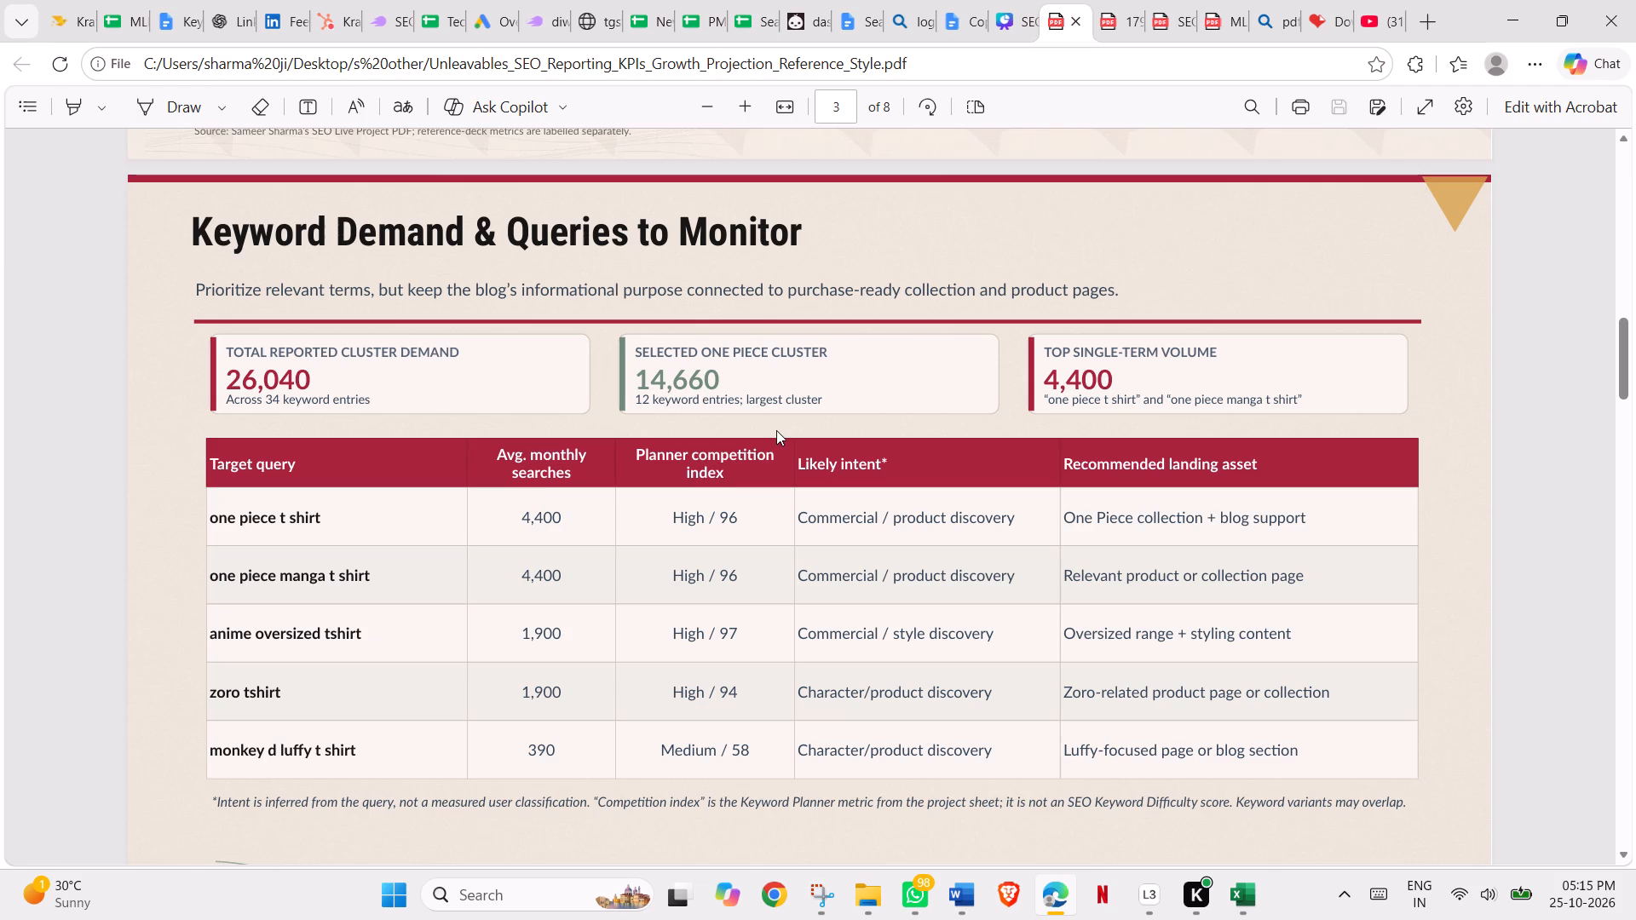
{"action": "left_click", "coordinate": [822, 889]}
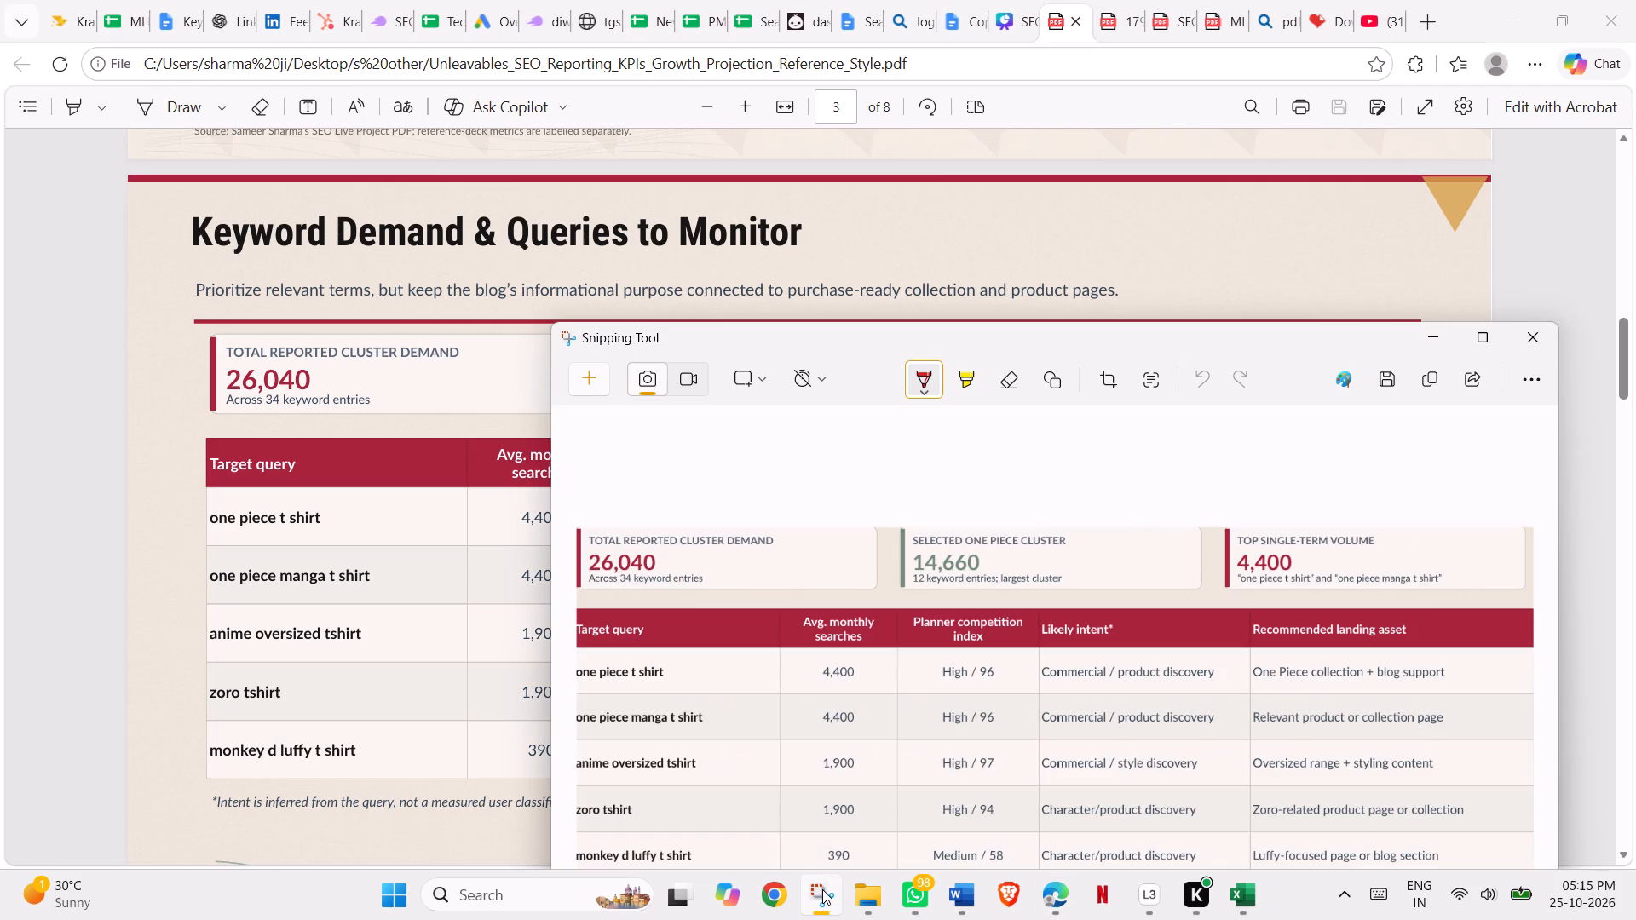
{"action": "left_click", "coordinate": [593, 372]}
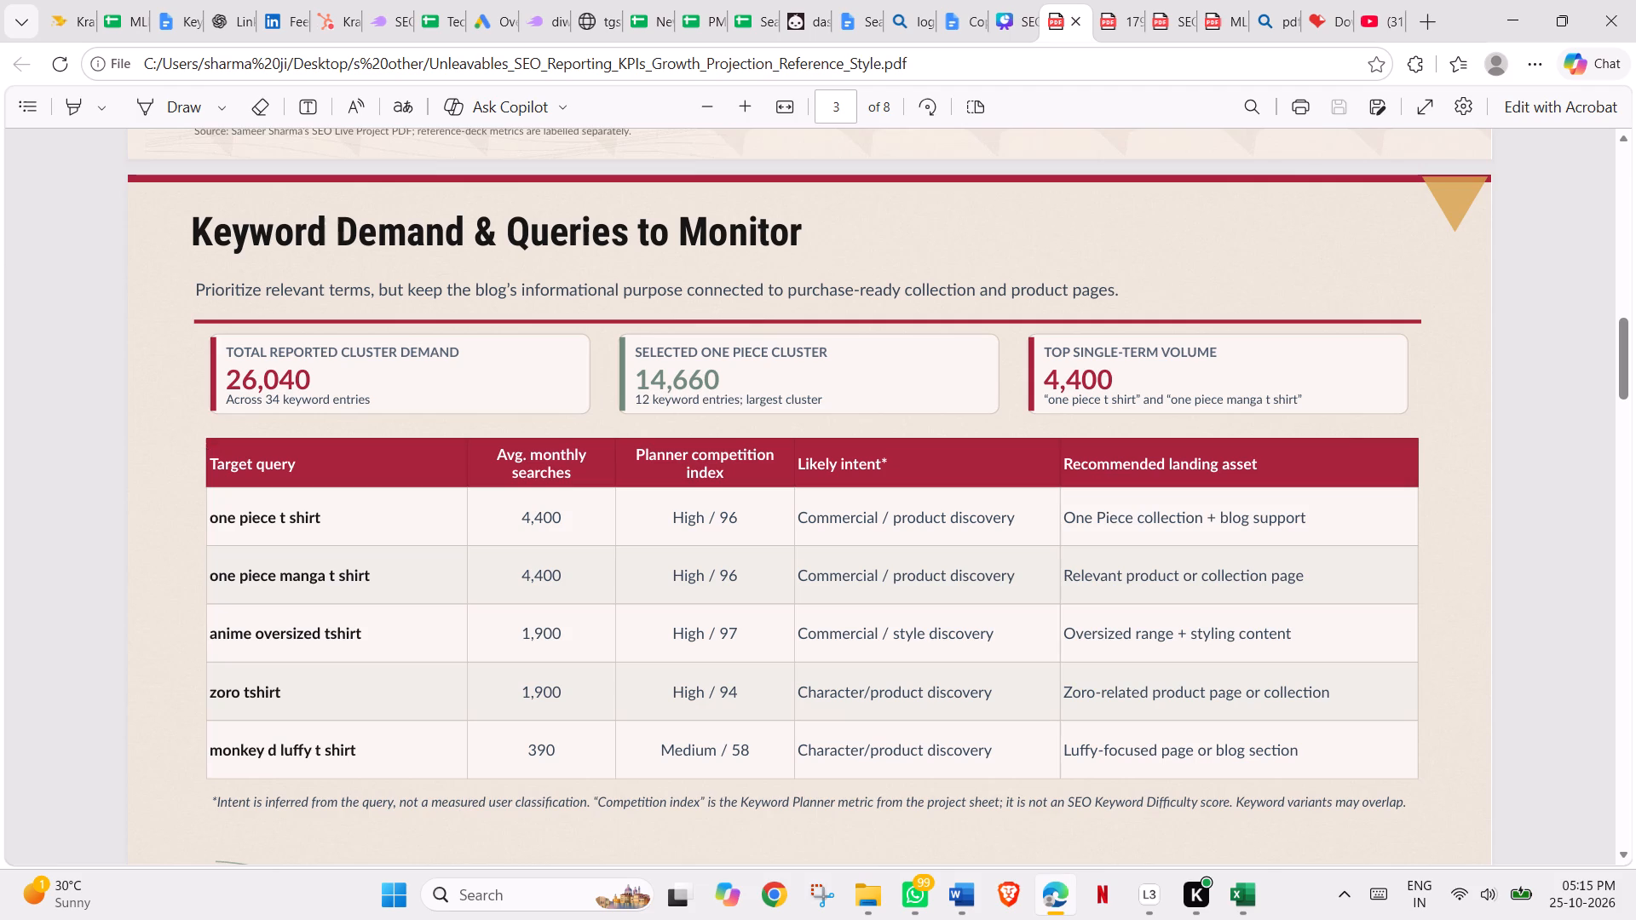
{"action": "left_click_drag", "start_coordinate": [206, 437], "coordinate": [392, 607]}
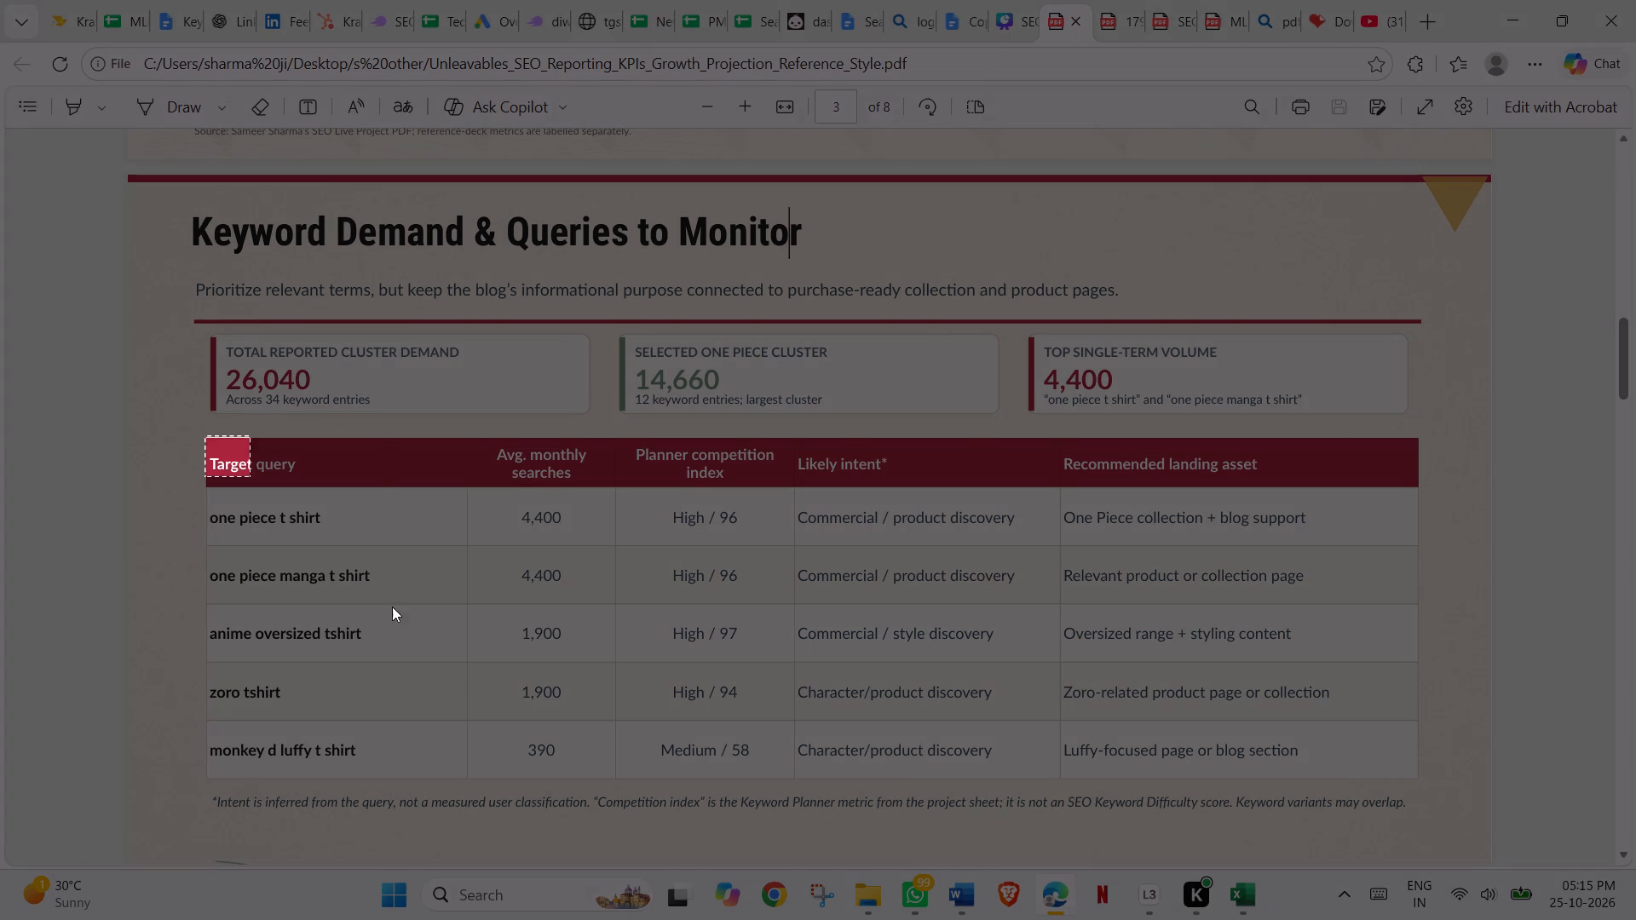
{"action": "left_click_drag", "start_coordinate": [392, 607], "coordinate": [1219, 726]}
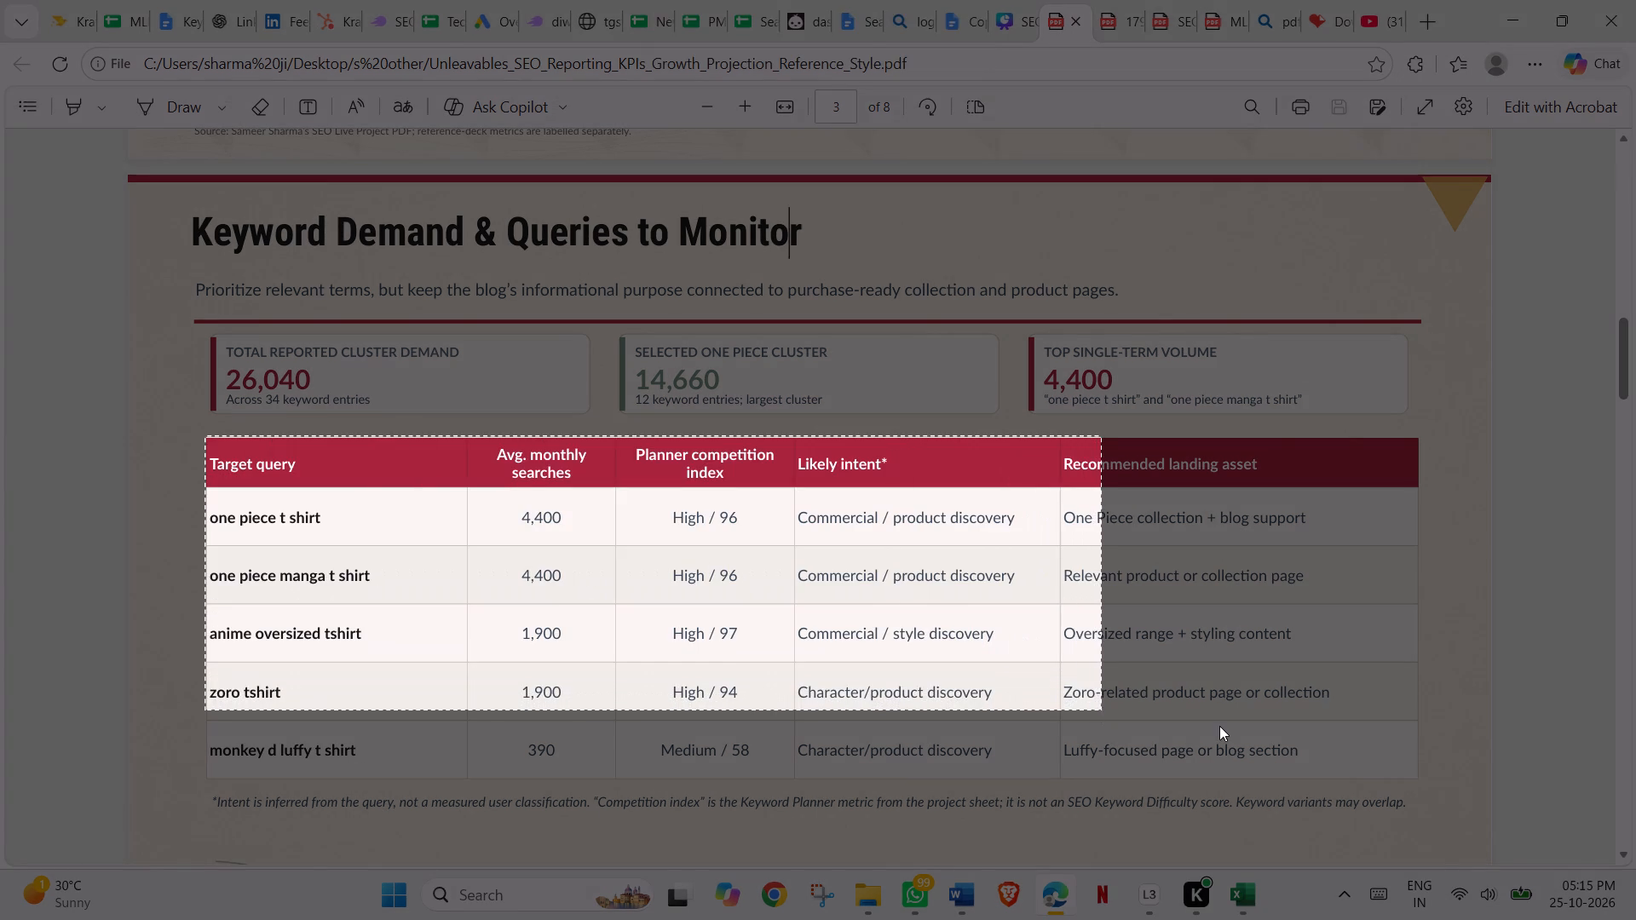
{"action": "left_click_drag", "start_coordinate": [1219, 726], "coordinate": [1335, 757]}
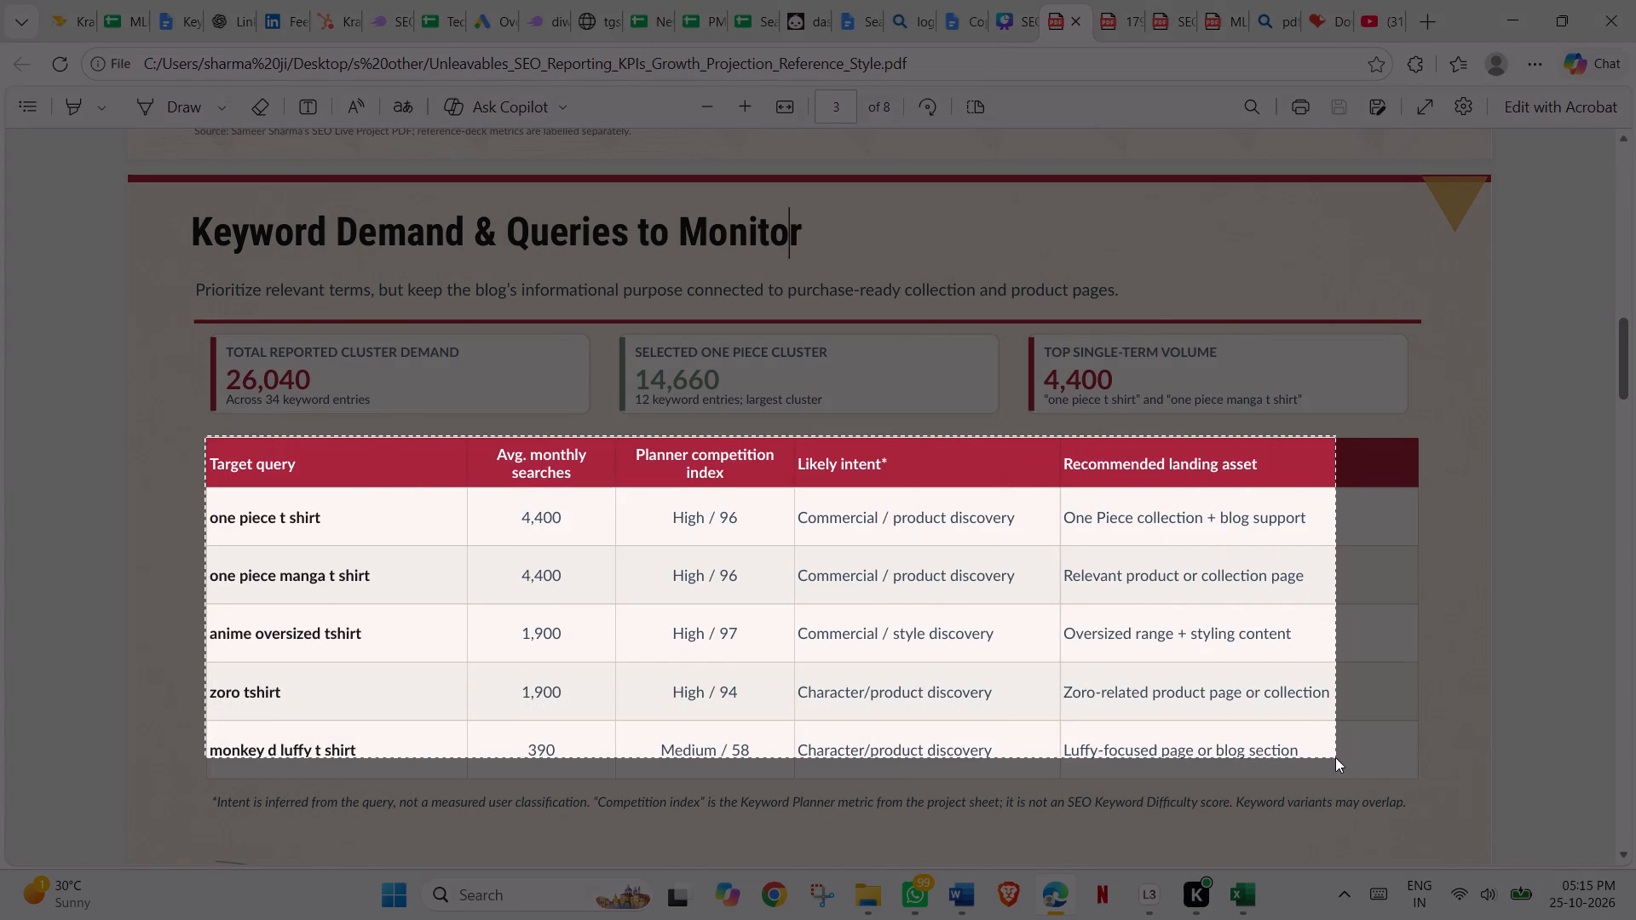
{"action": "left_click_drag", "start_coordinate": [1335, 757], "coordinate": [1383, 768]}
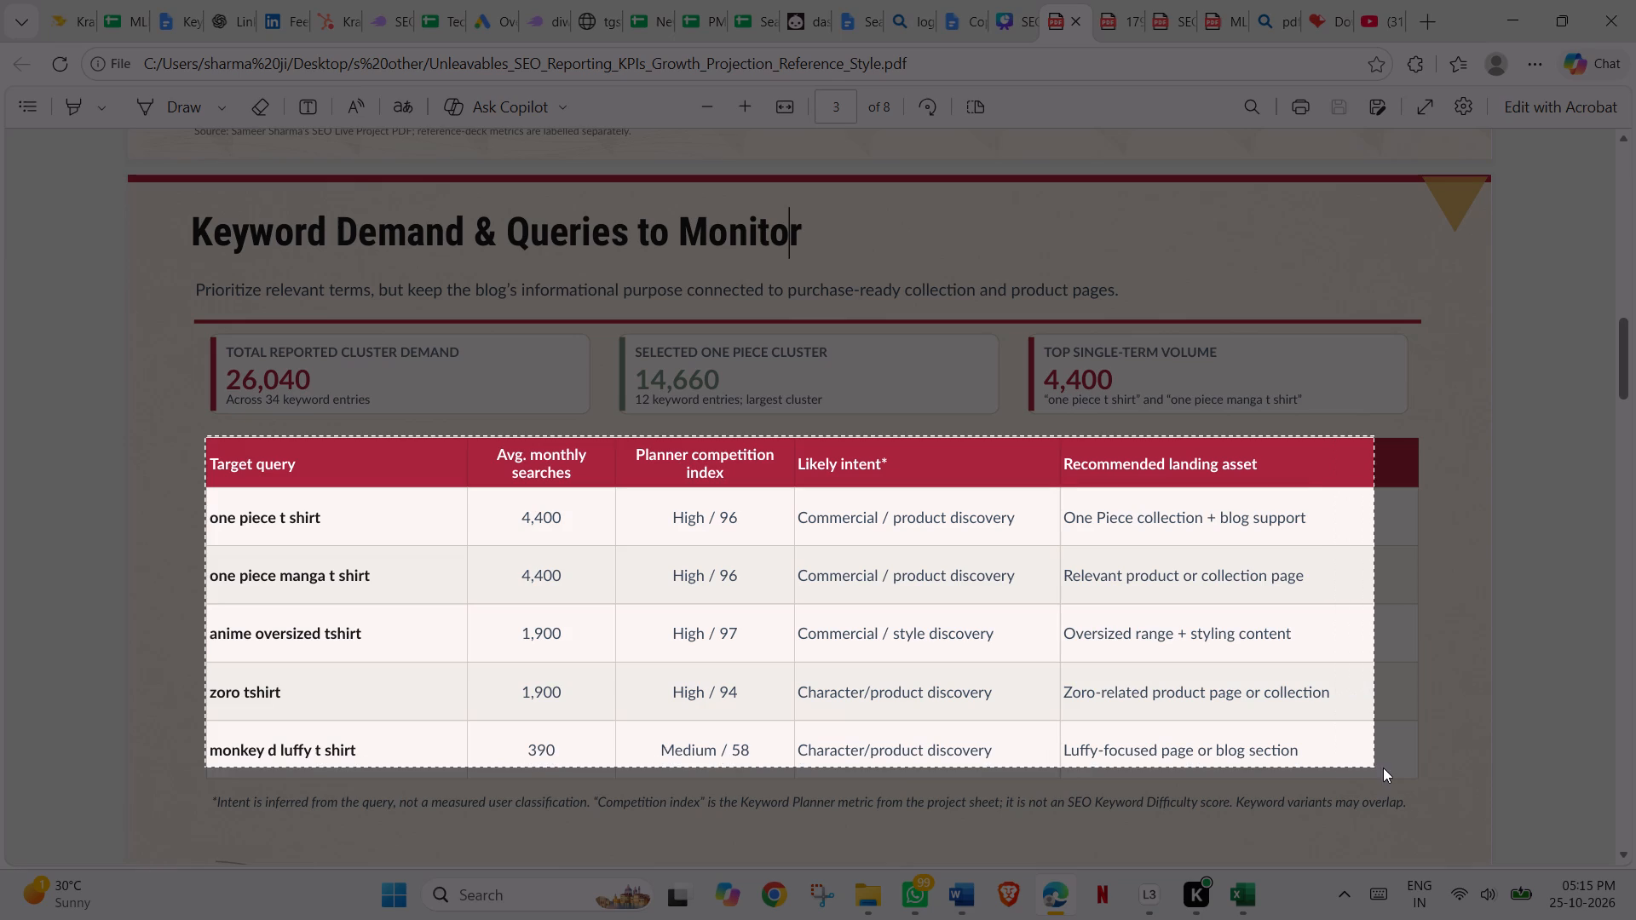
{"action": "left_click_drag", "start_coordinate": [1383, 768], "coordinate": [1416, 774]}
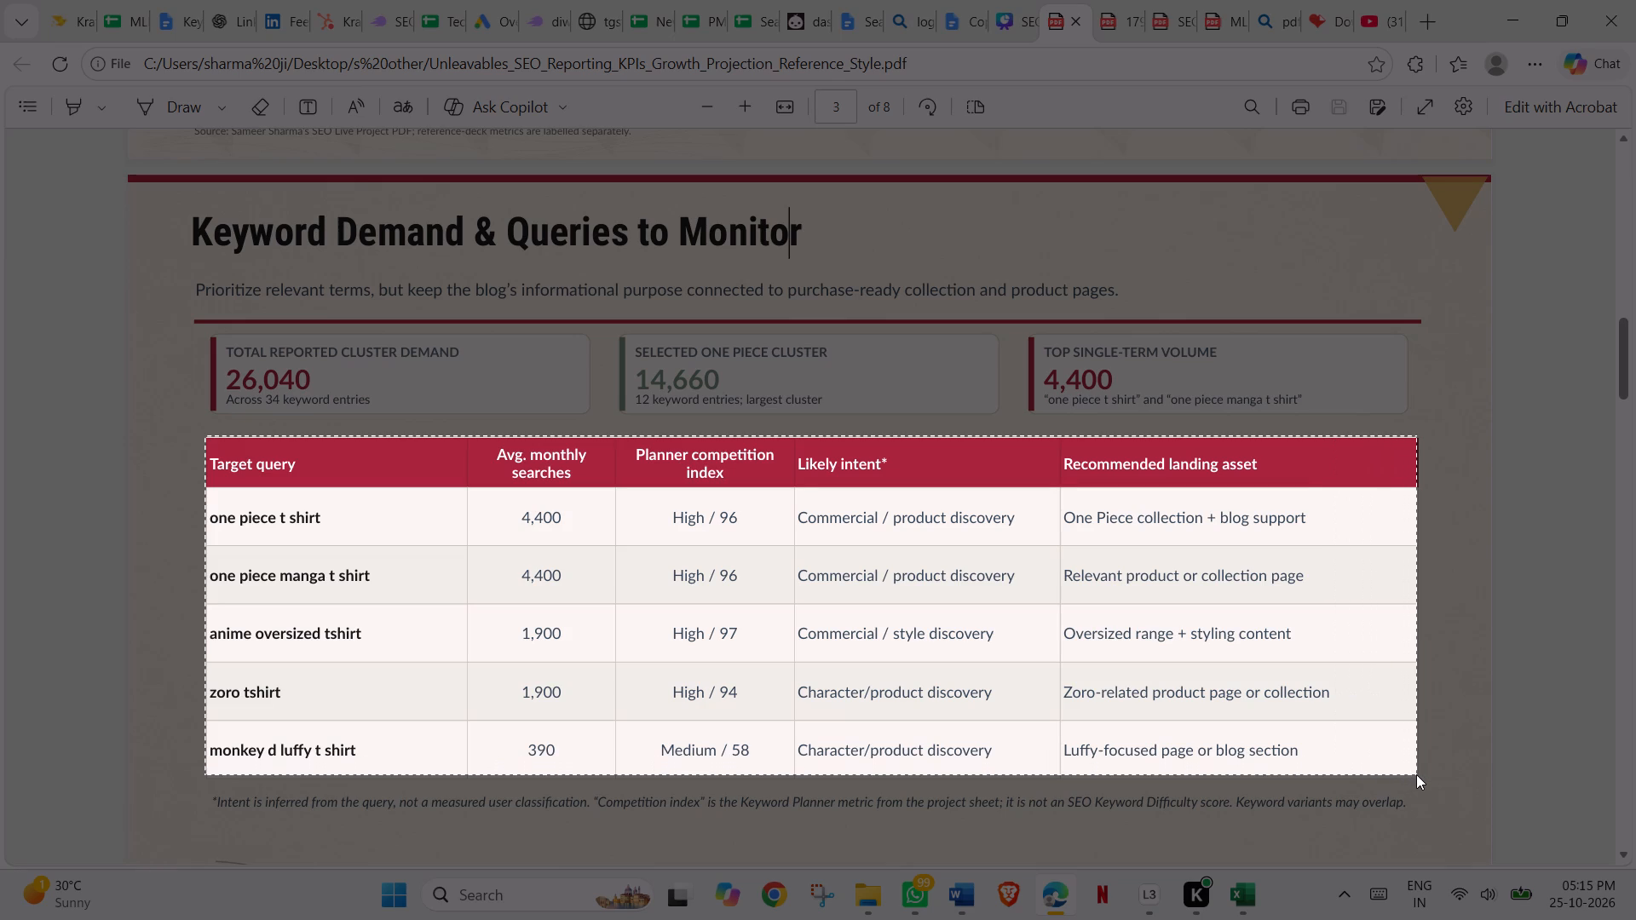
{"action": "left_click_drag", "start_coordinate": [1416, 774], "coordinate": [1417, 778]}
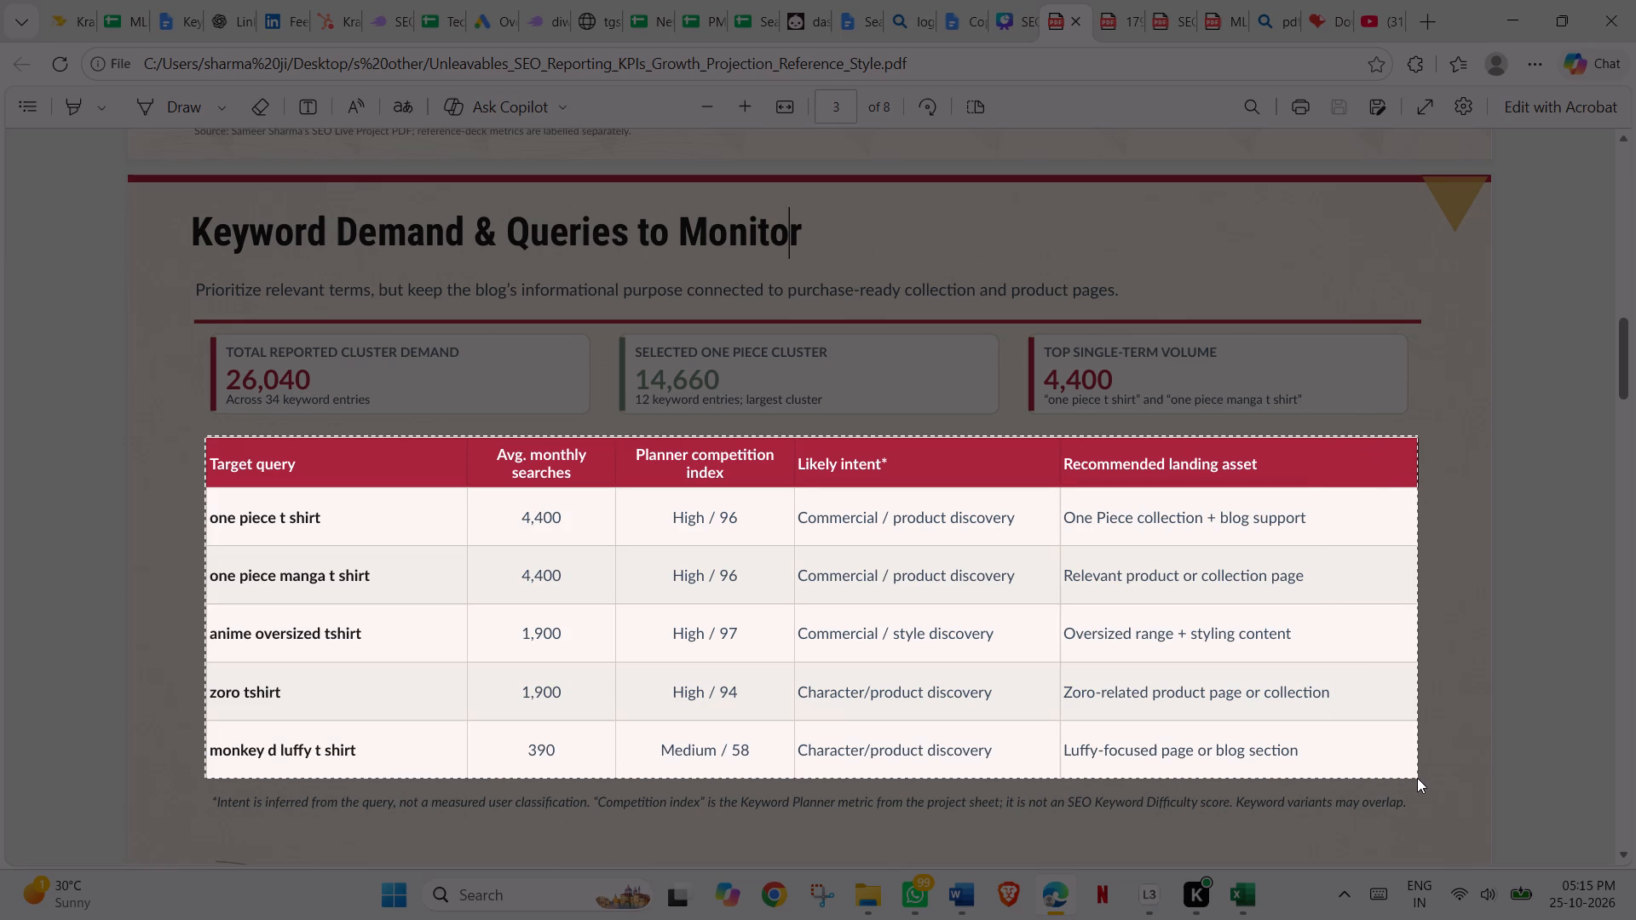
{"action": "left_click_drag", "start_coordinate": [1417, 778], "coordinate": [1418, 778]}
{"action": "left_click_drag", "start_coordinate": [1418, 778], "coordinate": [1418, 779]}
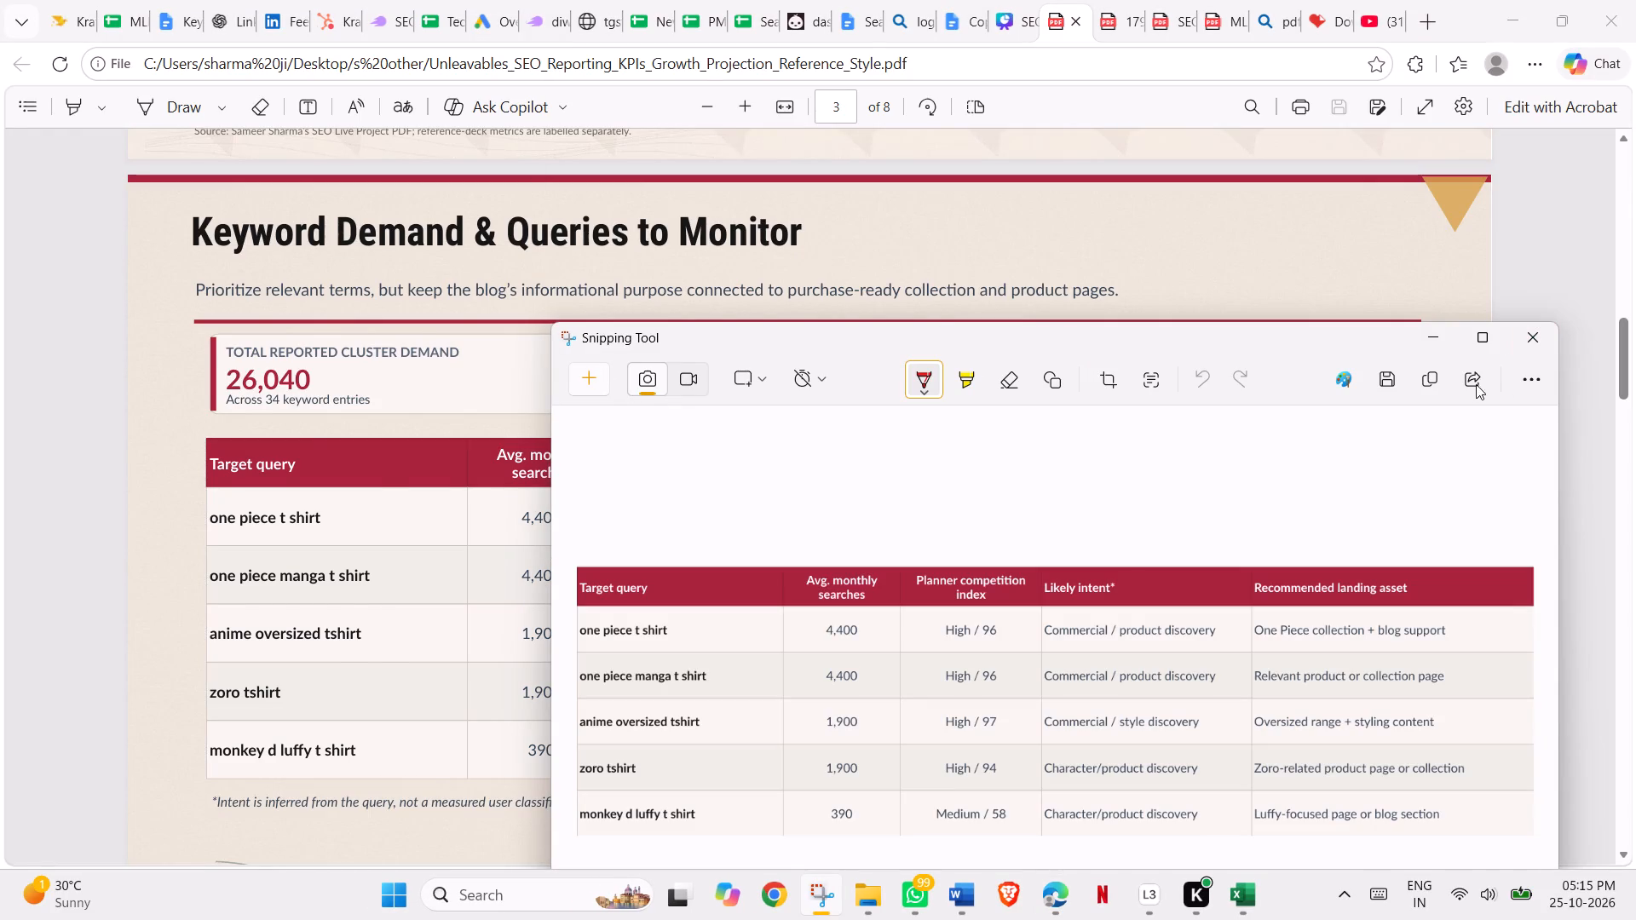
{"action": "left_click", "coordinate": [1426, 383]}
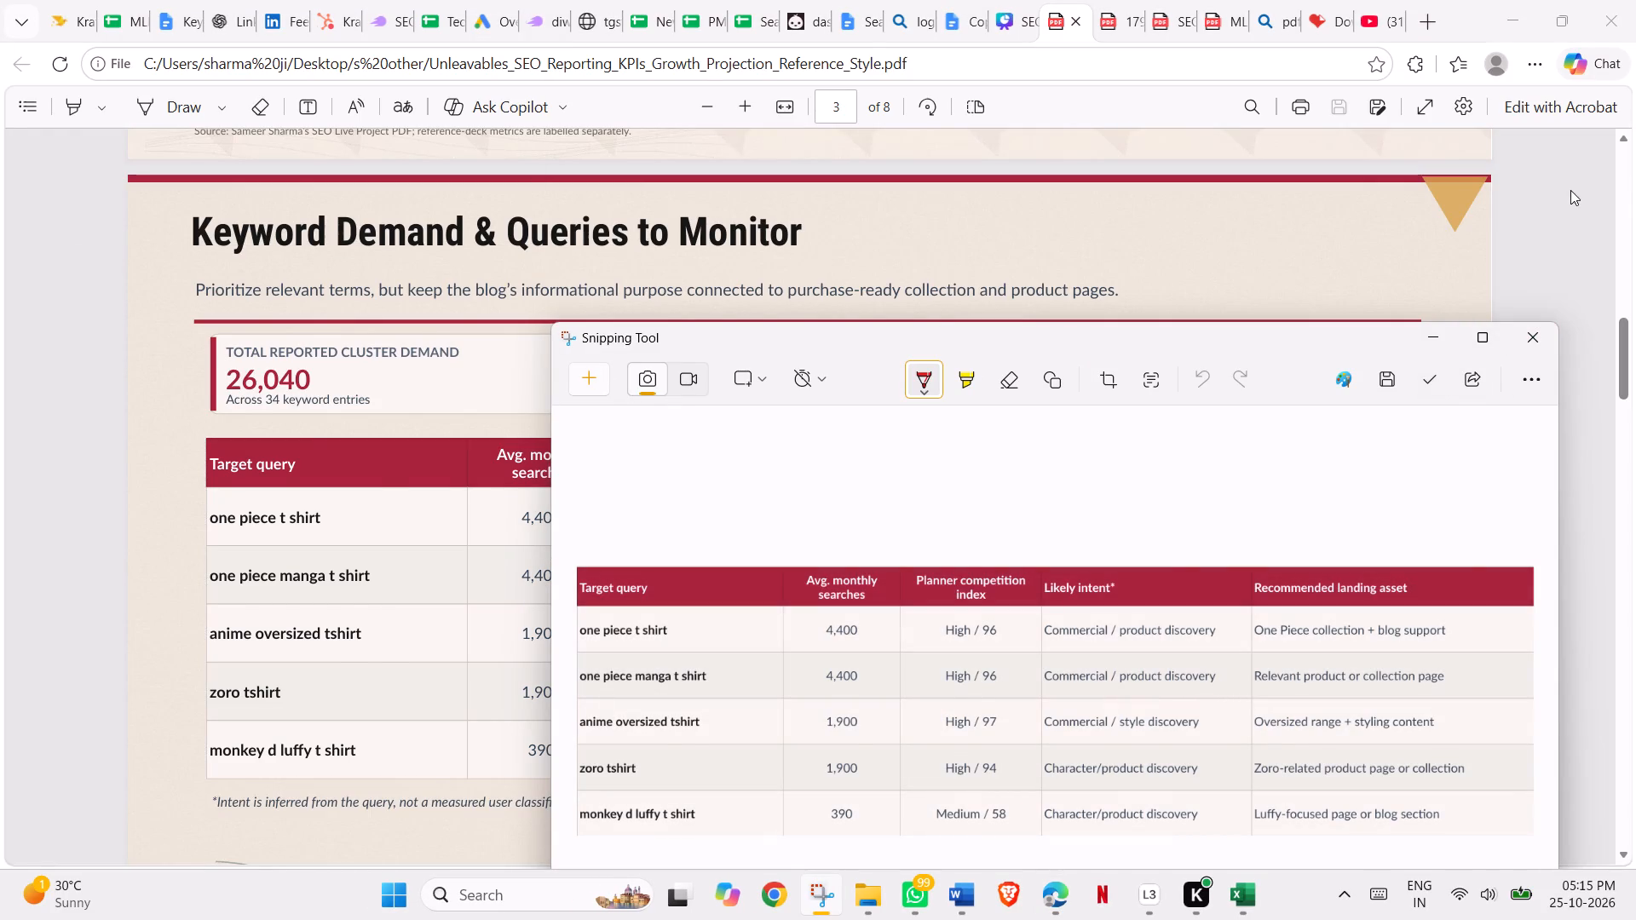
{"action": "left_click", "coordinate": [1556, 205]}
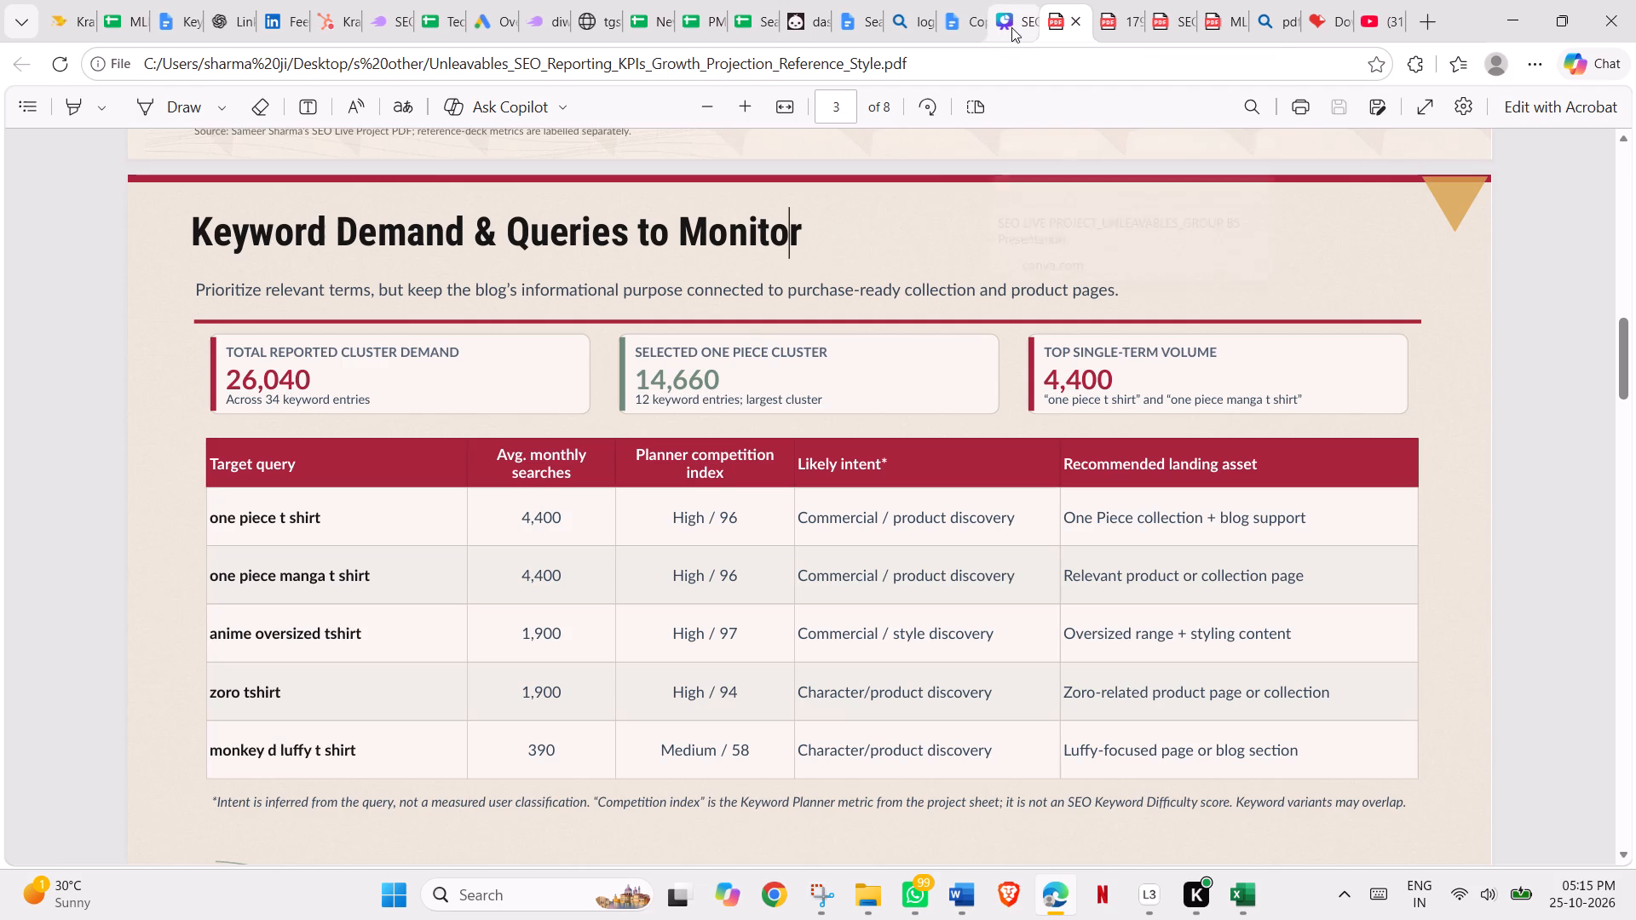
Switch back to the Canva presentation and paste the table capture onto page 47.
{"action": "left_click", "coordinate": [1011, 27]}
{"action": "left_click", "coordinate": [757, 499]}
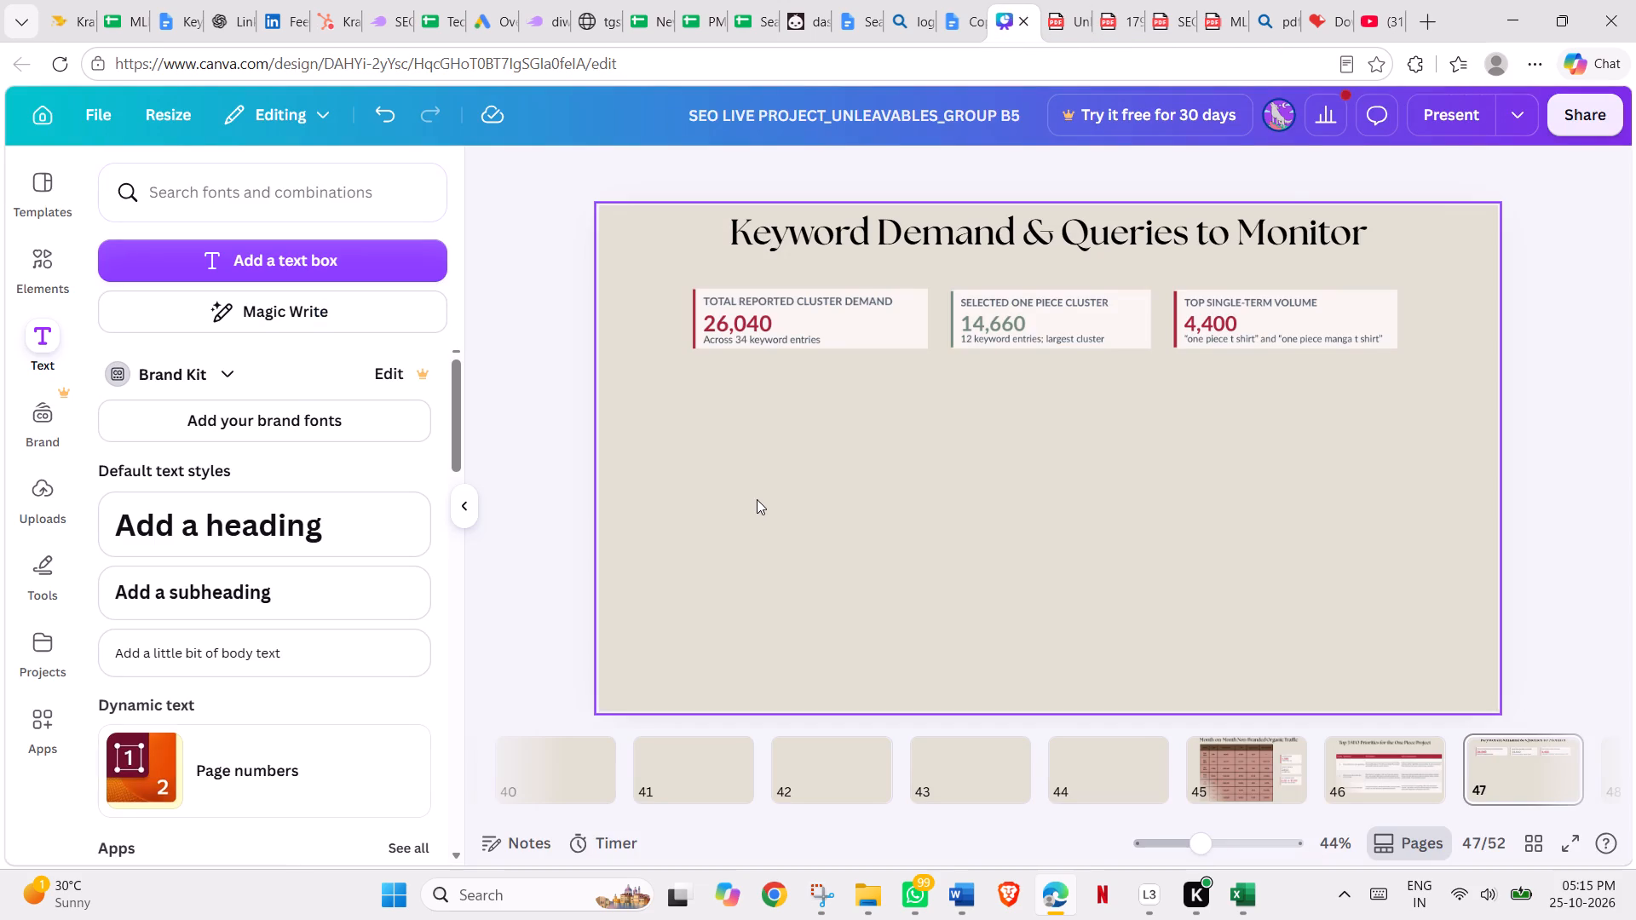
{"action": "key", "text": "ctrl+v"}
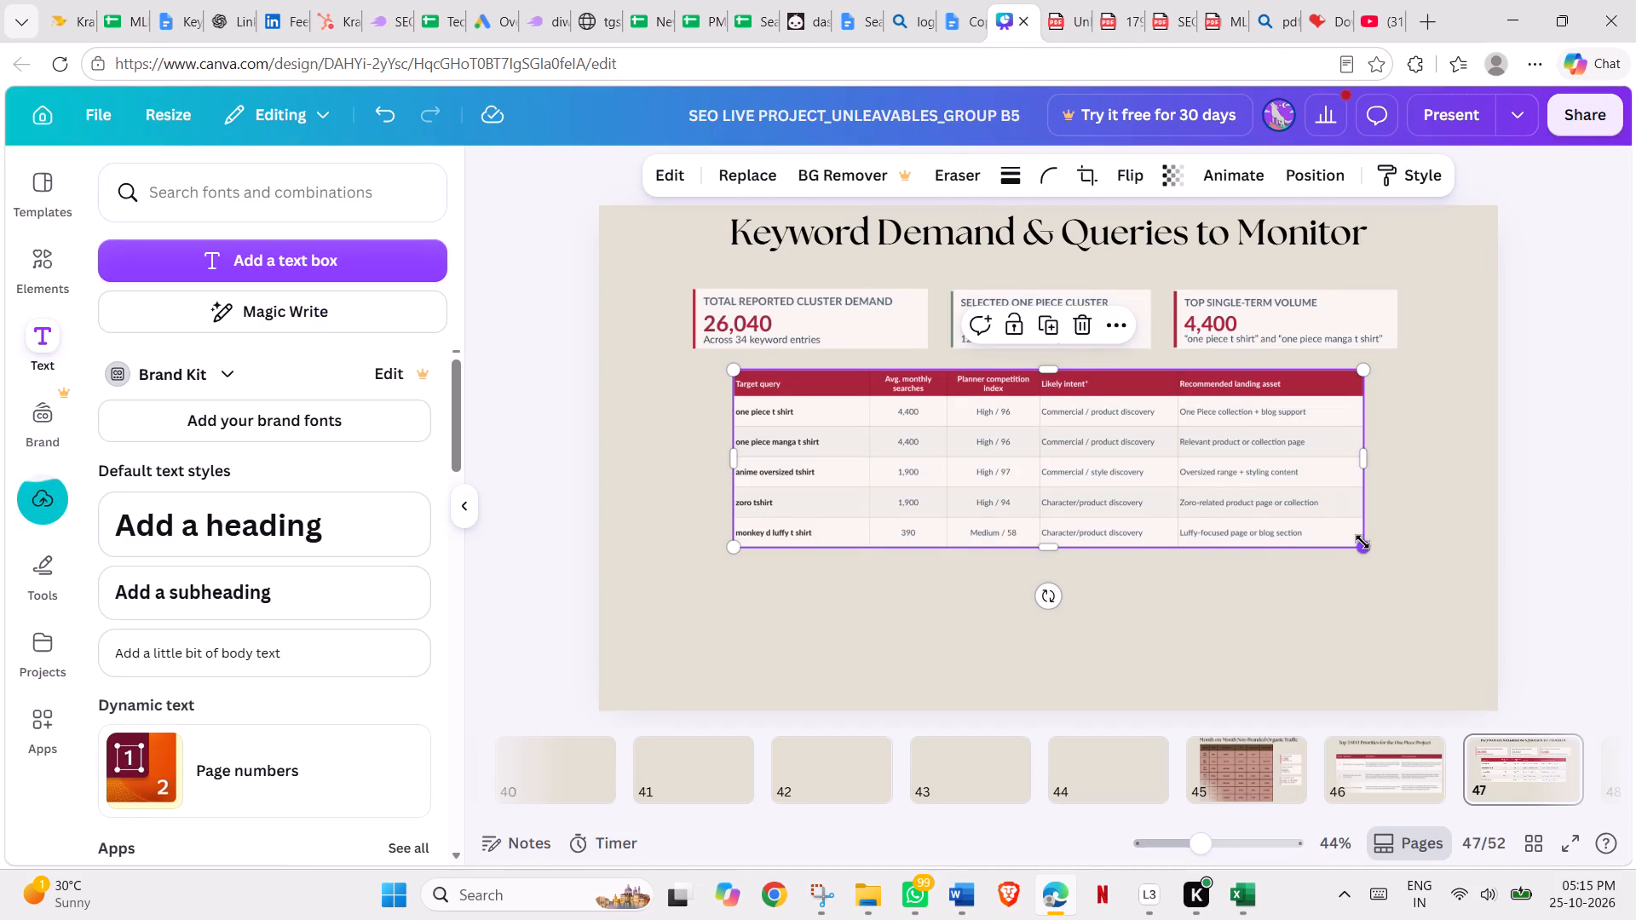
Position the table capture just below the three cards and enlarge it to about 1,745 × 492, reaching the slide's right edge.
{"action": "left_click_drag", "start_coordinate": [1362, 542], "coordinate": [1469, 672]}
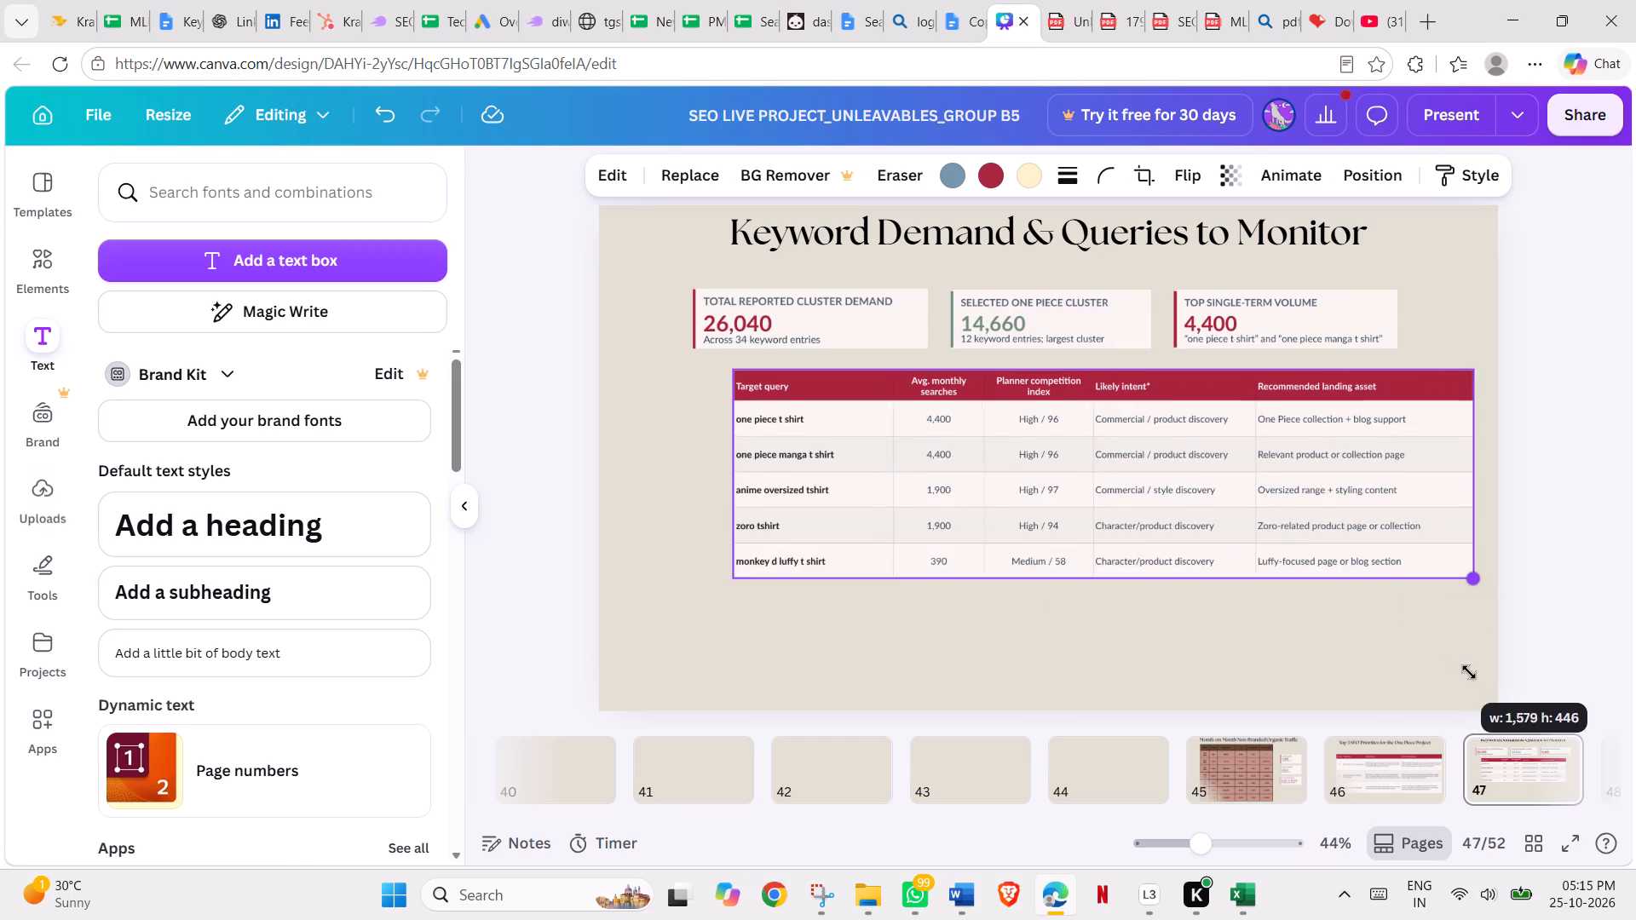
{"action": "left_click_drag", "start_coordinate": [1469, 672], "coordinate": [1473, 676]}
{"action": "left_click_drag", "start_coordinate": [1238, 502], "coordinate": [1194, 500]}
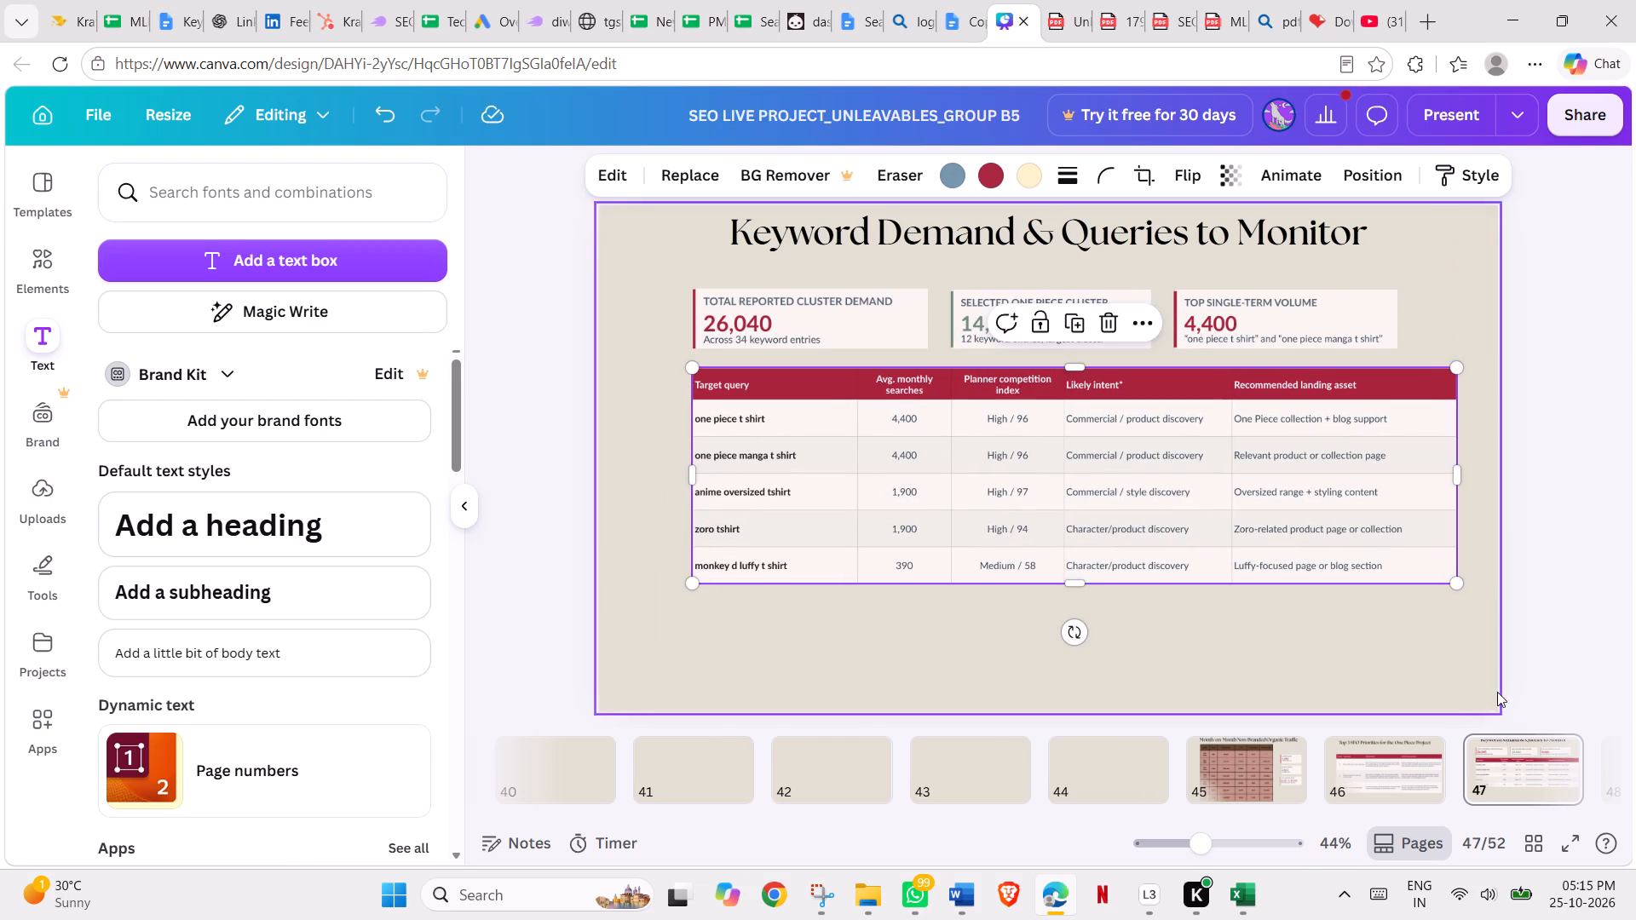
{"action": "left_click_drag", "start_coordinate": [1455, 584], "coordinate": [1485, 617]}
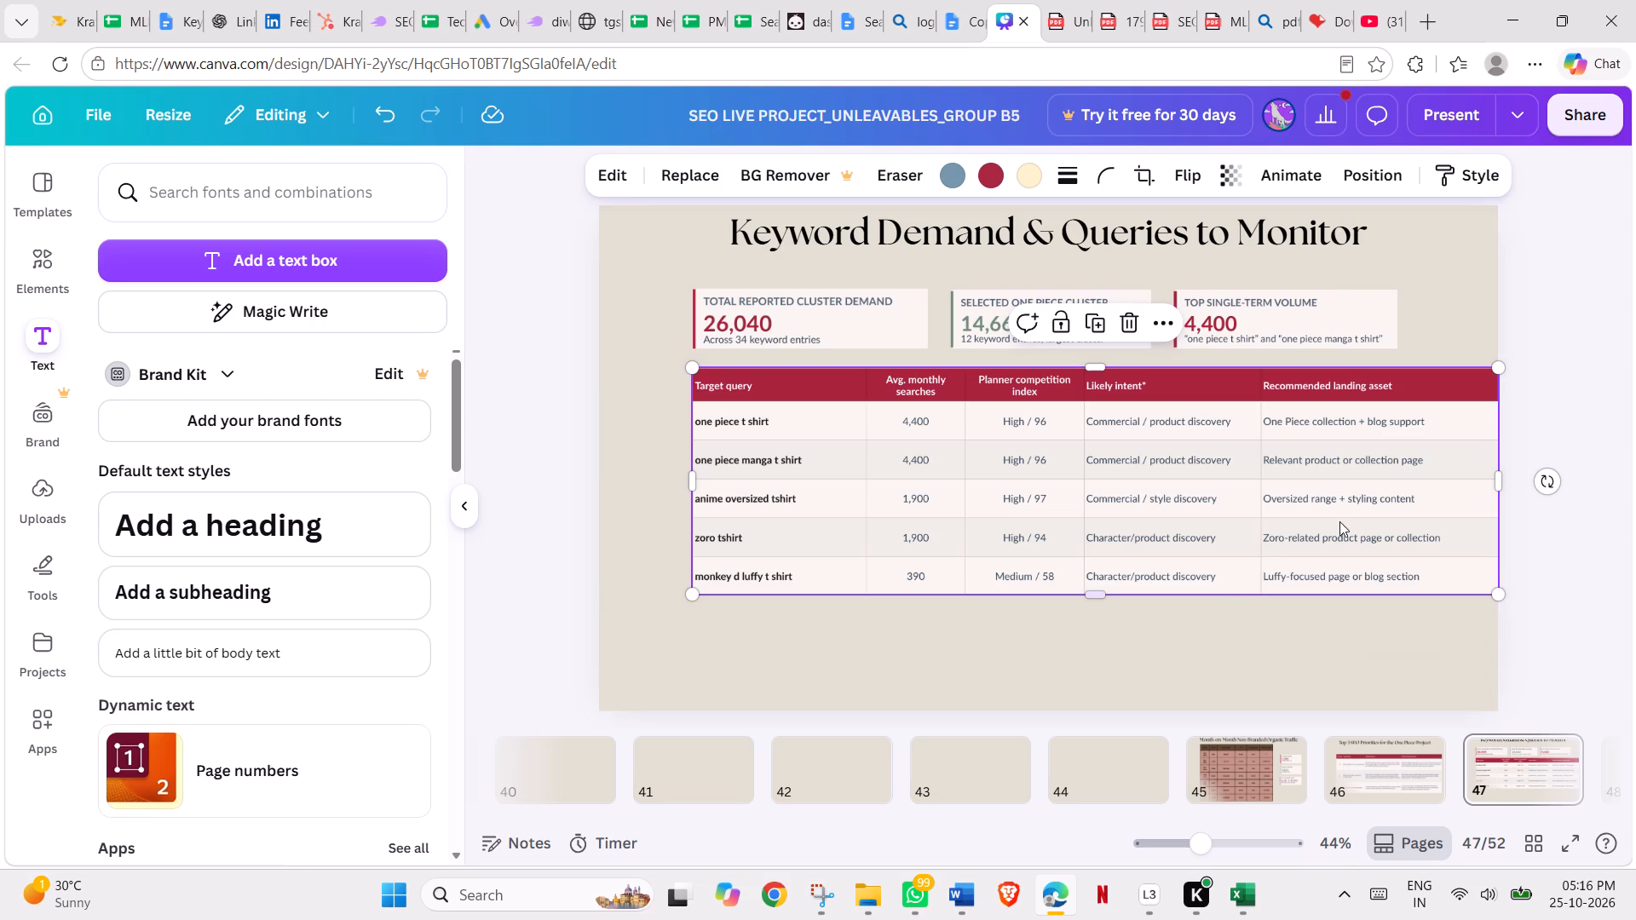
{"action": "left_click_drag", "start_coordinate": [1313, 508], "coordinate": [1301, 517]}
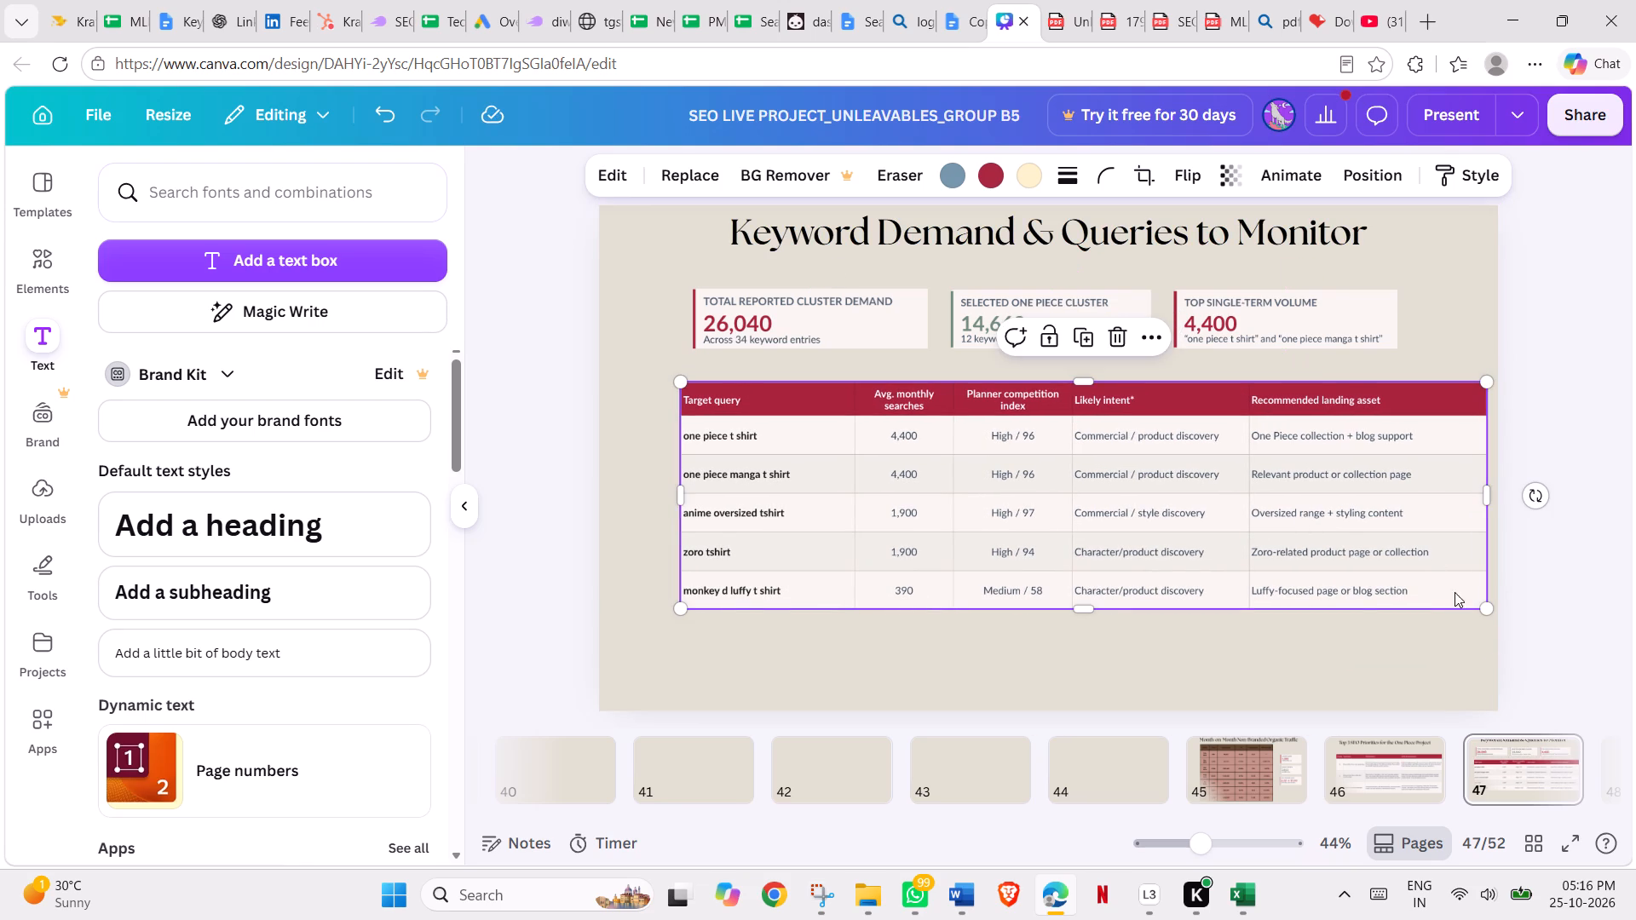
{"action": "left_click_drag", "start_coordinate": [1482, 608], "coordinate": [1487, 608]}
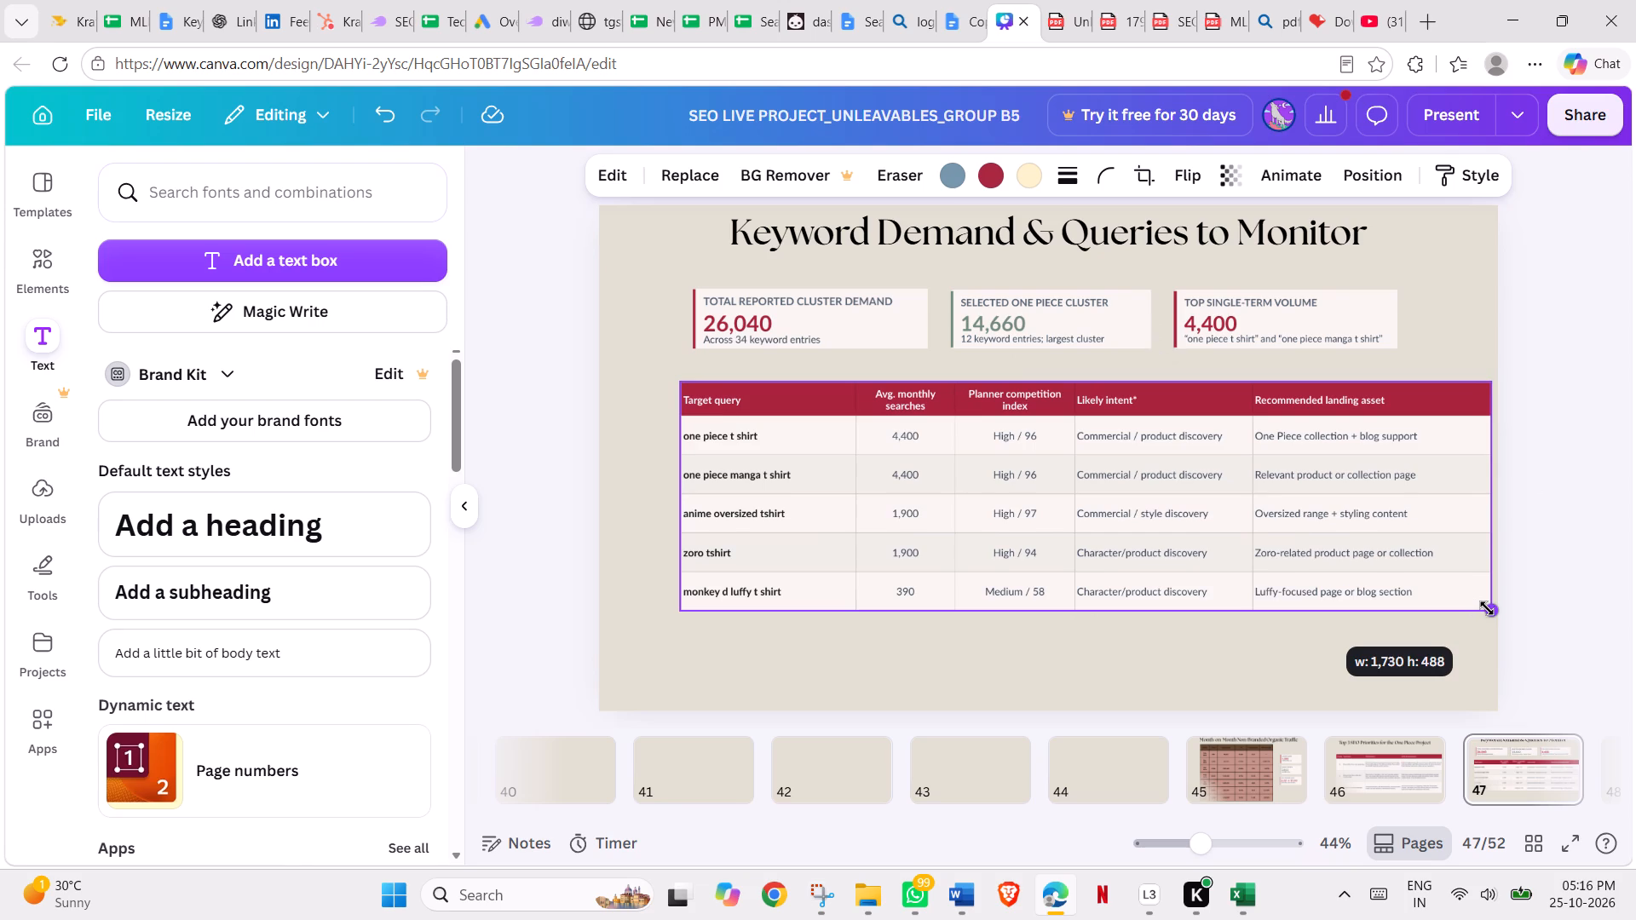
{"action": "left_click_drag", "start_coordinate": [1487, 608], "coordinate": [1491, 608]}
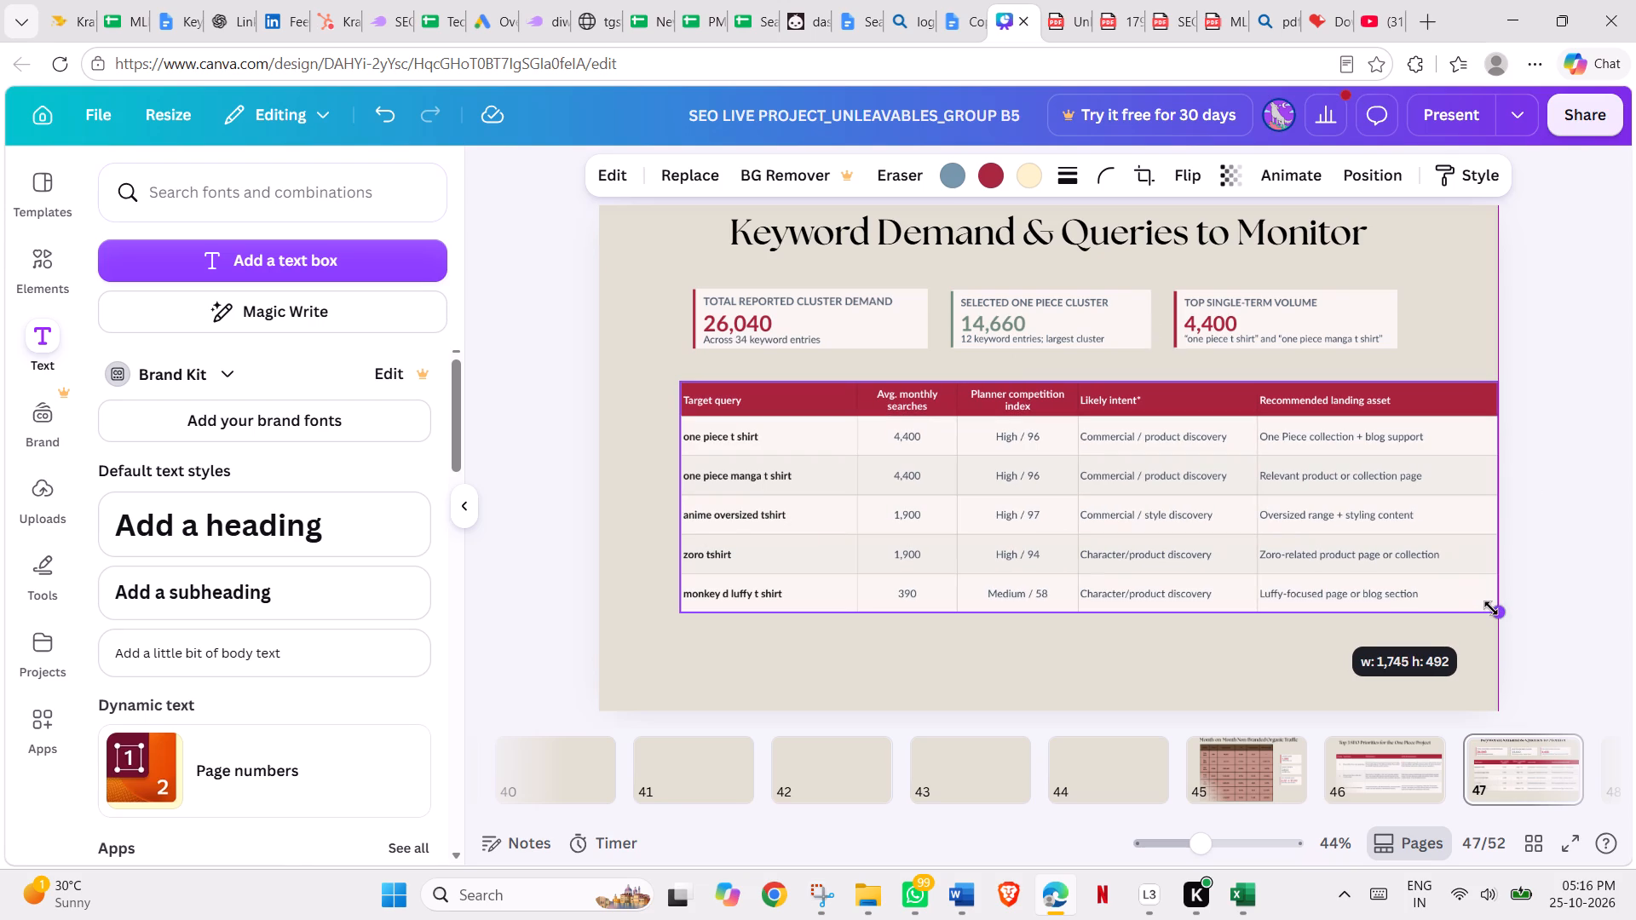
{"action": "left_click_drag", "start_coordinate": [1491, 608], "coordinate": [1492, 609]}
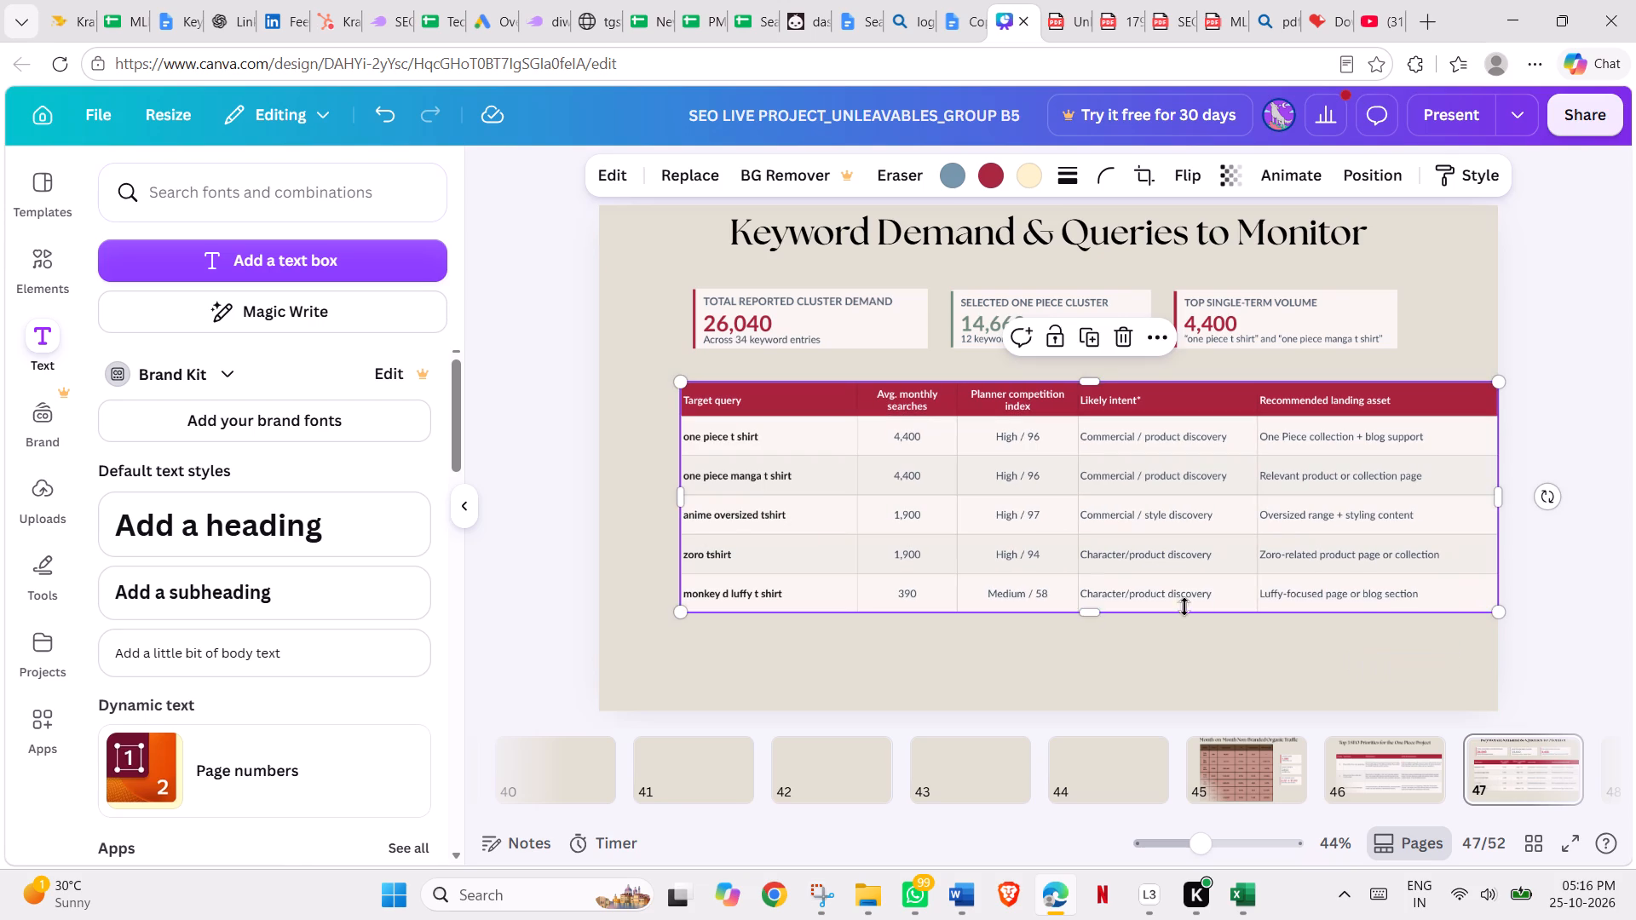
Delete the target query table capture below the three metric cards on page 47.
{"action": "left_click", "coordinate": [1094, 612]}
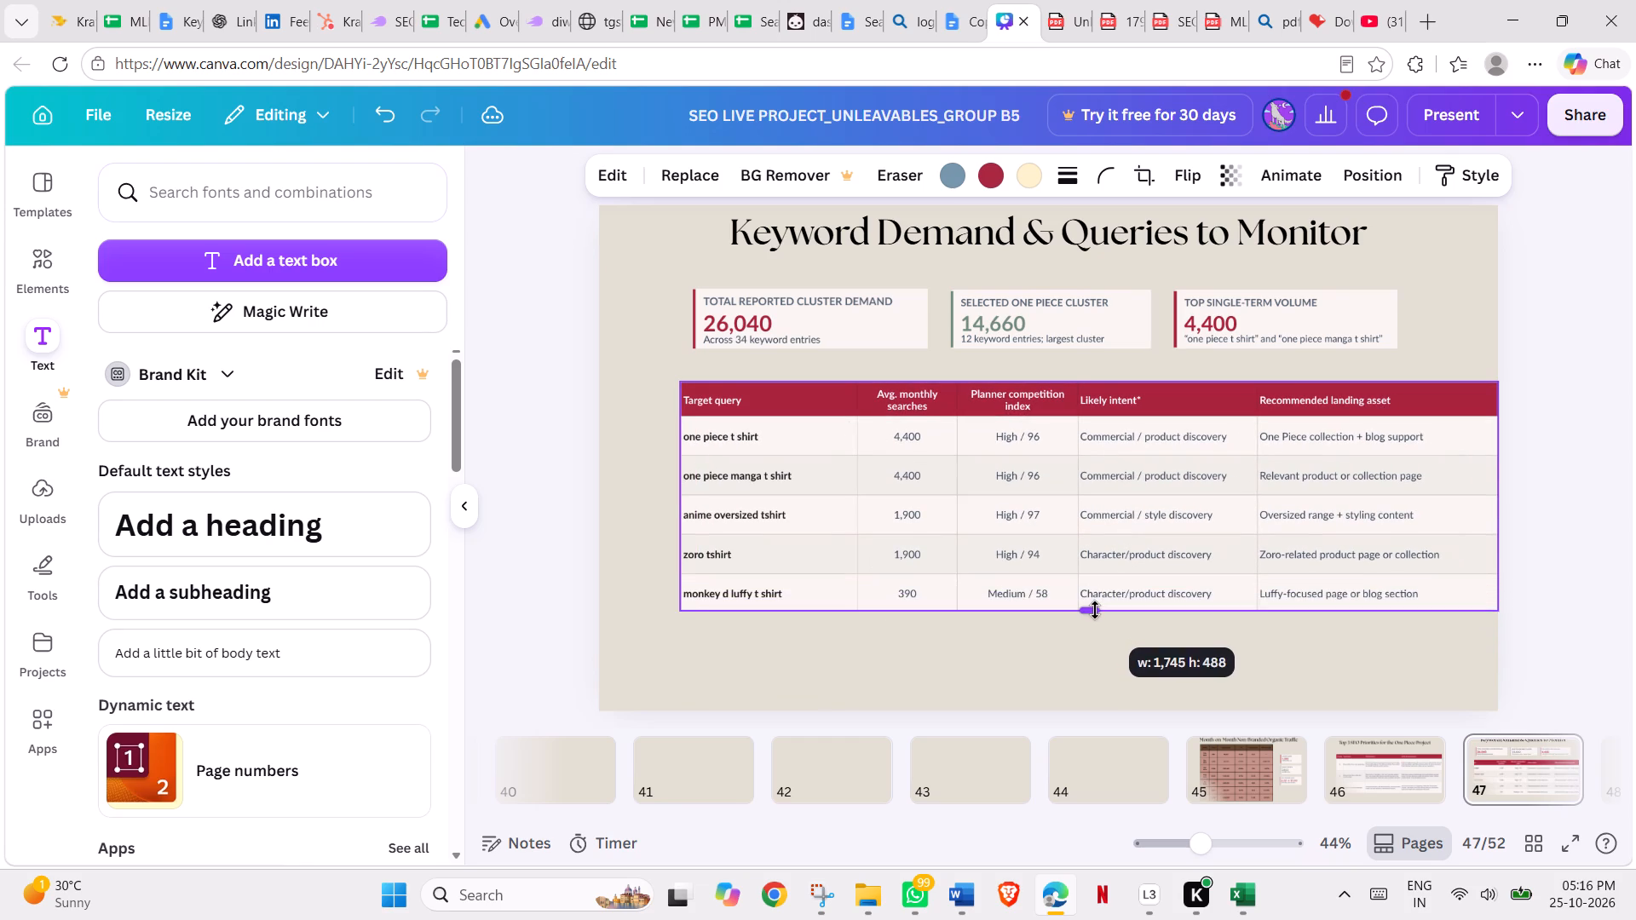
{"action": "left_click", "coordinate": [1198, 547]}
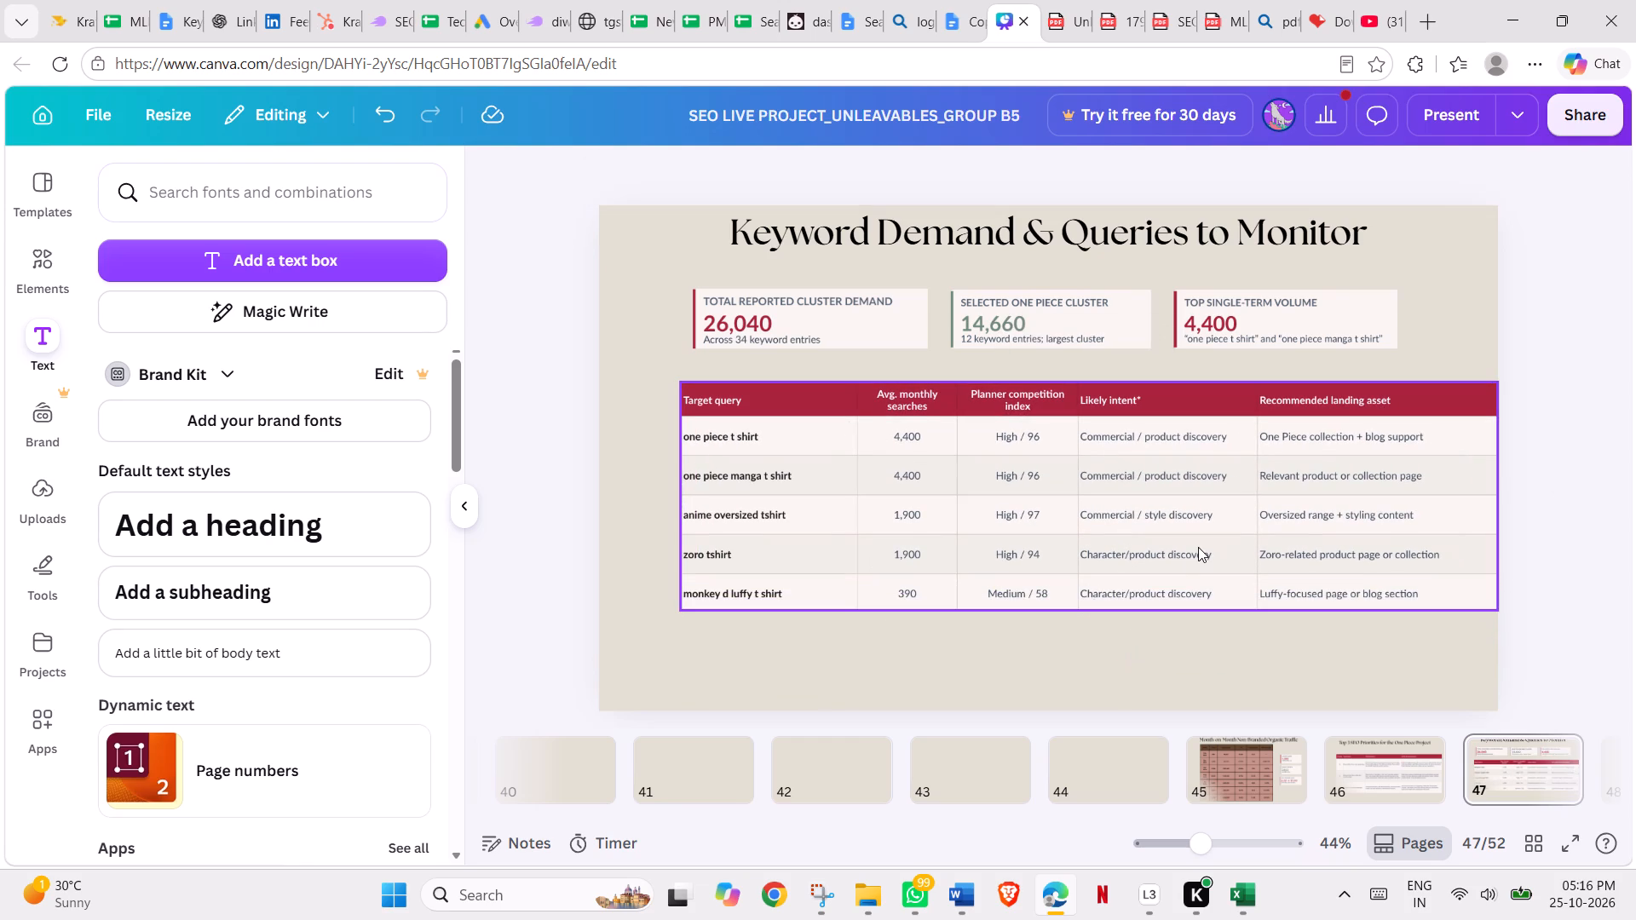
{"action": "key", "text": "Delete"}
{"action": "left_click", "coordinate": [1248, 501]}
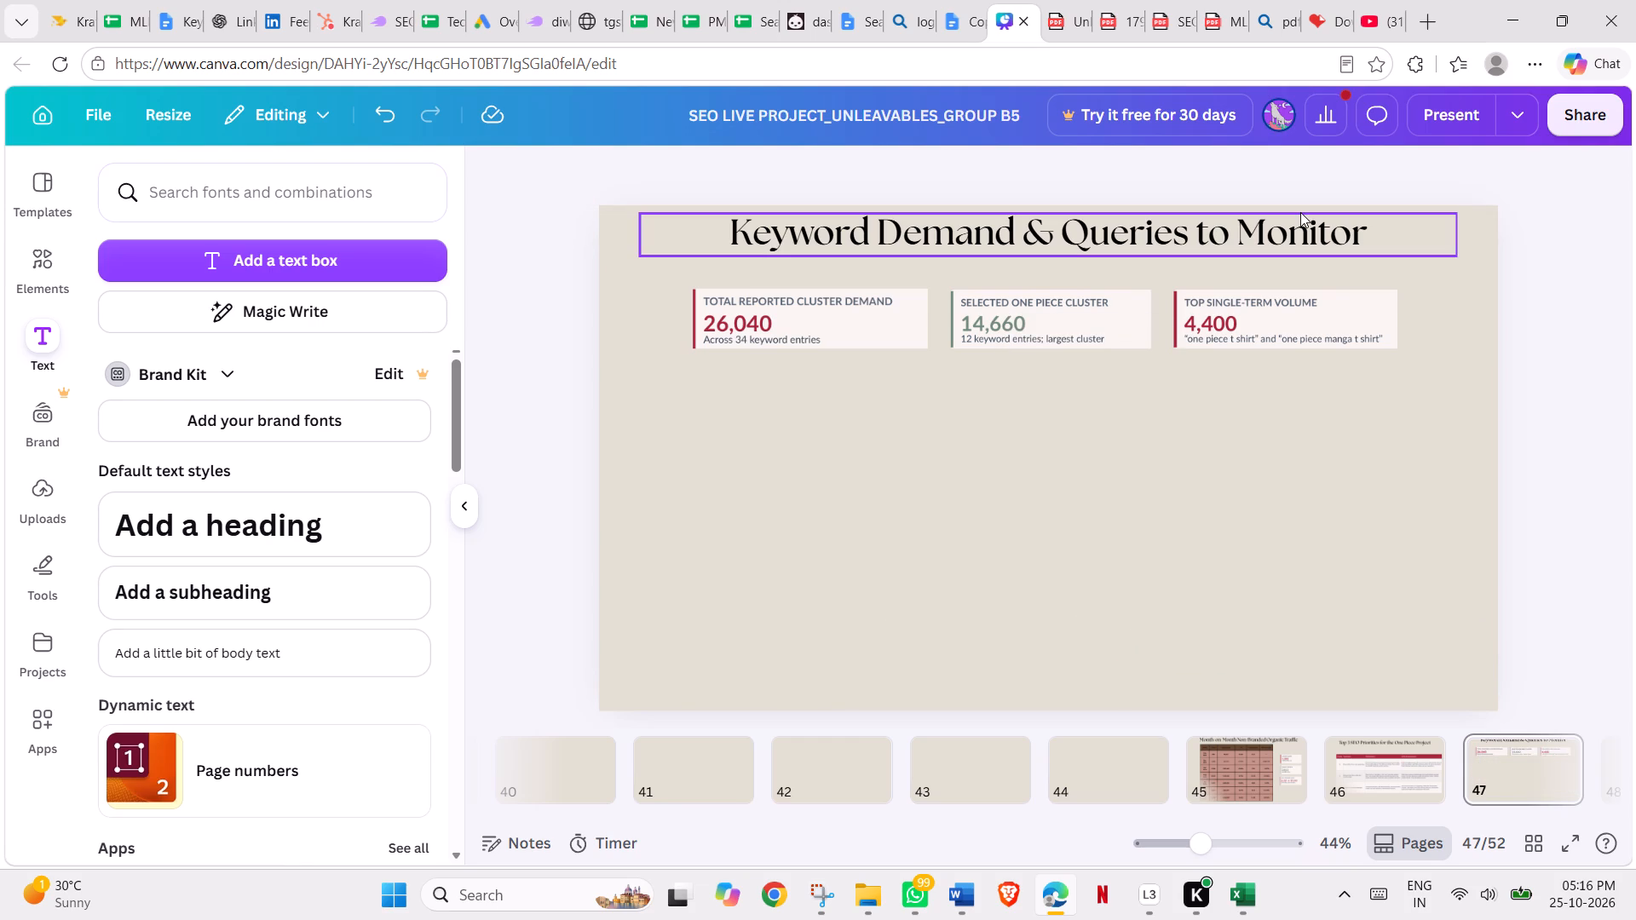
Switch to the reporting PDF, snip the target query table with its surrounding margin and the intent footnote beneath it, and copy the snip.
{"action": "left_click", "coordinate": [1068, 11]}
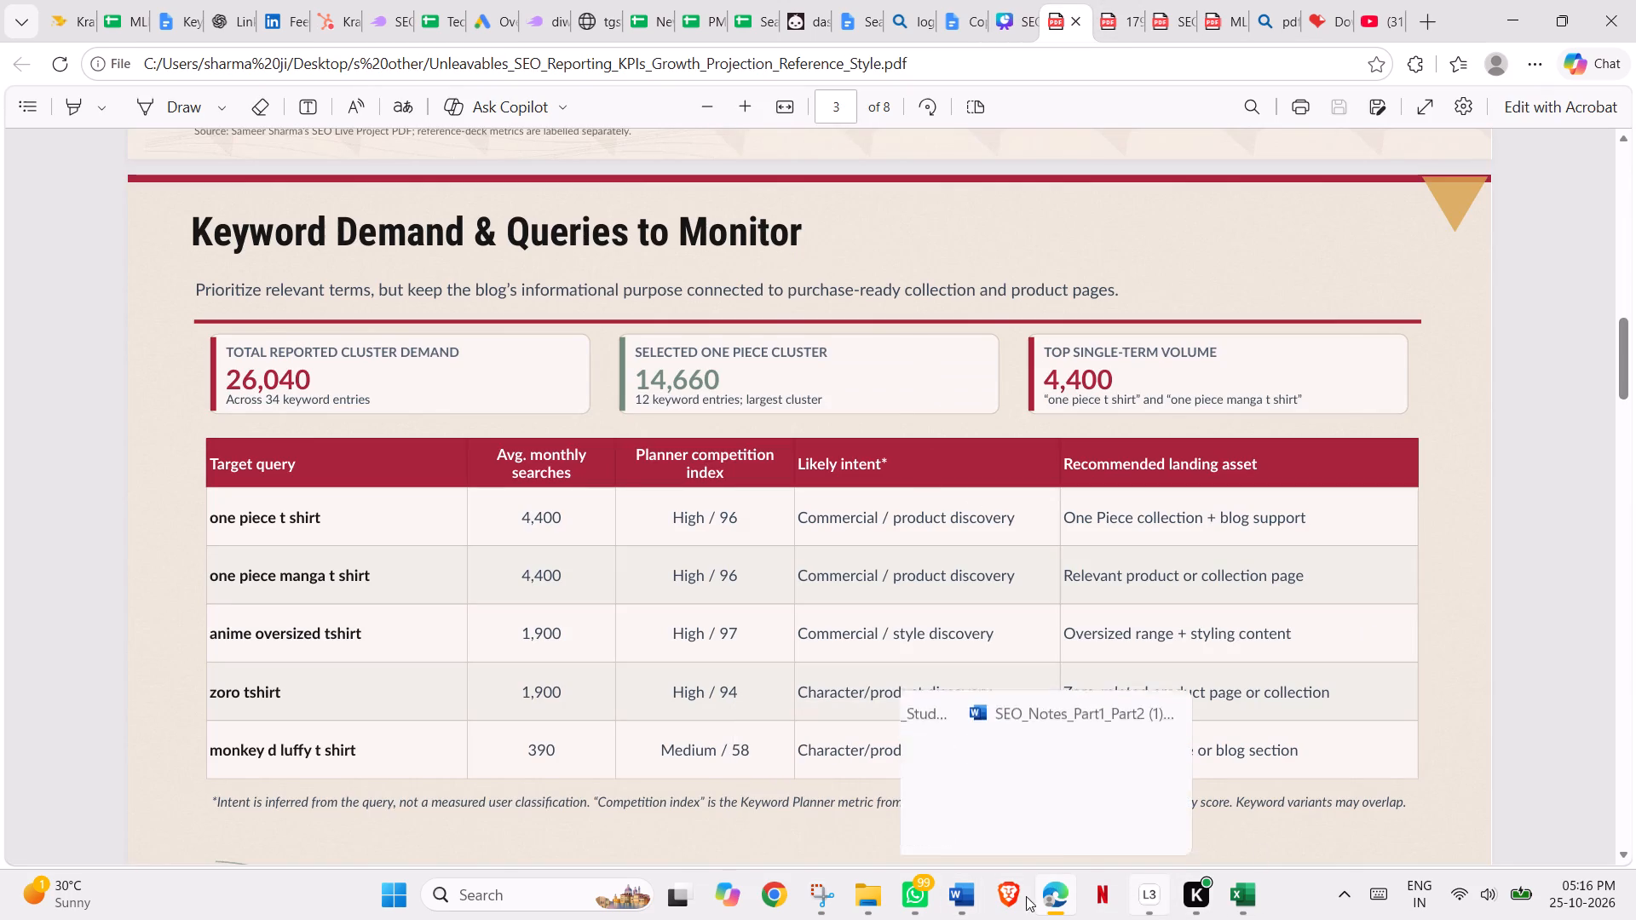
{"action": "left_click", "coordinate": [822, 901]}
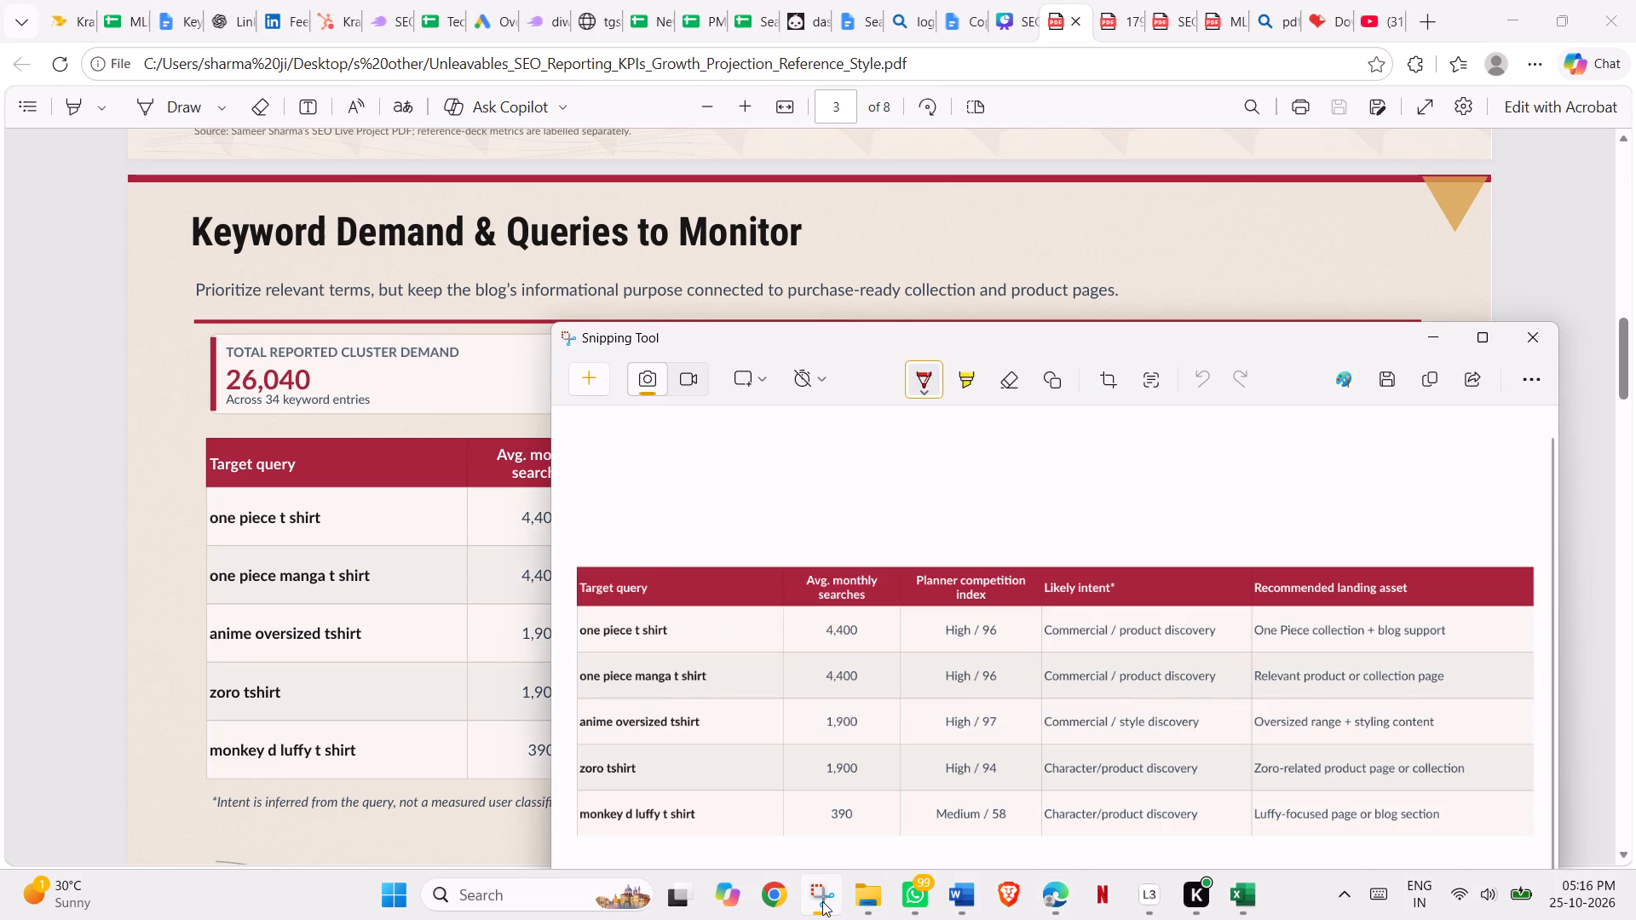
{"action": "left_click", "coordinate": [592, 378]}
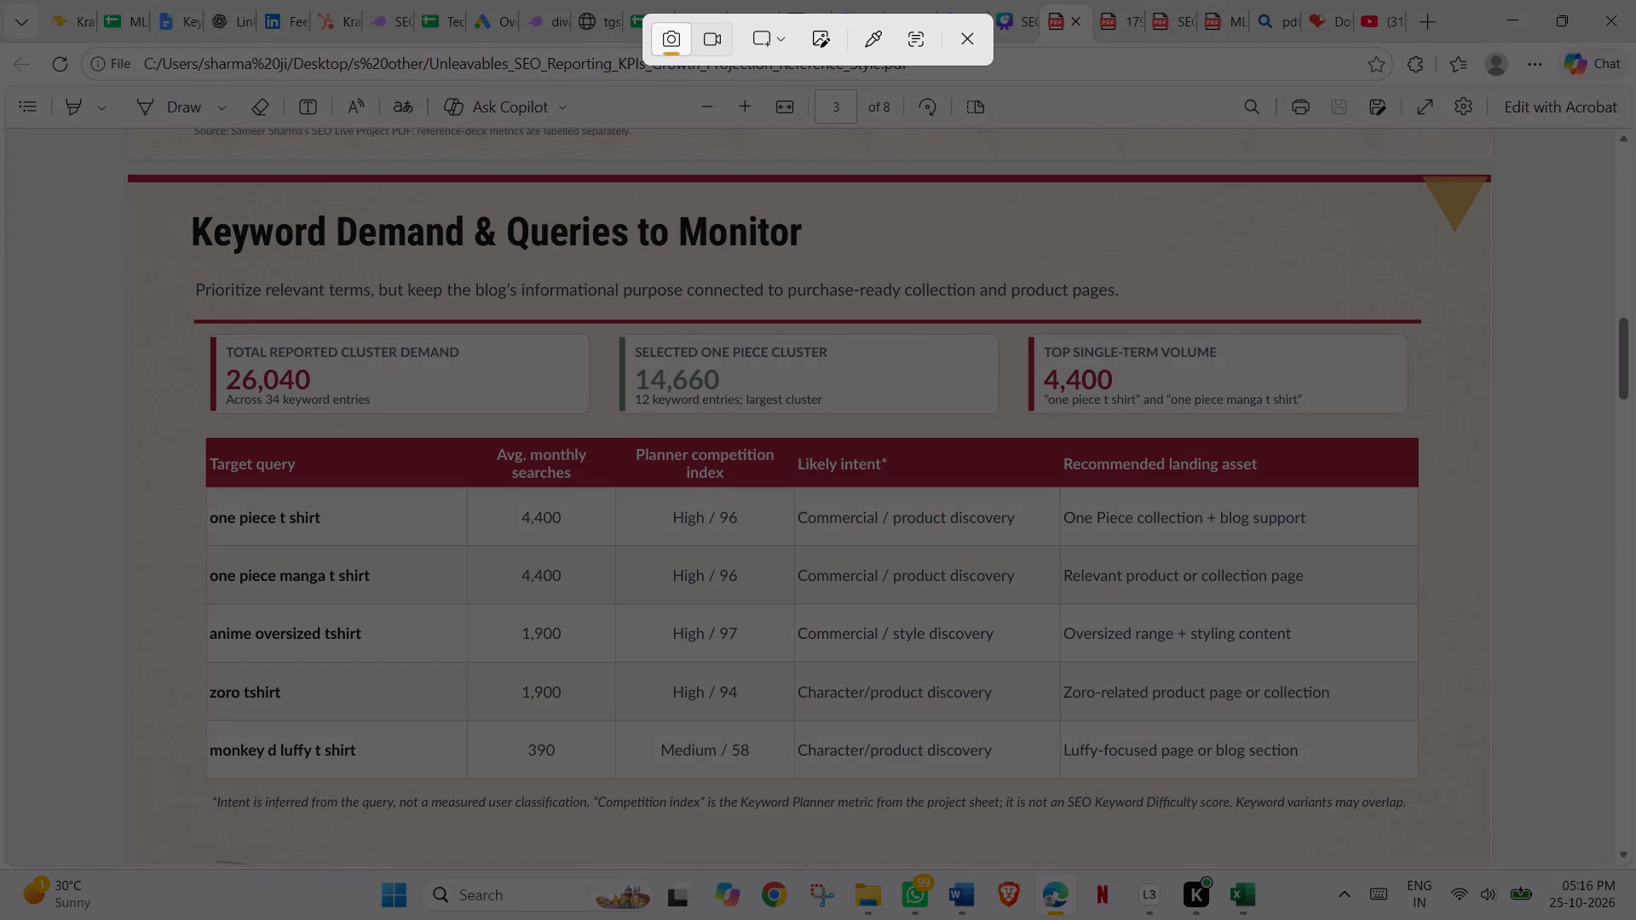
{"action": "left_click_drag", "start_coordinate": [170, 413], "coordinate": [1164, 823]}
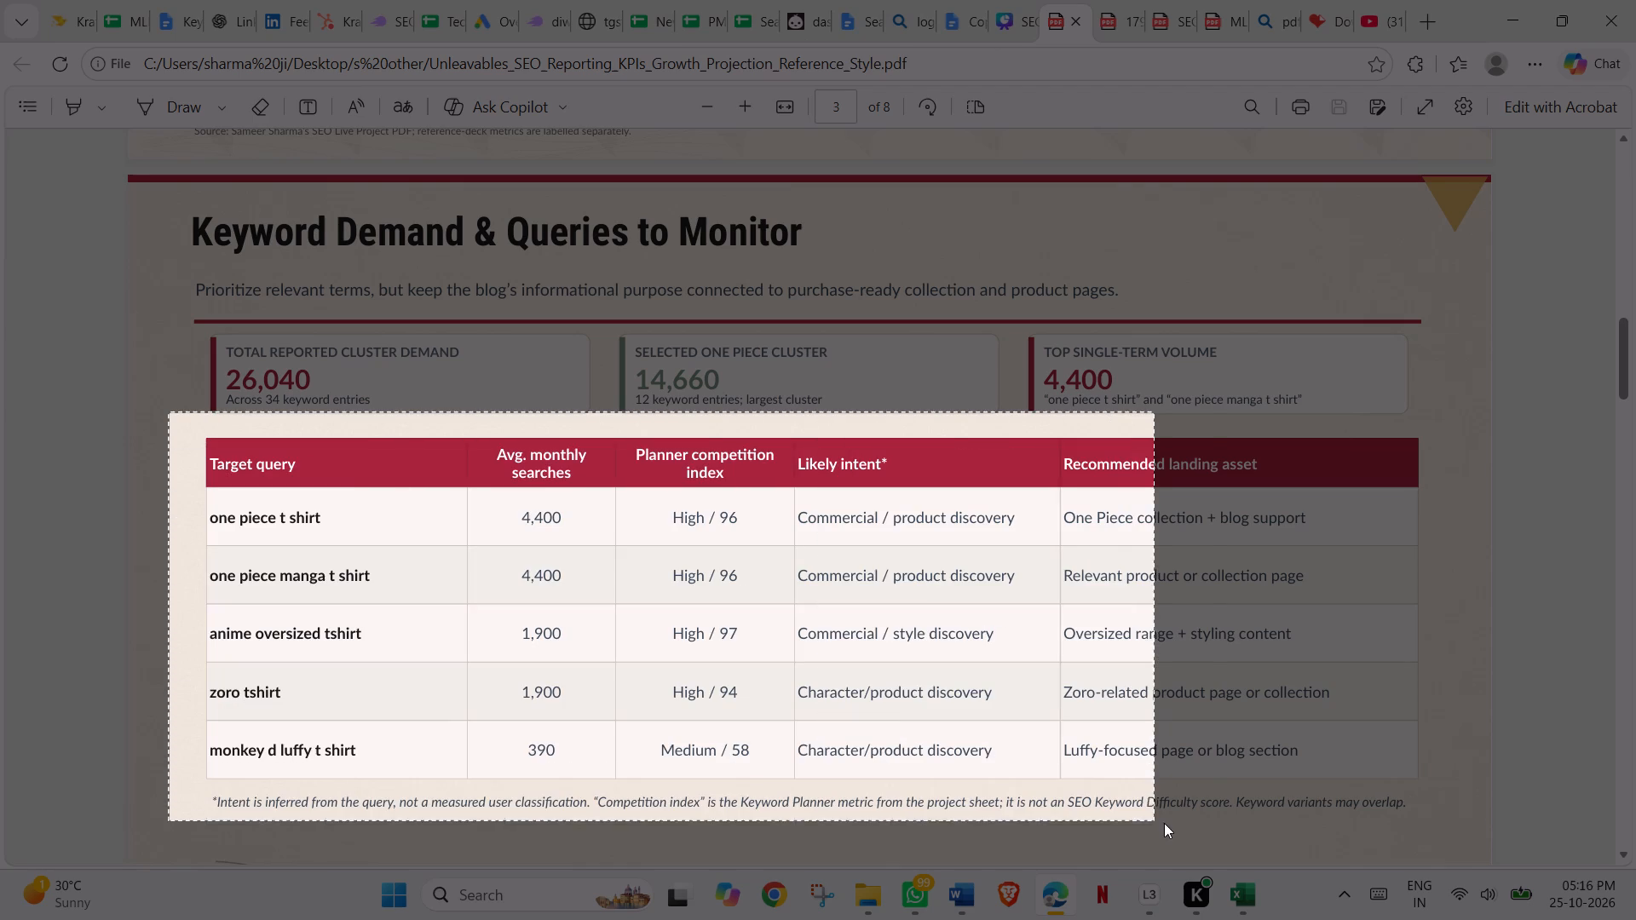
{"action": "left_click_drag", "start_coordinate": [1164, 823], "coordinate": [1549, 831]}
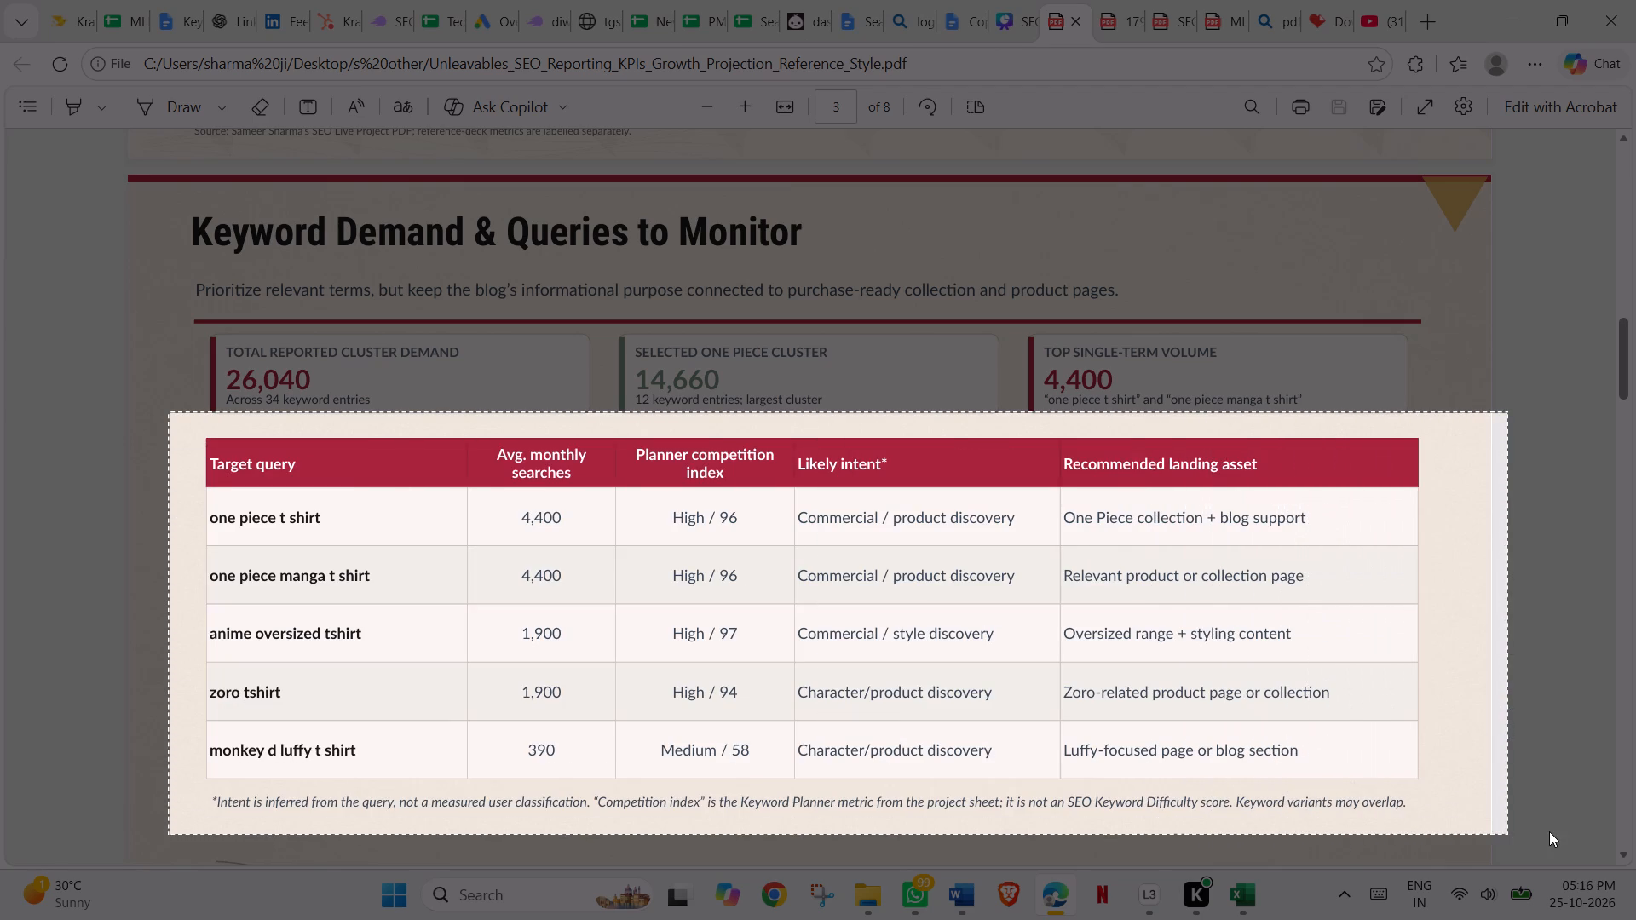
{"action": "left_click_drag", "start_coordinate": [1549, 831], "coordinate": [1459, 826]}
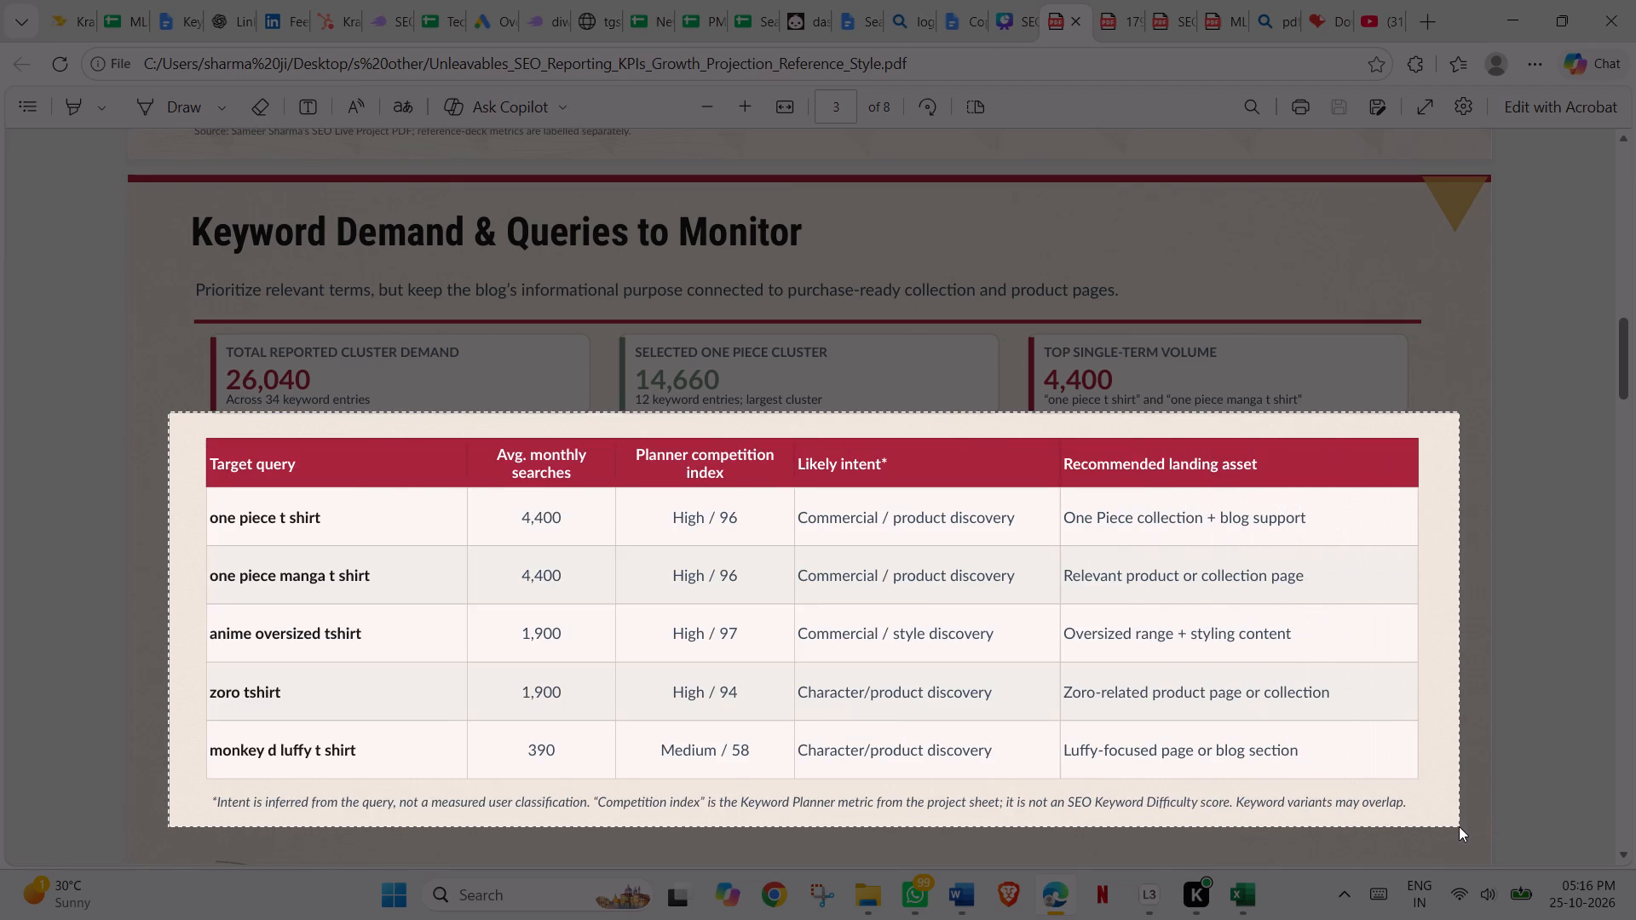
{"action": "left_click_drag", "start_coordinate": [1459, 826], "coordinate": [1459, 810]}
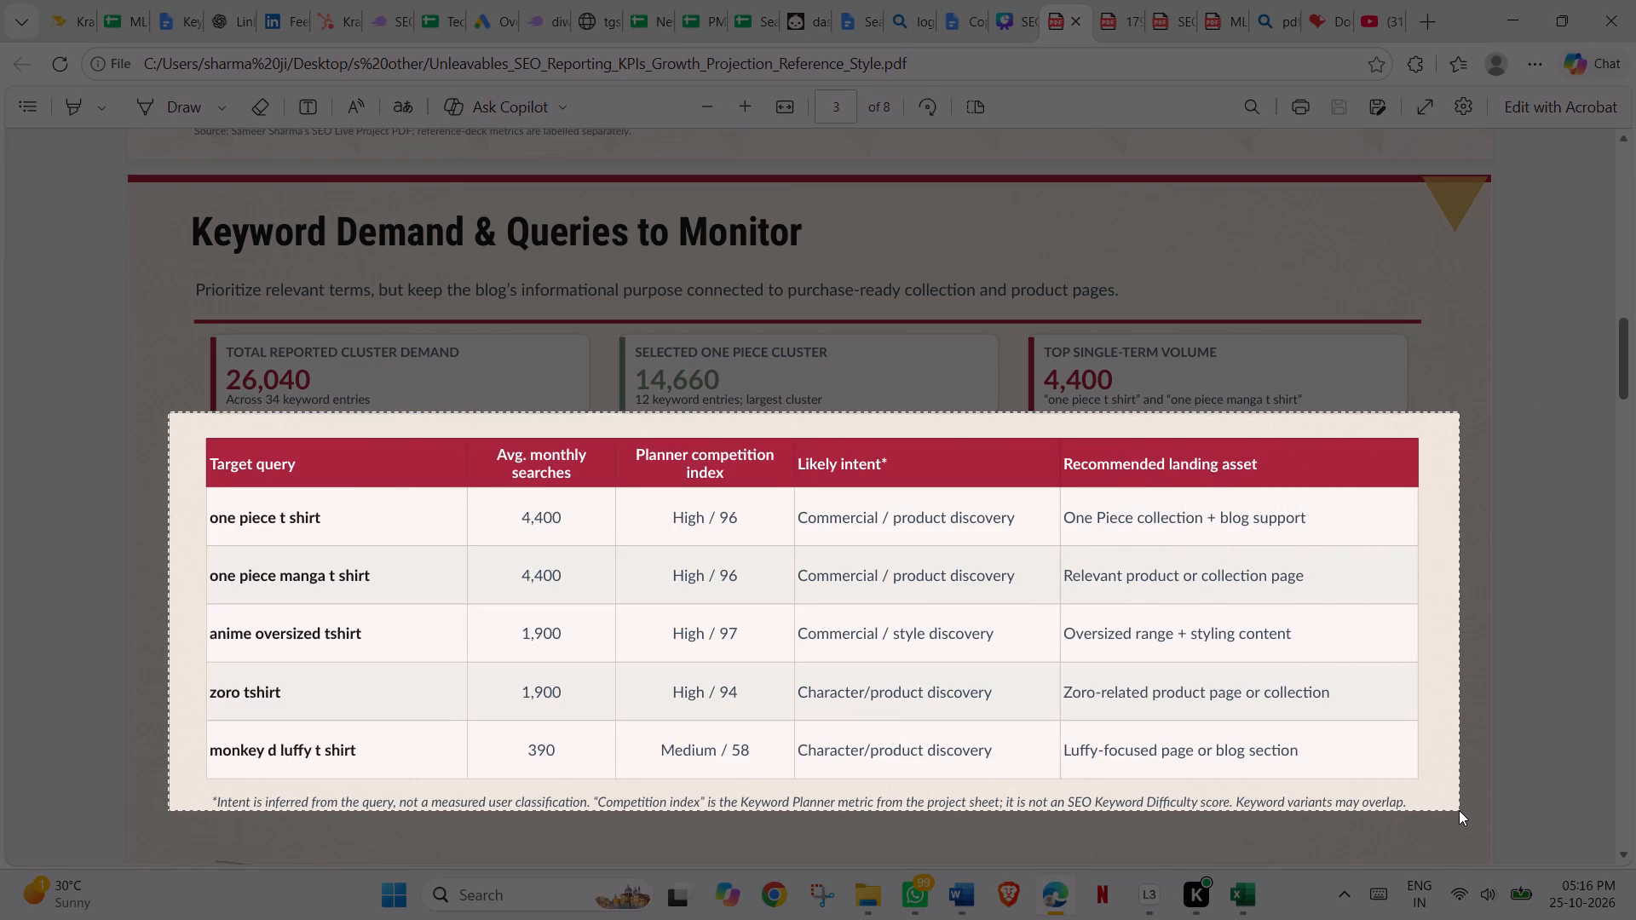
{"action": "left_click_drag", "start_coordinate": [1459, 810], "coordinate": [1459, 813]}
{"action": "left_click_drag", "start_coordinate": [1459, 813], "coordinate": [1459, 814]}
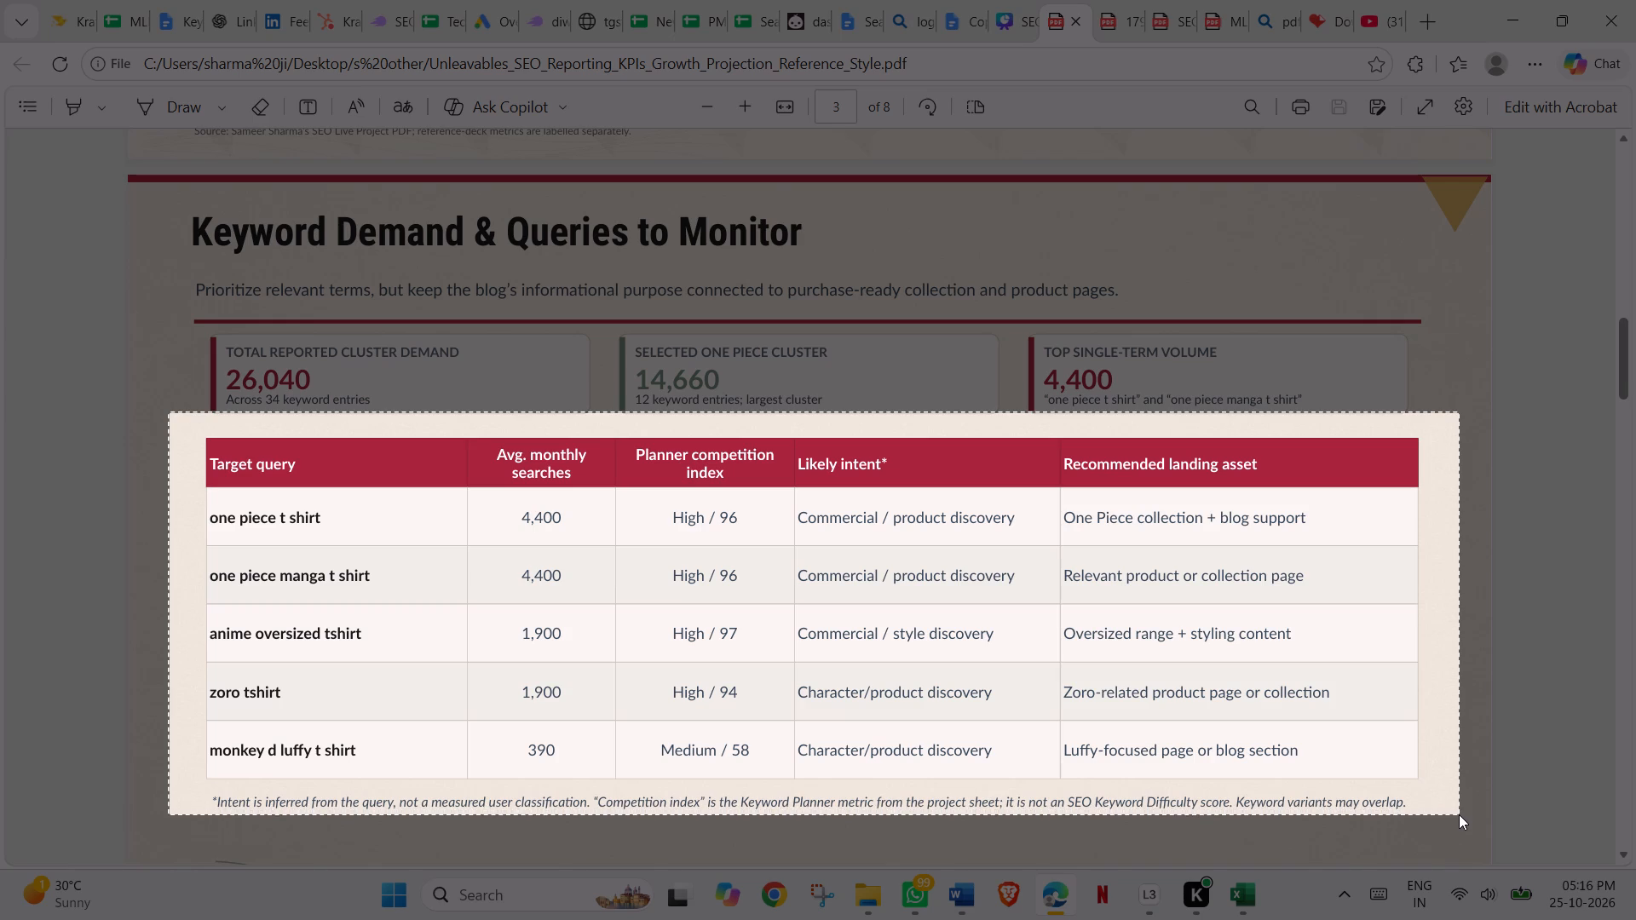
{"action": "left_click_drag", "start_coordinate": [1459, 814], "coordinate": [1459, 816]}
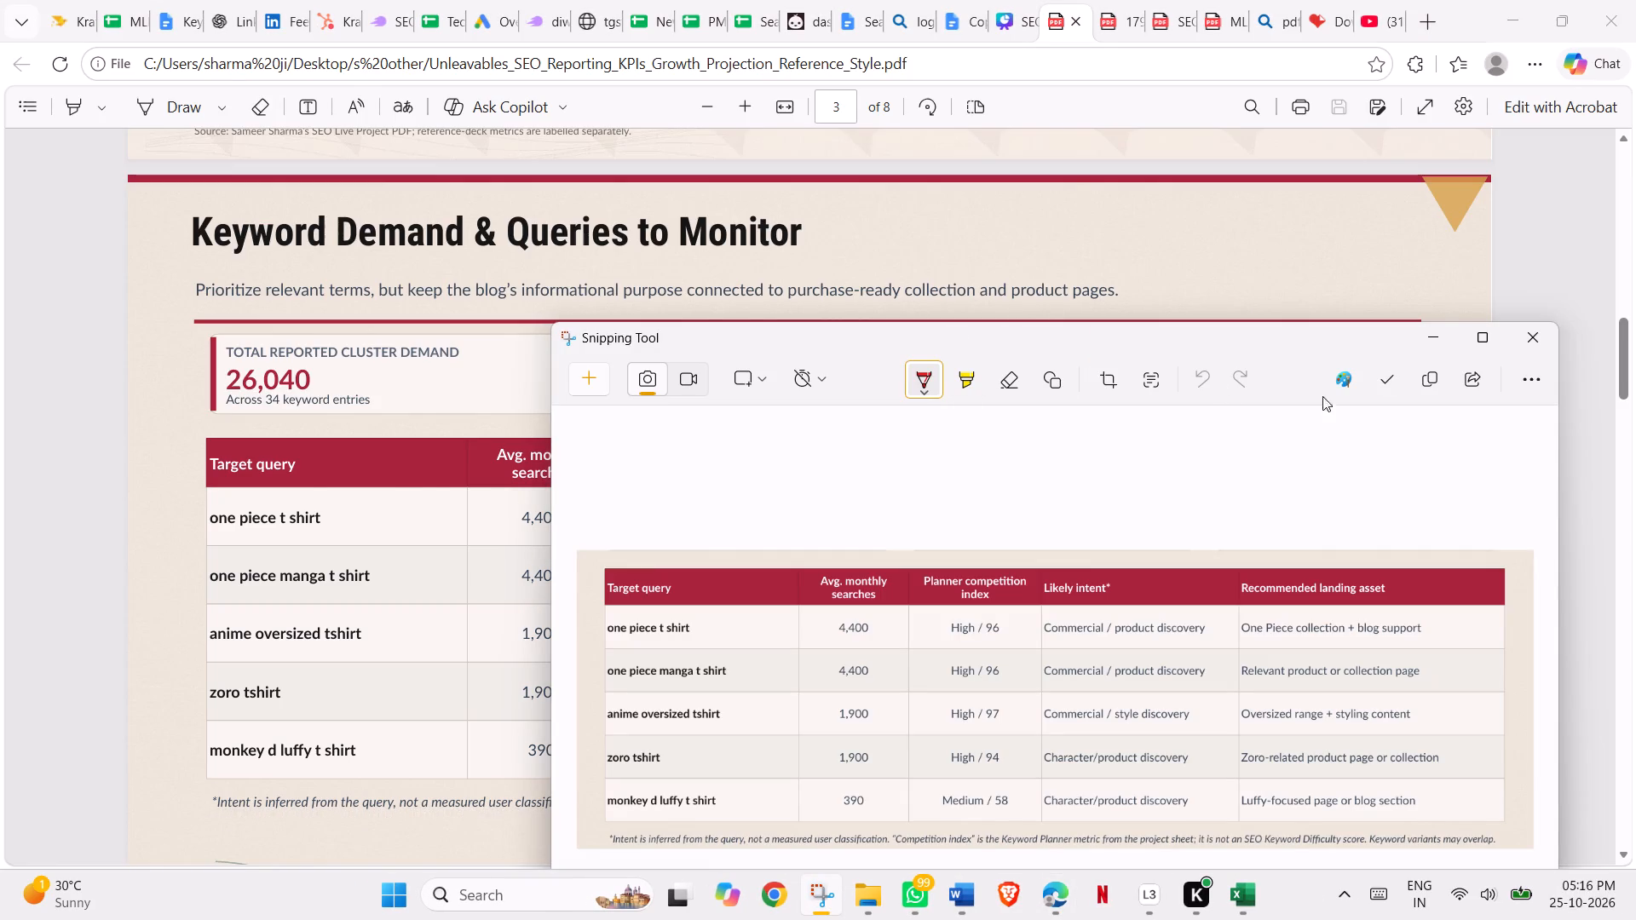
{"action": "left_click", "coordinate": [1421, 389]}
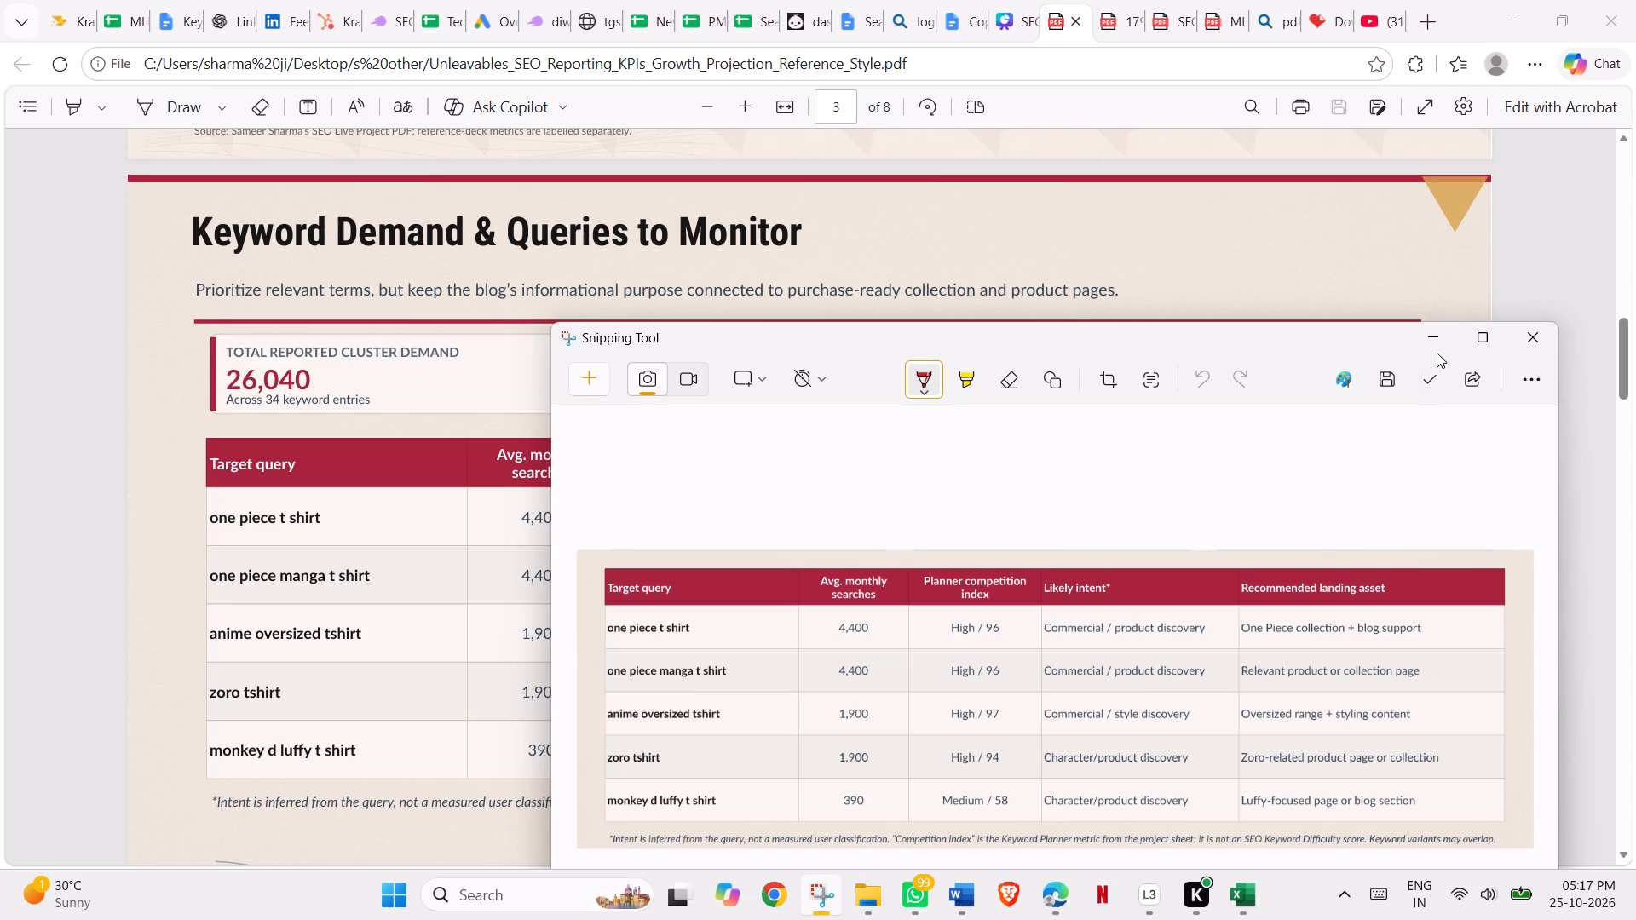
{"action": "left_click", "coordinate": [1431, 336]}
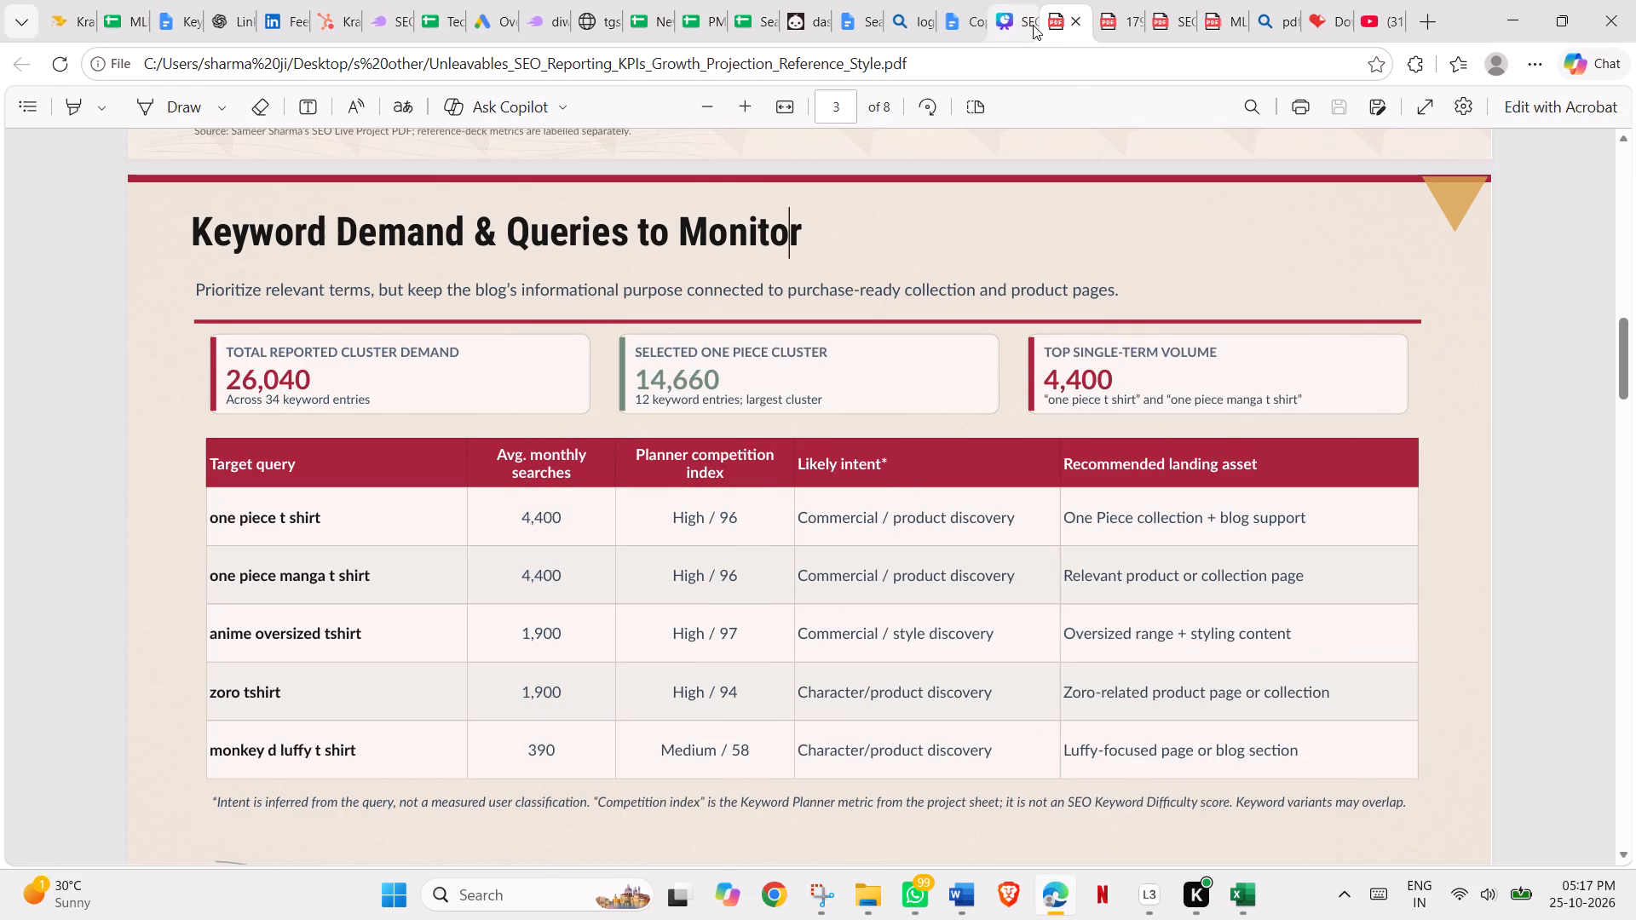
Switch back to the Canva presentation and paste the table capture with the footnote onto page 47.
{"action": "left_click", "coordinate": [1013, 18]}
{"action": "left_click", "coordinate": [916, 435]}
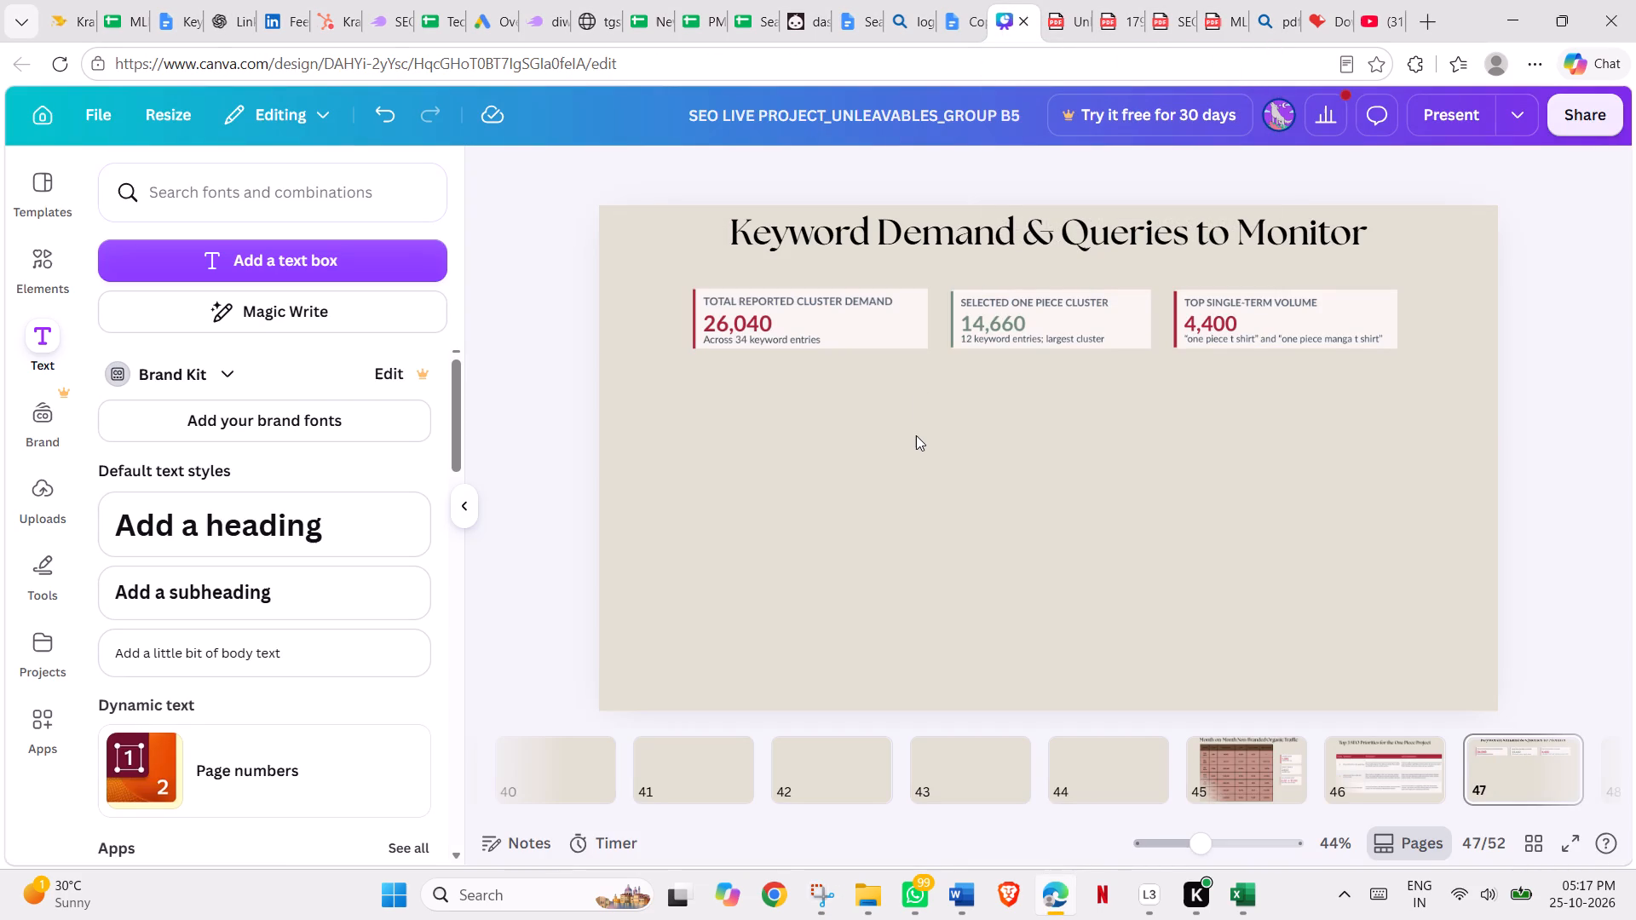
{"action": "key", "text": "ctrl+v"}
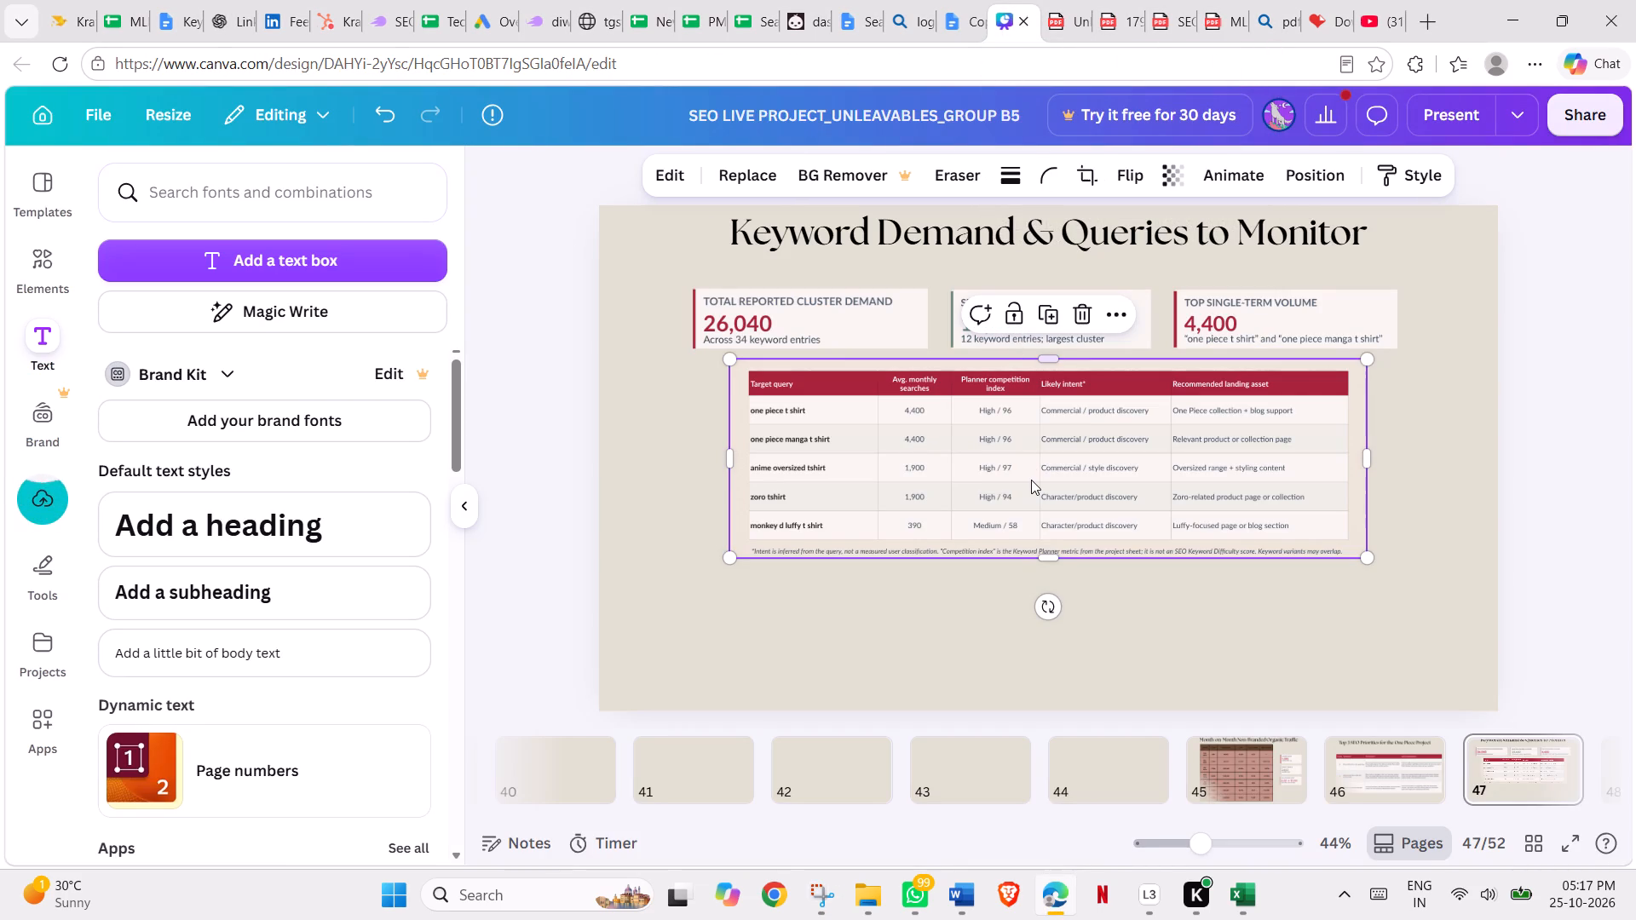
Place the capture below the three cards and enlarge it to about 1,812 × 613, reaching the slide's right edge.
{"action": "left_click_drag", "start_coordinate": [1031, 480], "coordinate": [993, 536]}
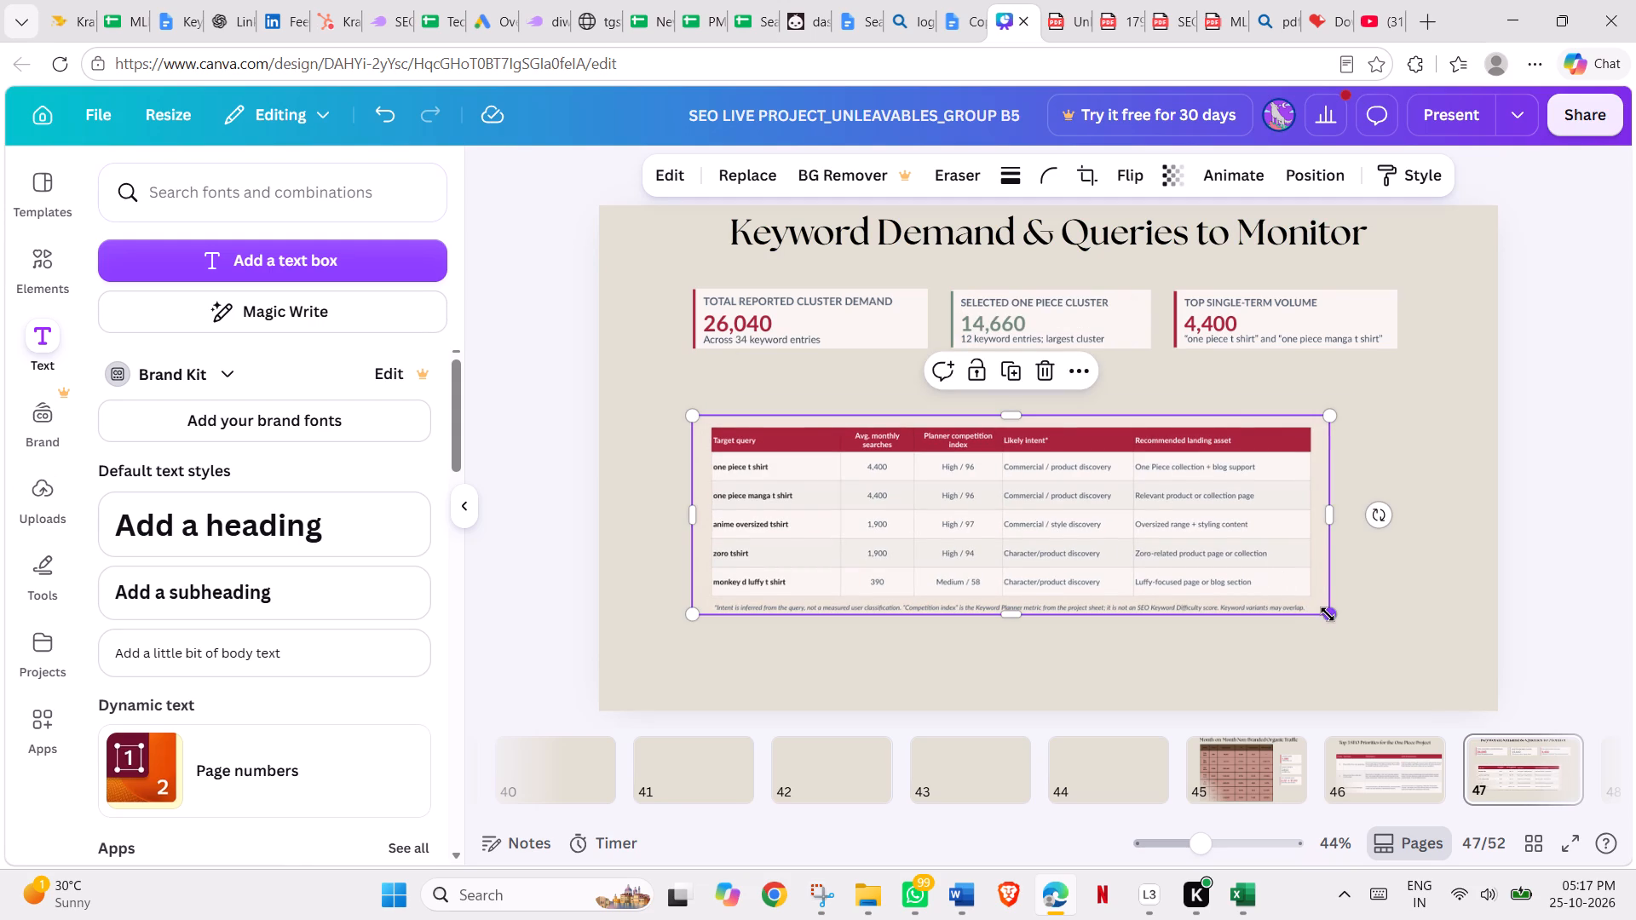
{"action": "left_click_drag", "start_coordinate": [1328, 614], "coordinate": [1494, 695]}
{"action": "left_click_drag", "start_coordinate": [1314, 620], "coordinate": [1270, 591]}
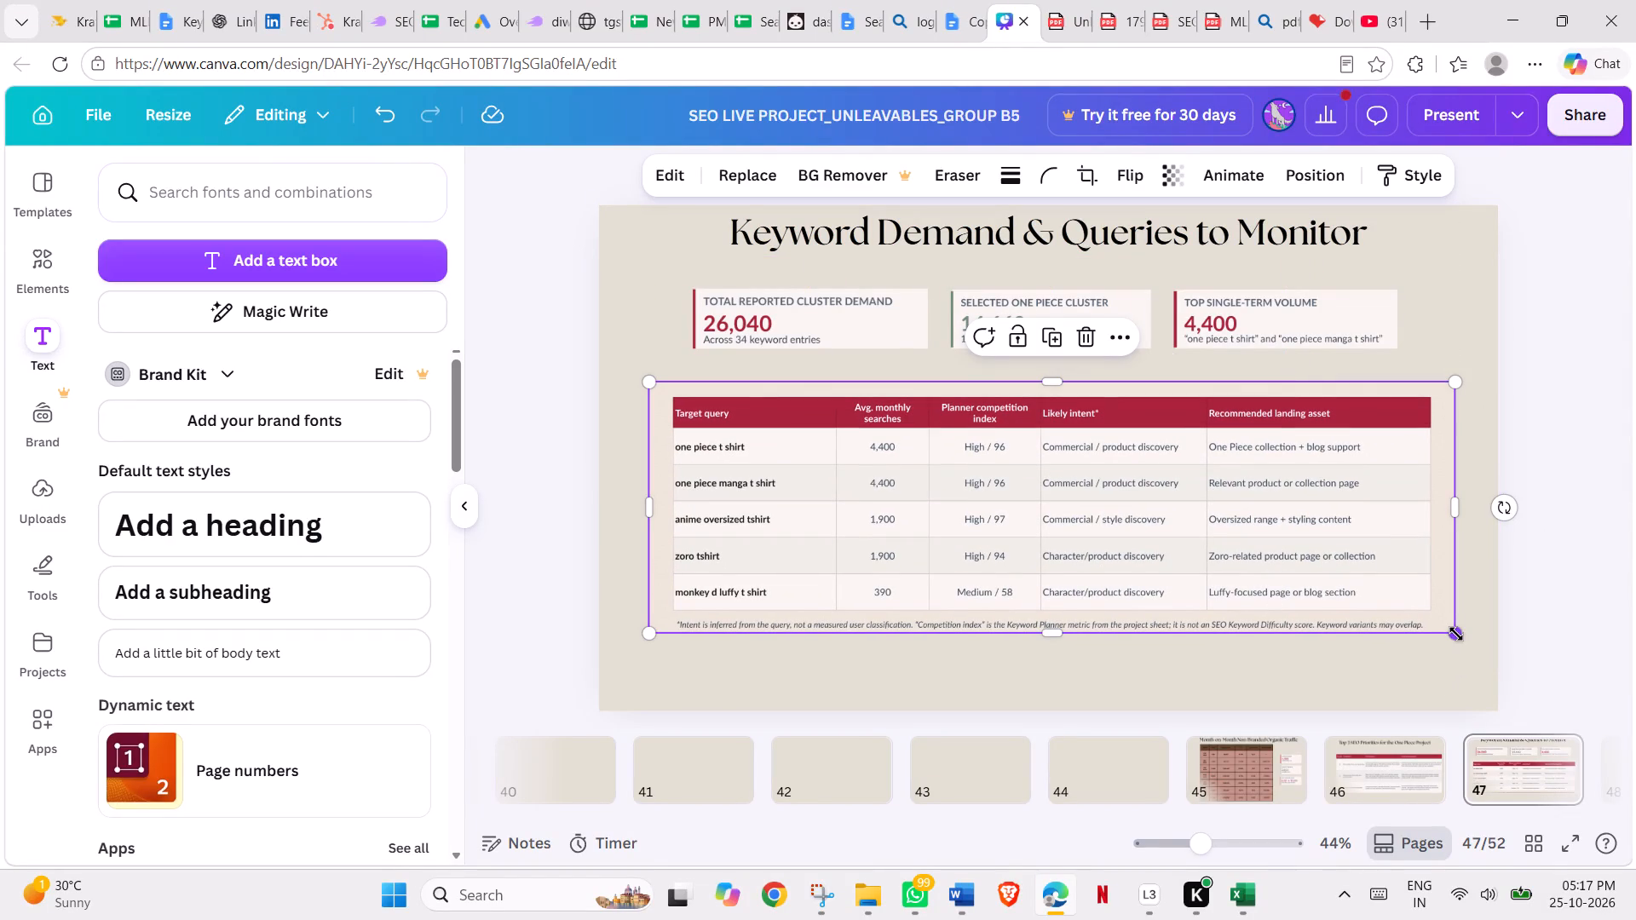
{"action": "left_click_drag", "start_coordinate": [1456, 634], "coordinate": [1501, 662]}
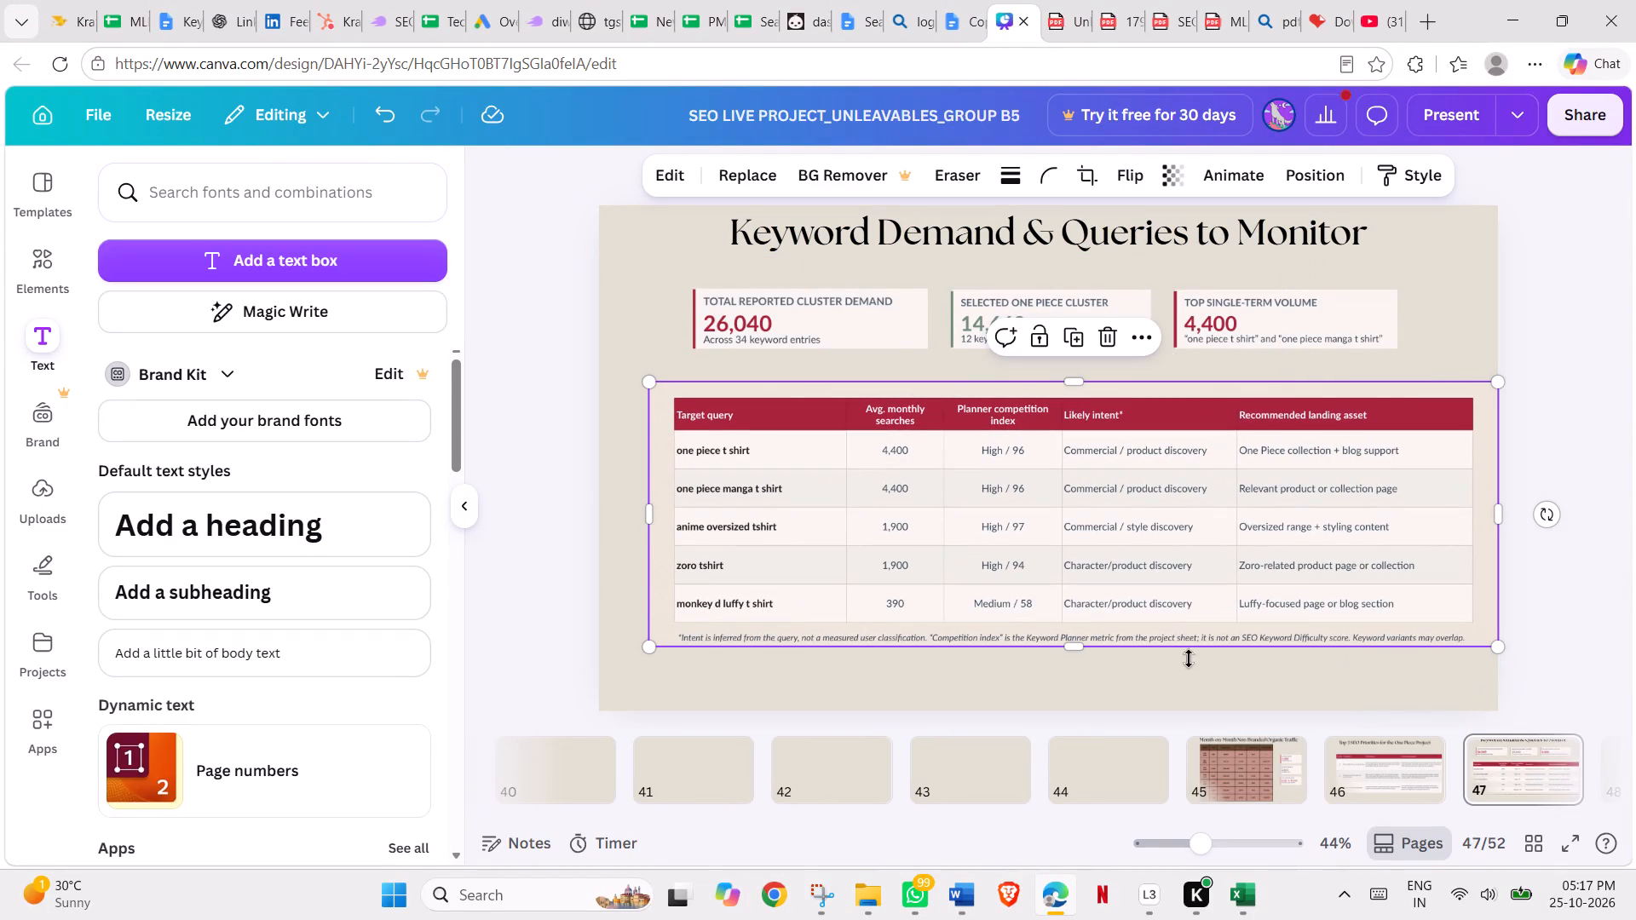
{"action": "left_click_drag", "start_coordinate": [1074, 648], "coordinate": [1077, 664]}
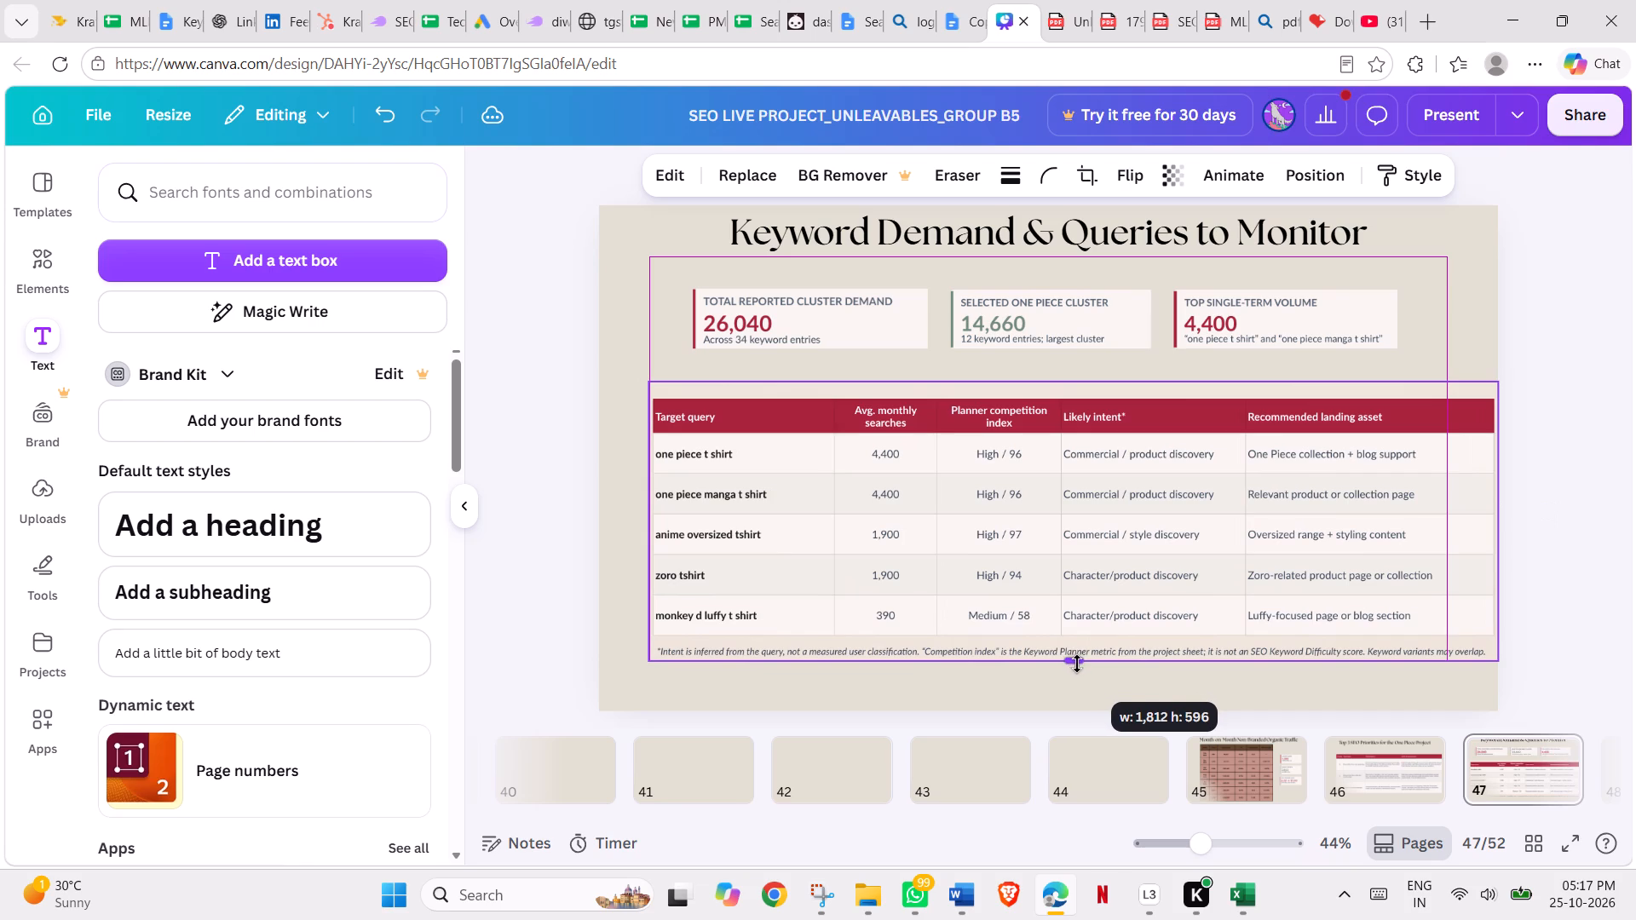
{"action": "left_click_drag", "start_coordinate": [1077, 664], "coordinate": [1080, 670]}
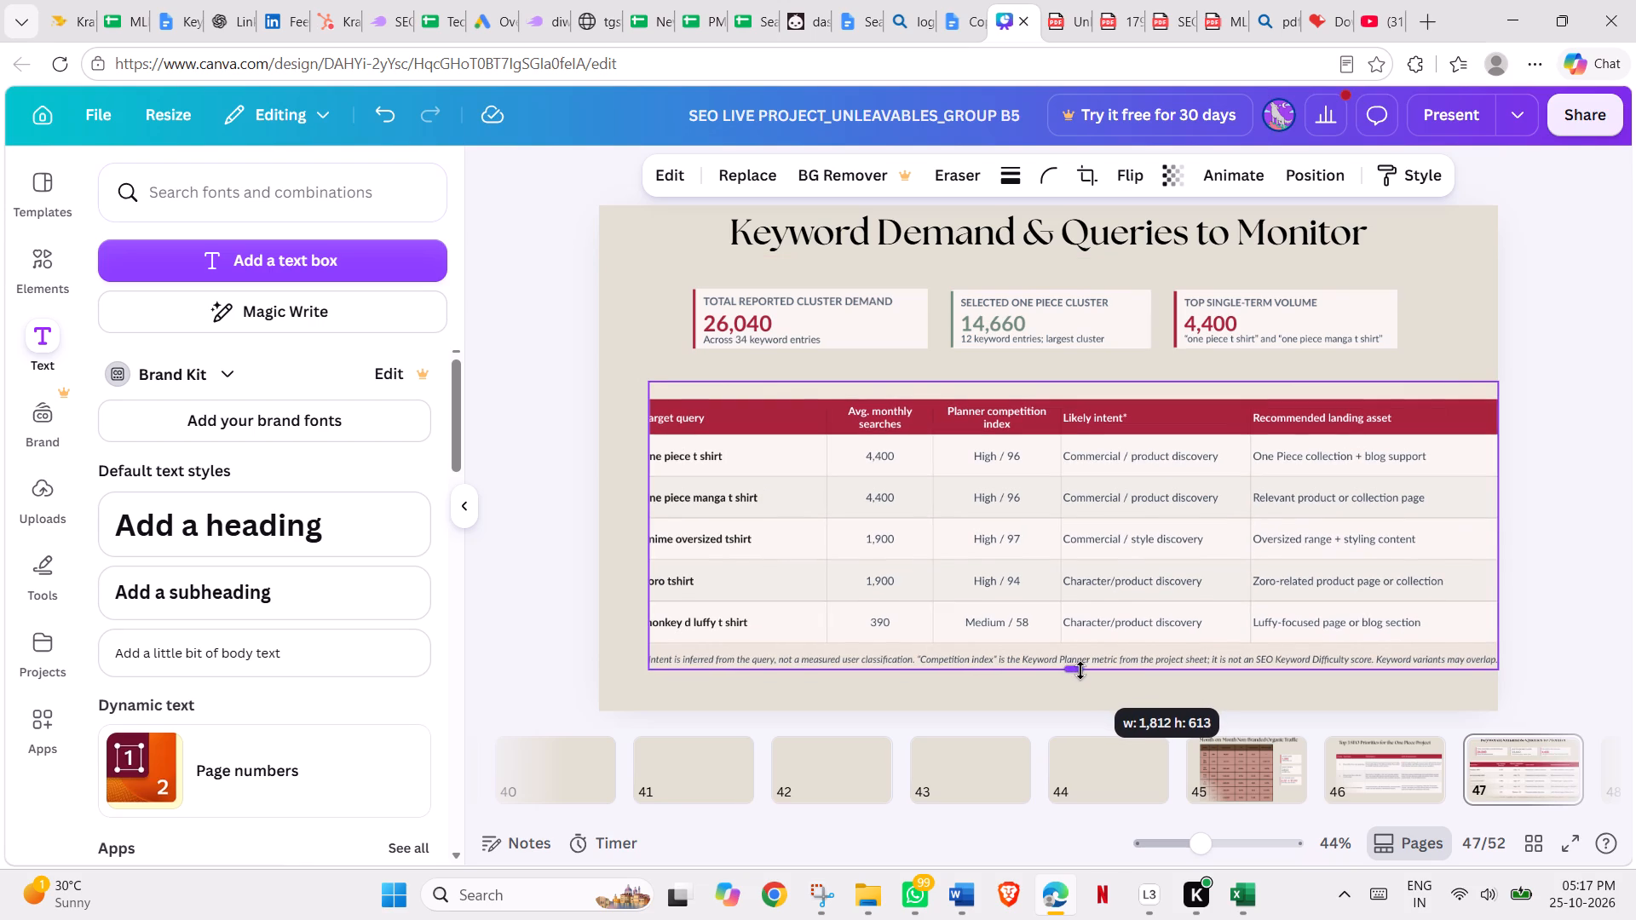
{"action": "left_click_drag", "start_coordinate": [1080, 670], "coordinate": [1080, 670]}
Reposition the table capture vertically so that its top edge sits just below the three metric cards.
{"action": "left_click", "coordinate": [1079, 637]}
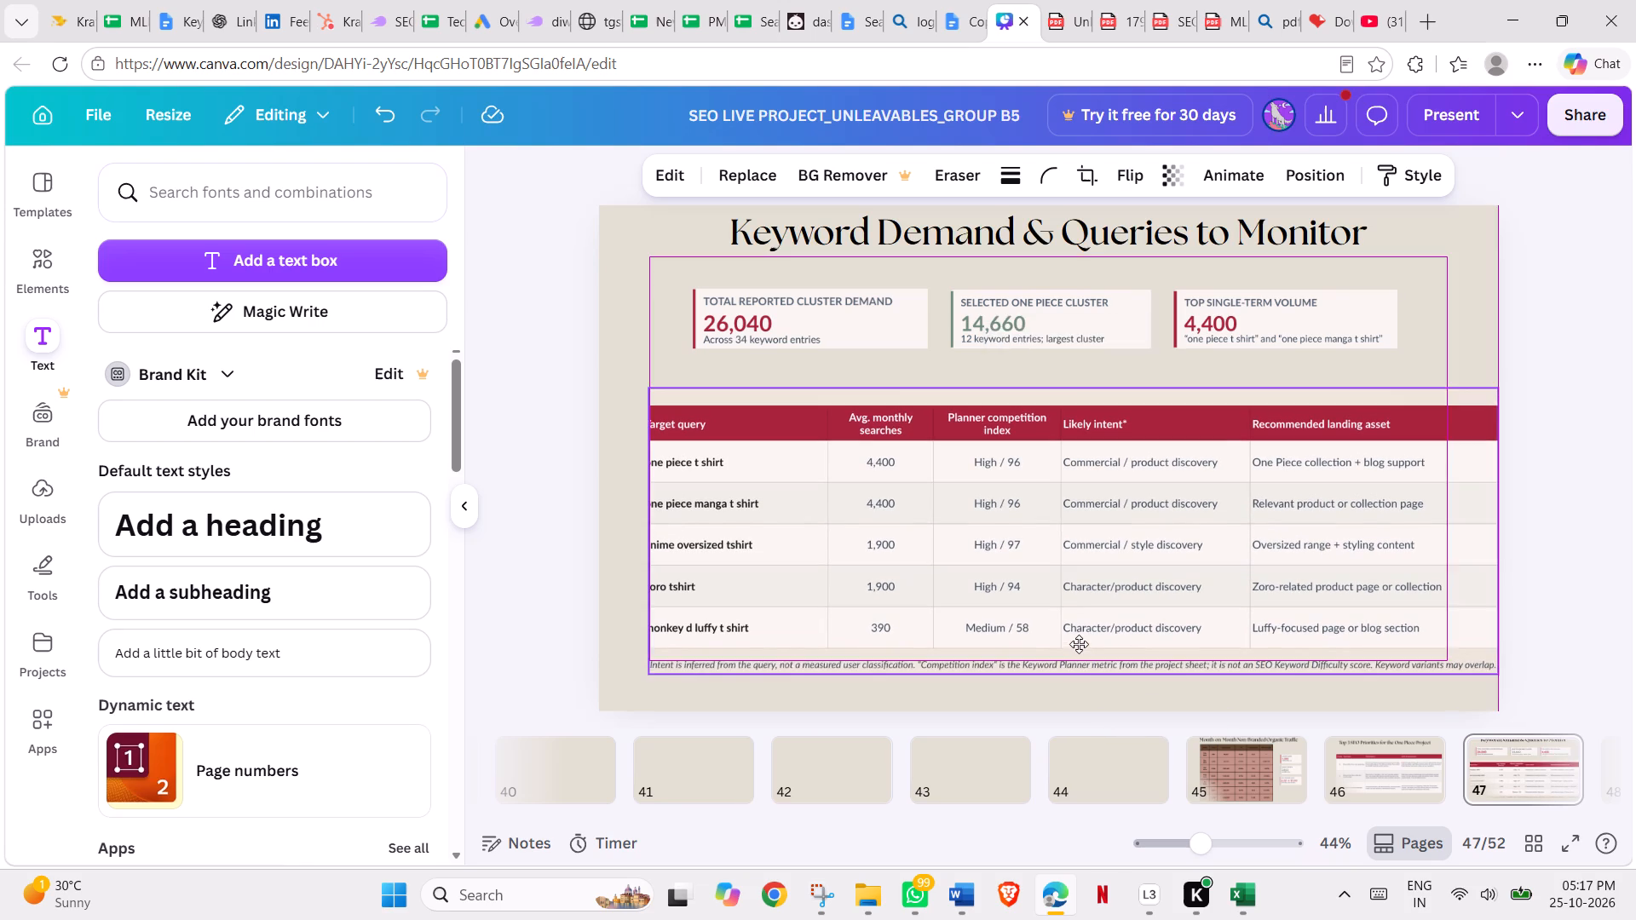
{"action": "left_click_drag", "start_coordinate": [1079, 644], "coordinate": [1079, 655]}
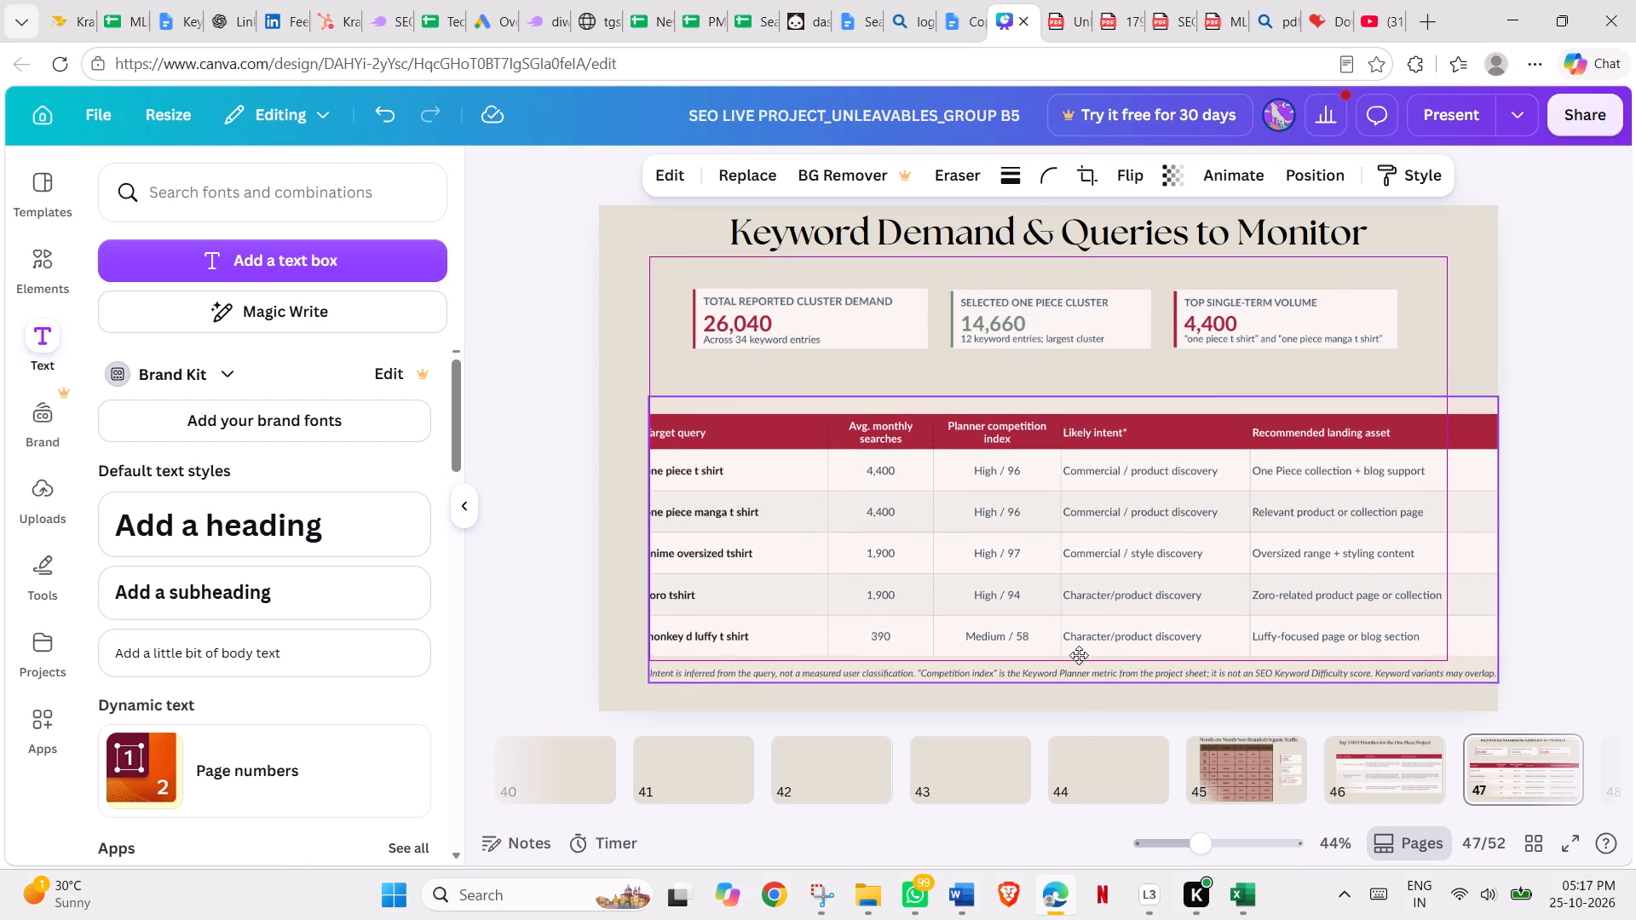
{"action": "left_click_drag", "start_coordinate": [1079, 655], "coordinate": [1079, 652]}
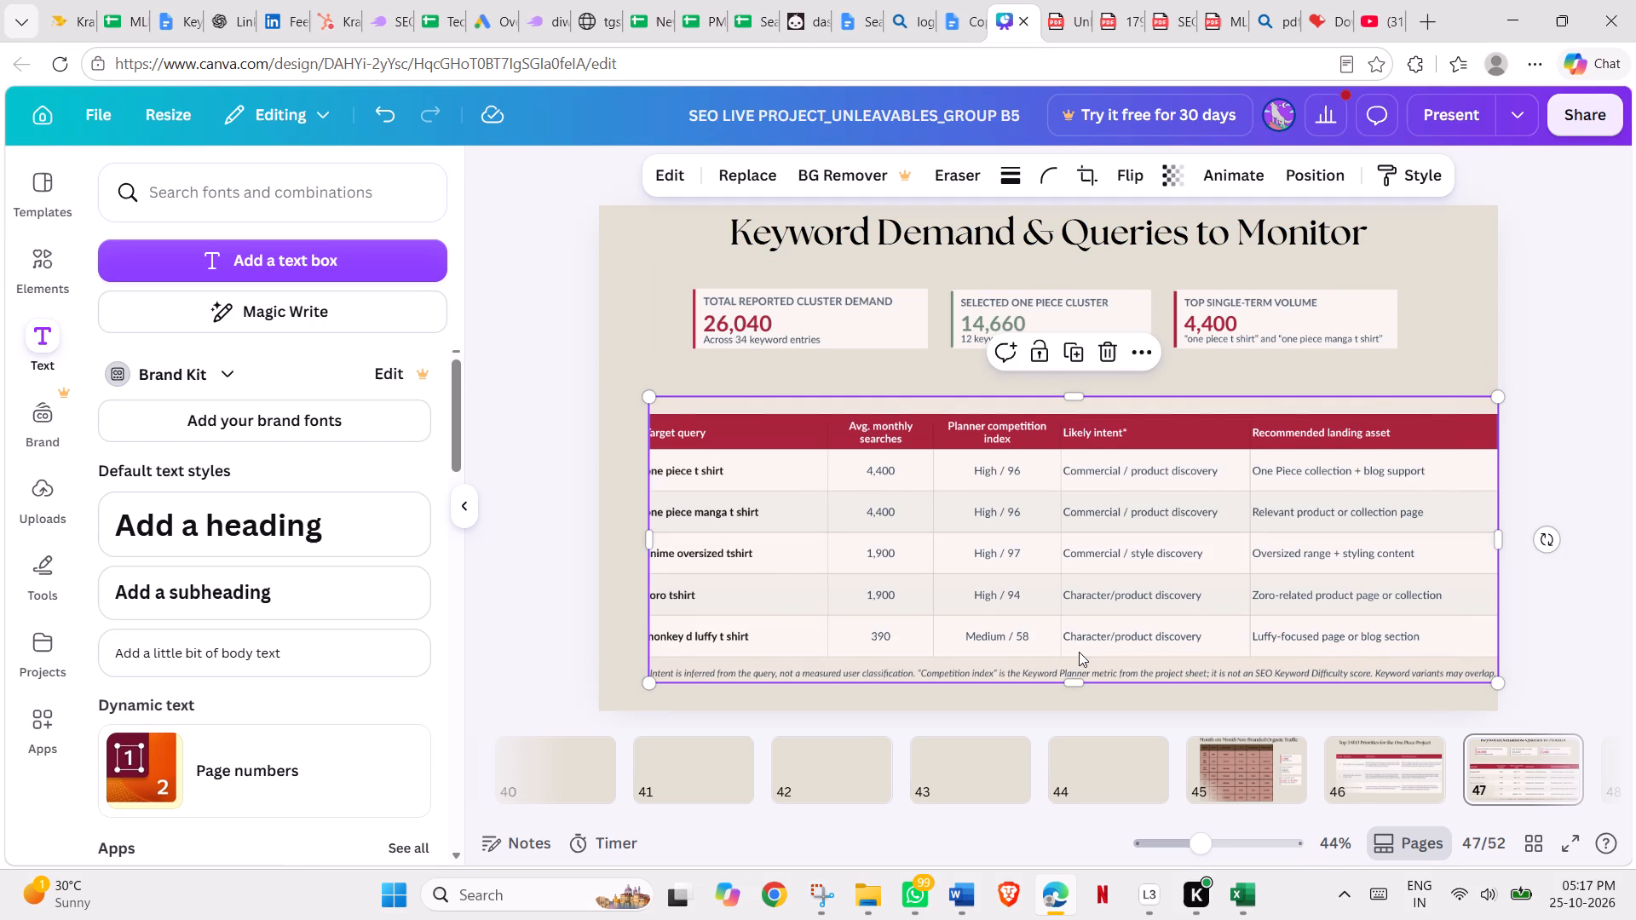
{"action": "left_click_drag", "start_coordinate": [1079, 652], "coordinate": [1079, 622]}
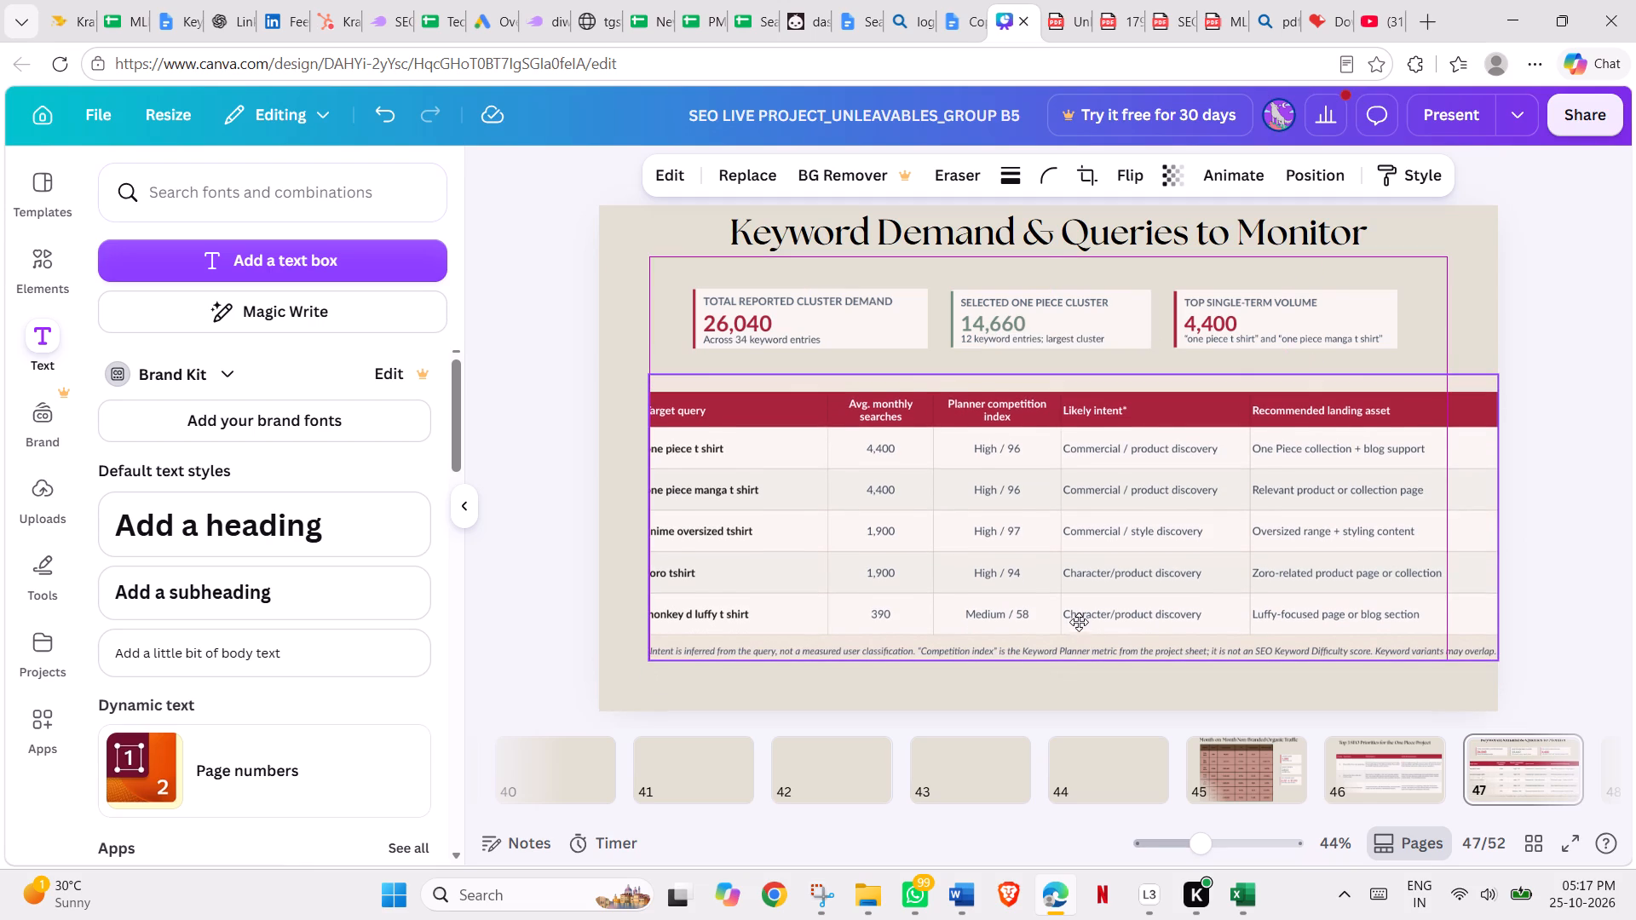
{"action": "left_click_drag", "start_coordinate": [1079, 622], "coordinate": [1079, 618]}
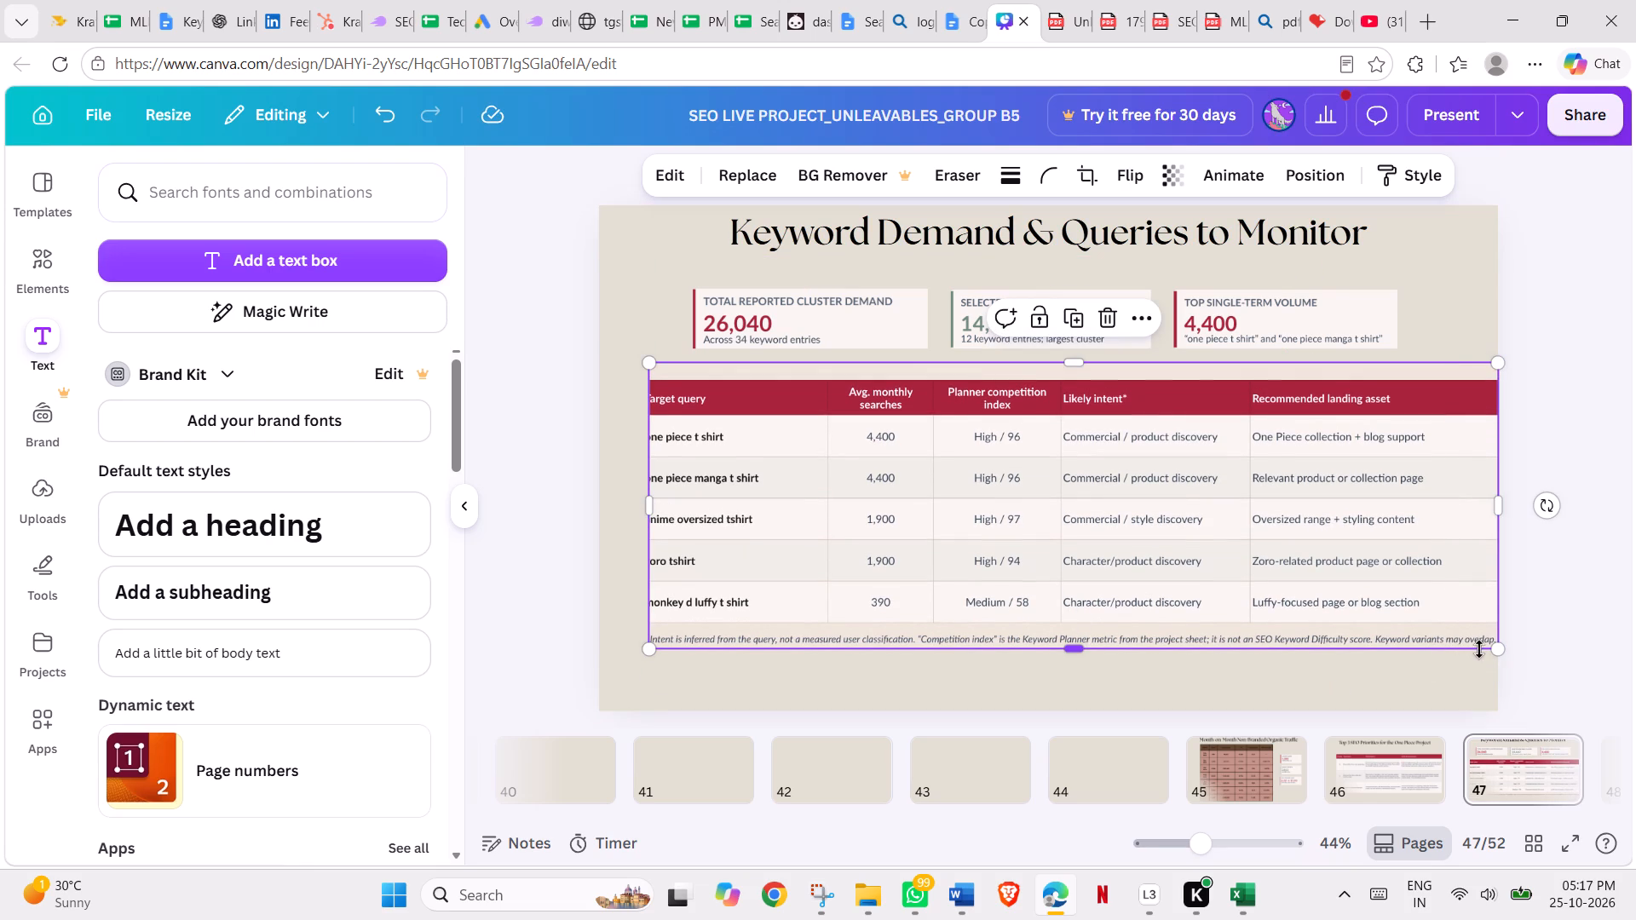
Scale the table capture down to about 1,596 wide, aligning its right edge with that of the top single-term volume card.
{"action": "left_click_drag", "start_coordinate": [1494, 648], "coordinate": [1478, 639]}
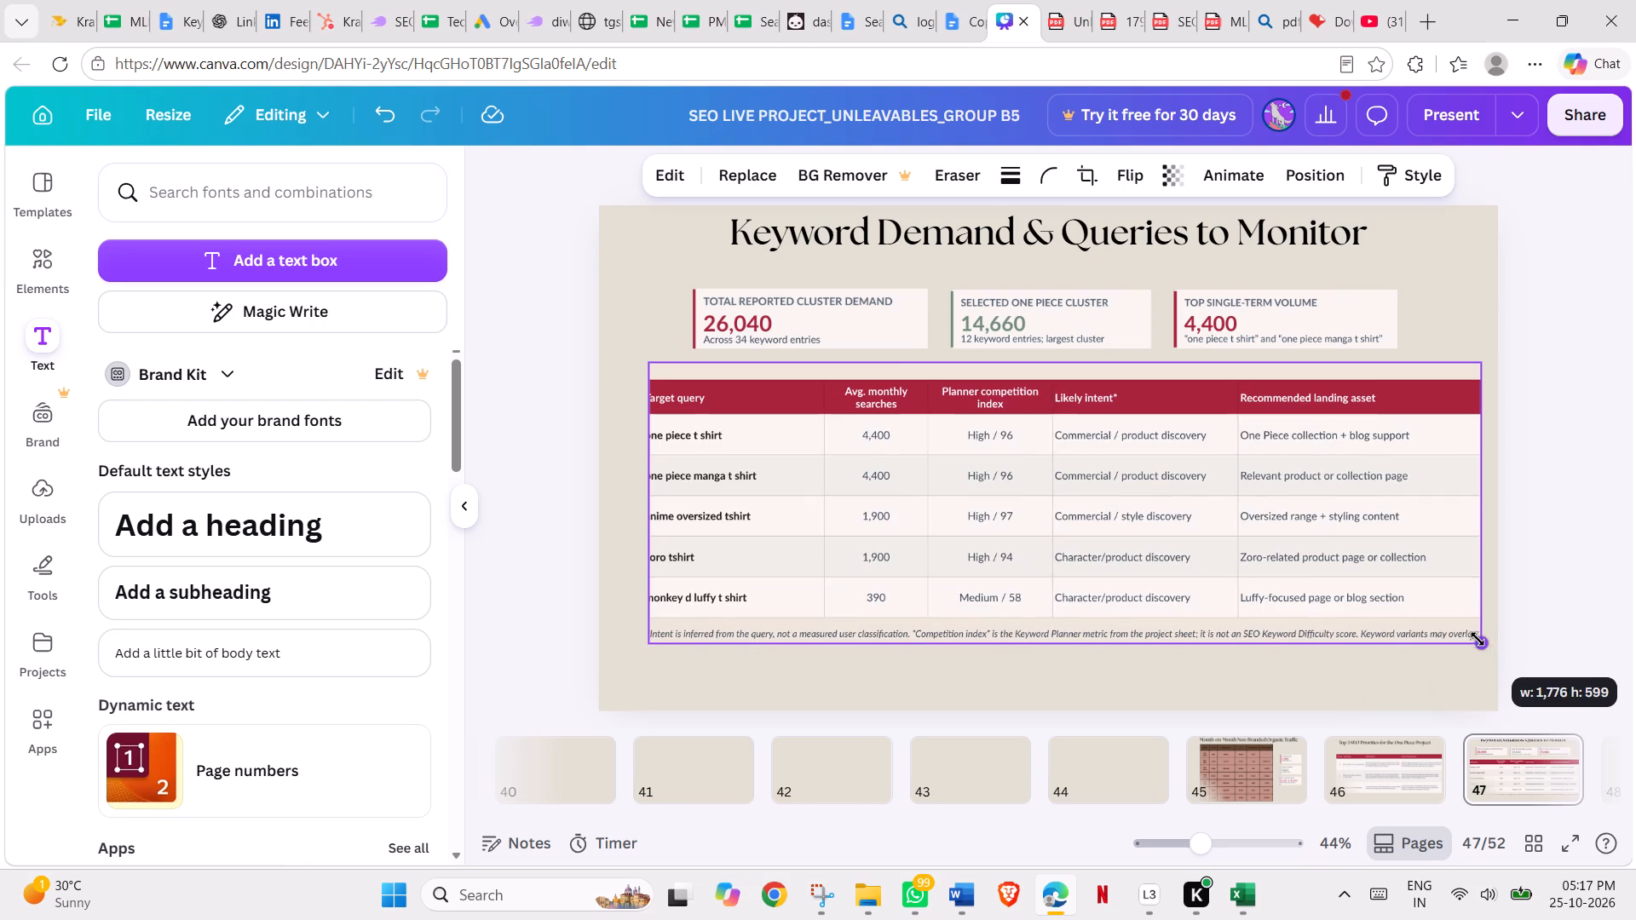
{"action": "left_click_drag", "start_coordinate": [1478, 639], "coordinate": [1397, 612]}
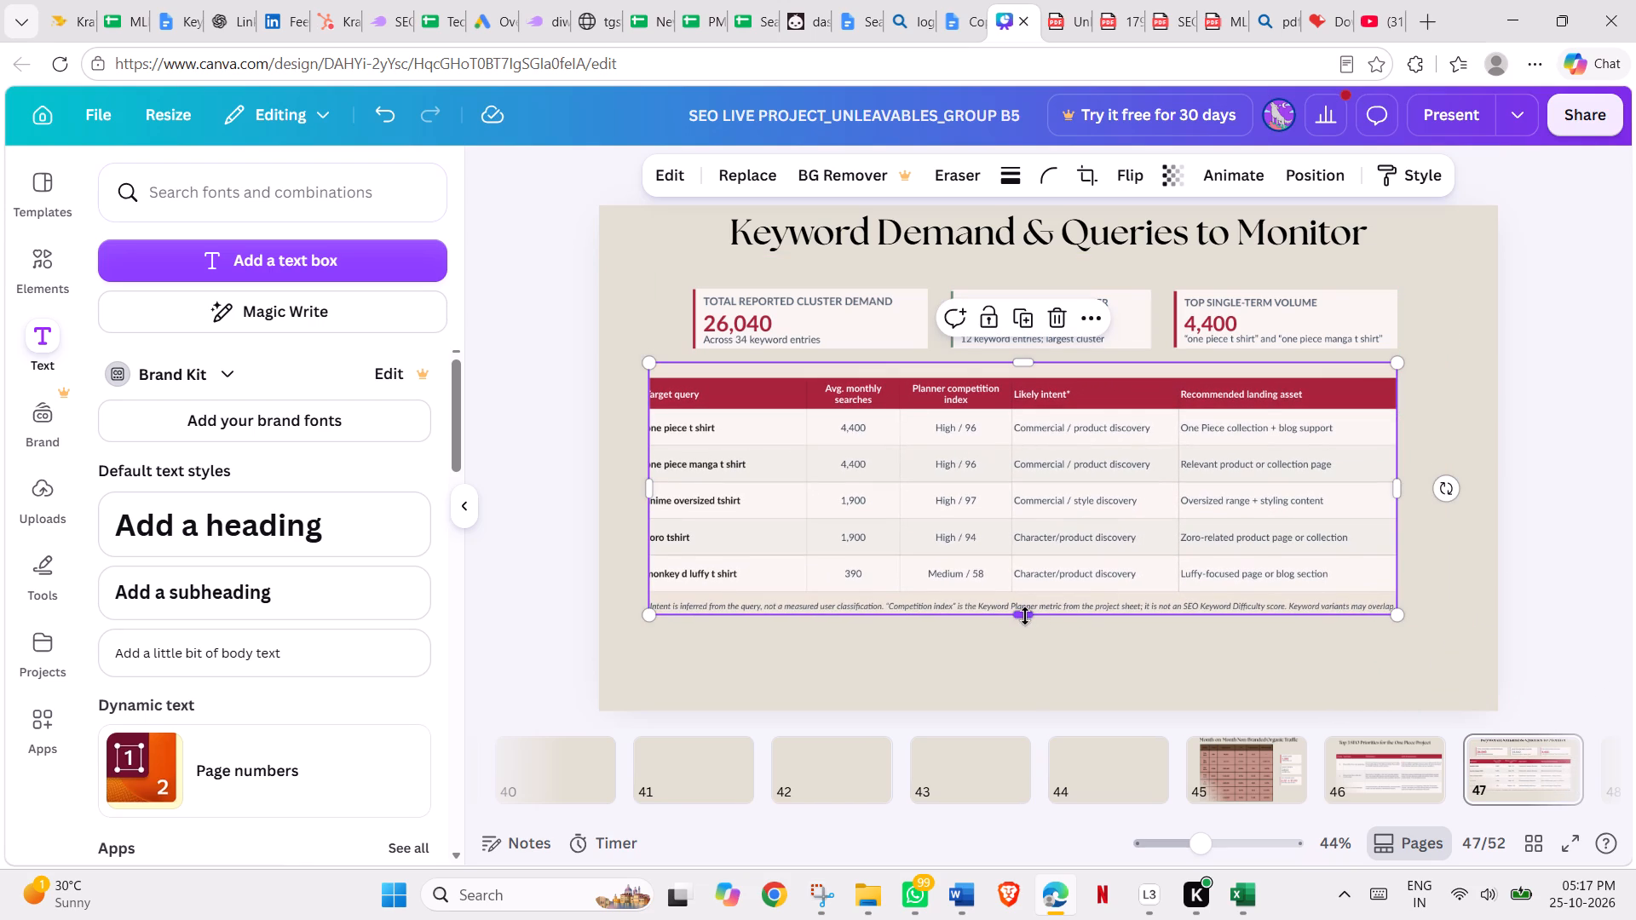
Stretch the table capture's height slightly and extend its left edge outward to uncover the full Target query column.
{"action": "left_click_drag", "start_coordinate": [1025, 616], "coordinate": [1033, 629]}
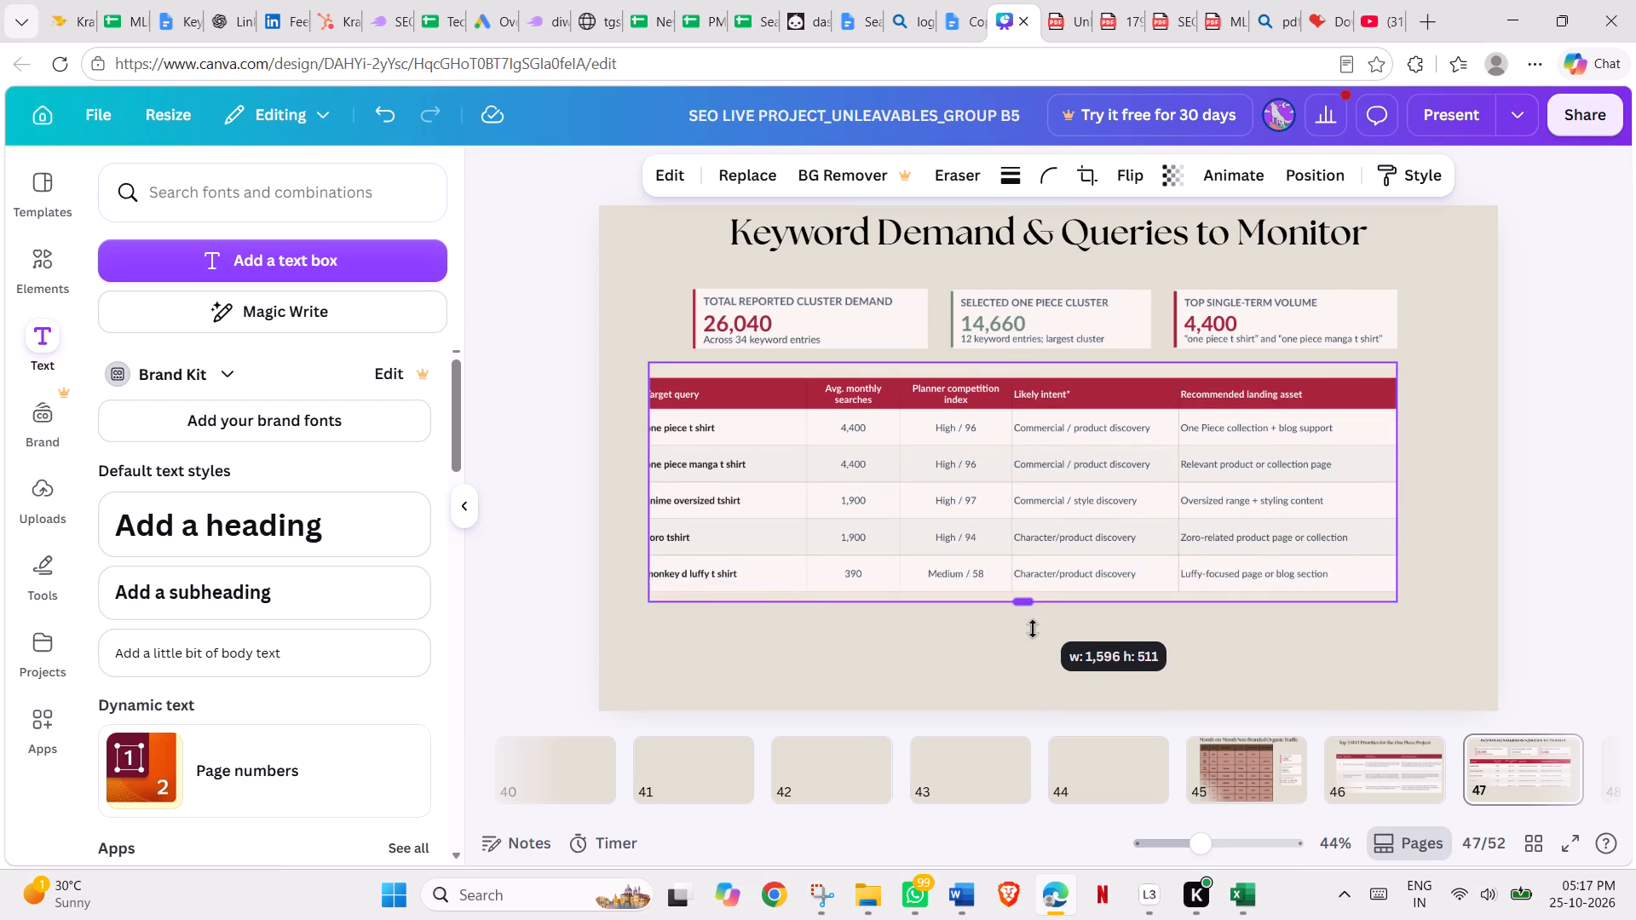
{"action": "left_click_drag", "start_coordinate": [1033, 629], "coordinate": [1034, 614]}
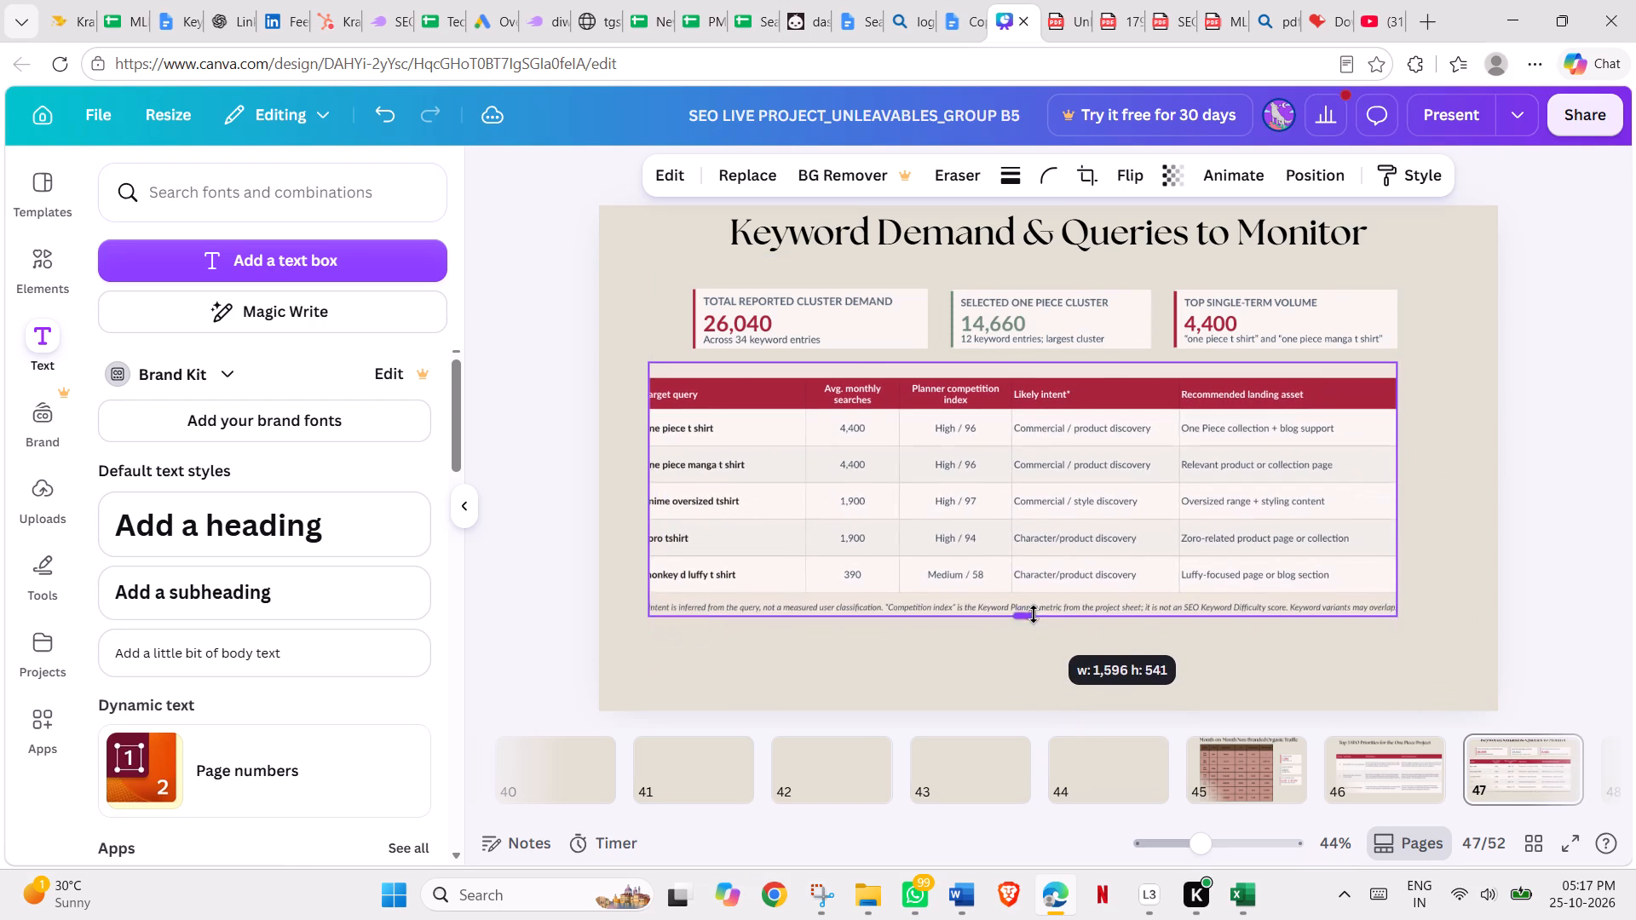
{"action": "left_click_drag", "start_coordinate": [1034, 614], "coordinate": [1035, 631]}
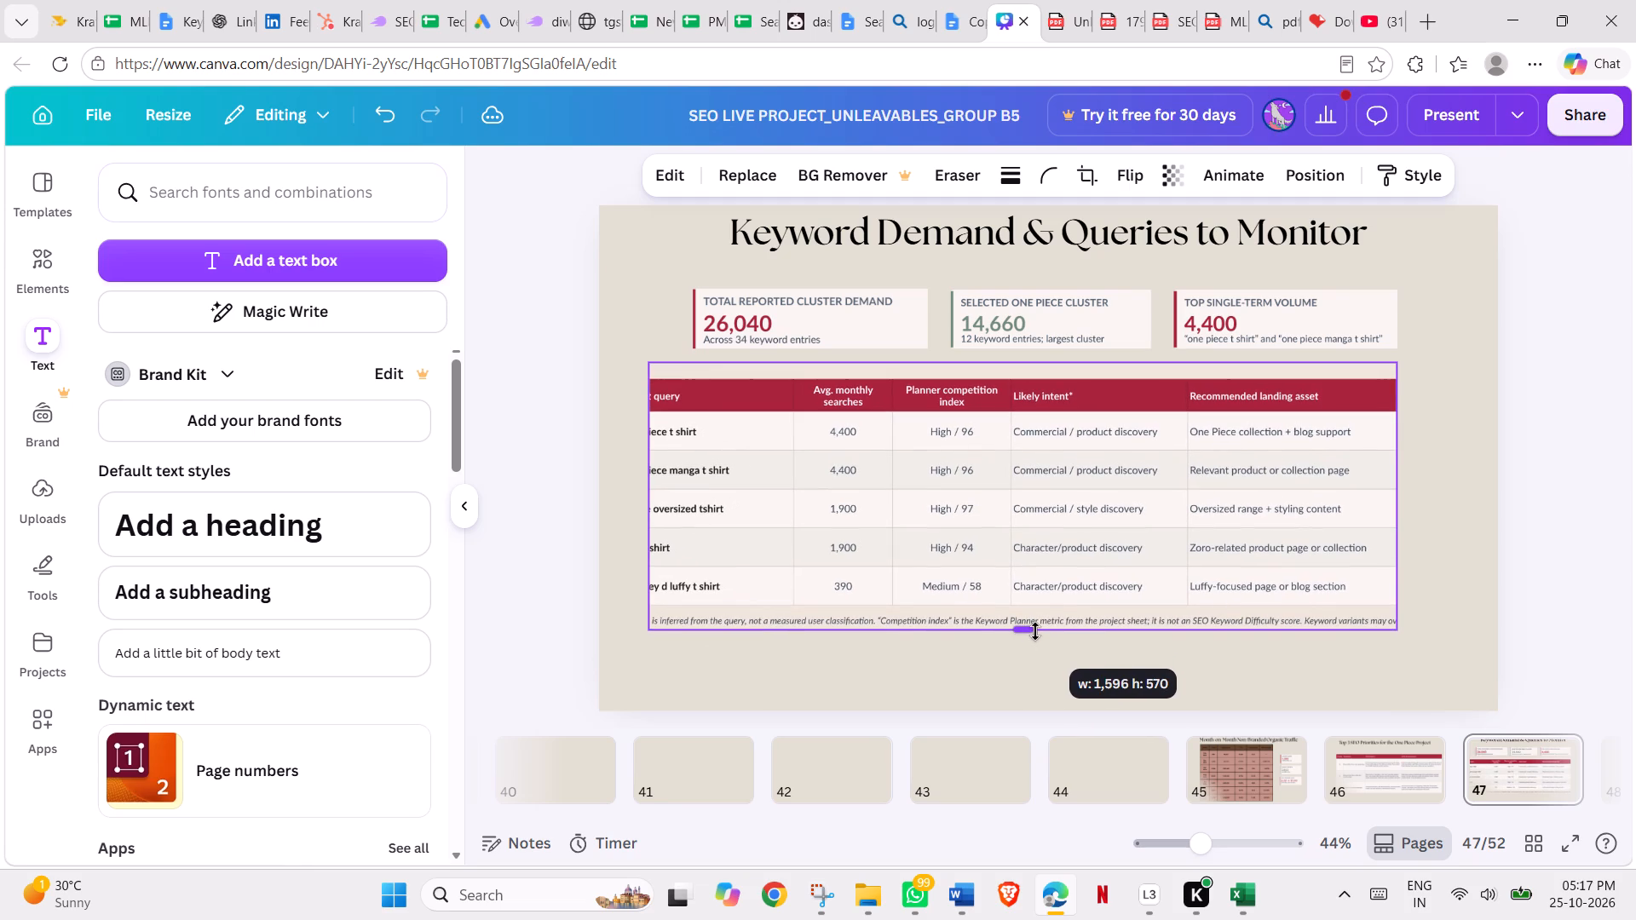
{"action": "left_click_drag", "start_coordinate": [1035, 631], "coordinate": [1037, 636]}
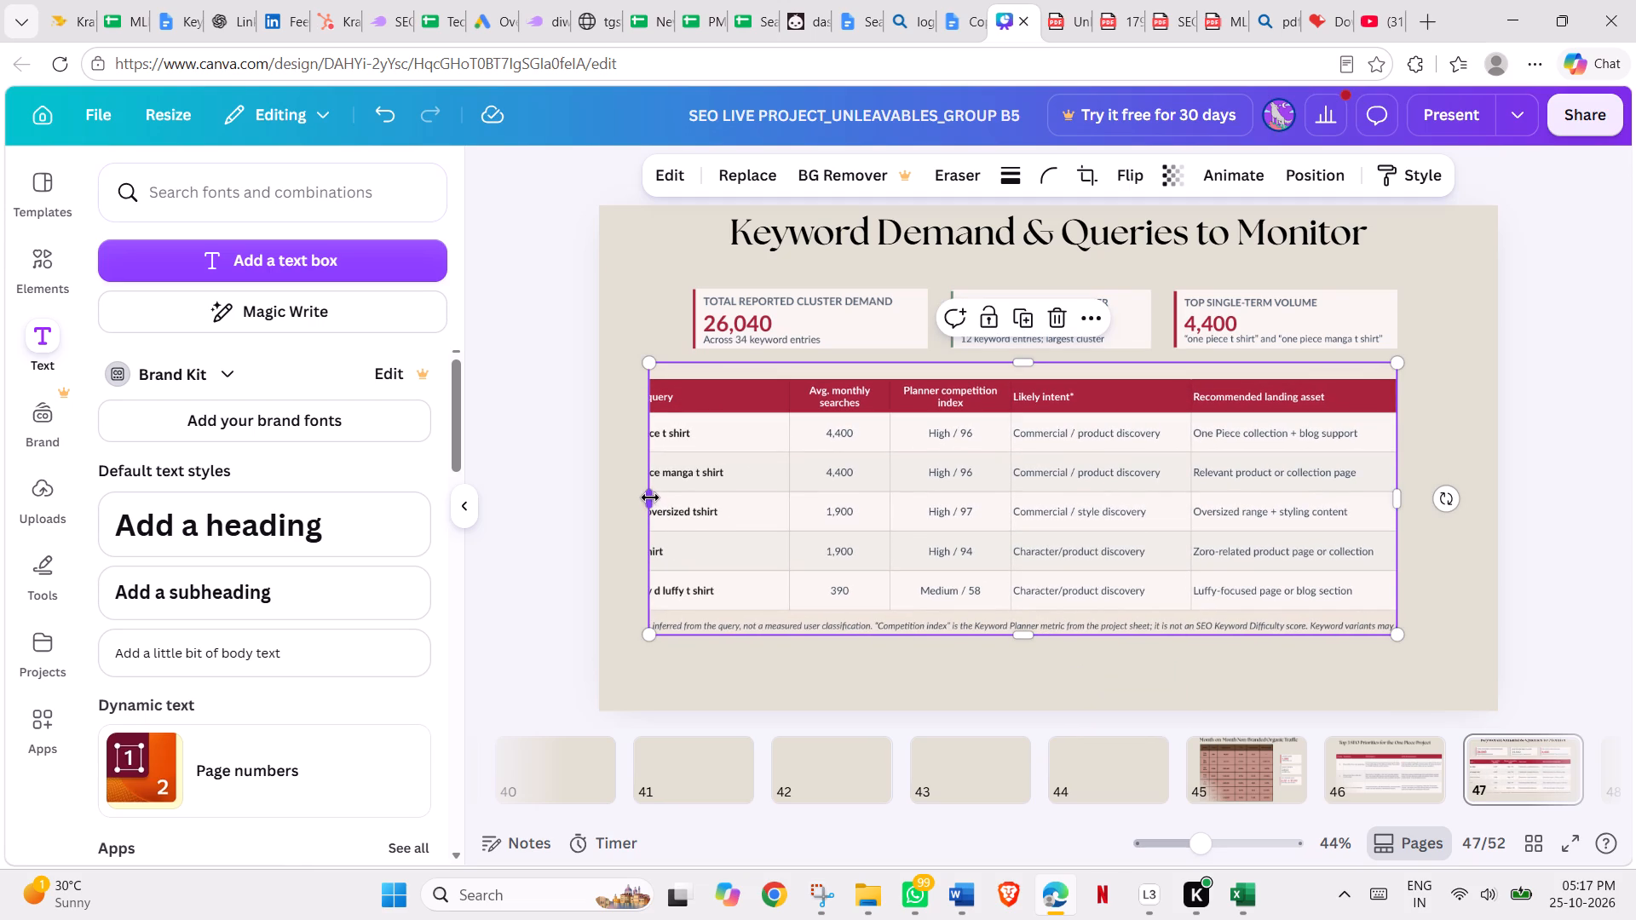
{"action": "left_click_drag", "start_coordinate": [650, 497], "coordinate": [609, 495]}
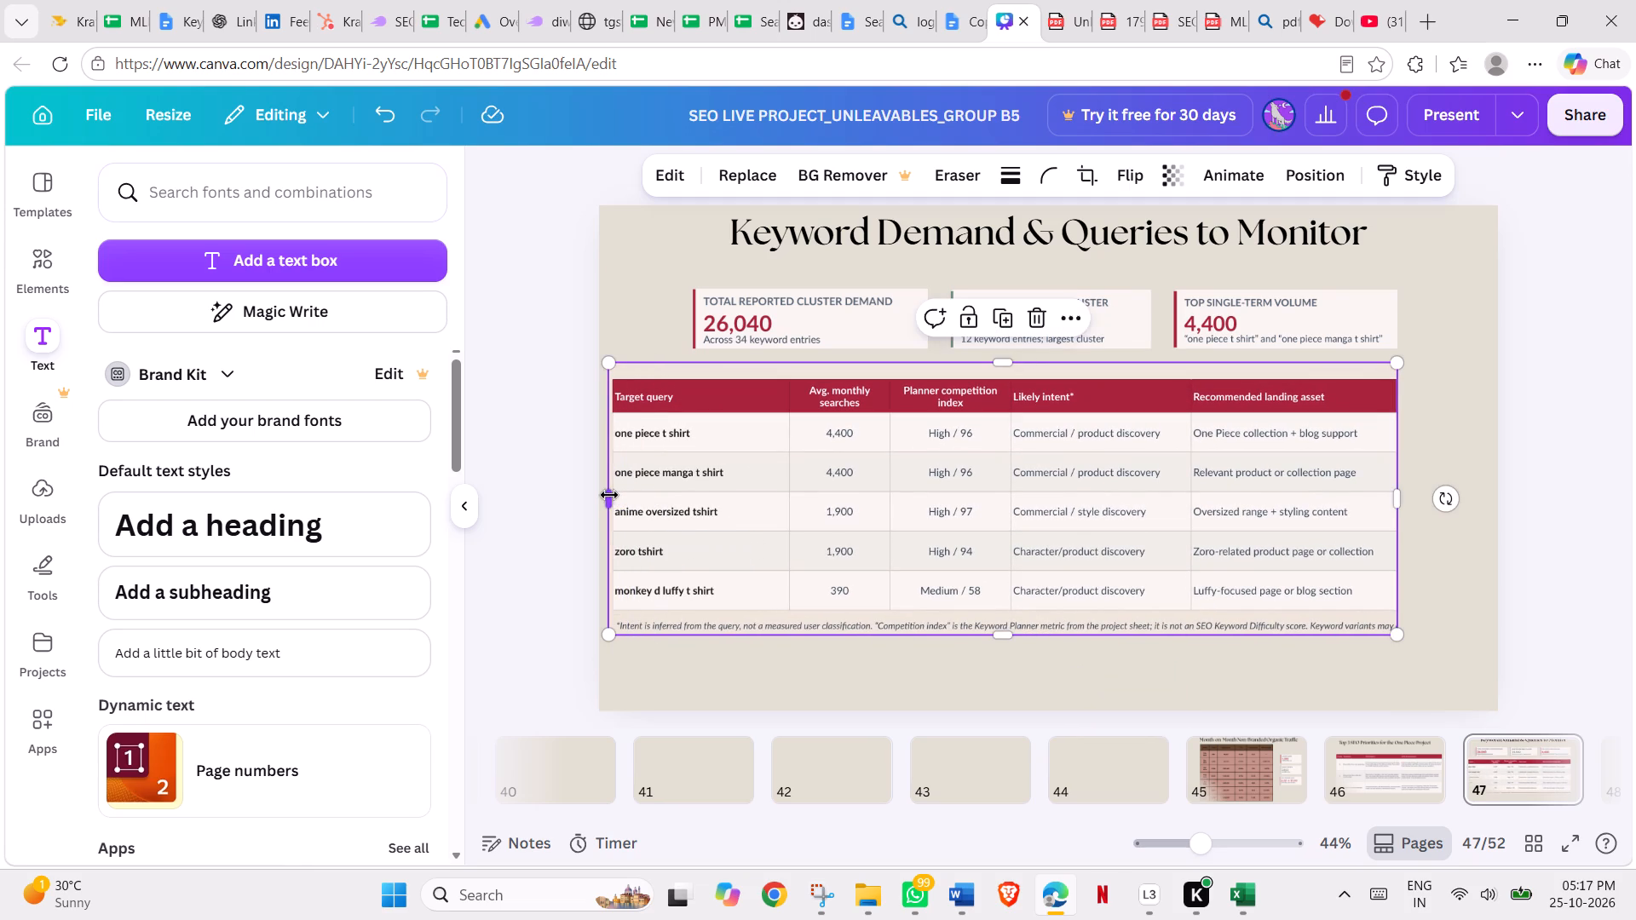
{"action": "left_click", "coordinate": [609, 499]}
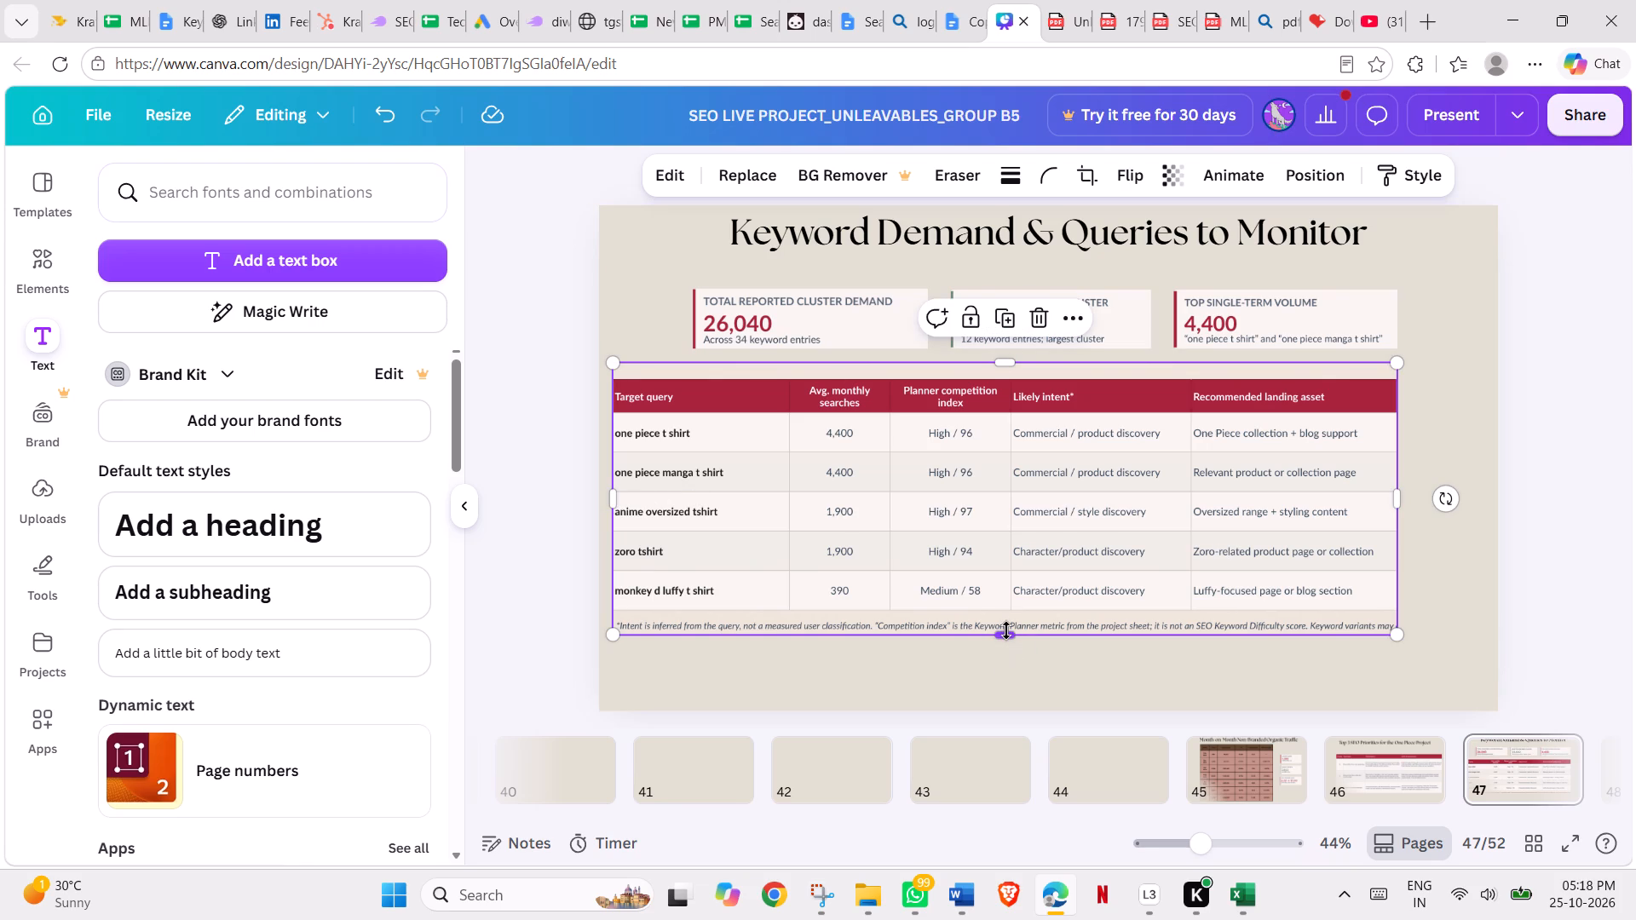
Crop the table capture's bottom edge to just below the "monkey d luffy t shirt" row, removing the footnote line.
{"action": "left_click_drag", "start_coordinate": [1006, 630], "coordinate": [1006, 613]}
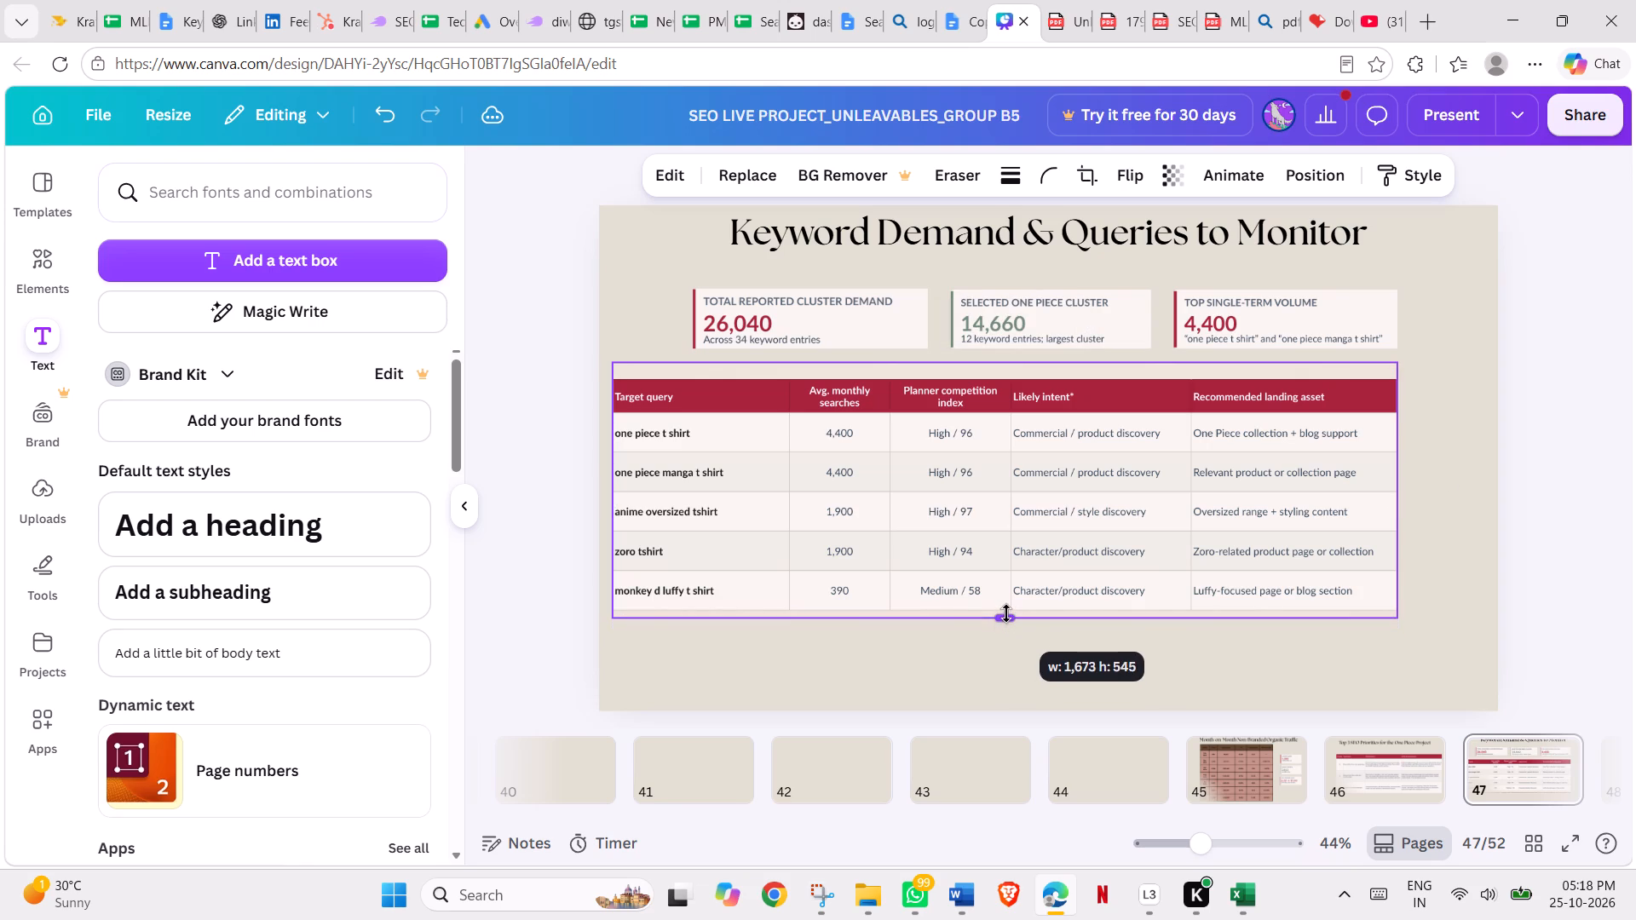
{"action": "left_click_drag", "start_coordinate": [1006, 613], "coordinate": [1006, 610]}
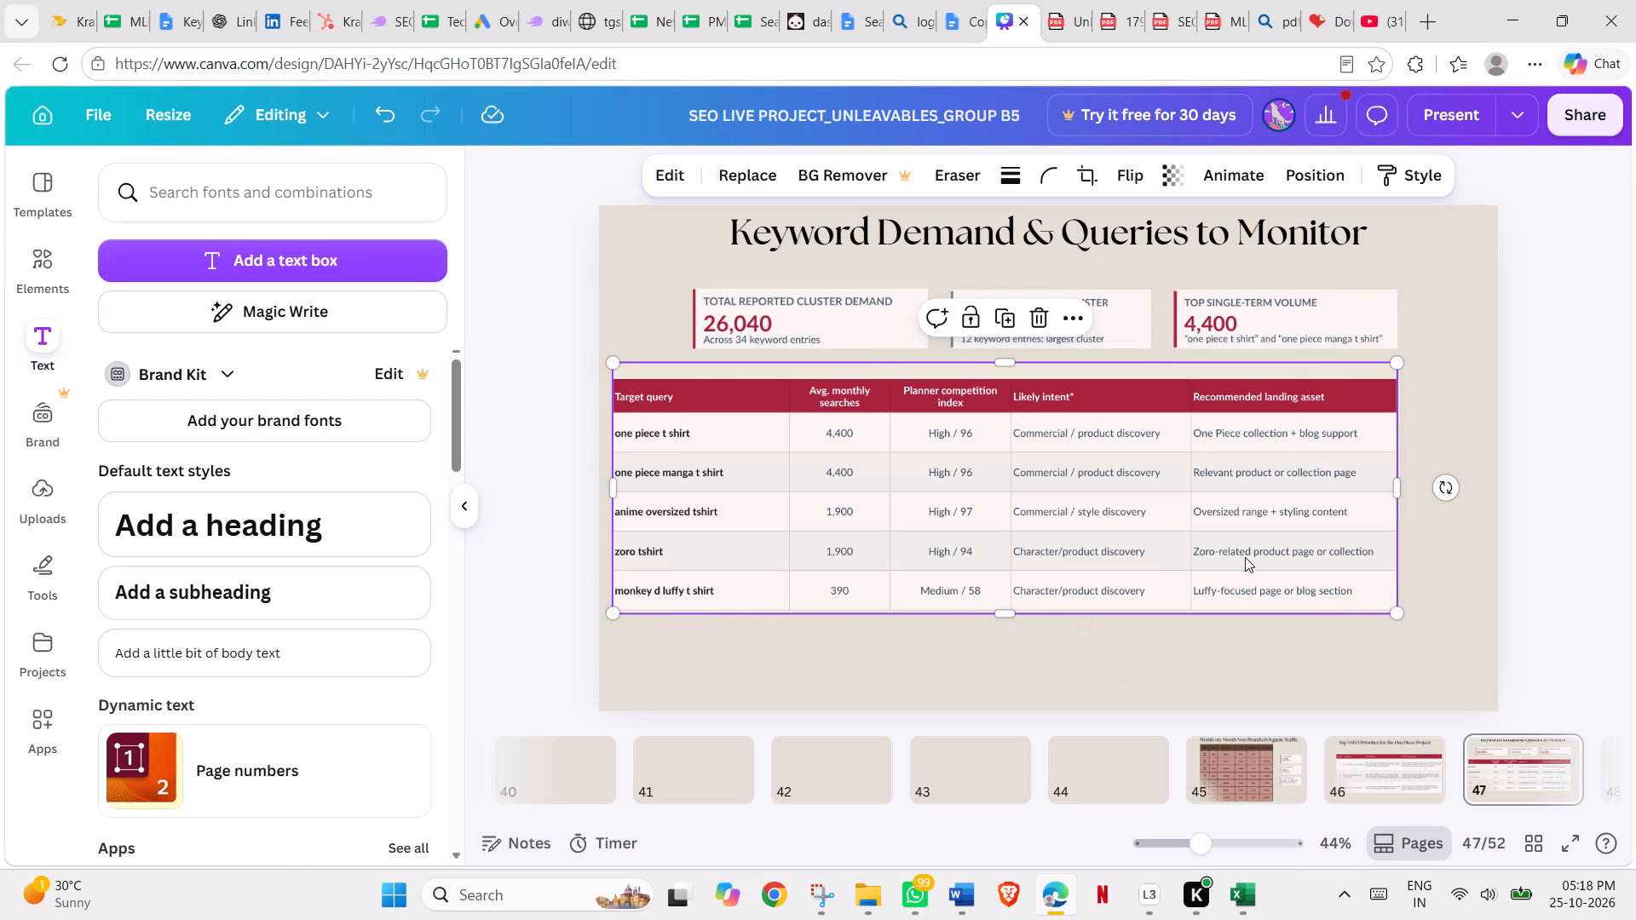
Enlarge the table capture proportionally to about 1,801 wide and move it across to the slide's right edge.
{"action": "left_click_drag", "start_coordinate": [1399, 614], "coordinate": [1410, 614]}
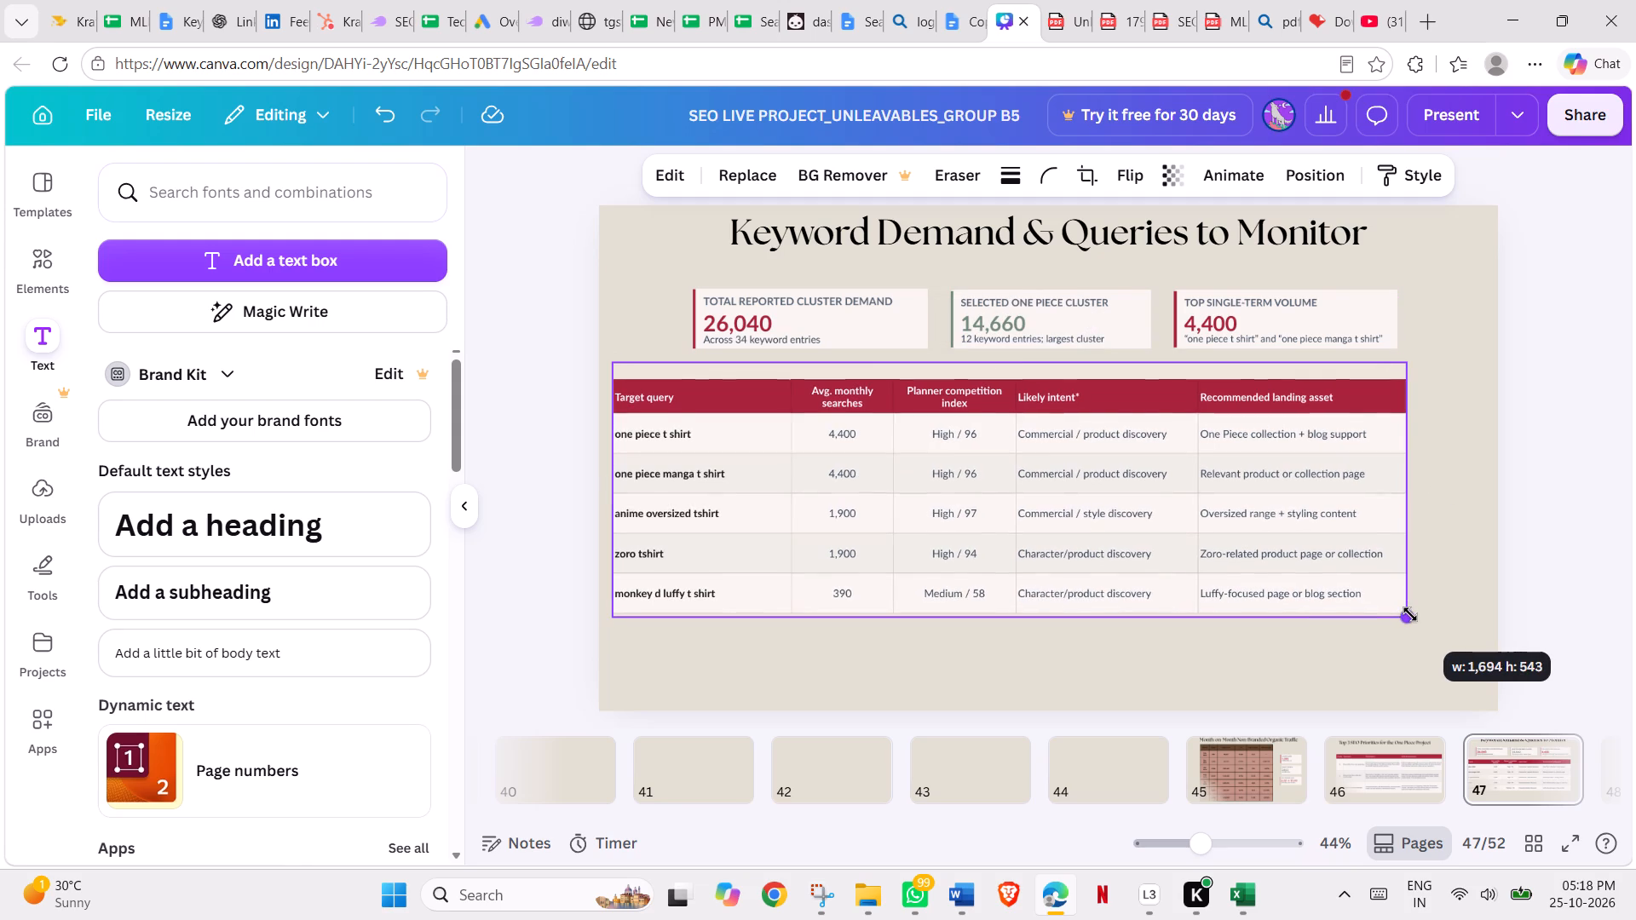
{"action": "left_click_drag", "start_coordinate": [1410, 614], "coordinate": [1432, 627]}
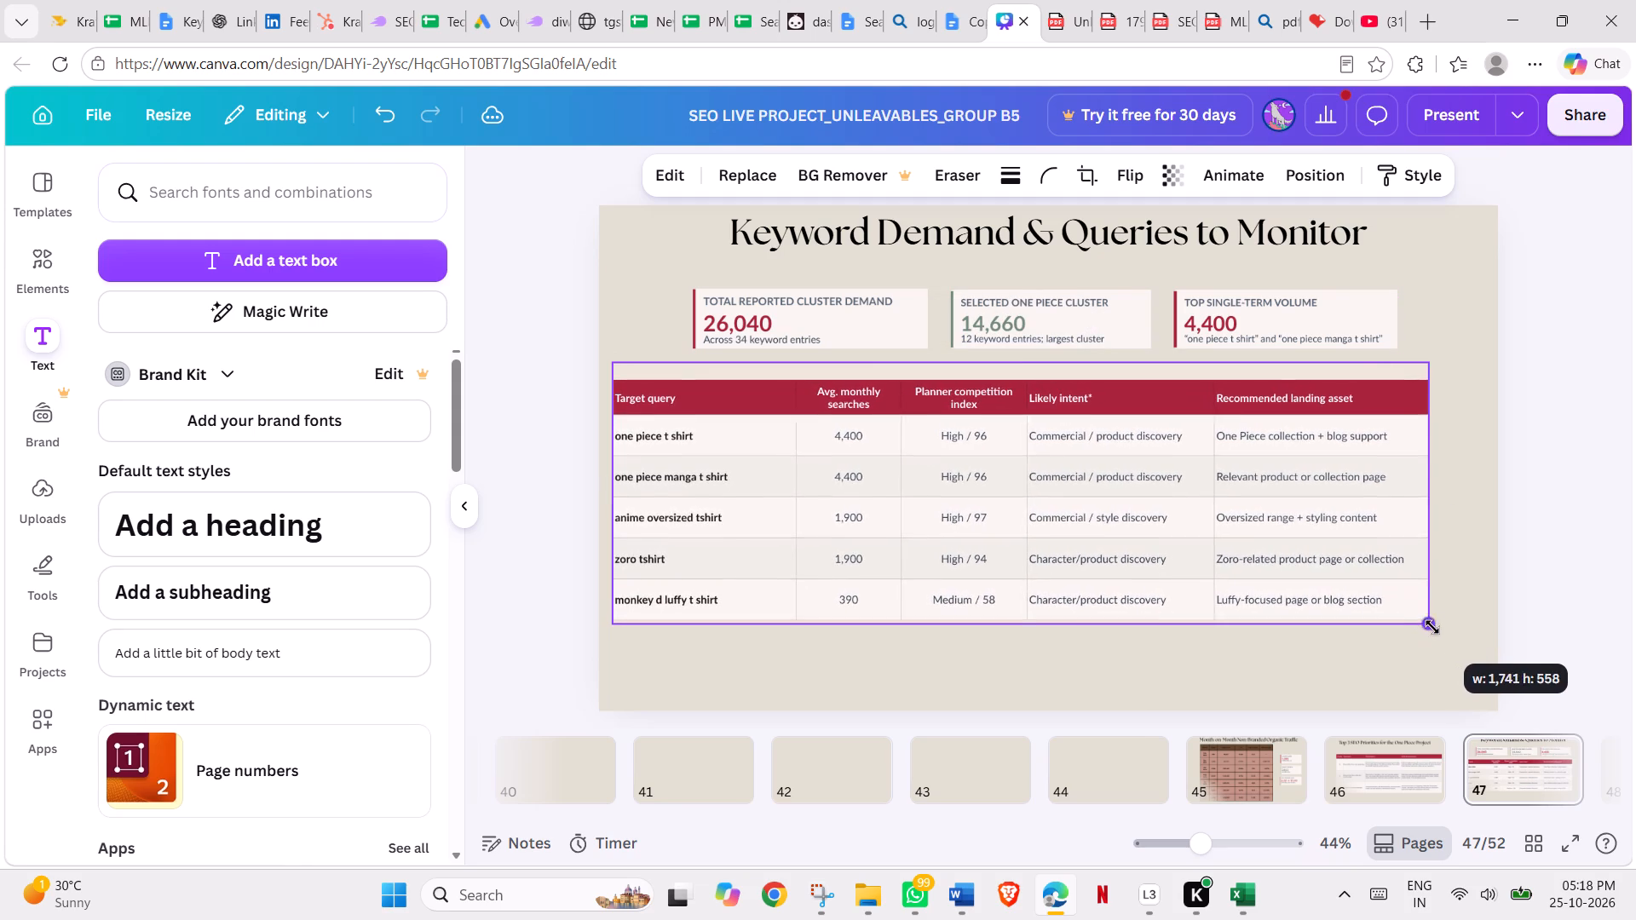
{"action": "left_click_drag", "start_coordinate": [1432, 627], "coordinate": [1454, 636]}
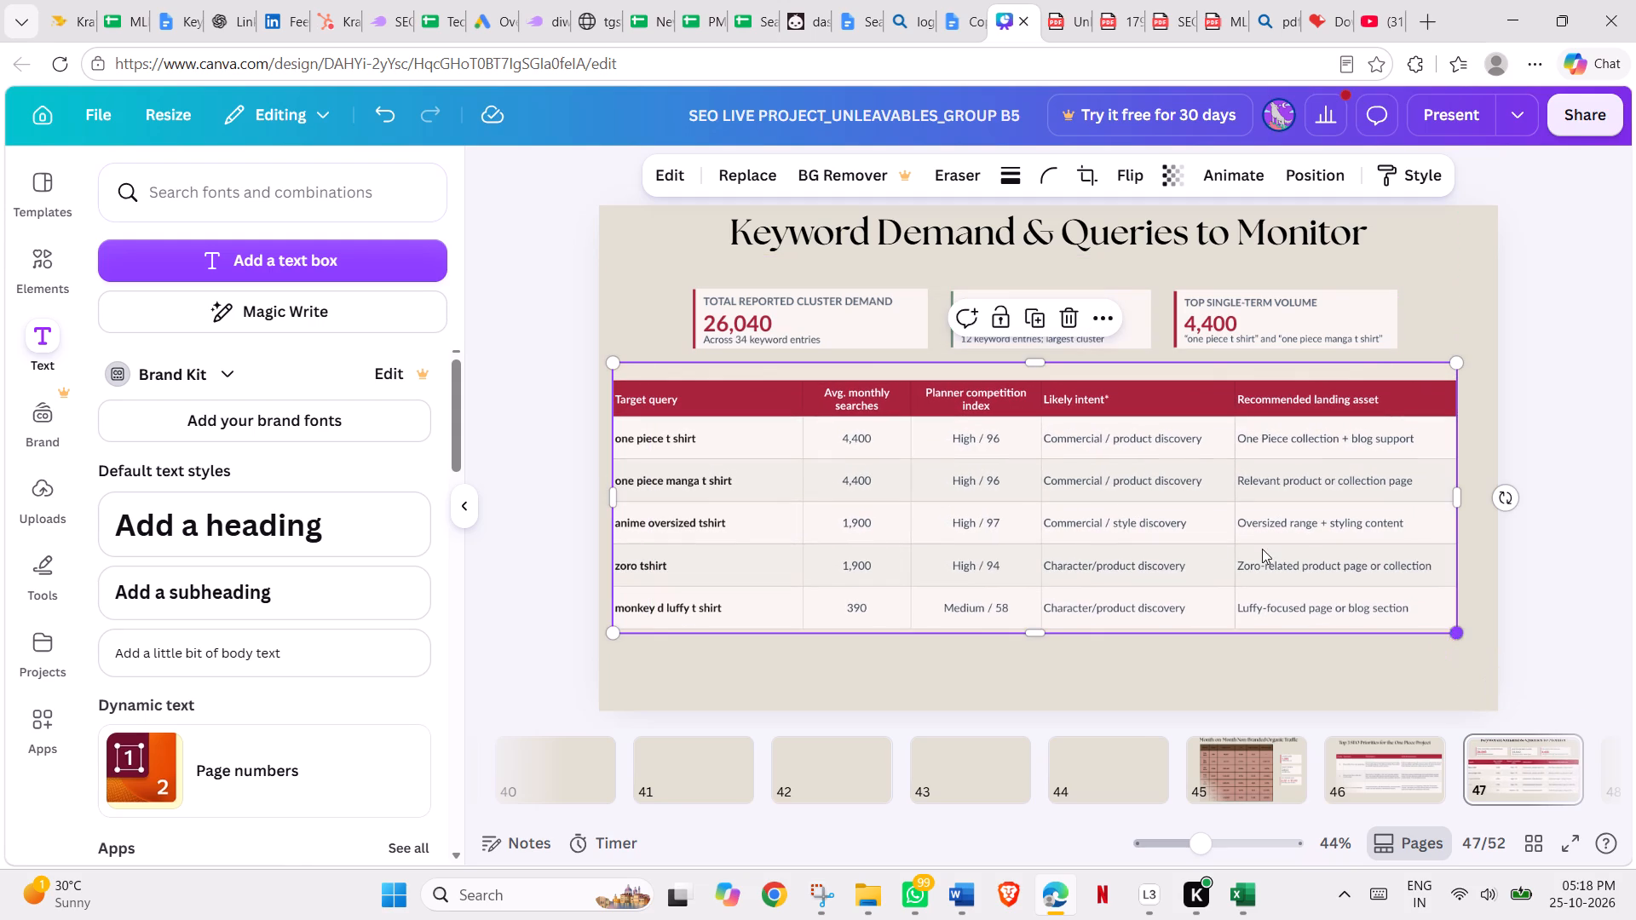
{"action": "left_click_drag", "start_coordinate": [1217, 538], "coordinate": [1264, 542]}
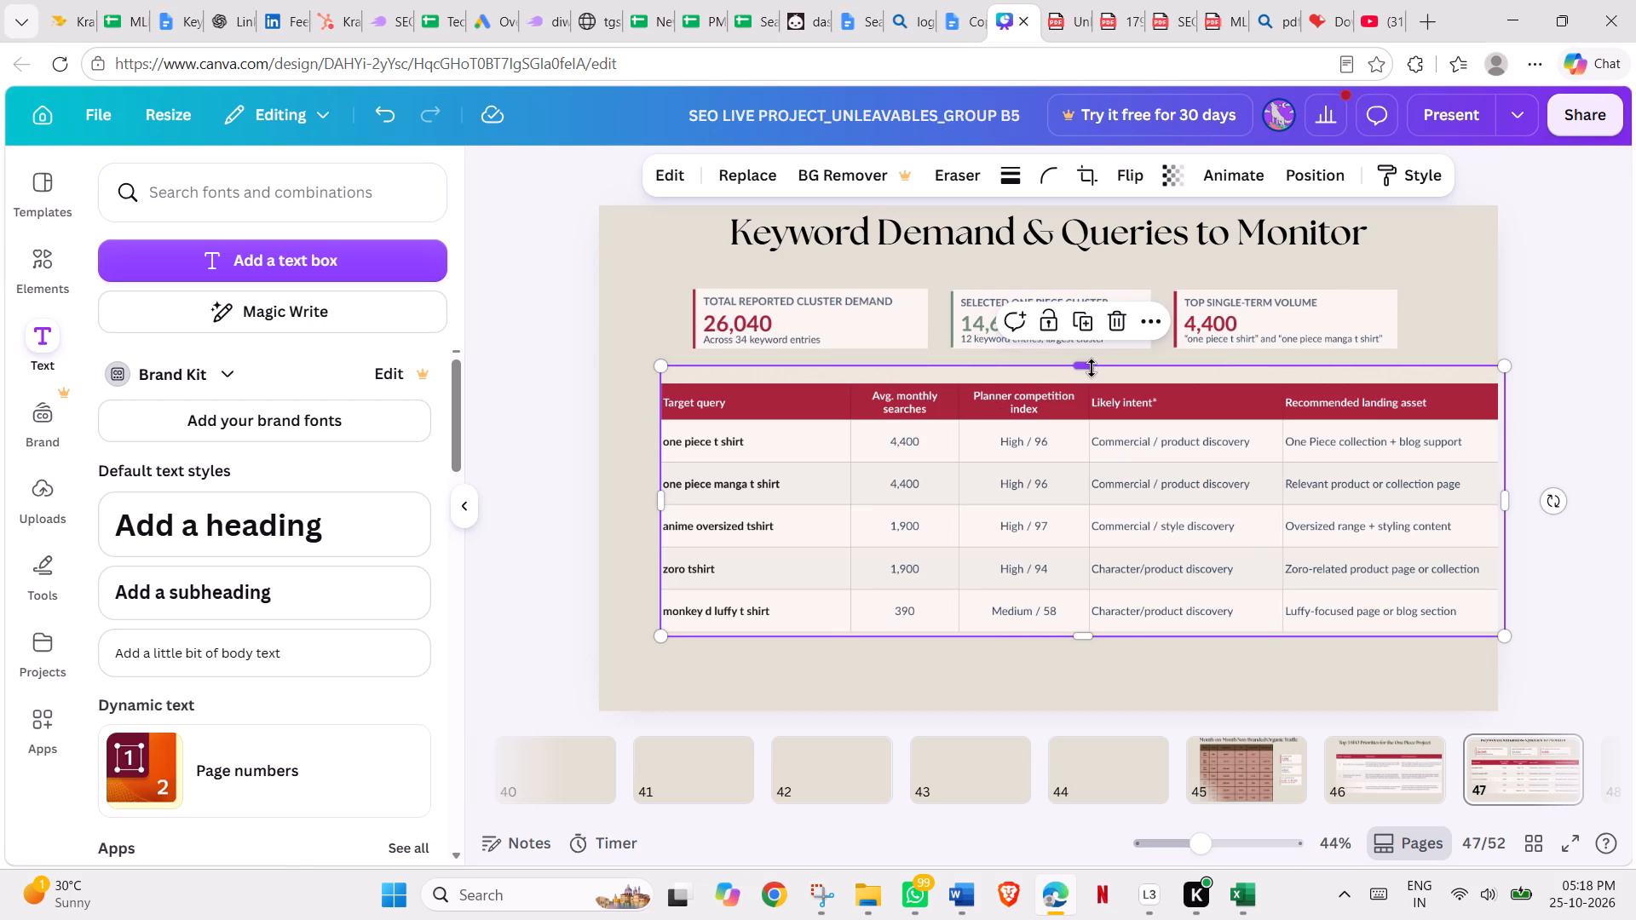
Crop the blank strip above the table's header row, leaving the capture about 1,801 × 543.
{"action": "left_click_drag", "start_coordinate": [1089, 366], "coordinate": [1089, 378]}
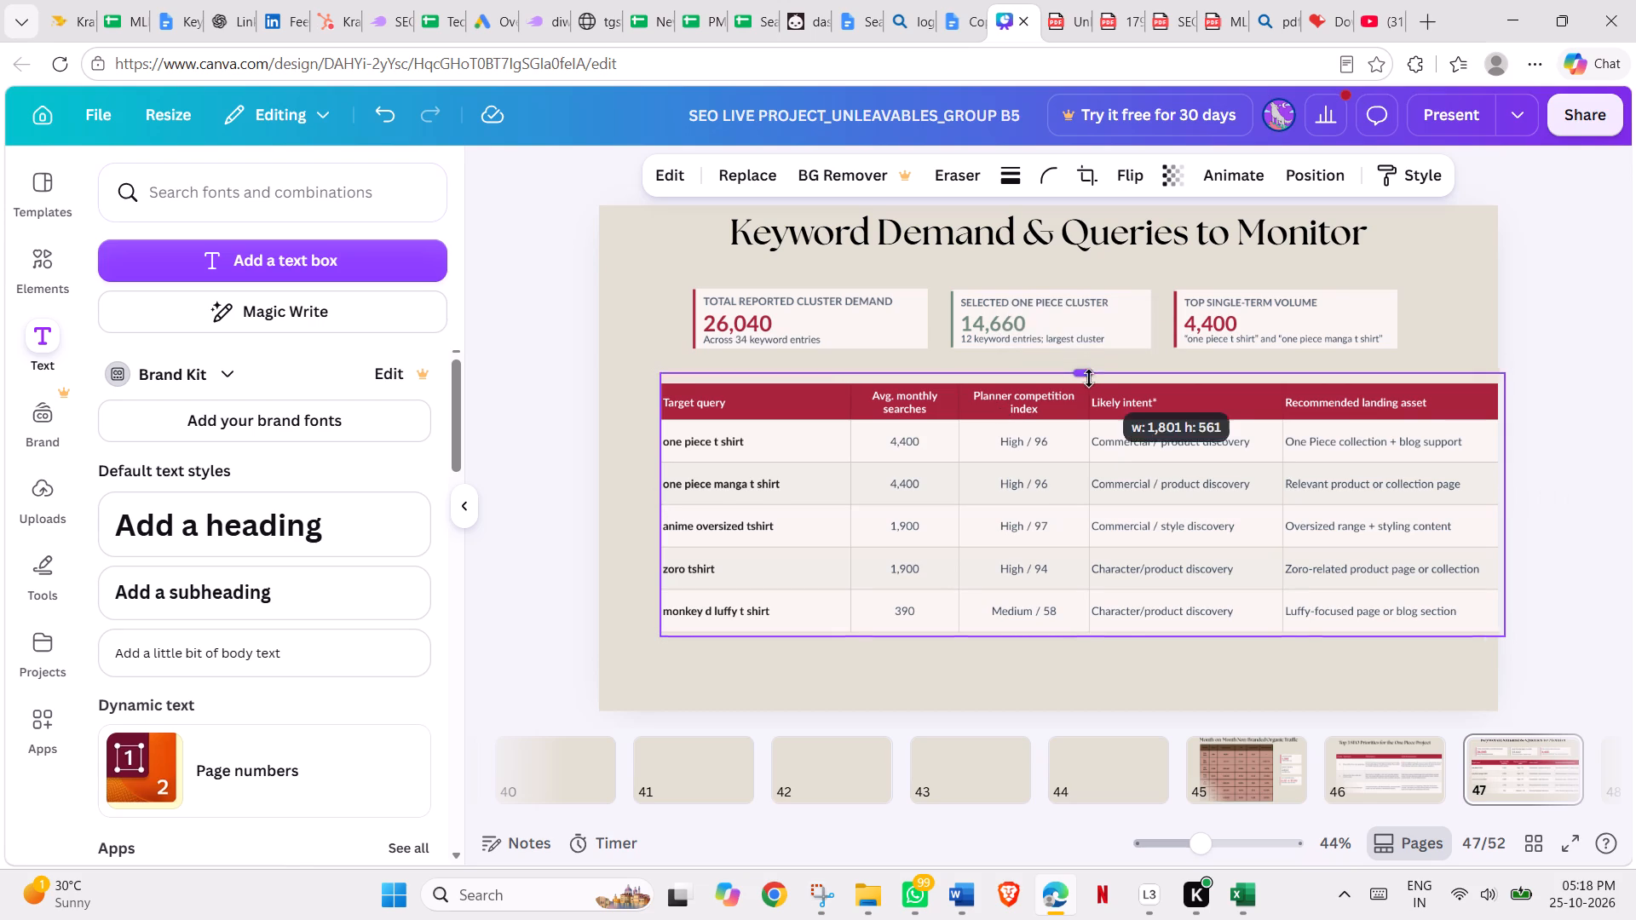
{"action": "left_click_drag", "start_coordinate": [1089, 378], "coordinate": [1089, 387]}
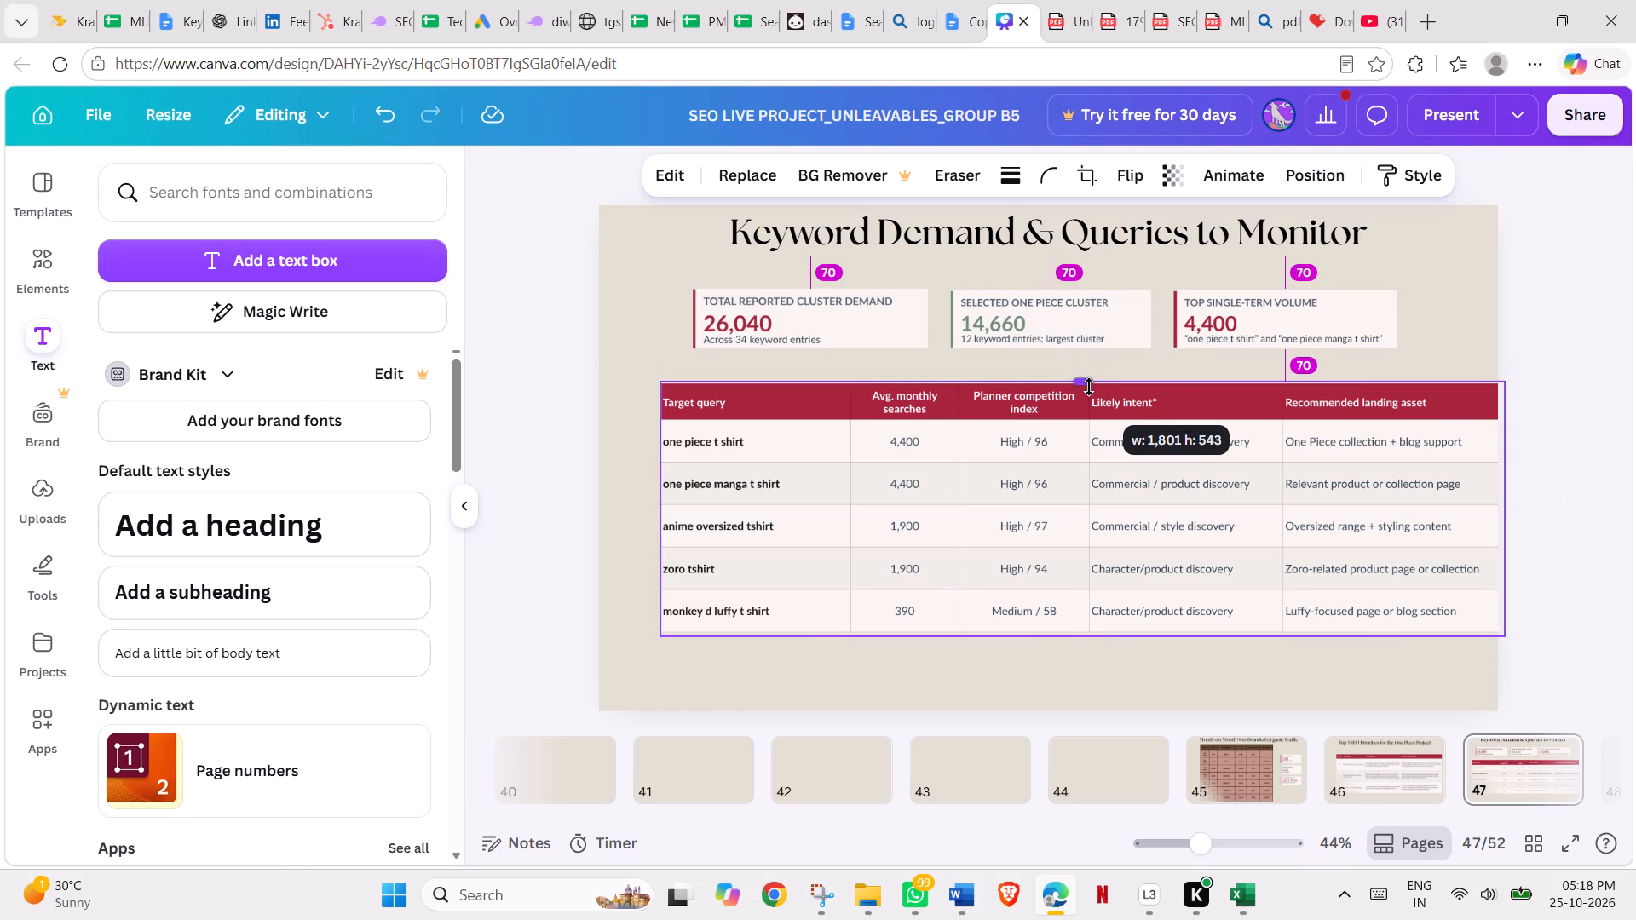
{"action": "left_click_drag", "start_coordinate": [1089, 387], "coordinate": [1089, 384]}
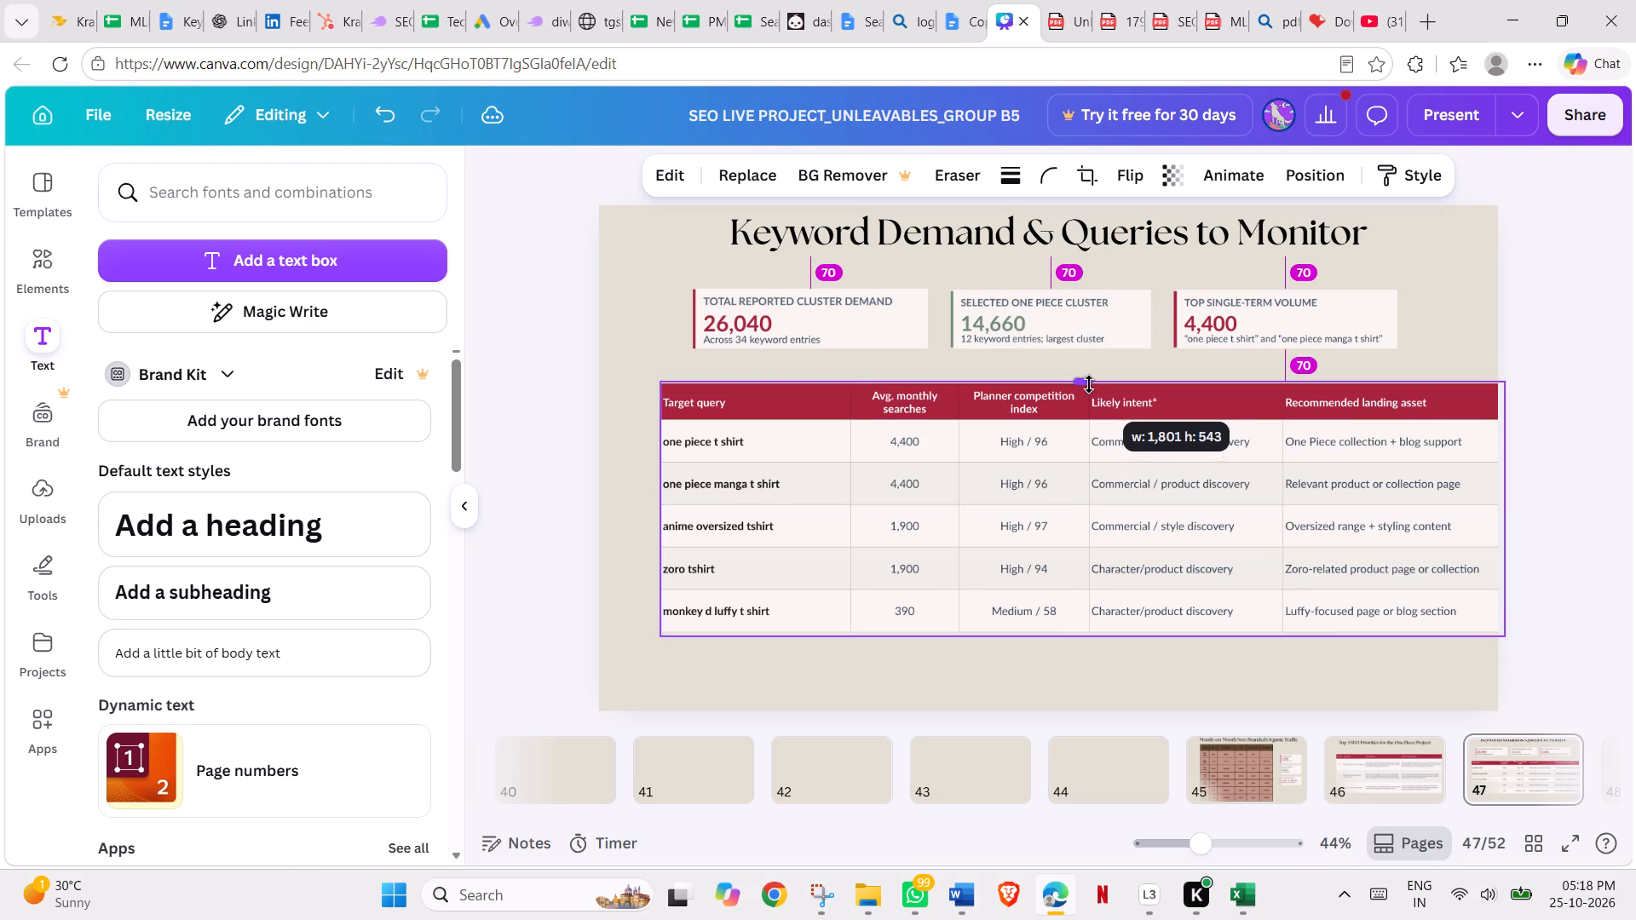
{"action": "left_click_drag", "start_coordinate": [1089, 384], "coordinate": [1089, 388]}
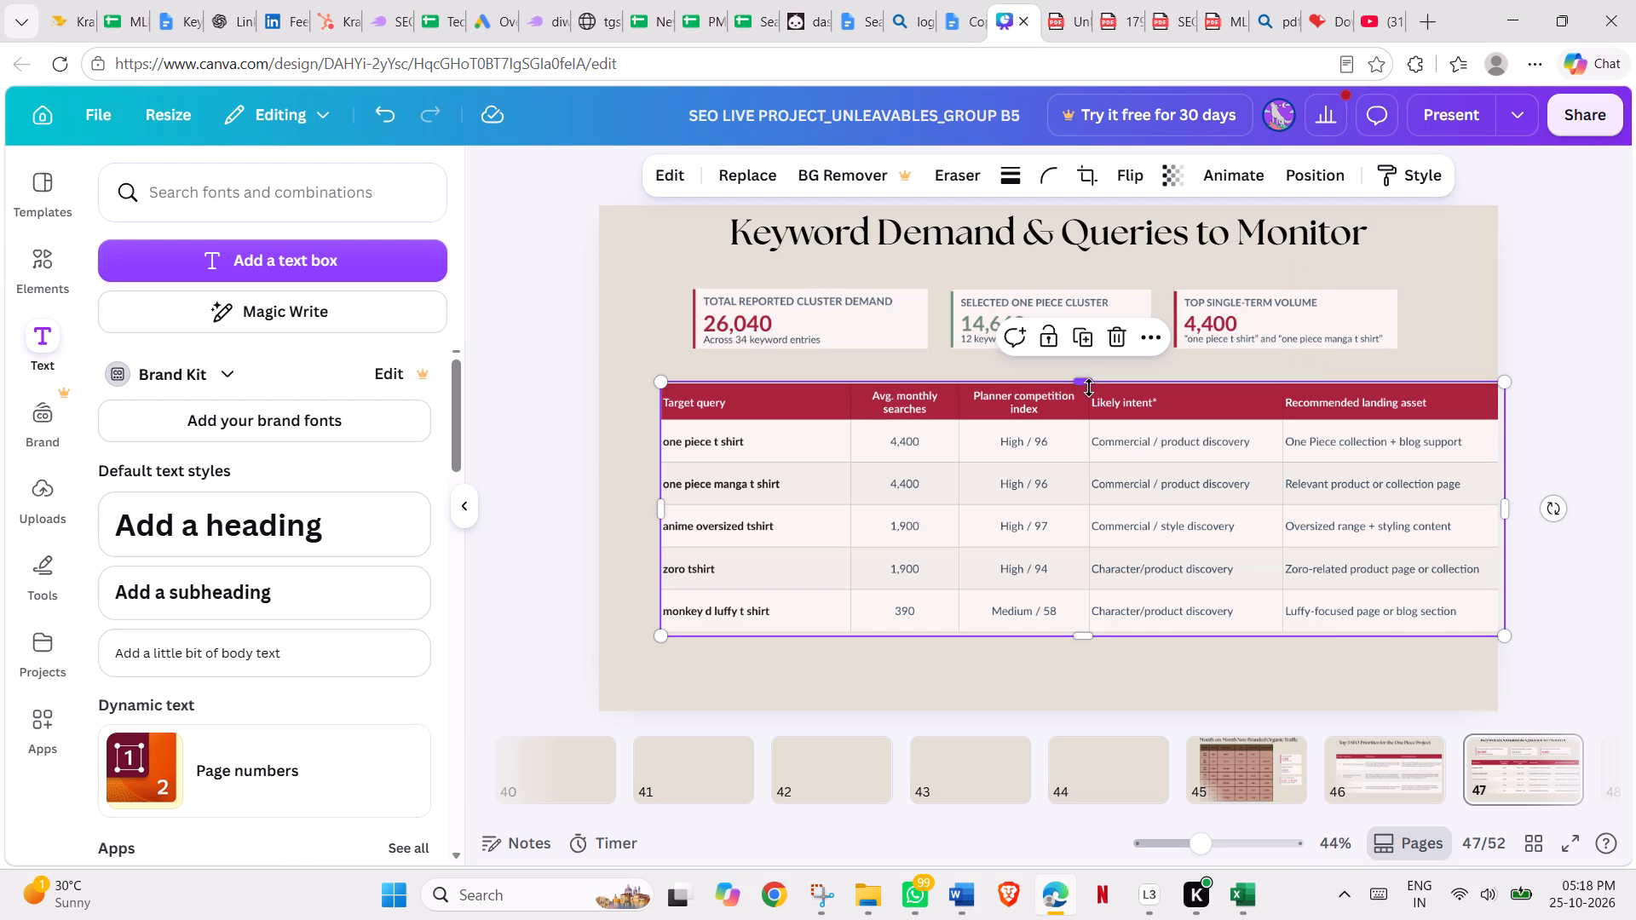
{"action": "left_click", "coordinate": [1531, 423]}
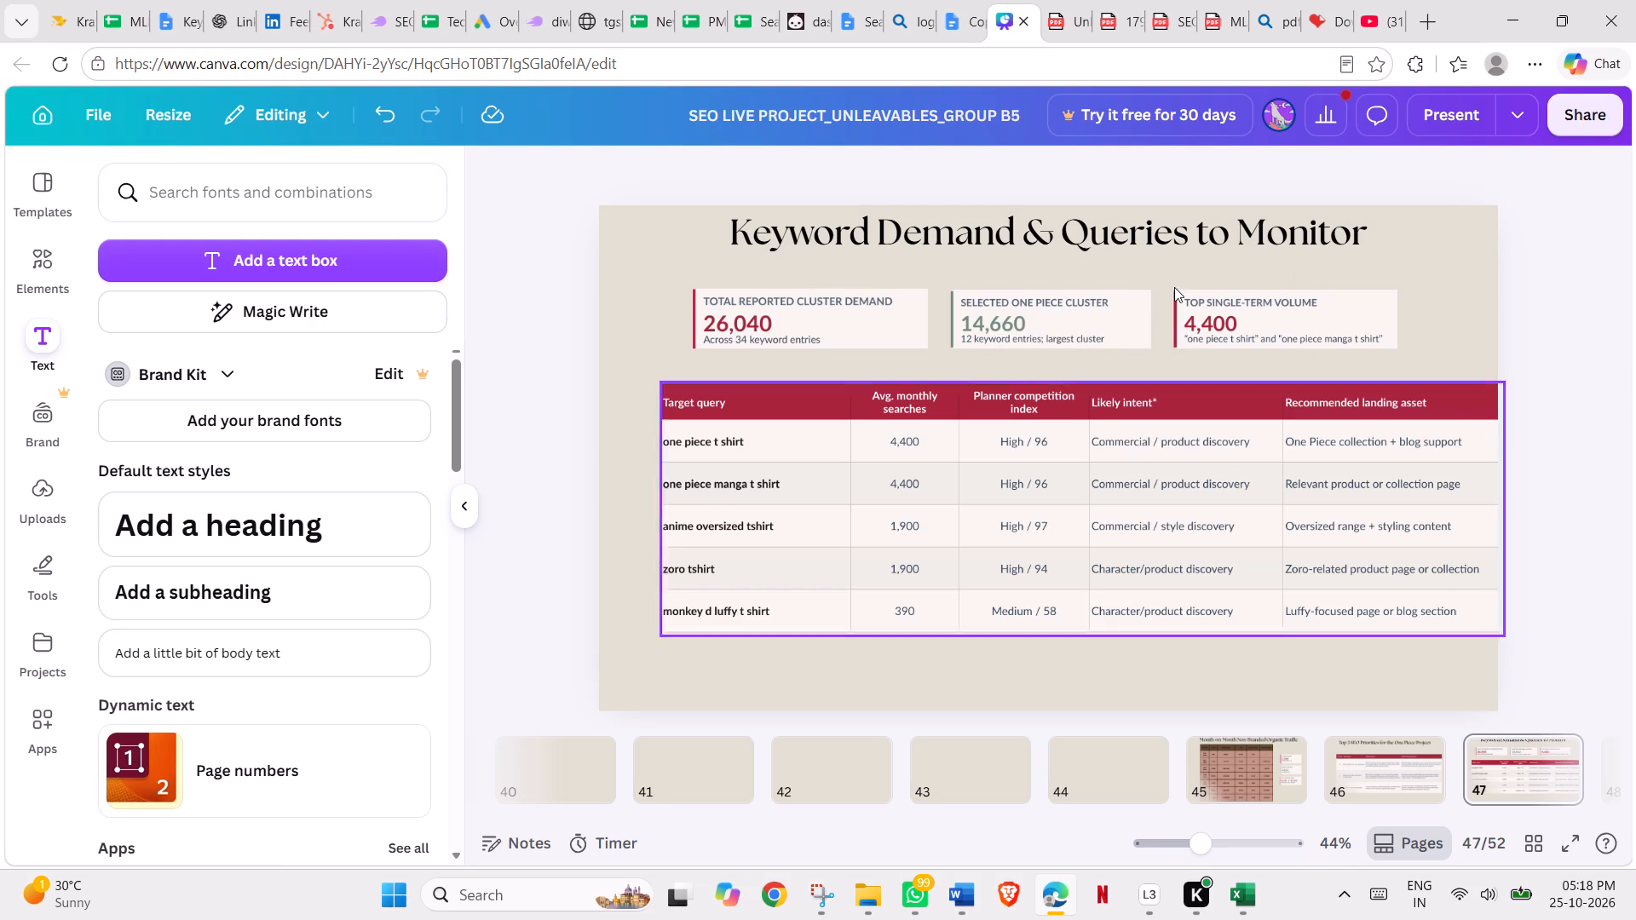
Enlarge the total reported cluster demand card proportionally until it reaches the selected One Piece cluster card.
{"action": "left_click", "coordinate": [855, 319]}
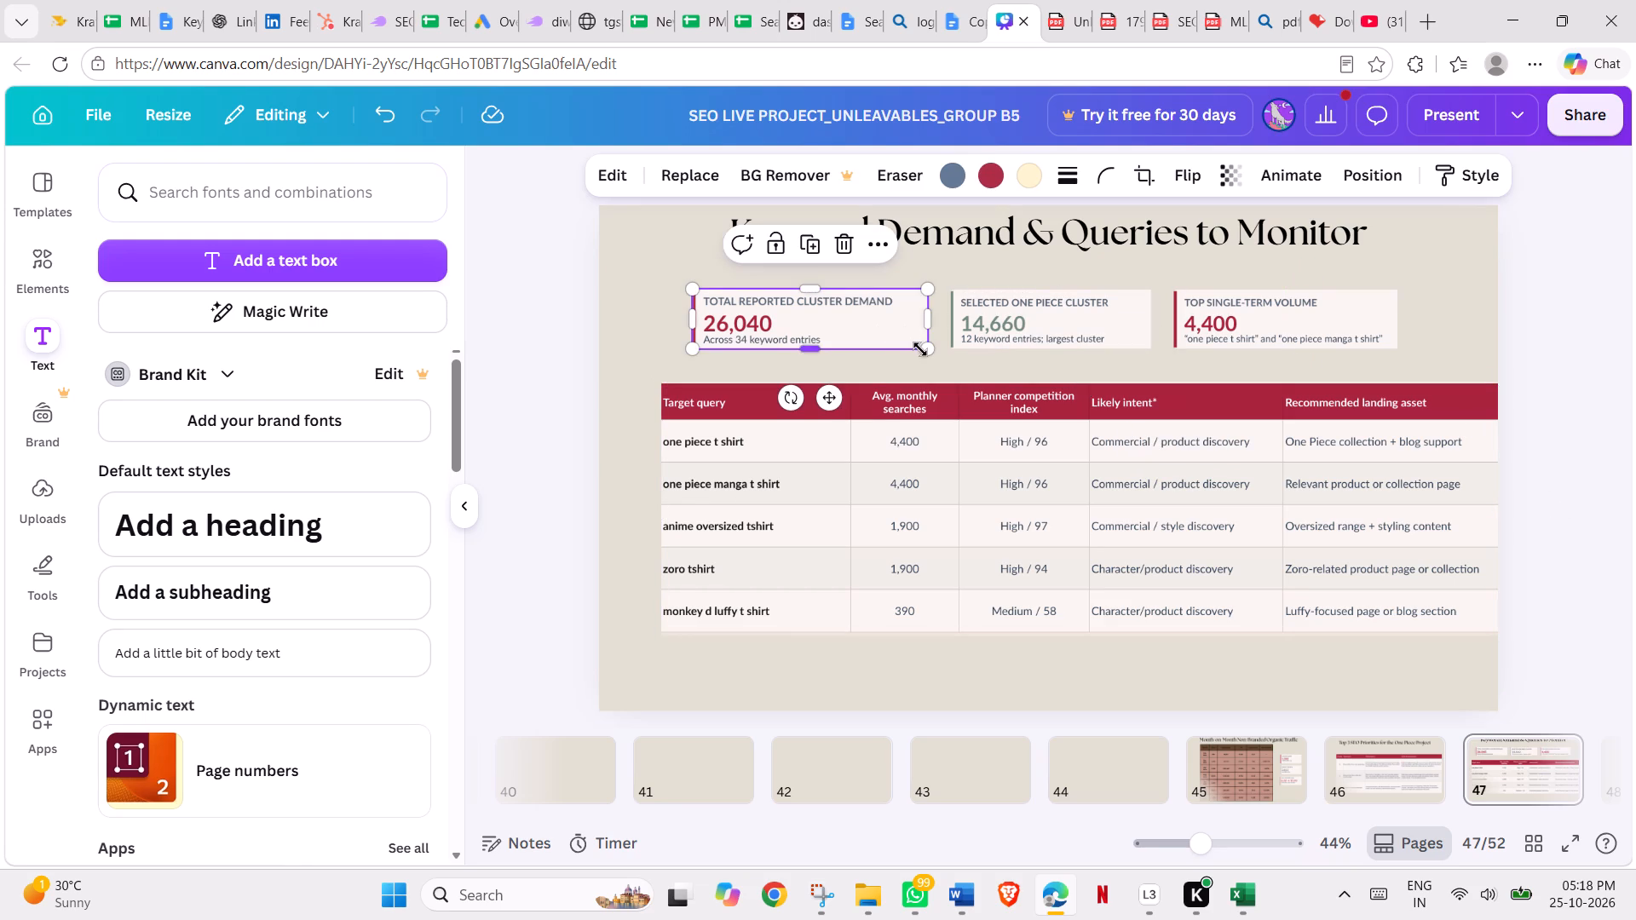
{"action": "left_click_drag", "start_coordinate": [925, 349], "coordinate": [937, 360]}
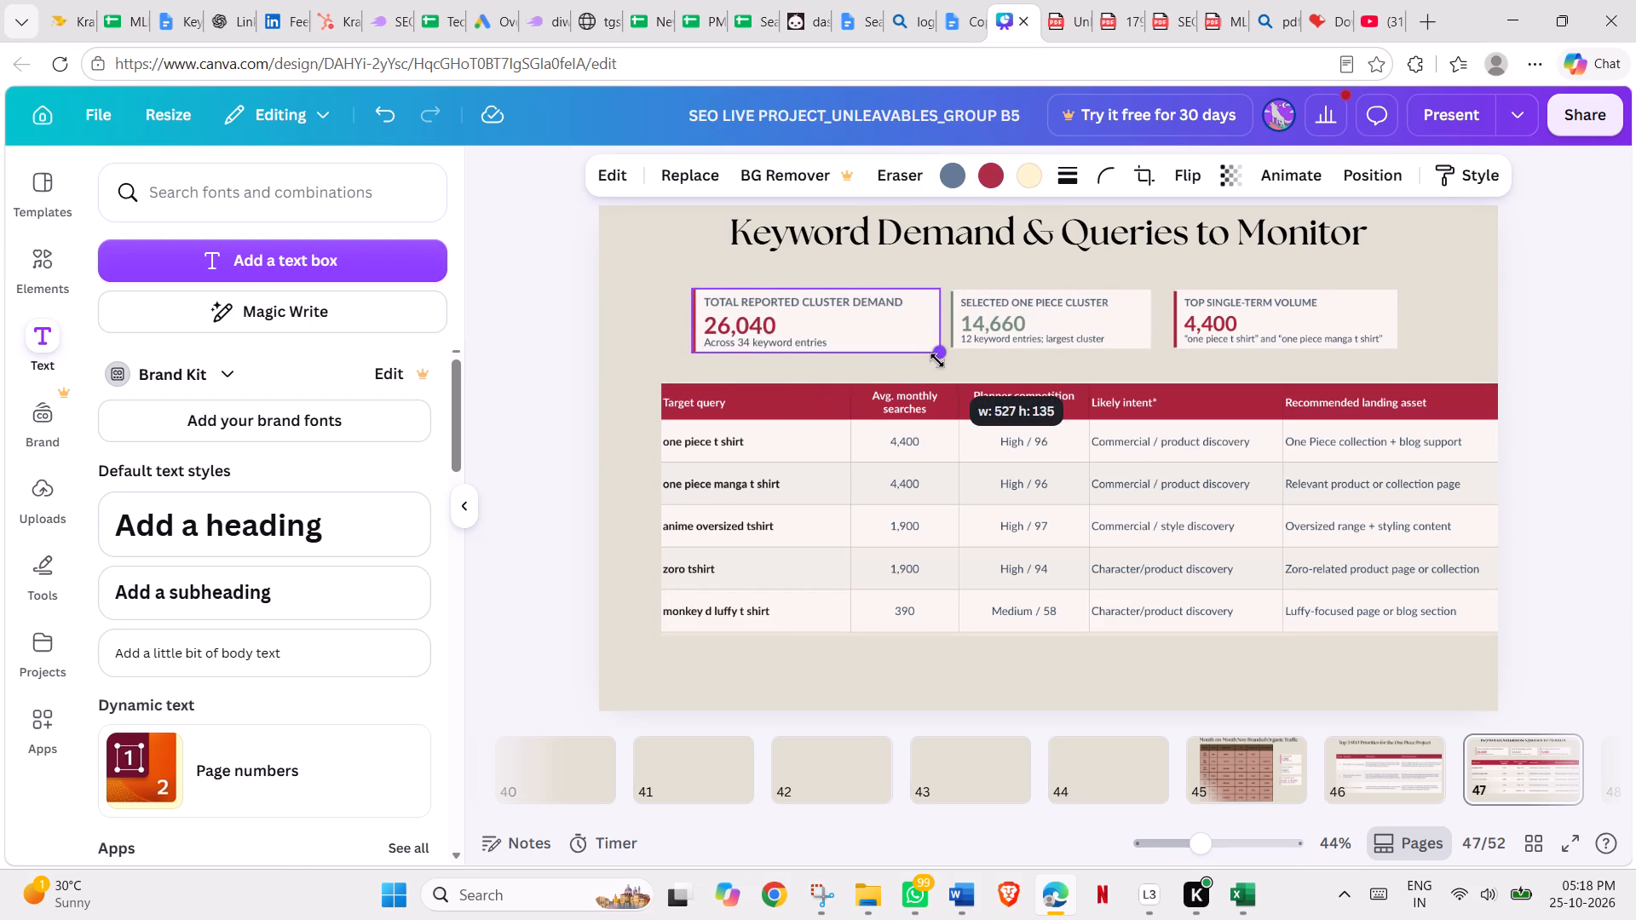
{"action": "left_click_drag", "start_coordinate": [937, 360], "coordinate": [940, 365]}
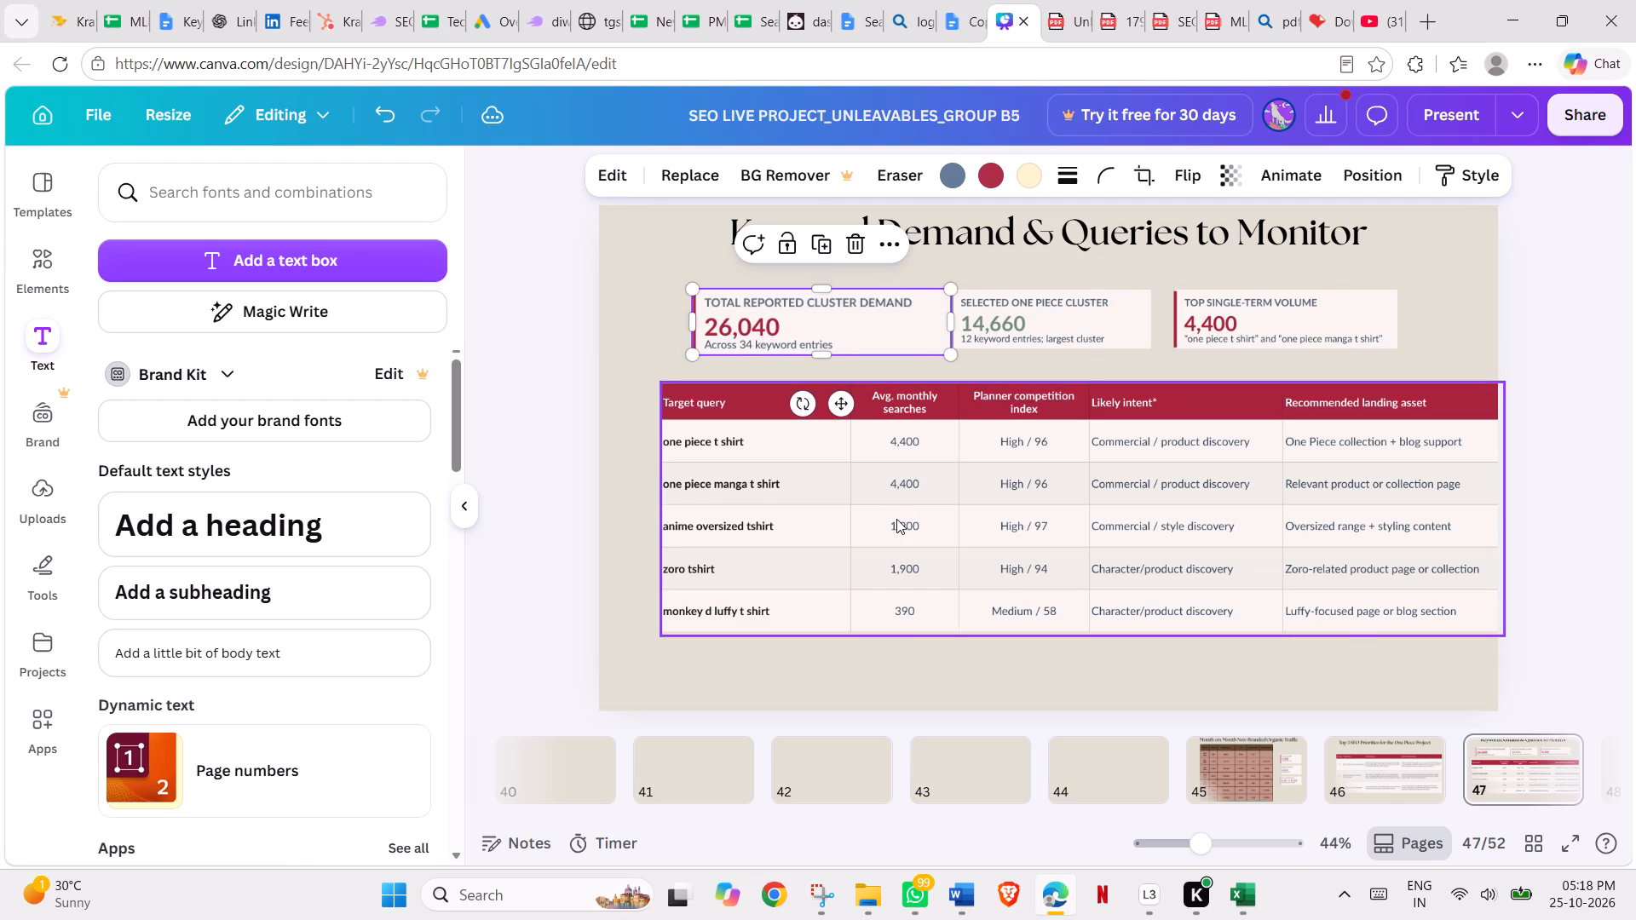
Nudge the table capture slightly outward and up, and lower the total reported cluster demand card to just above it.
{"action": "left_click_drag", "start_coordinate": [896, 519], "coordinate": [908, 519]}
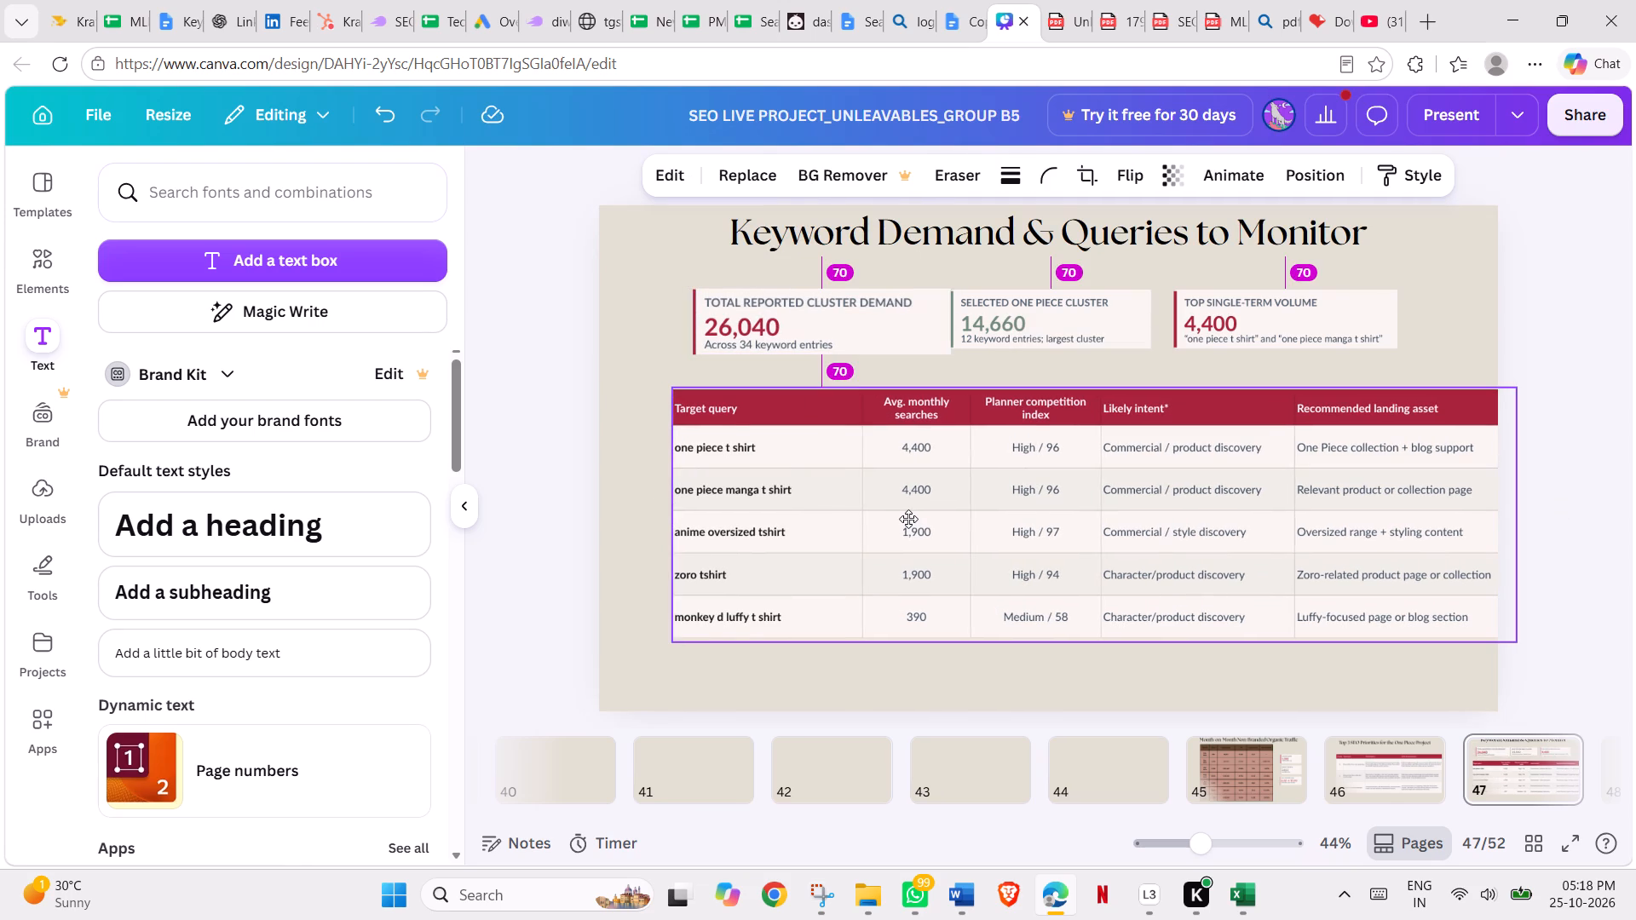
{"action": "left_click_drag", "start_coordinate": [908, 519], "coordinate": [917, 518]}
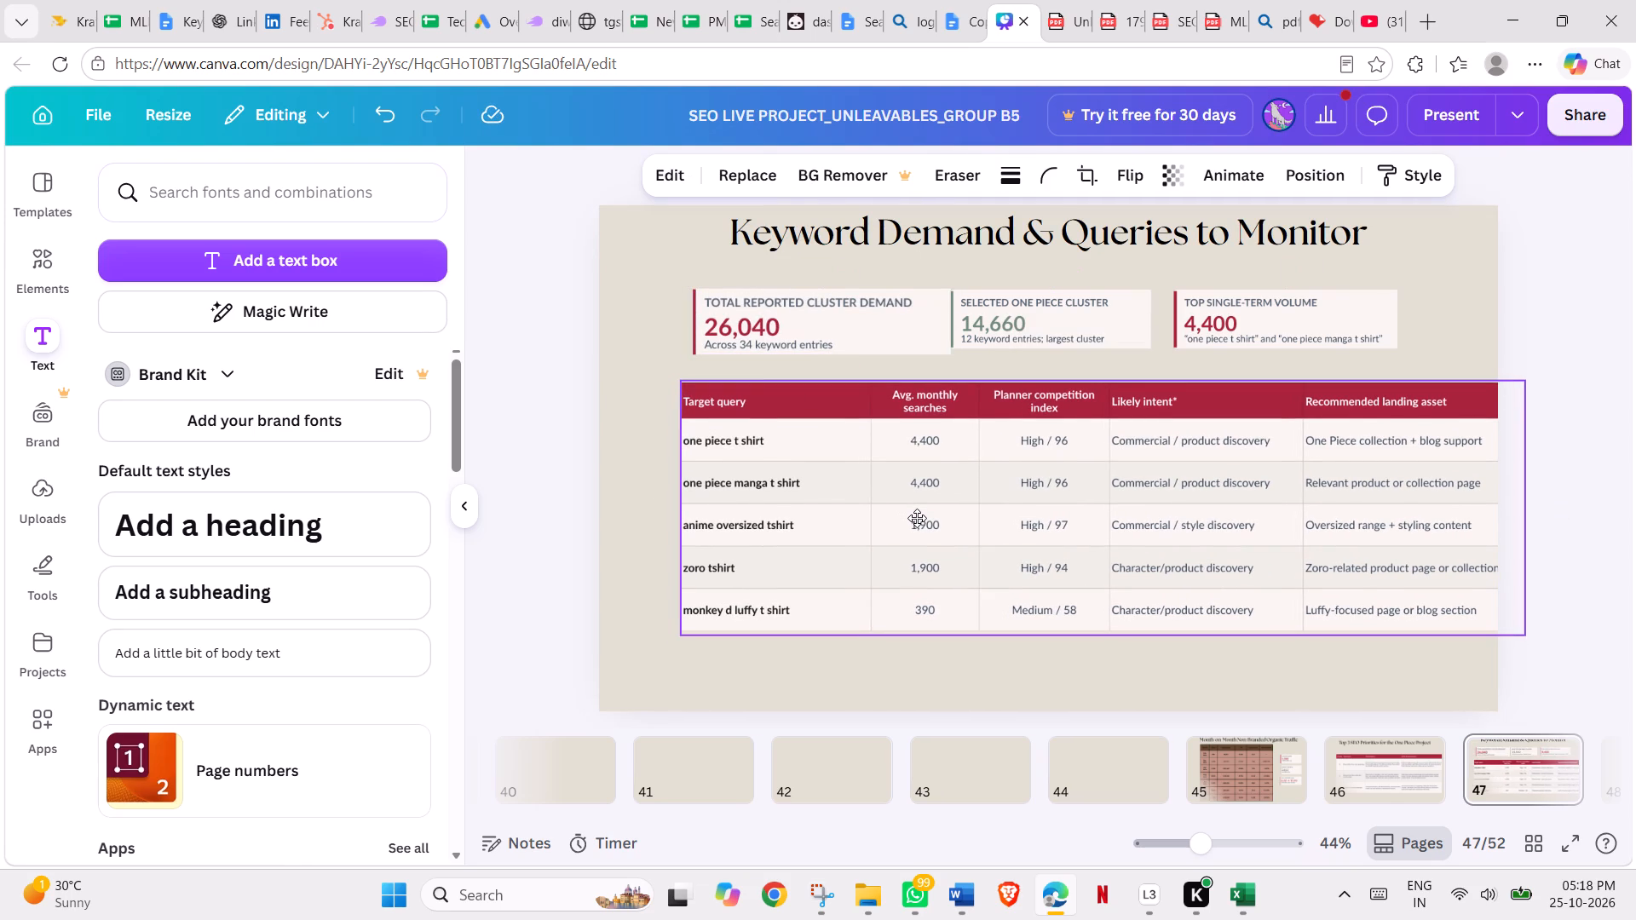
{"action": "left_click_drag", "start_coordinate": [917, 518], "coordinate": [907, 515]}
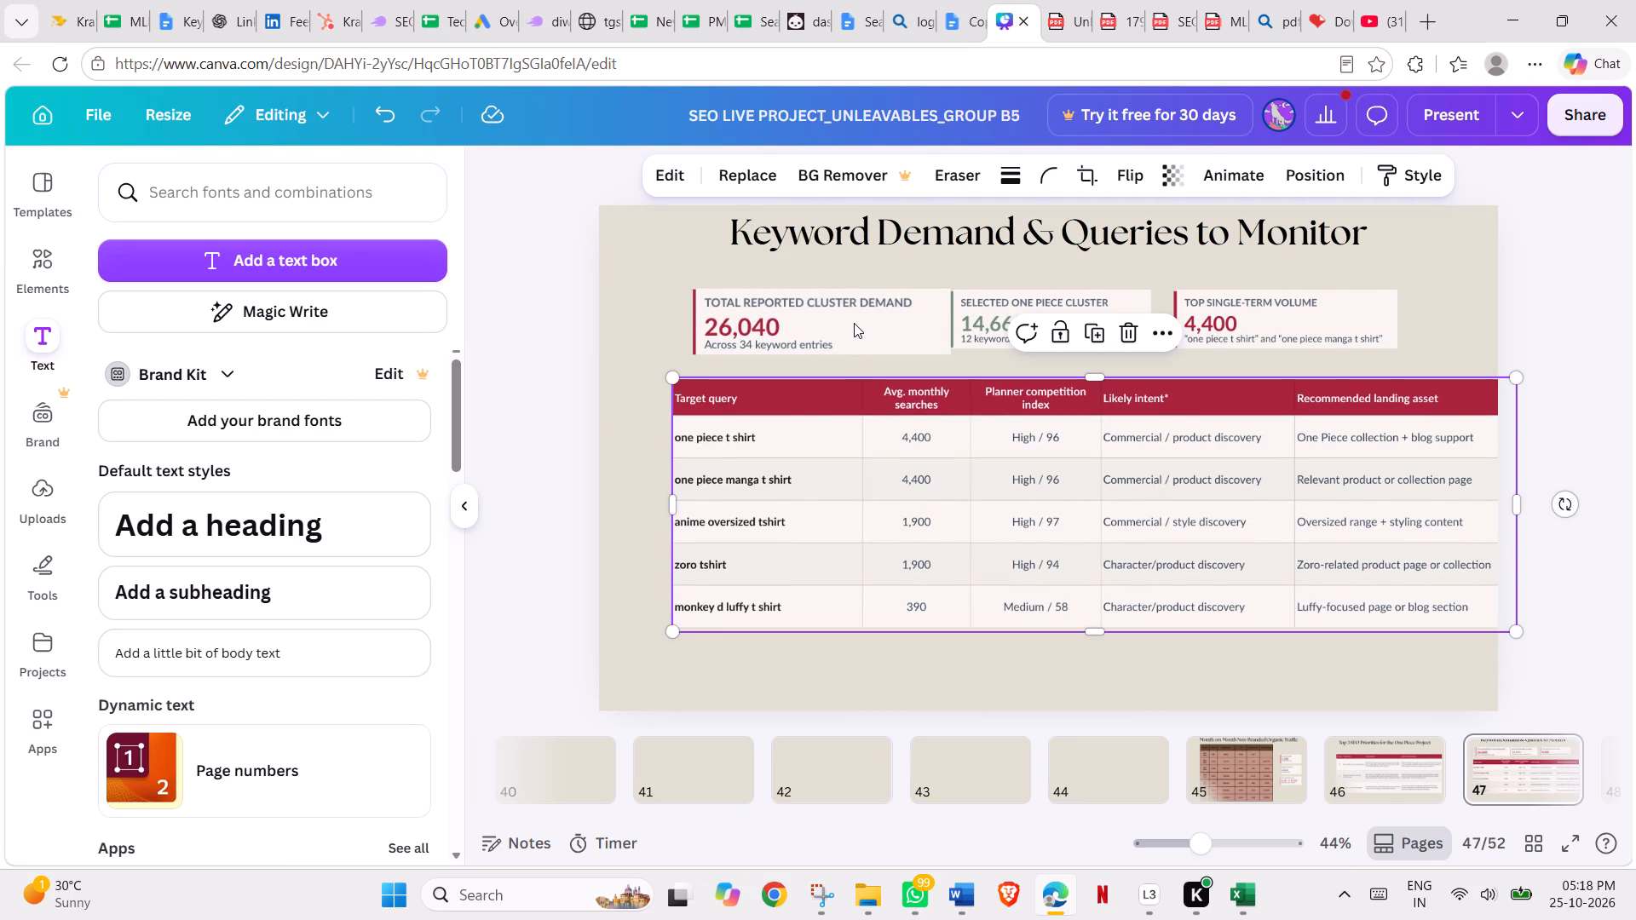
{"action": "left_click_drag", "start_coordinate": [854, 323], "coordinate": [844, 332]}
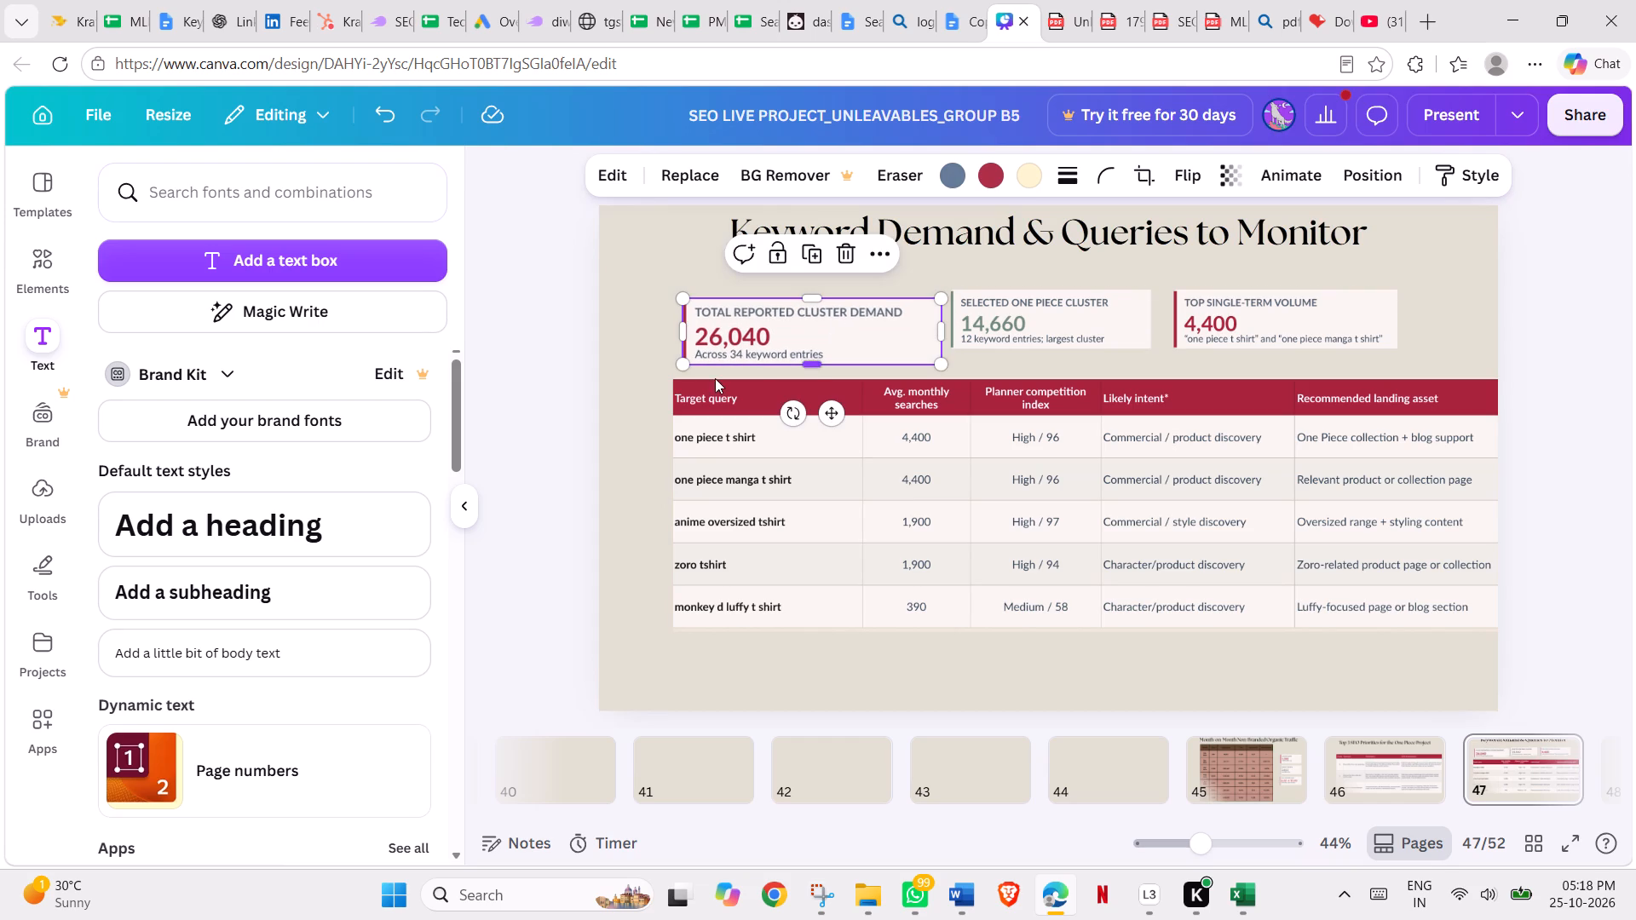
Scale the table capture down slightly from its top-left corner and align the total reported cluster demand card with its left edge.
{"action": "left_click", "coordinate": [678, 388]}
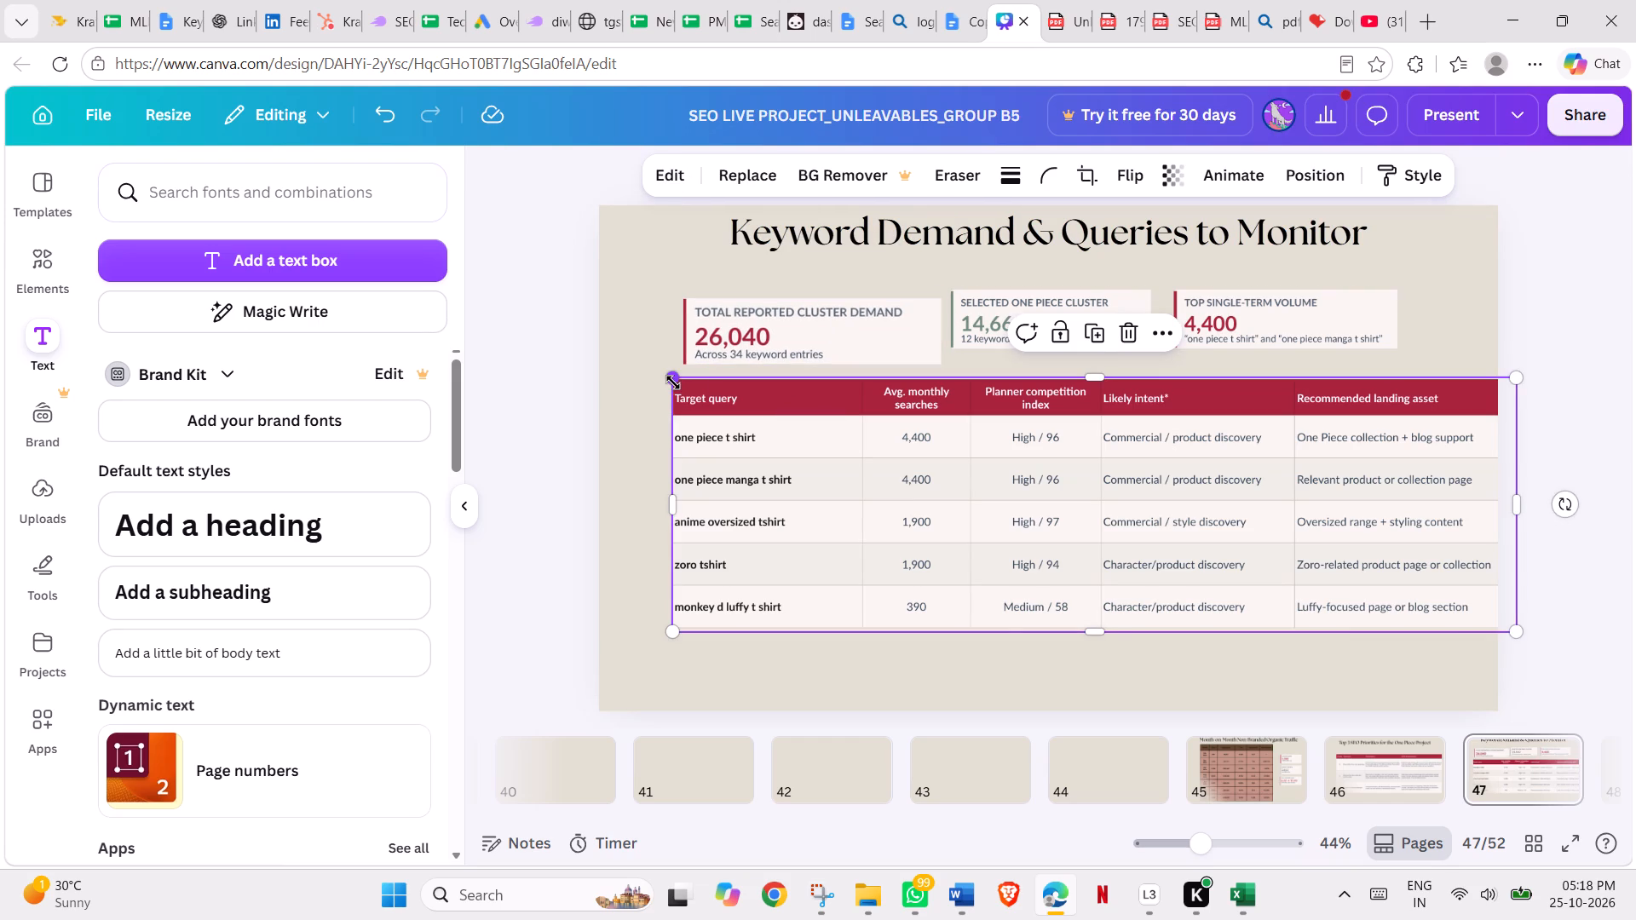
{"action": "left_click_drag", "start_coordinate": [672, 382], "coordinate": [700, 394]}
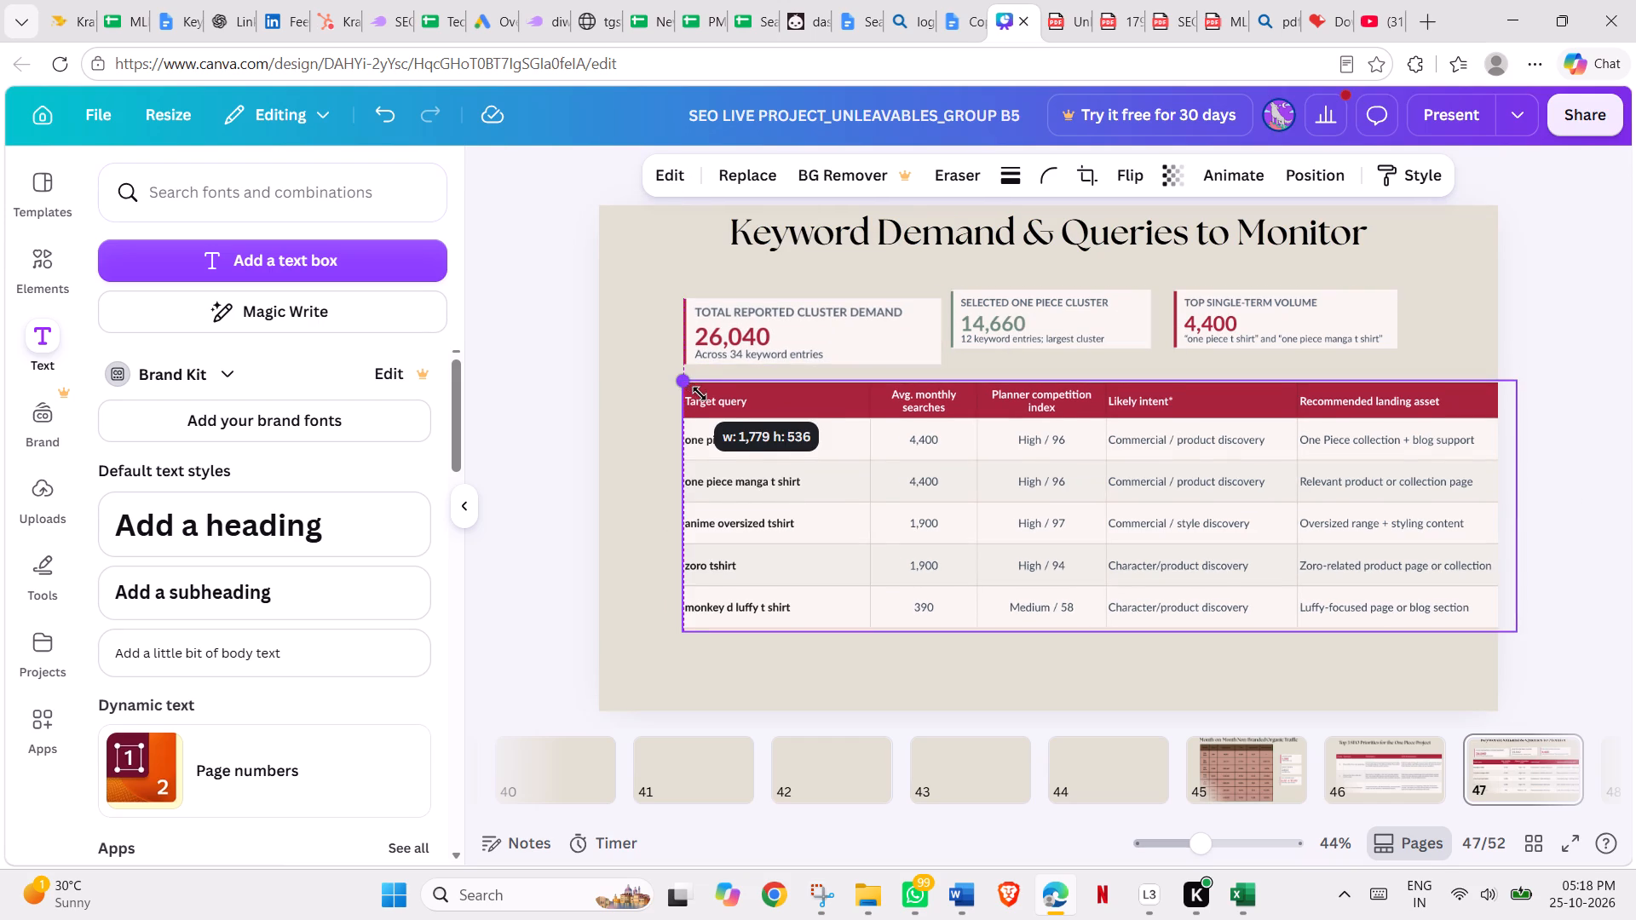
{"action": "left_click_drag", "start_coordinate": [700, 394], "coordinate": [700, 395]}
{"action": "left_click", "coordinate": [842, 470]}
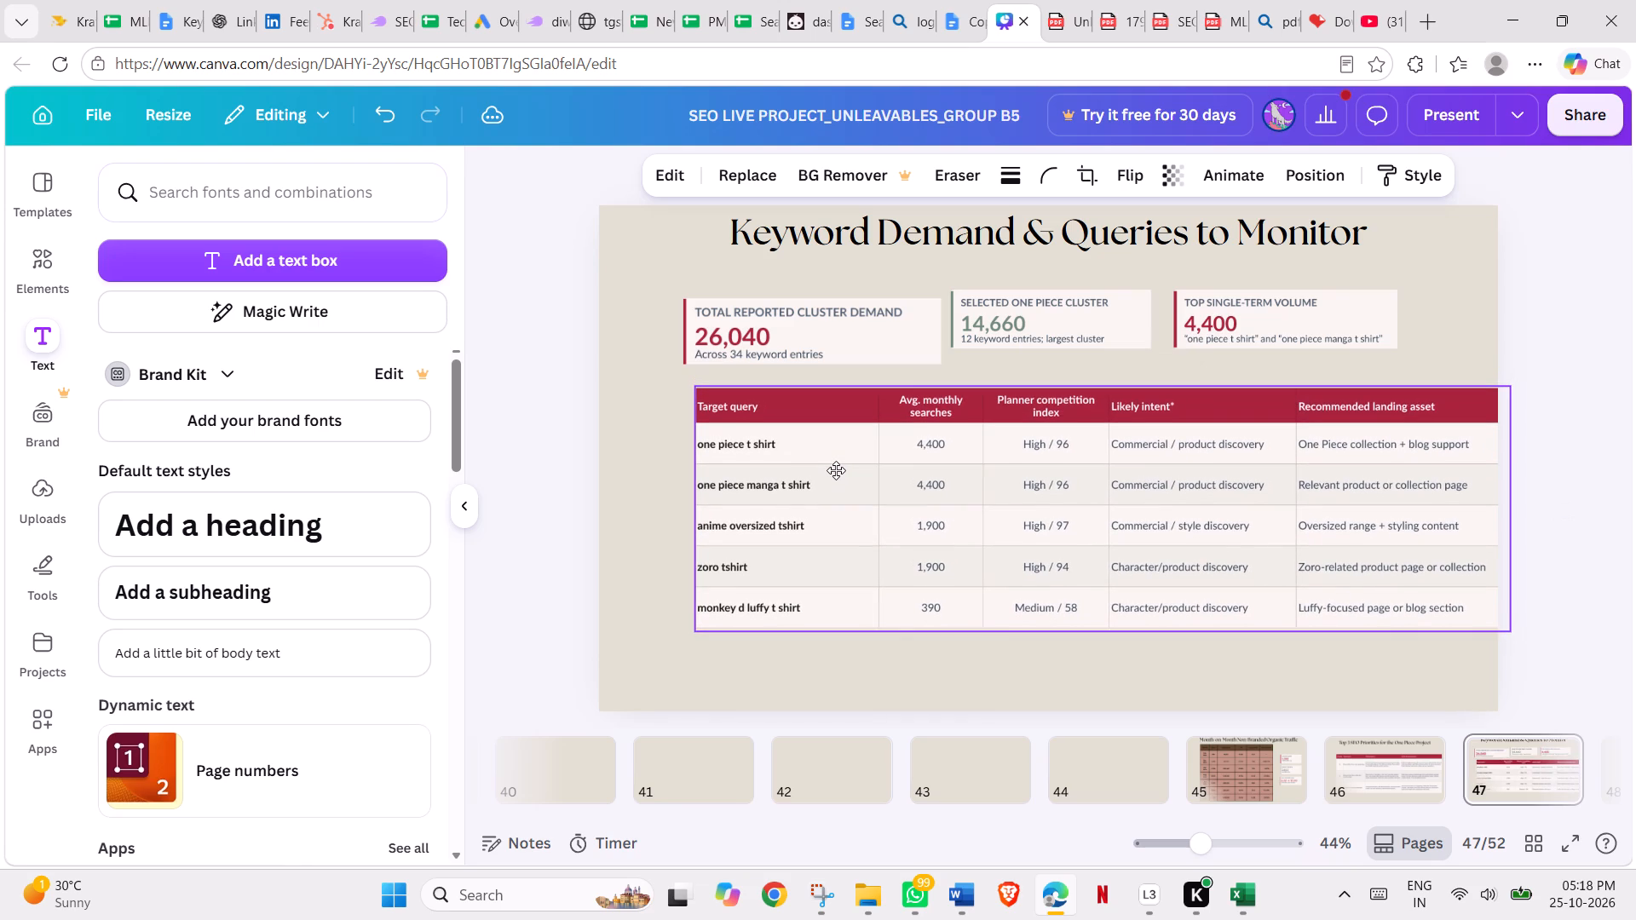
{"action": "left_click_drag", "start_coordinate": [818, 338], "coordinate": [830, 345]}
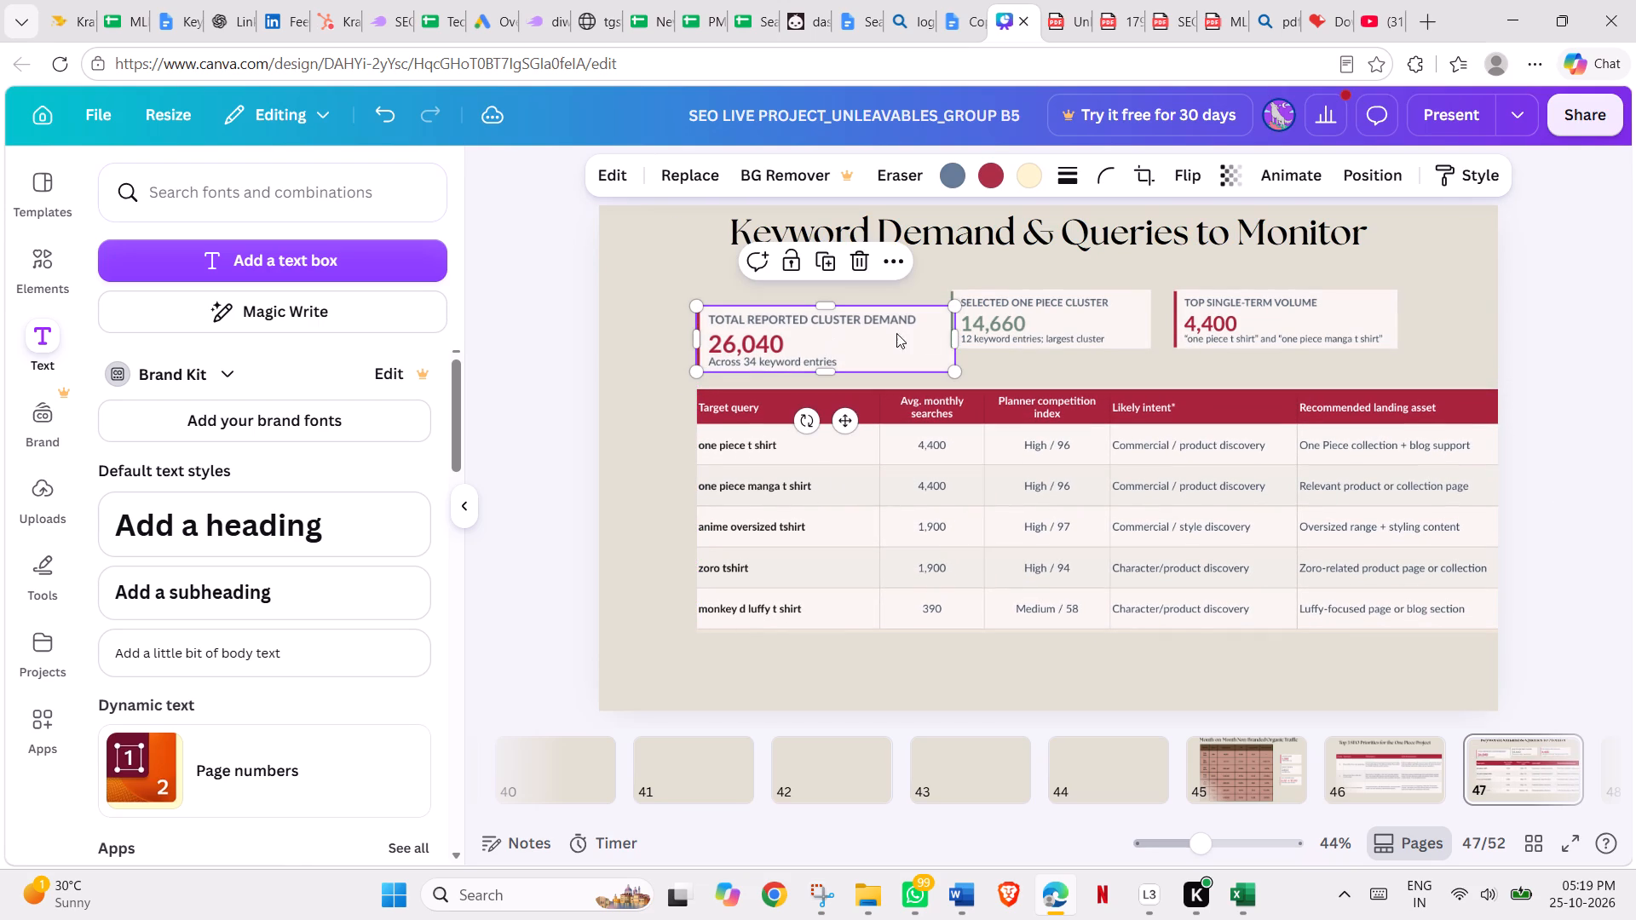
Move the selected One Piece cluster card level with the first card and enlarge it to match that card's height.
{"action": "left_click_drag", "start_coordinate": [1022, 323], "coordinate": [1039, 336]}
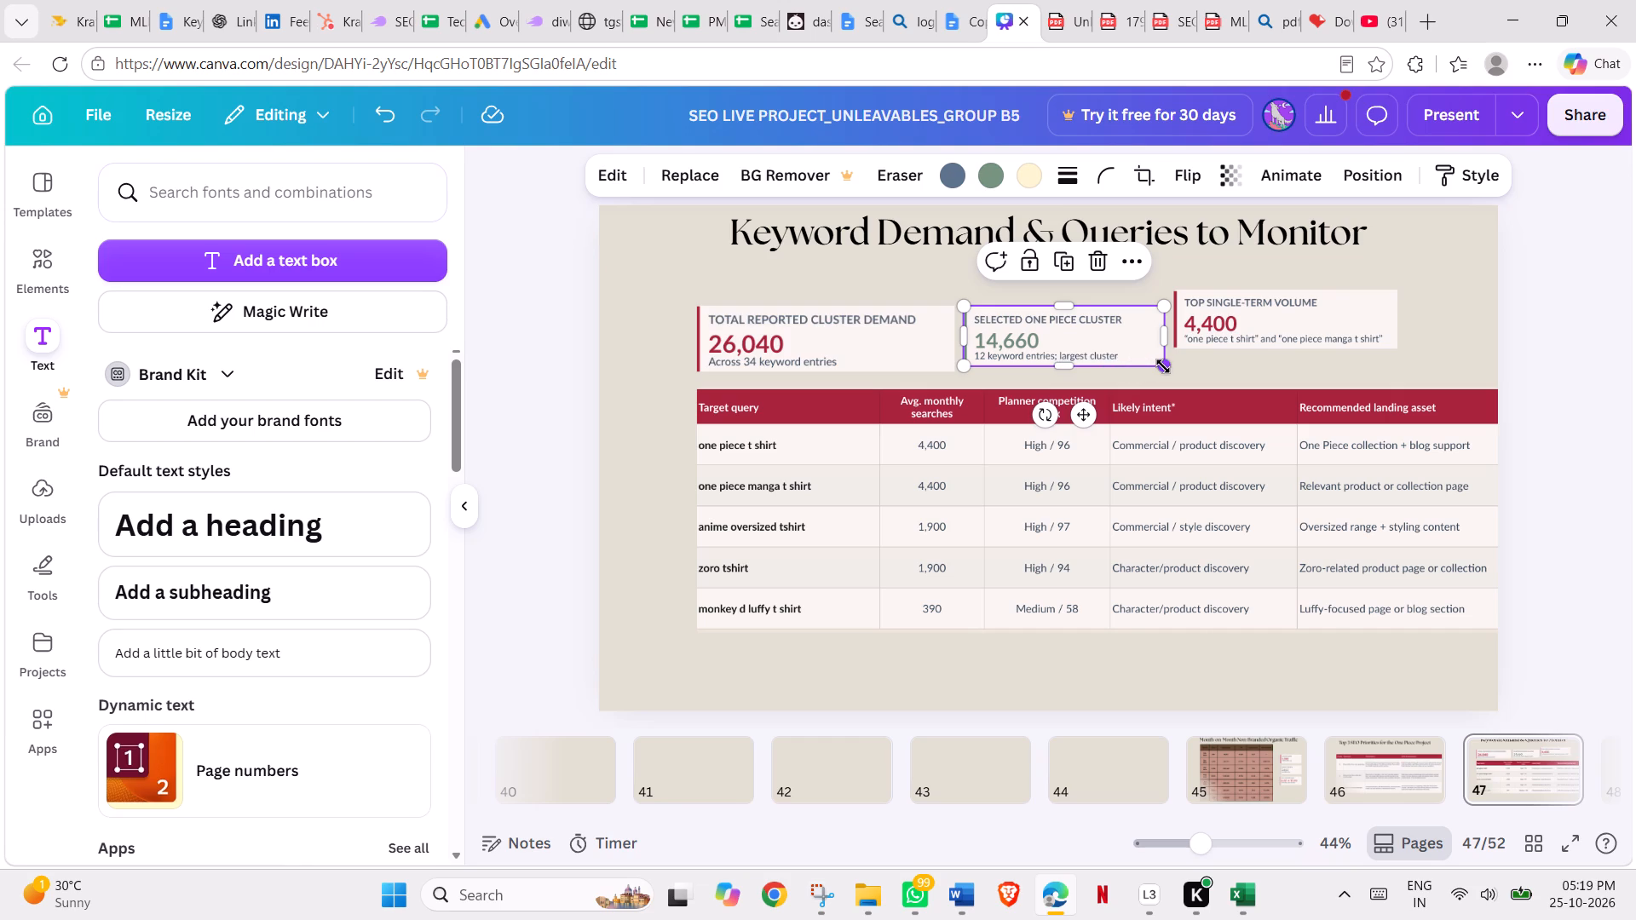
{"action": "left_click_drag", "start_coordinate": [1164, 366], "coordinate": [1172, 366]}
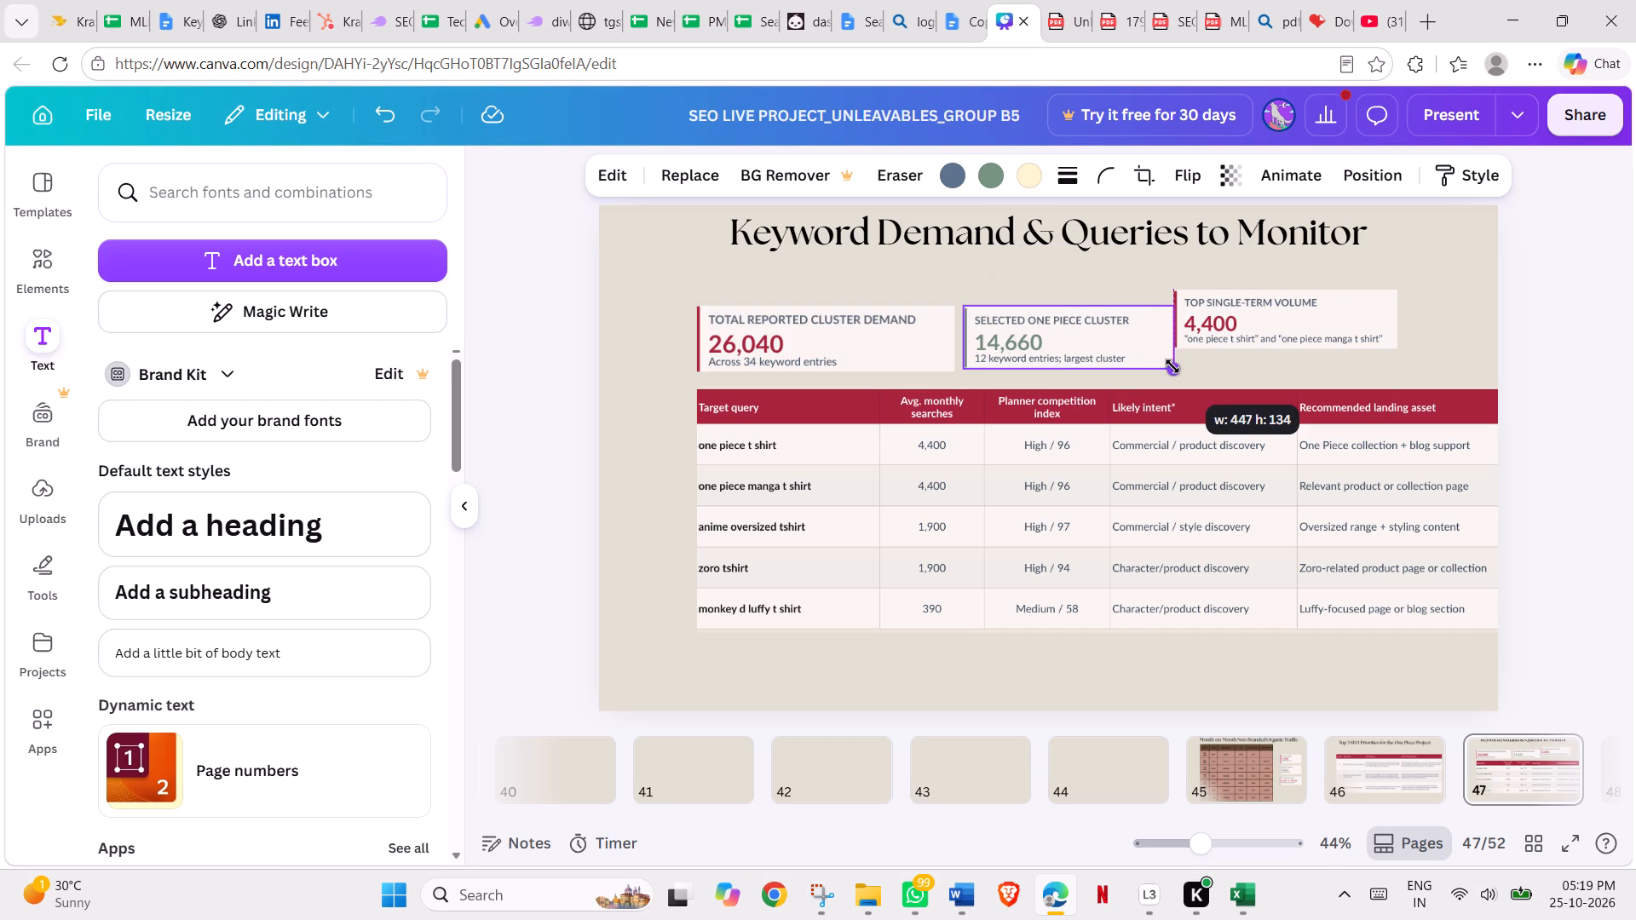
{"action": "left_click_drag", "start_coordinate": [1172, 366], "coordinate": [1177, 374]}
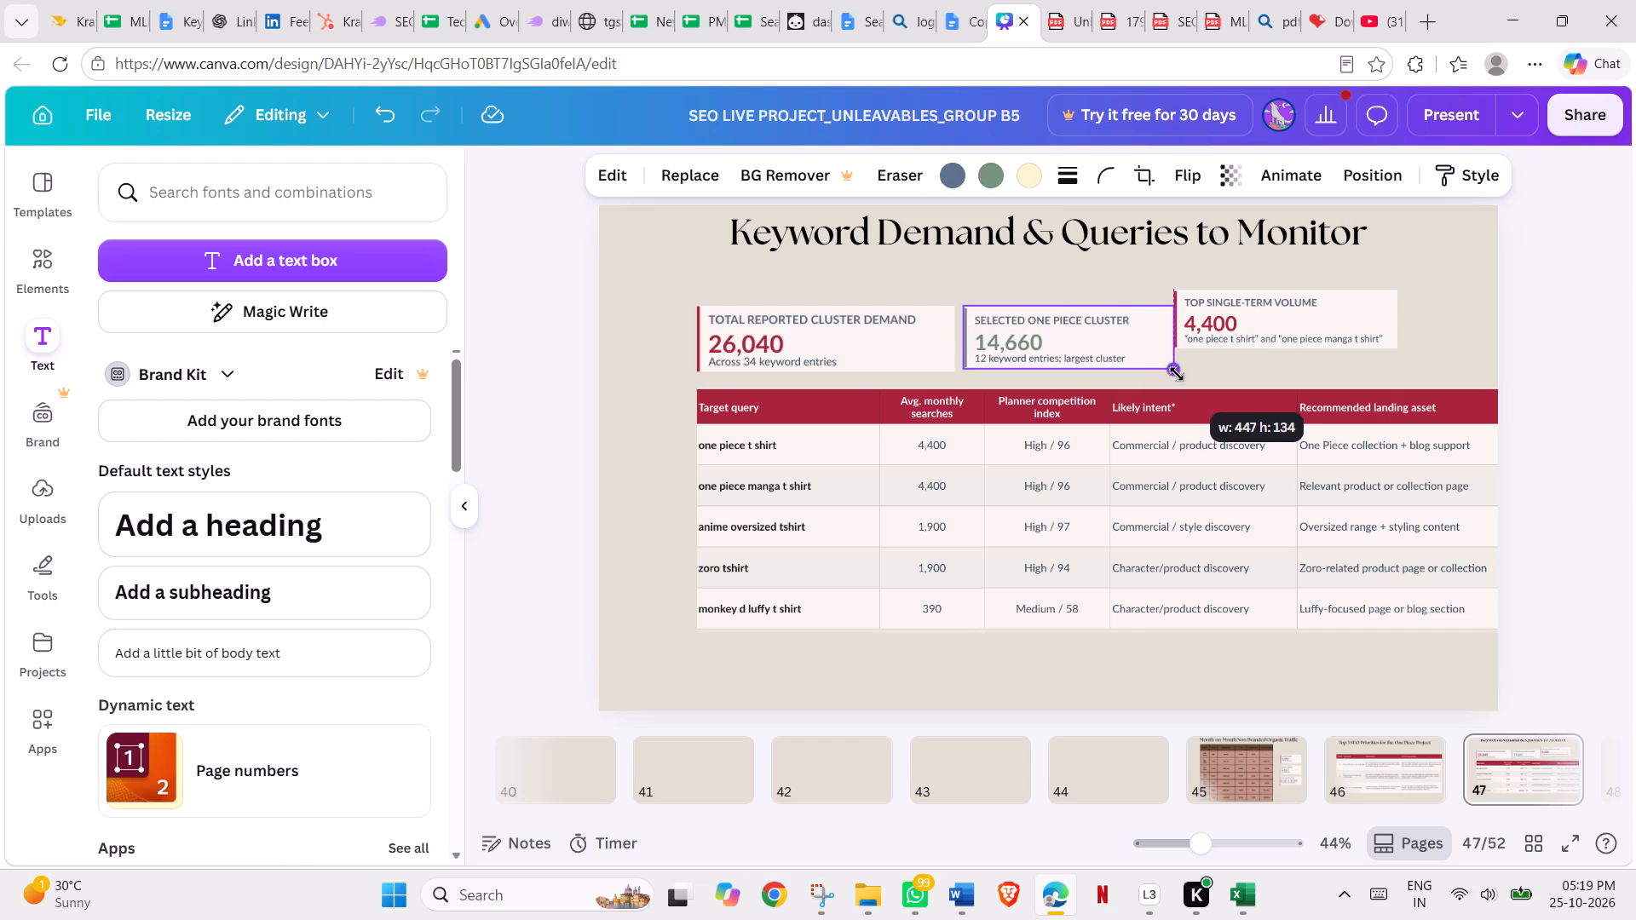
{"action": "left_click_drag", "start_coordinate": [1177, 374], "coordinate": [1179, 373]}
Place the top single-term volume card level with the other two, enlarge it to match their height, and deselect it.
{"action": "left_click_drag", "start_coordinate": [1243, 322], "coordinate": [1274, 340]}
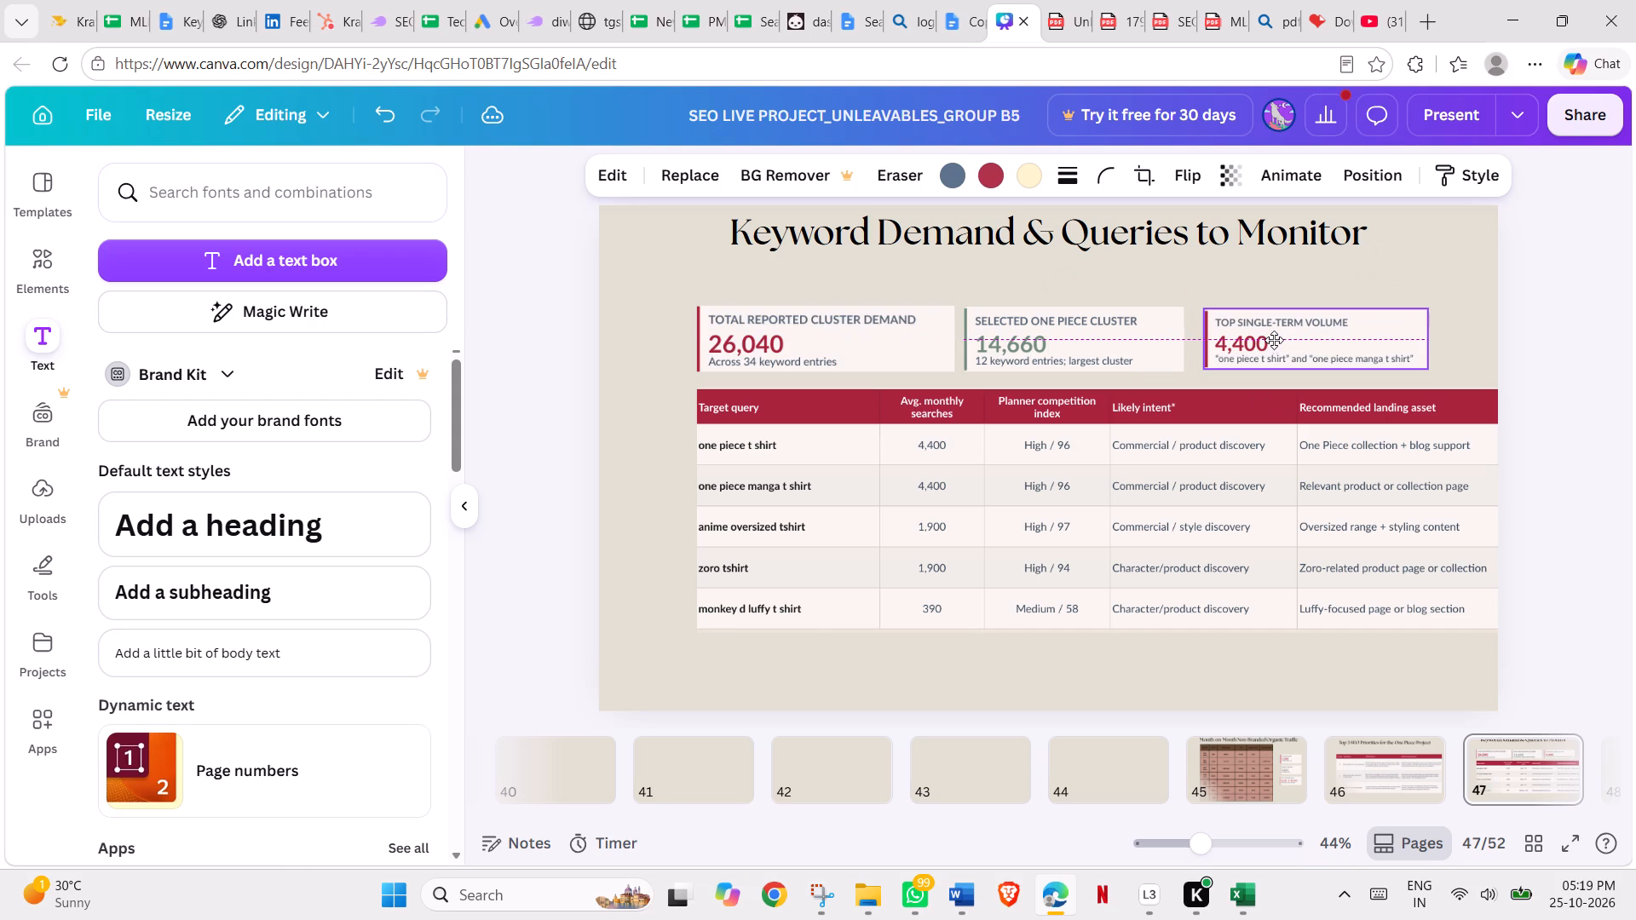
{"action": "left_click_drag", "start_coordinate": [1274, 340], "coordinate": [1271, 339]}
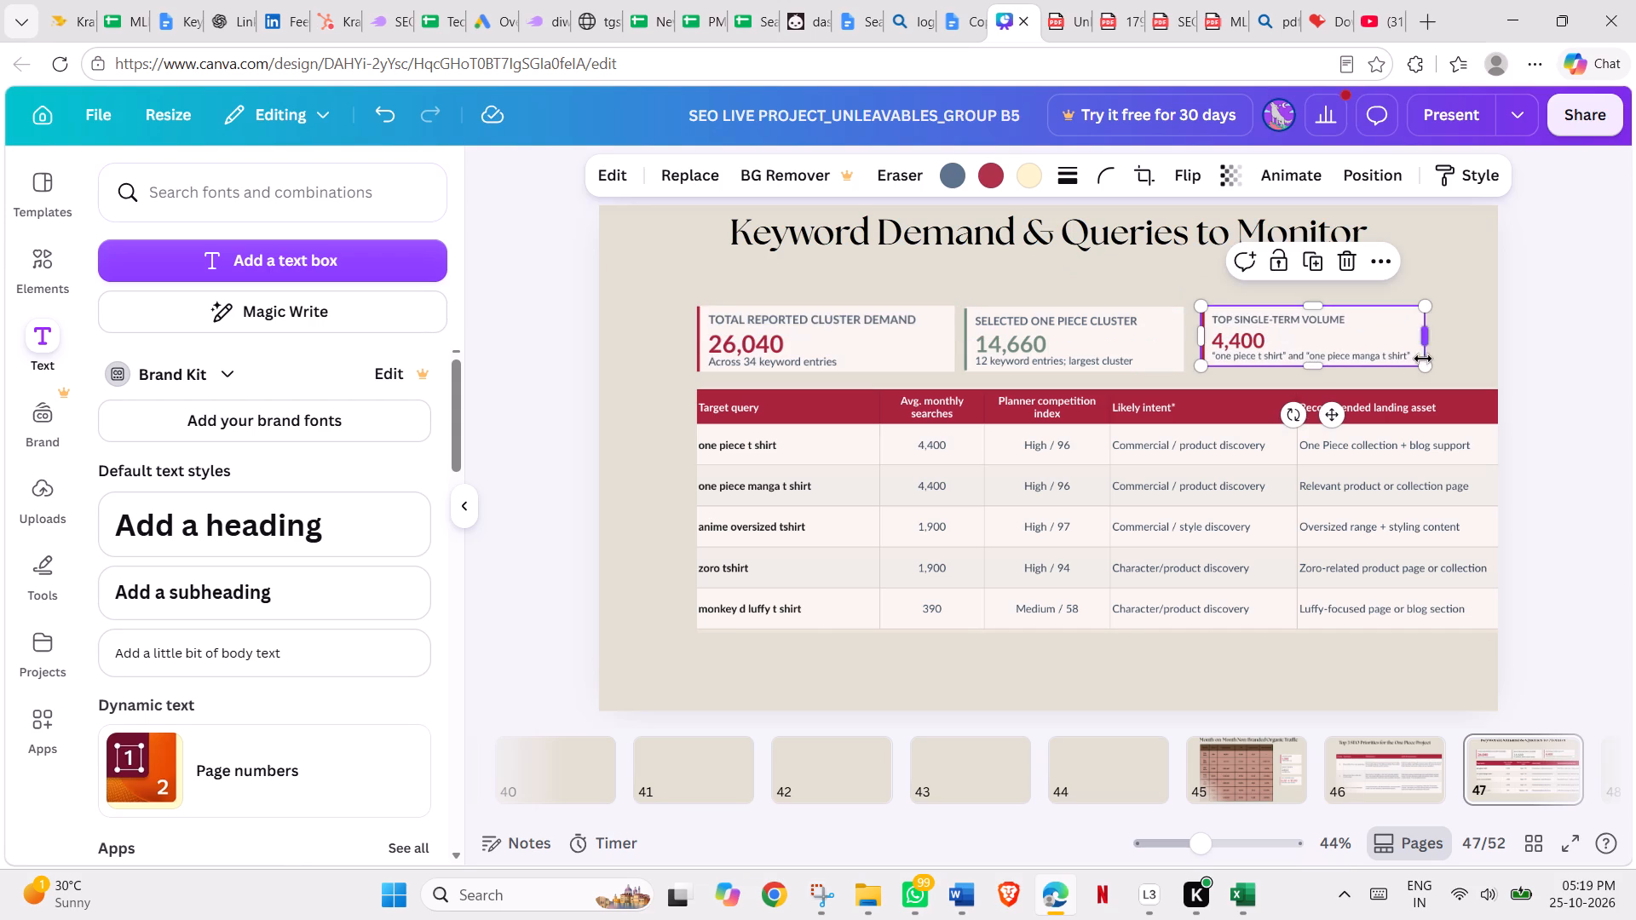
{"action": "left_click_drag", "start_coordinate": [1423, 359], "coordinate": [1434, 360]}
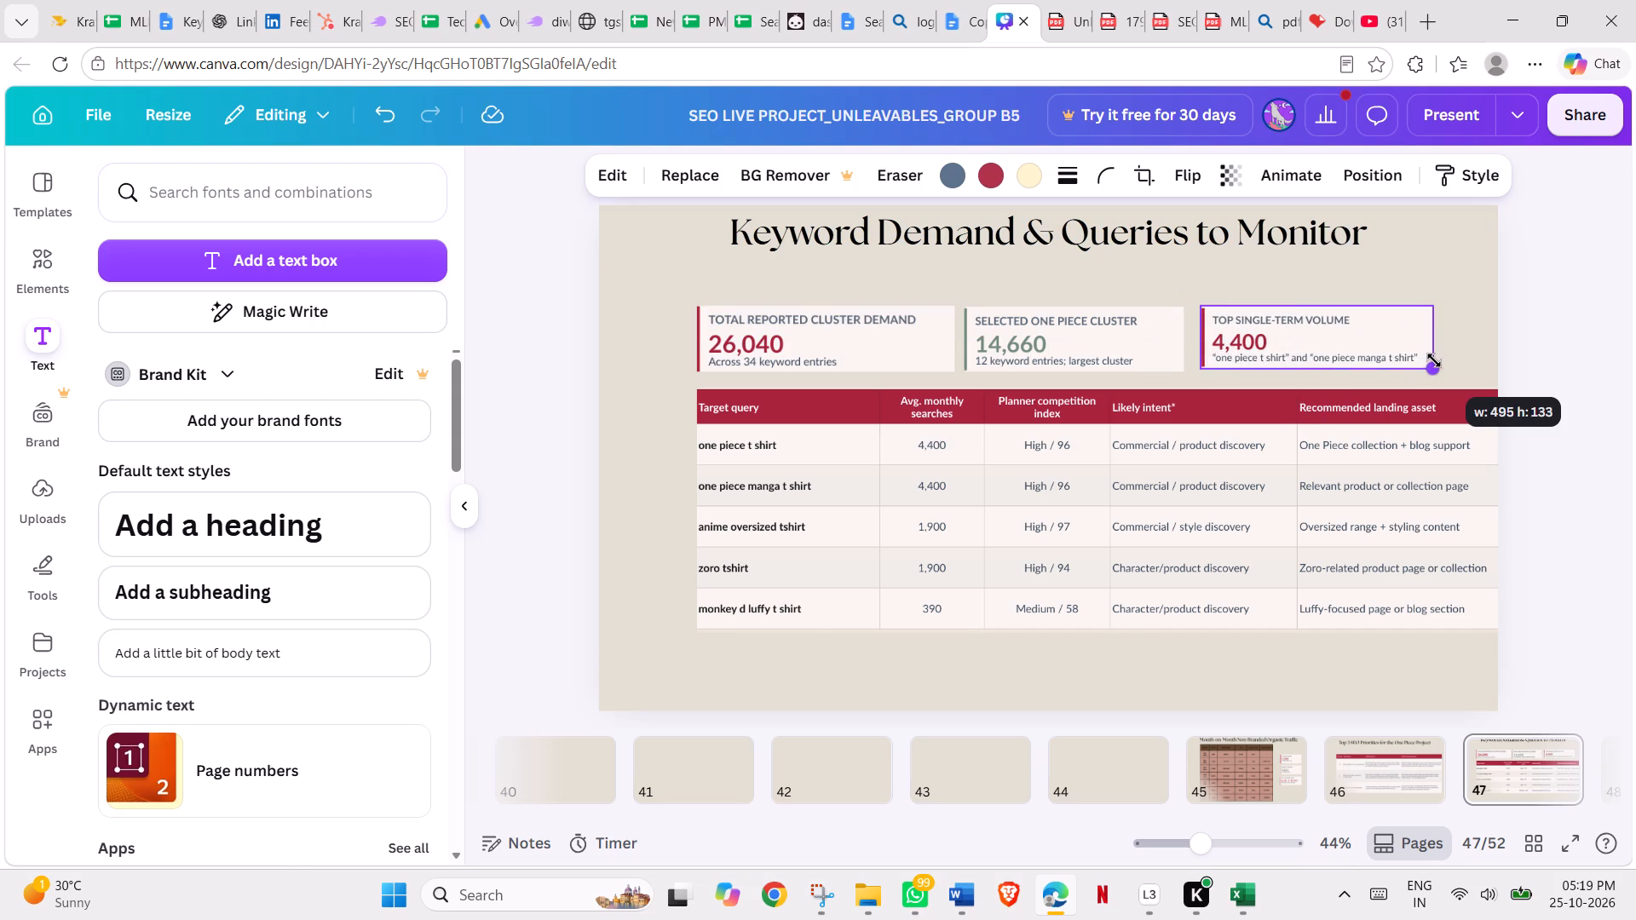
{"action": "left_click_drag", "start_coordinate": [1434, 360], "coordinate": [1439, 364]}
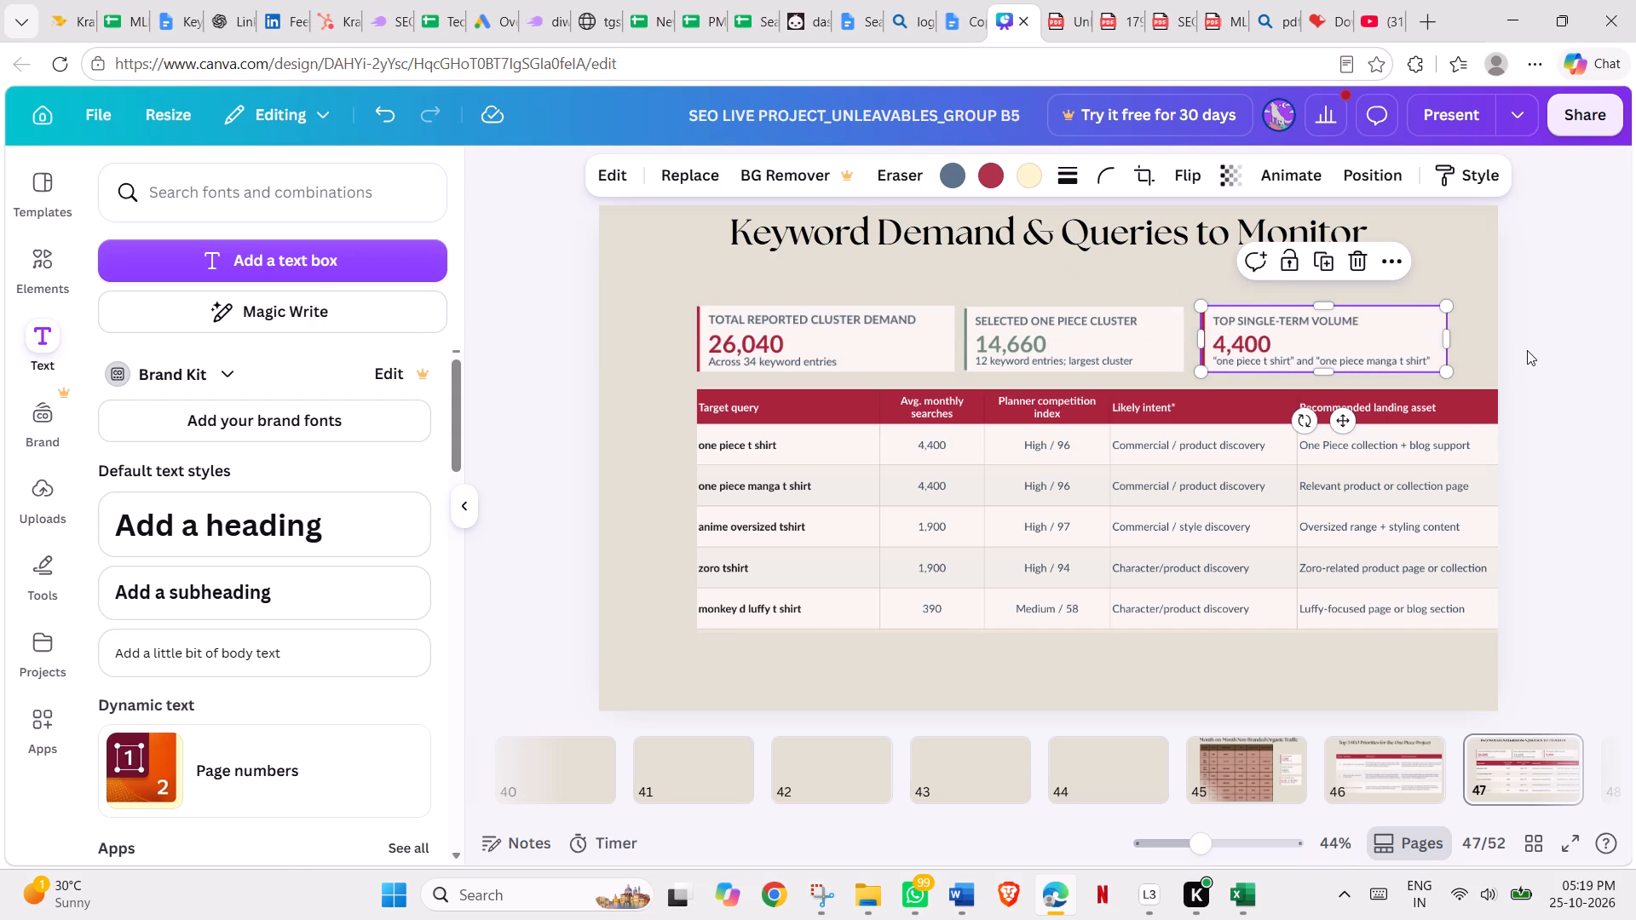
{"action": "left_click", "coordinate": [1527, 350]}
{"action": "left_click", "coordinate": [1469, 297]}
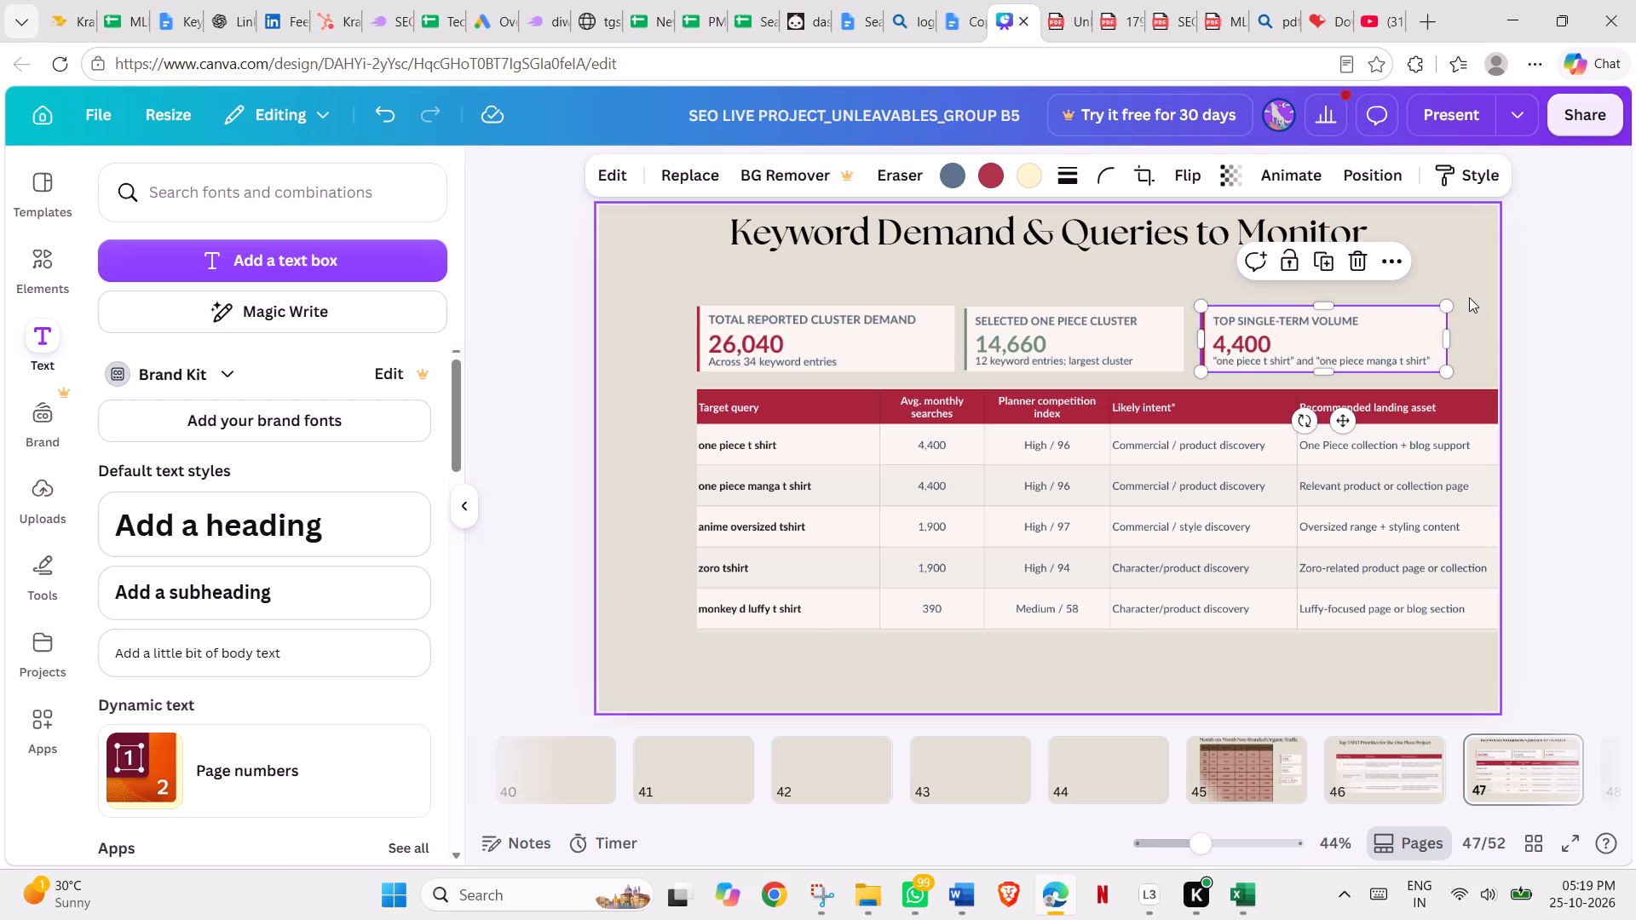
{"action": "left_click", "coordinate": [1449, 272]}
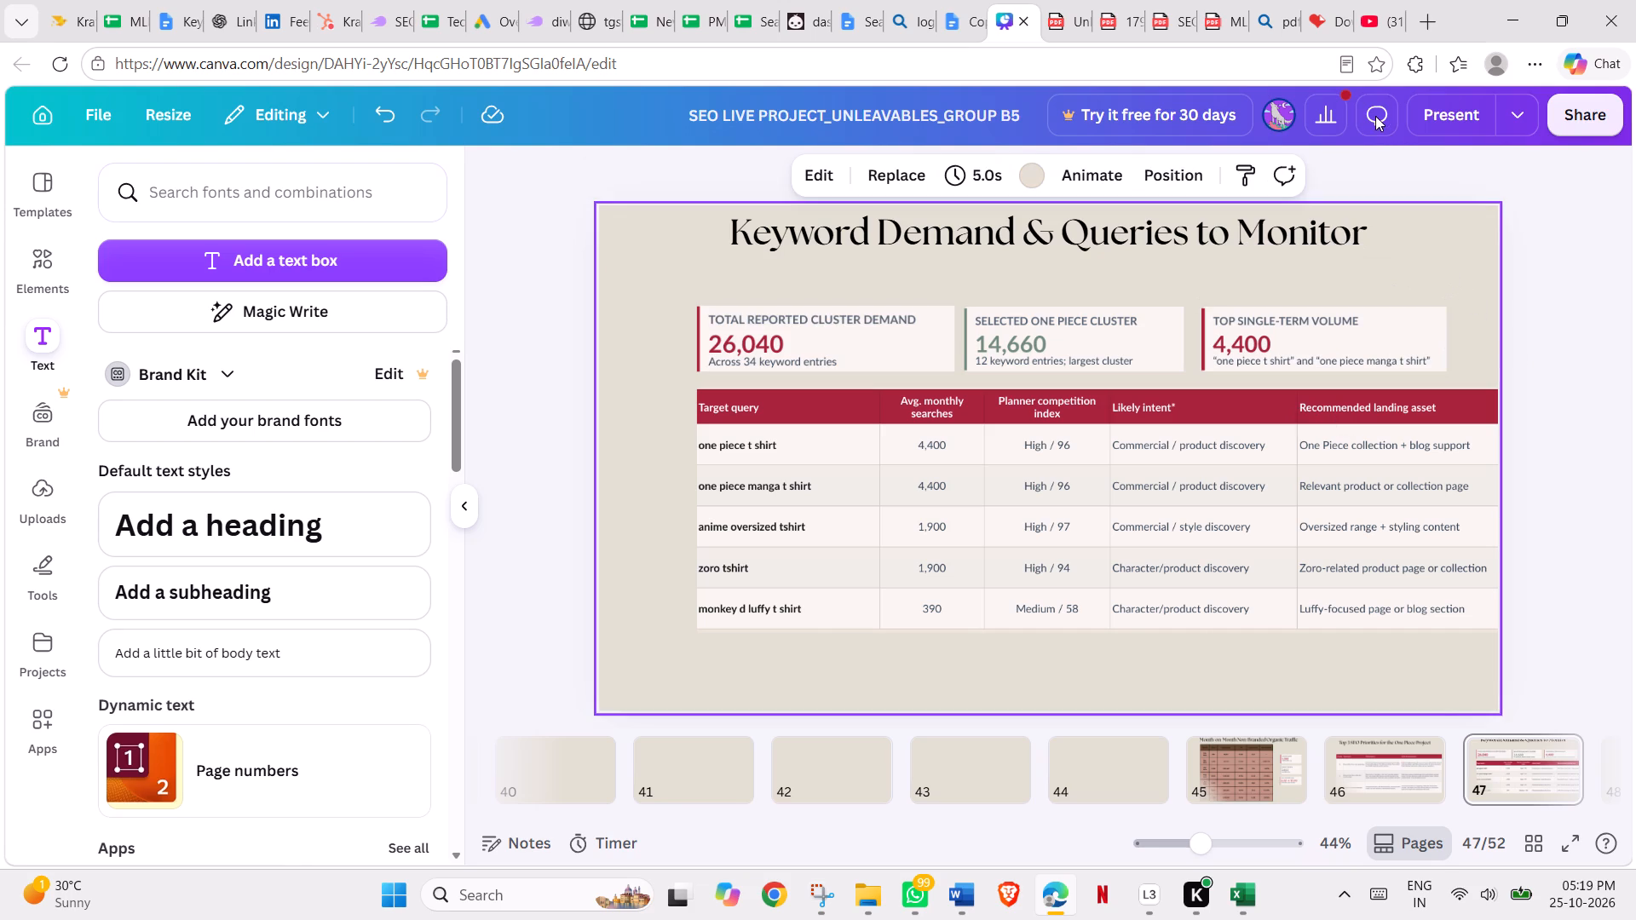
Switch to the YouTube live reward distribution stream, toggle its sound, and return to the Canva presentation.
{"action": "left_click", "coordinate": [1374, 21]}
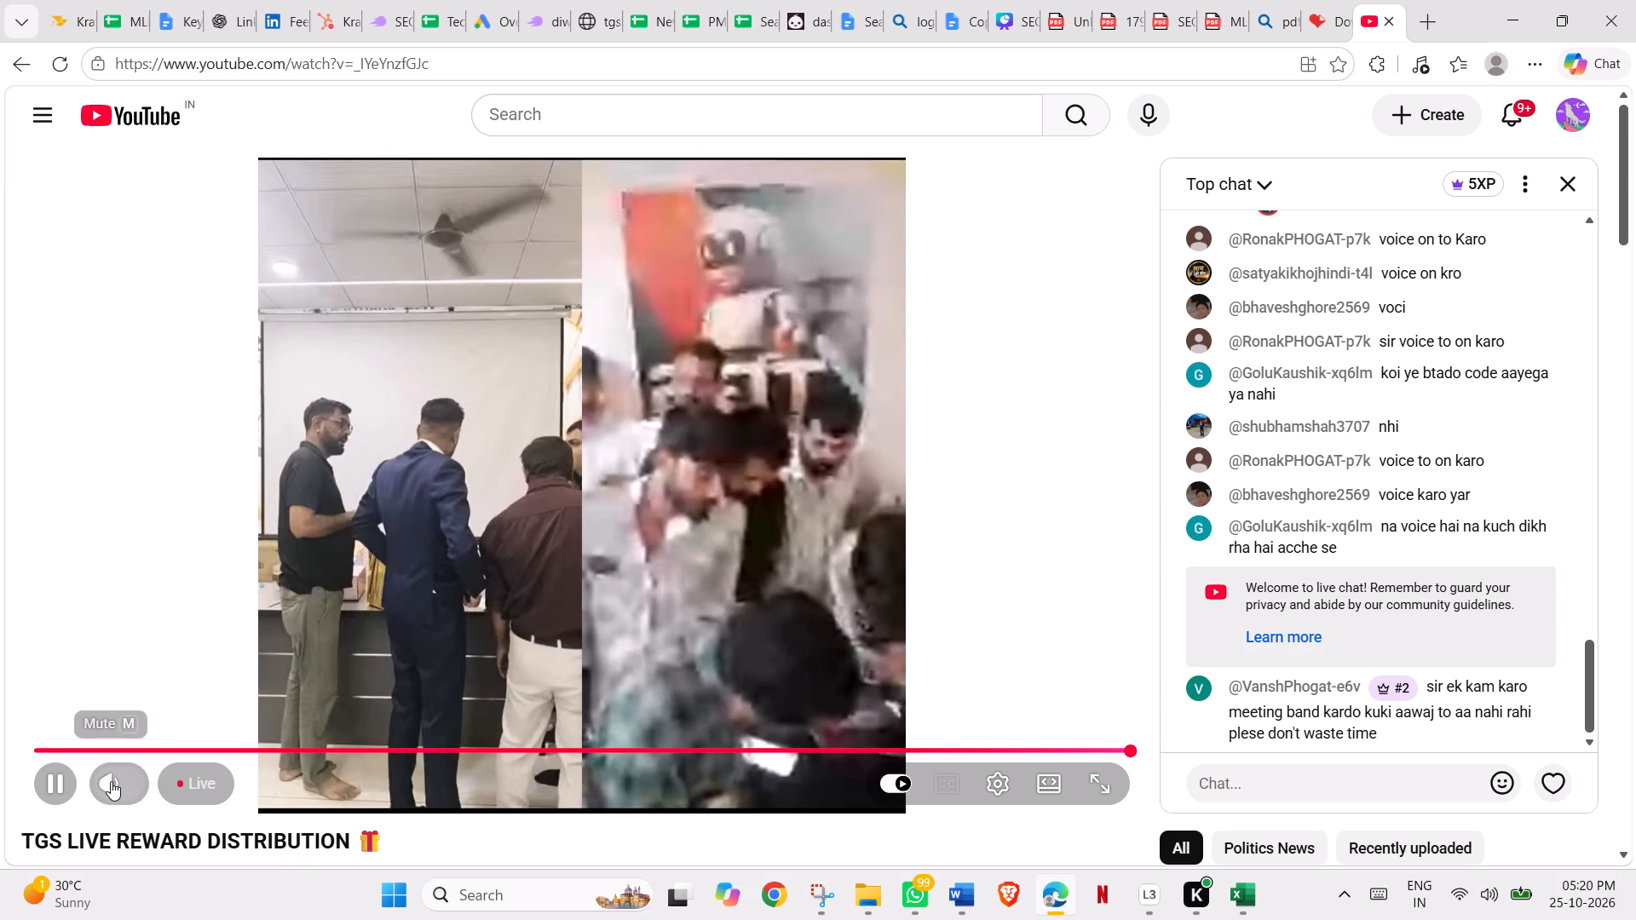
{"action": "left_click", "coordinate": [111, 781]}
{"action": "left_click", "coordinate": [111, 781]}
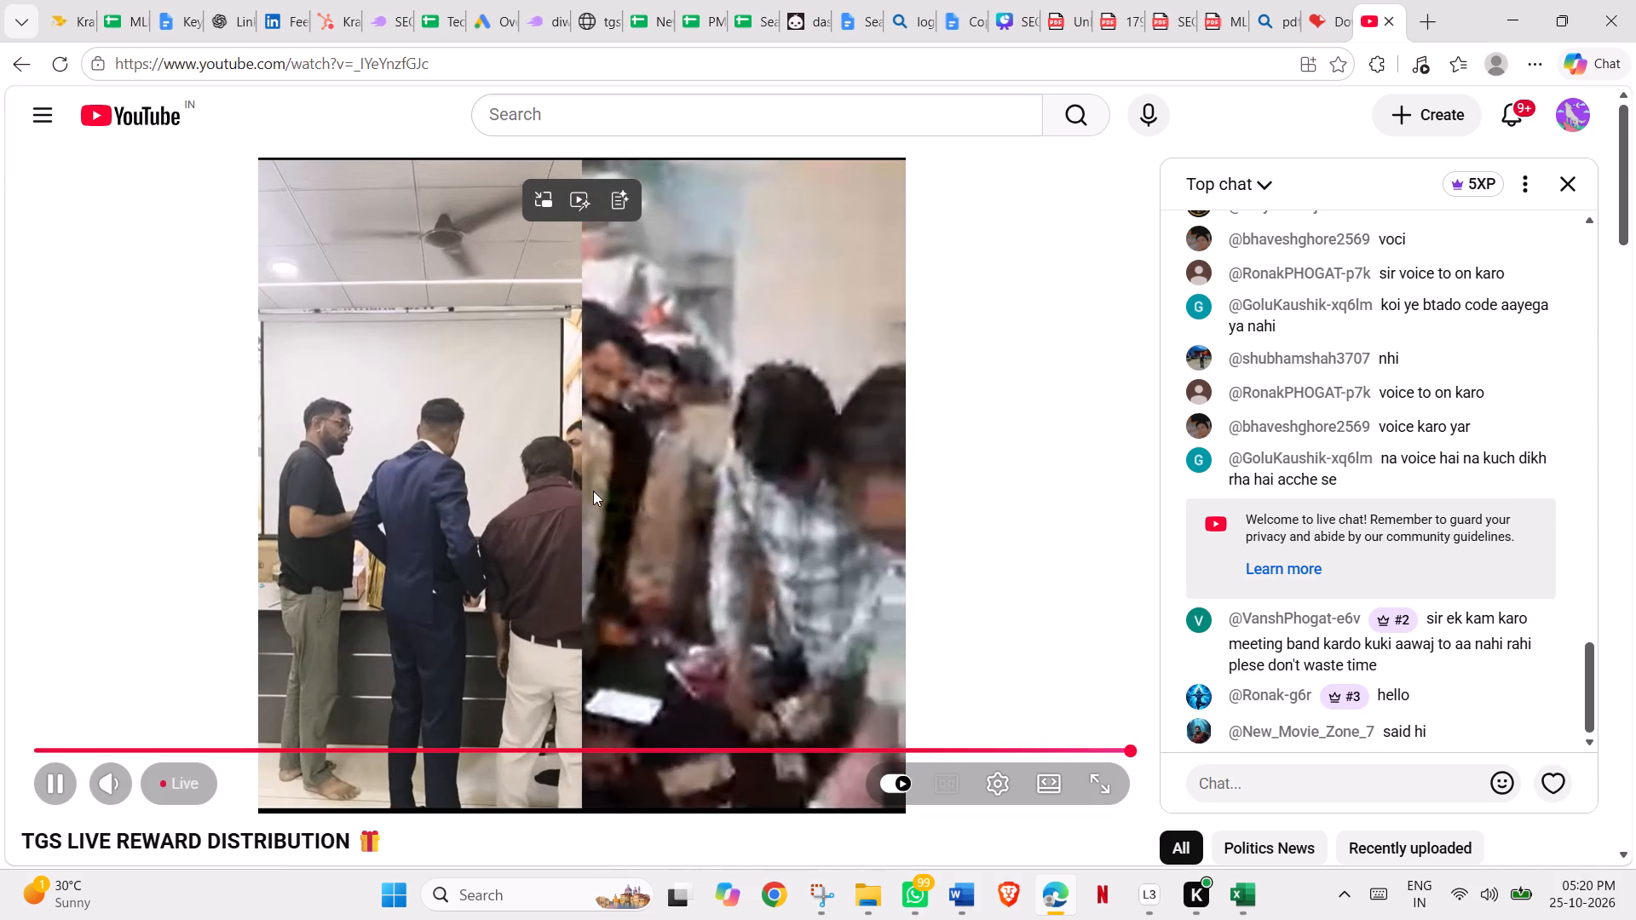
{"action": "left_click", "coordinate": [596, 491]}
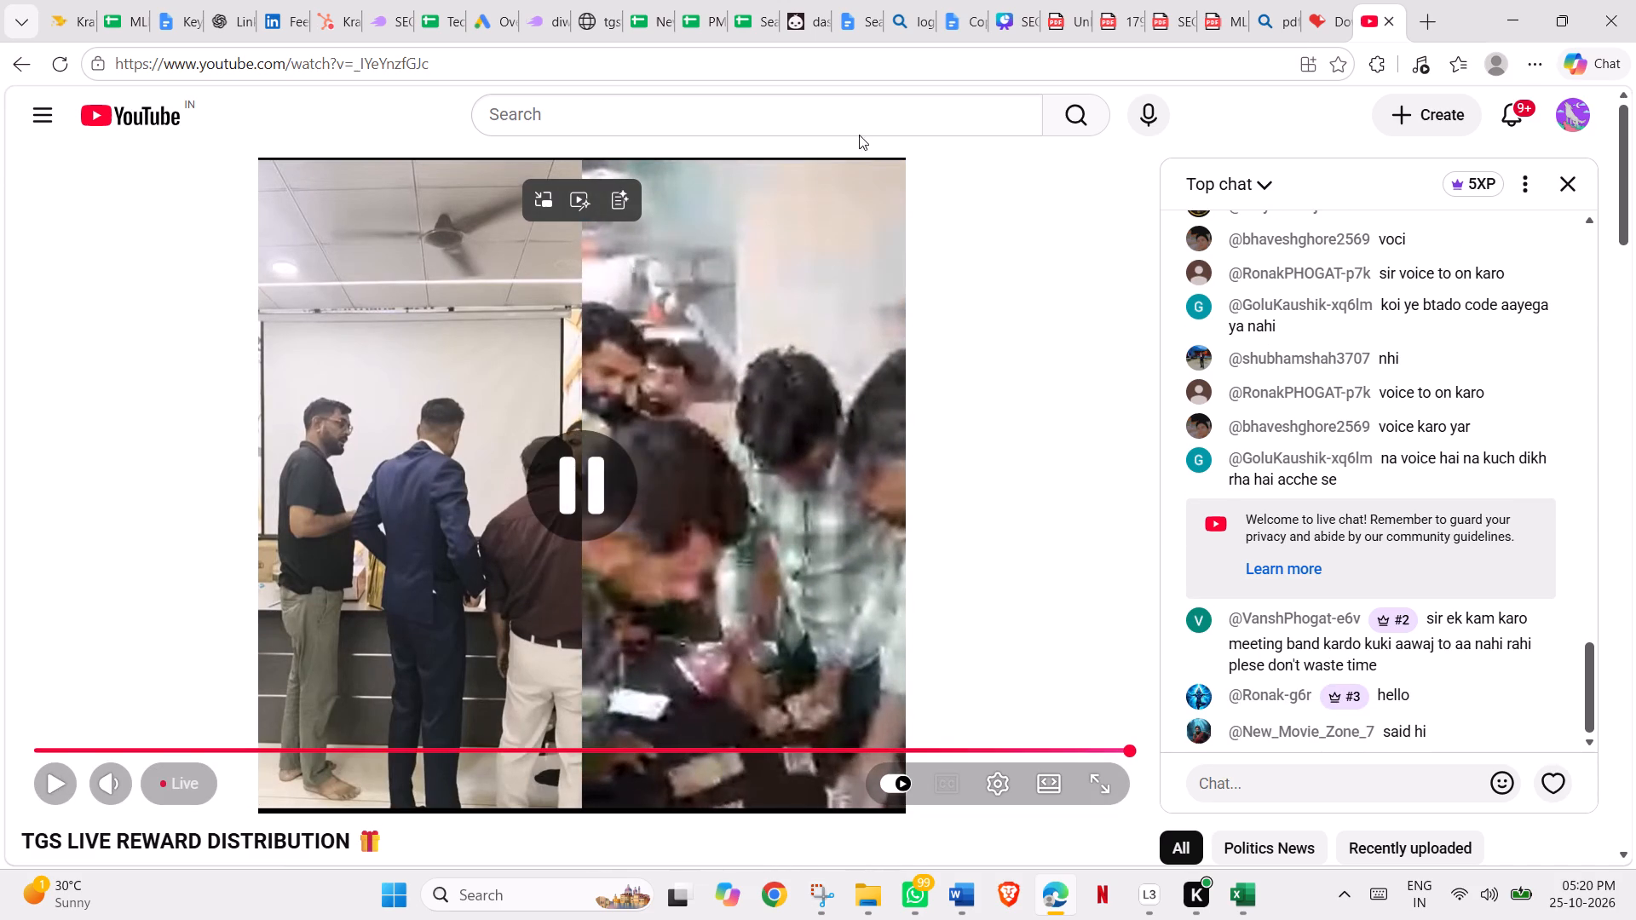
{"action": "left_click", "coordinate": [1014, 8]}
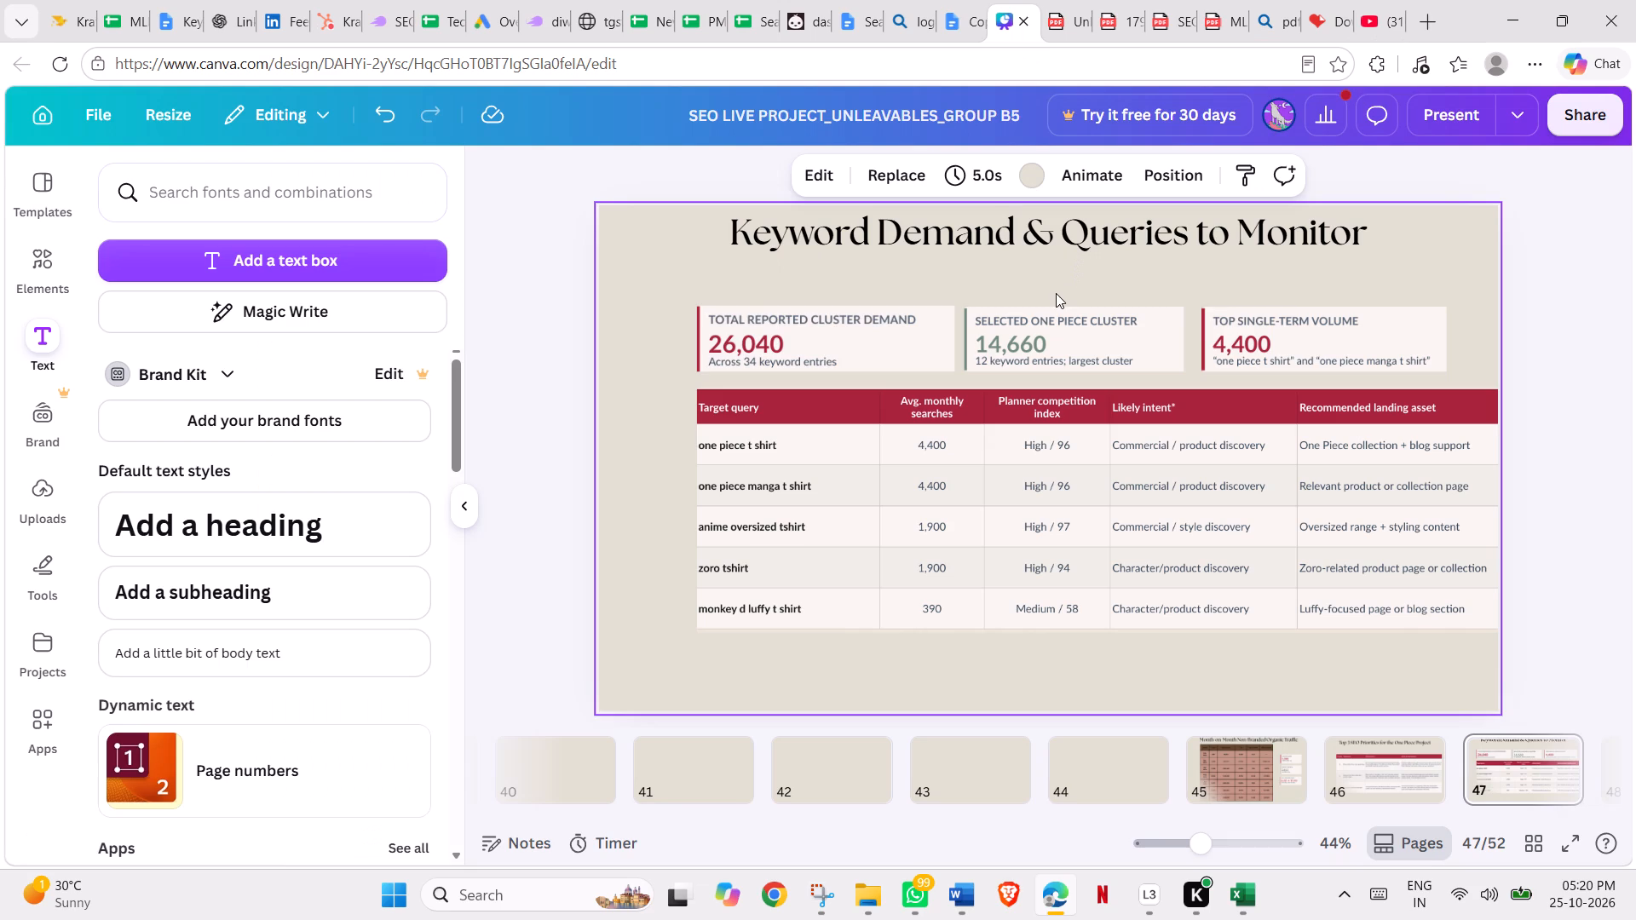